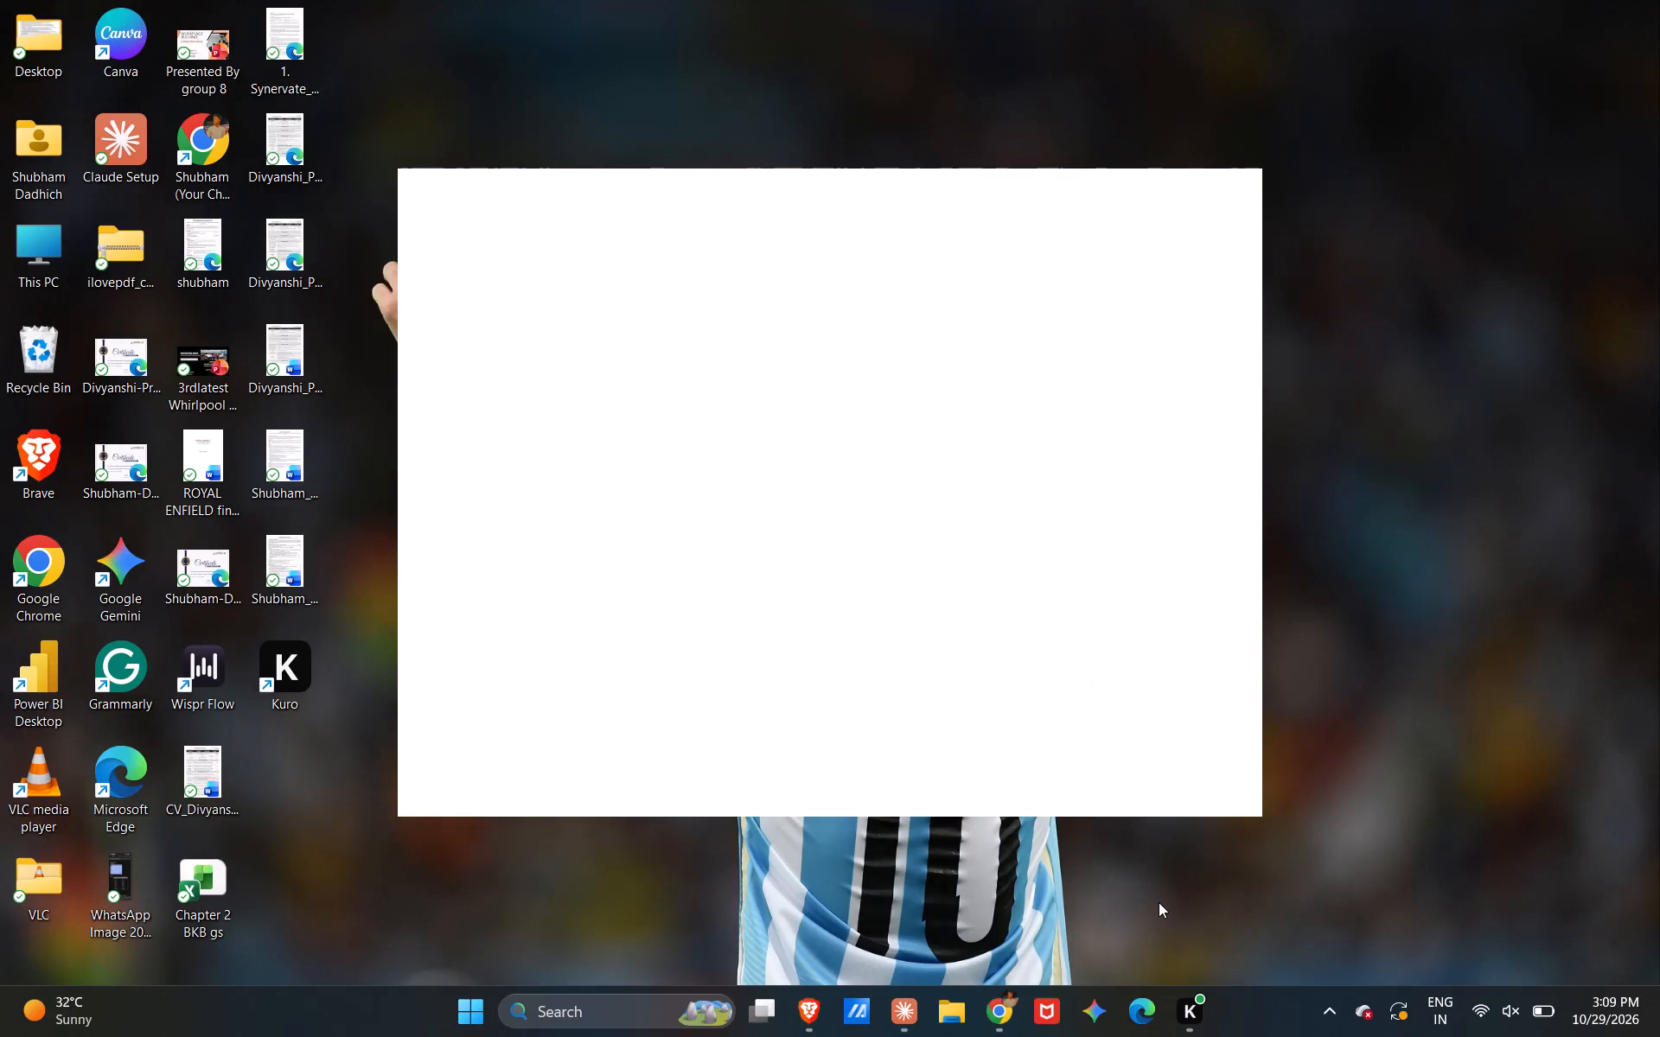
# Switch to File Explorer and browse the Documents folder, moving on to the Downloads folder.
pyautogui.click(947, 1015)
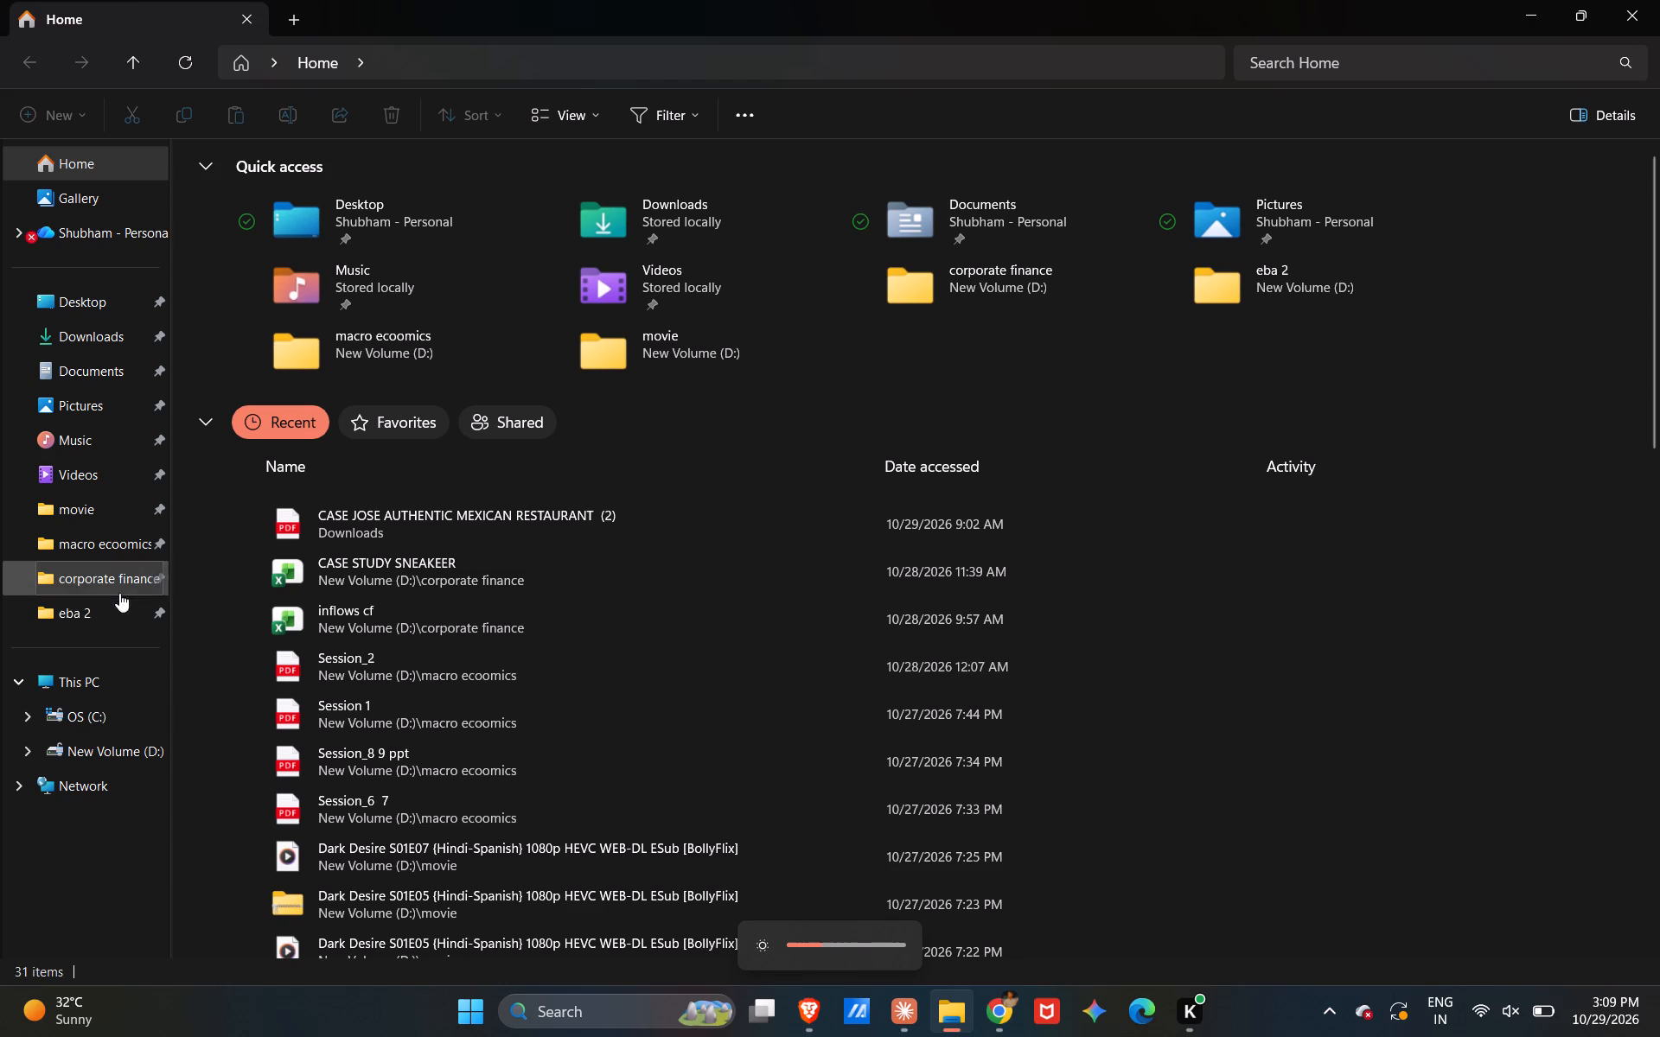
pyautogui.click(98, 379)
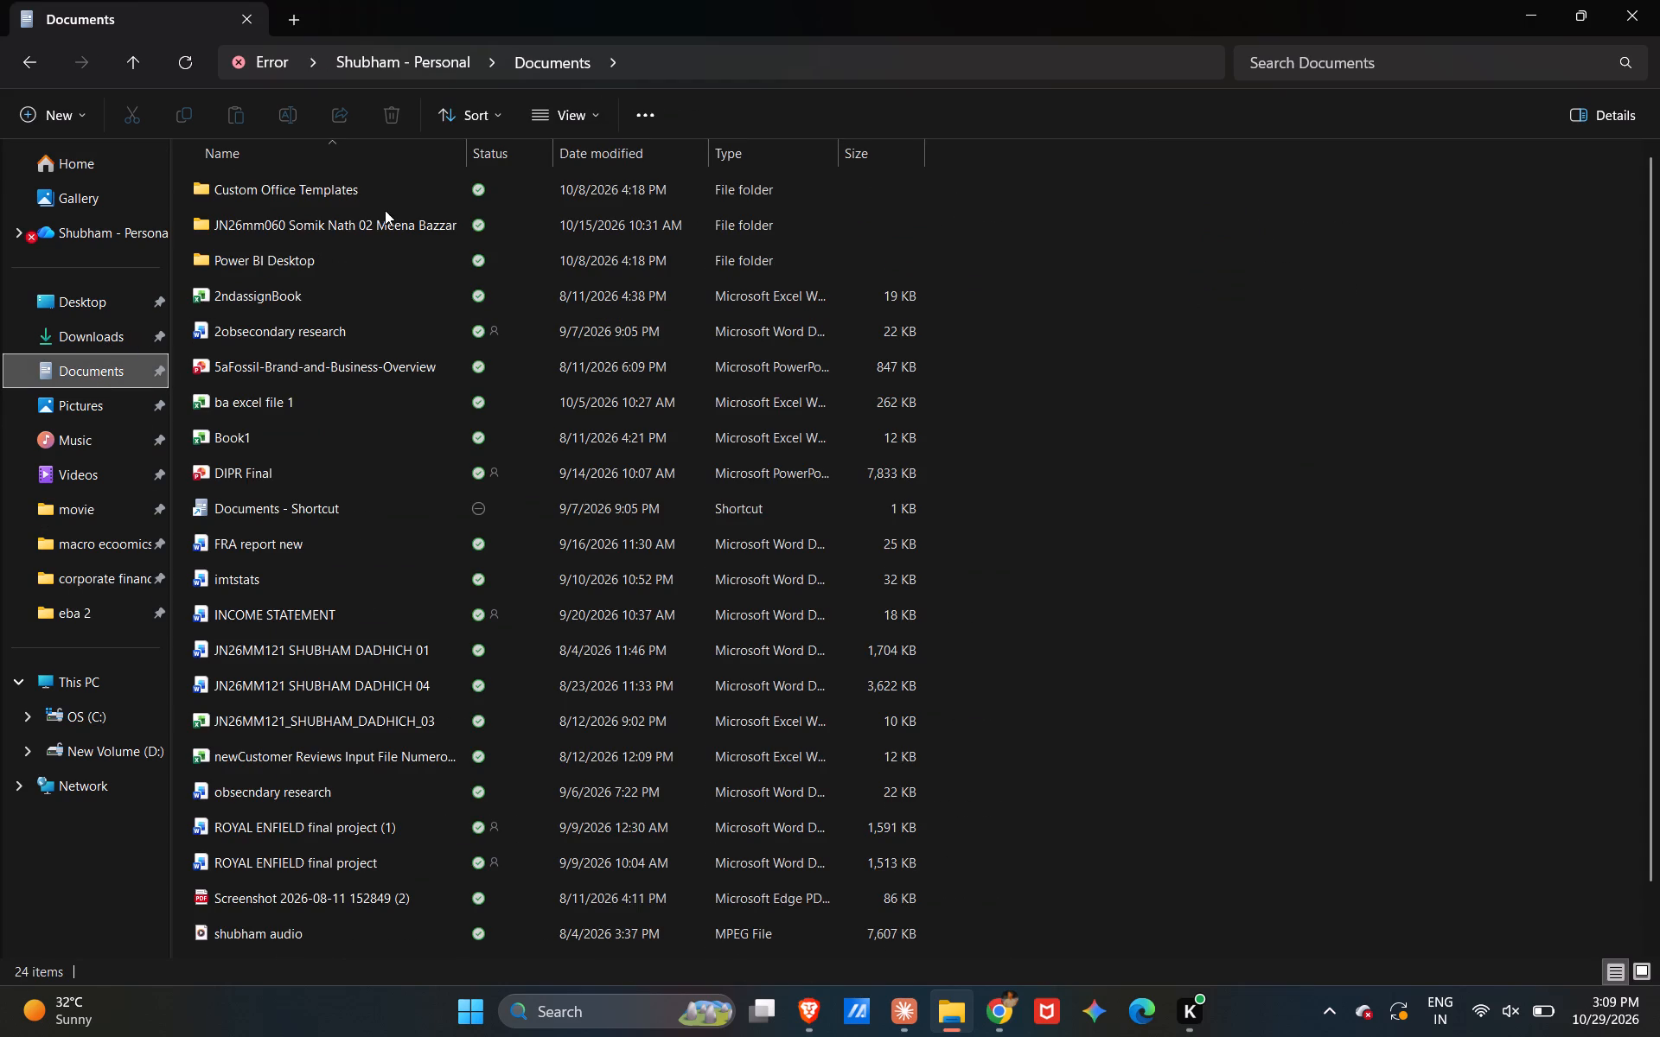
pyautogui.click(34, 346)
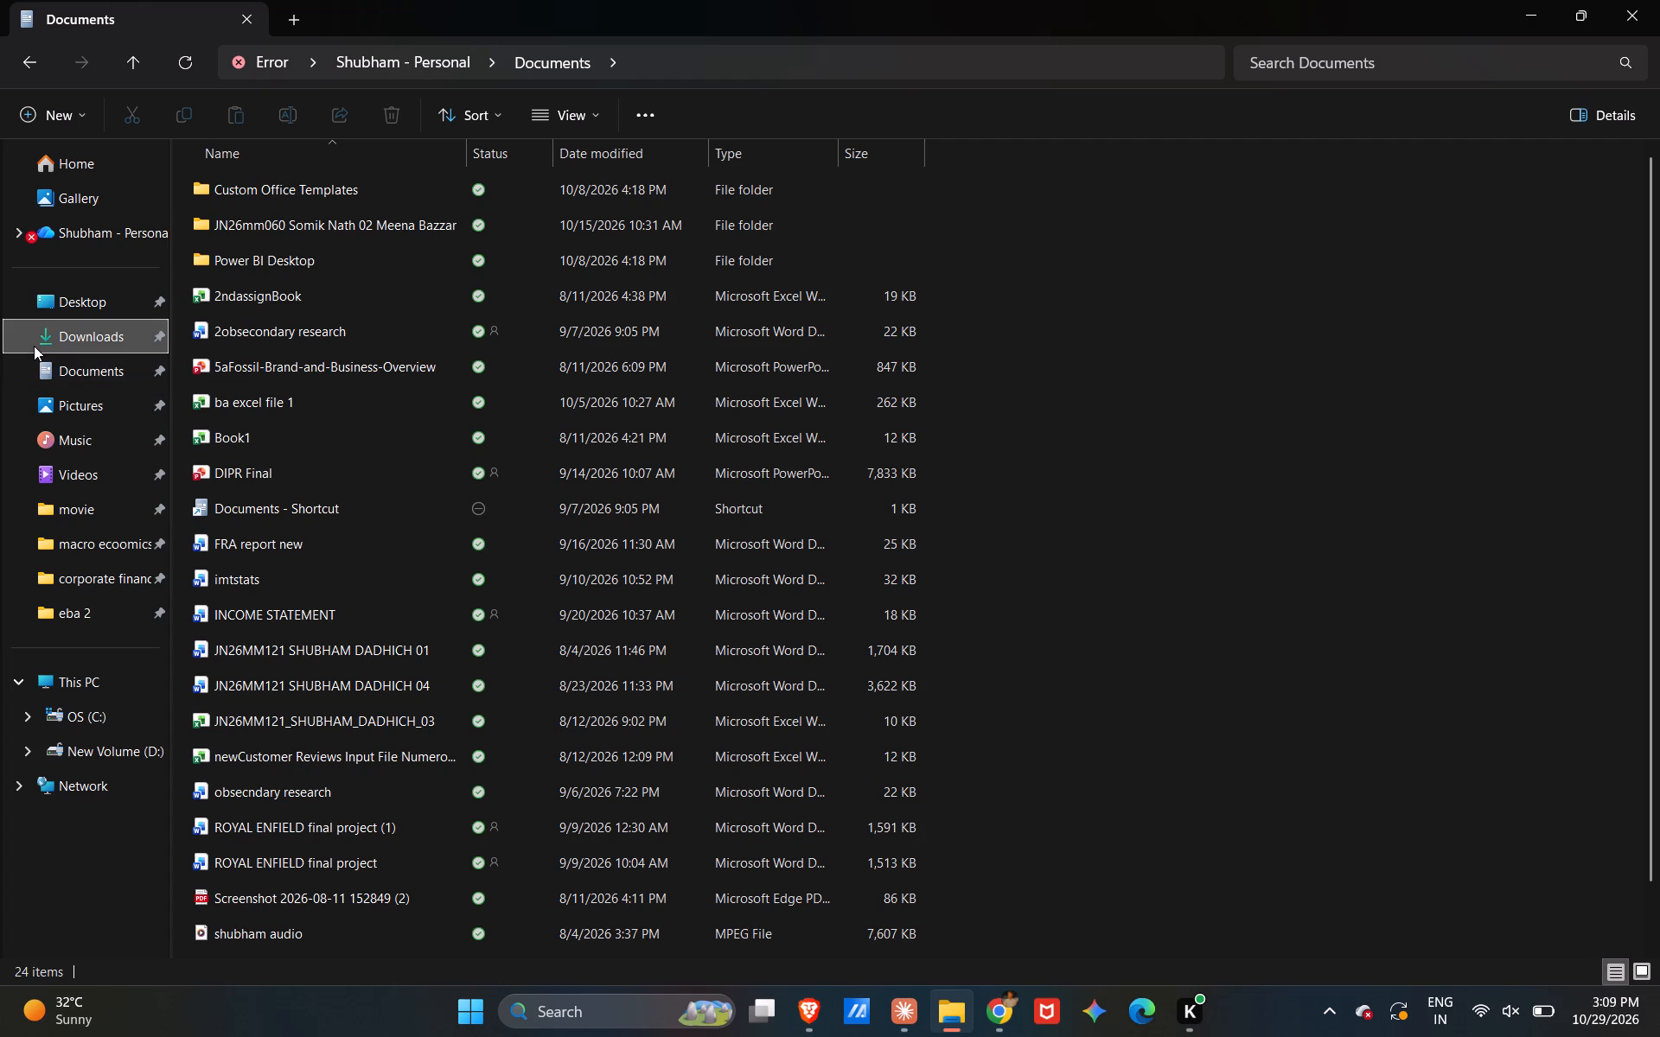
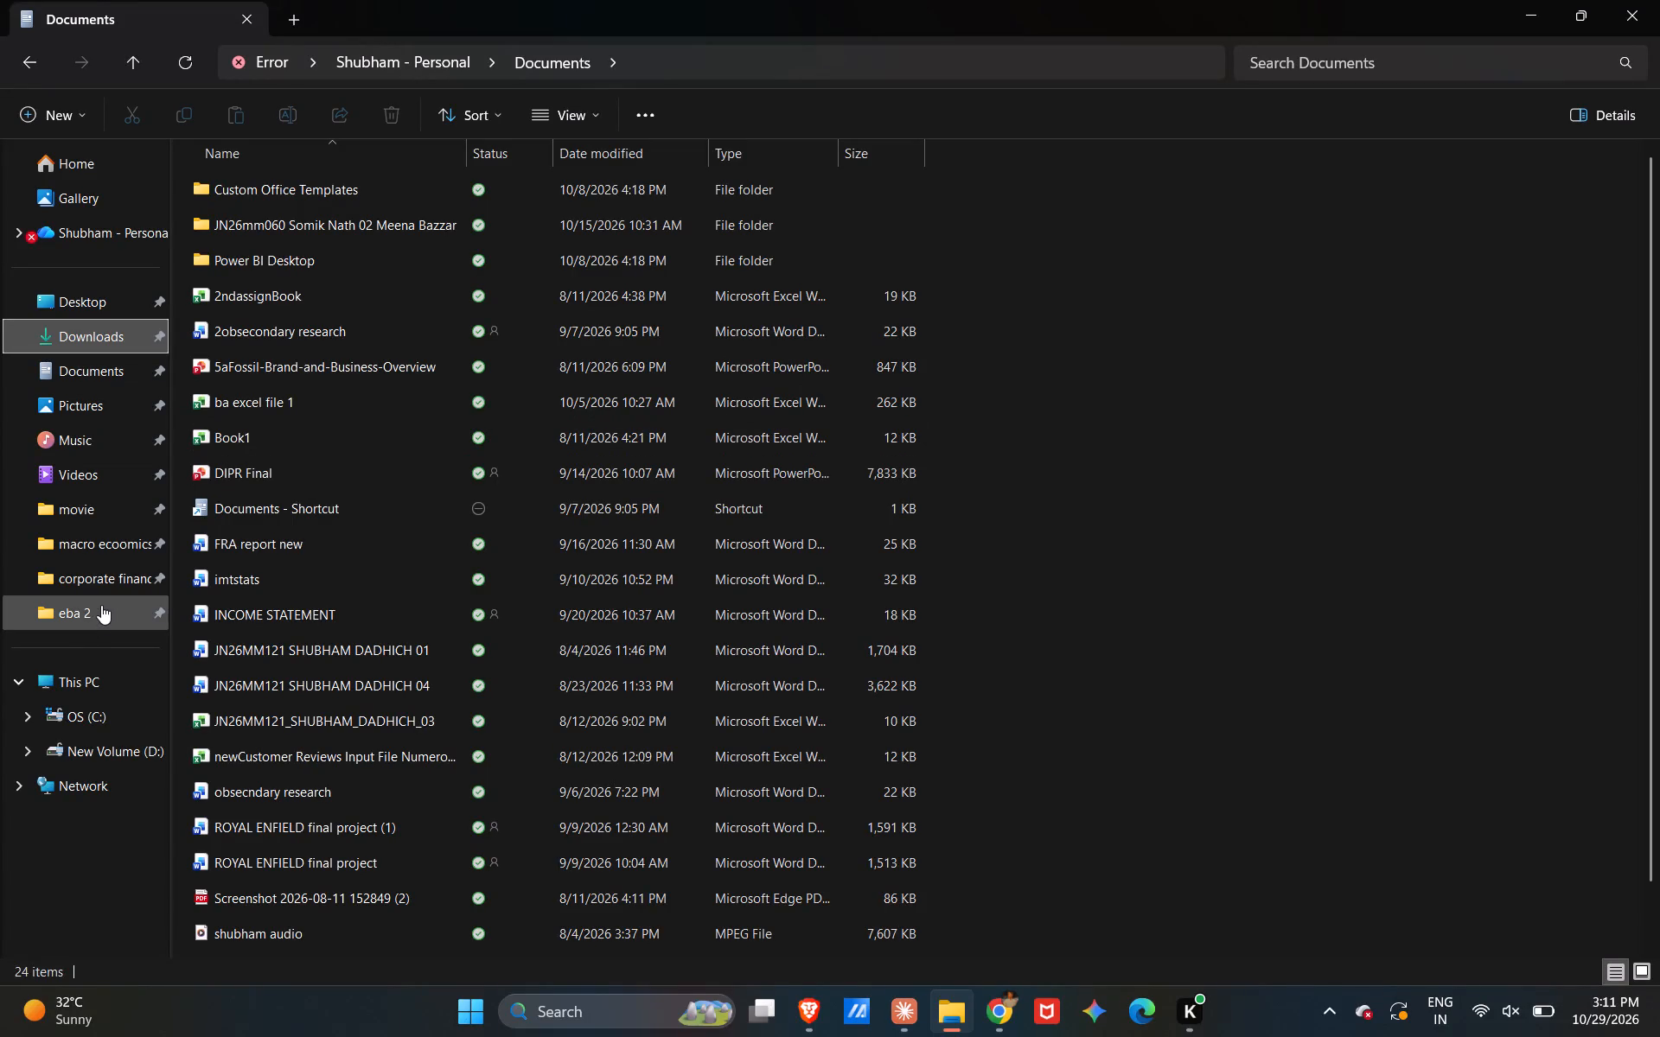
# Check the contents of the eba 2 folder on New Volume (D:), and return to the Documents folder.
pyautogui.click(103, 745)
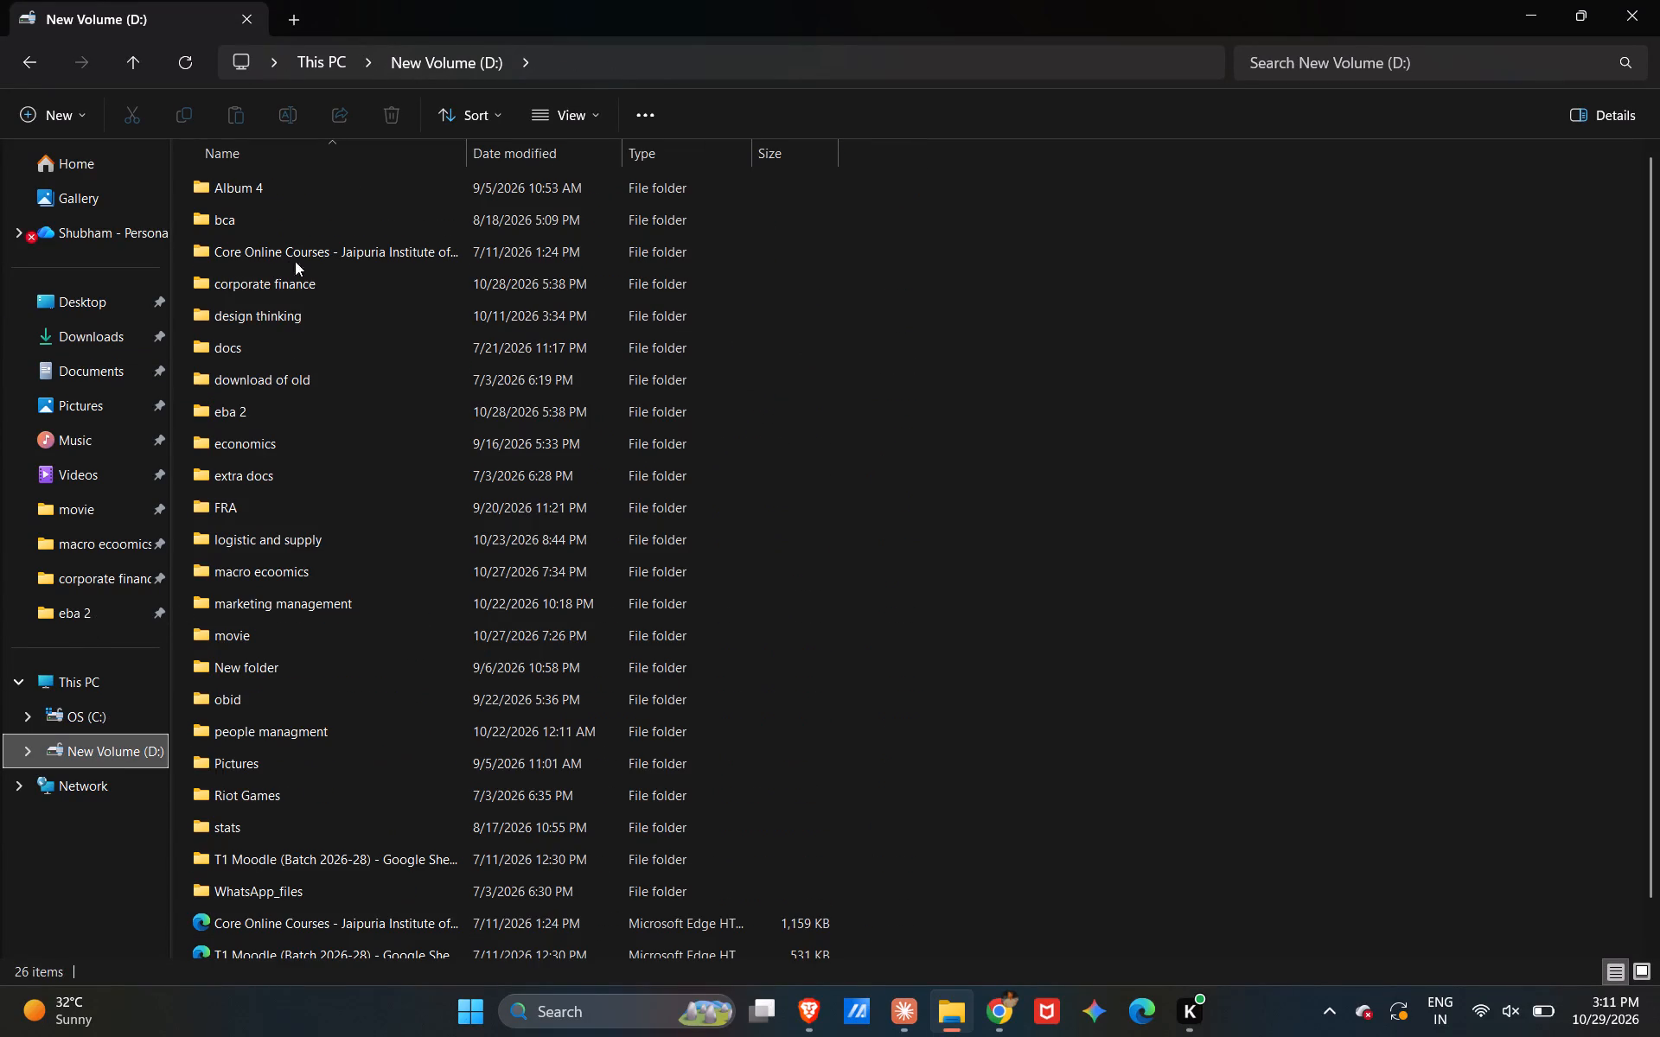
pyautogui.doubleClick(253, 408)
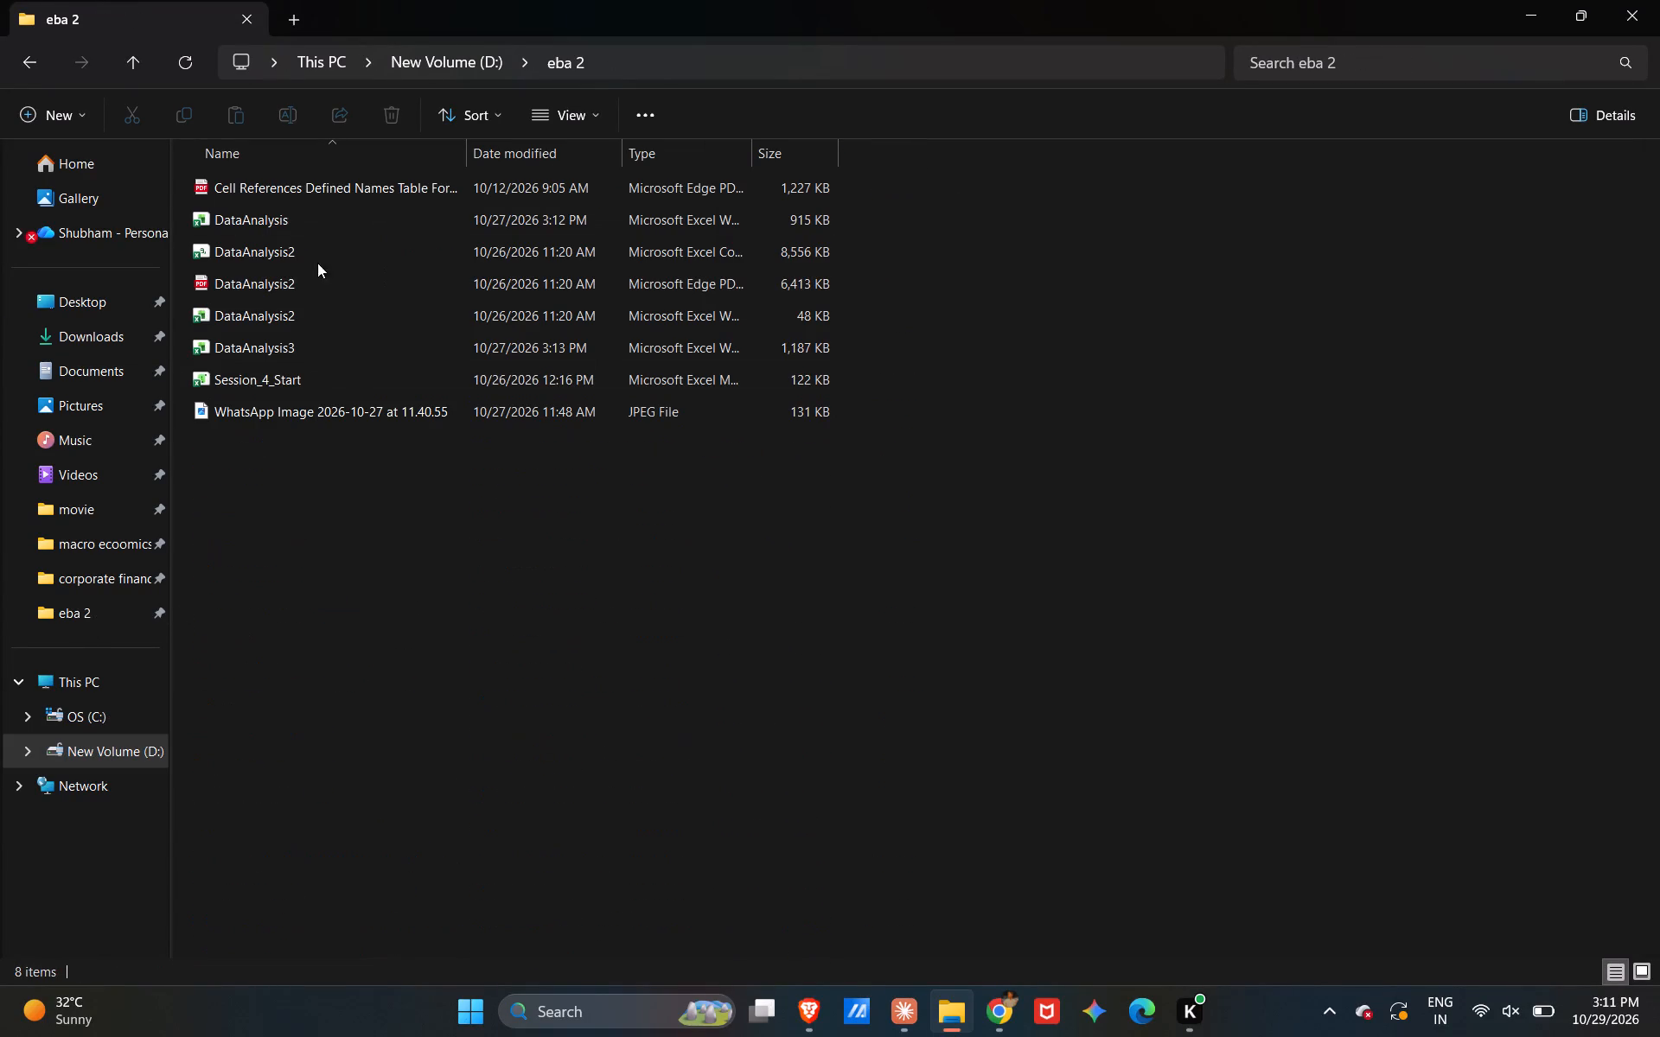
pyautogui.doubleClick(41, 62)
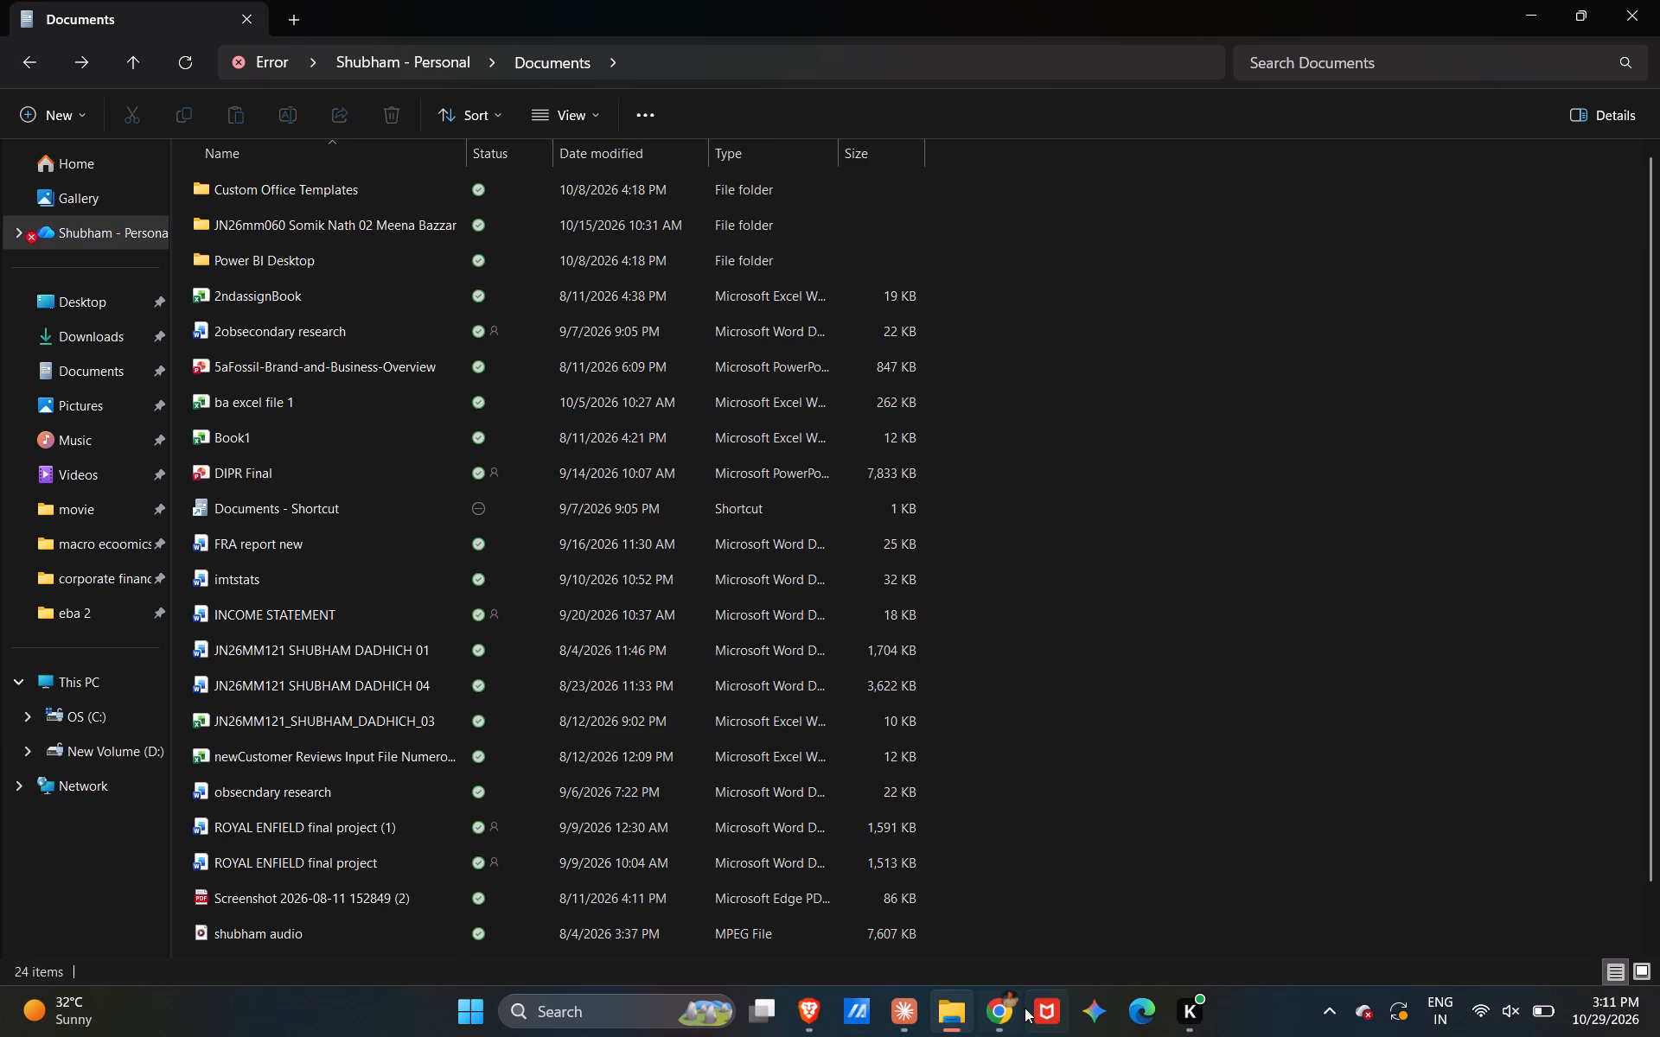
# Switch to Google Chrome and look over the course overview on the Moodle My courses page.
pyautogui.click(996, 1009)
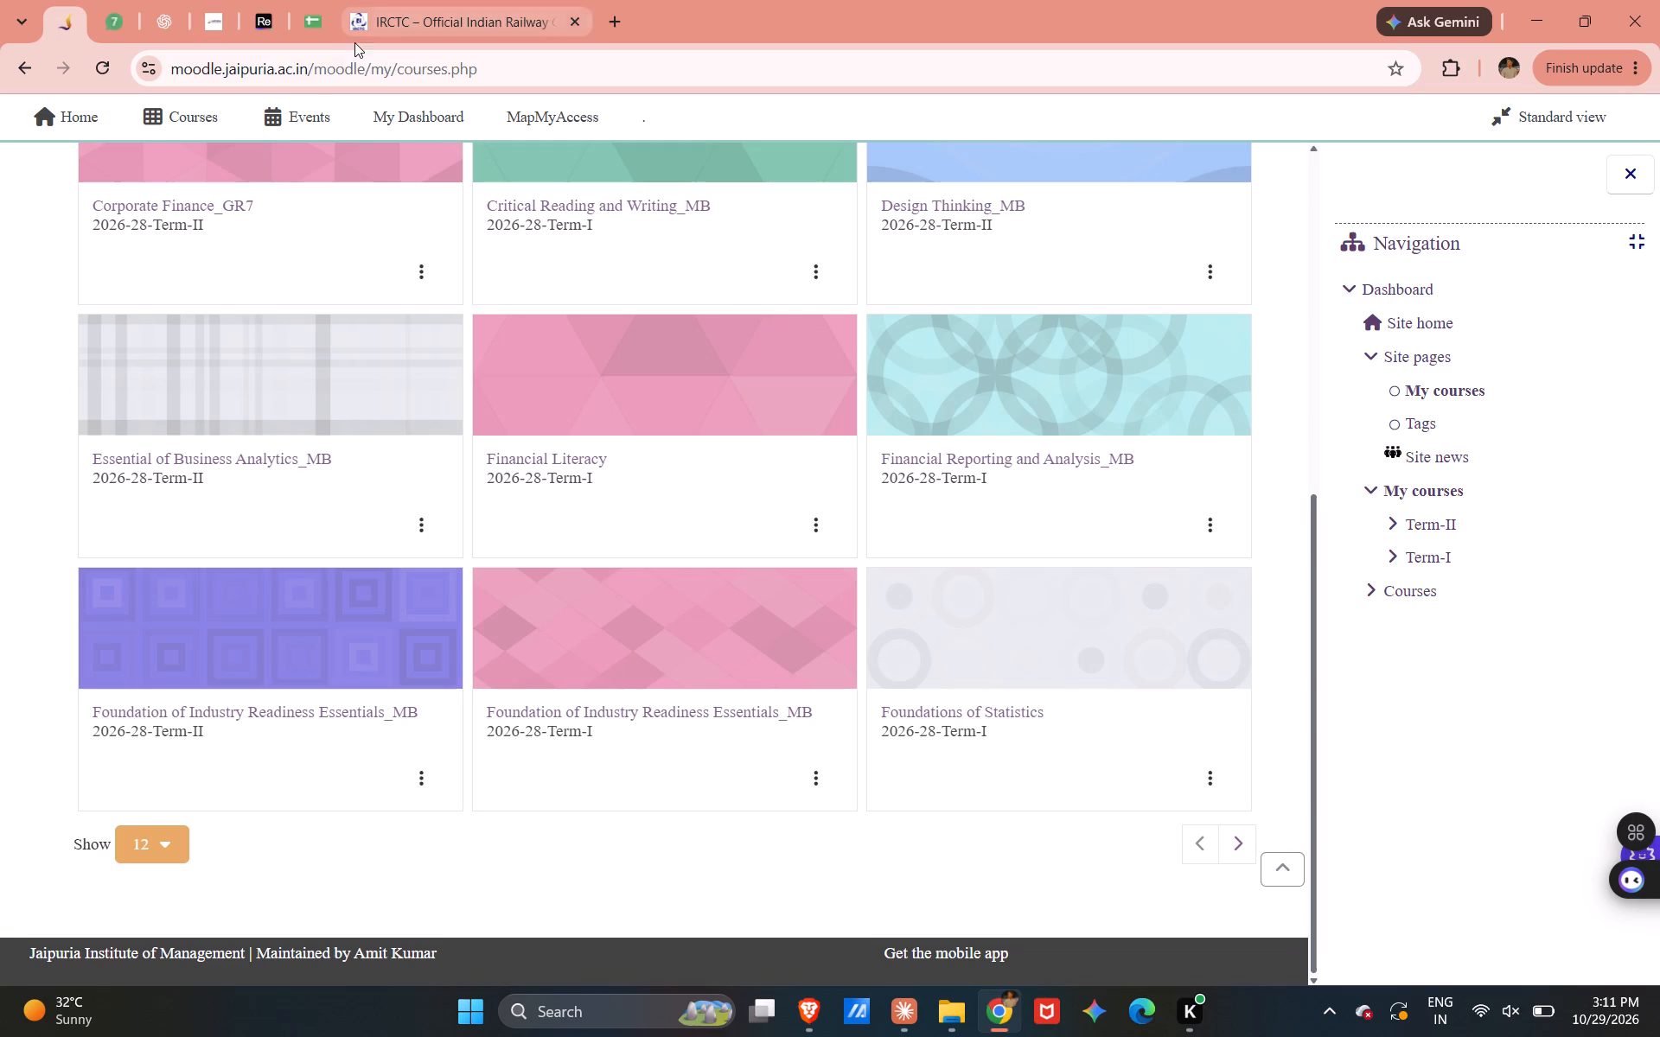
pyautogui.scroll(5, 612, 433)
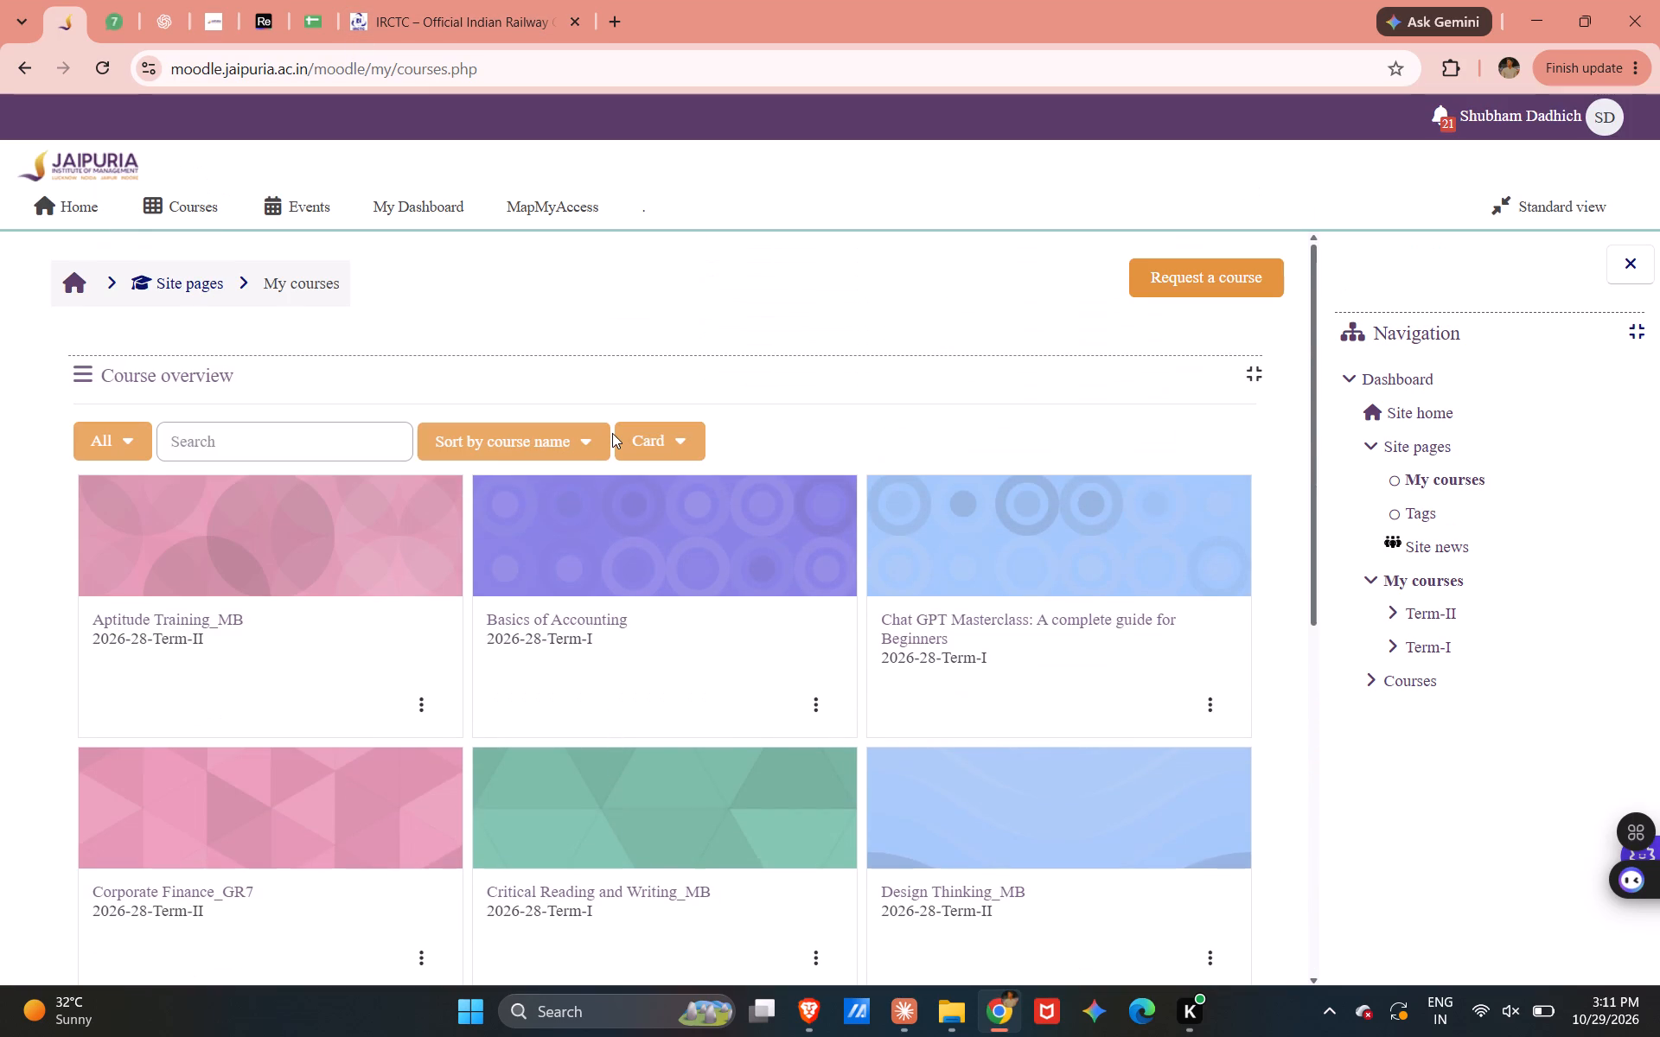
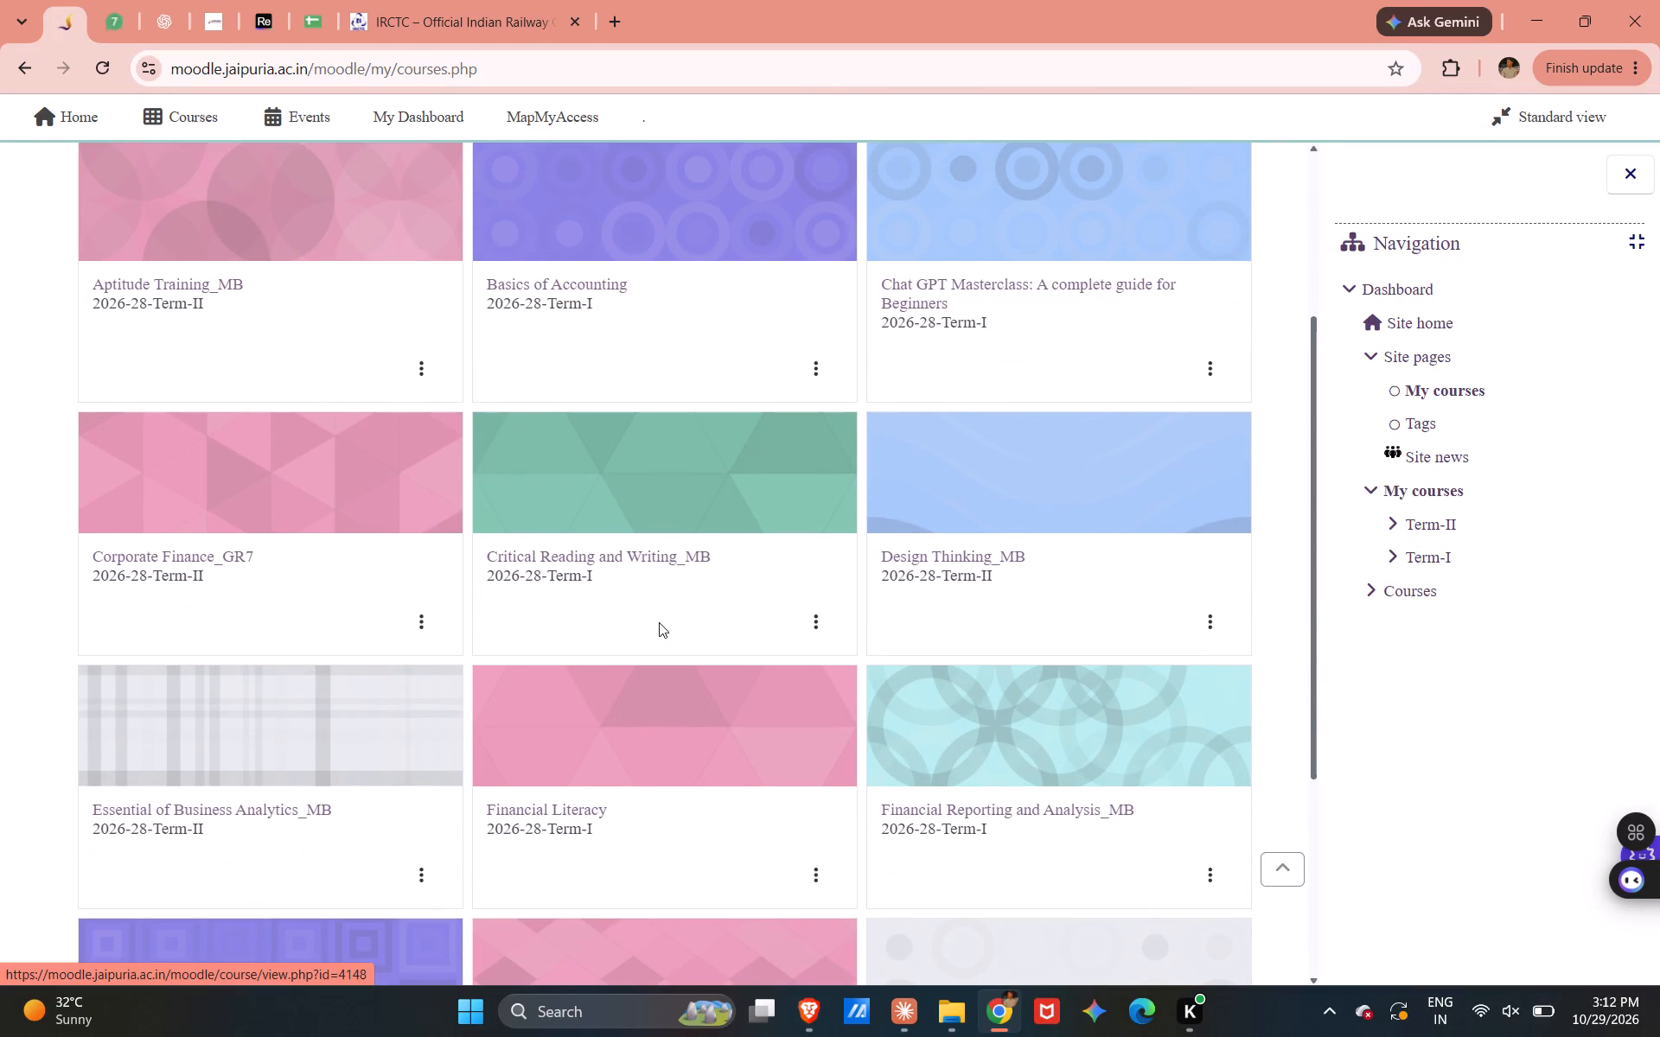
# Open the Essential of Business Analytics_MB course and go to its 24 October - 30 October section.
pyautogui.scroll(-1, 975, 576)
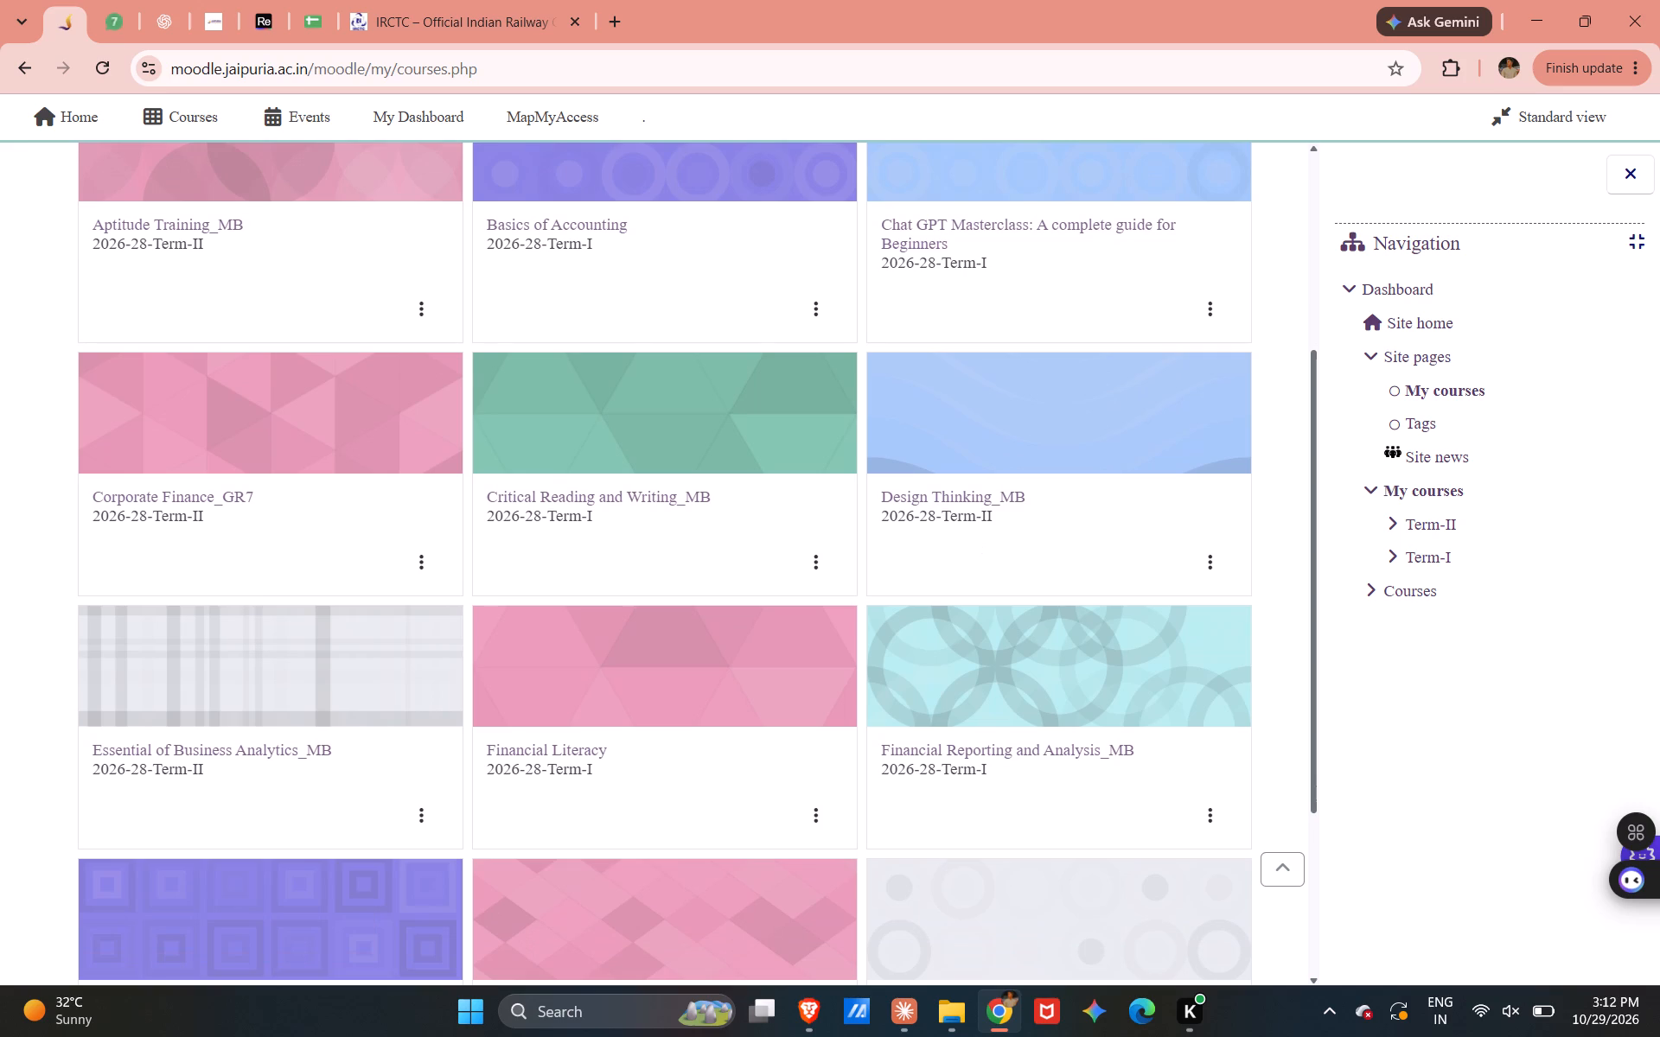
pyautogui.click(269, 751)
pyautogui.scroll(-2, 240, 686)
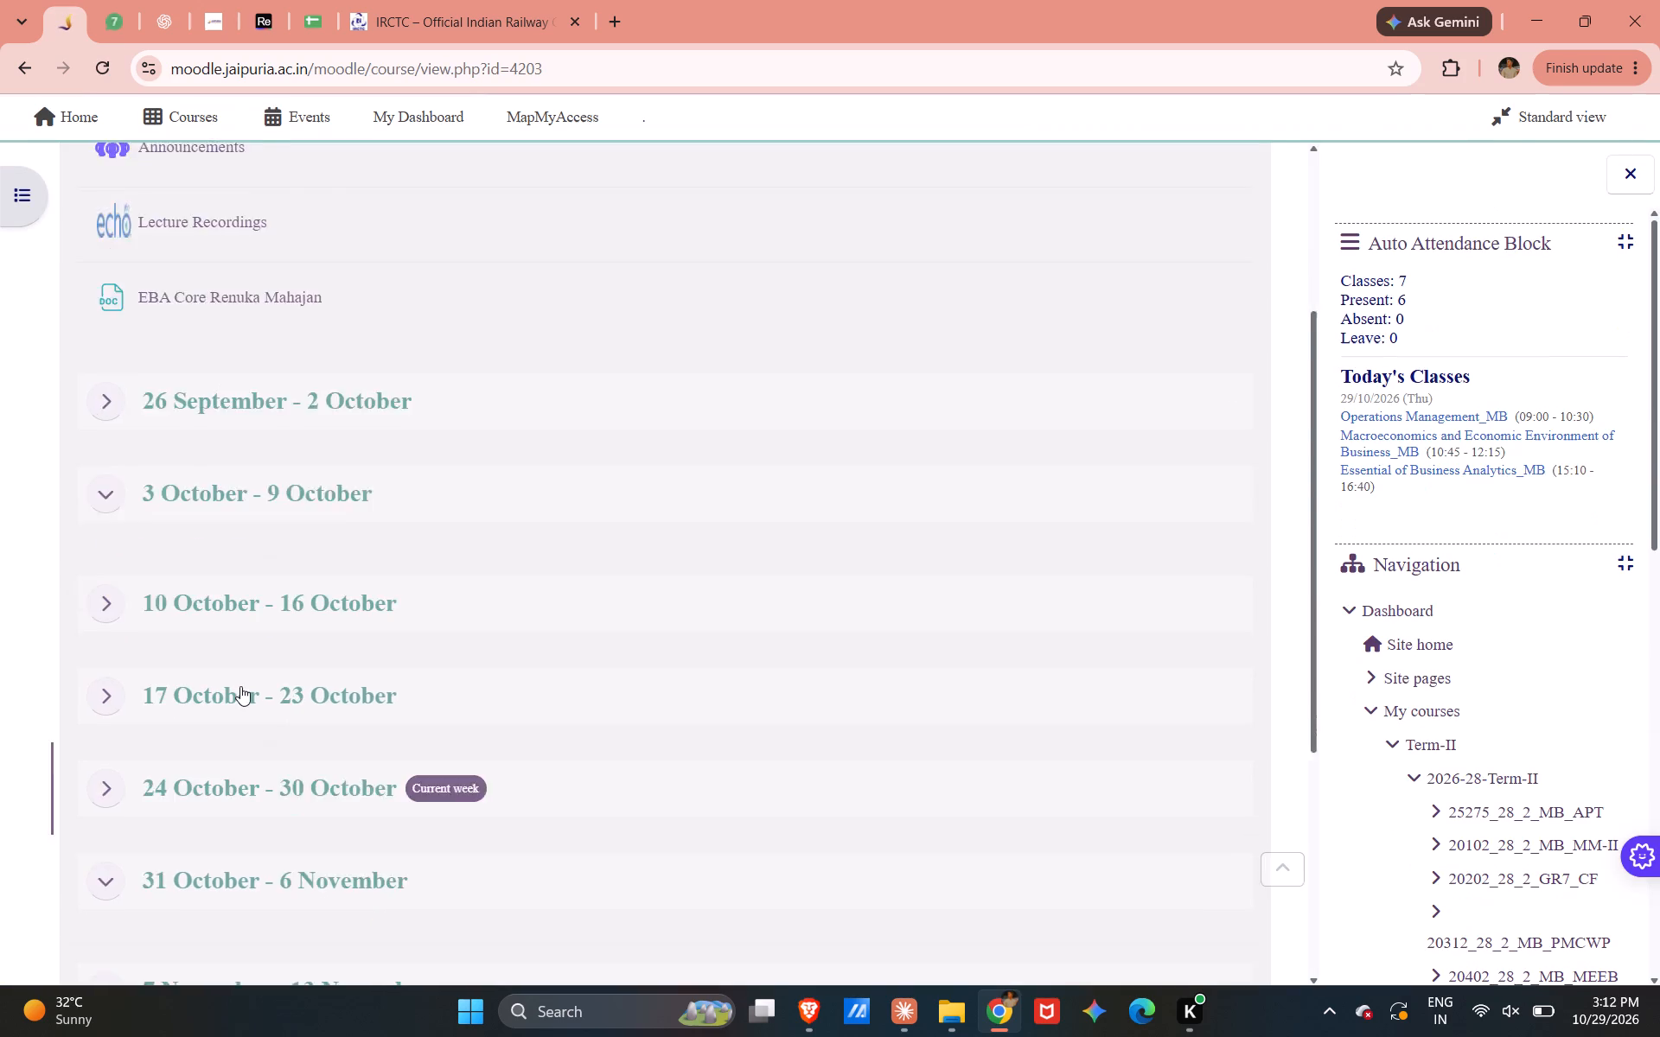
pyautogui.scroll(-2, 240, 686)
pyautogui.scroll(2, 240, 686)
pyautogui.click(281, 563)
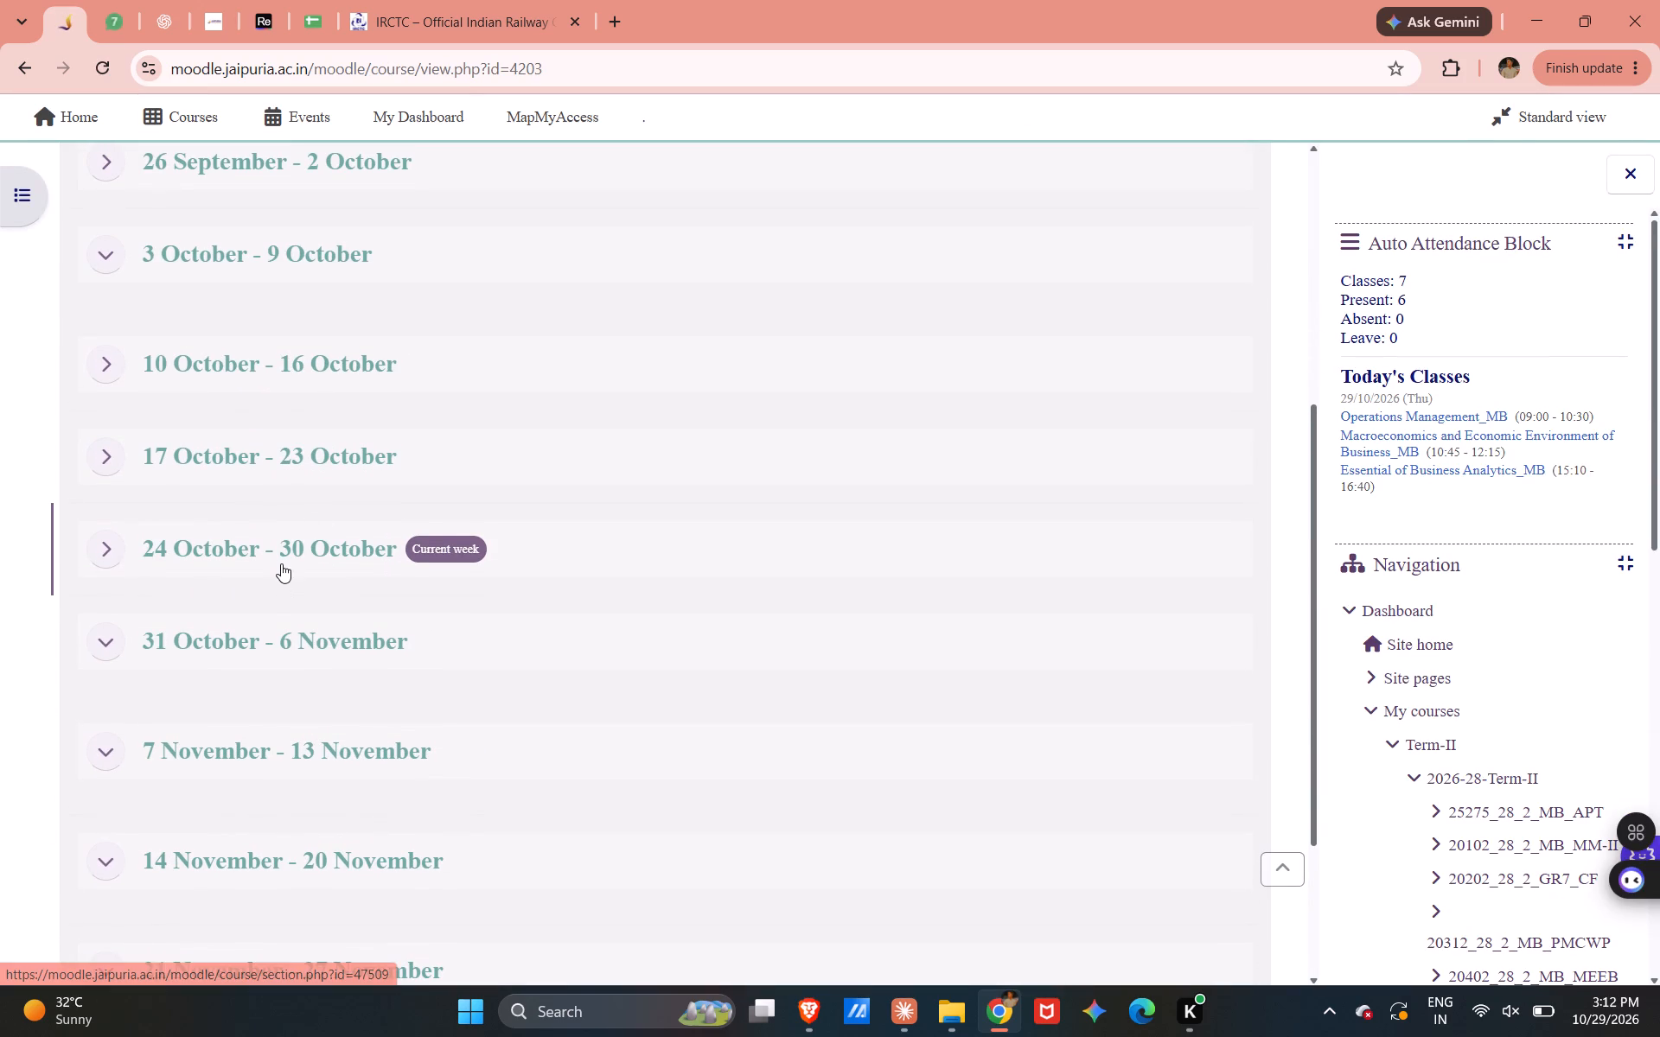
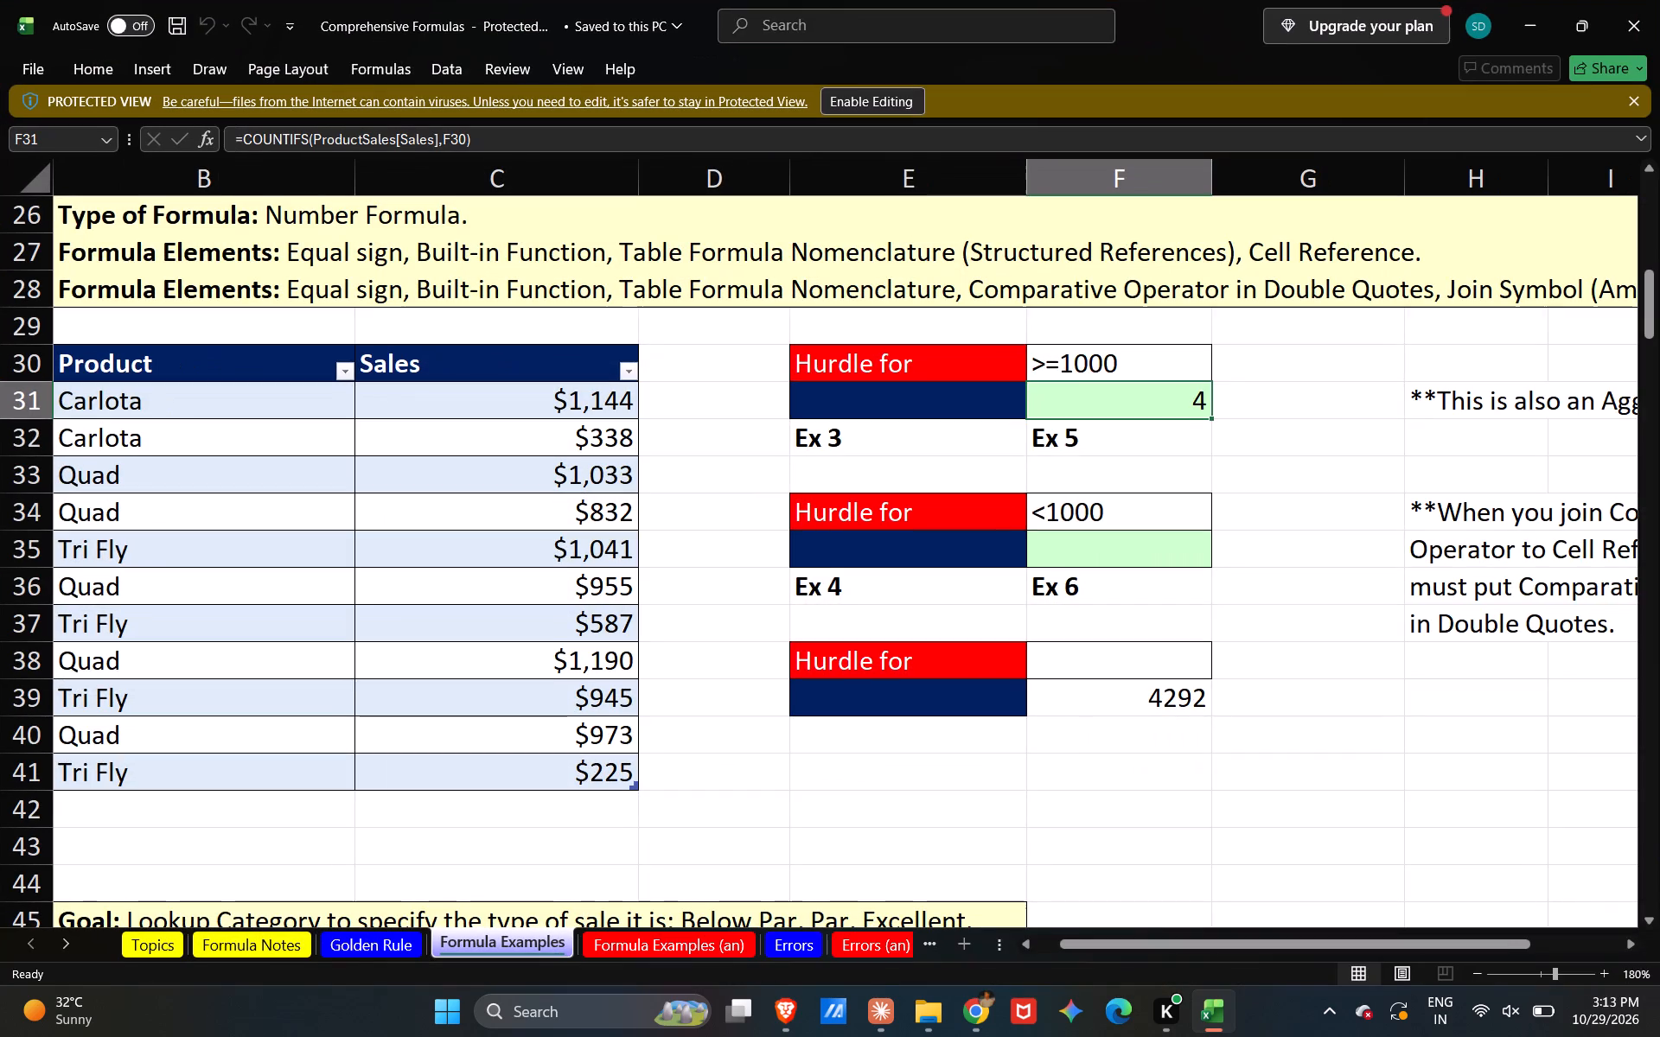
# Enable editing of the Comprehensive Formulas workbook, which is open in Protected View.
pyautogui.click(872, 98)
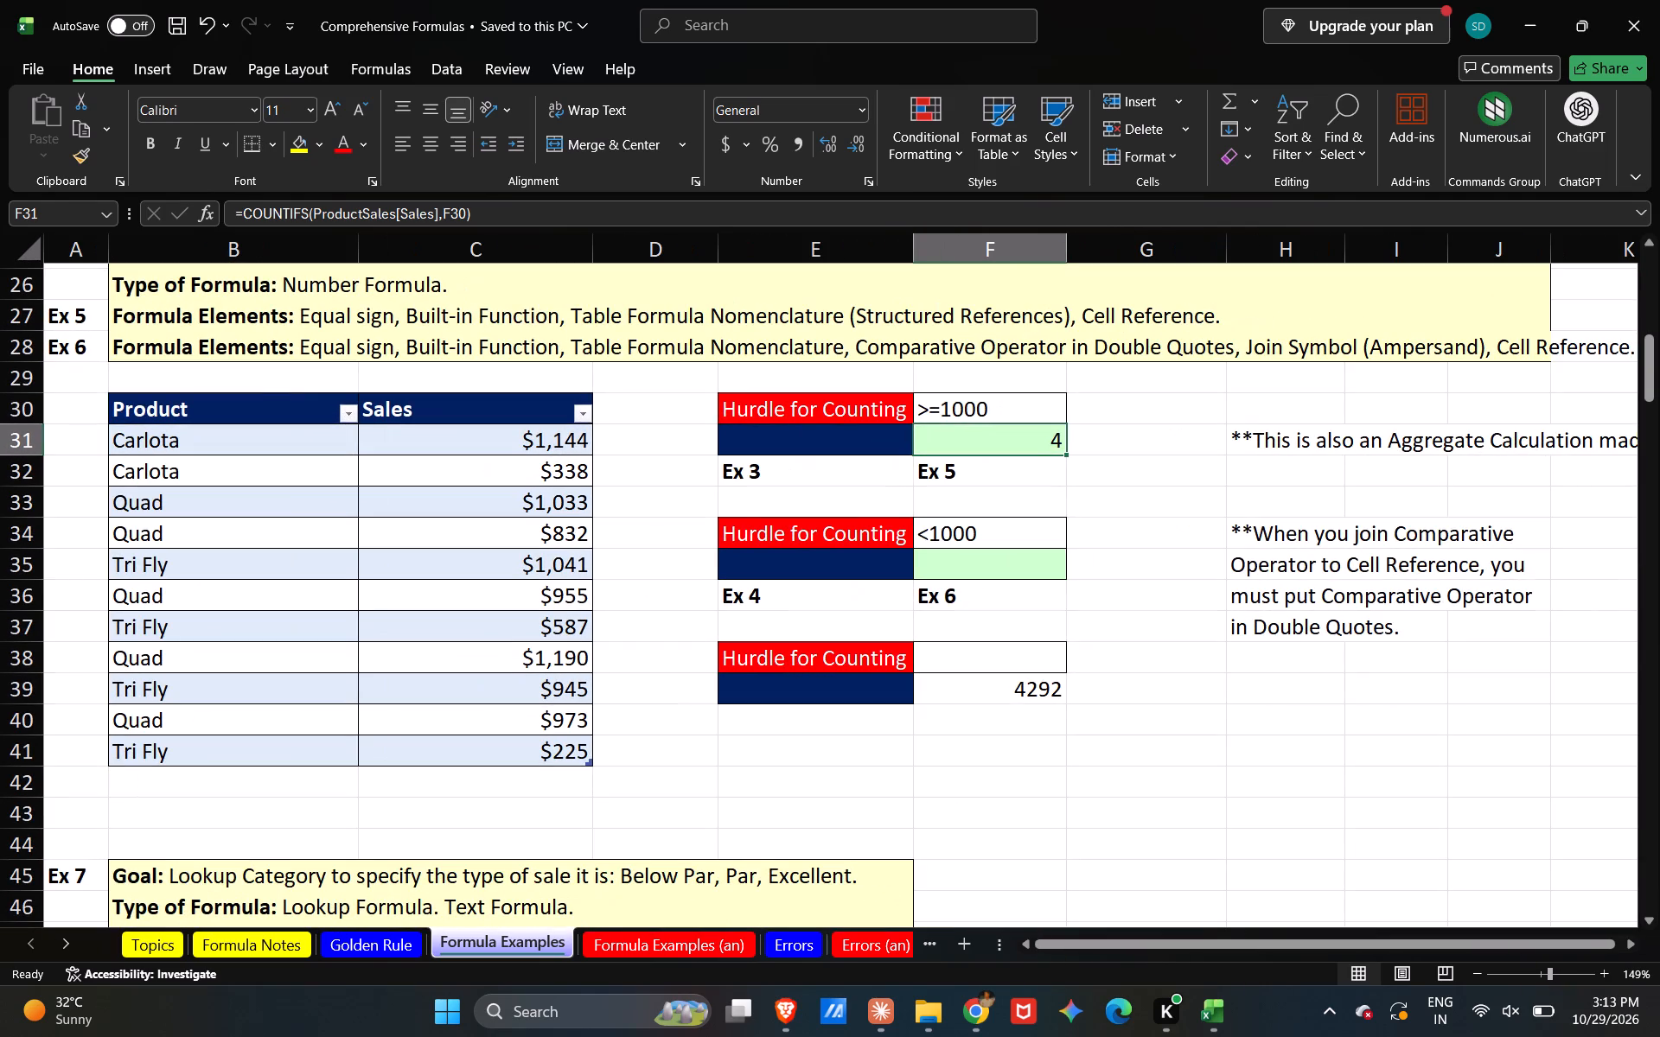
pyautogui.scroll(-3, 610, 685)
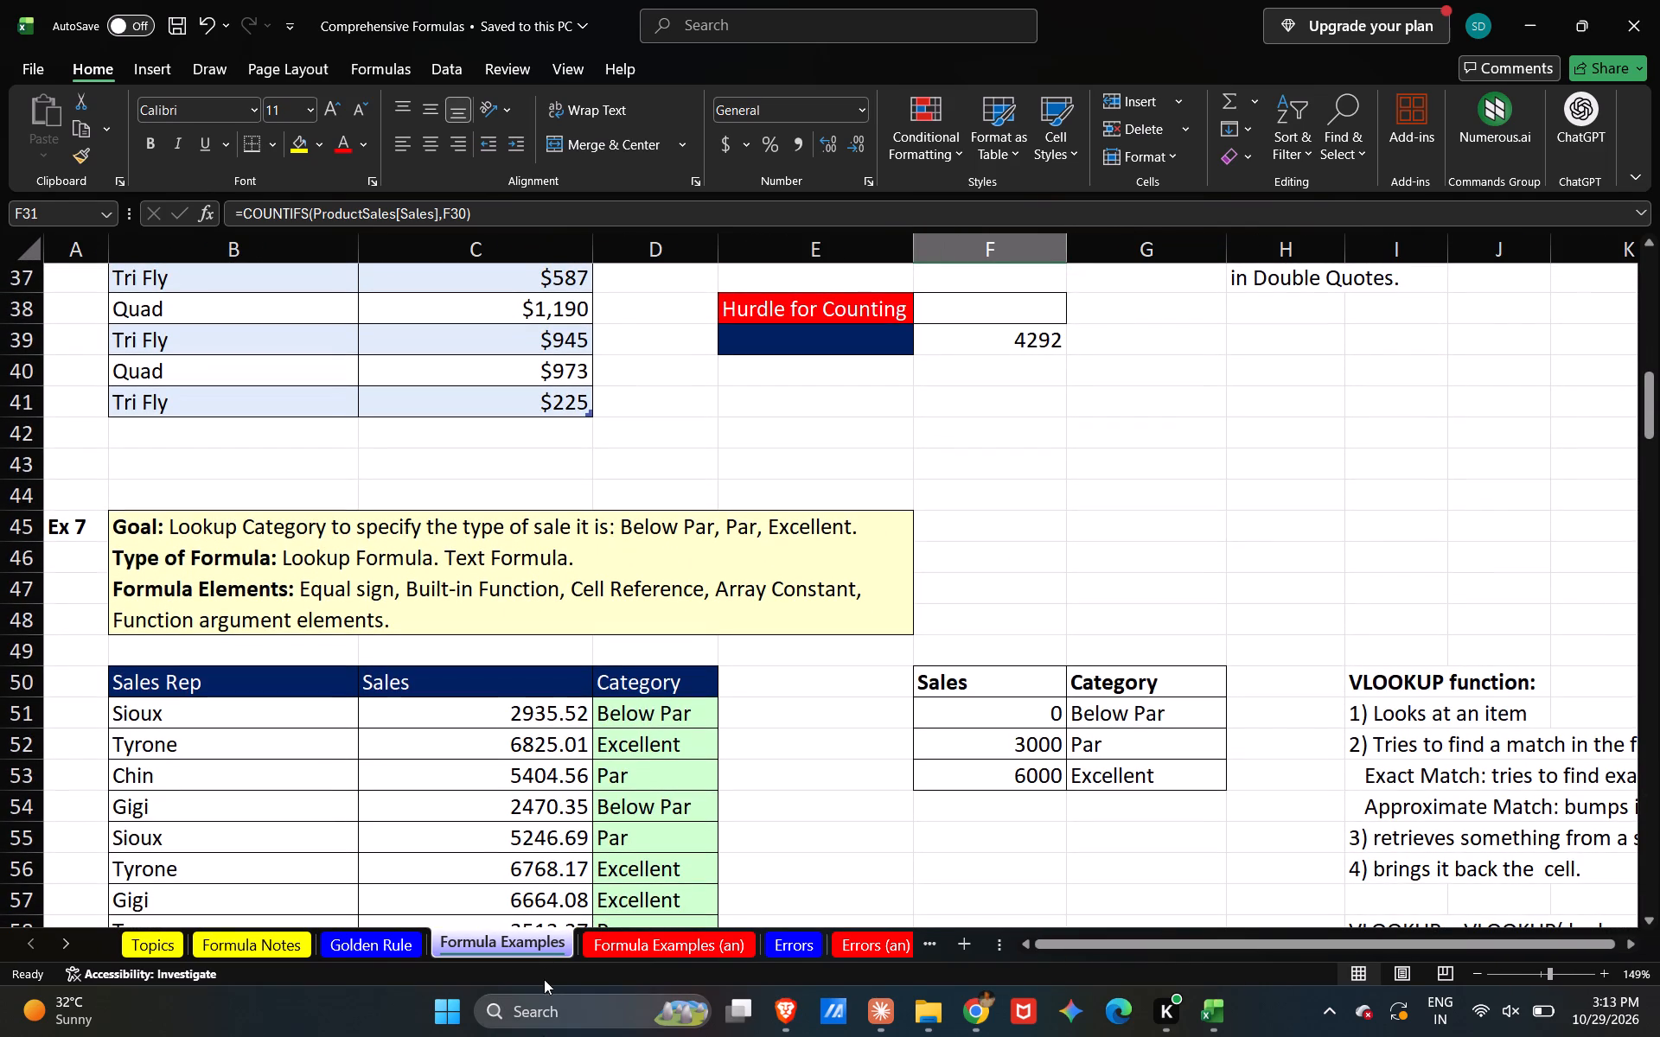
# Look over the exercises on the Formula Examples sheet, from the Ex 7 category lookup onward and back up to Ex 1.
pyautogui.click(670, 694)
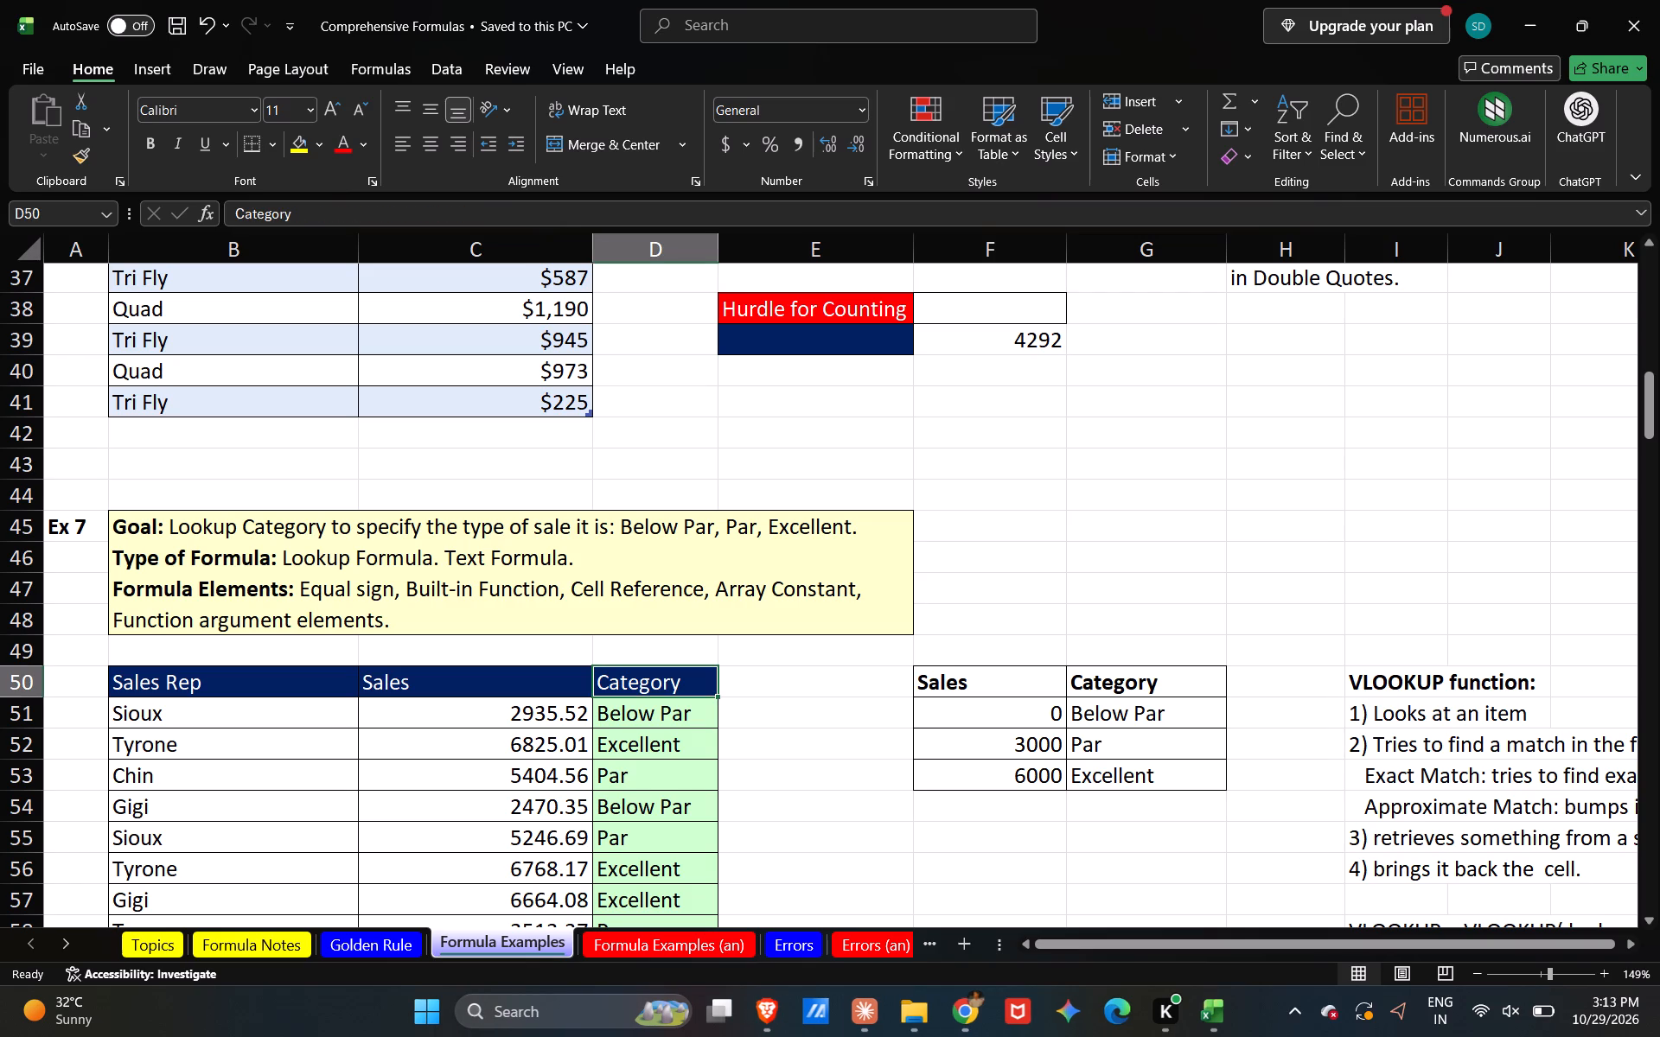
pyautogui.scroll(-2, 348, 797)
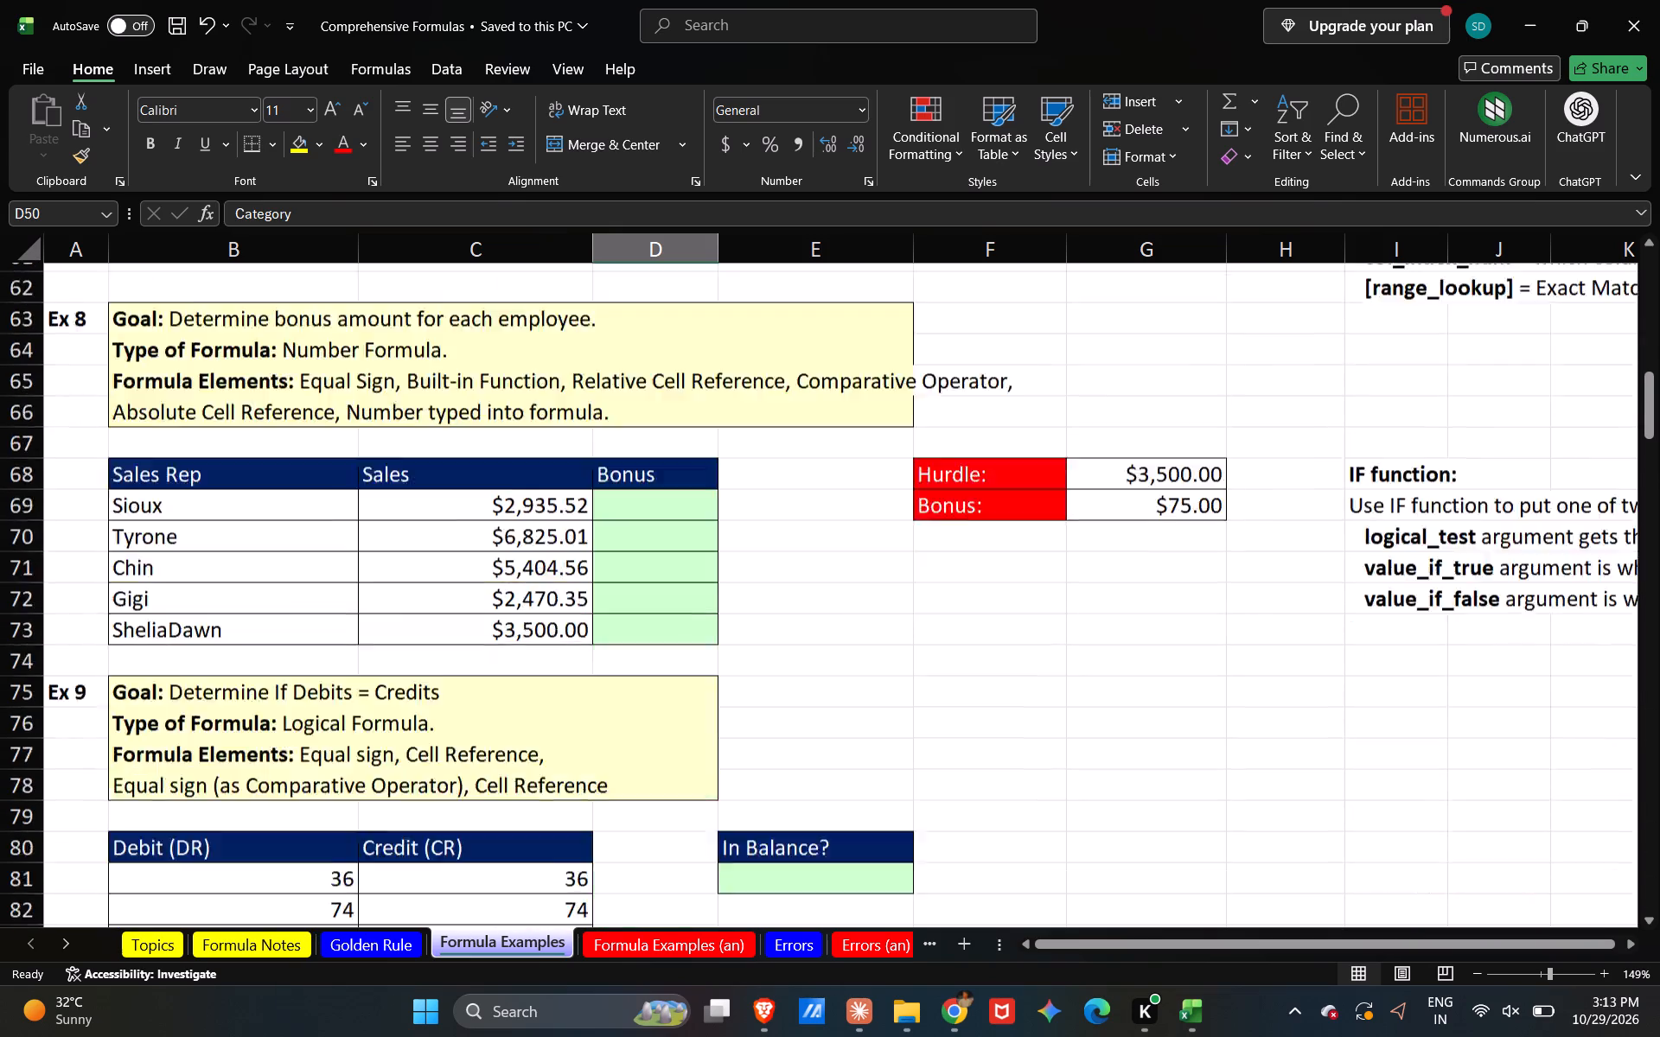
pyautogui.scroll(-6, 348, 797)
pyautogui.scroll(2, 348, 797)
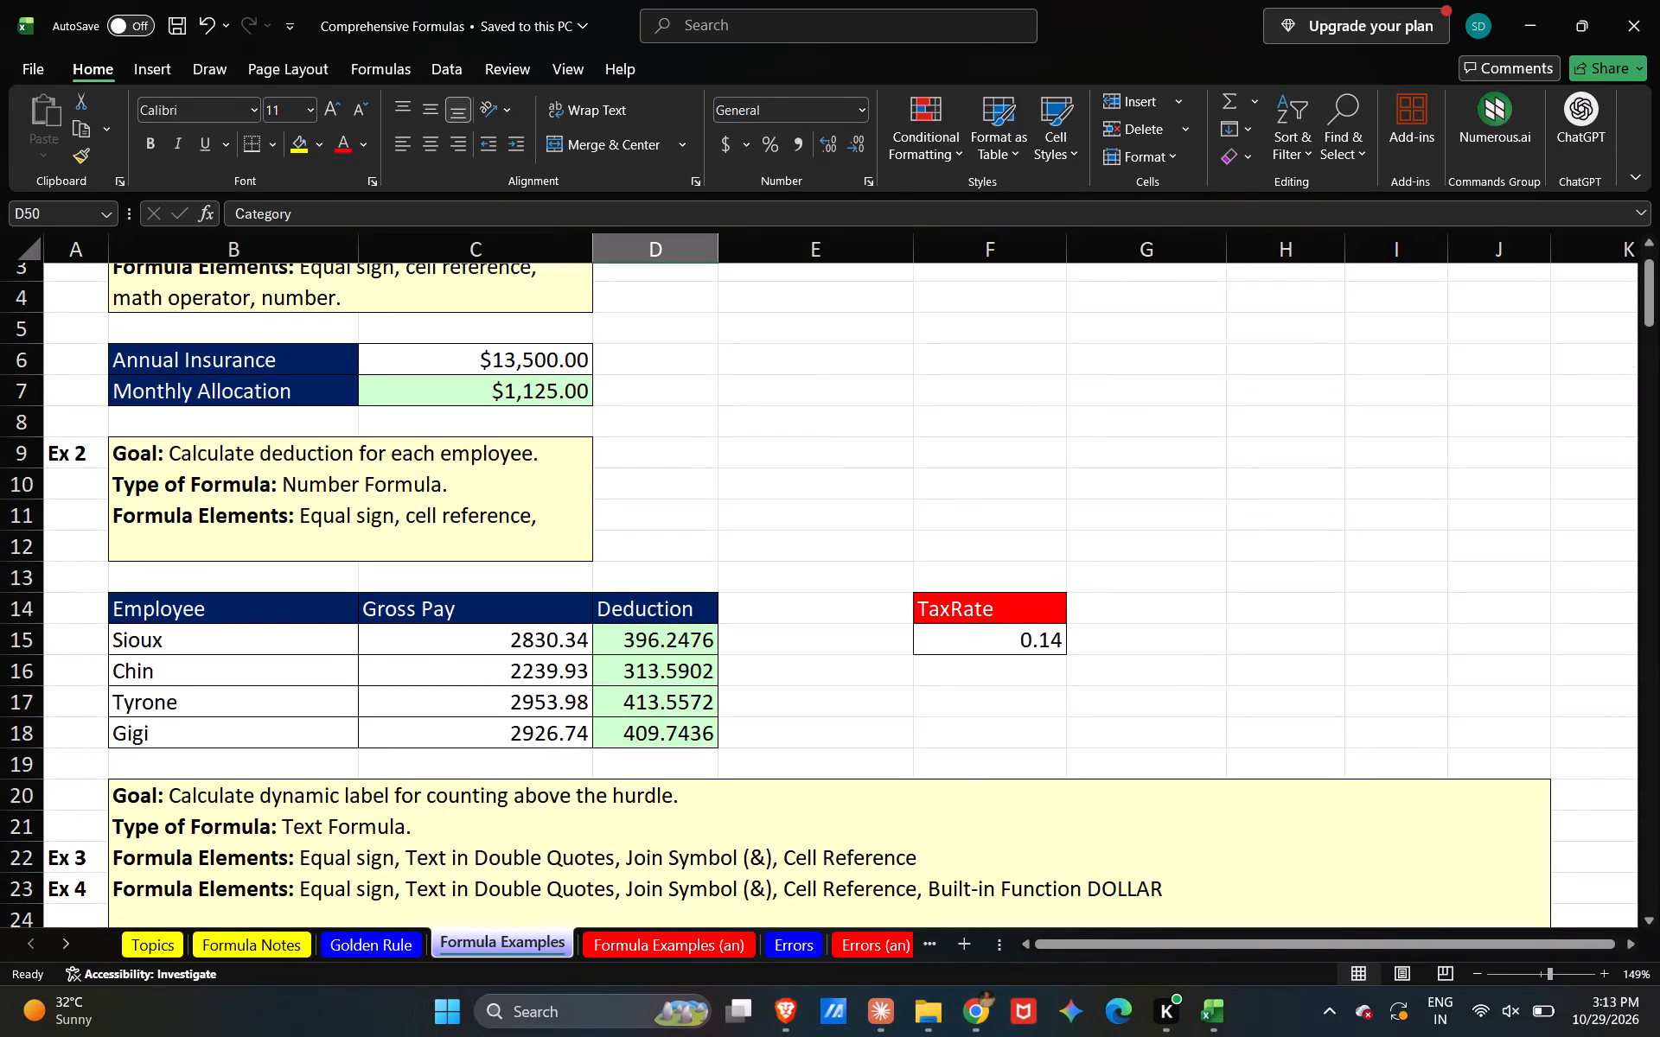
pyautogui.scroll(3, 426, 487)
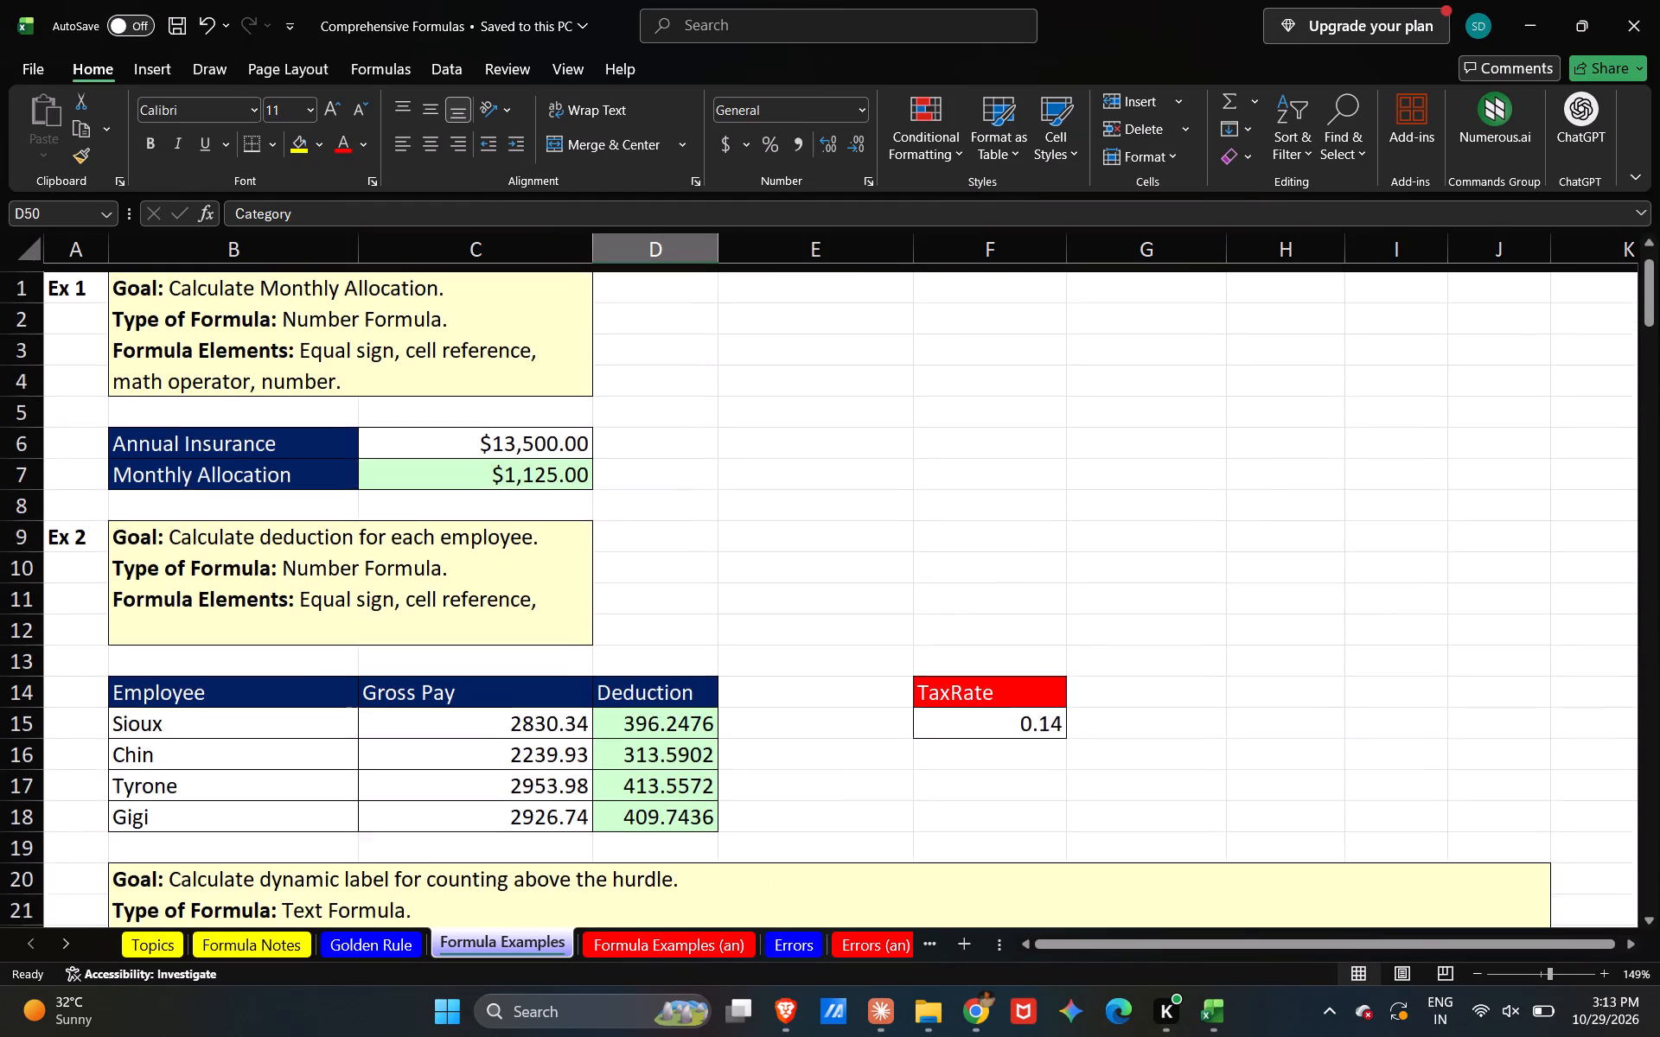
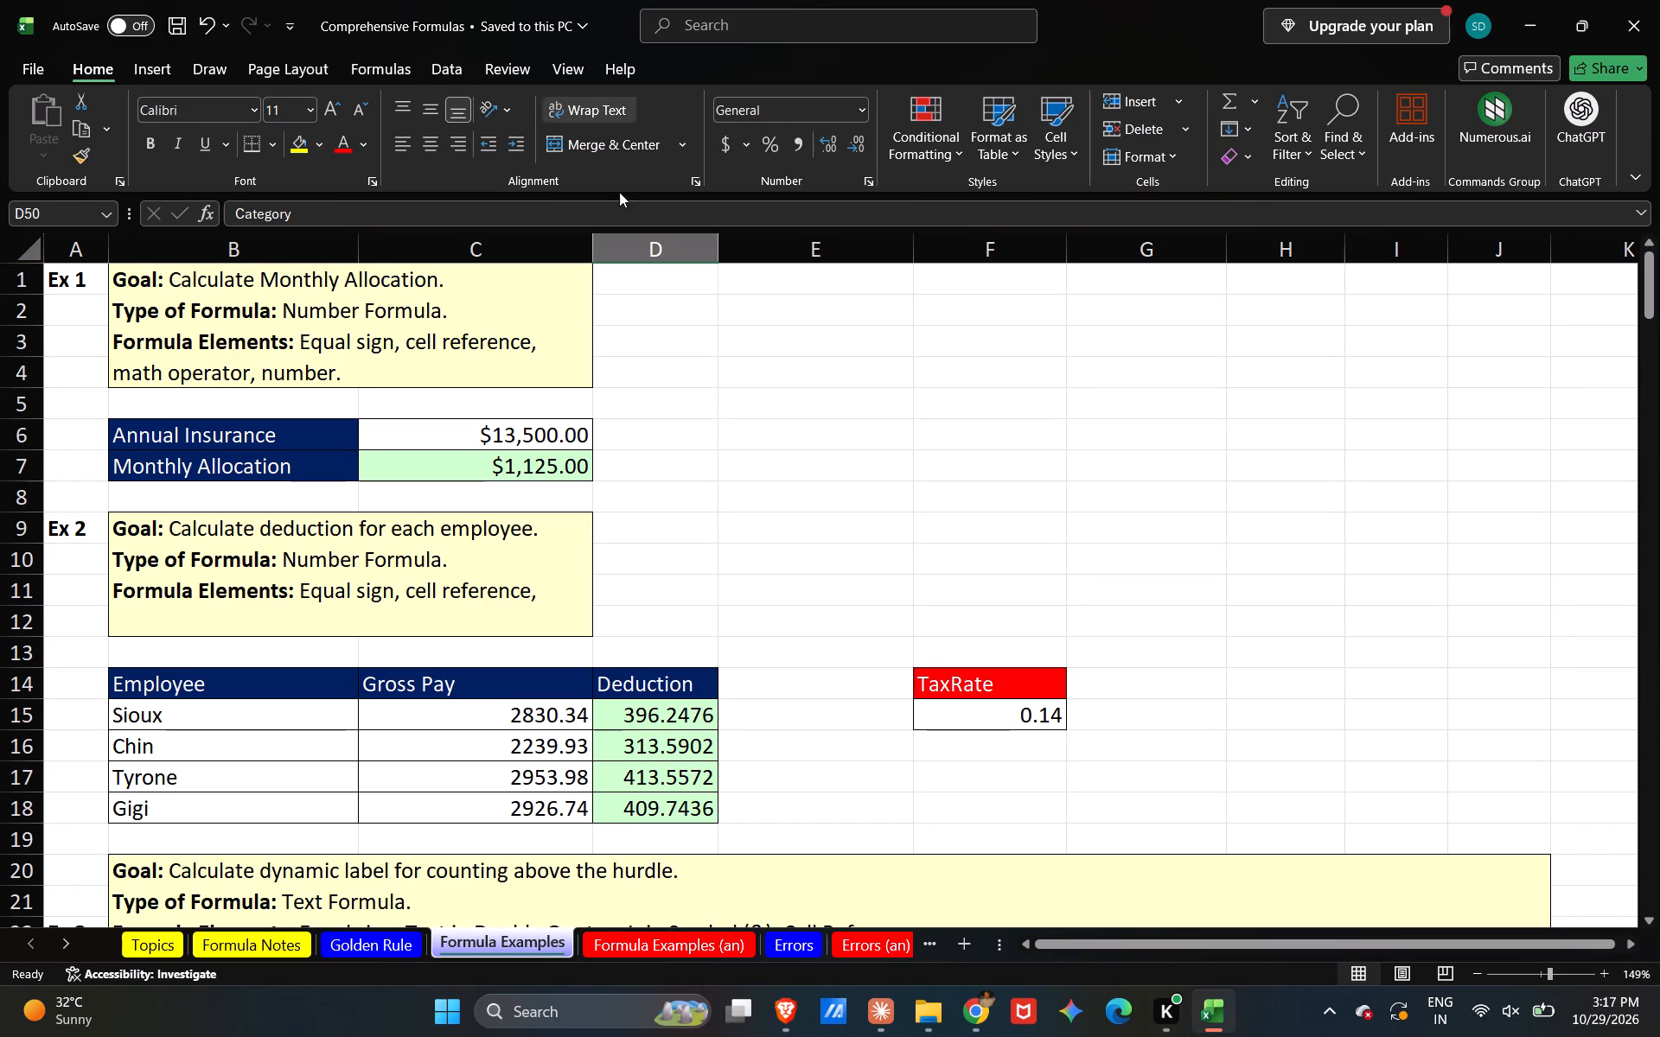
# Inspect the Monthly Allocation formula in Ex 1, leaving it as it is.
pyautogui.doubleClick(539, 465)
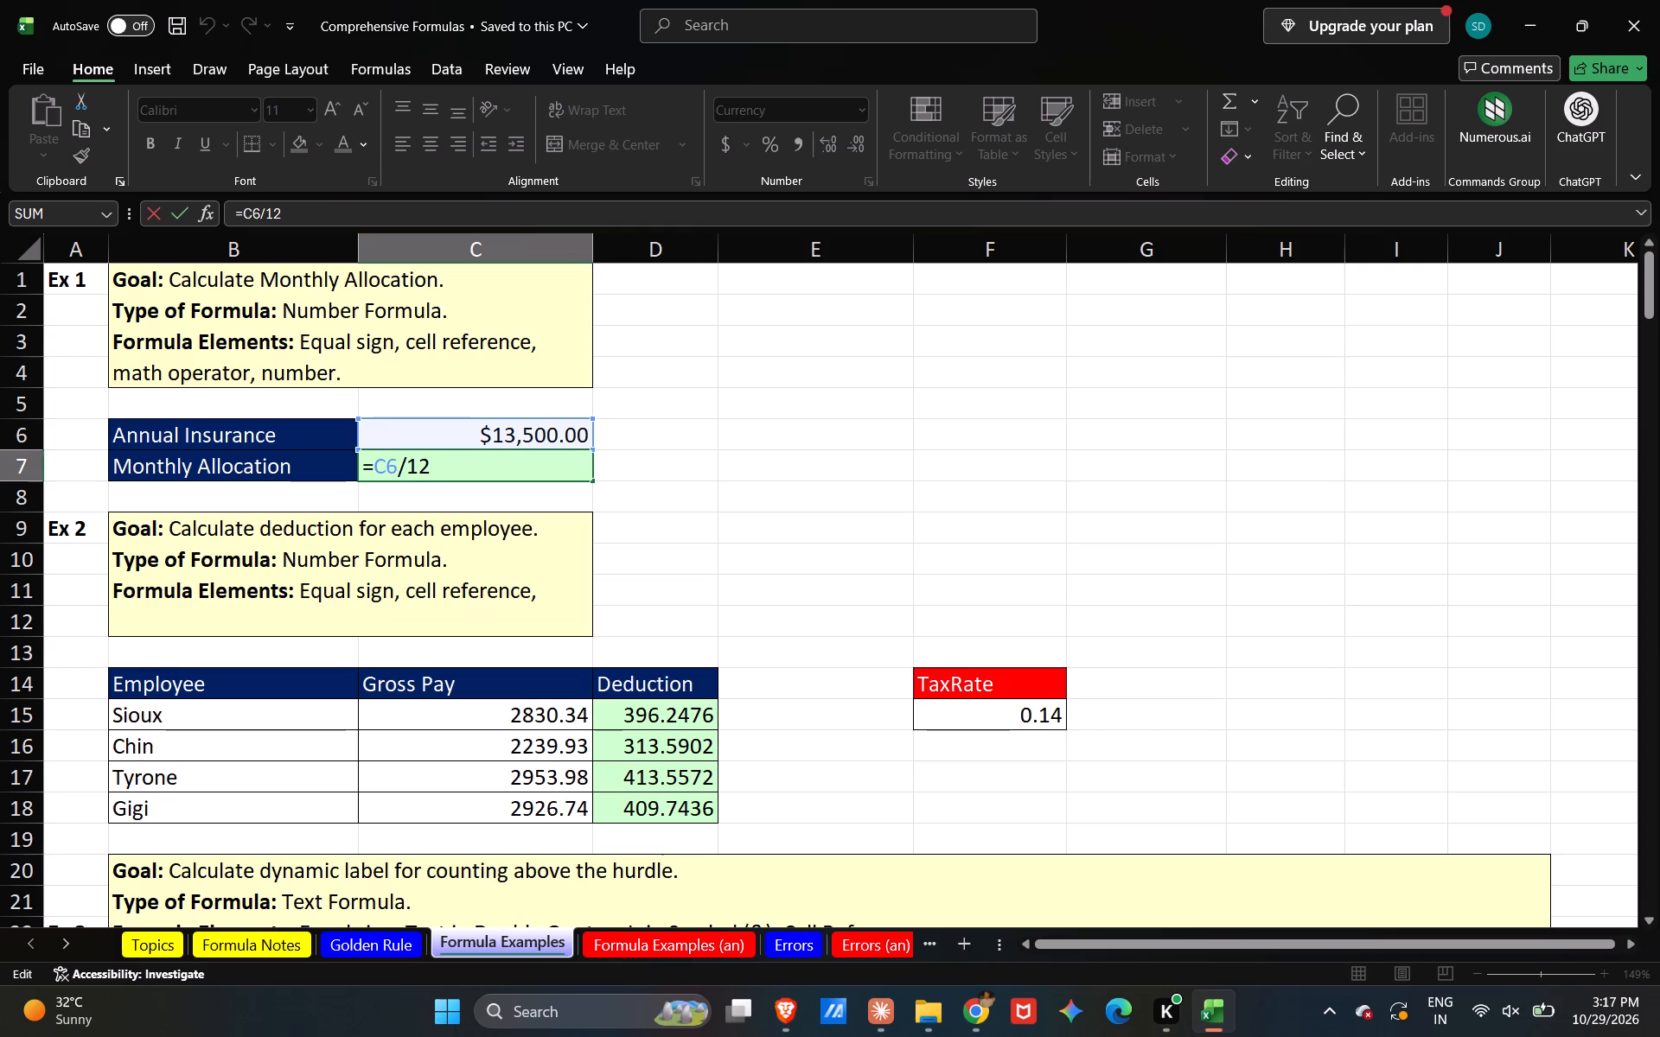
pyautogui.press('Return')
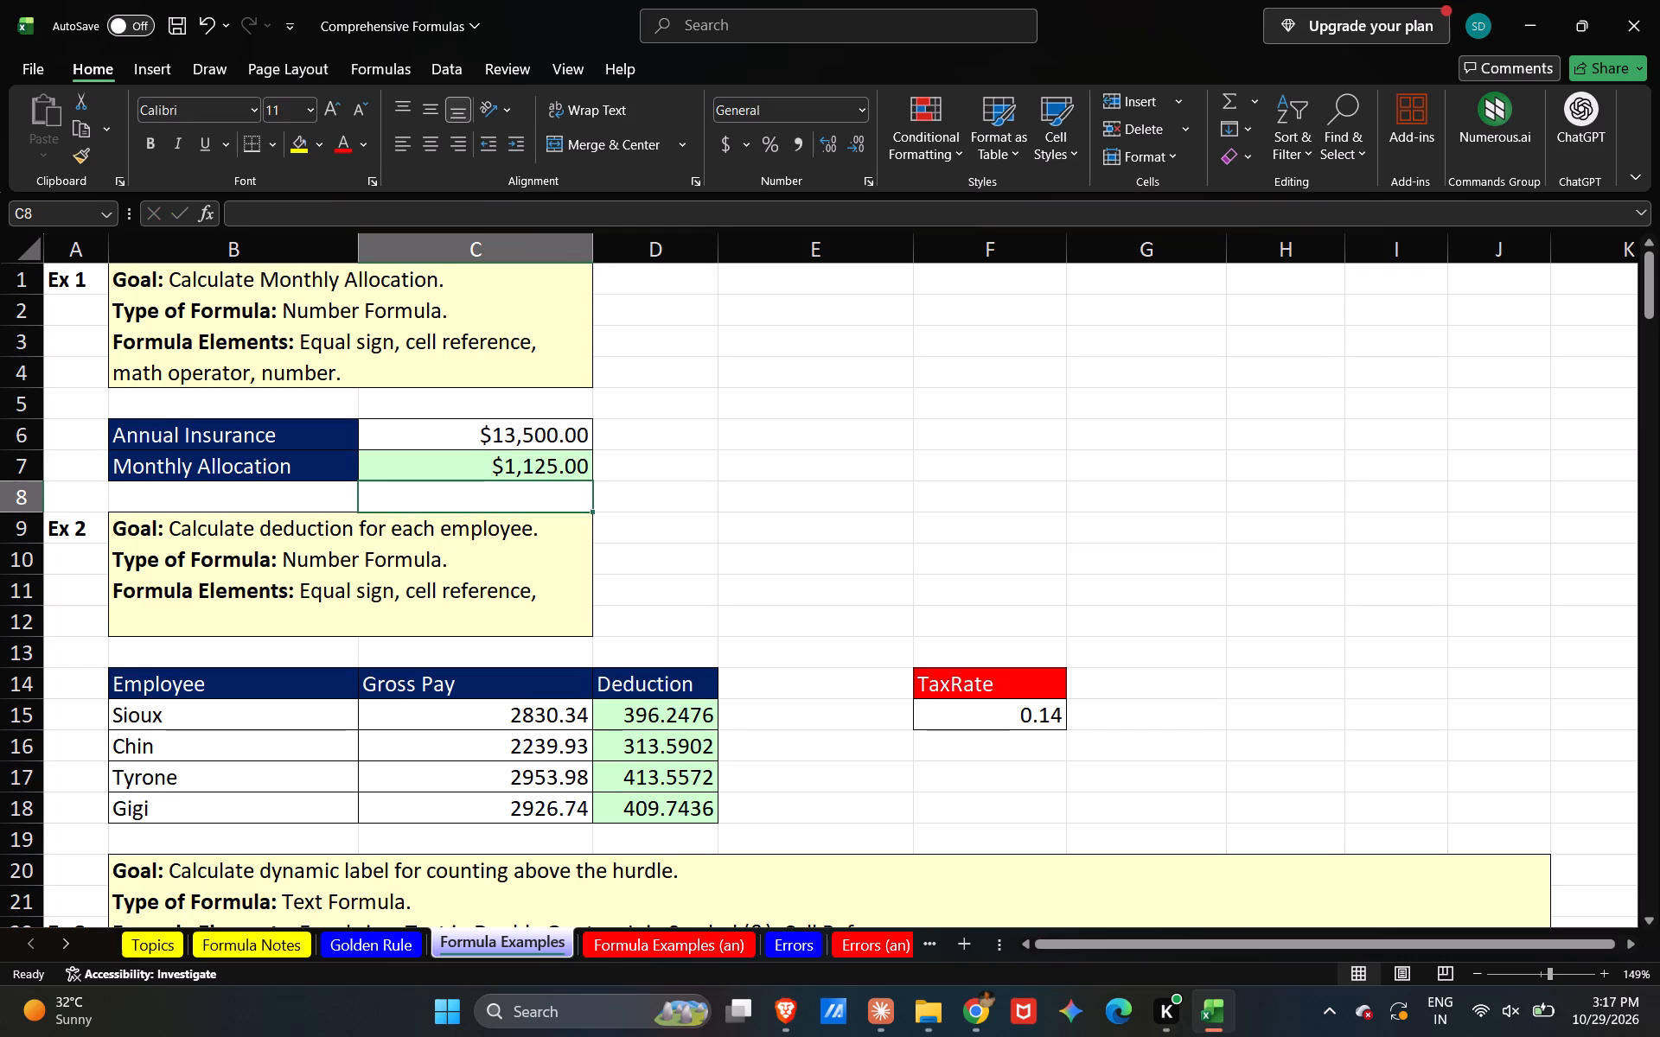
# Inspect the Deduction formula for the first employee in Ex 2, leaving it as it is.
pyautogui.scroll(-1, 709, 716)
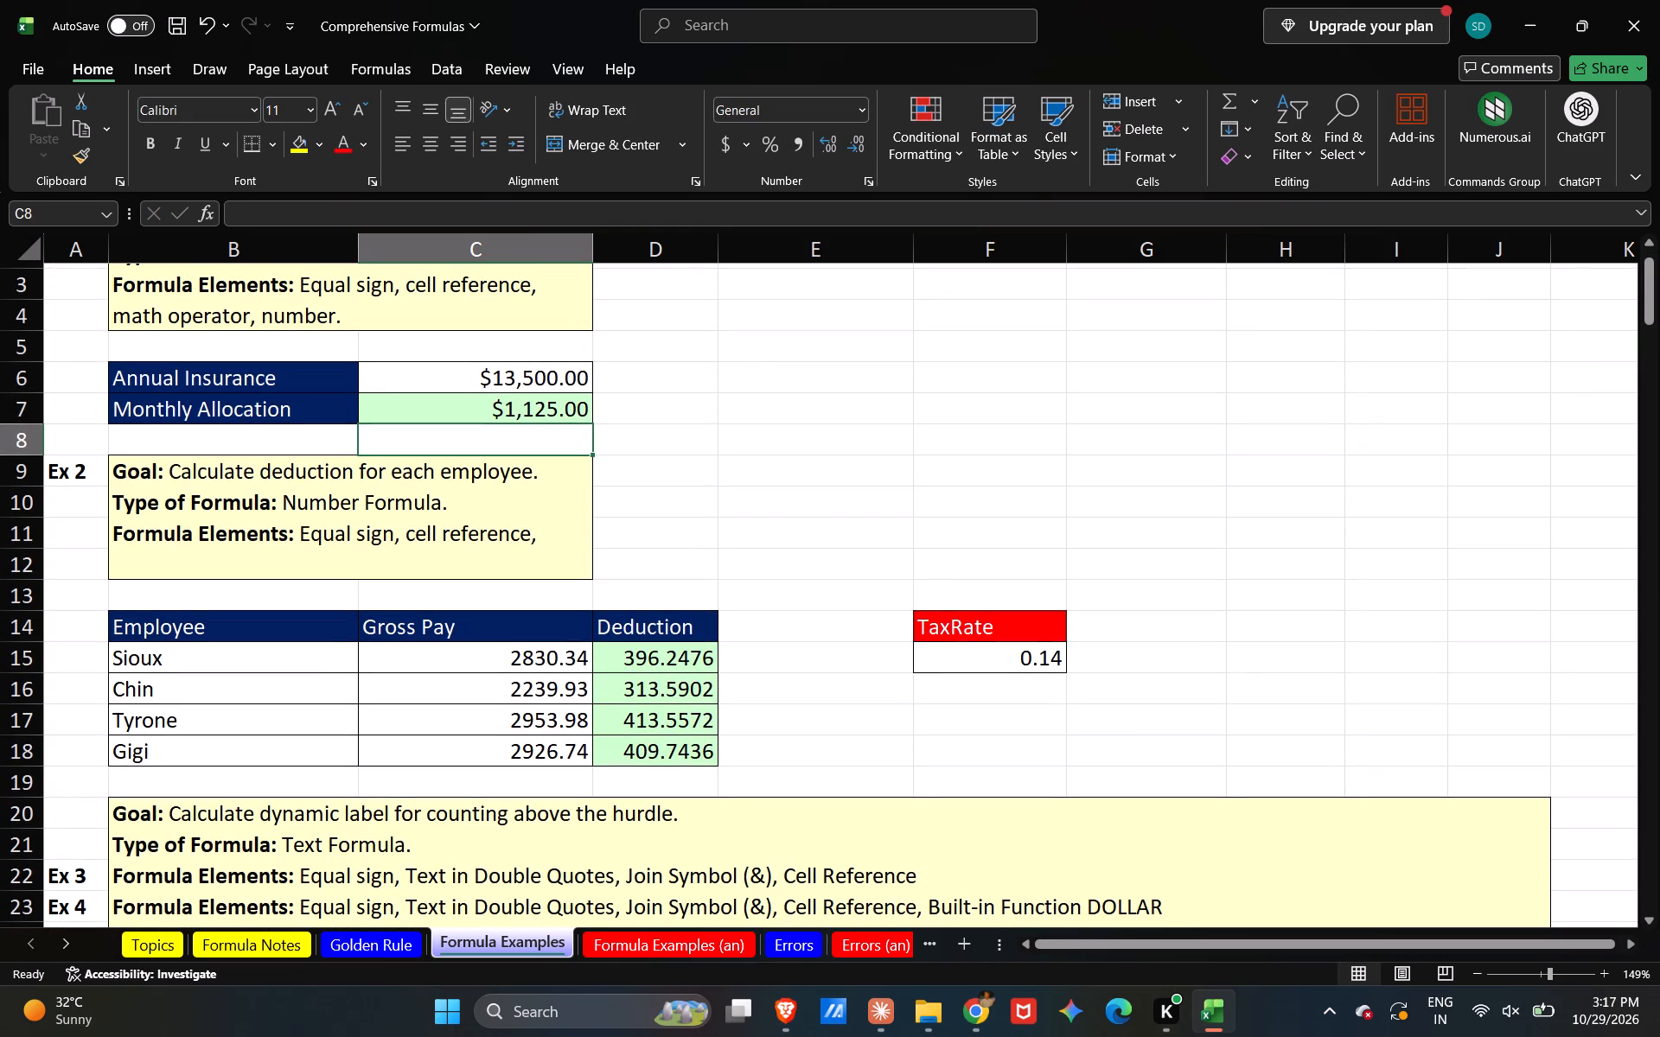
pyautogui.doubleClick(668, 664)
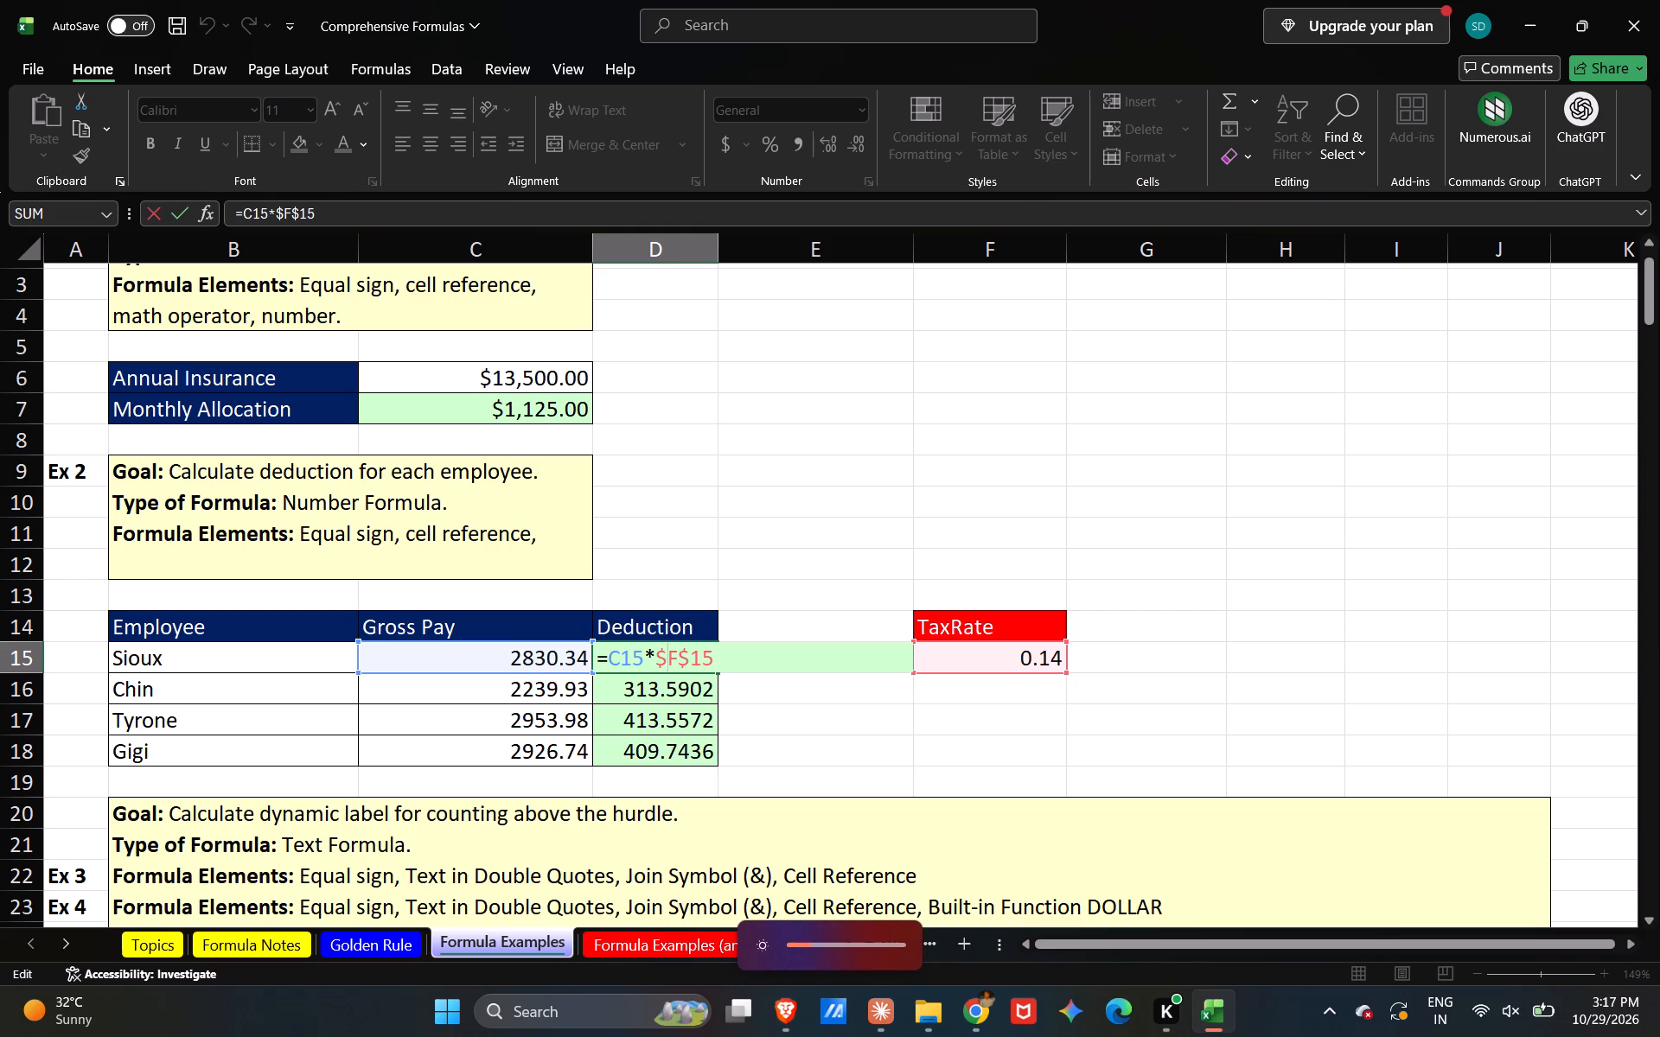
pyautogui.click(718, 653)
pyautogui.press('Return')
# Examine the formula in cell F39, below the third Hurdle for Counting label, against the Product and Sales table and the Ex 3–6 notes.
pyautogui.scroll(-1, 718, 653)
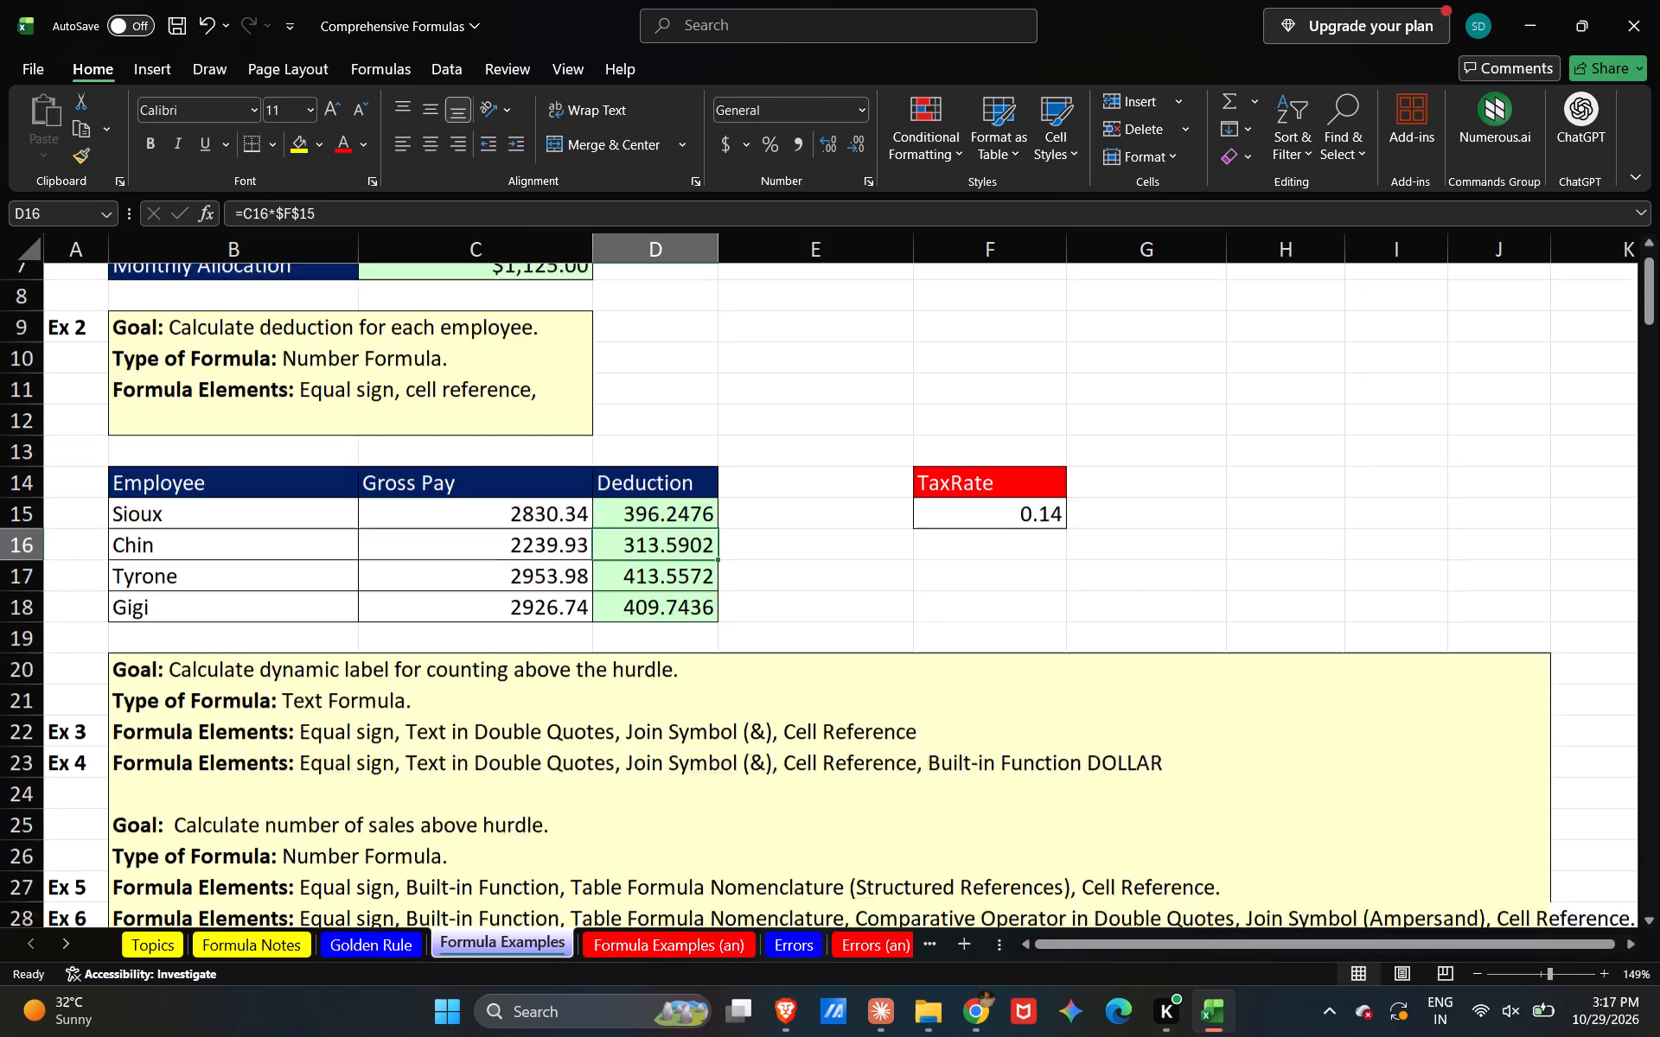
pyautogui.scroll(-3, 718, 653)
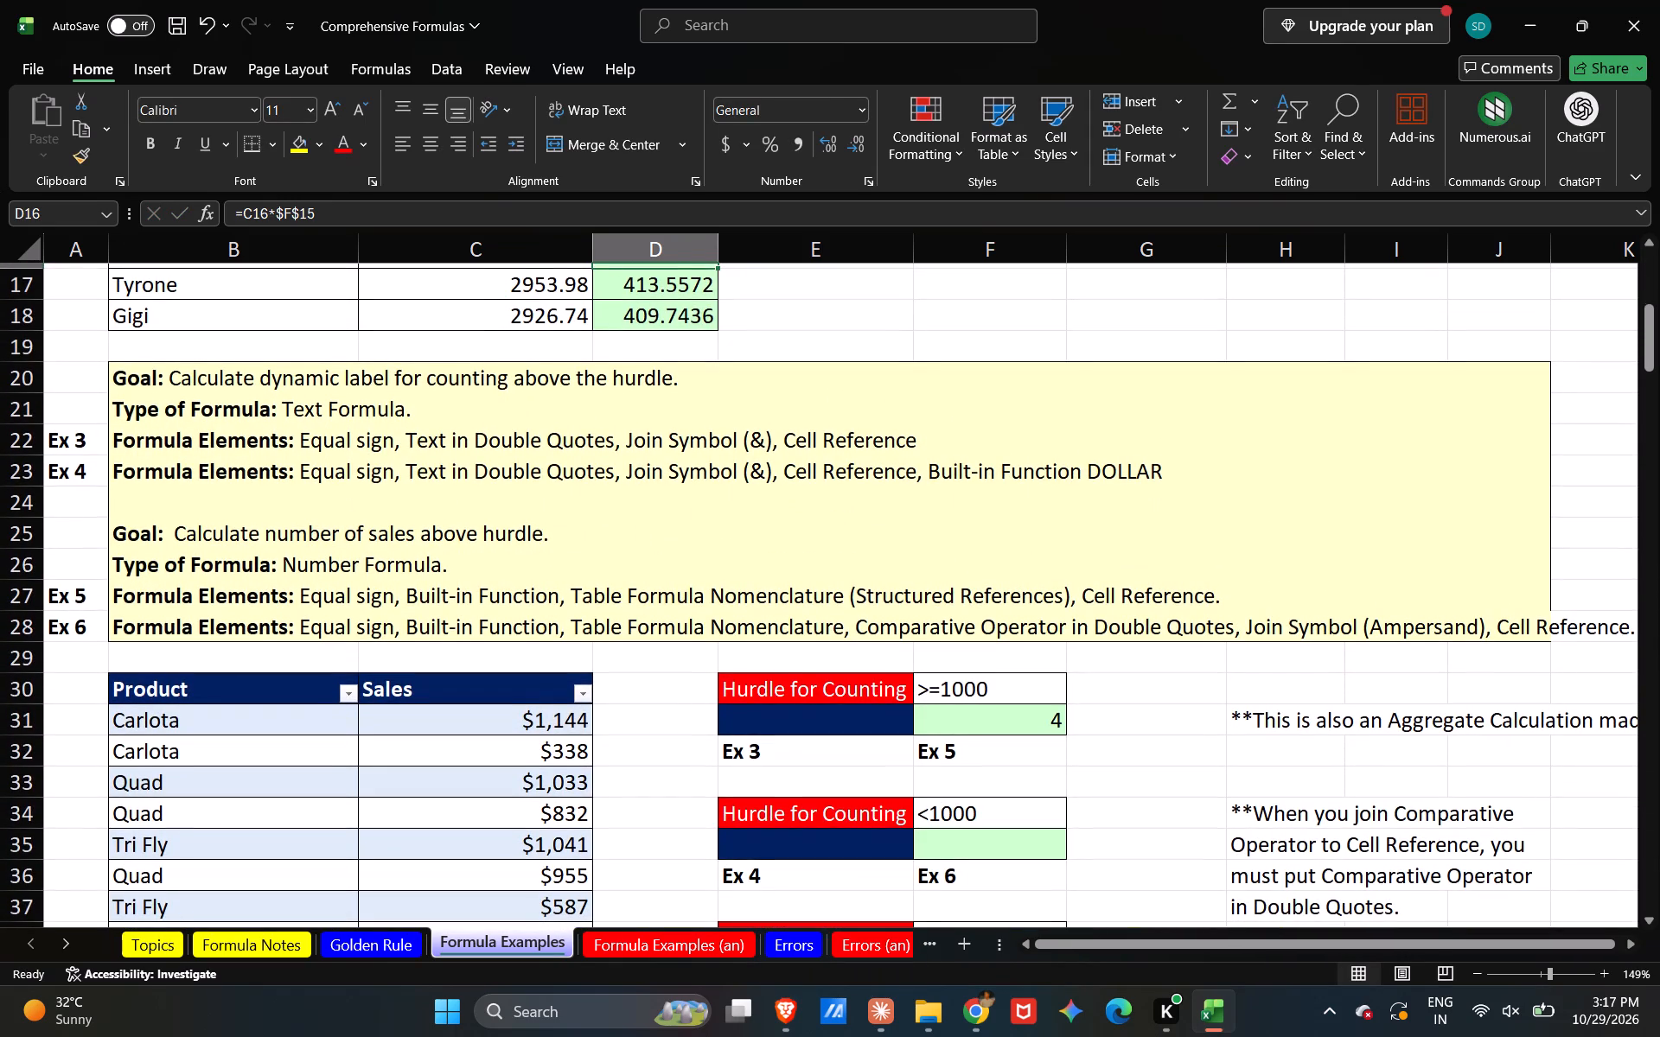
pyautogui.scroll(-2, 571, 625)
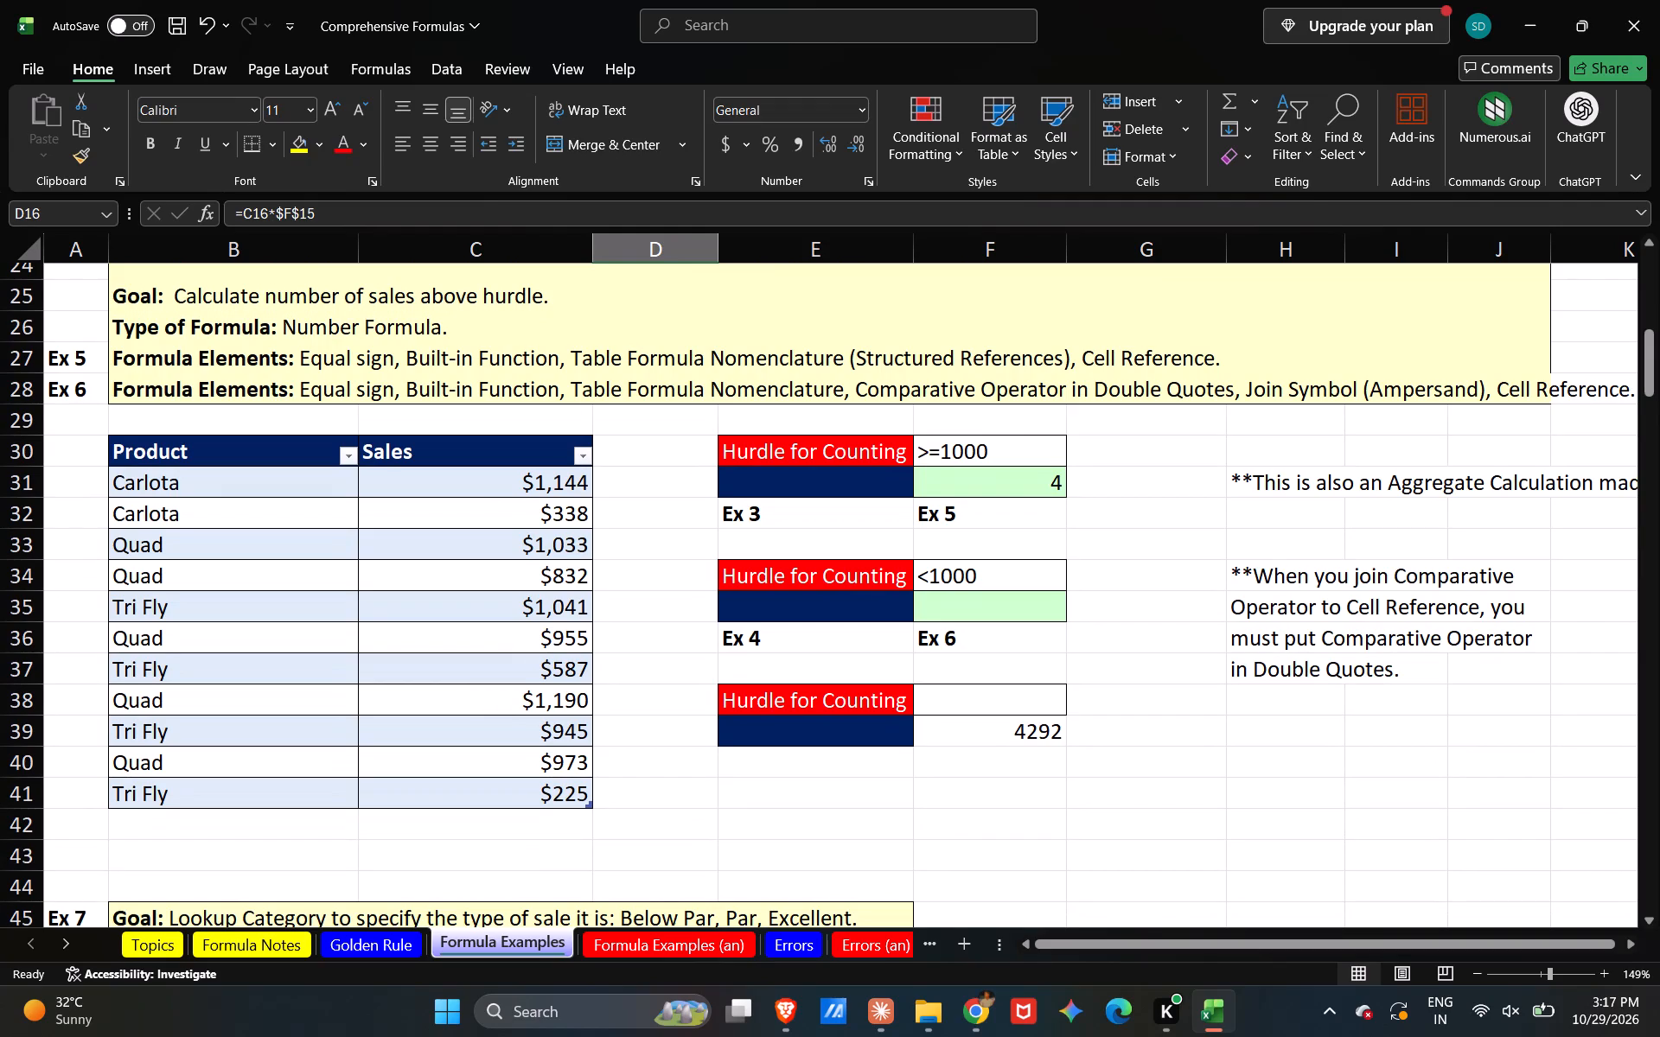
pyautogui.scroll(-2, 571, 625)
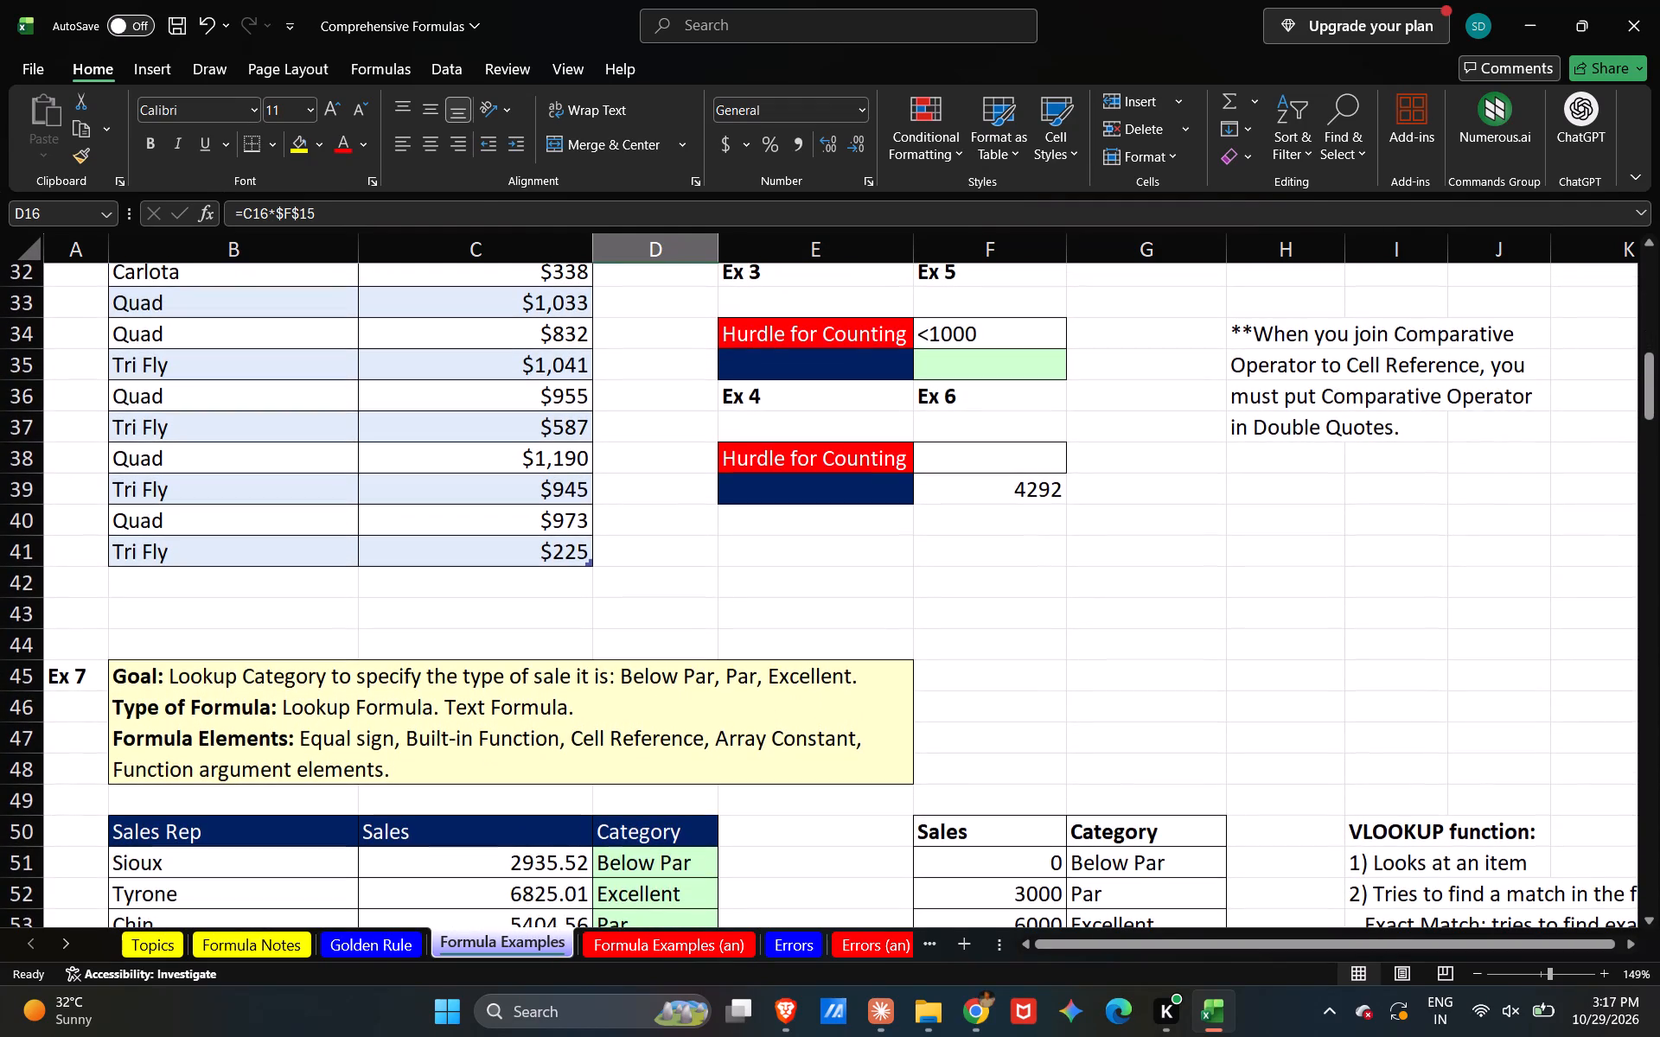
pyautogui.doubleClick(1021, 496)
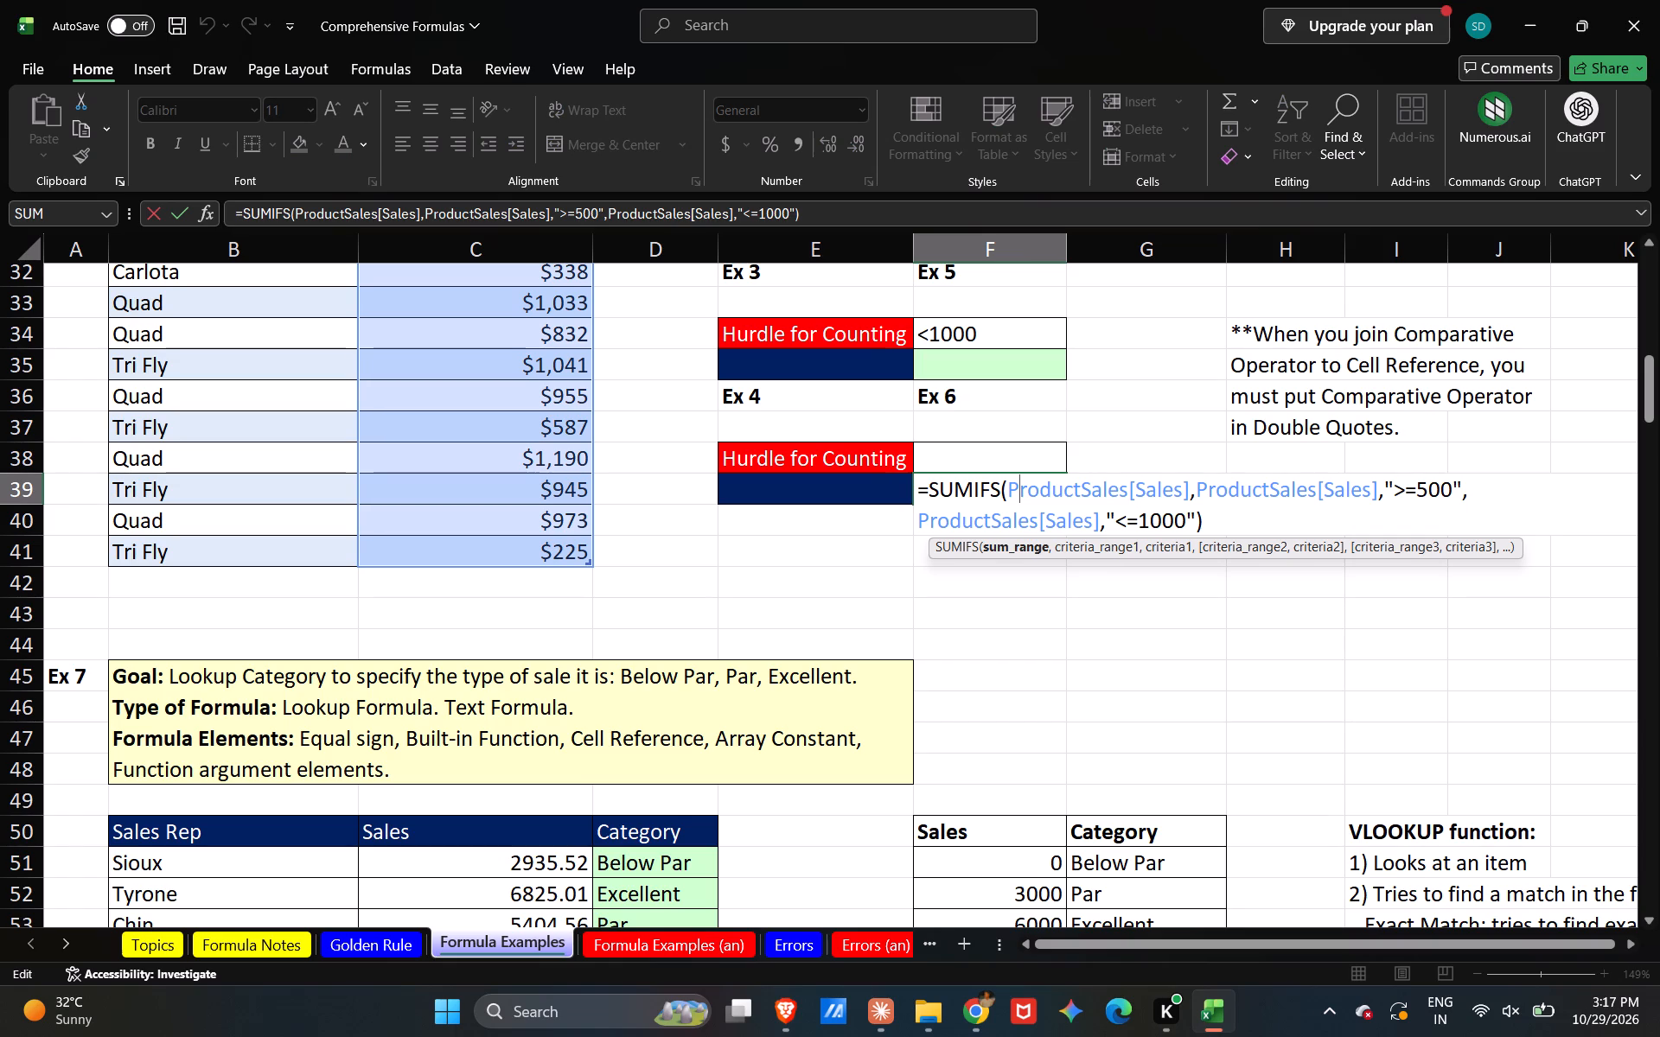
pyautogui.scroll(-1, 1058, 528)
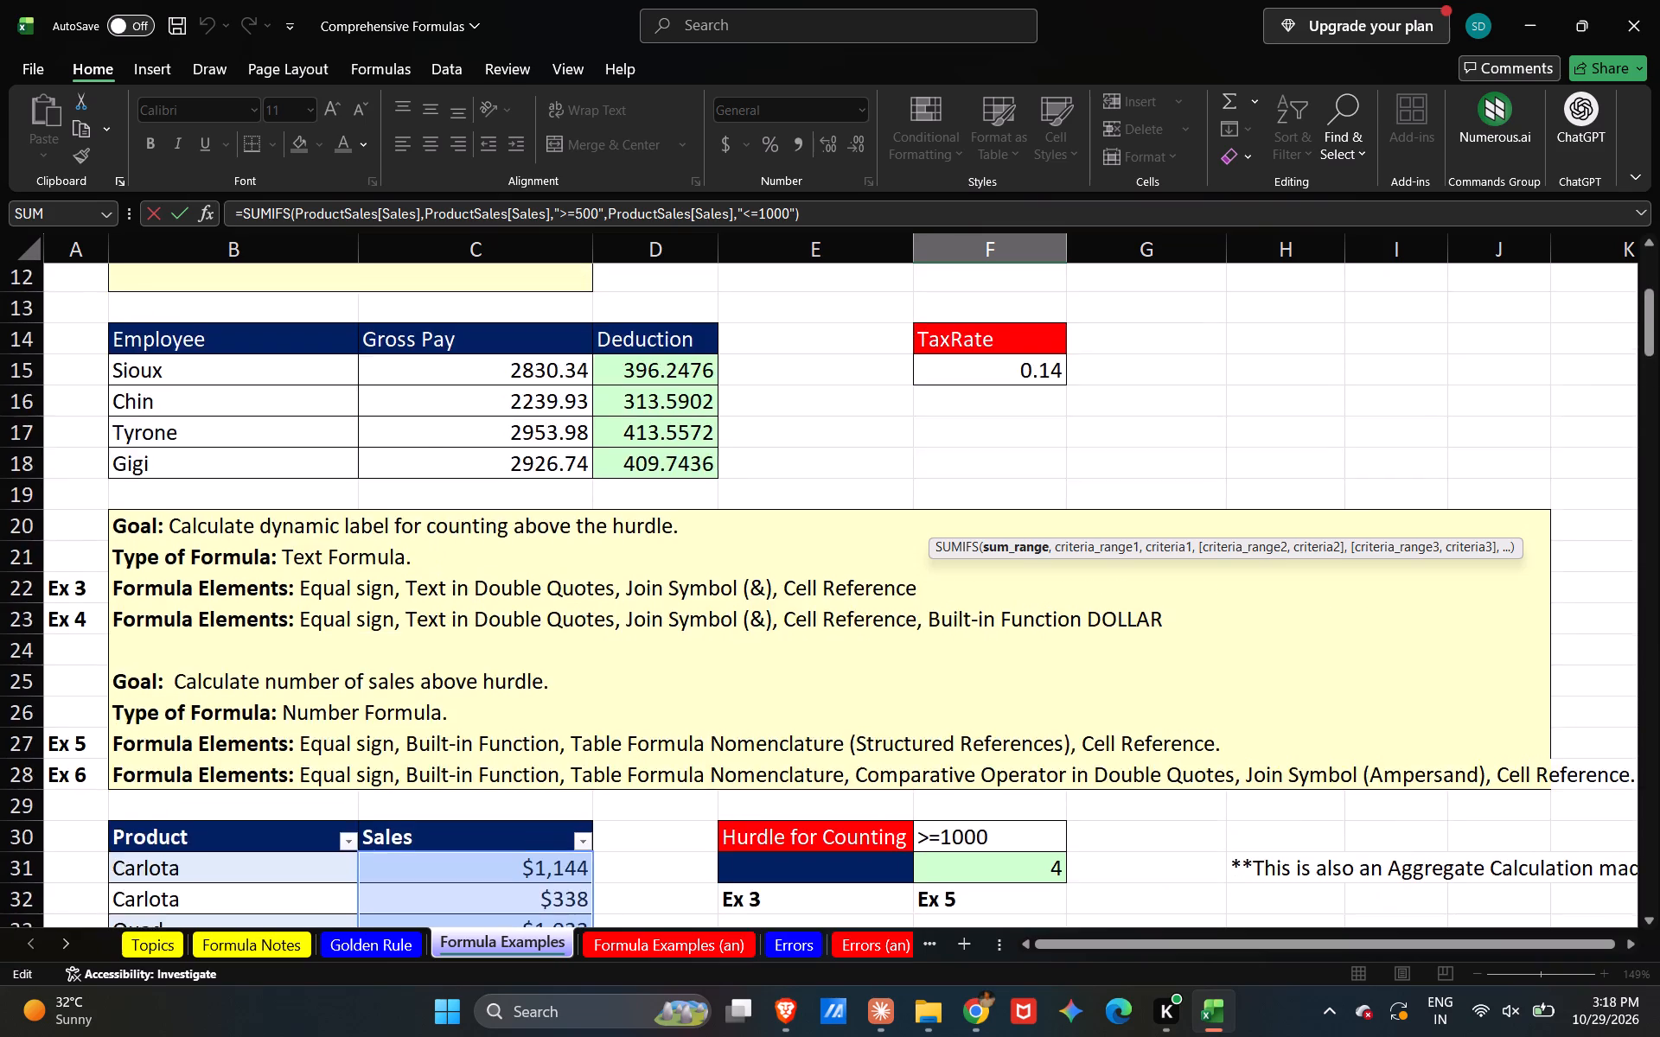
pyautogui.scroll(-1, 1058, 528)
pyautogui.scroll(3, 1058, 528)
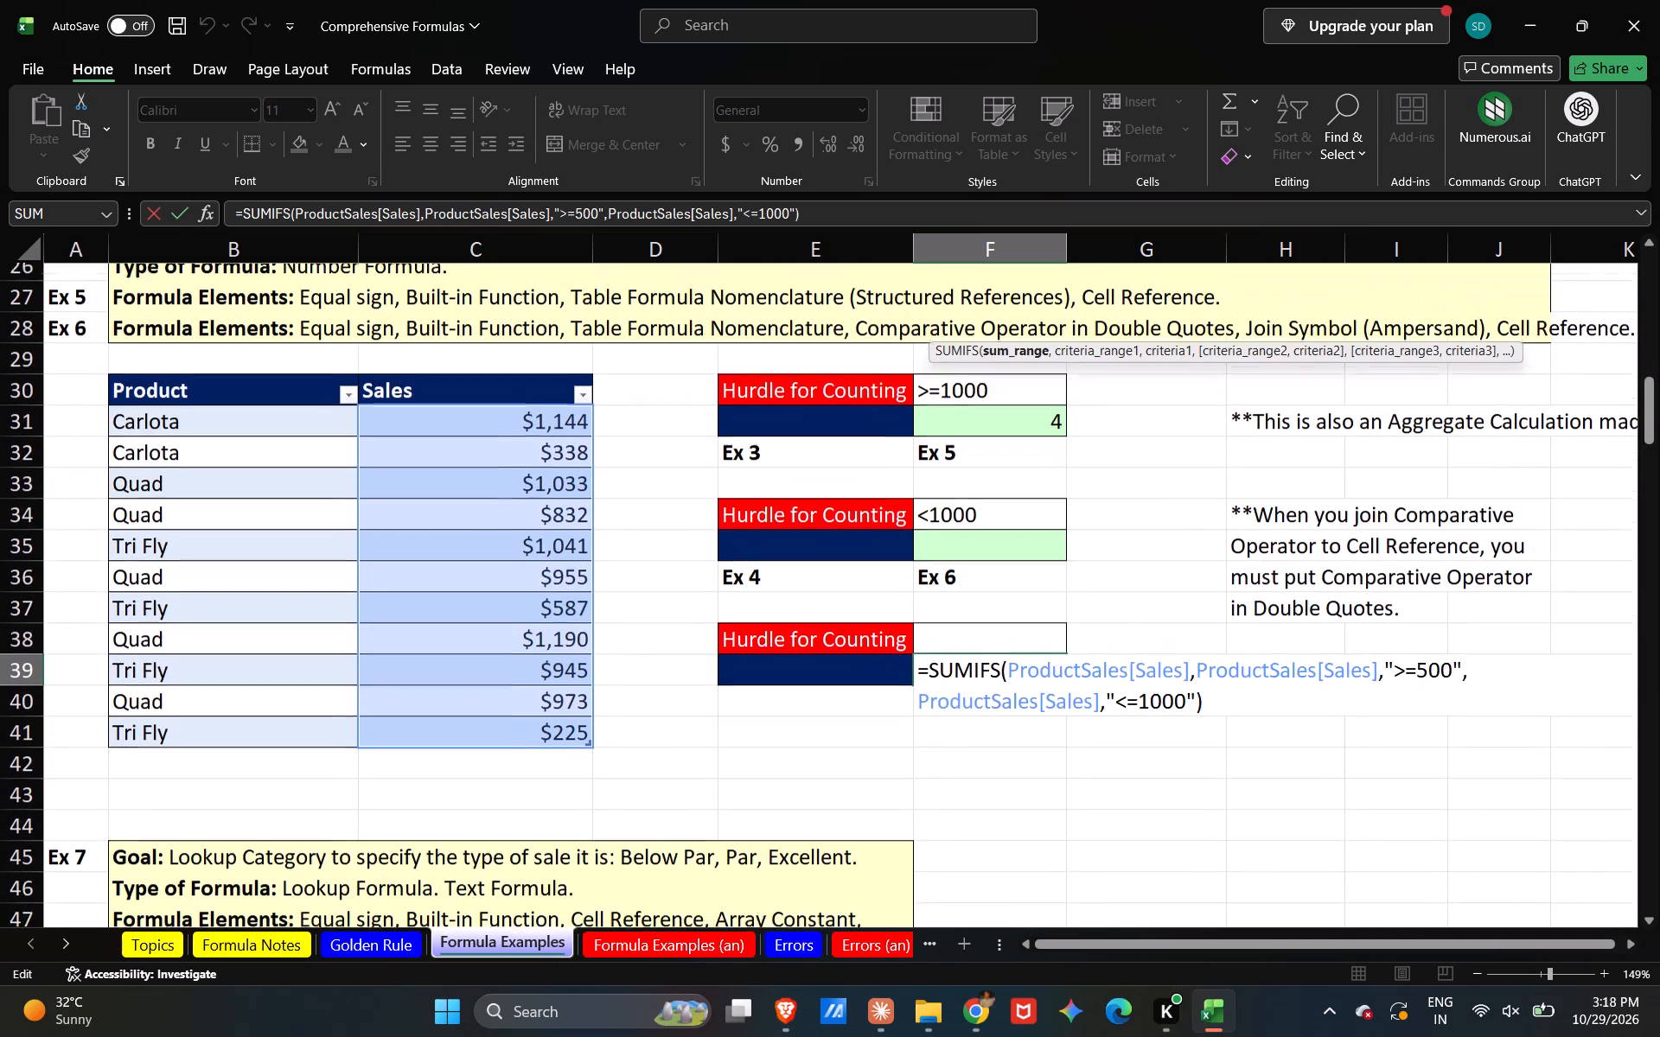
pyautogui.scroll(2, 1058, 528)
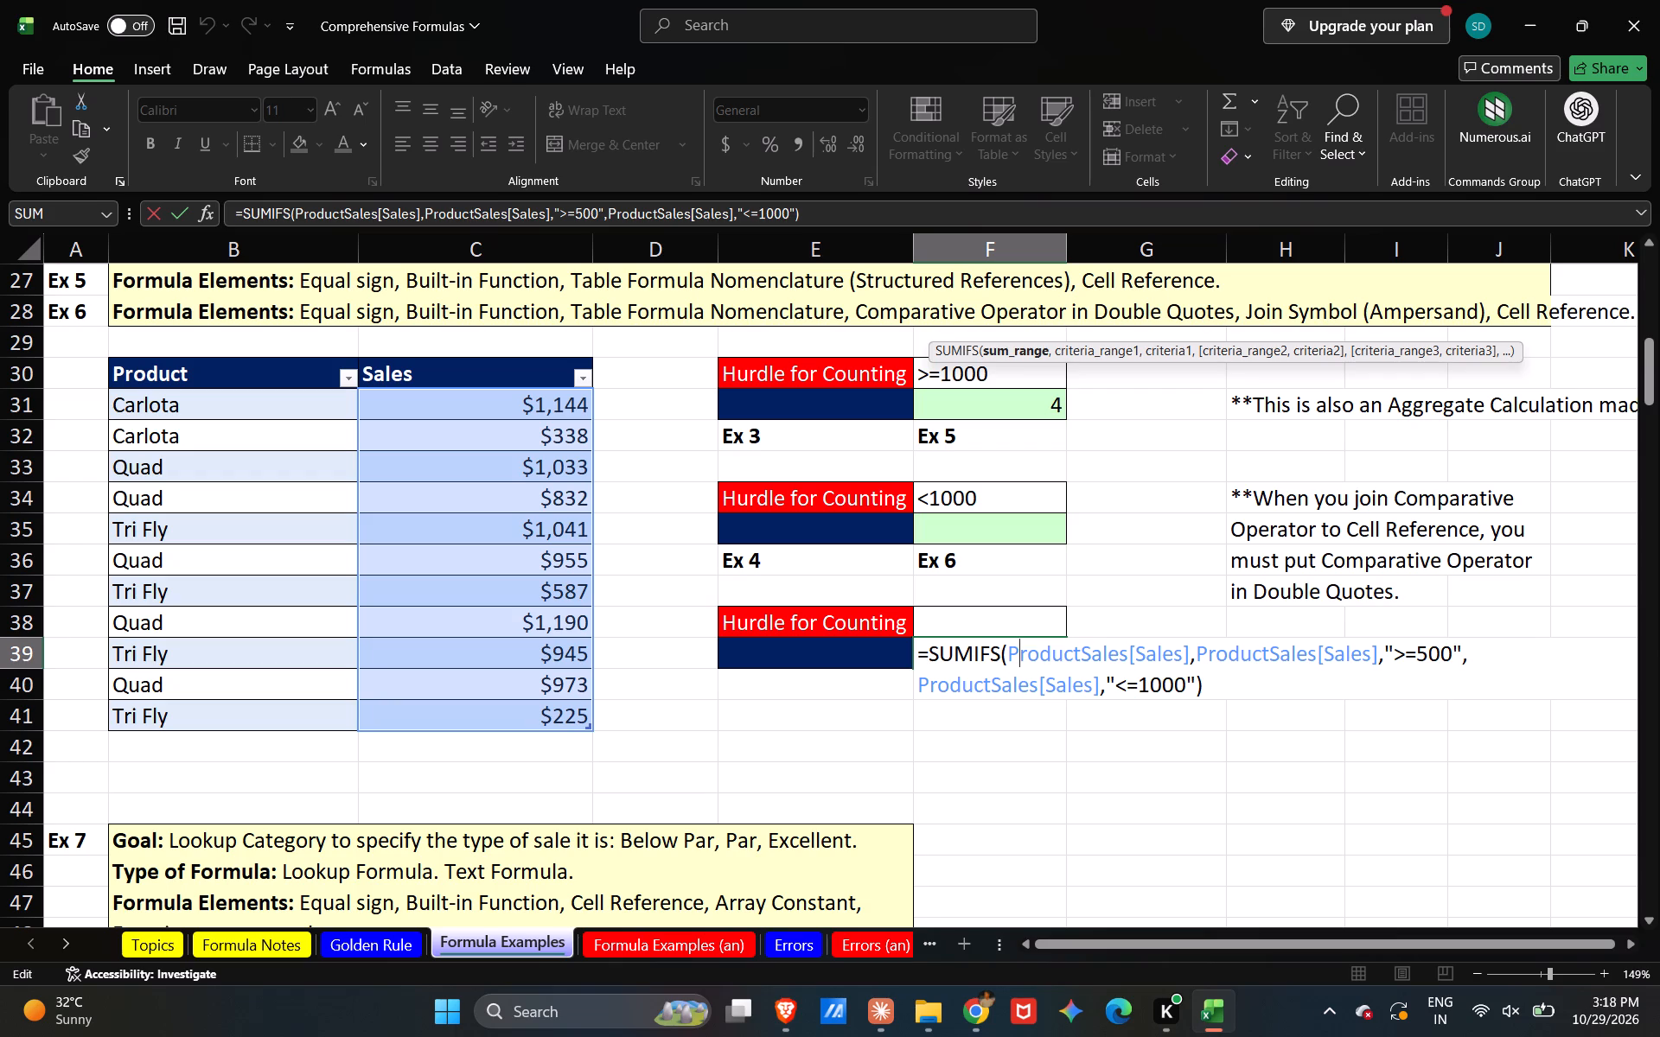
pyautogui.press('Return')
# Open the Category lookup formula for the first sales rep in Ex 7 to examine its arguments.
pyautogui.scroll(-5, 1118, 650)
pyautogui.scroll(-1, 1106, 544)
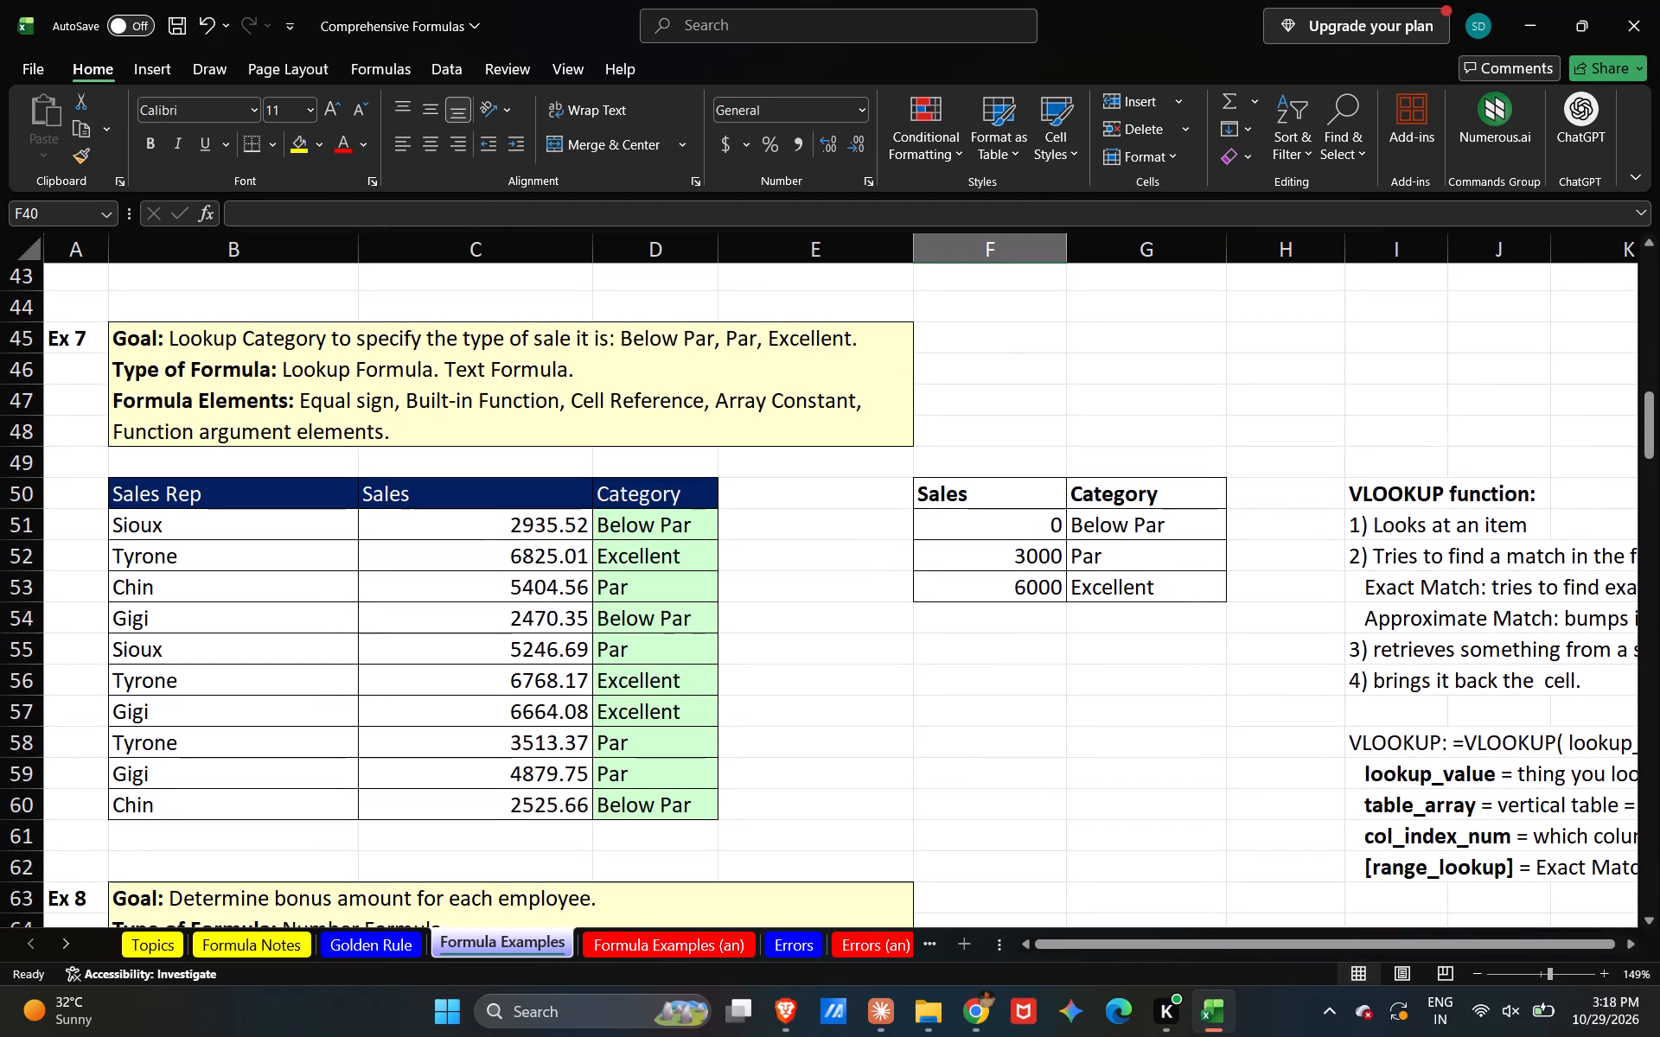
pyautogui.doubleClick(652, 525)
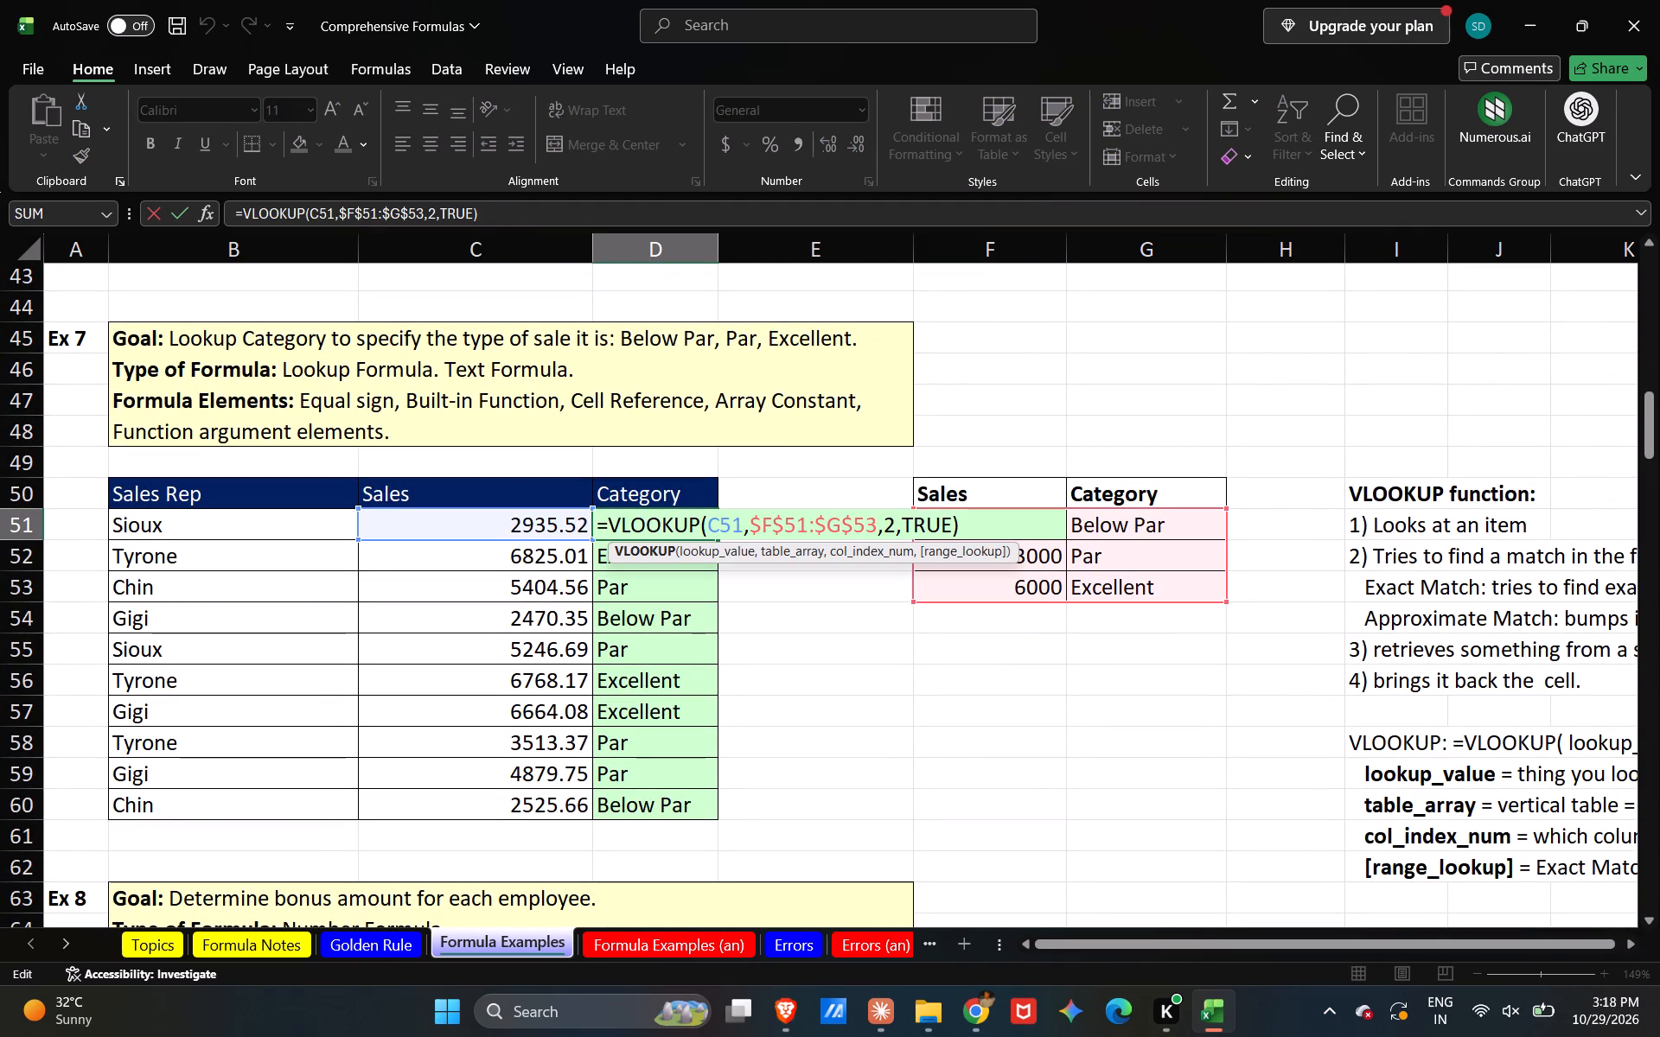
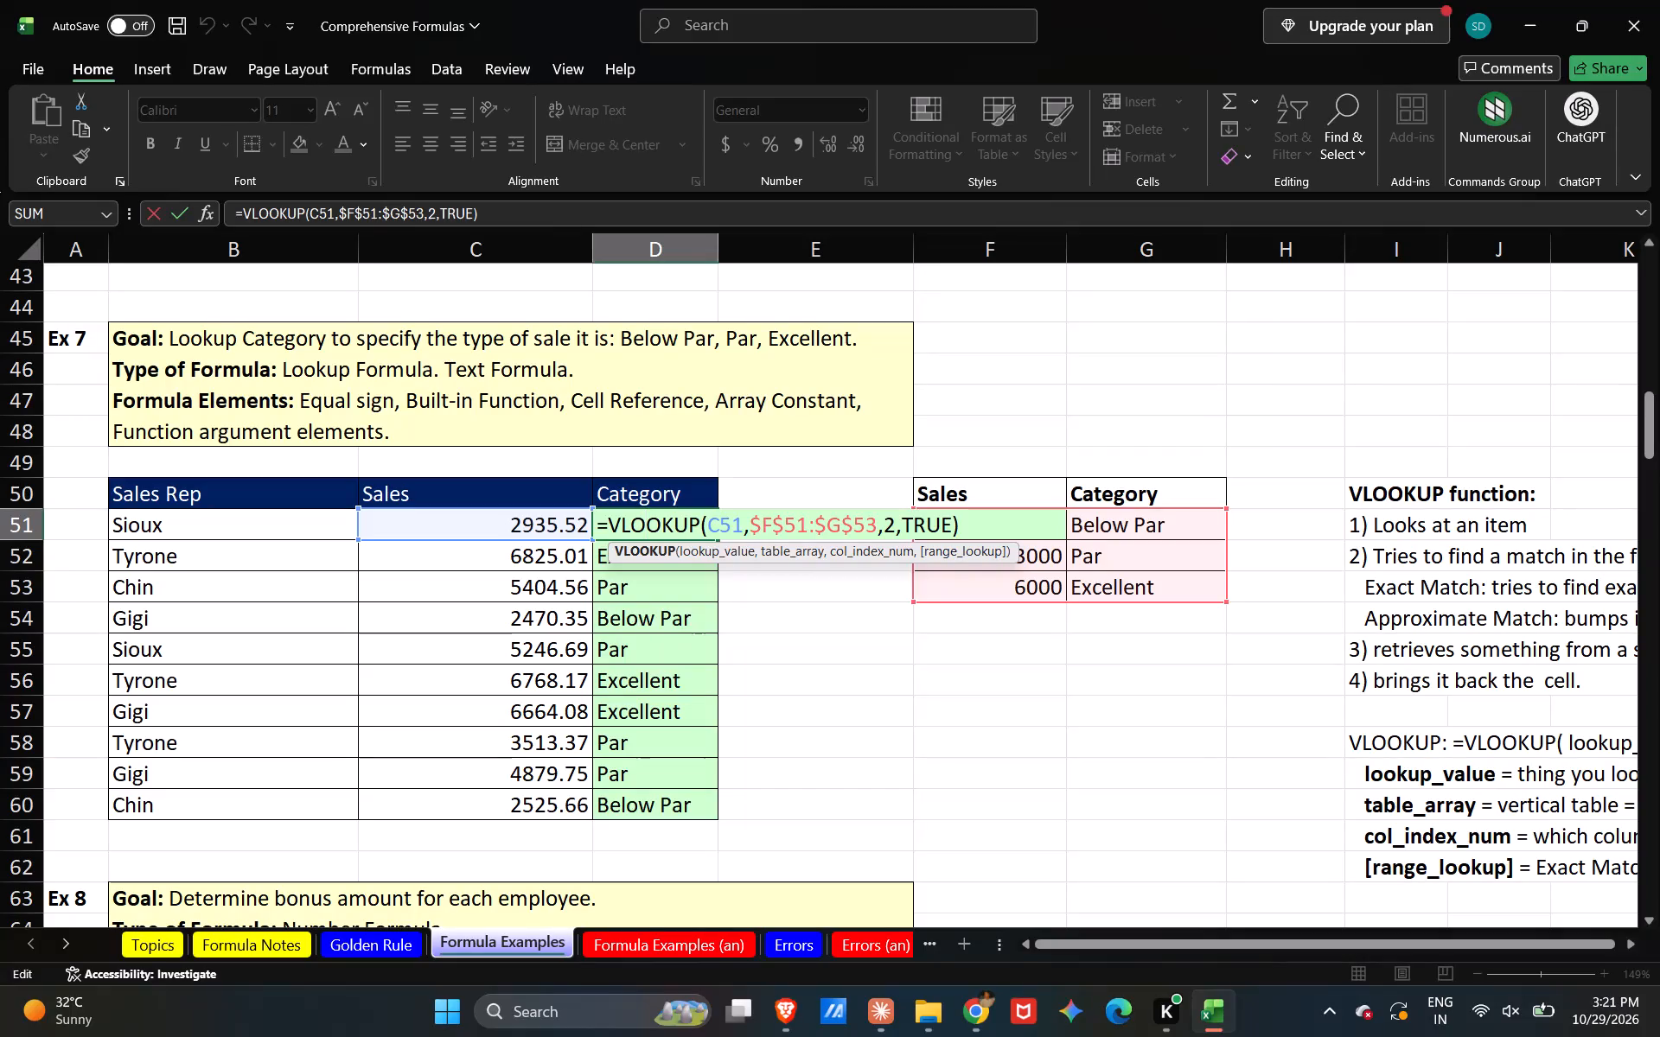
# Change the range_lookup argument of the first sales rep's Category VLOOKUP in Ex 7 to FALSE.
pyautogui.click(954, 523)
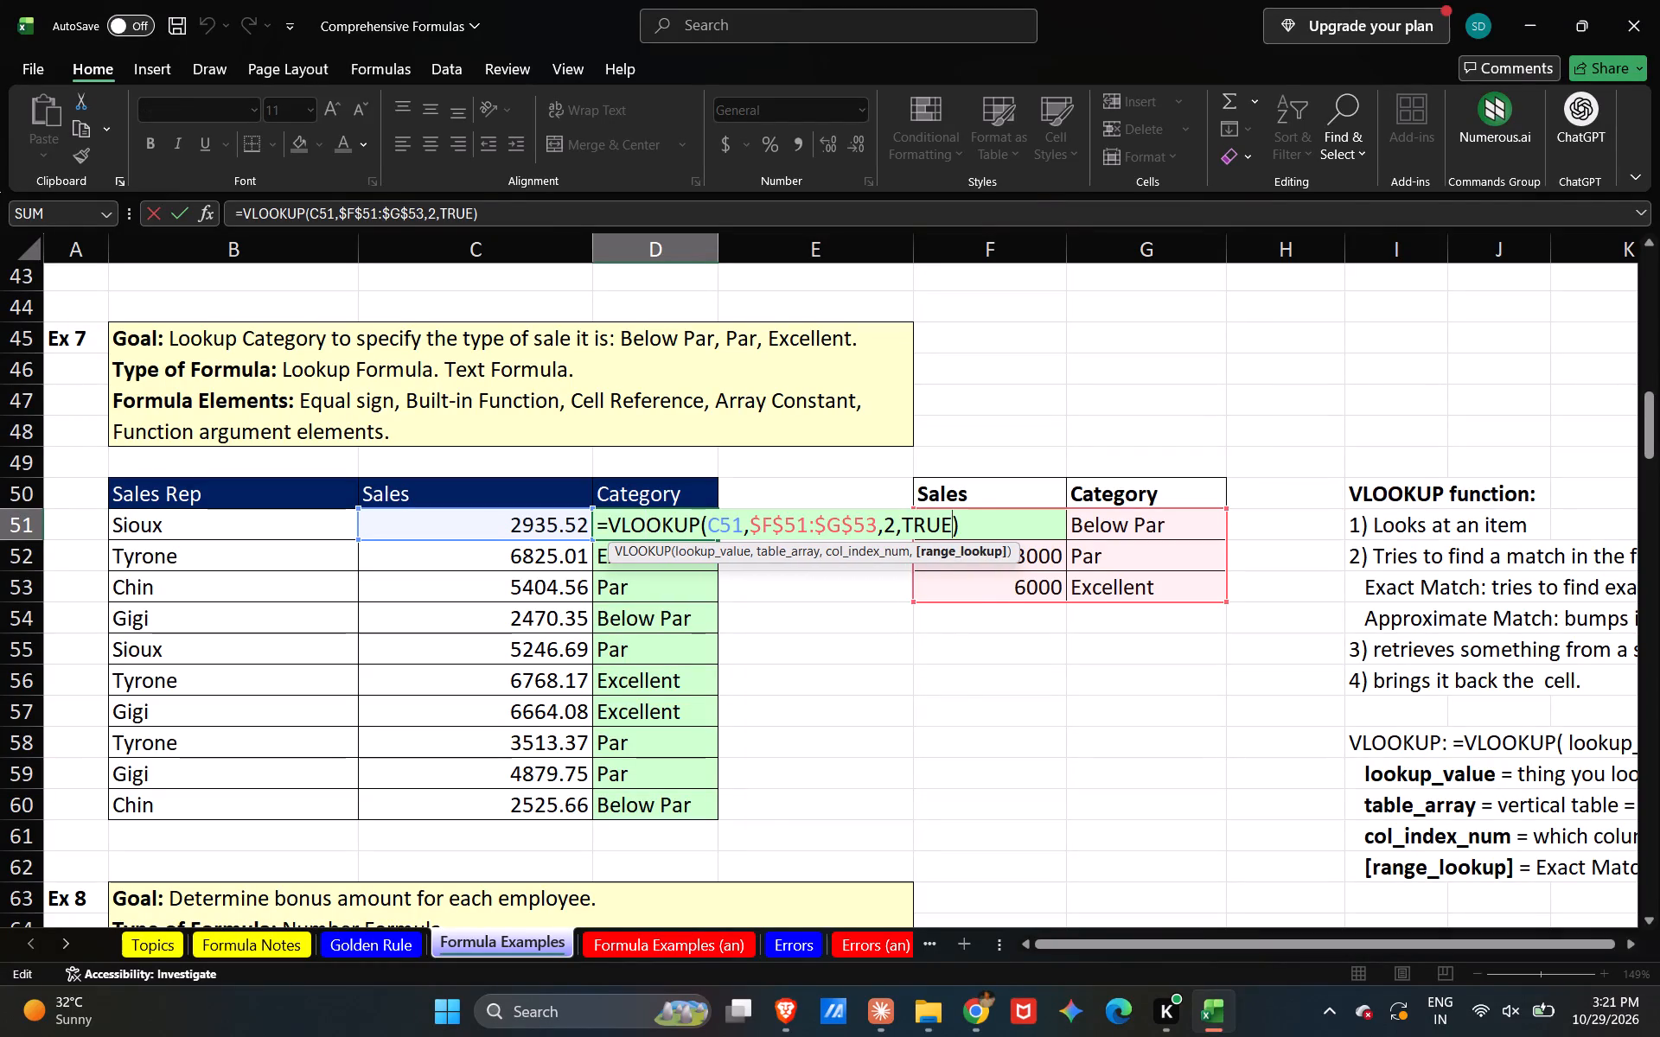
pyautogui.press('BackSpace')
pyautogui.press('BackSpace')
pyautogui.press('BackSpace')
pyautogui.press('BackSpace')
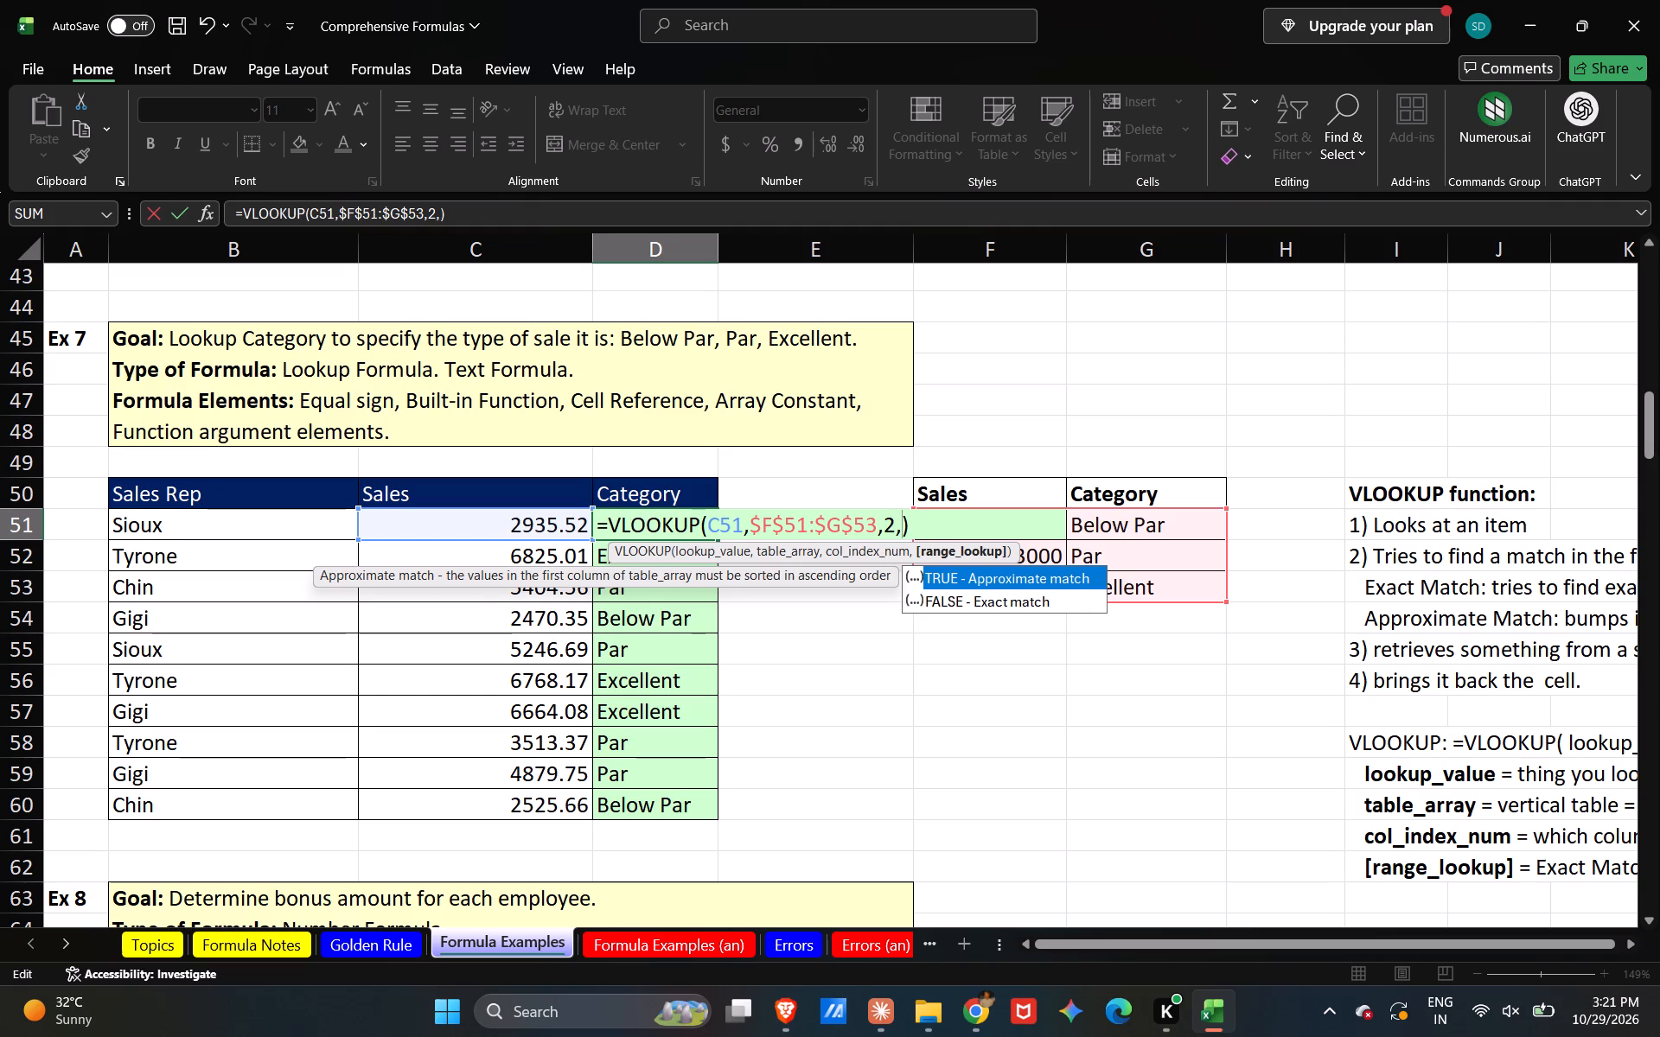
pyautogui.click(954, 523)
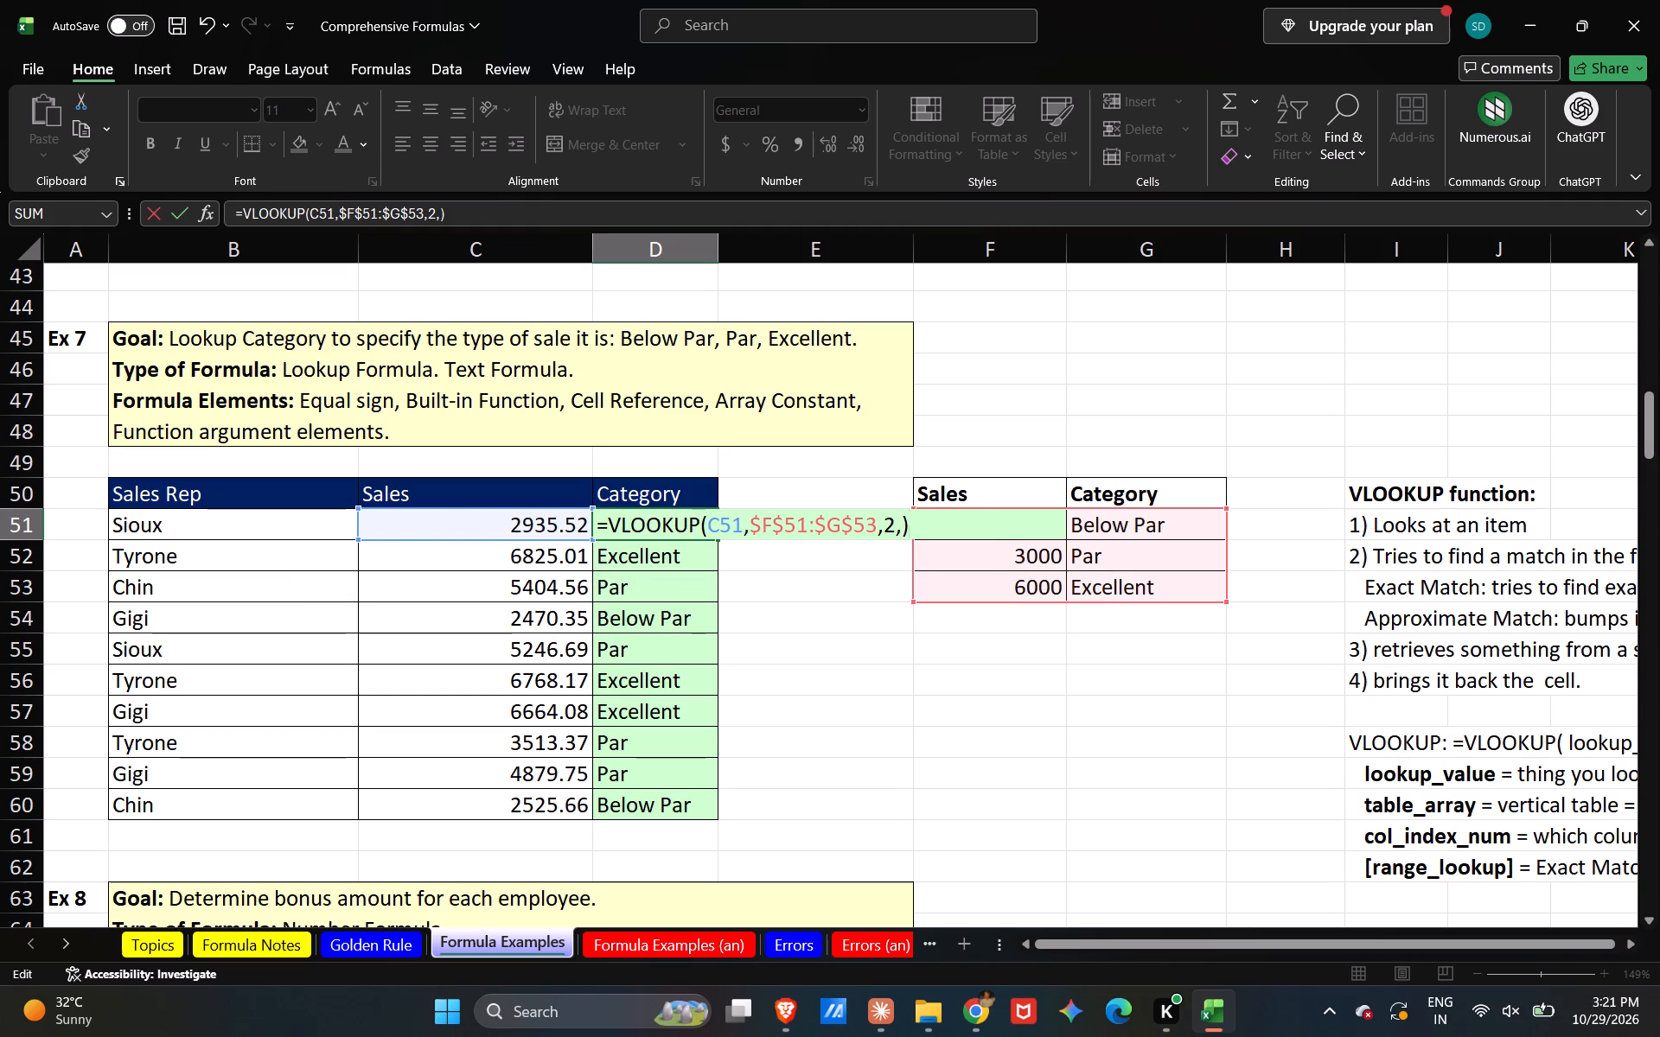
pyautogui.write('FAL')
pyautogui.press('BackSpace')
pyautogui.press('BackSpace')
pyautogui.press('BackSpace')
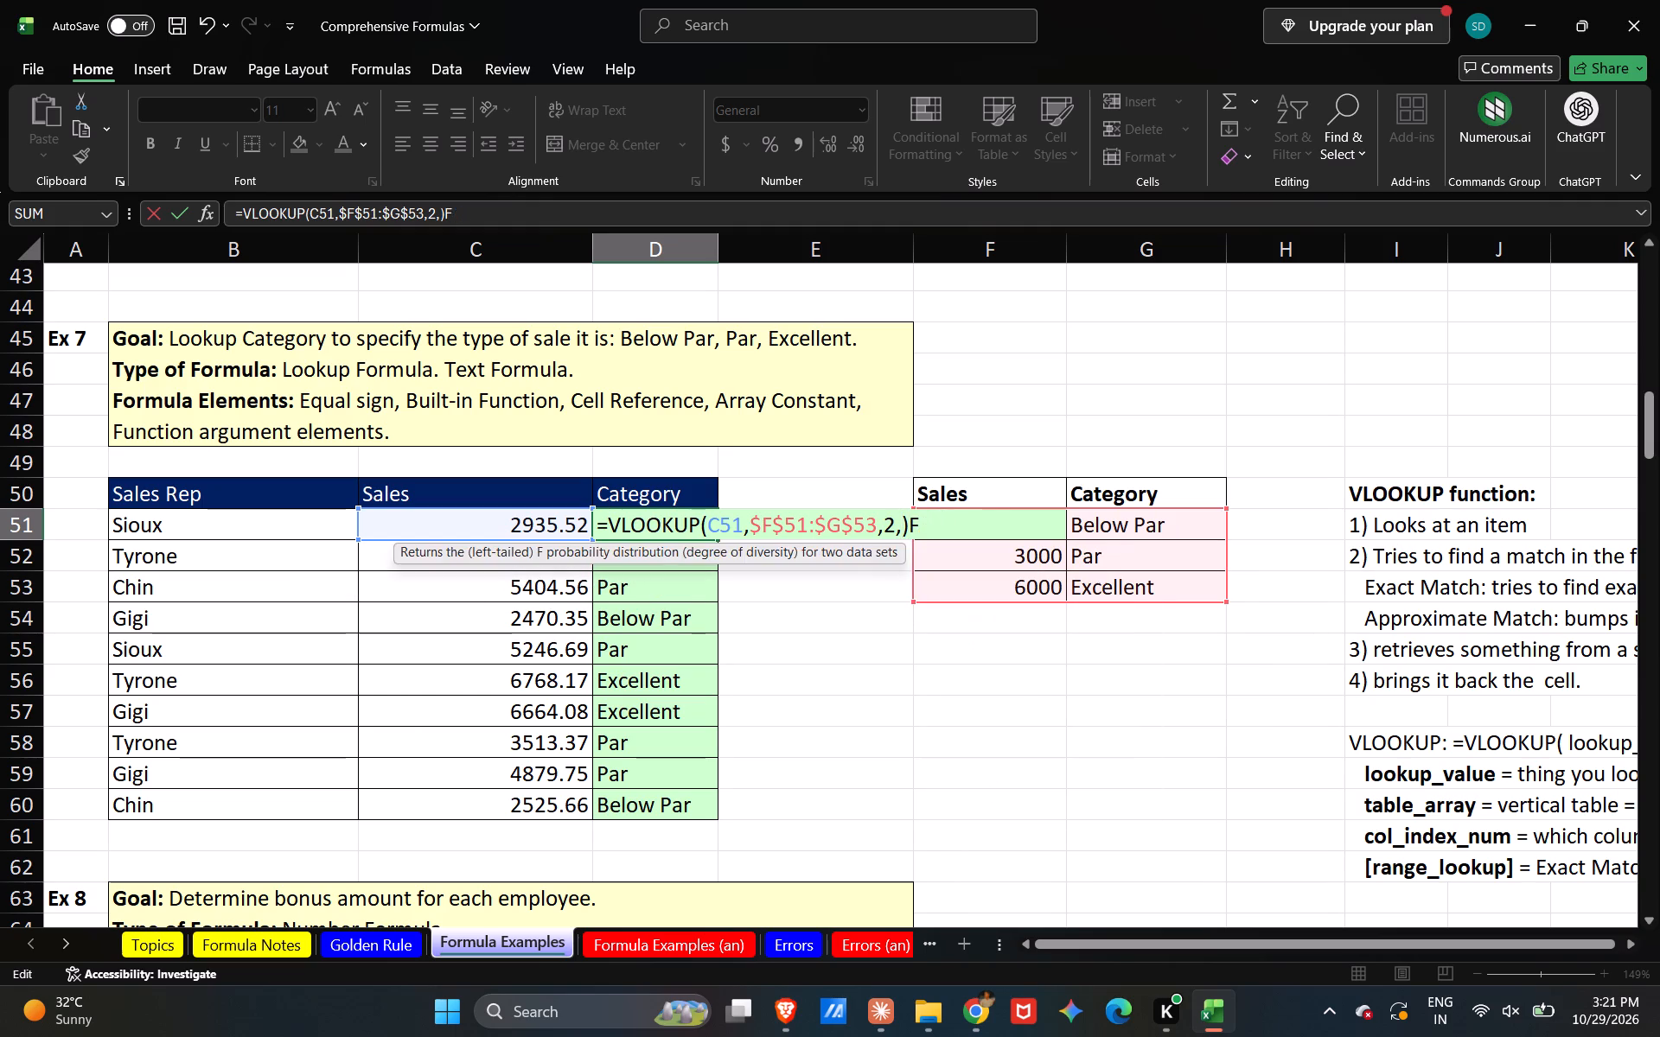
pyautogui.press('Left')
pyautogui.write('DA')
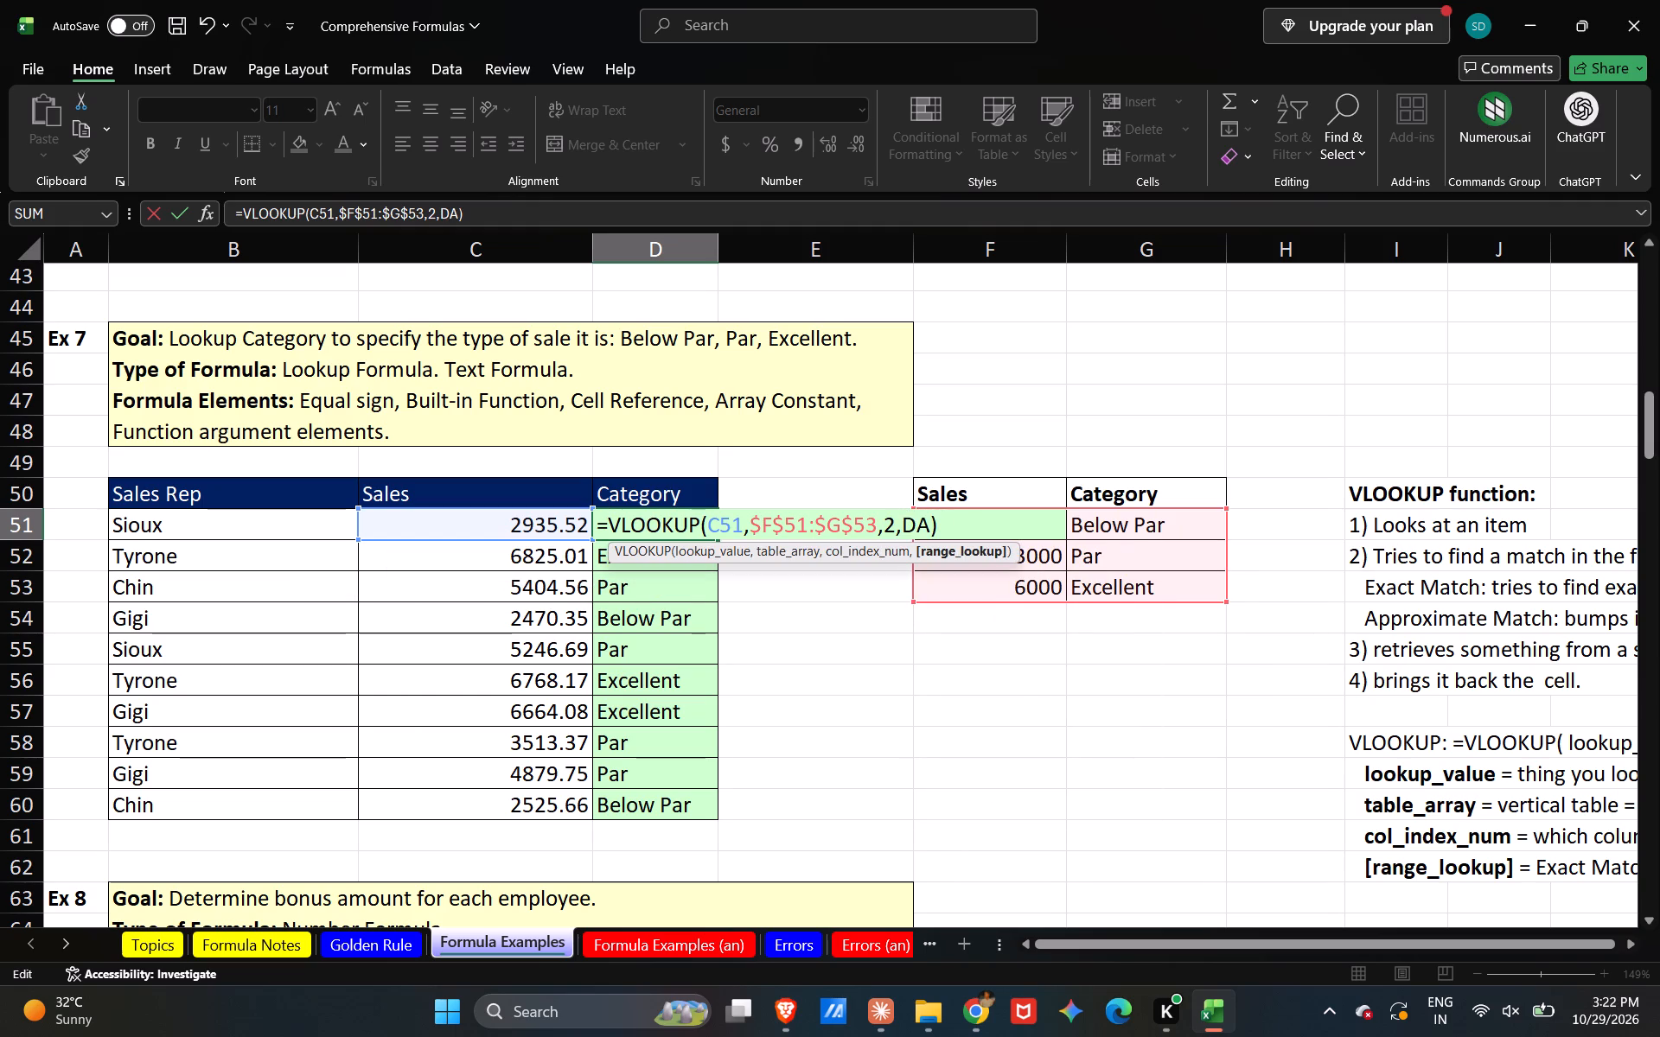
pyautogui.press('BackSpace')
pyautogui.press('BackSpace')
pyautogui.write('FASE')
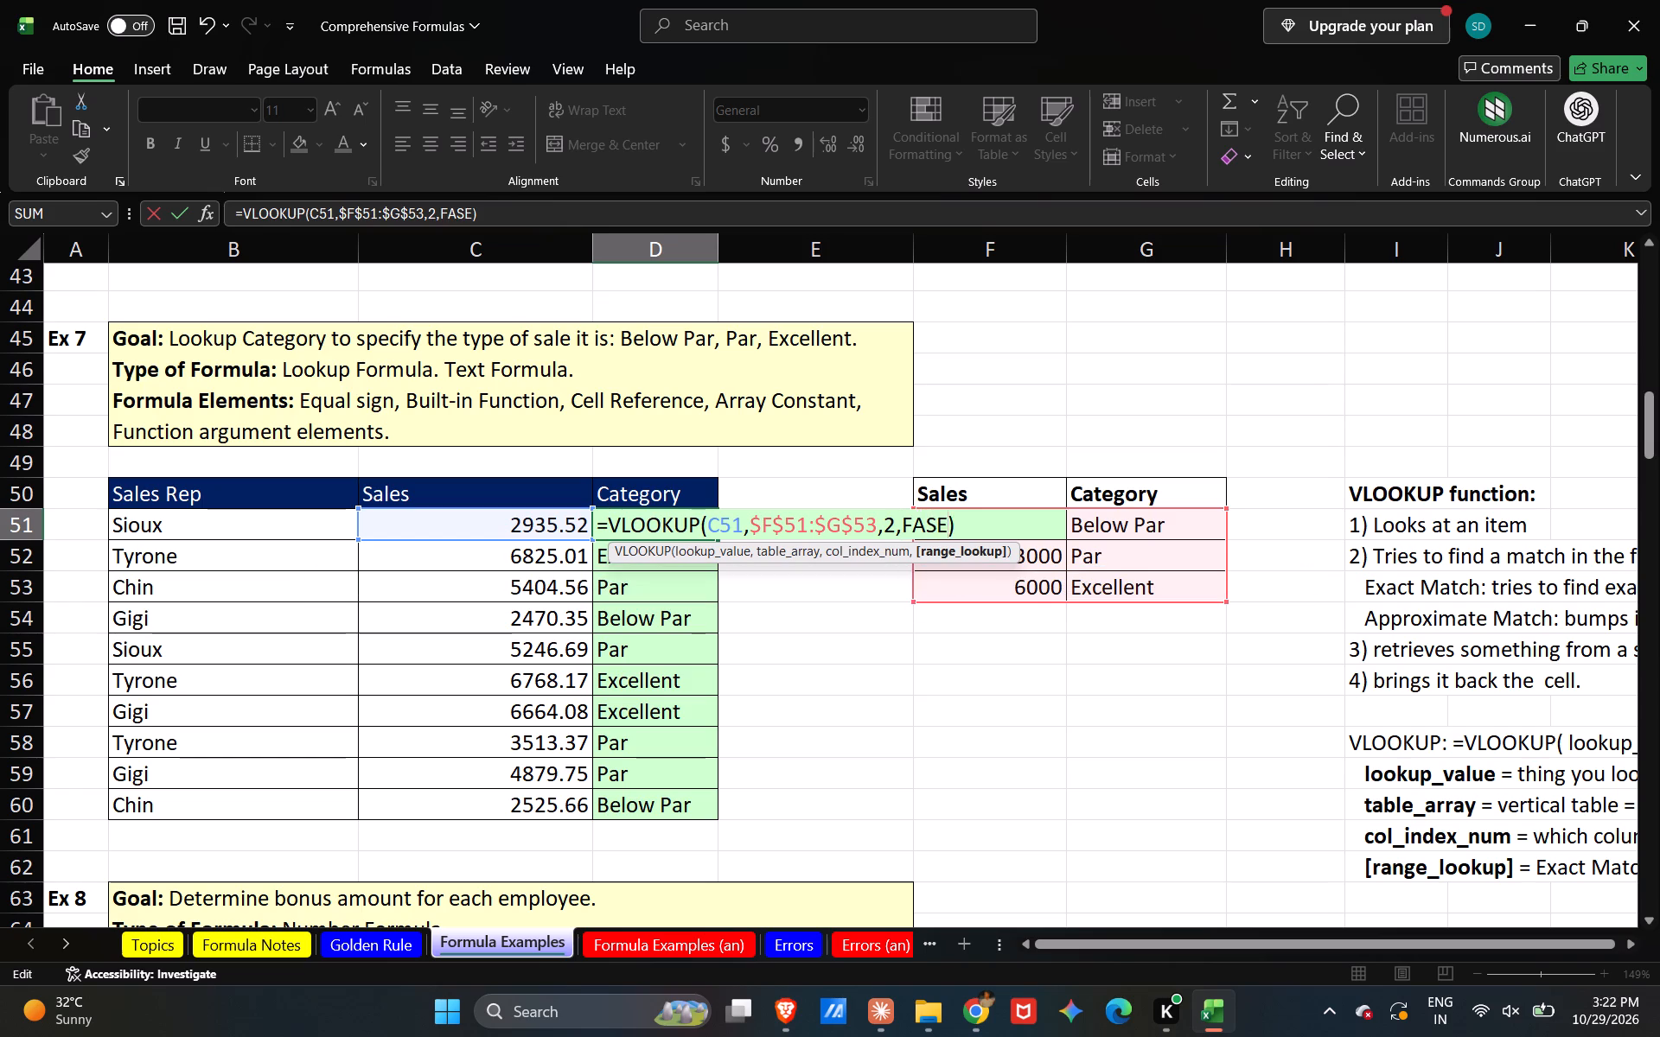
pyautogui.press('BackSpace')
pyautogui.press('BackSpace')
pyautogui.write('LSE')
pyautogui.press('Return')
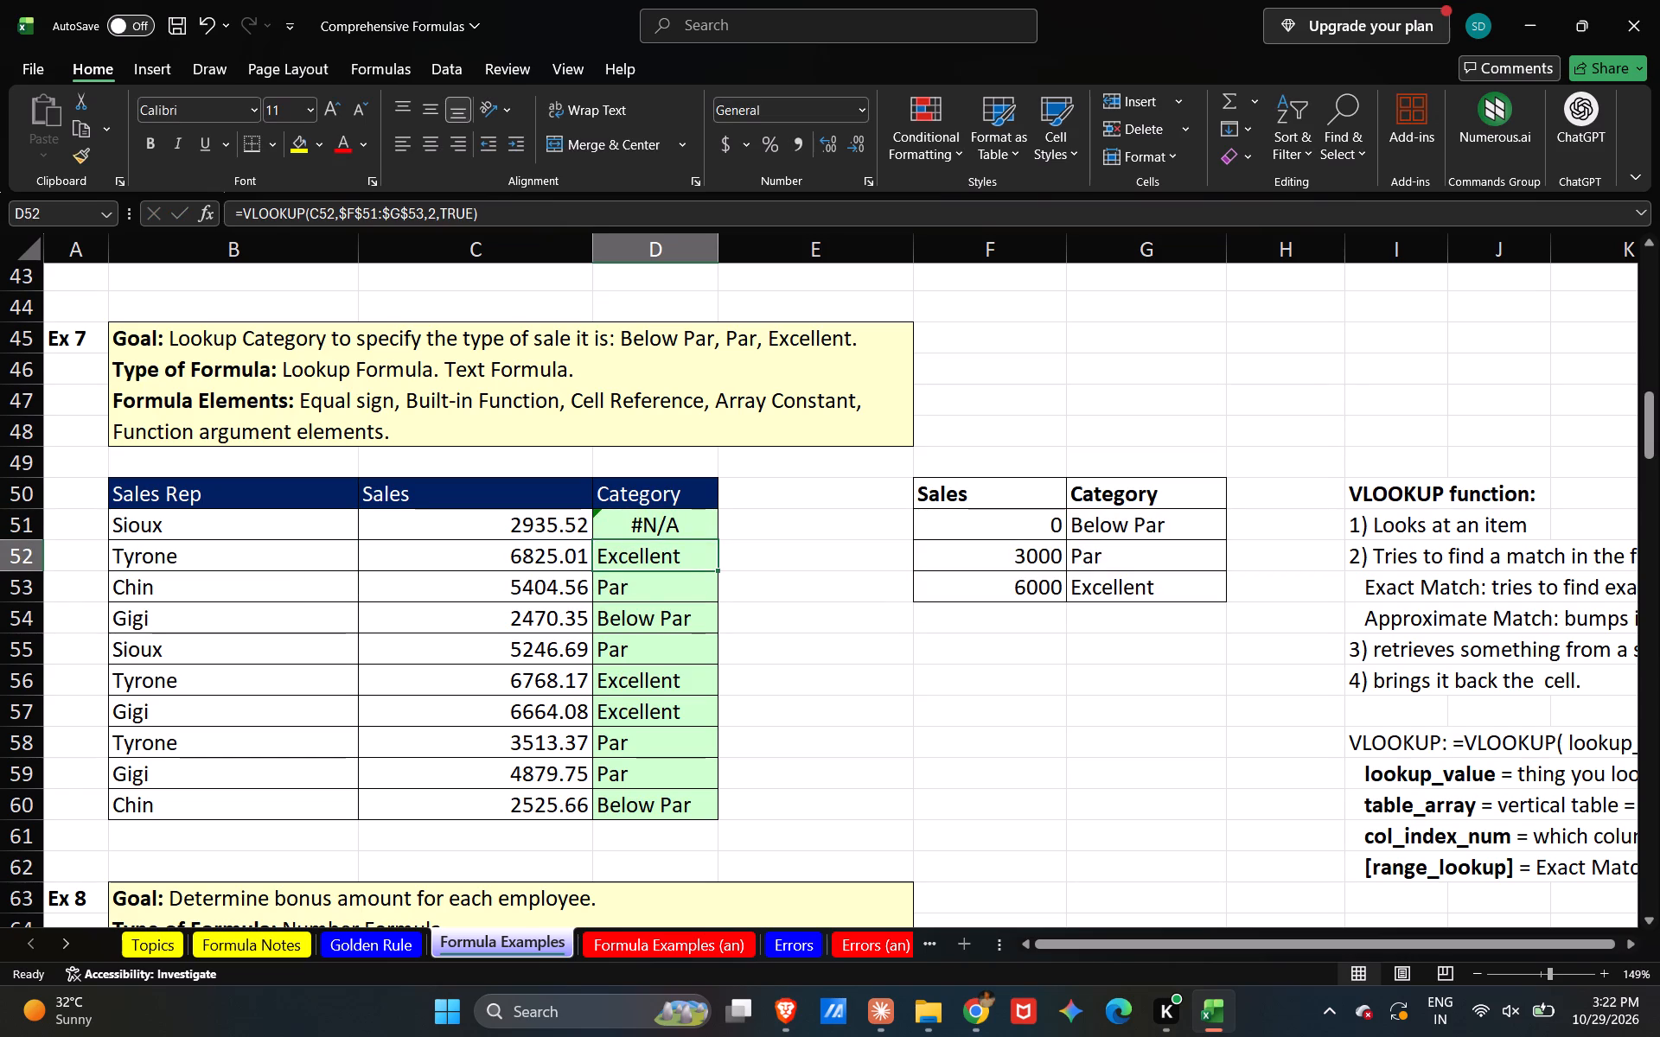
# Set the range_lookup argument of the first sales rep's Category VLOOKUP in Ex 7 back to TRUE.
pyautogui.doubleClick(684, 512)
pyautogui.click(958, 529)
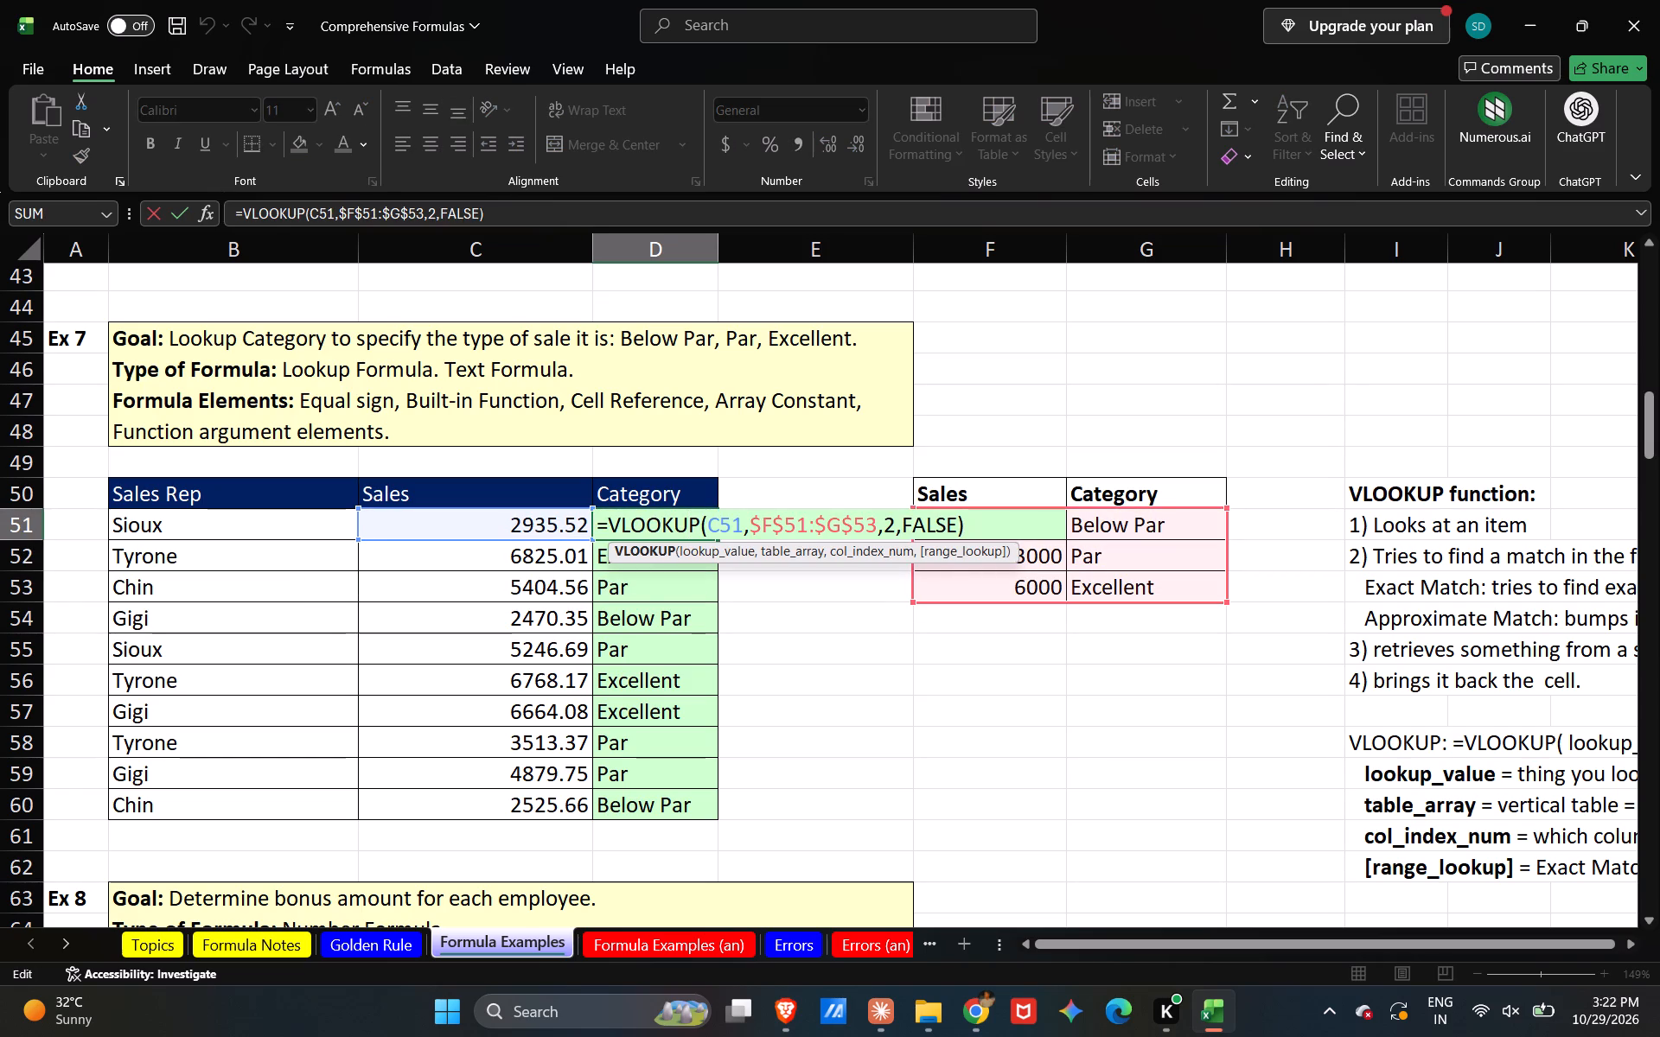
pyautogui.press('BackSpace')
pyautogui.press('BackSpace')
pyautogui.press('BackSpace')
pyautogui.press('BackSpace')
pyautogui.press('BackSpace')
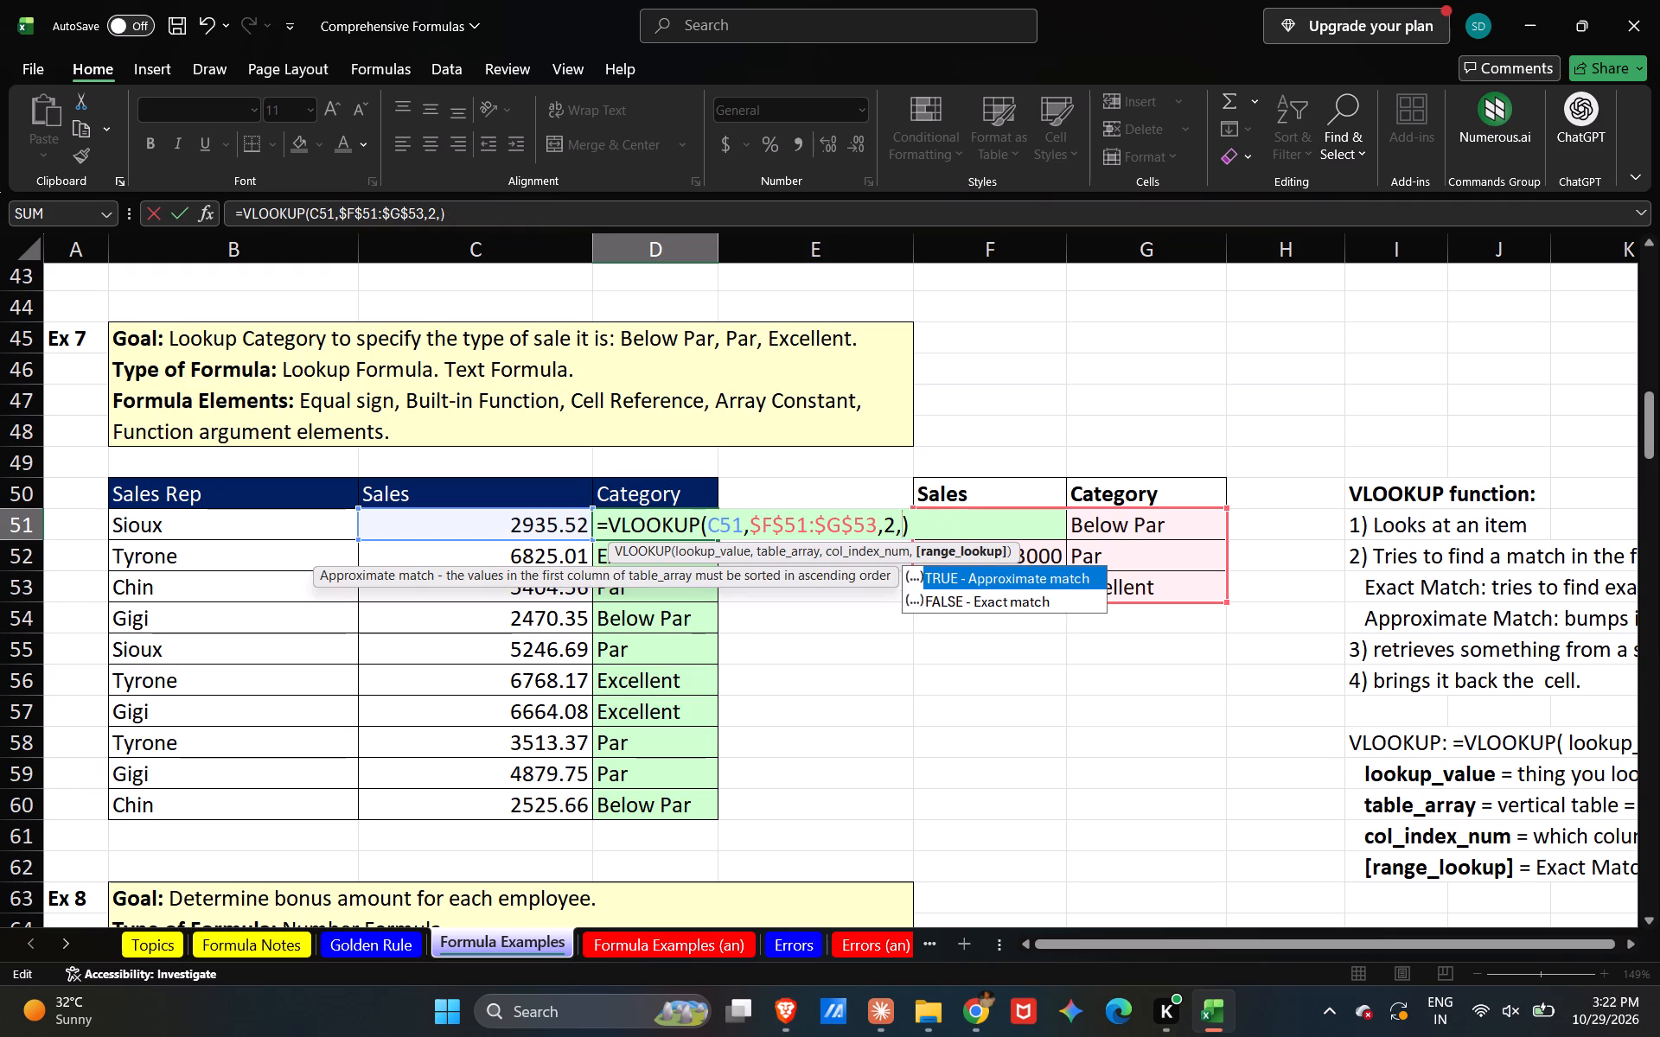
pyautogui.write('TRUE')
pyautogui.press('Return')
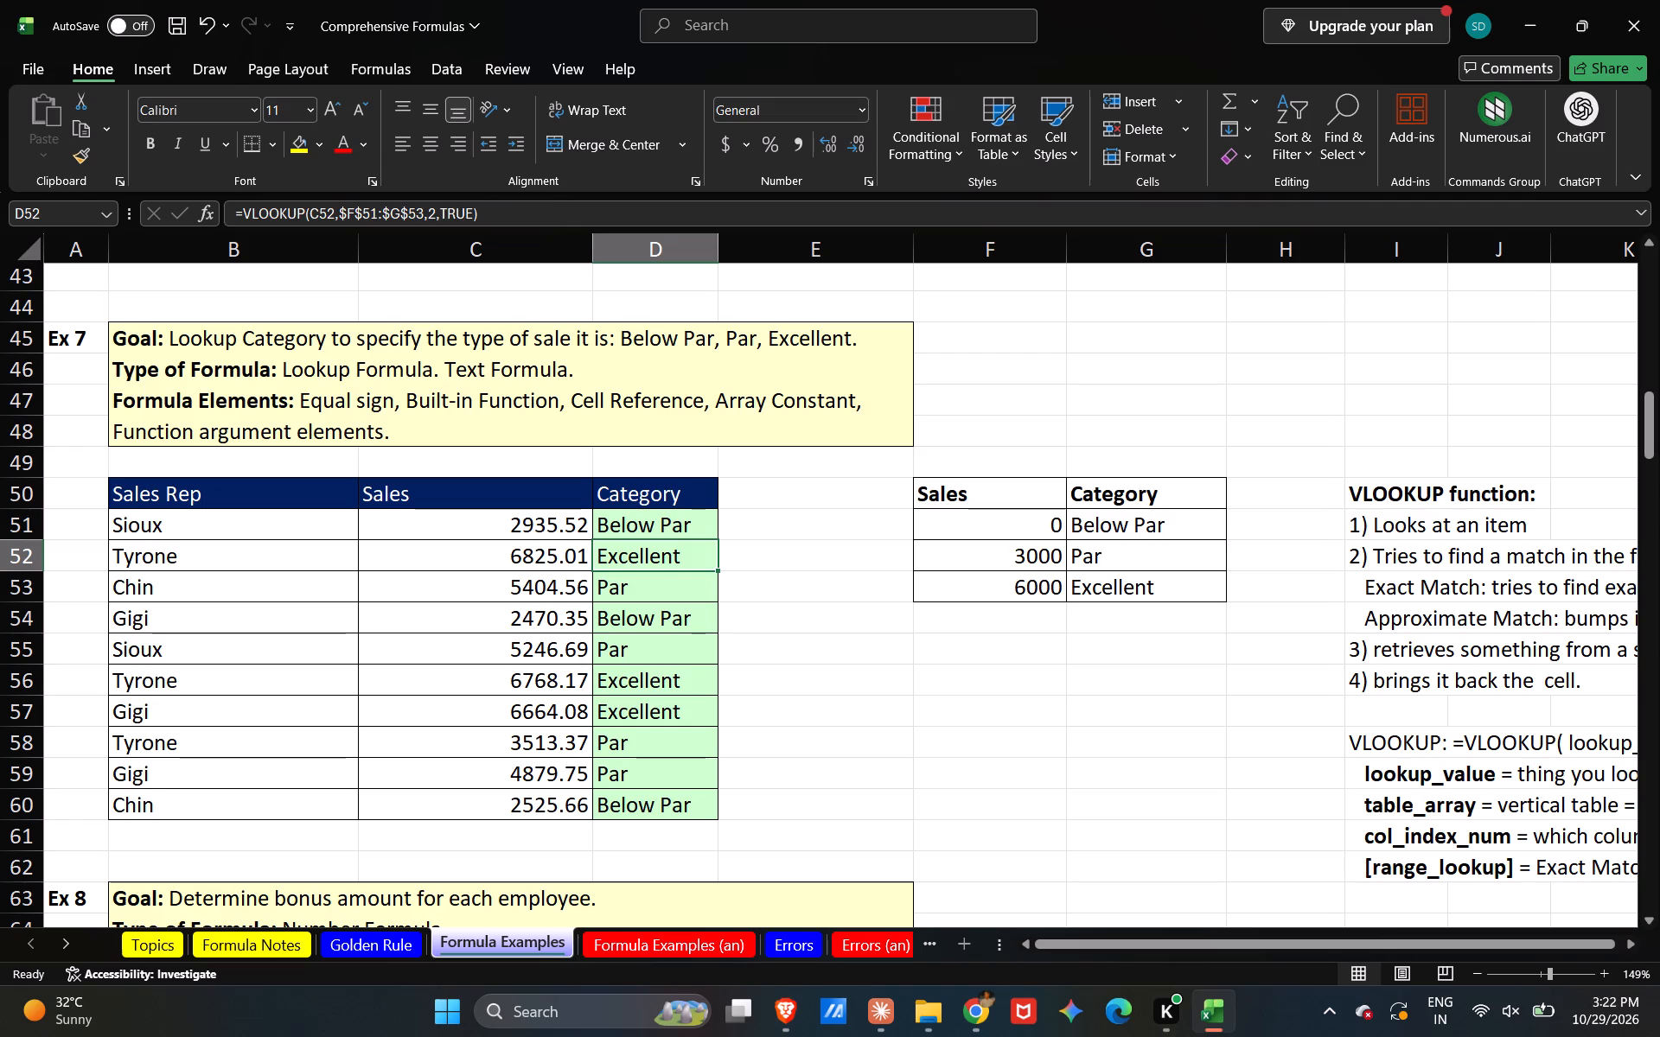
# Narrow column C, the Sales column, slightly at the Ex 8 bonus exercise.
pyautogui.scroll(-4, 733, 709)
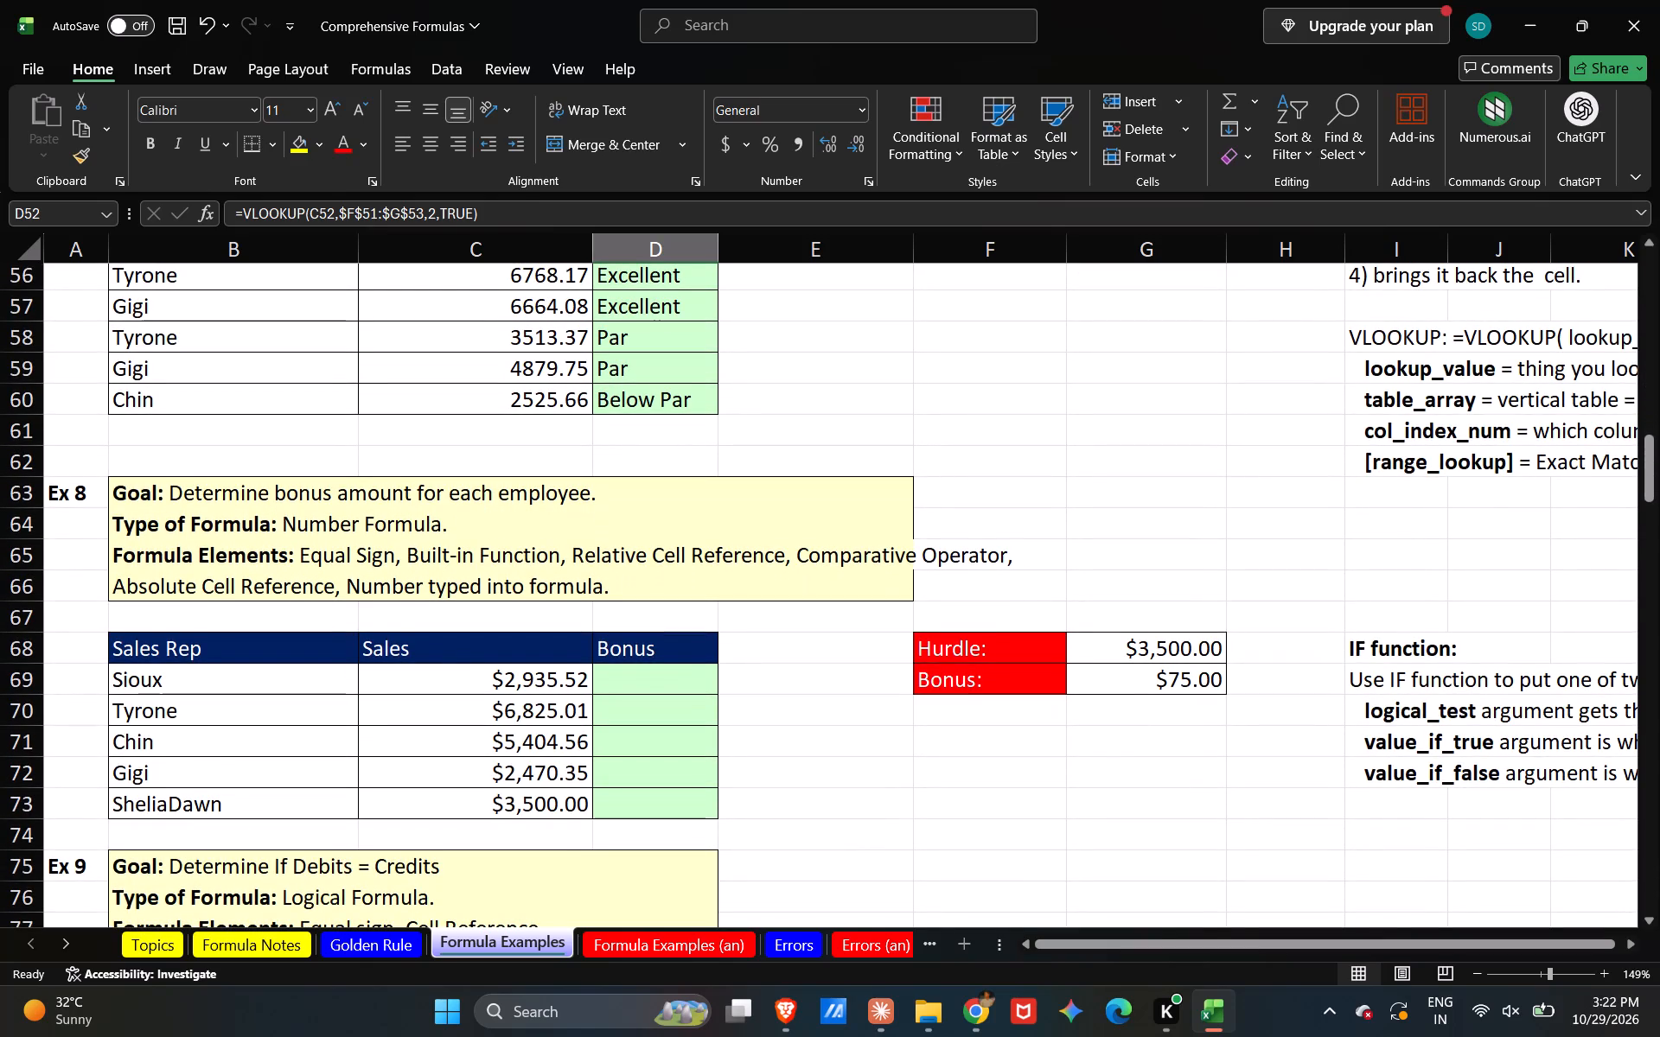
pyautogui.scroll(-1, 733, 709)
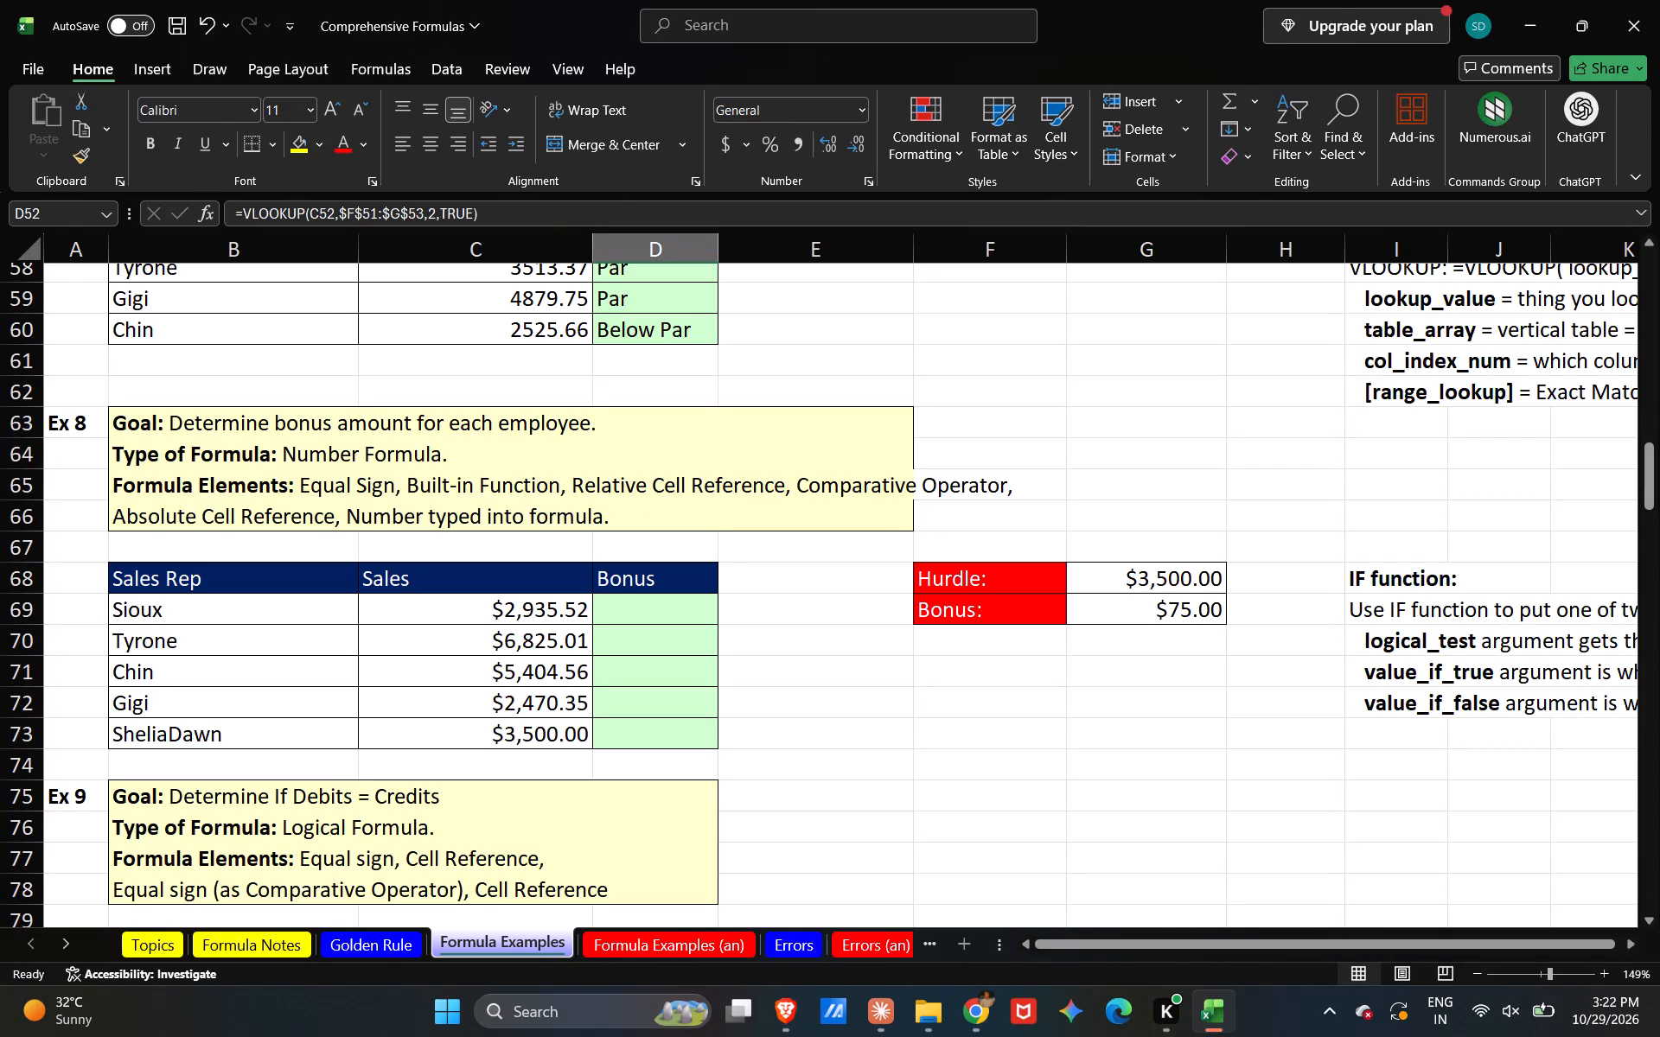
pyautogui.moveTo(593, 237); pyautogui.dragTo(559, 240)
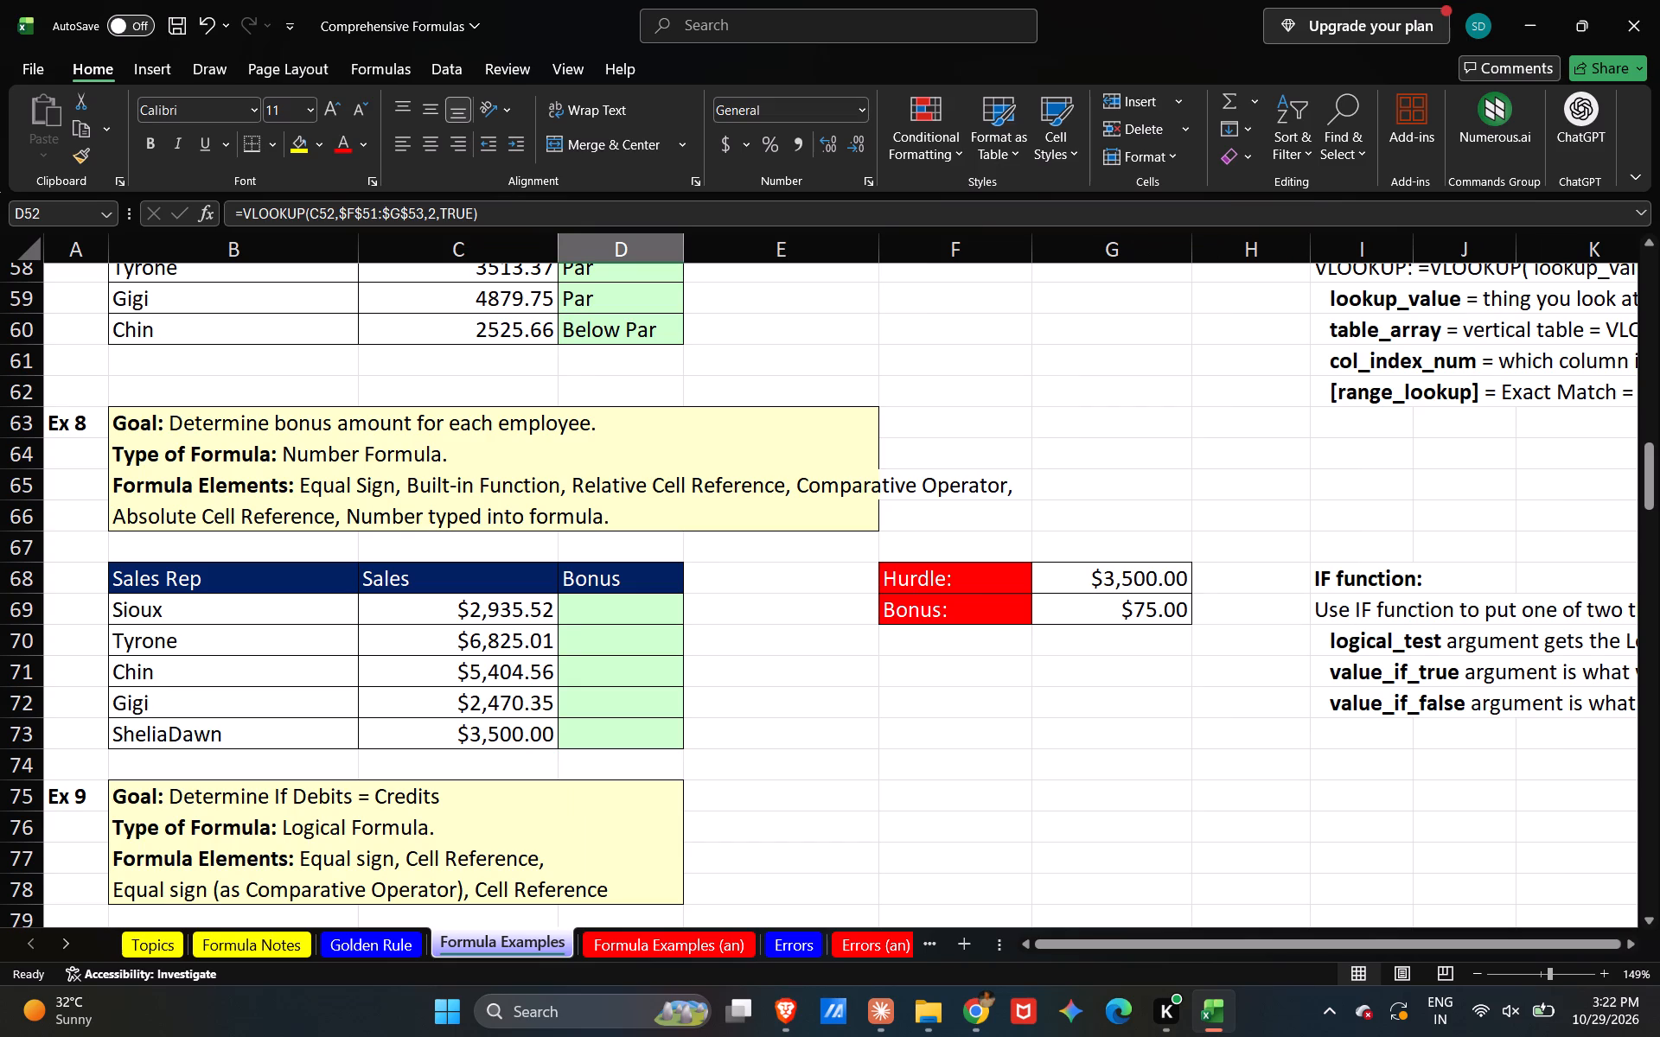
# Write the first sales rep's Bonus formula in D69 of Ex 8 as =IF(C69>G68,G69,"NO BONUS").
pyautogui.hscroll(-2, 809, 705)
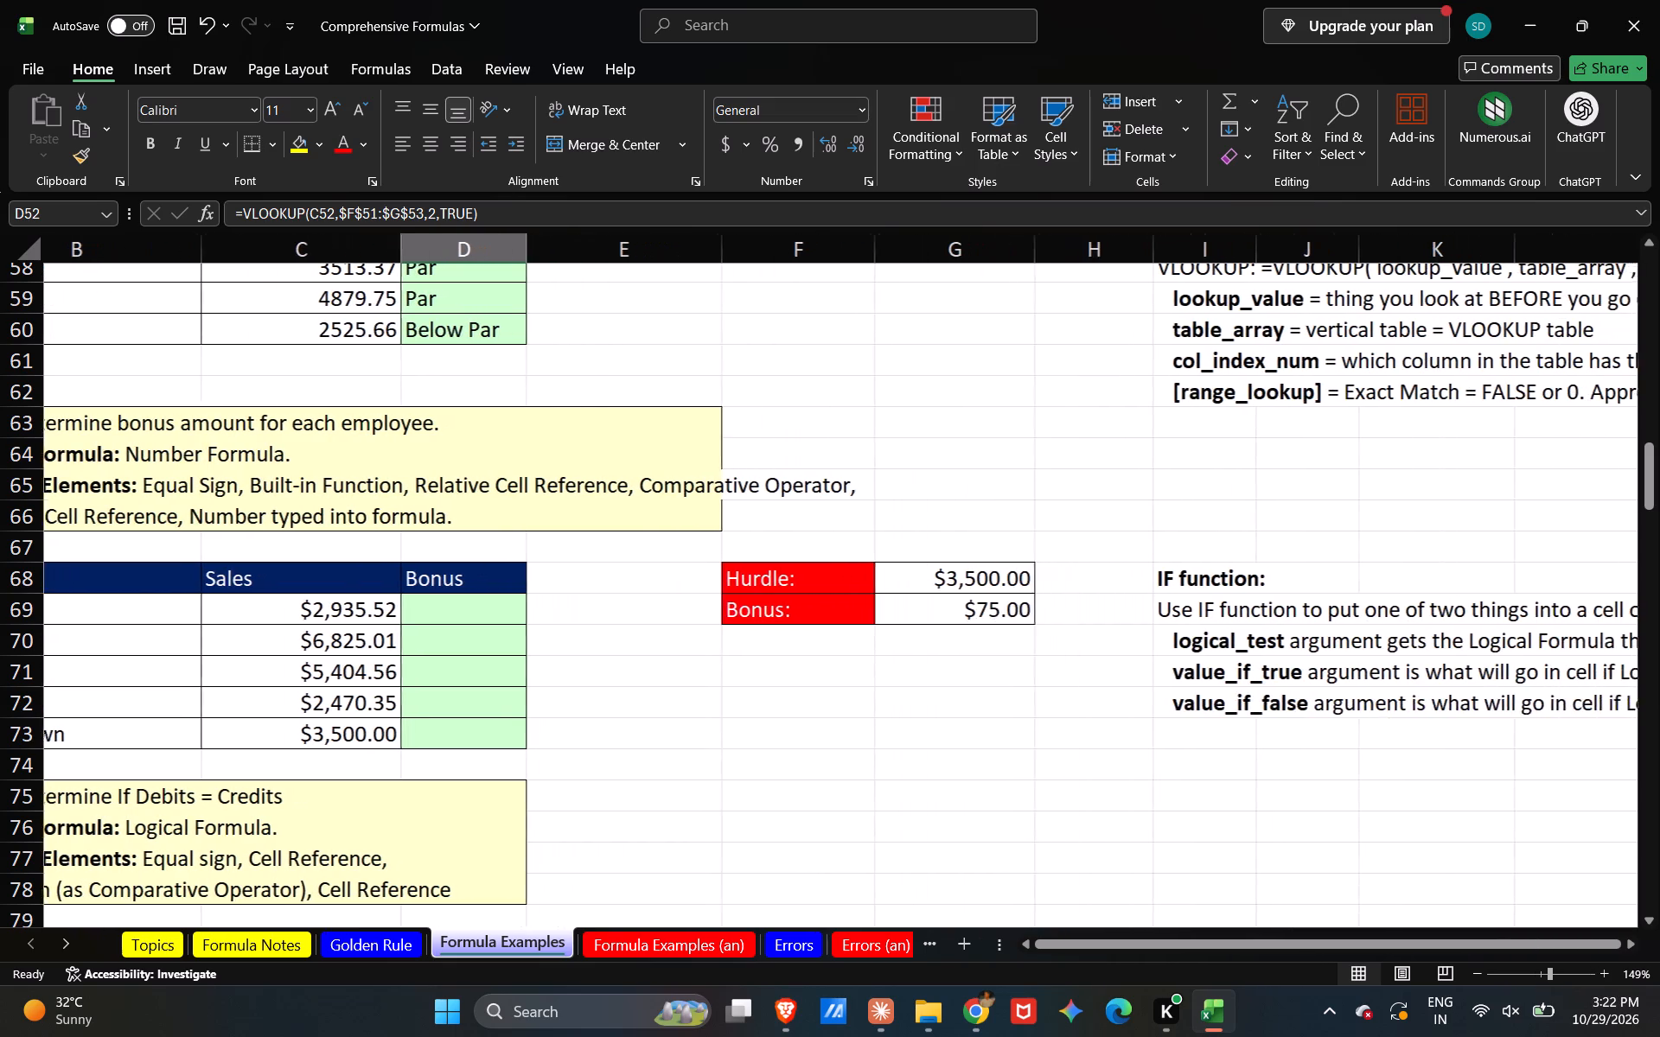
pyautogui.hscroll(1, 809, 705)
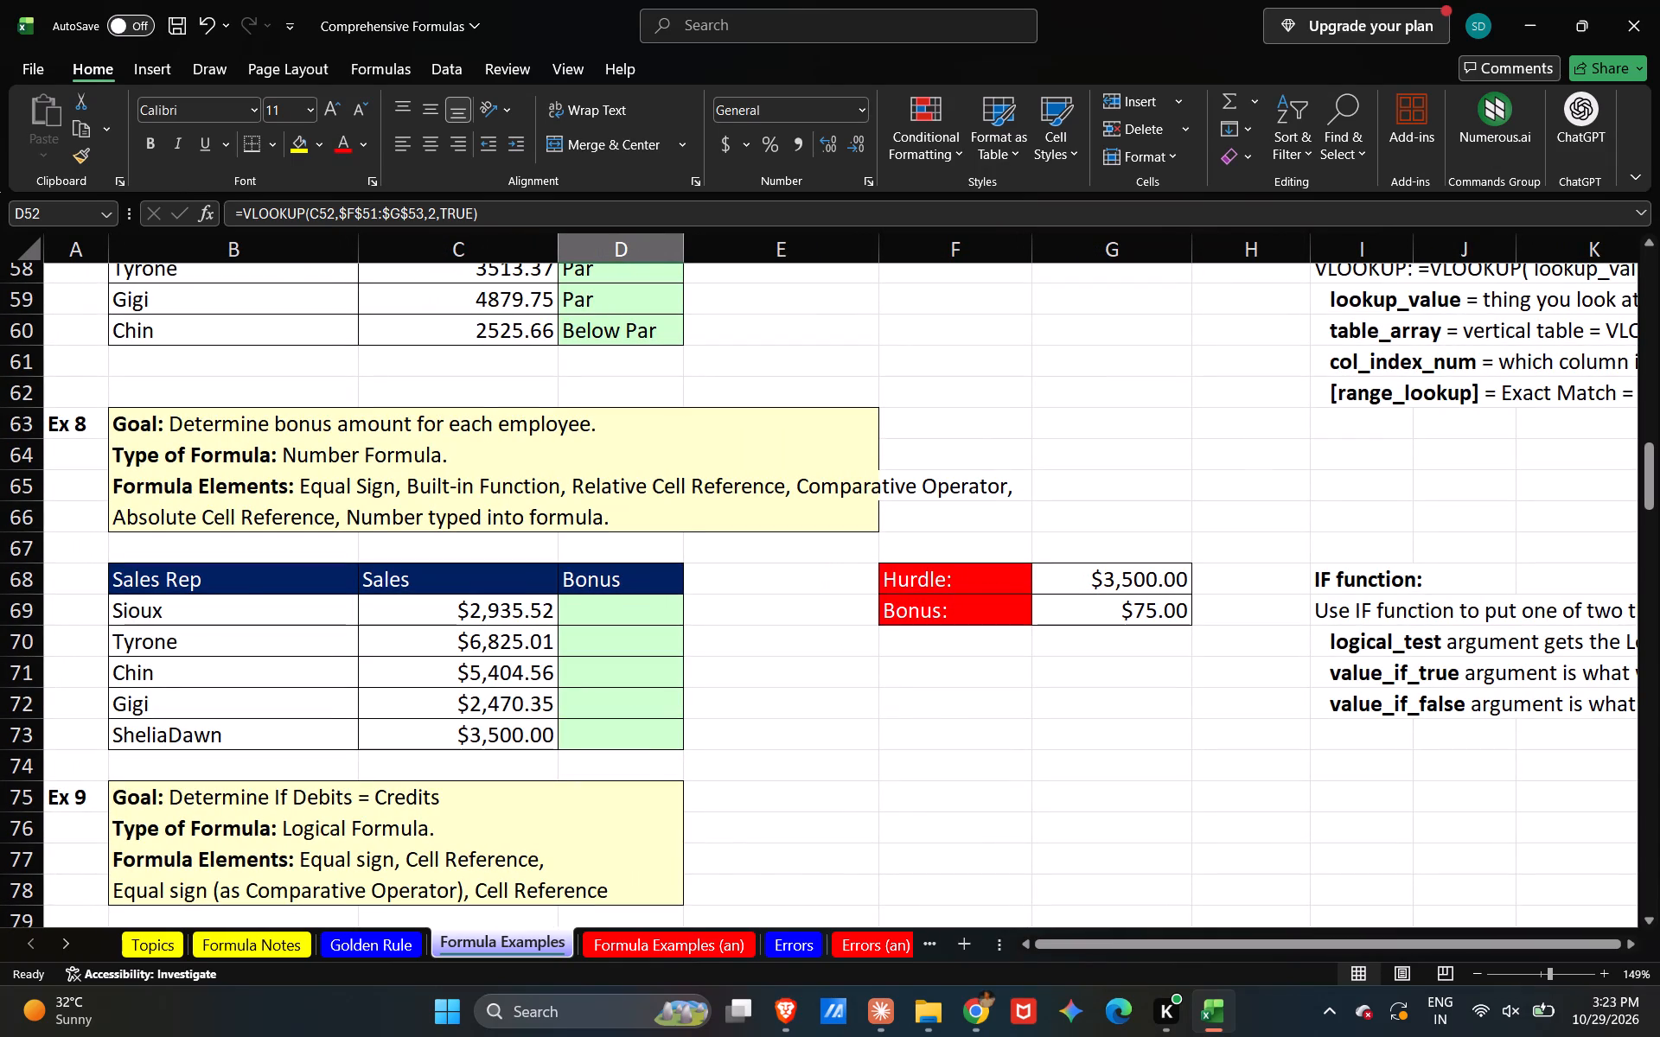
pyautogui.click(624, 605)
pyautogui.click(624, 605)
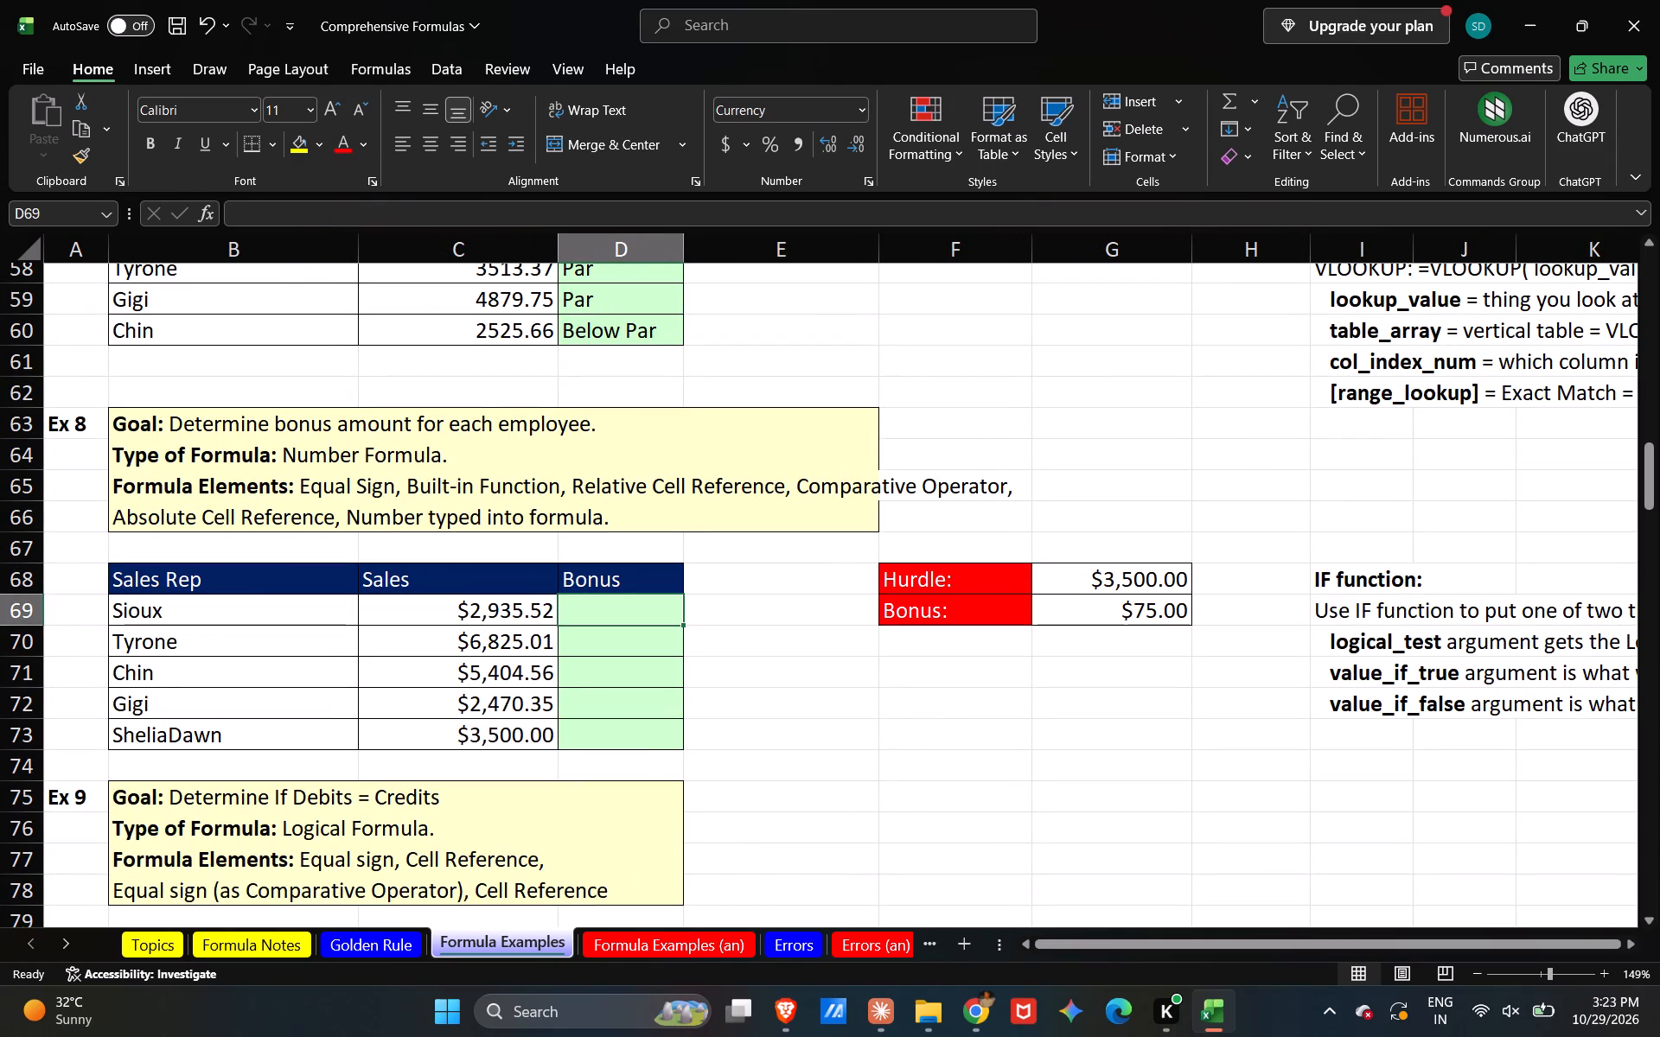
pyautogui.press('=')
pyautogui.write('IF')
pyautogui.press('Tab')
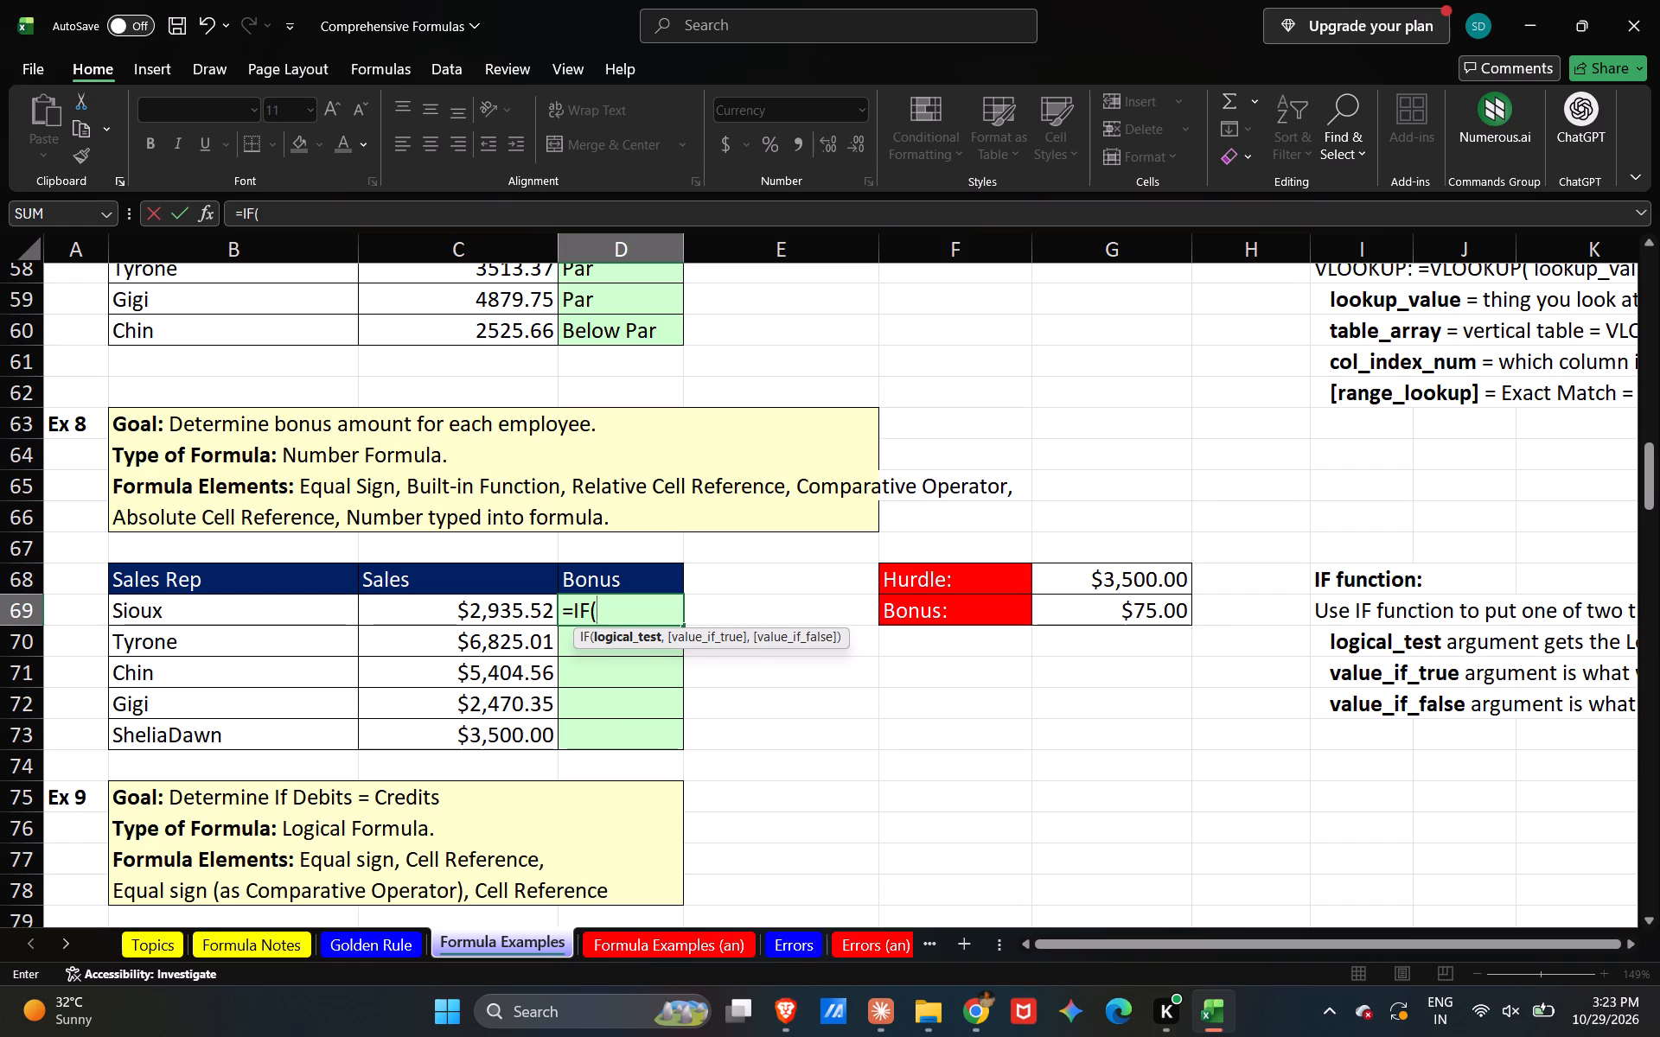
pyautogui.keyDown('shift'); pyautogui.click(478, 608); pyautogui.keyUp('shift')
pyautogui.hotkey('shift', '>')
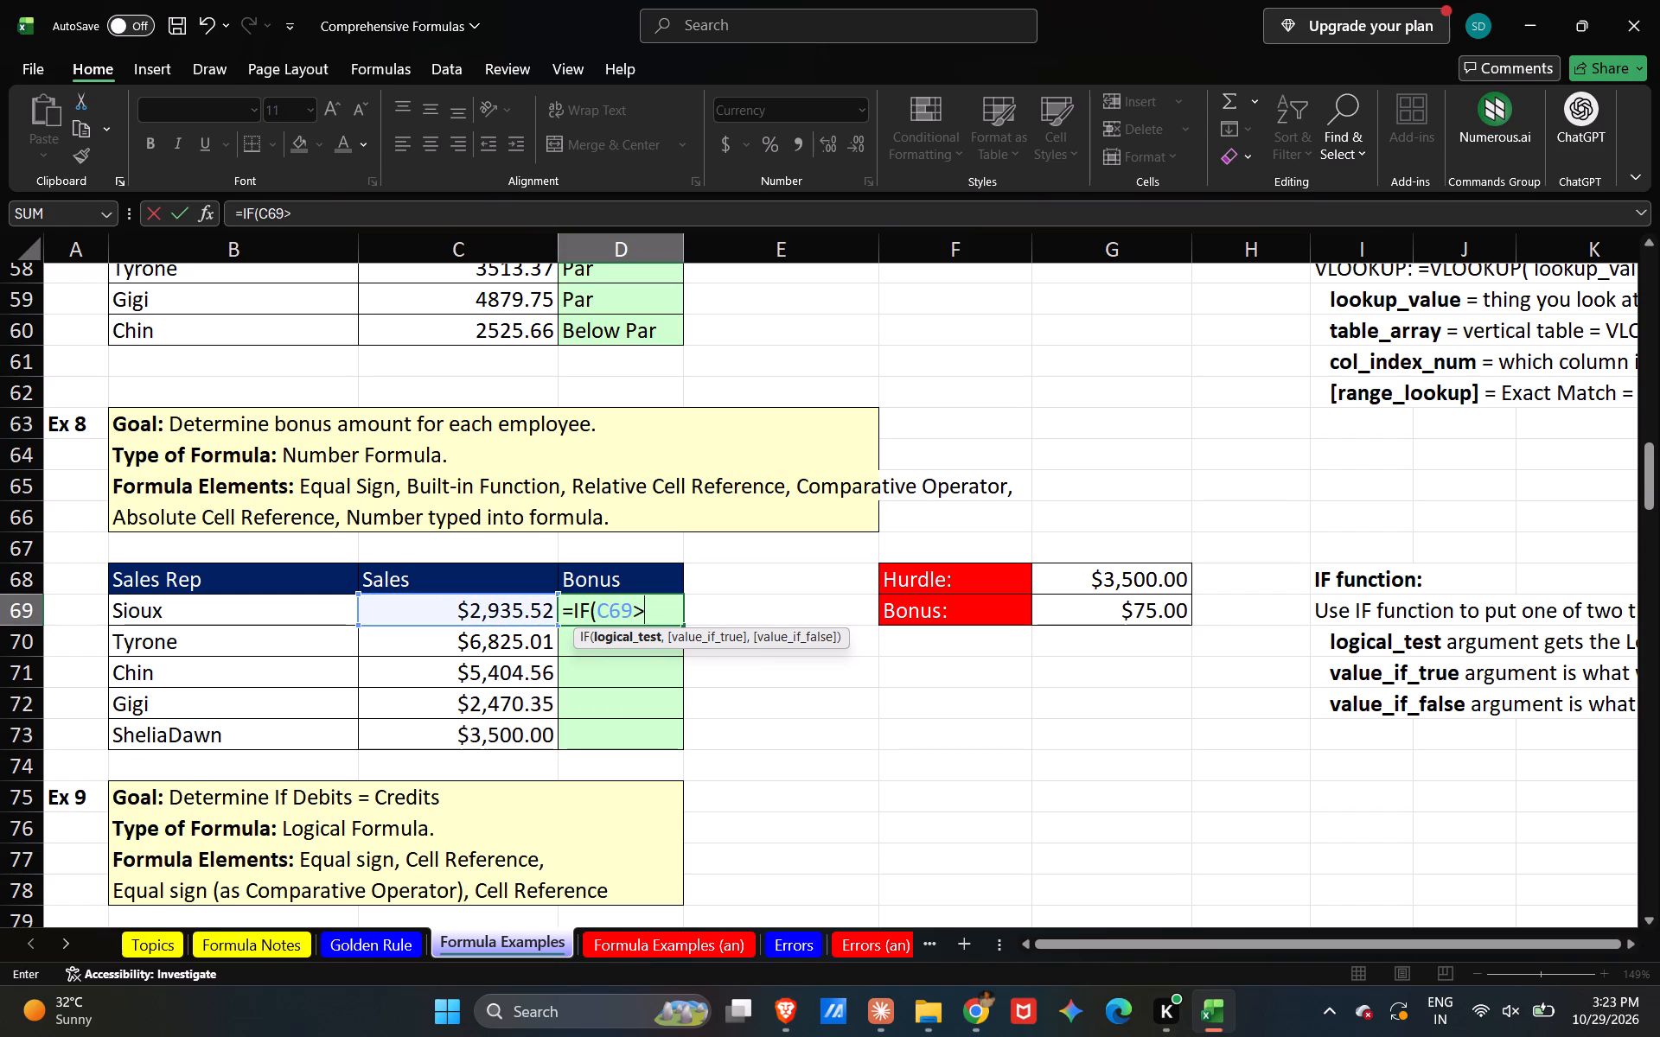
pyautogui.keyDown('shift'); pyautogui.click(1156, 574); pyautogui.keyUp('shift')
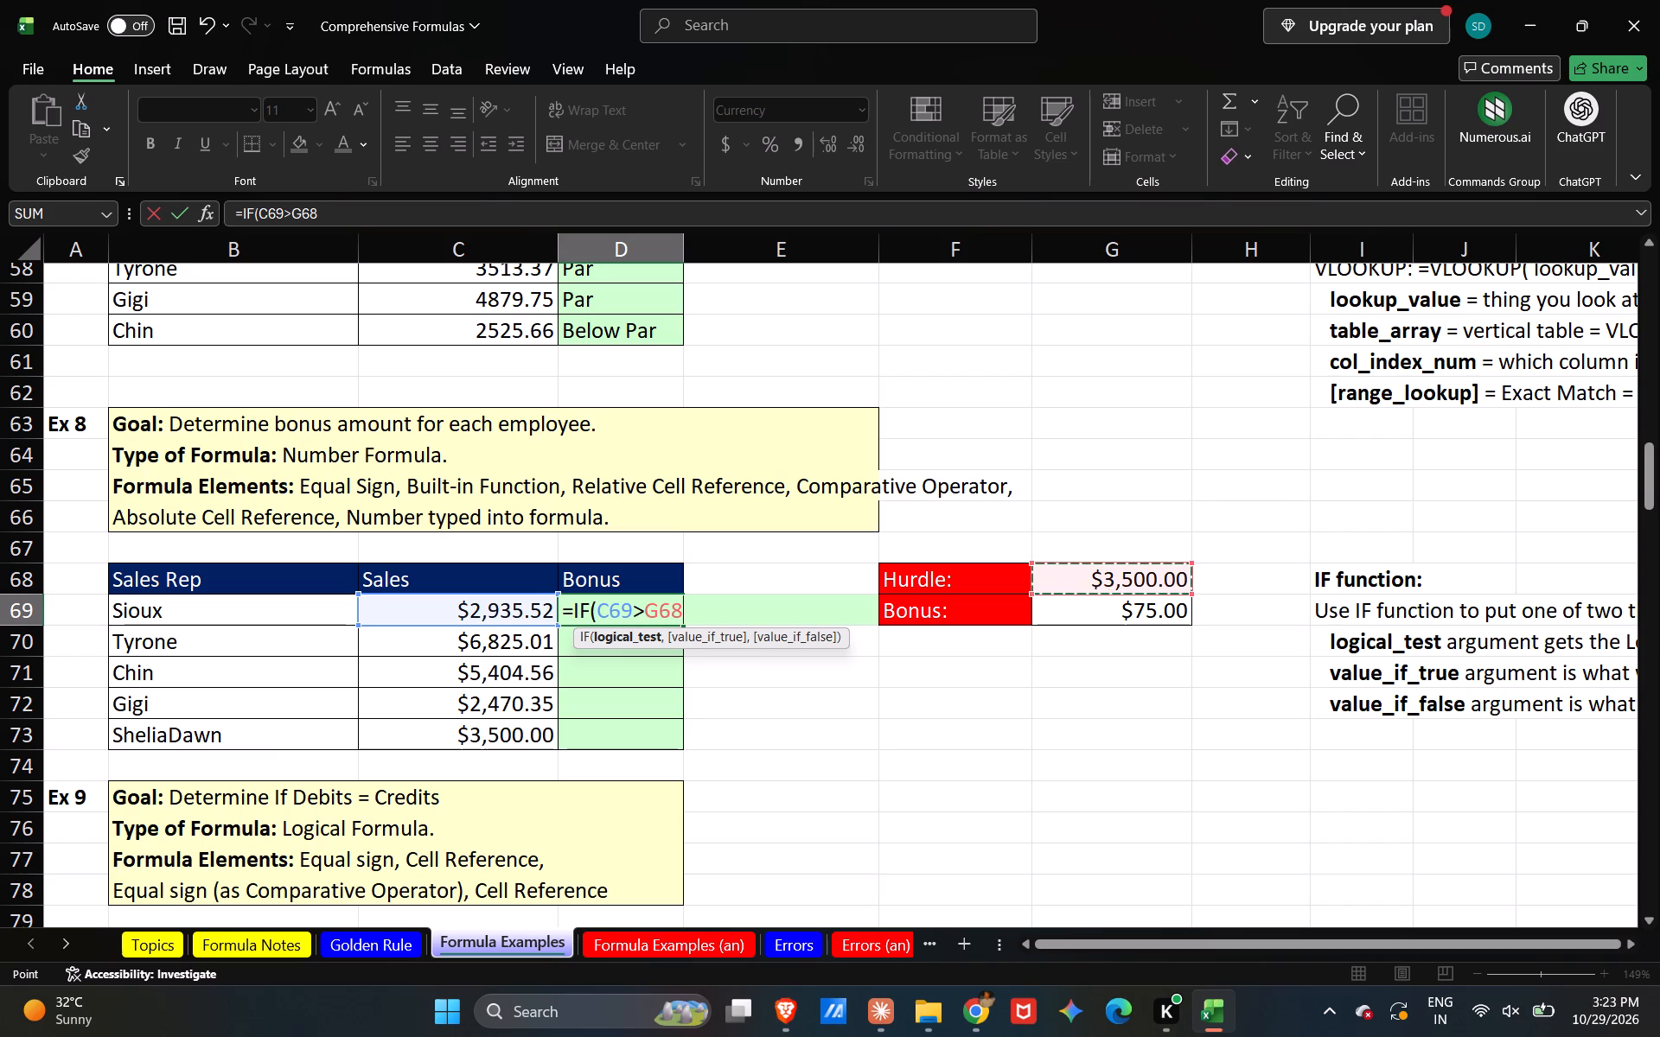
pyautogui.press(',')
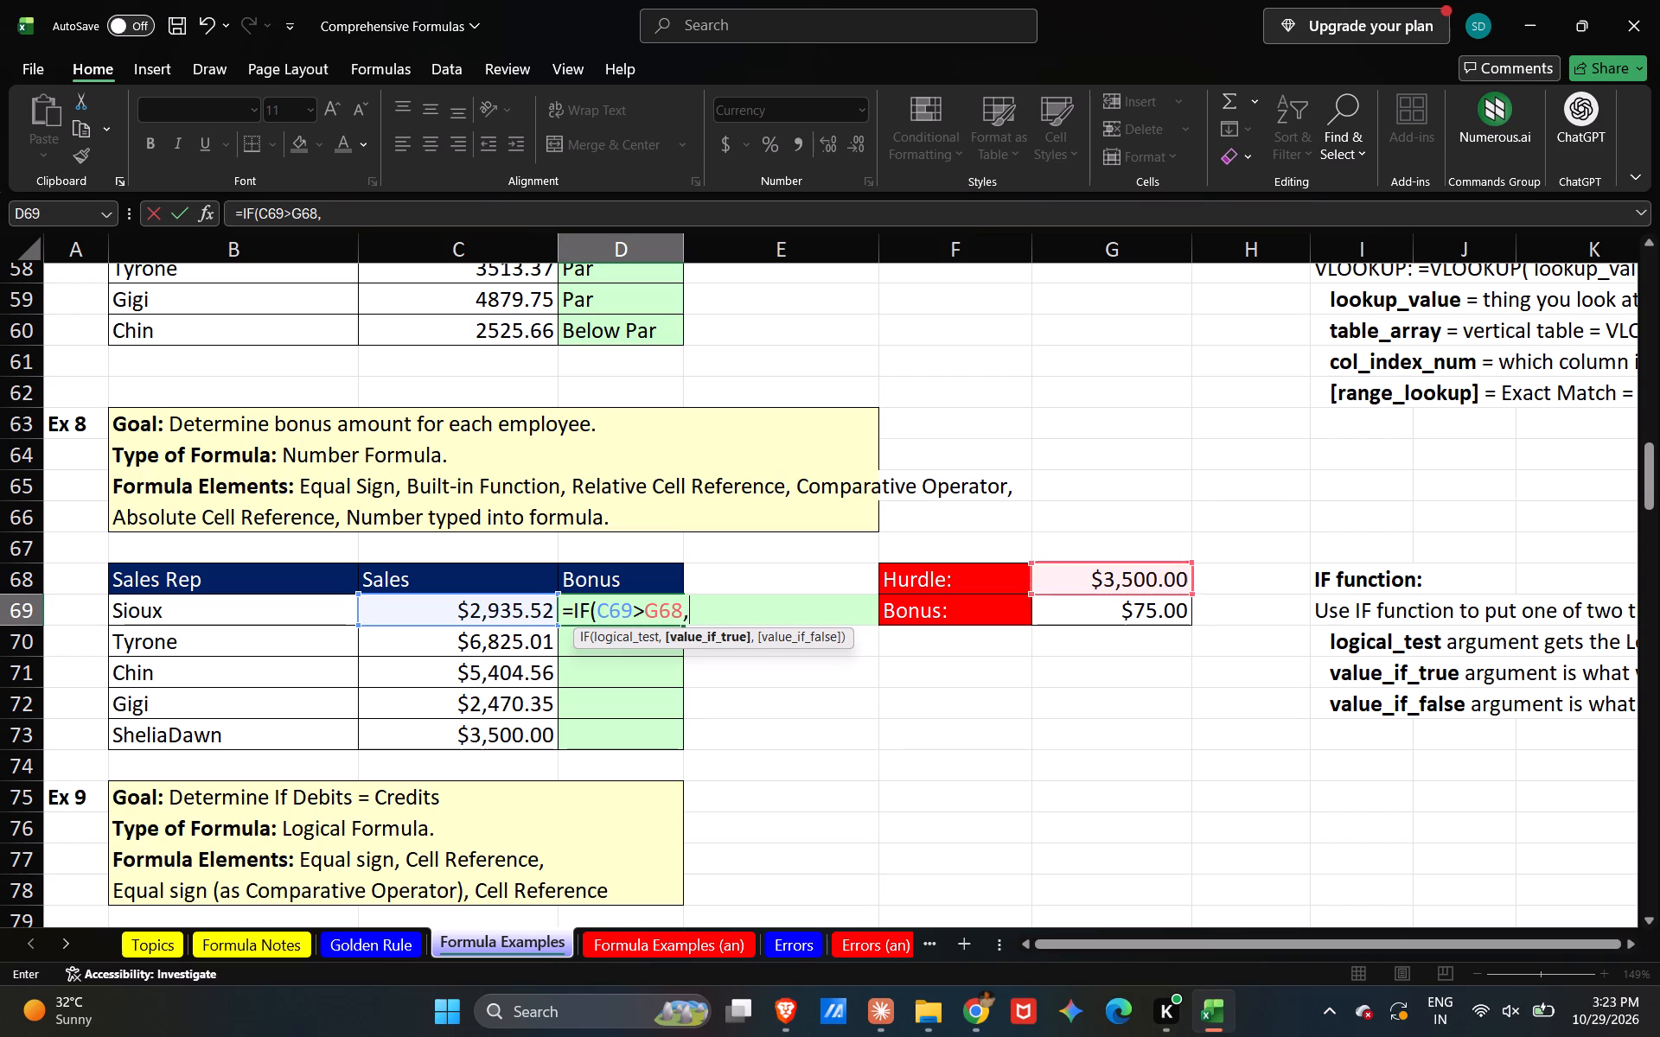
pyautogui.keyDown('shift'); pyautogui.click(1174, 609); pyautogui.keyUp('shift')
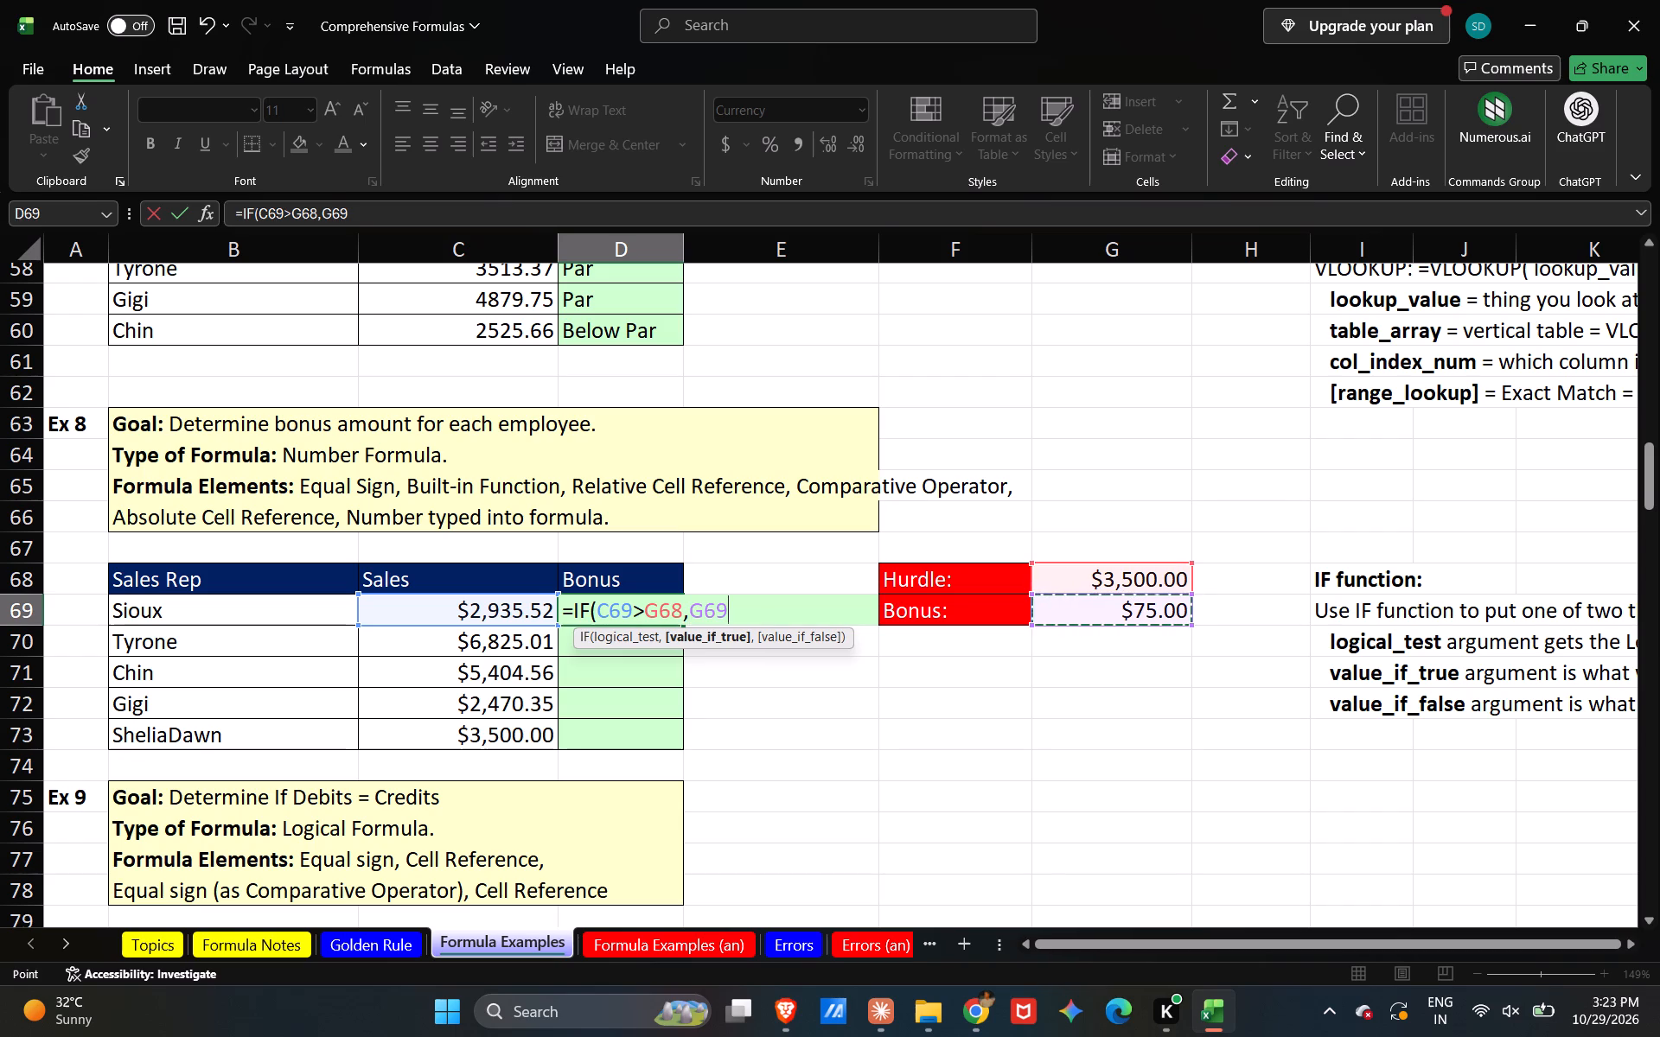
pyautogui.press(',')
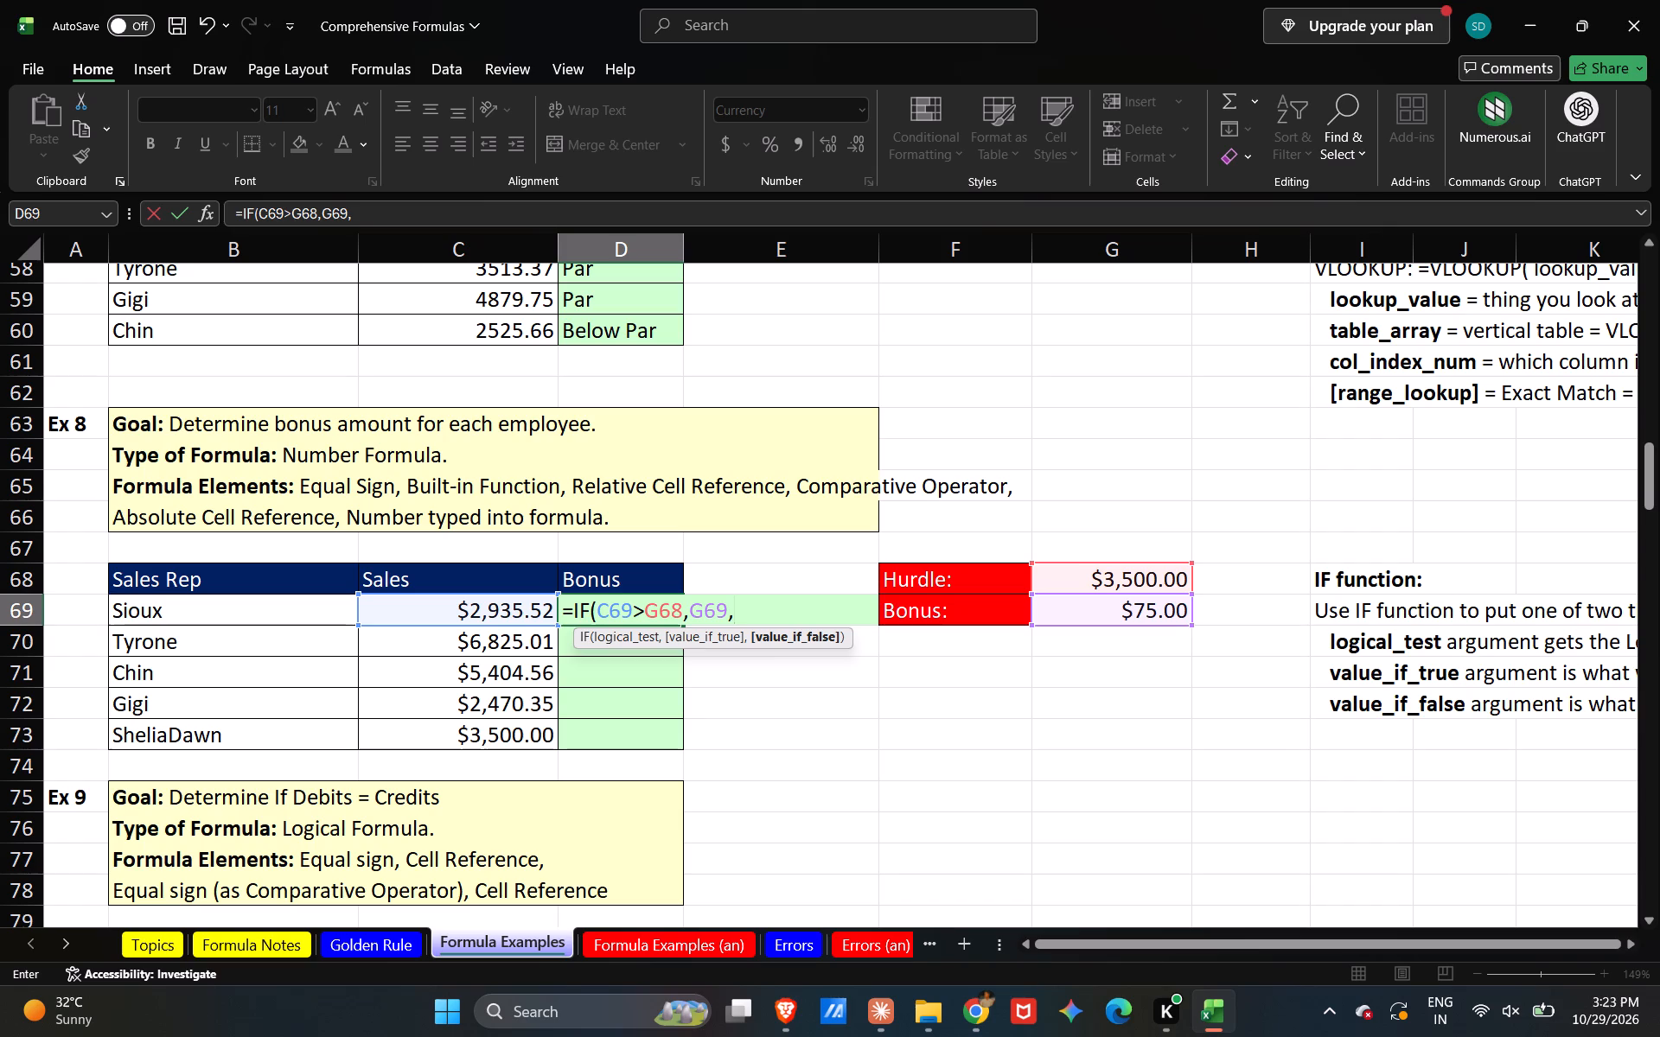
pyautogui.write('""')
pyautogui.press('BackSpace')
pyautogui.write('NO B')
pyautogui.write('ONUS')
pyautogui.hotkey('shift', '"')
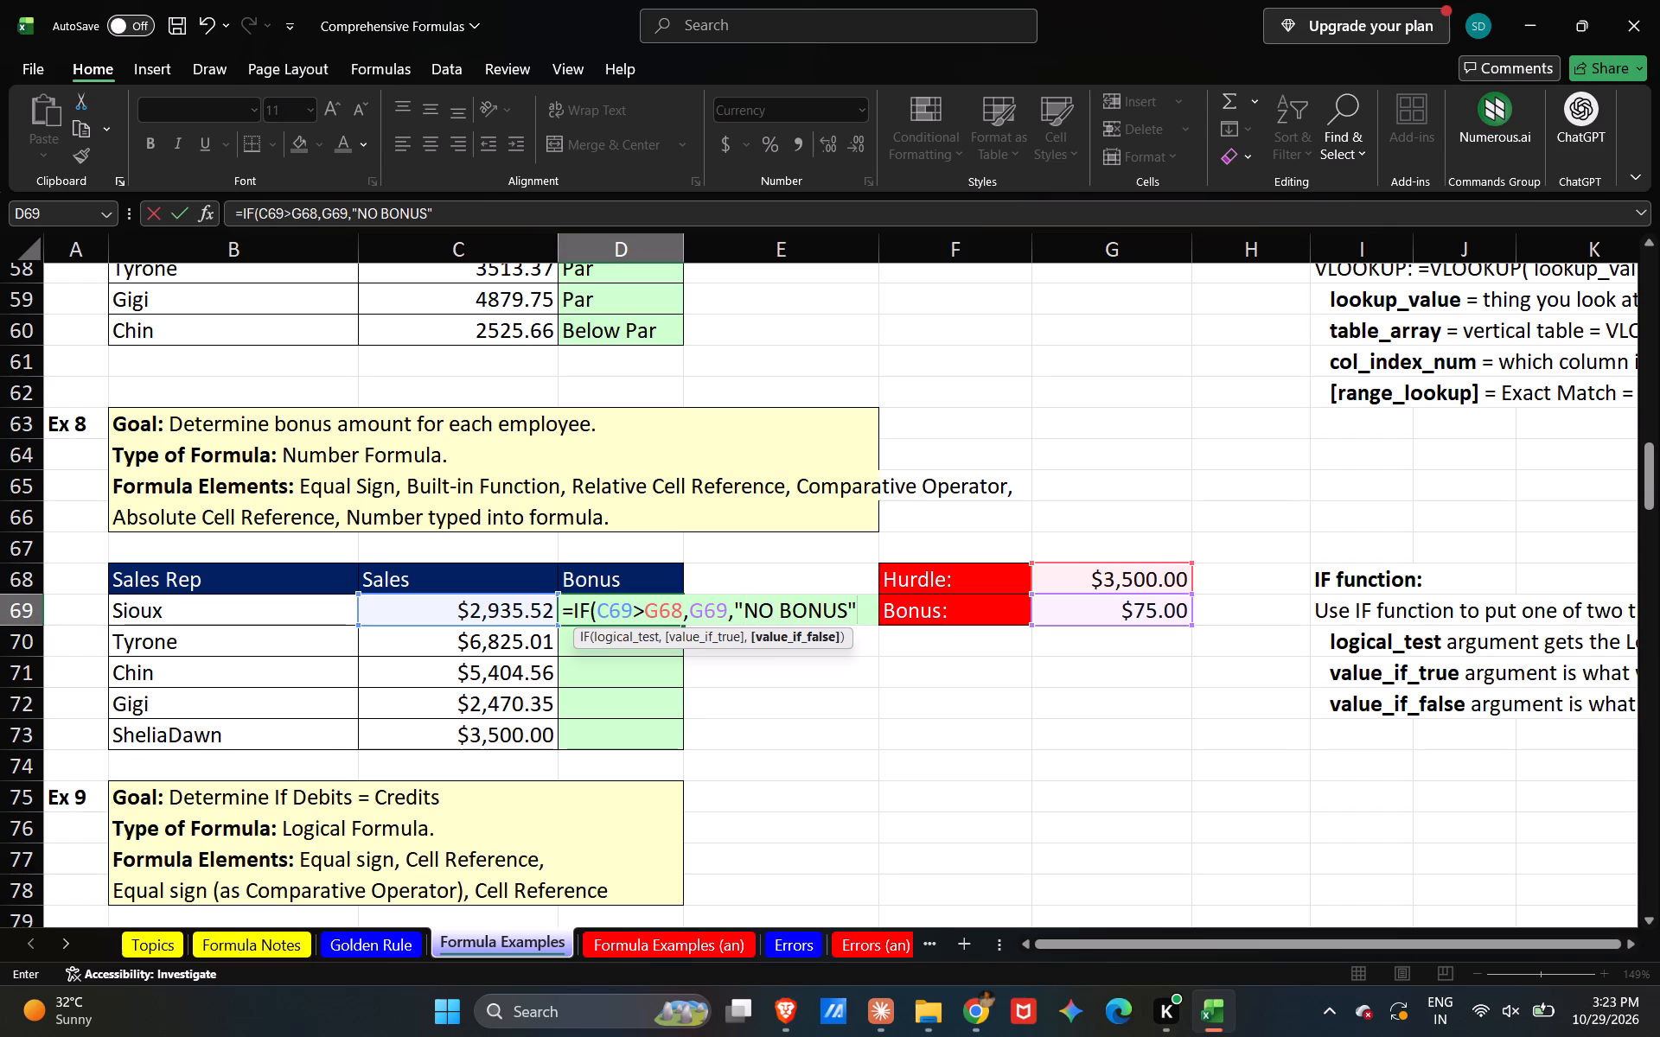
pyautogui.hotkey('shift', ')')
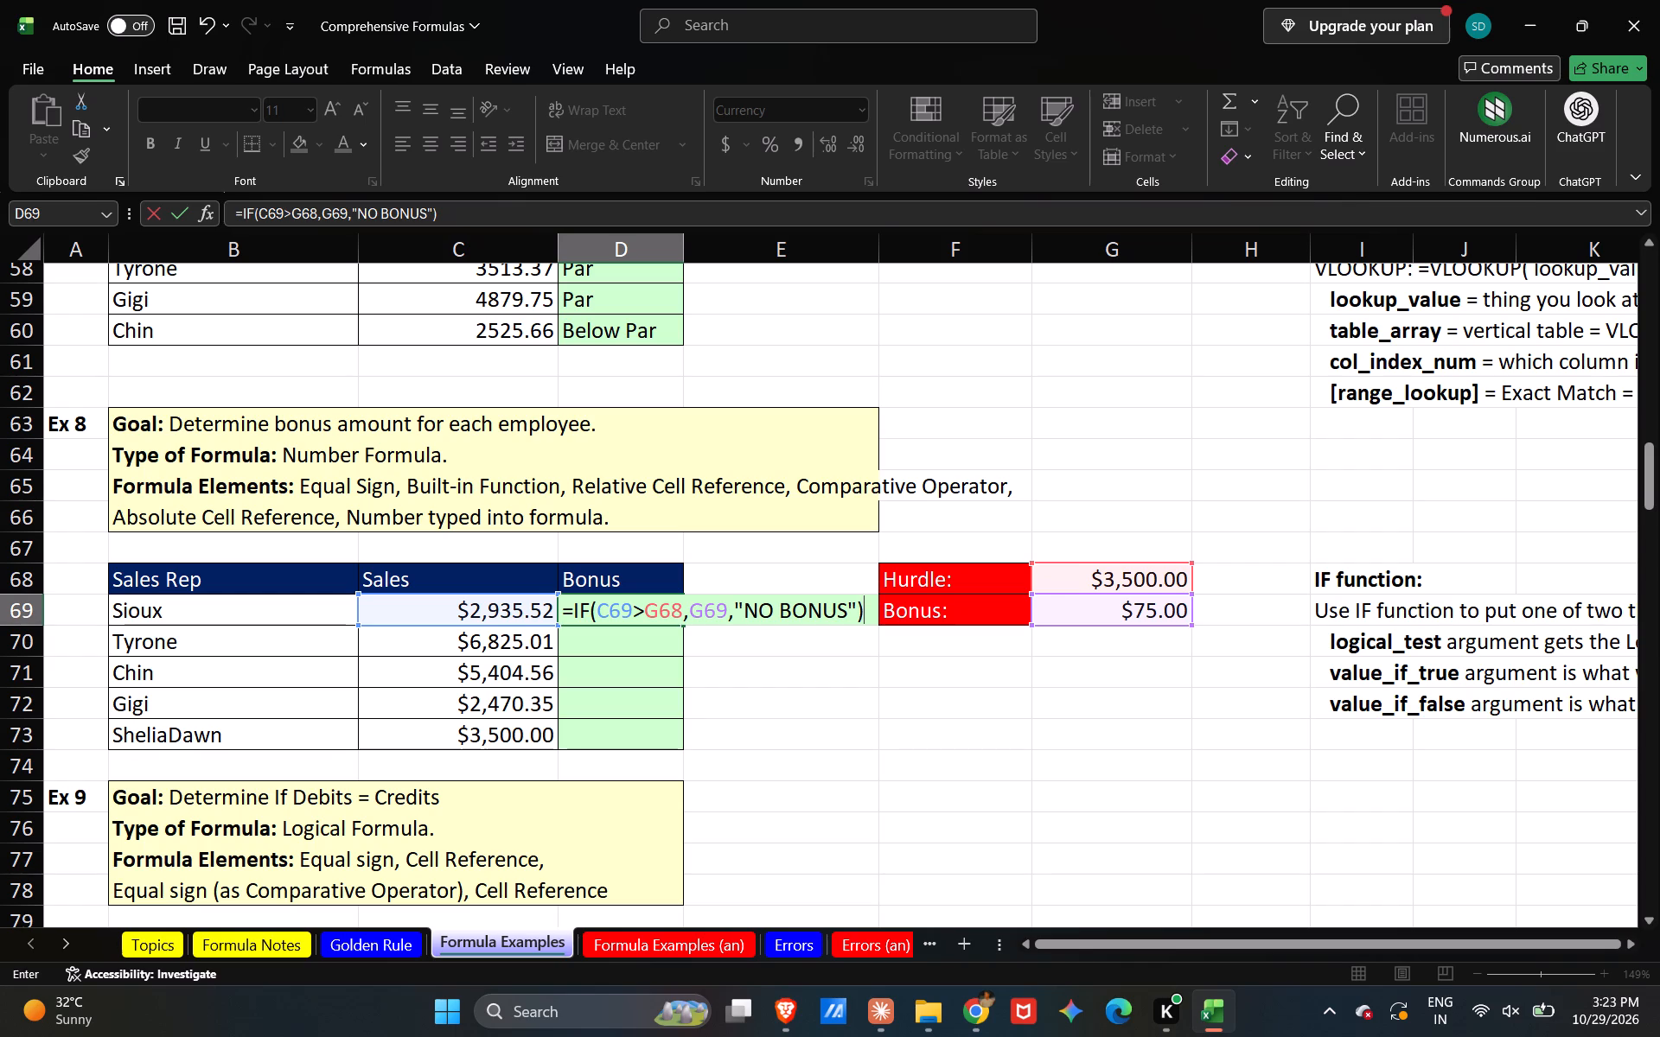
# Make the Hurdle reference in the first sales rep's Ex 8 Bonus formula absolute as $G$68.
pyautogui.click(655, 611)
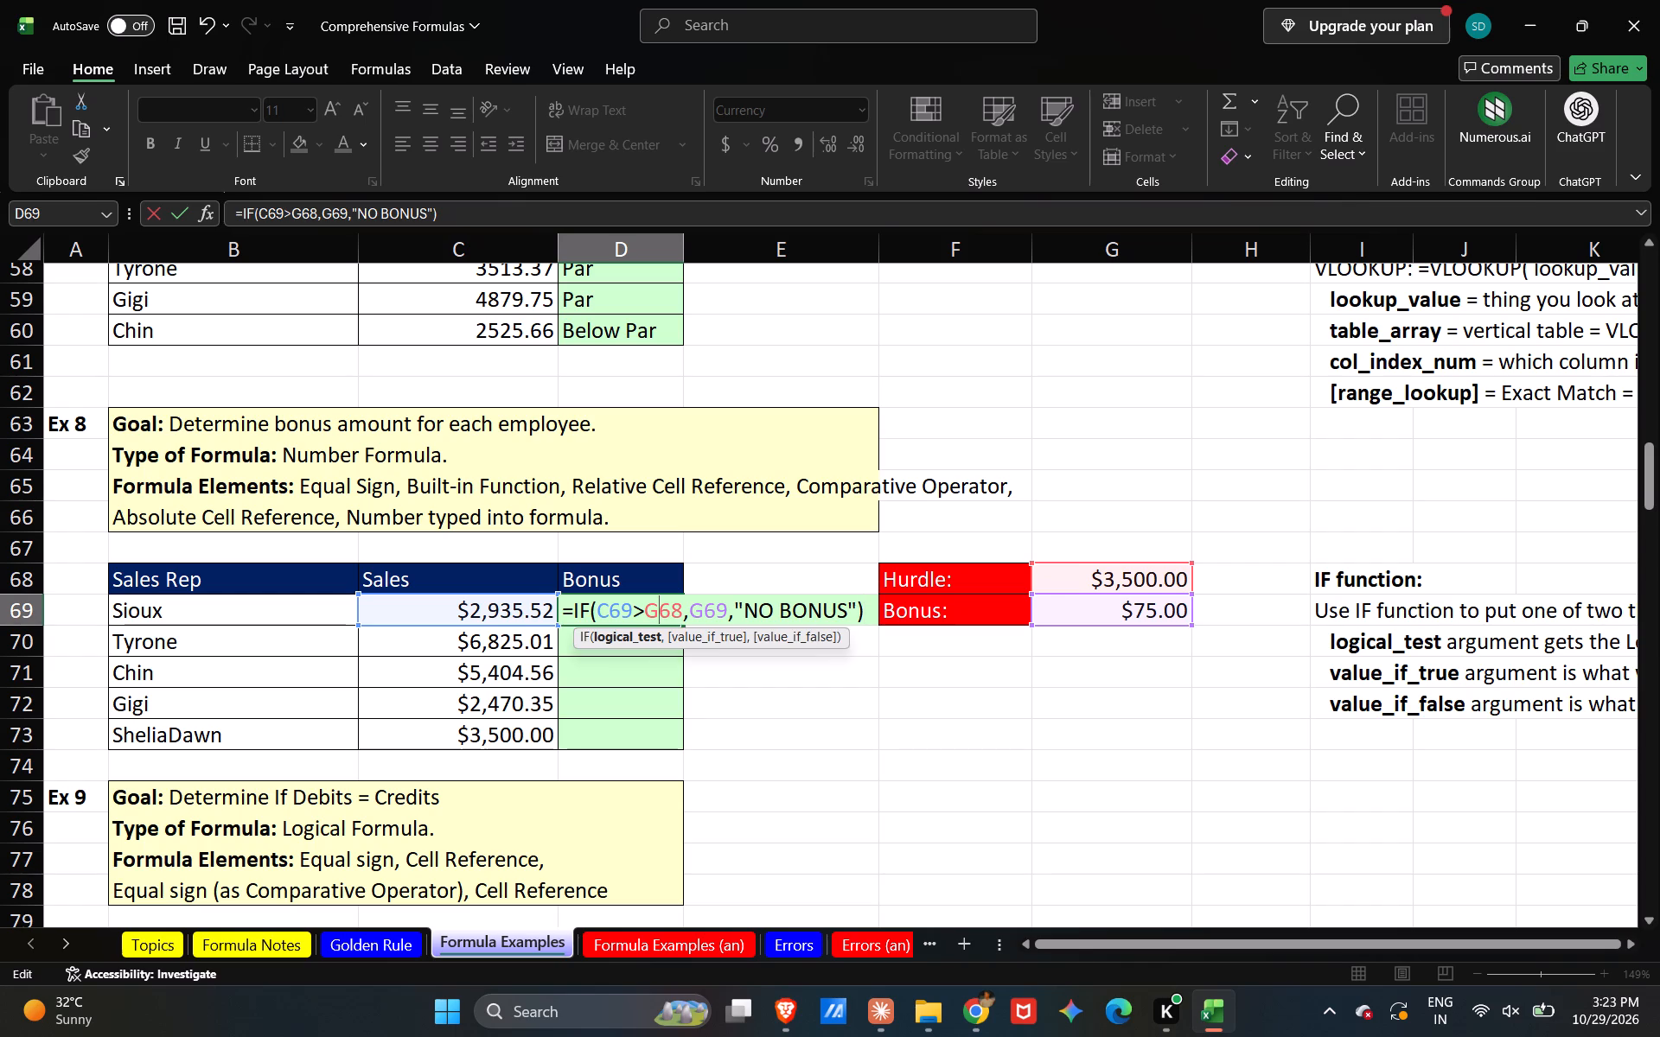
pyautogui.hotkey('shift', '$')
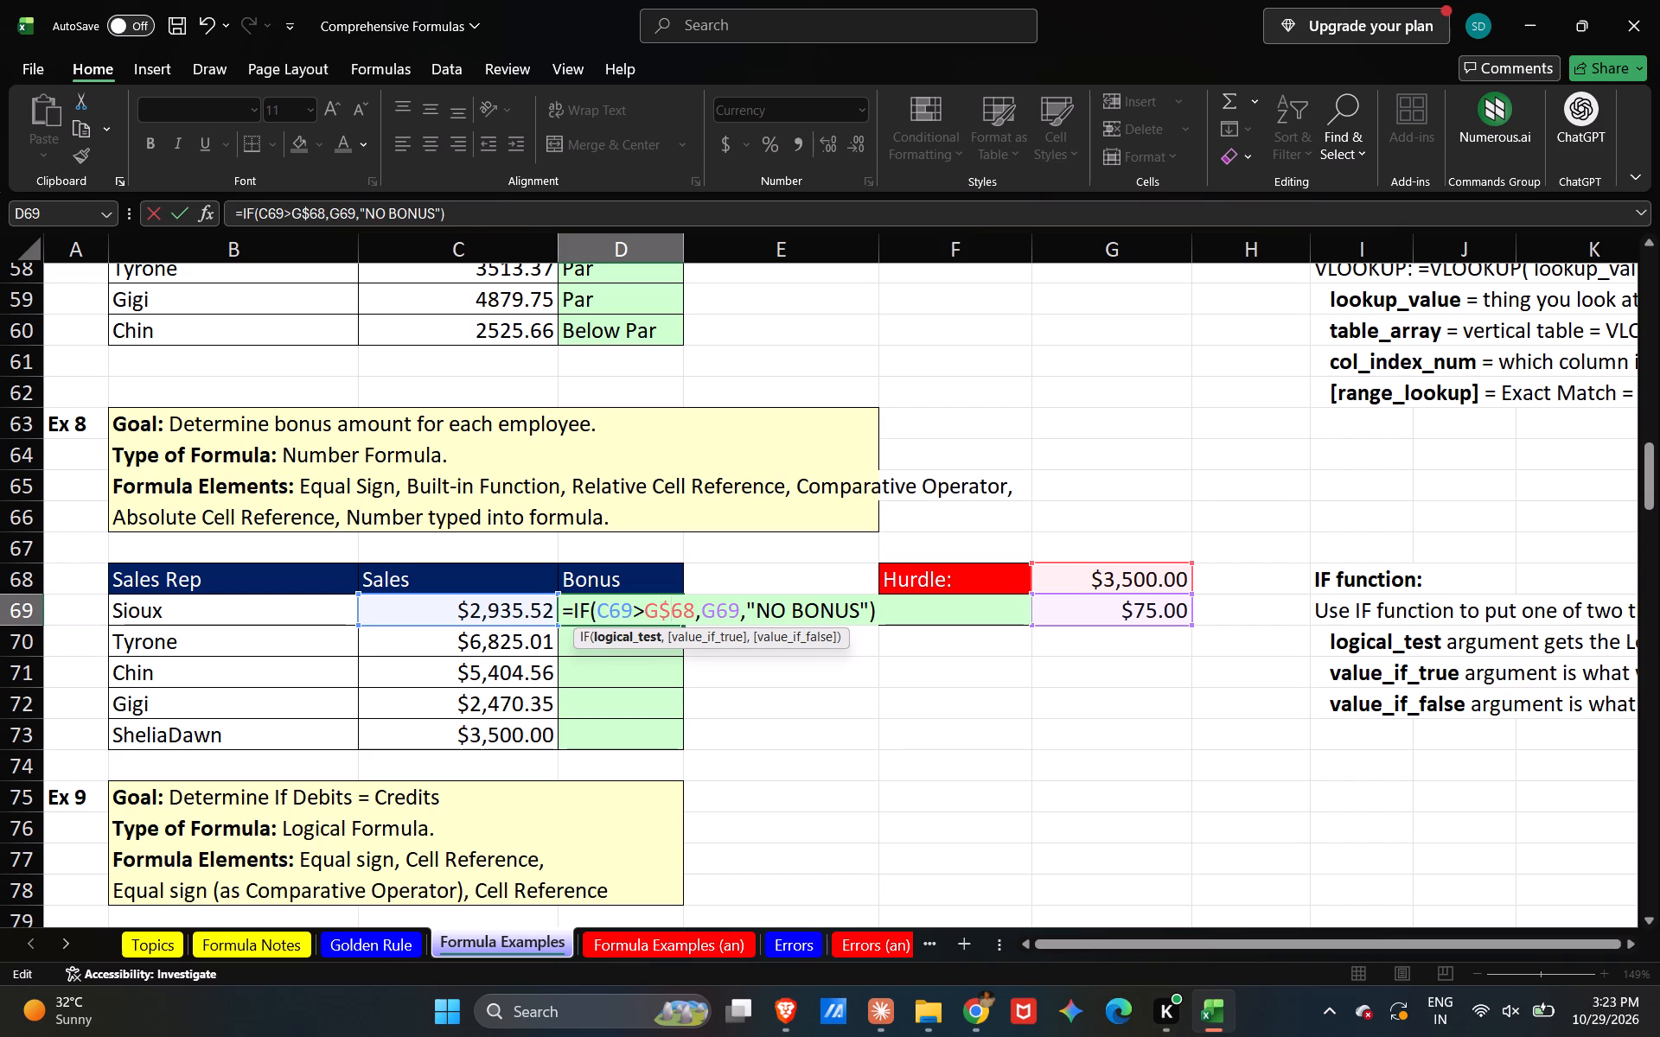
pyautogui.press('Left')
pyautogui.press('Left')
pyautogui.hotkey('shift', '$')
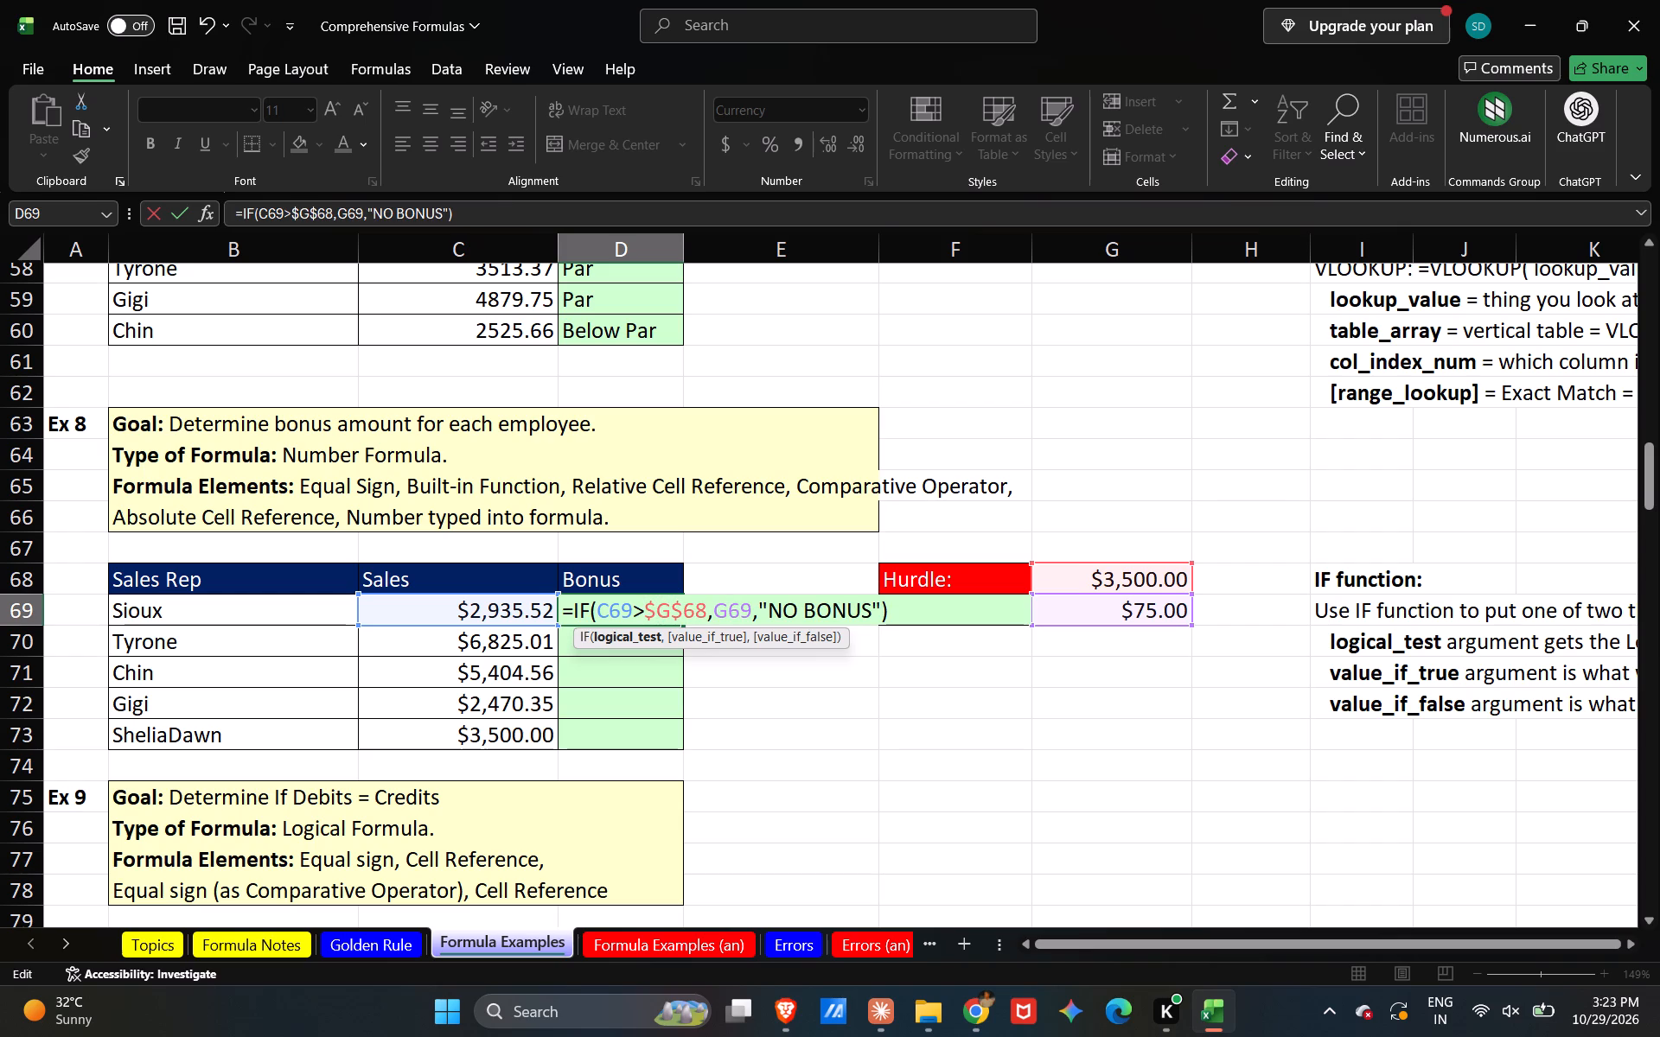
pyautogui.press('Right')
pyautogui.press('Right')
pyautogui.press('Right')
pyautogui.press('Right')
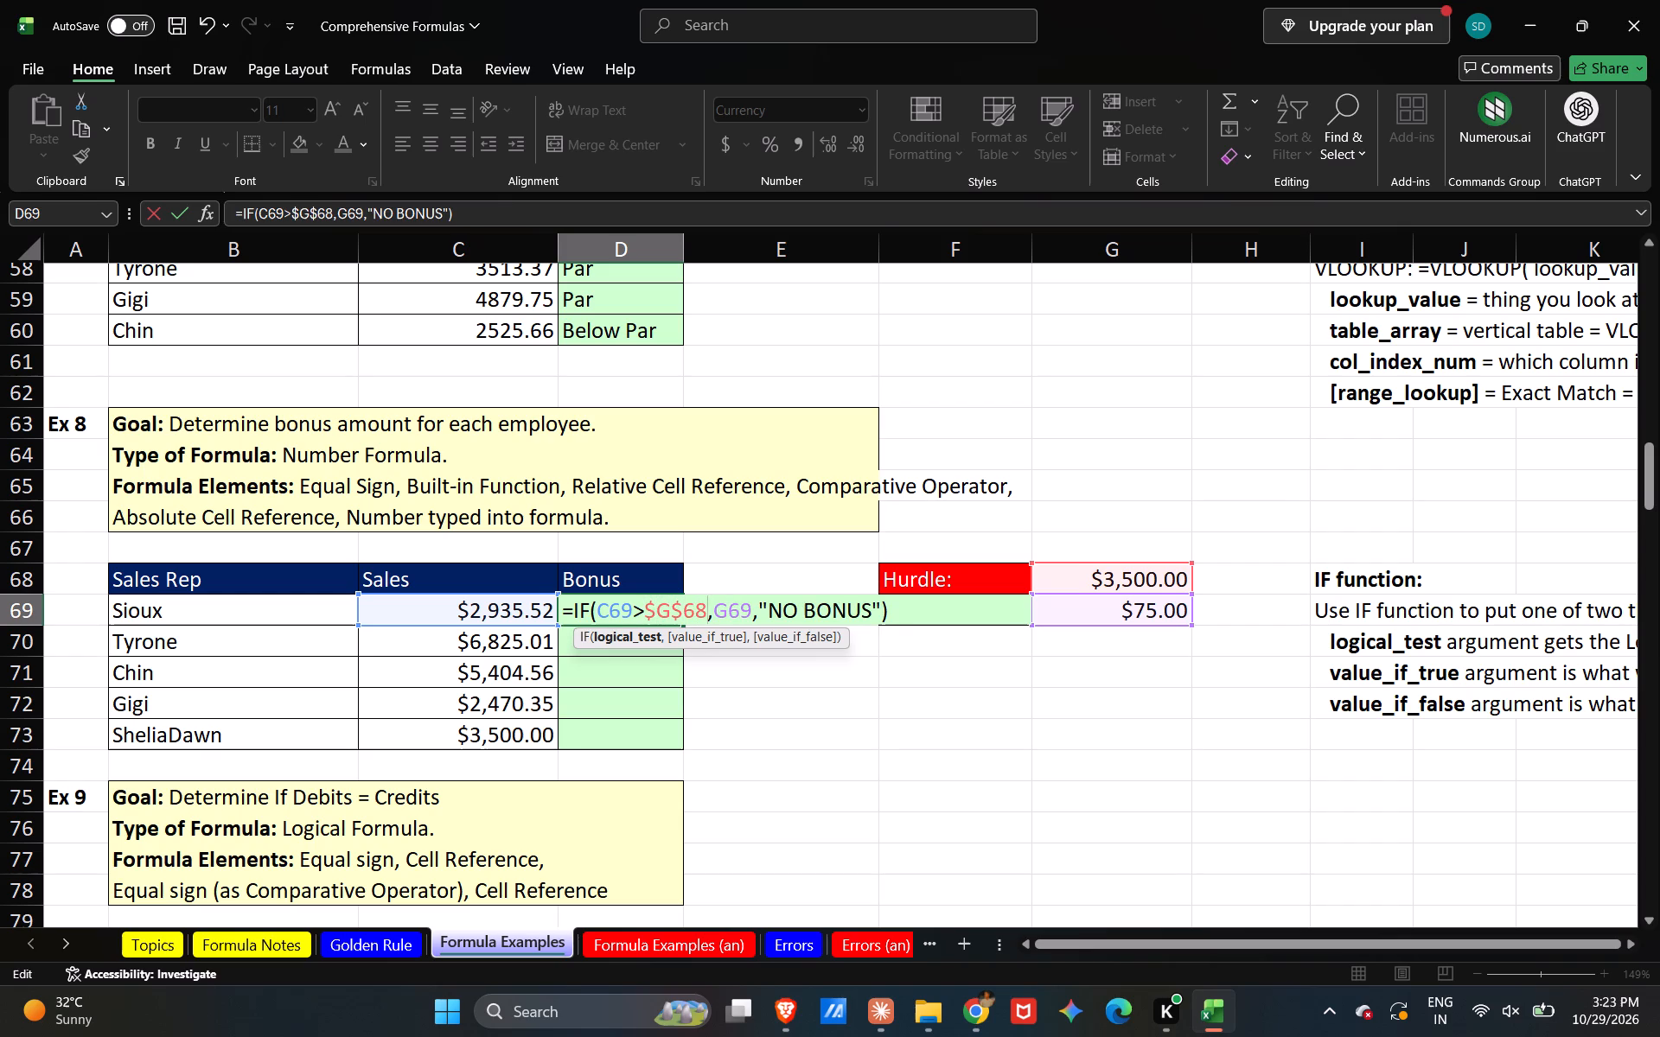
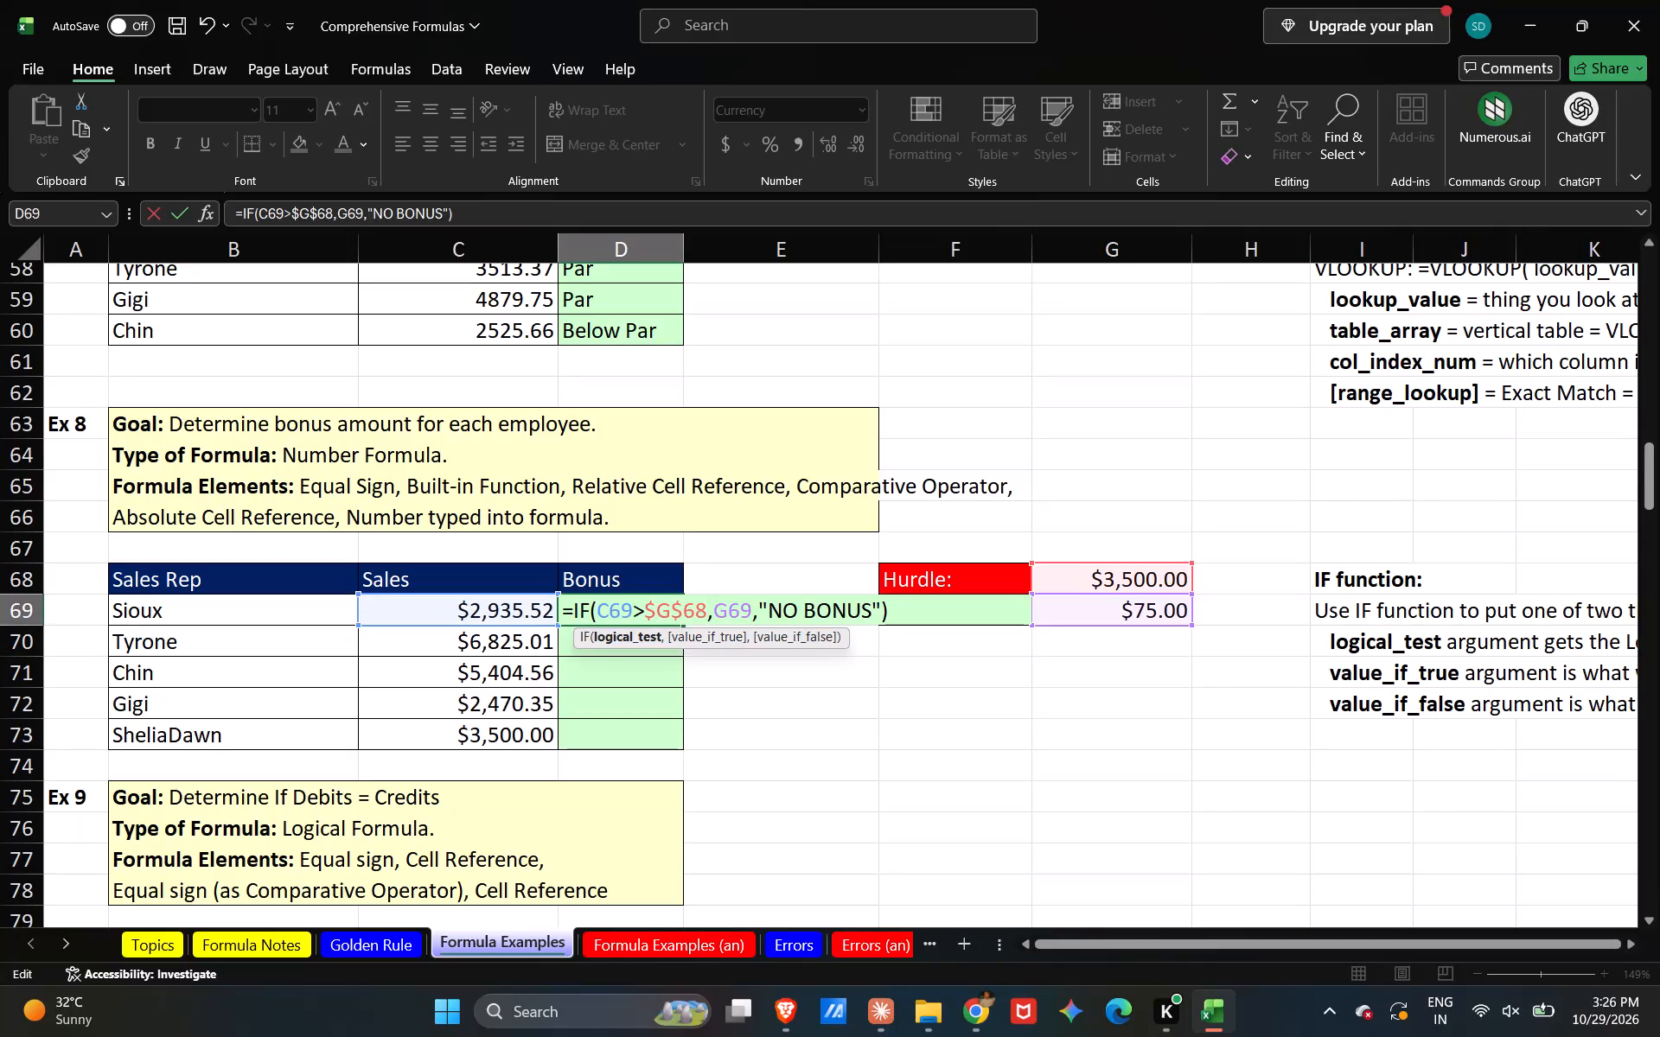
# Make the Bonus amount reference in the first sales rep's Ex 8 Bonus formula absolute as $G$69.
pyautogui.click(718, 609)
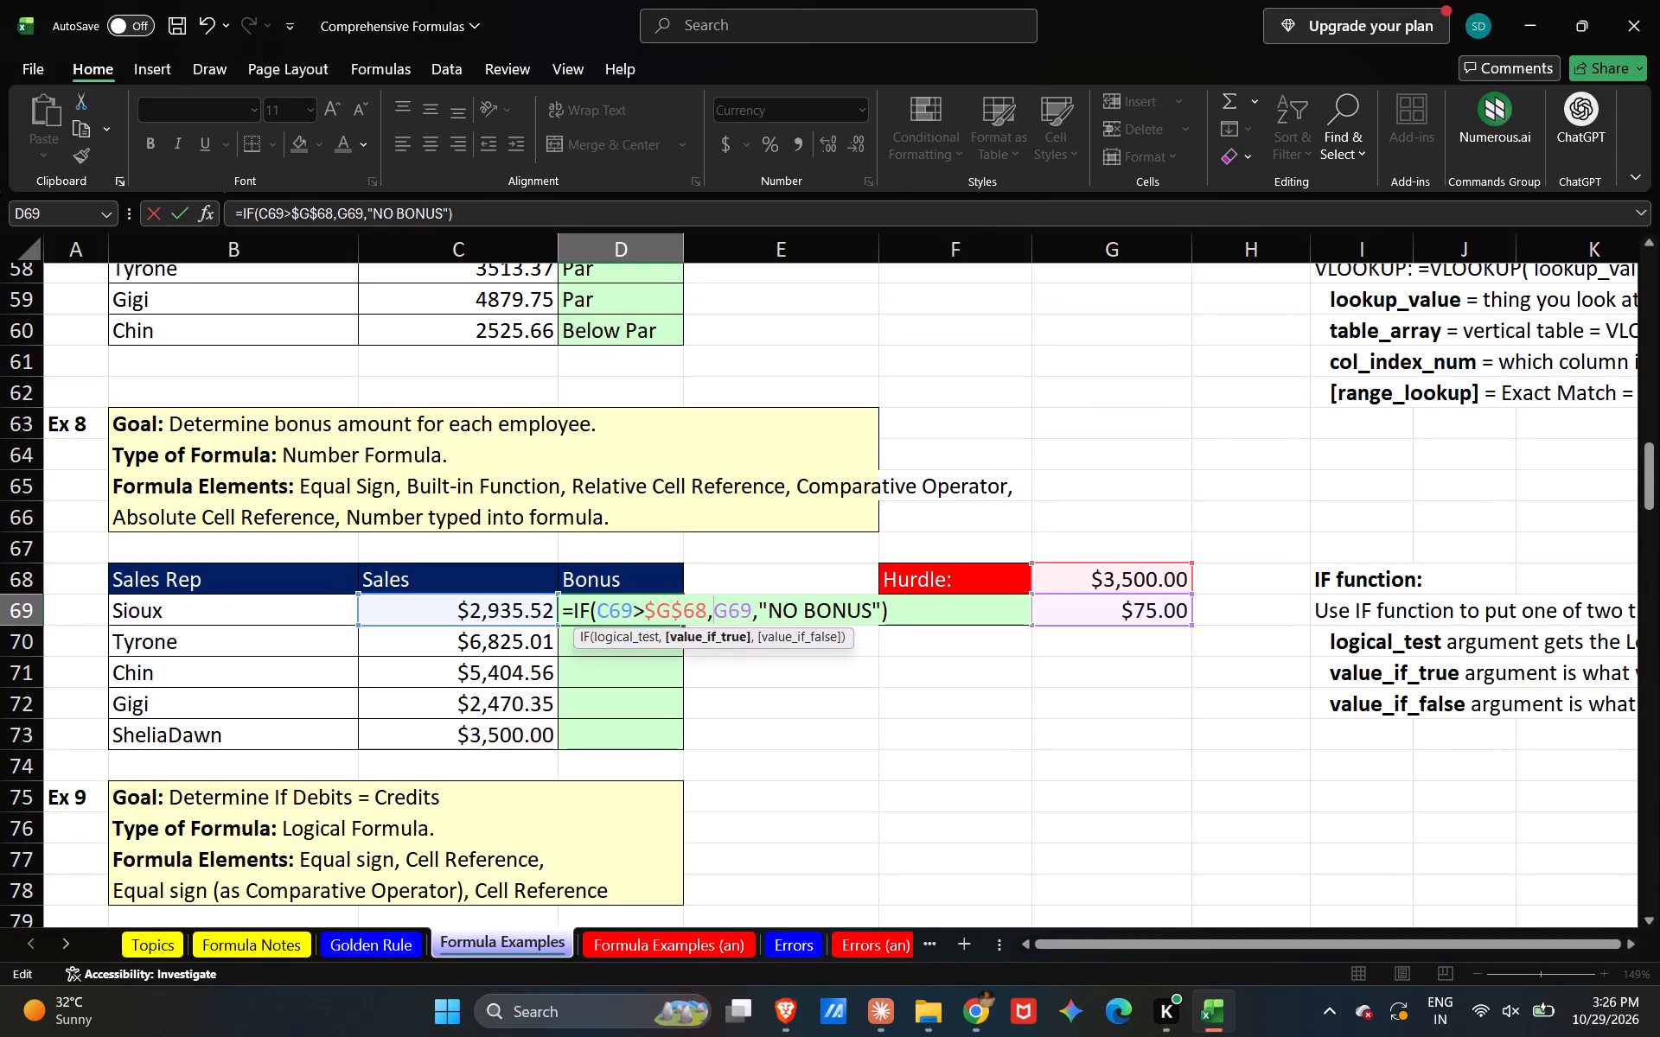
pyautogui.hotkey('shift', '$')
pyautogui.press('Right')
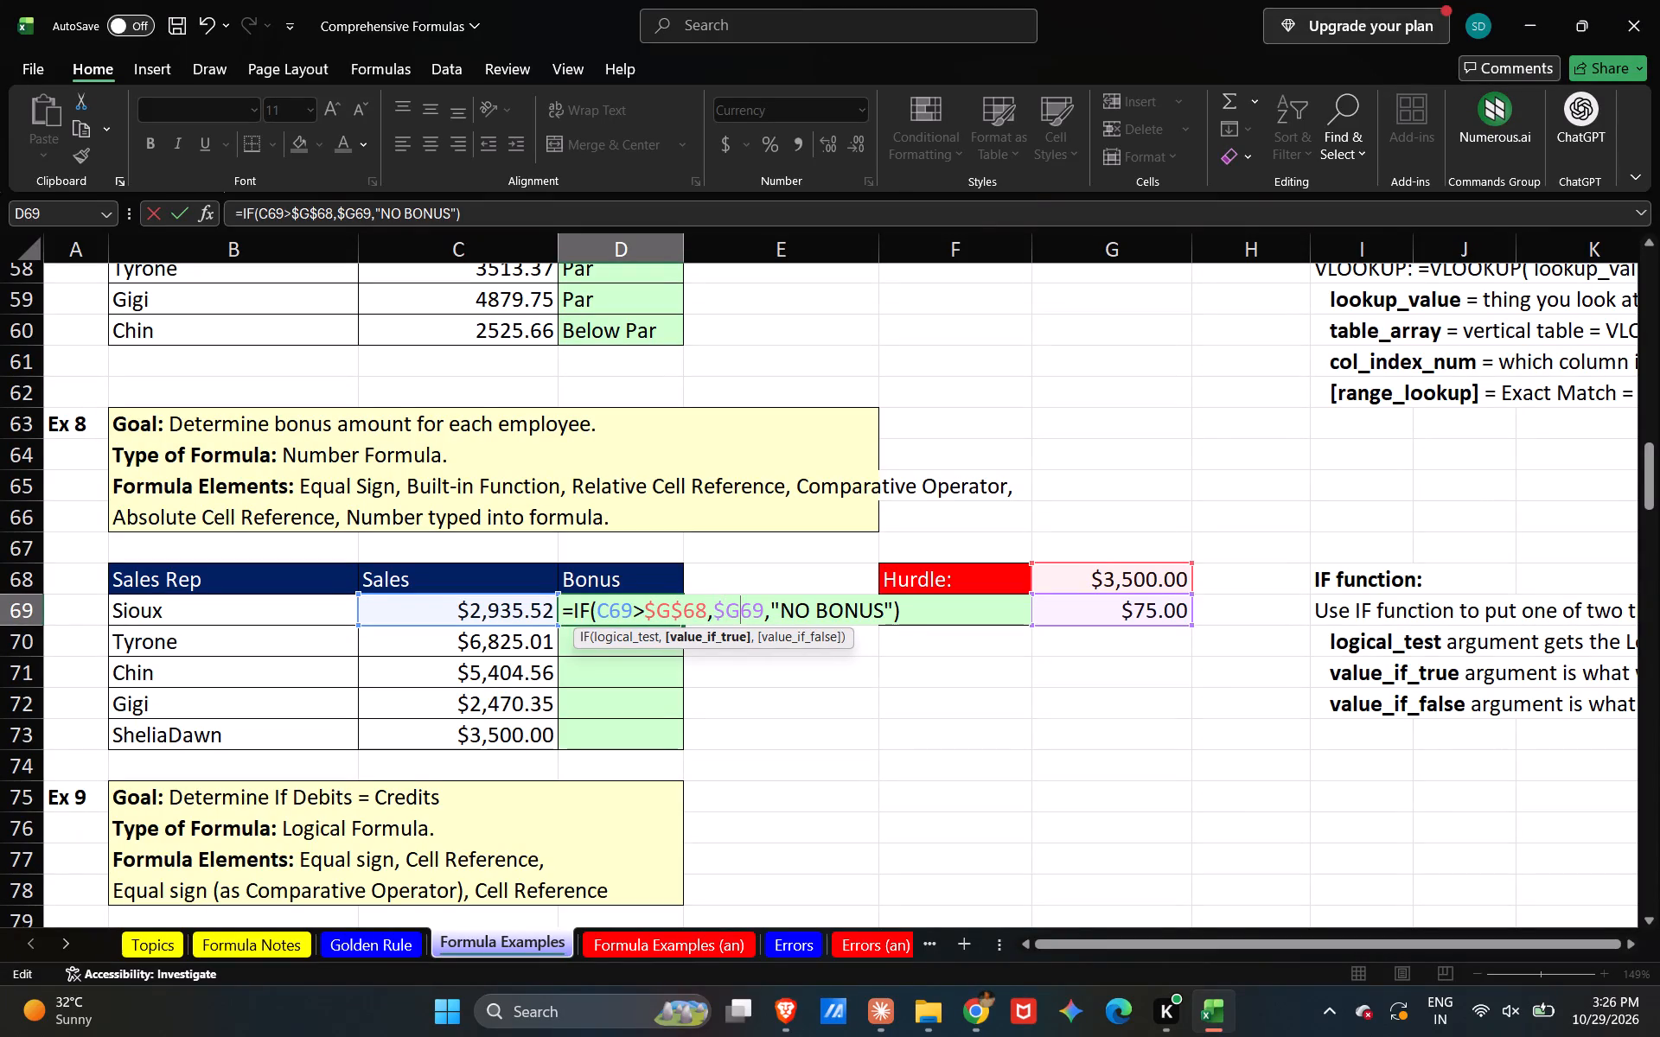
pyautogui.hotkey('shift', '$')
pyautogui.press('Return')
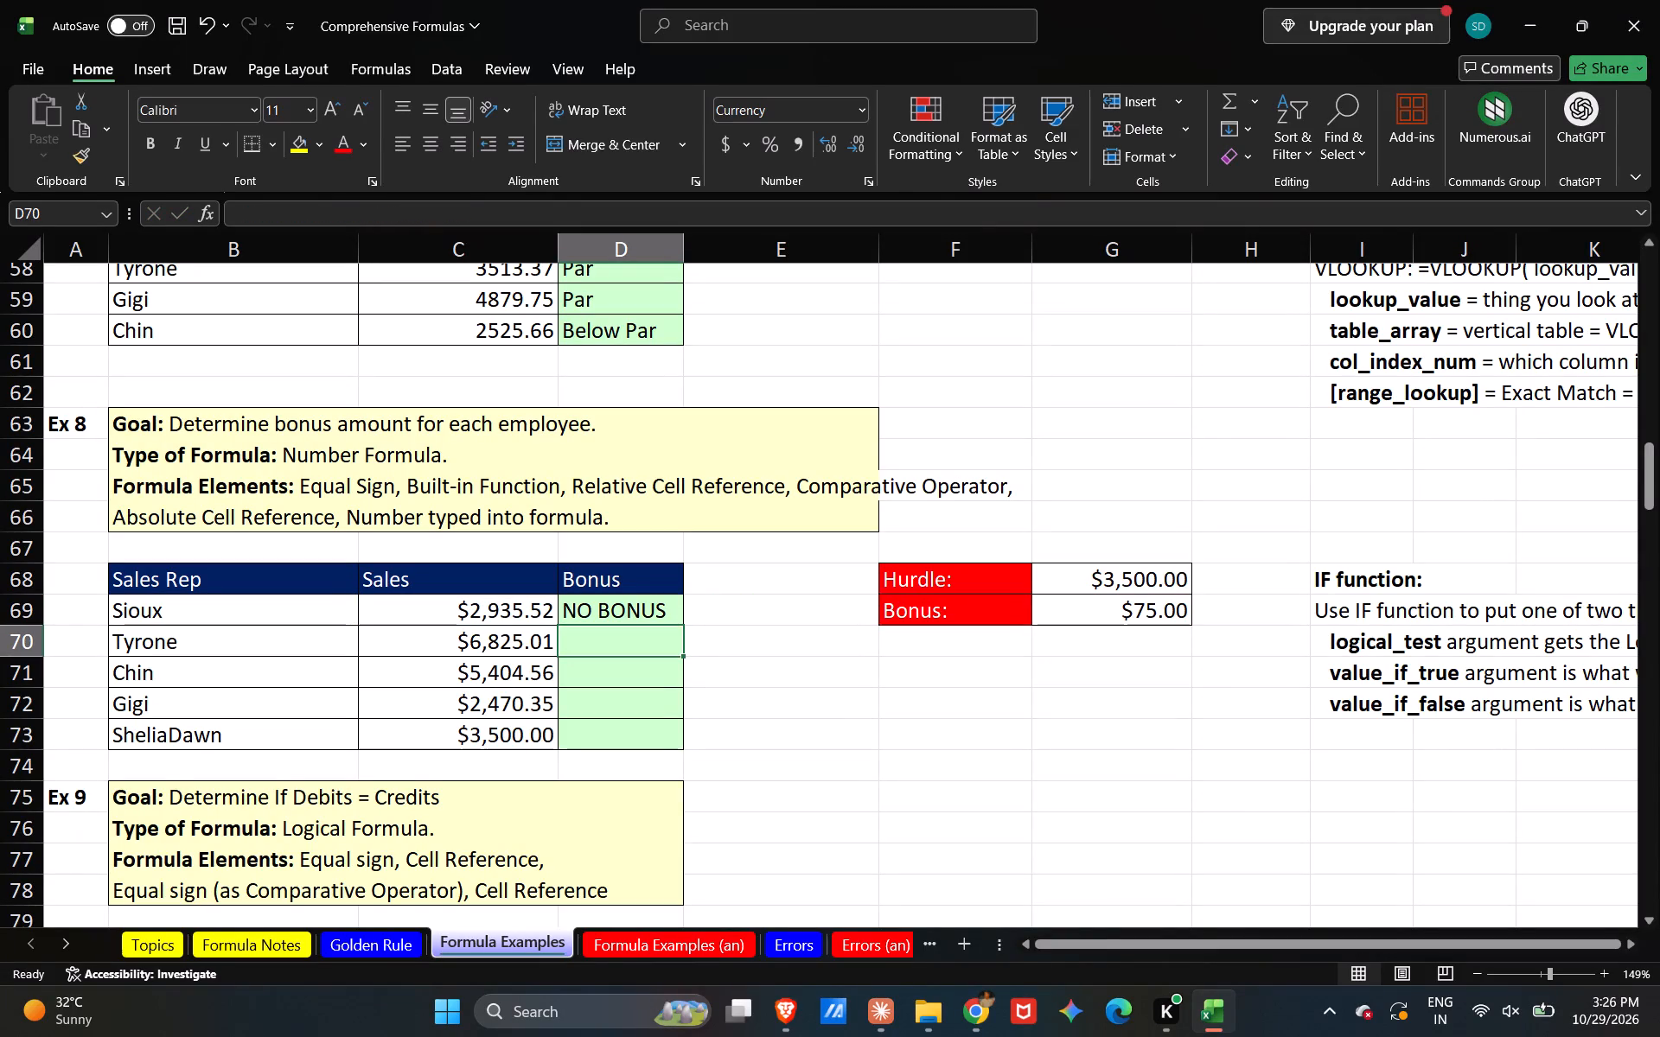
# Fill the Ex 8 Bonus formula from D69 down to D73 for all remaining sales reps.
pyautogui.click(651, 613)
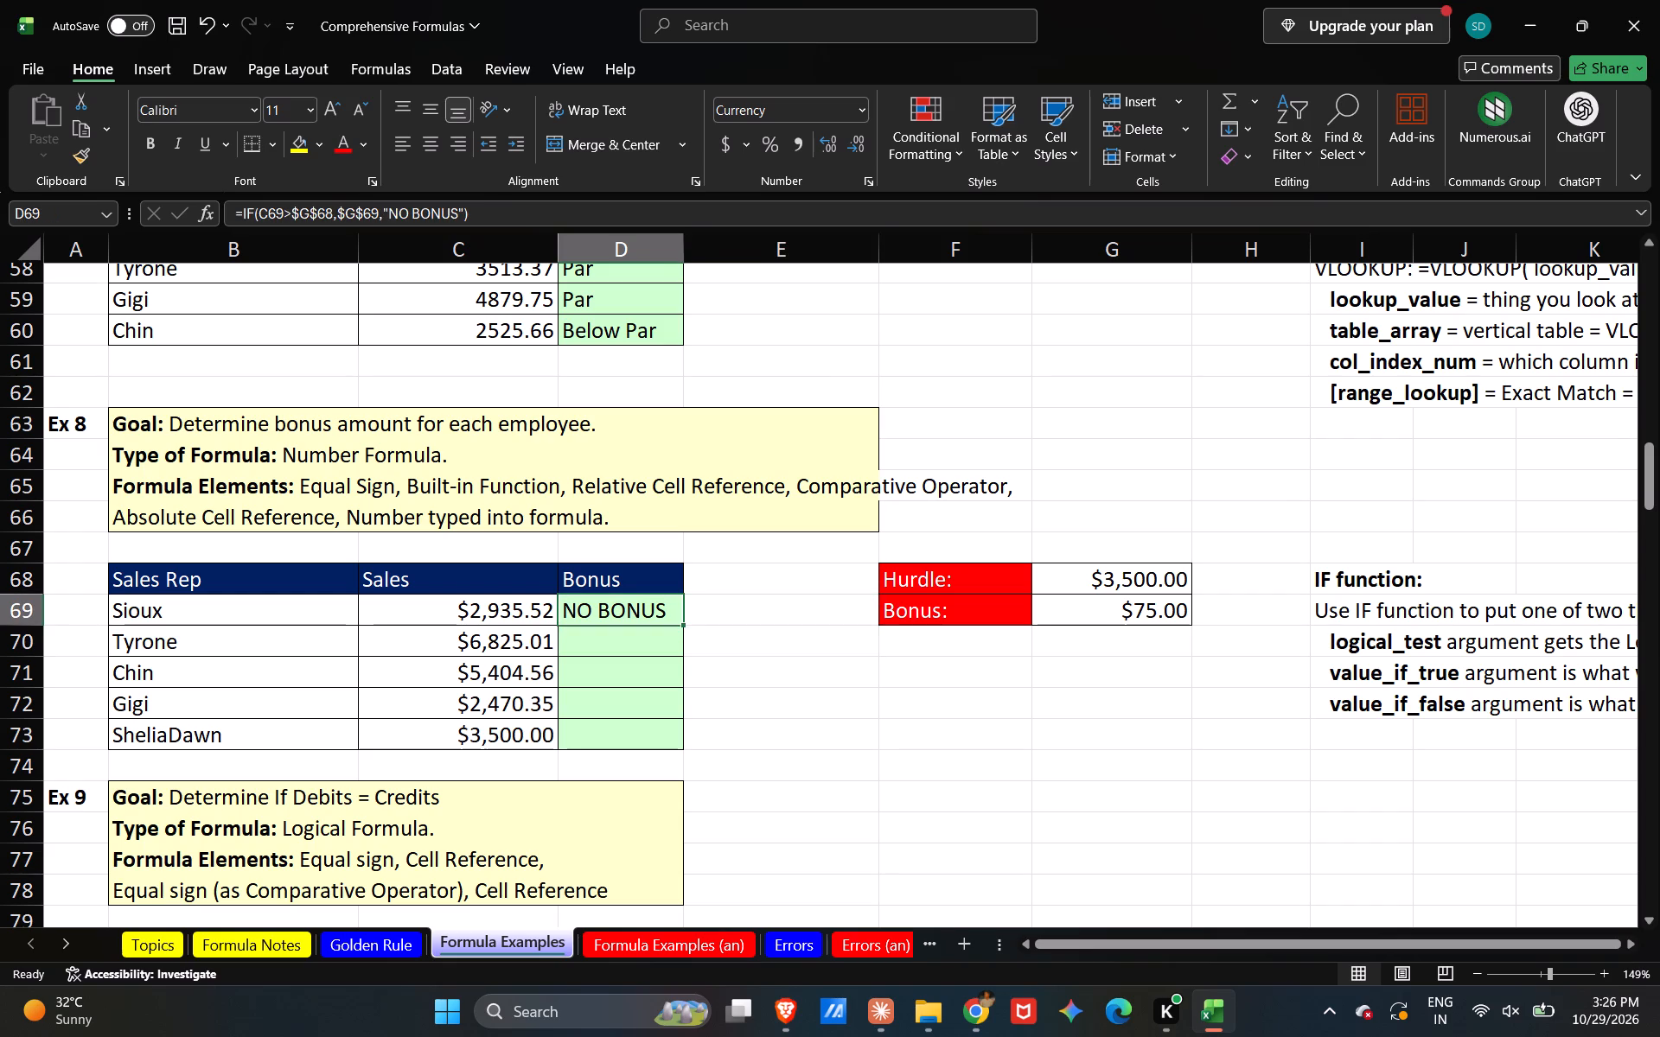
pyautogui.click(648, 610)
pyautogui.moveTo(683, 621); pyautogui.dragTo(686, 716)
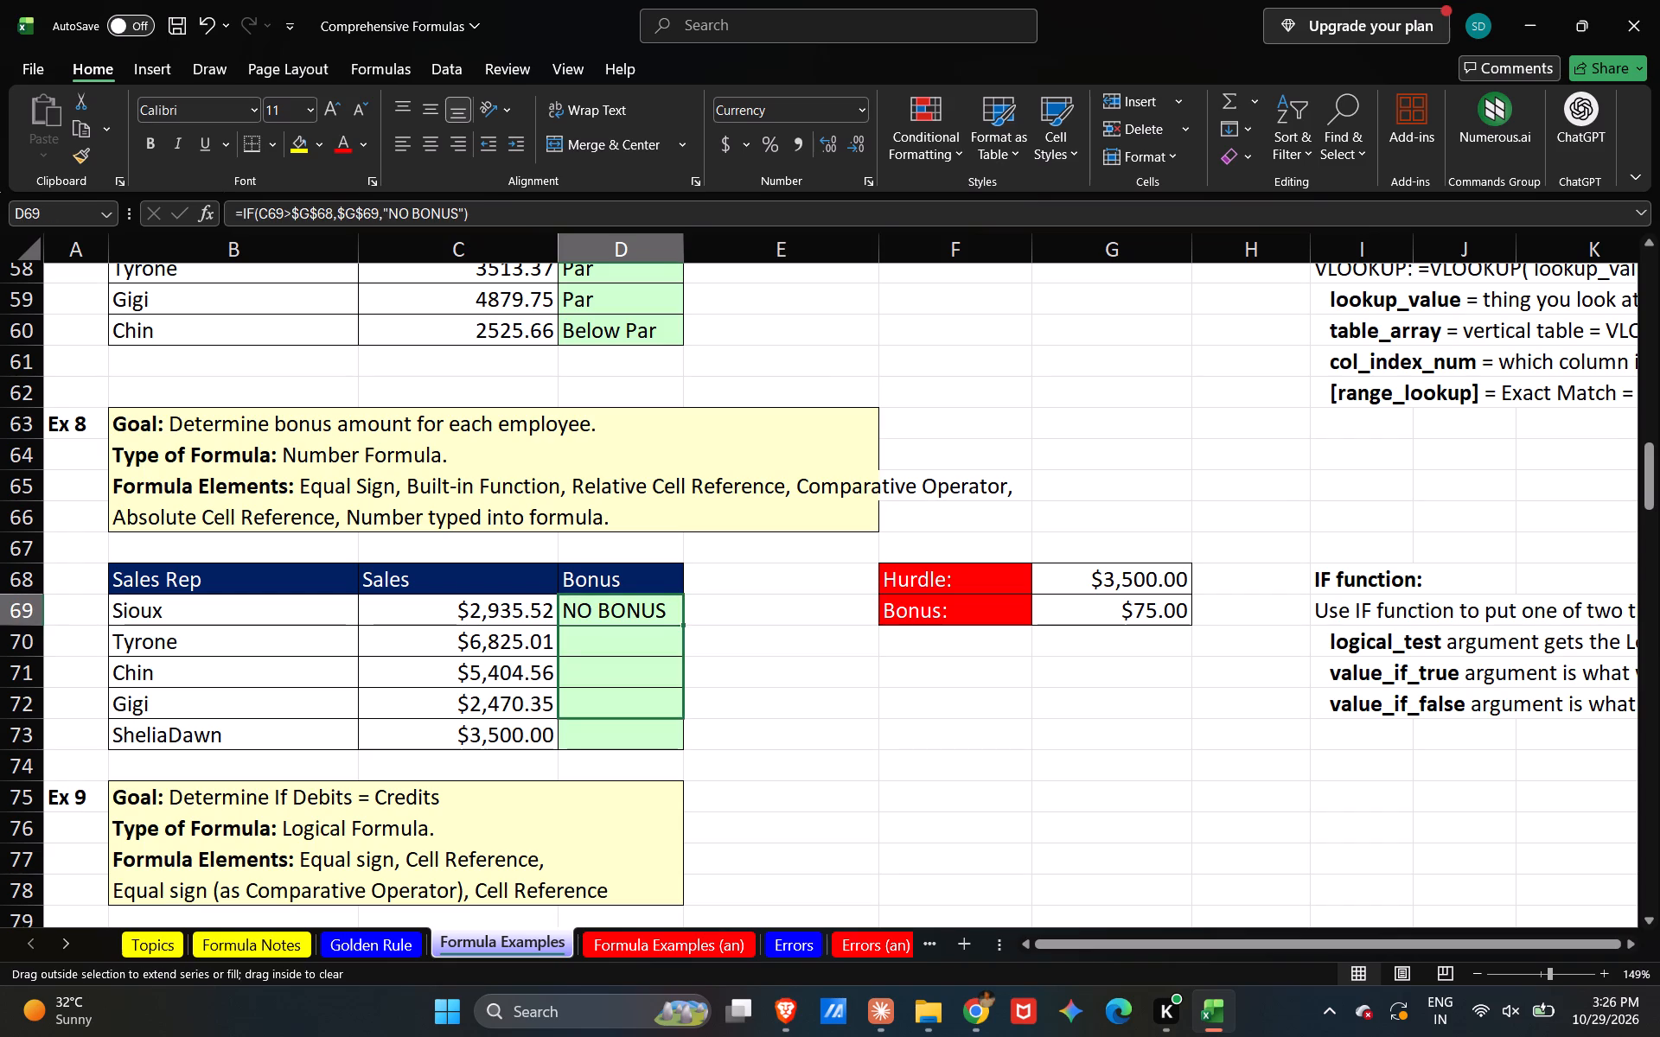
pyautogui.moveTo(686, 716); pyautogui.dragTo(686, 744)
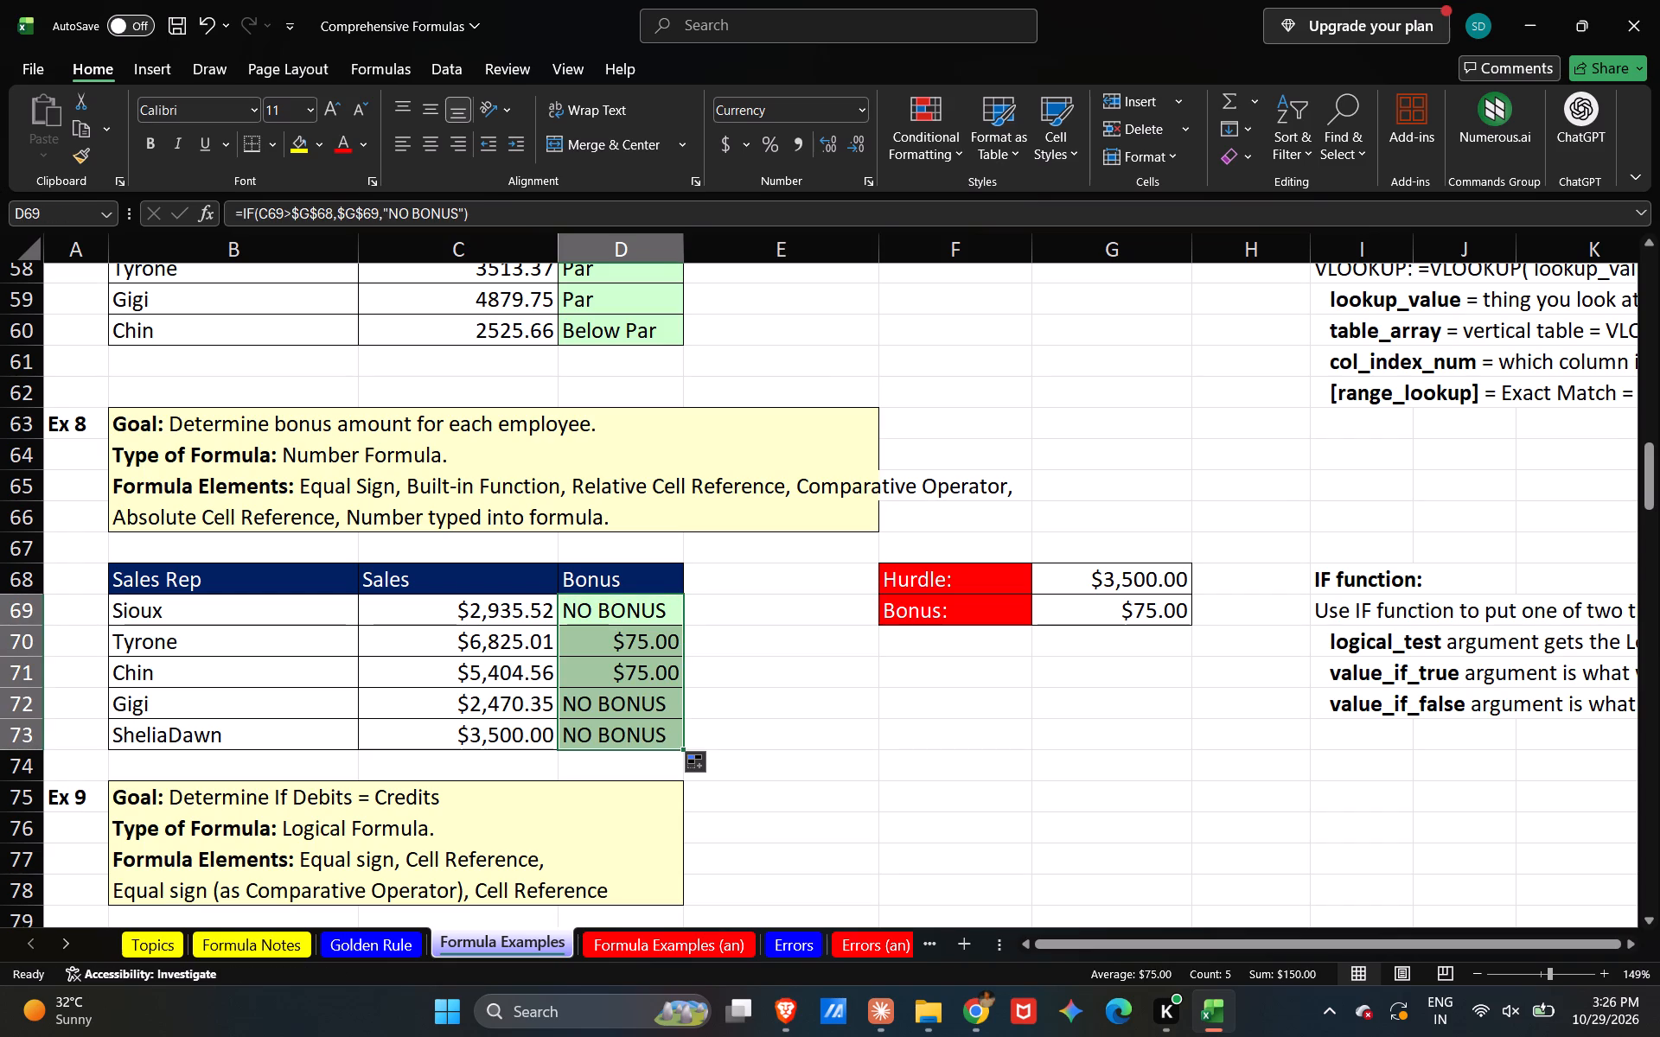
pyautogui.click(778, 687)
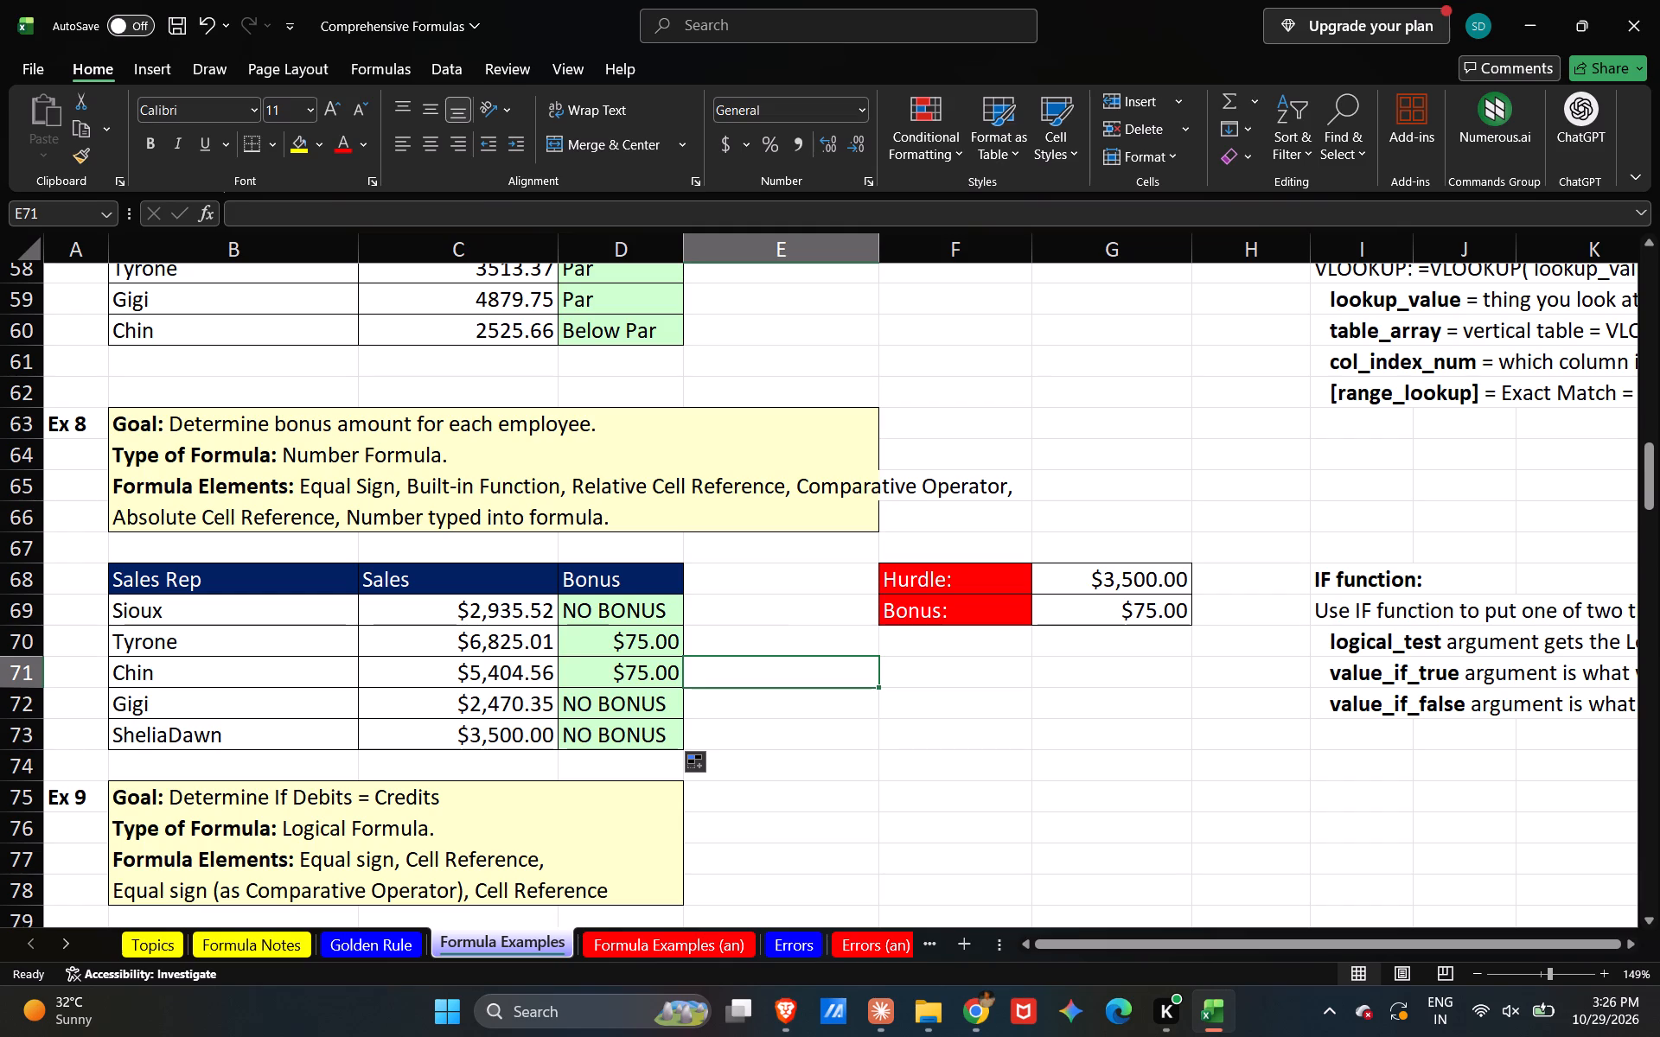
# Save the workbook.
pyautogui.hotkey('ctrl', 's')
# Examine the IF function notes beside Ex 8, and open the first sales rep's Category VLOOKUP formula in D51 of Ex 7.
pyautogui.scroll(-1, 808, 644)
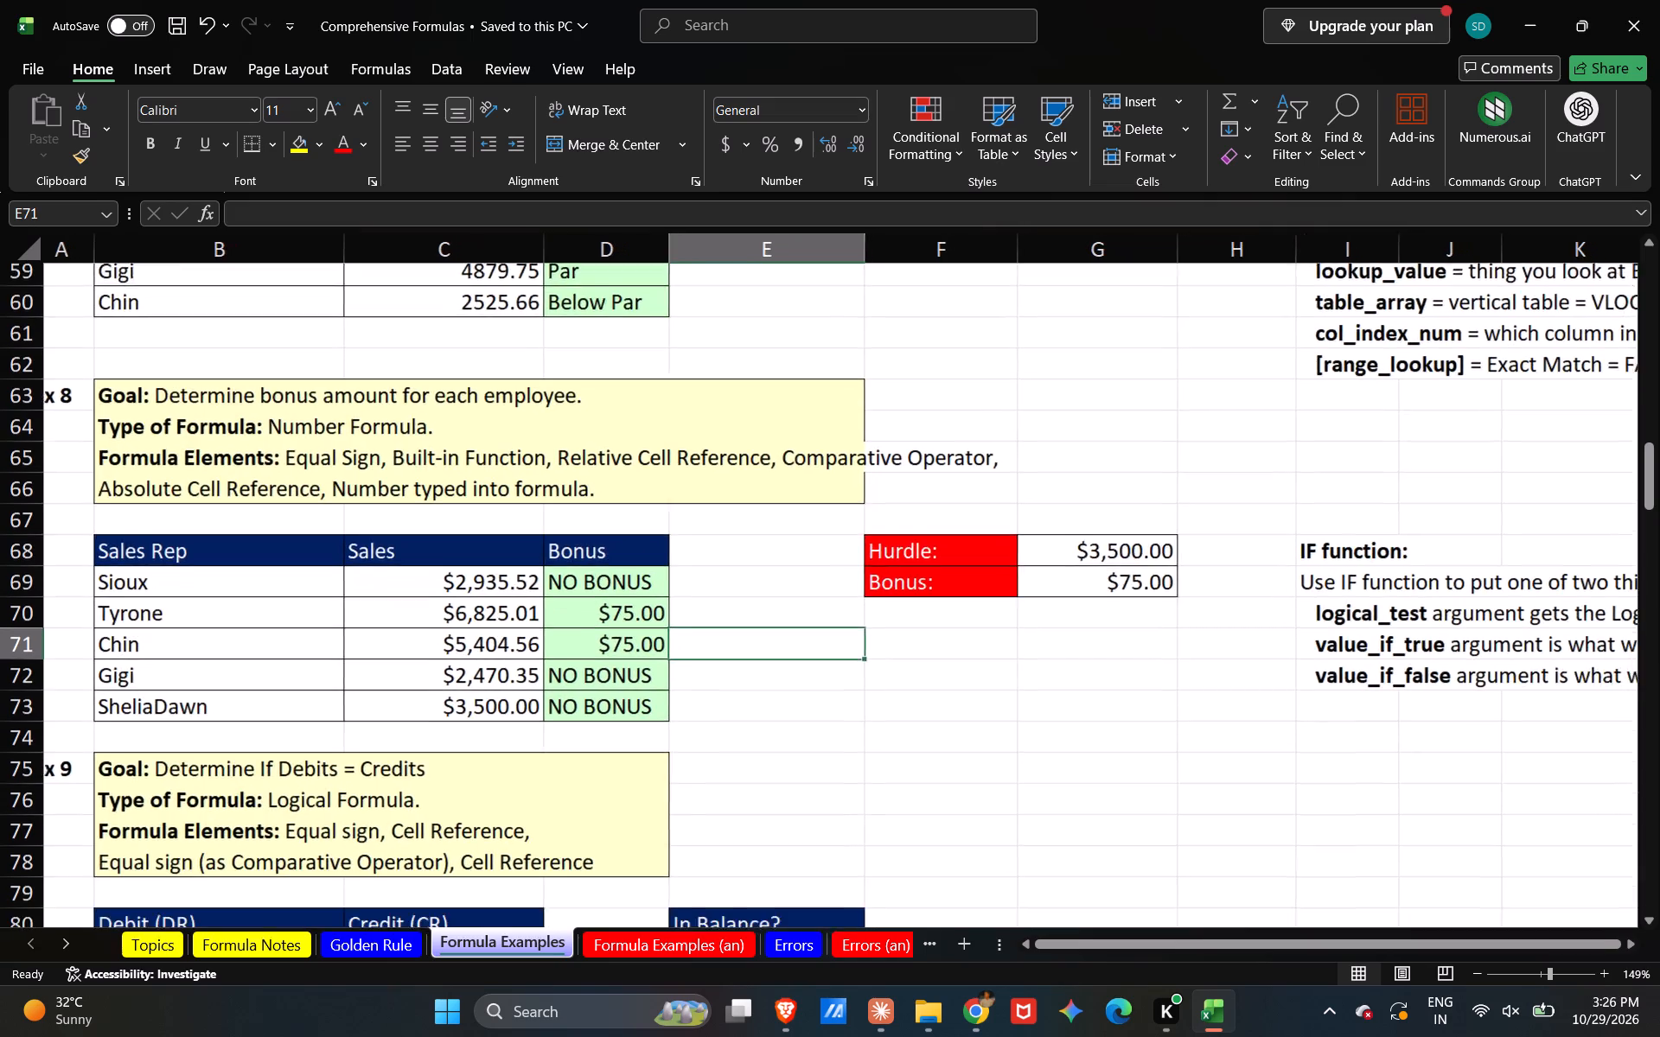
pyautogui.scroll(-1, 808, 644)
pyautogui.hscroll(-4, 808, 644)
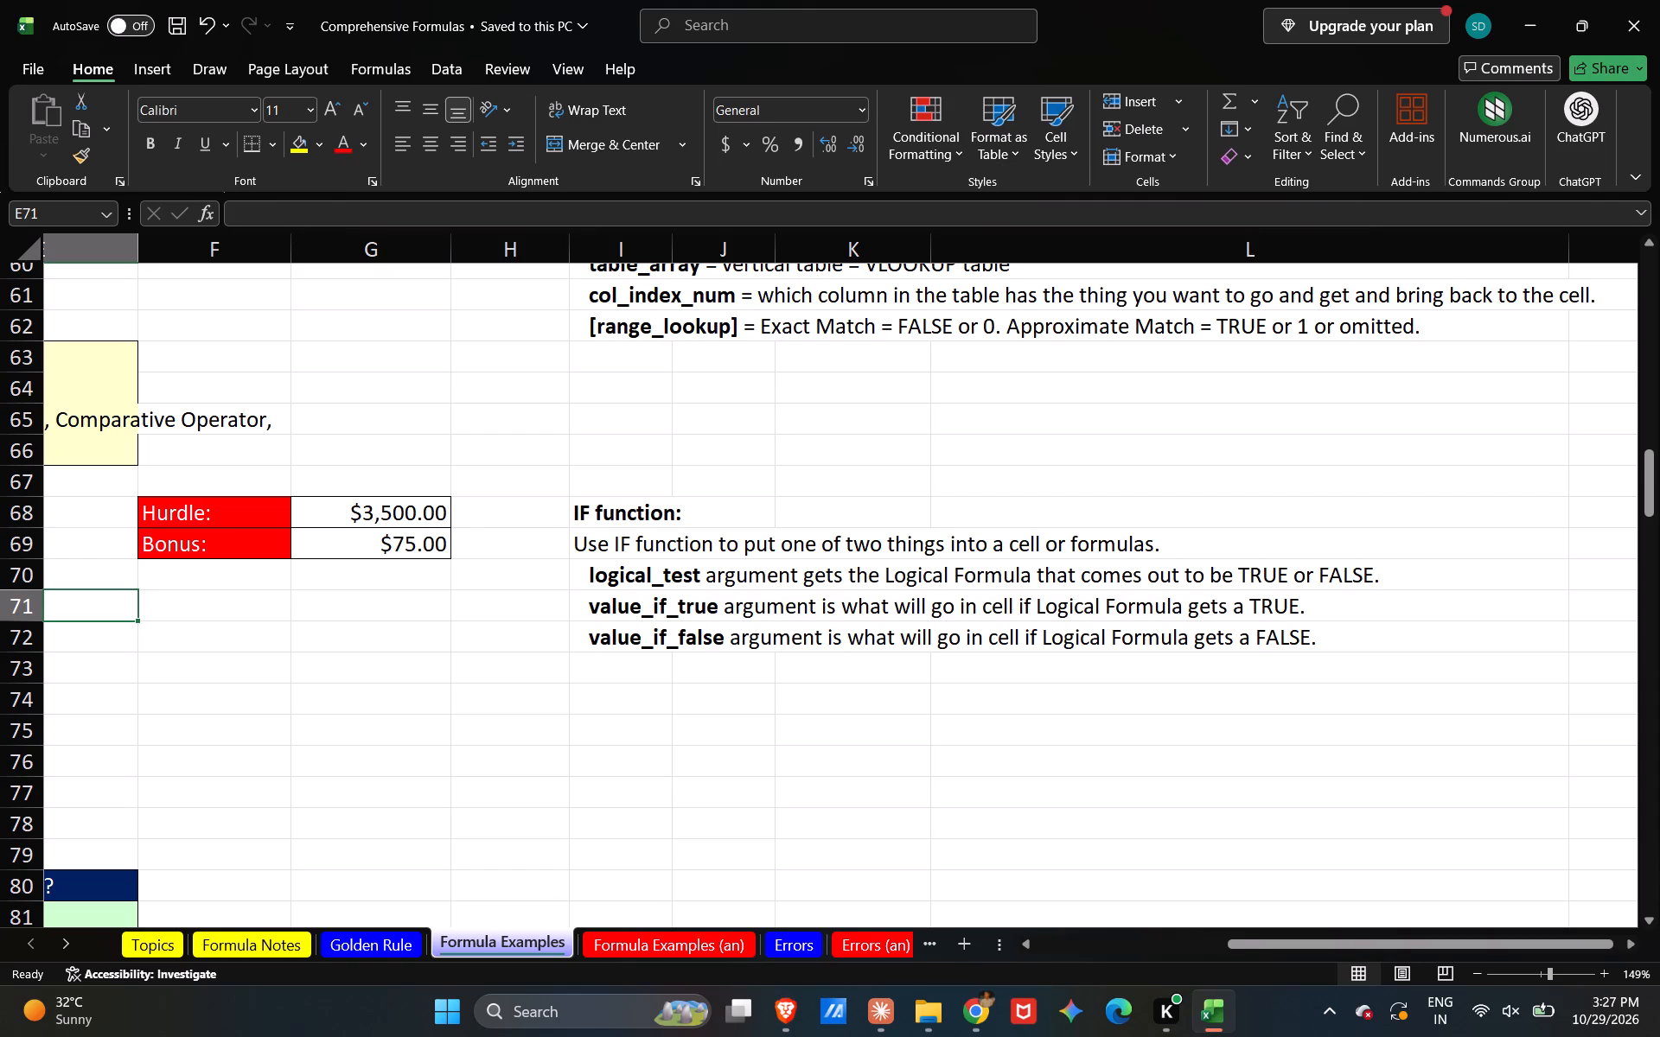
pyautogui.hscroll(14, 492, 680)
pyautogui.scroll(3, 492, 680)
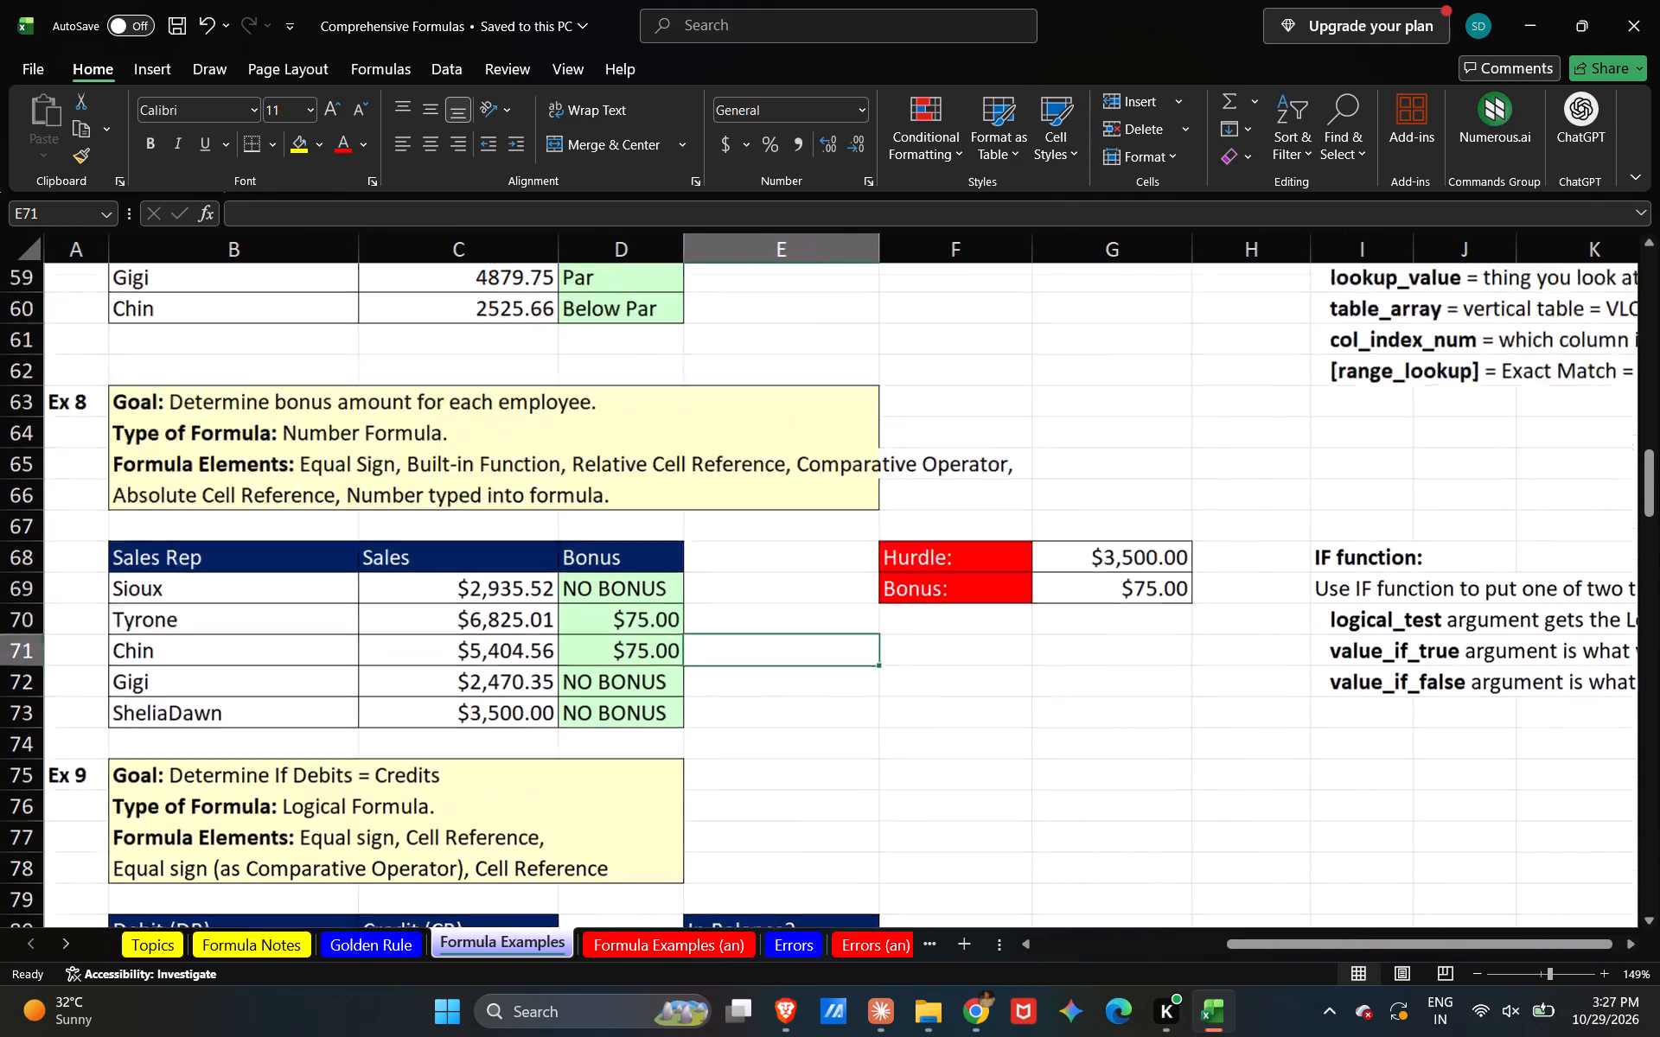
pyautogui.scroll(2, 492, 680)
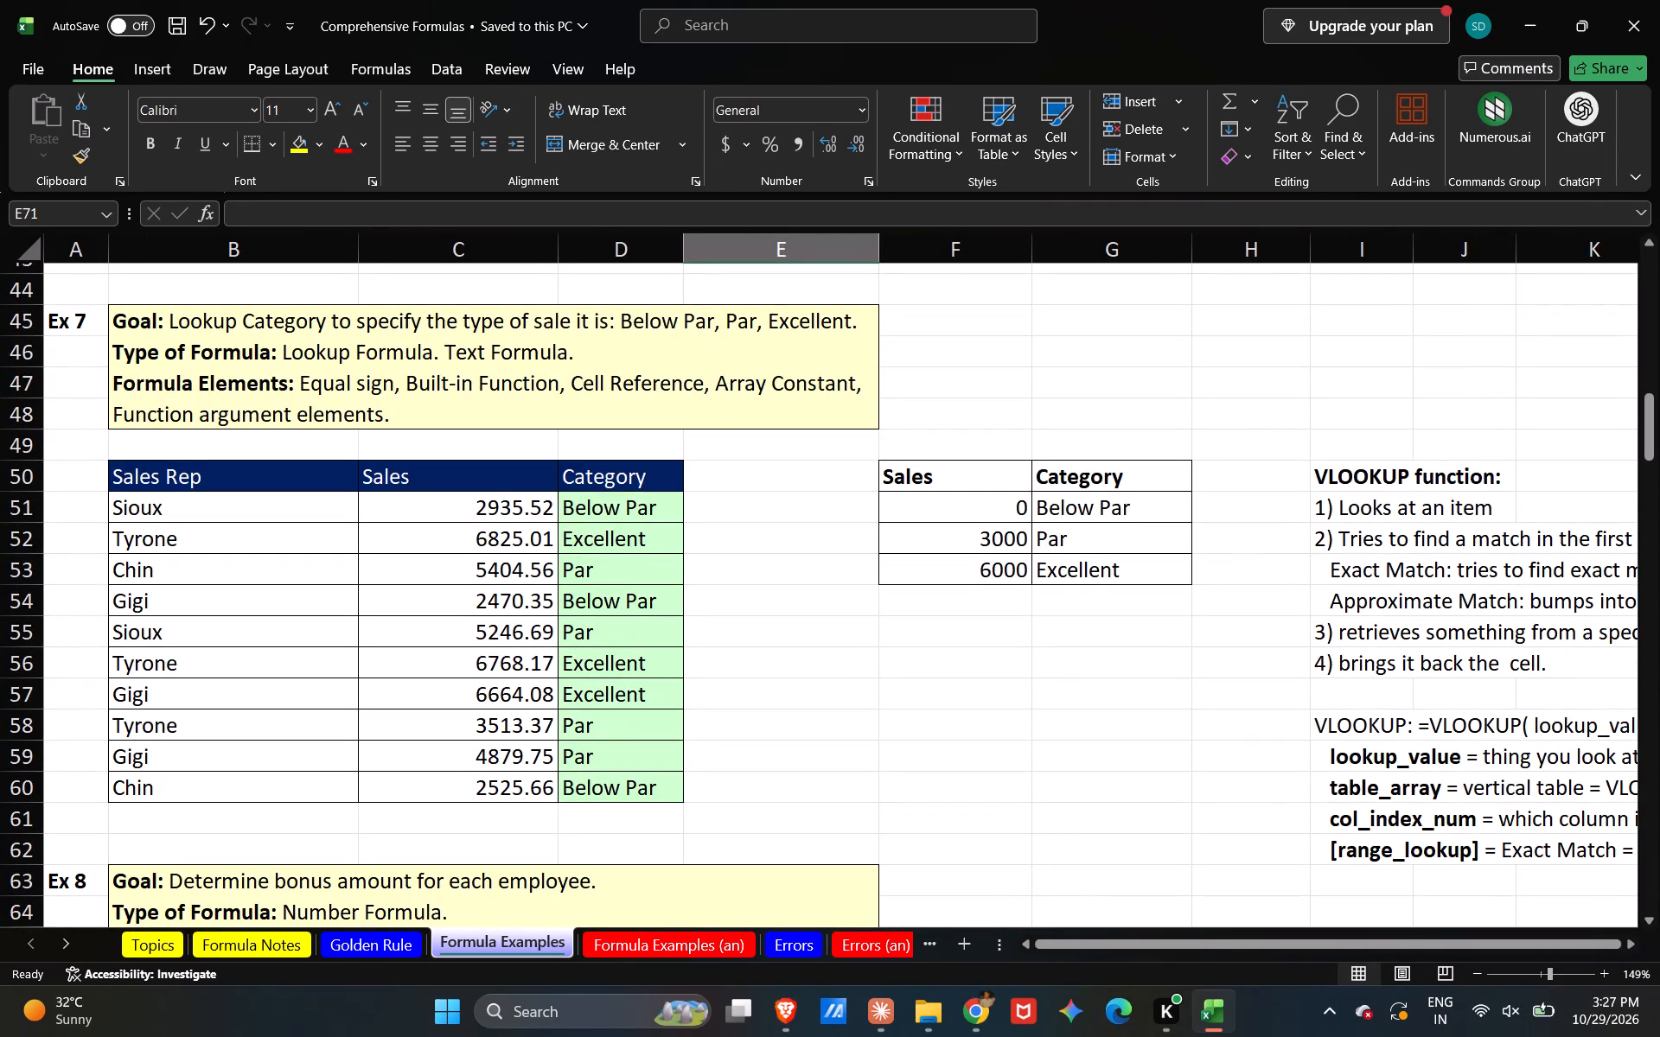
pyautogui.doubleClick(597, 506)
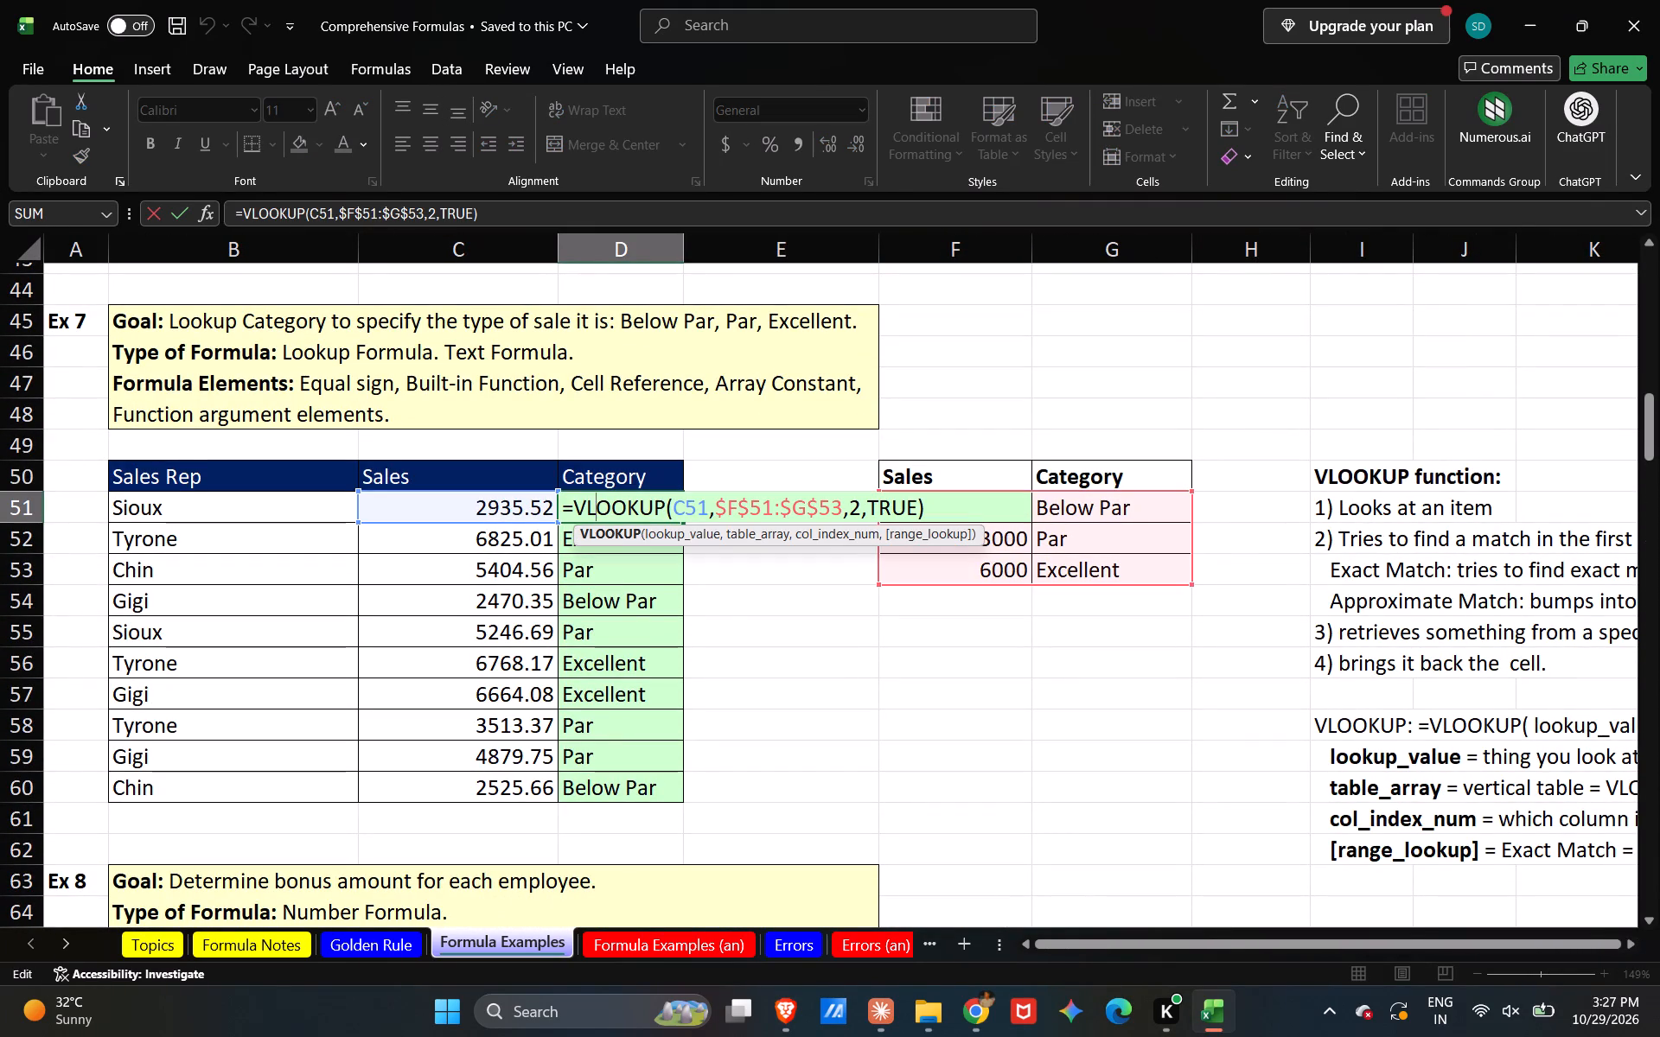
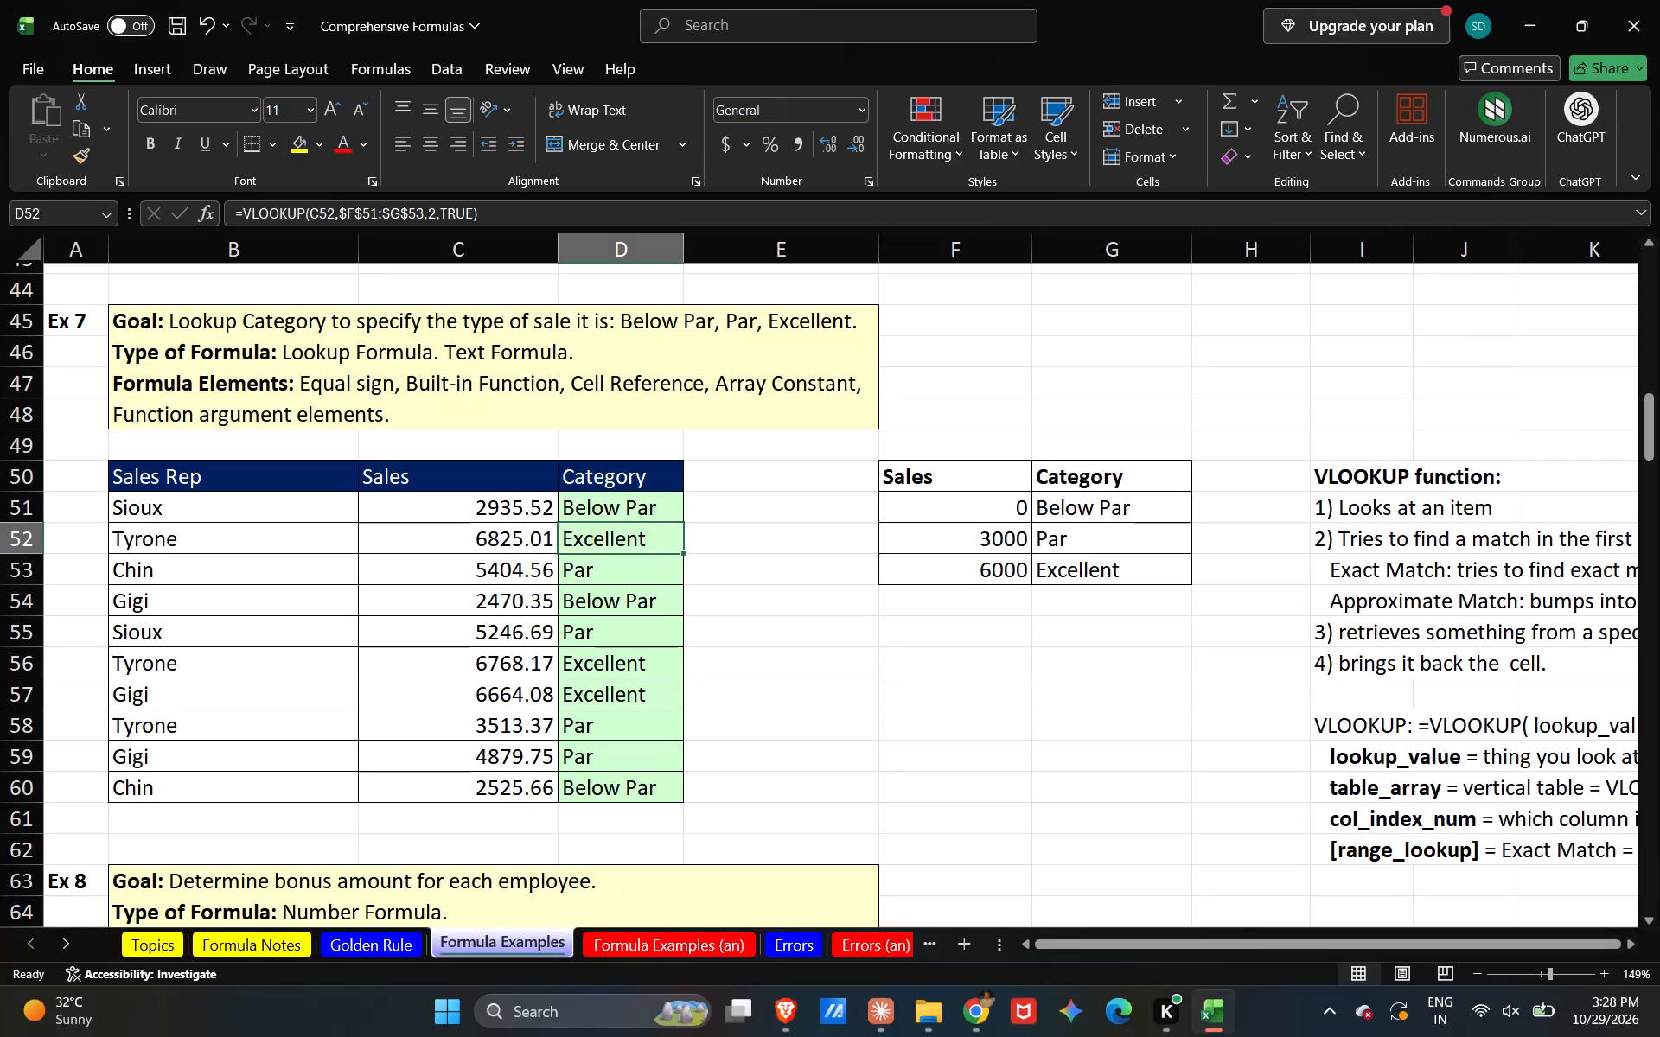
# Enter the note "true is v loookuo is for approx match" in F55, below the Ex 7 category lookup table.
pyautogui.click(918, 643)
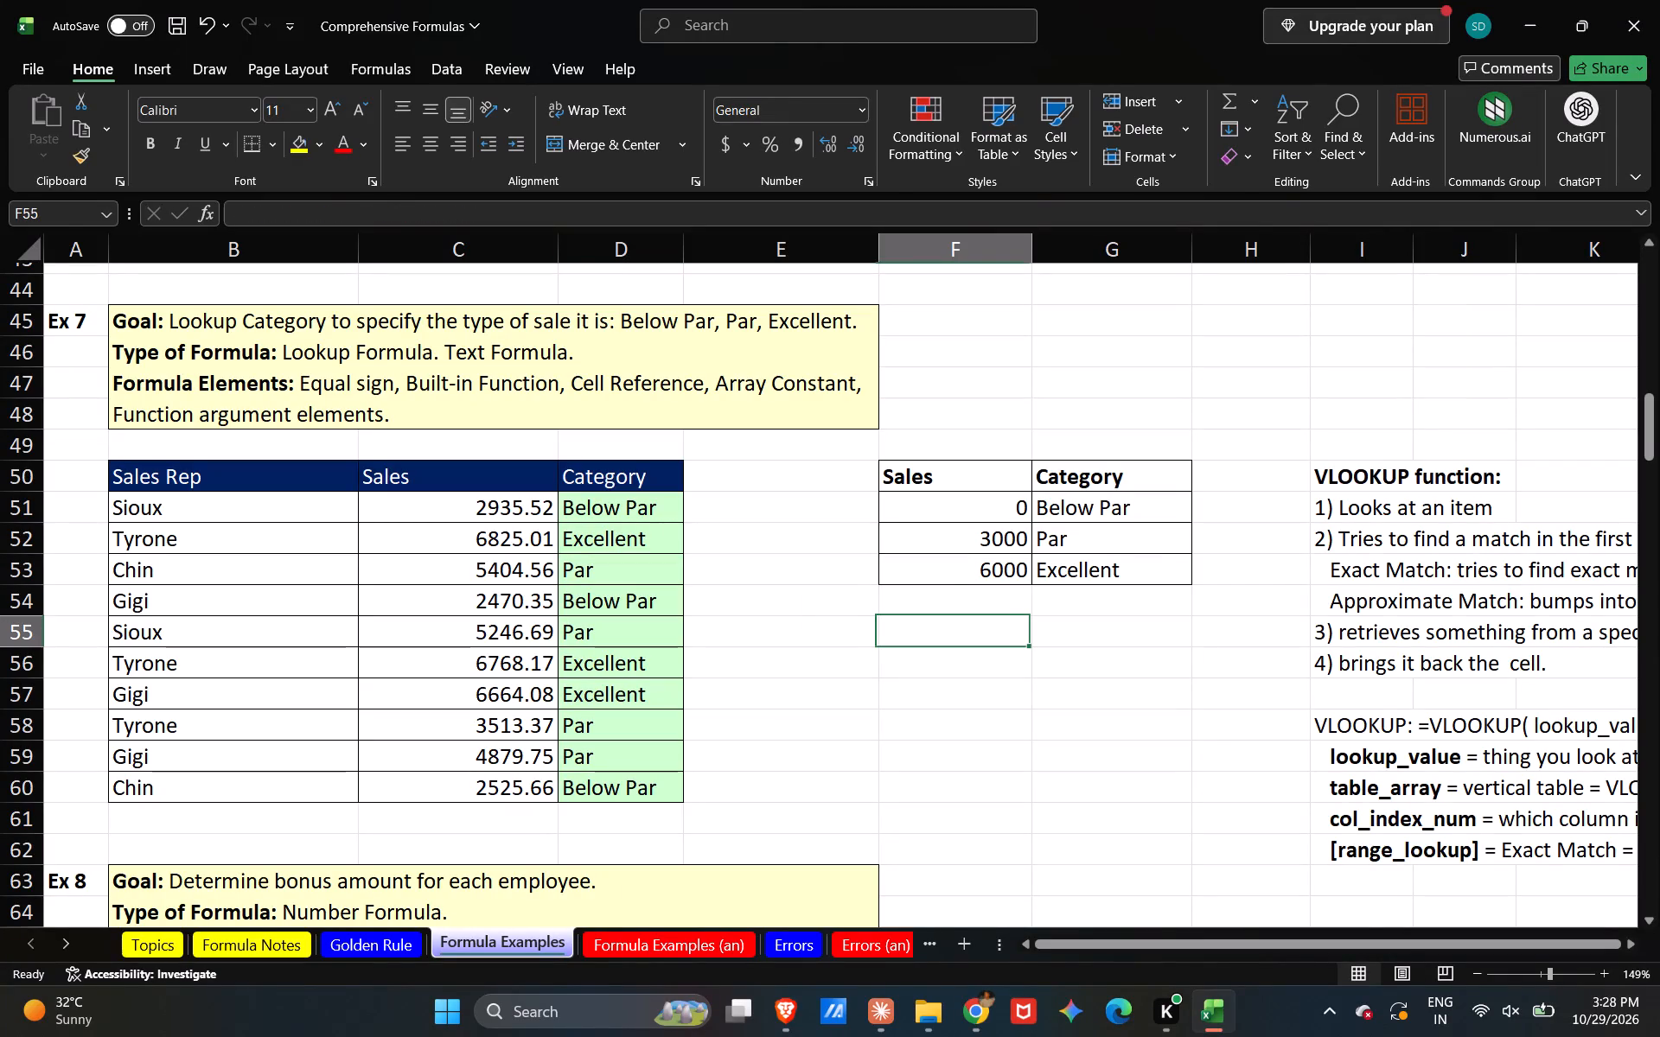
pyautogui.write('true is v loookuo is n')
pyautogui.press('BackSpace')
pyautogui.write('of')
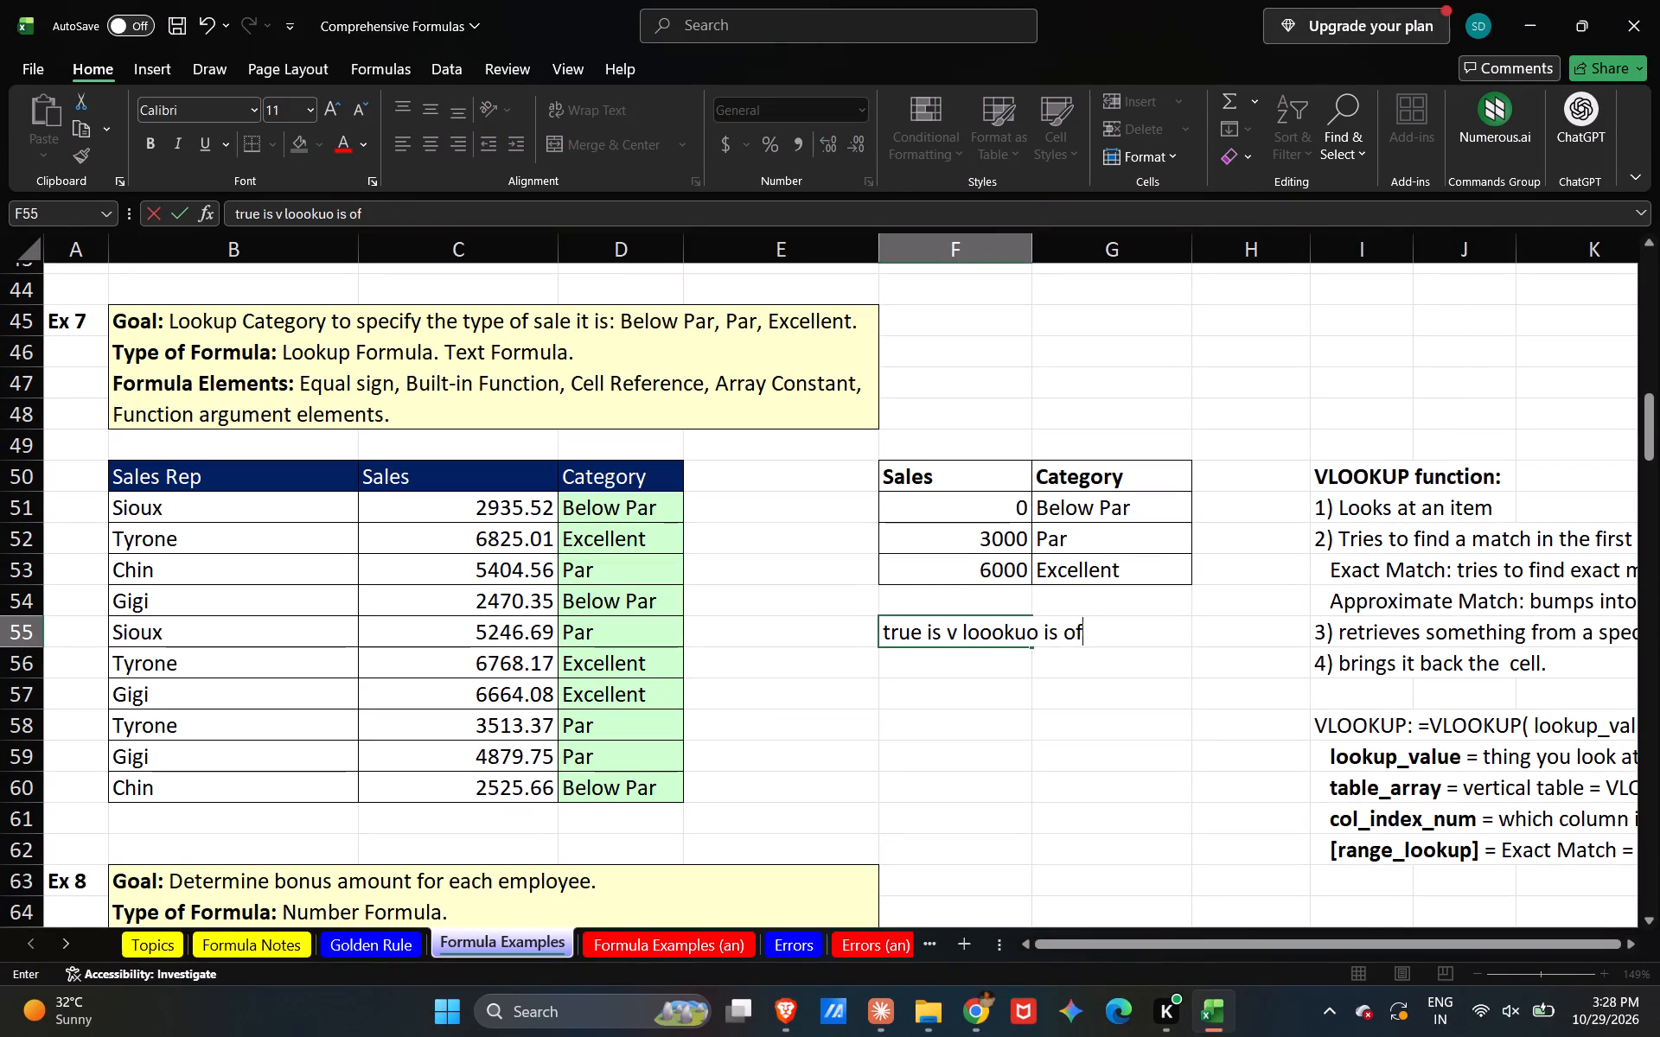
pyautogui.press('BackSpace')
pyautogui.press('BackSpace')
pyautogui.write('for')
pyautogui.press('space')
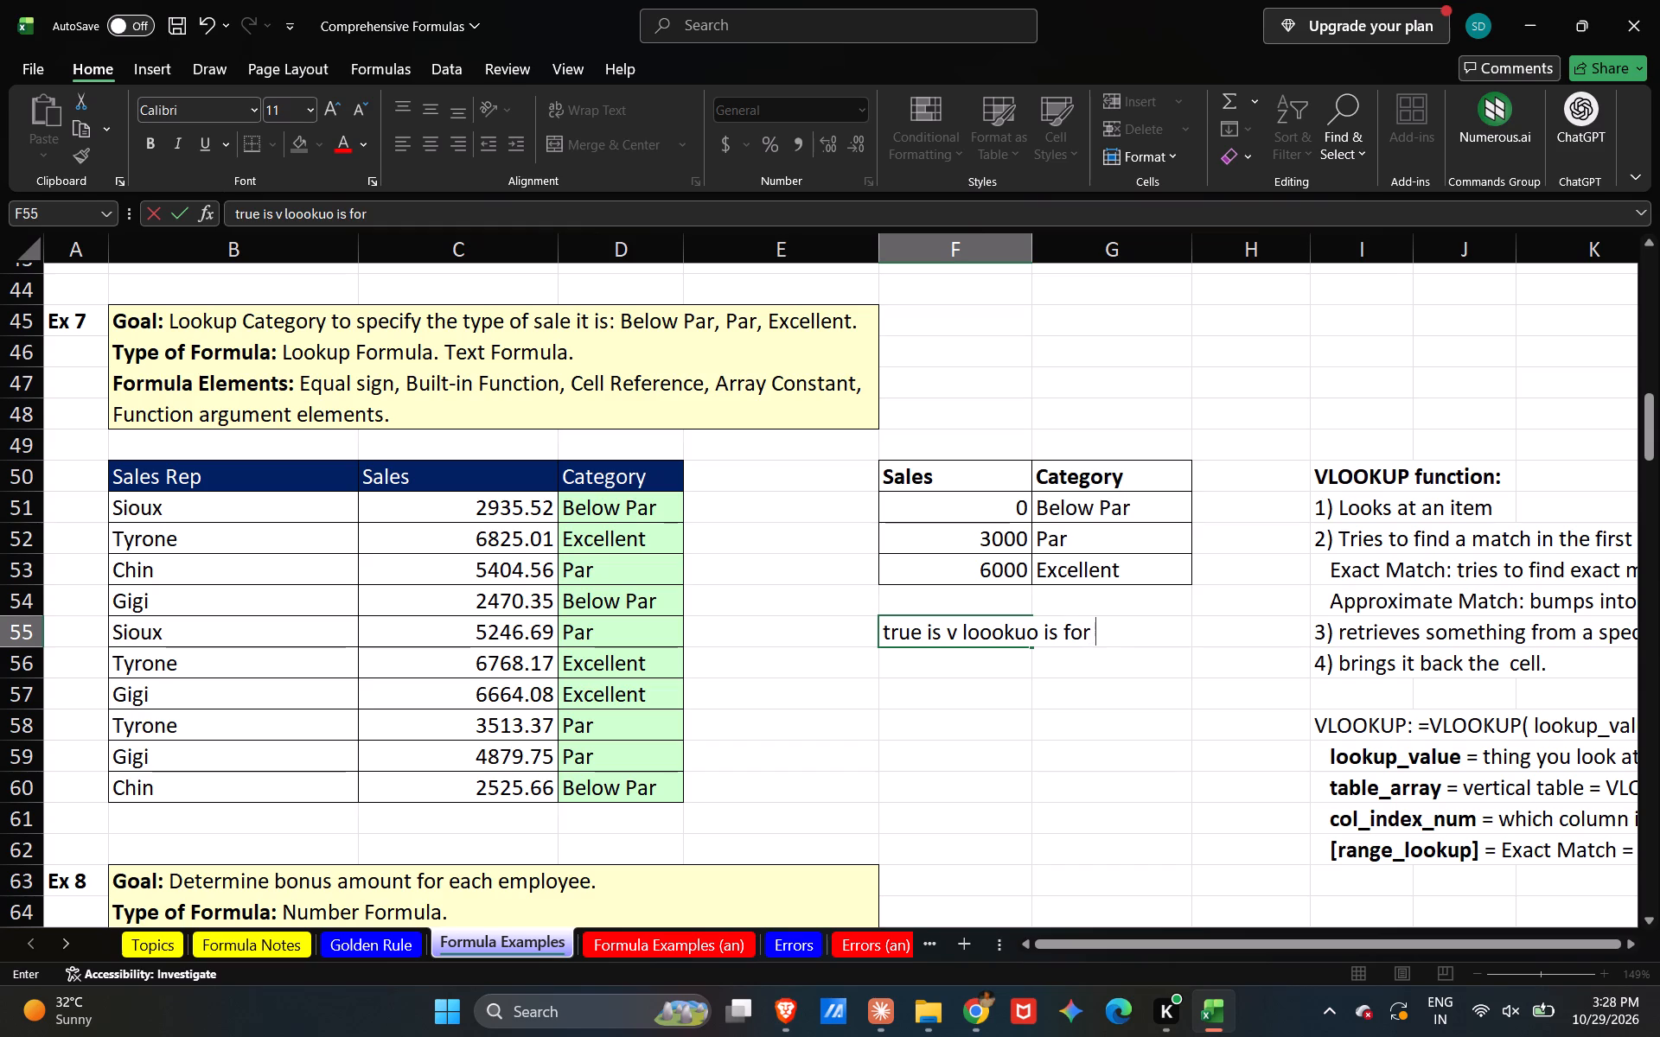
pyautogui.press('e')
pyautogui.press('BackSpace')
pyautogui.write('approx ma')
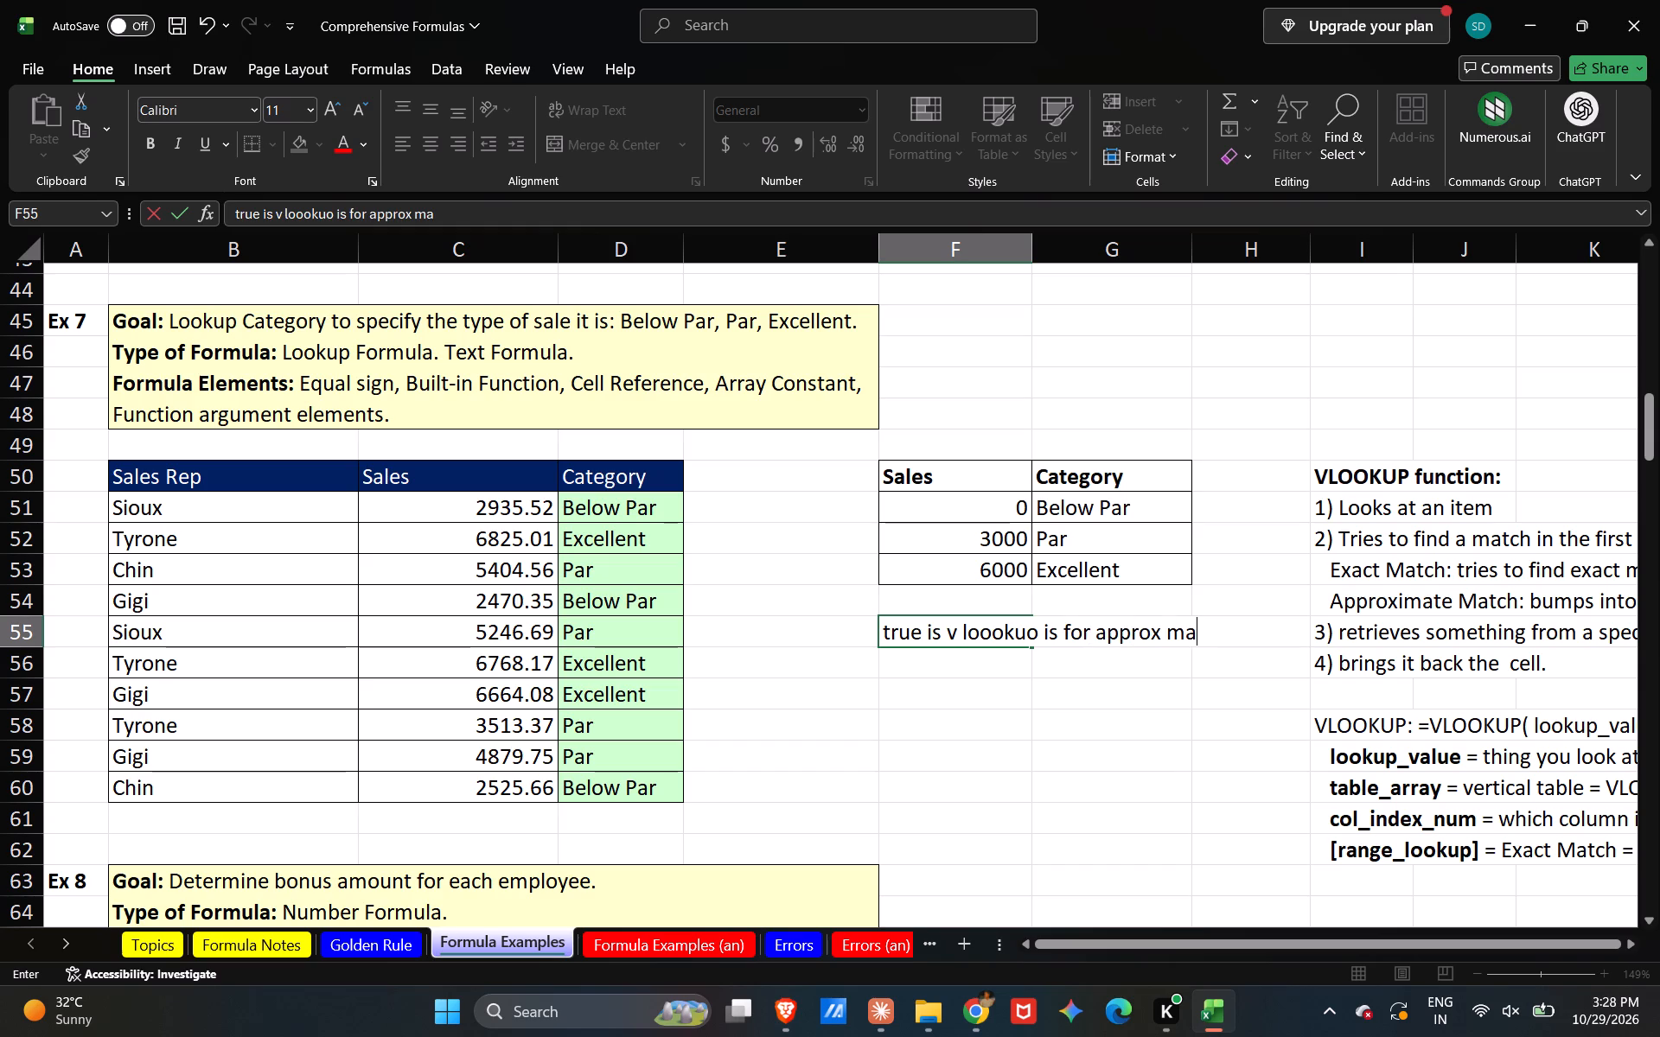
pyautogui.write('tch')
pyautogui.press('space')
pyautogui.press('Return')
# Enter a second note line "in the above table , sales" in F56, directly under the approximate match note.
pyautogui.write('inthe')
pyautogui.press('space')
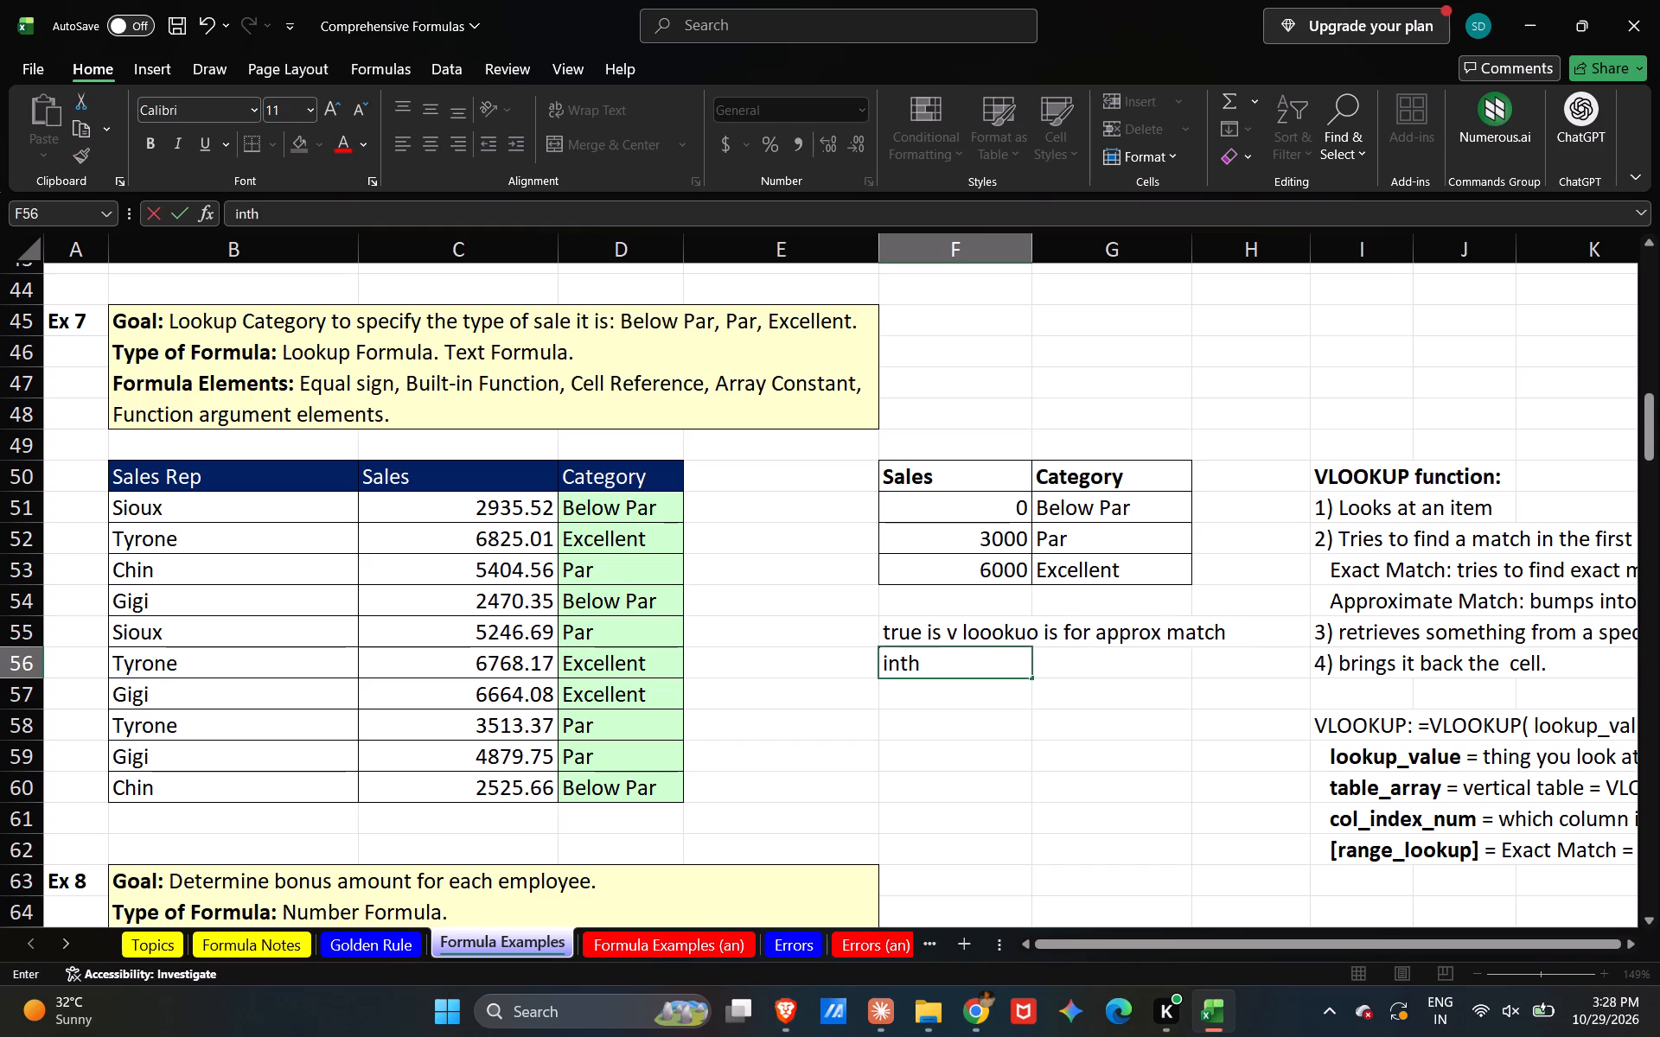
pyautogui.press('BackSpace')
pyautogui.press('space')
pyautogui.write('abu')
pyautogui.press('BackSpace')
pyautogui.write('obee')
pyautogui.press('BackSpace')
pyautogui.press('BackSpace')
pyautogui.press('BackSpace')
pyautogui.write('ve tavvle')
pyautogui.press('BackSpace')
pyautogui.press('BackSpace')
pyautogui.press('BackSpace')
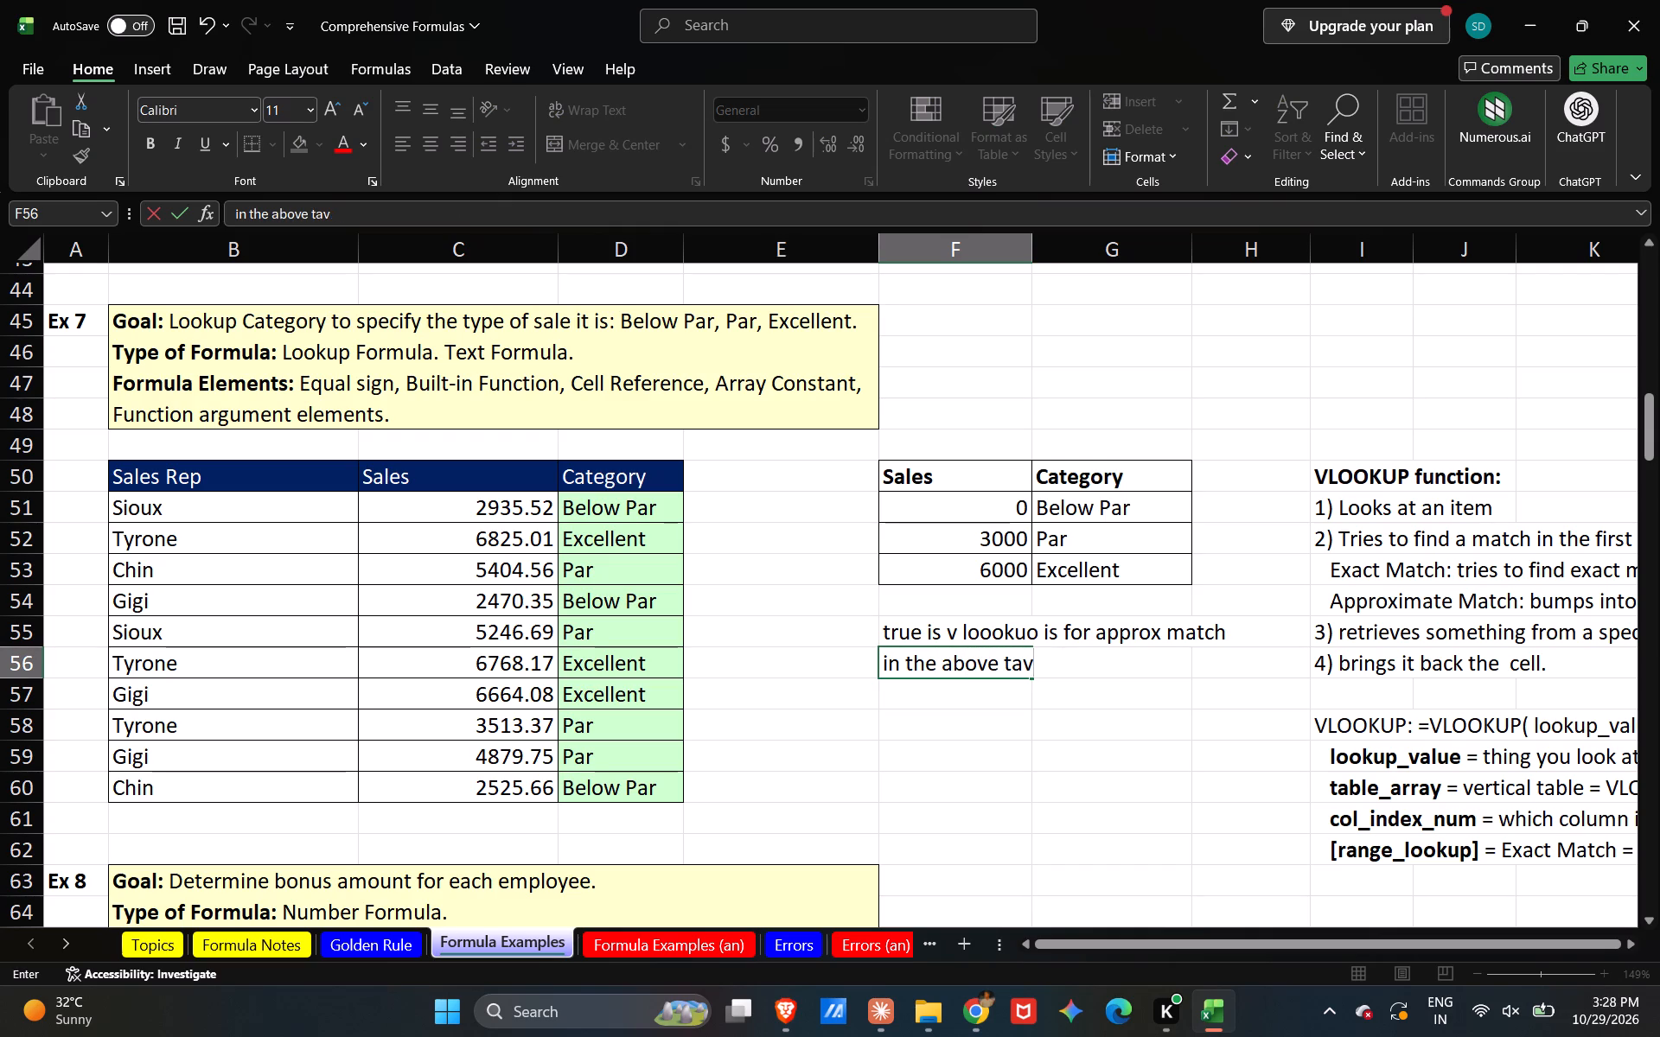
pyautogui.press('BackSpace')
pyautogui.write('ble')
pyautogui.press('space')
pyautogui.write(', salews')
pyautogui.press('BackSpace')
pyautogui.press('BackSpace')
pyautogui.press('s')
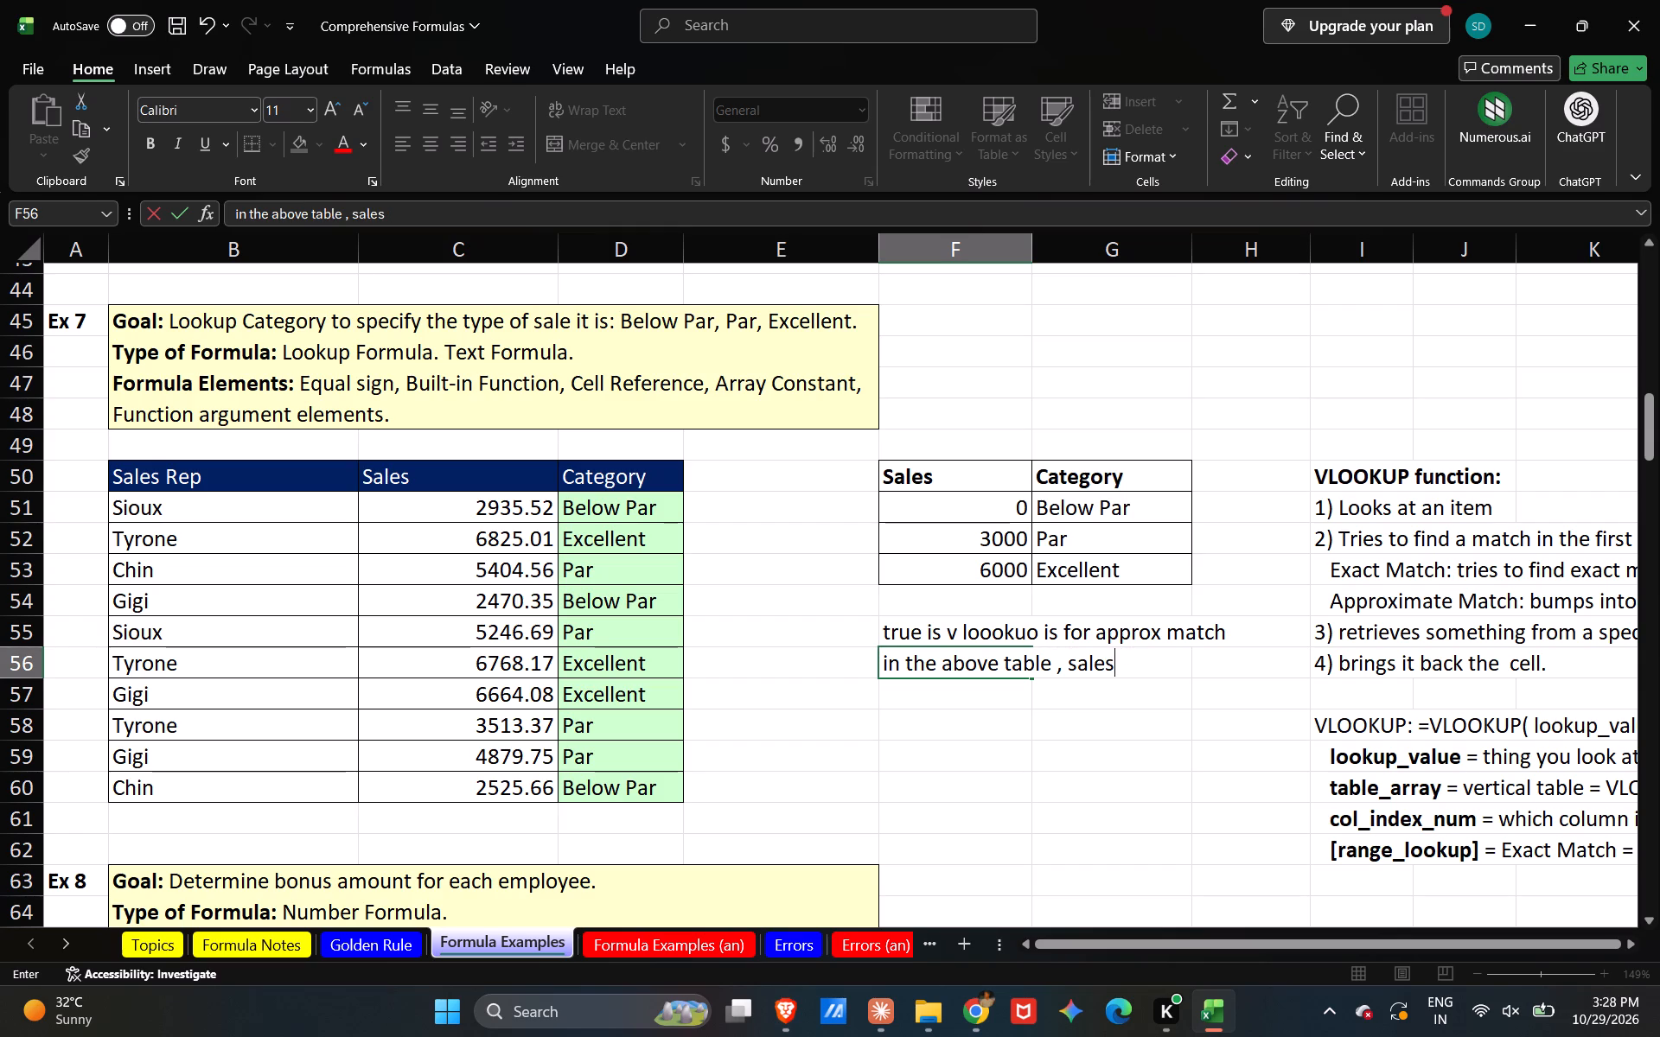
pyautogui.press('Return')
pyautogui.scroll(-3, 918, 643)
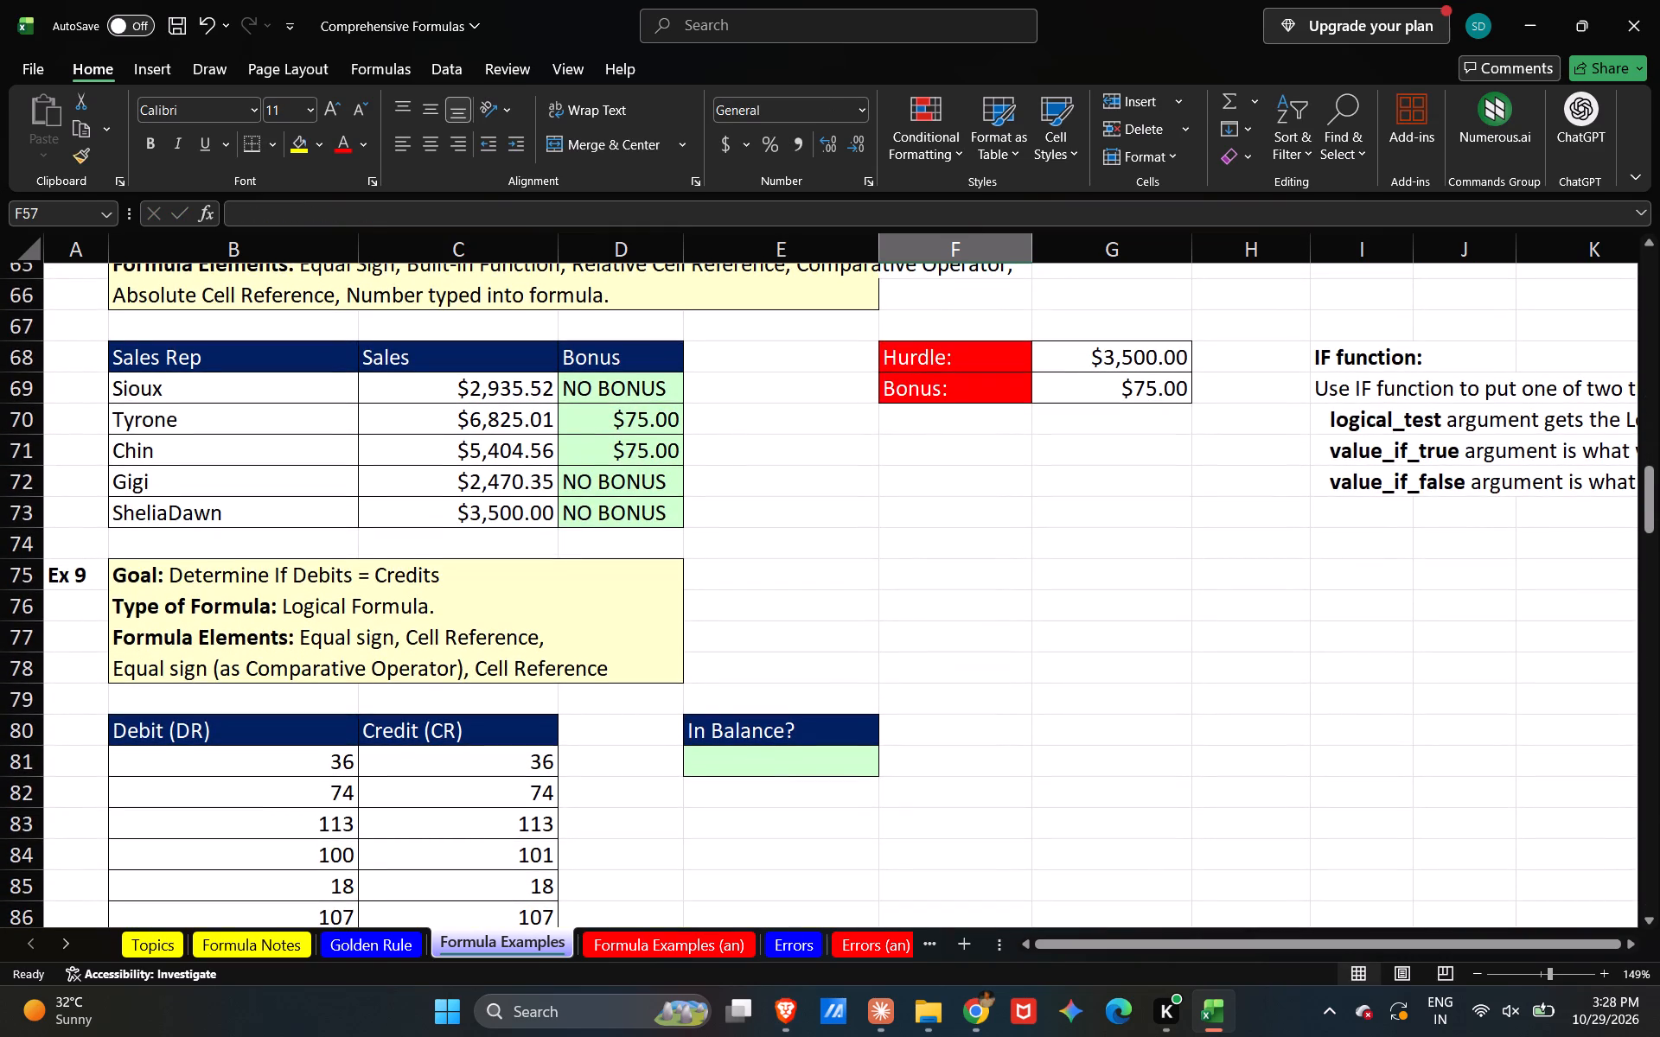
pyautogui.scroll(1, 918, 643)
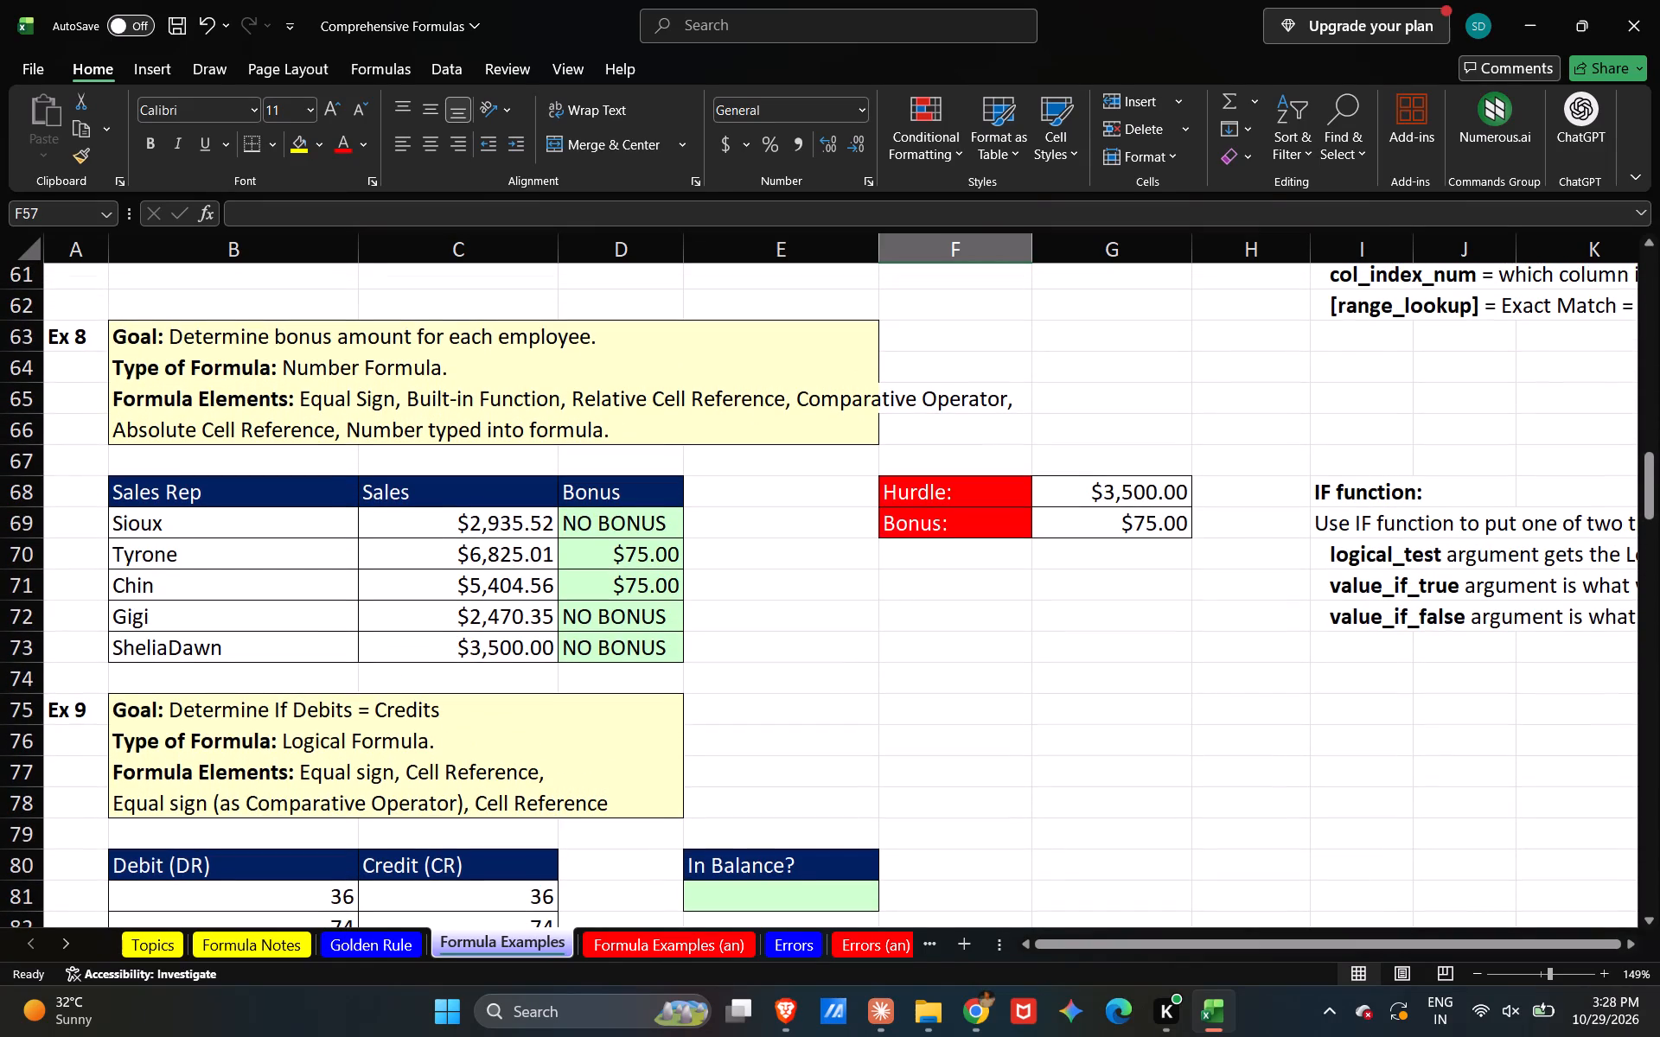
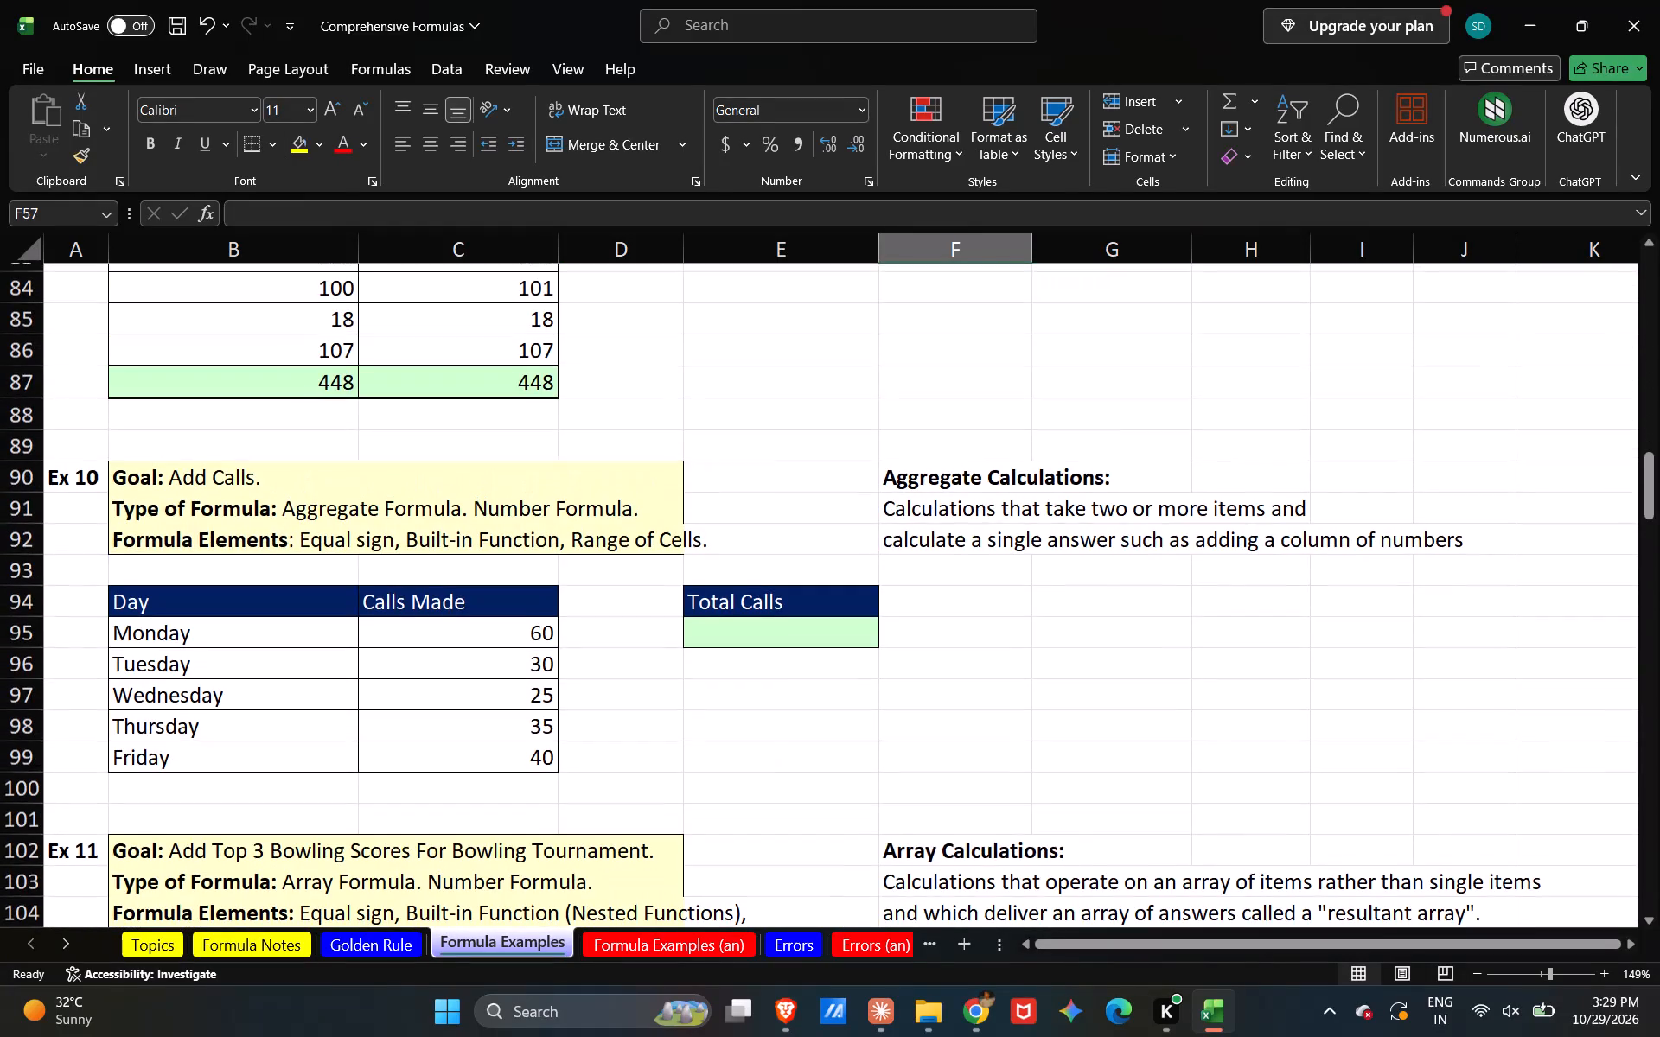
# In Ex 11, enter =LARGE(C111:F111,3) in C108, the first Add Top 3 cell.
pyautogui.scroll(-1, 918, 646)
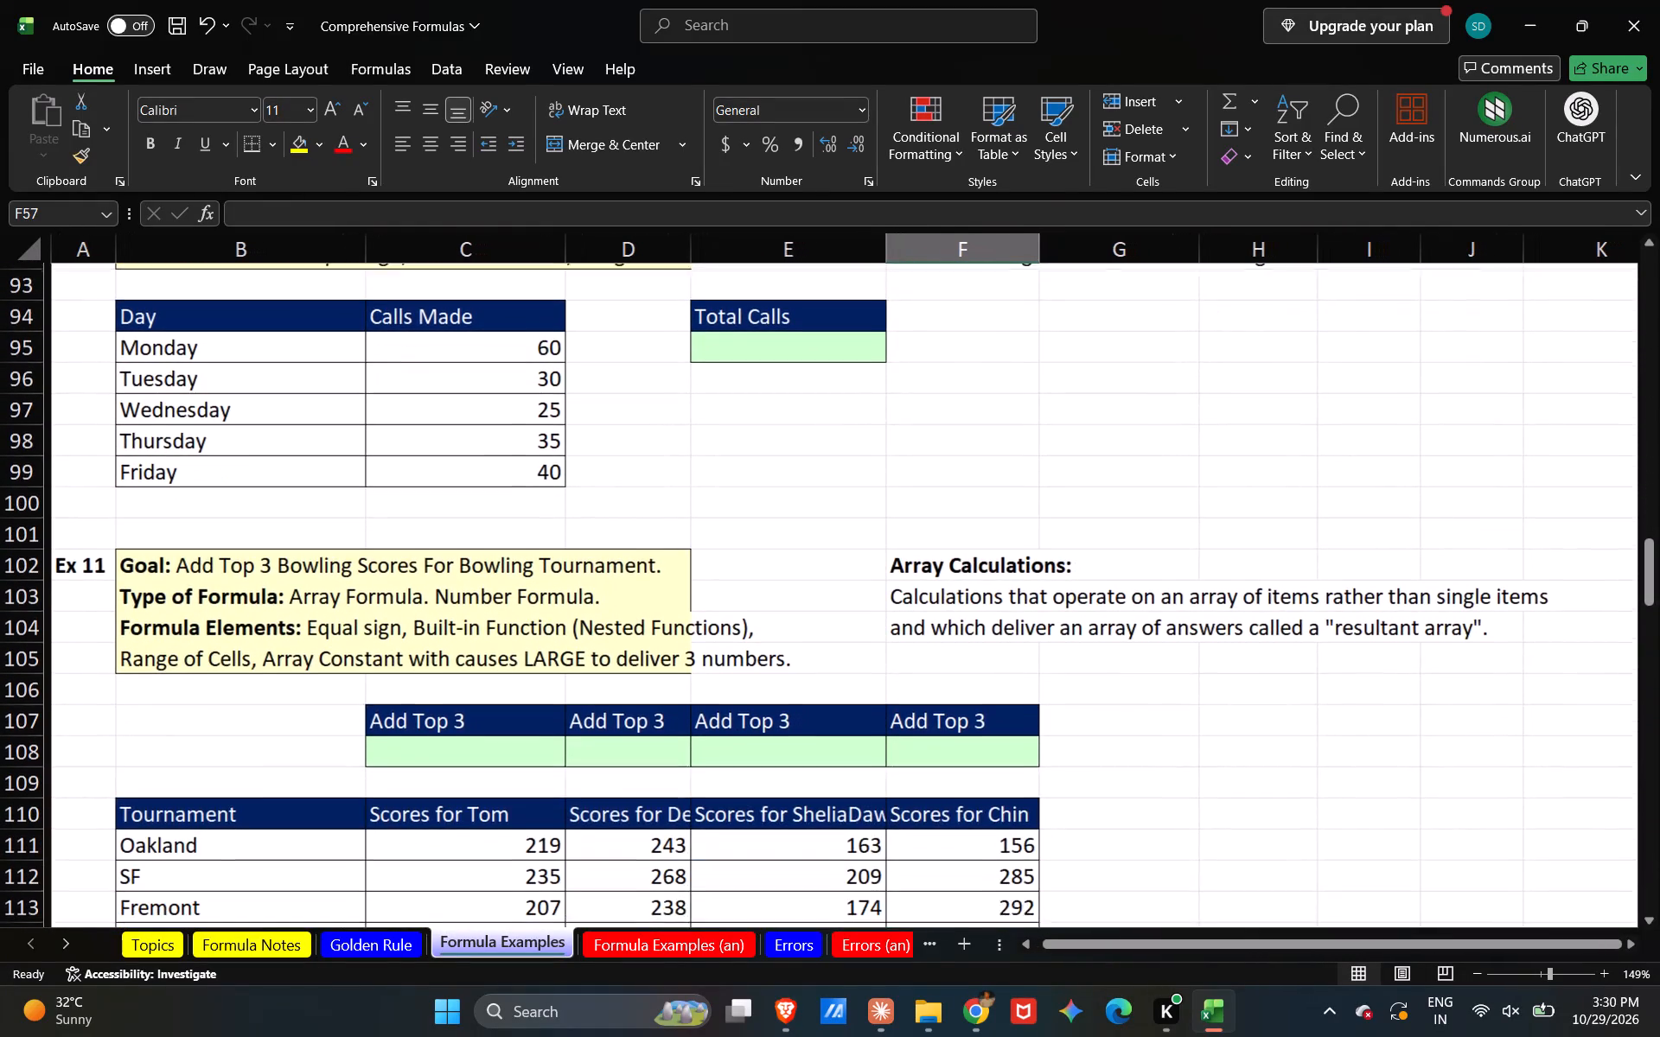
pyautogui.scroll(-1, 918, 646)
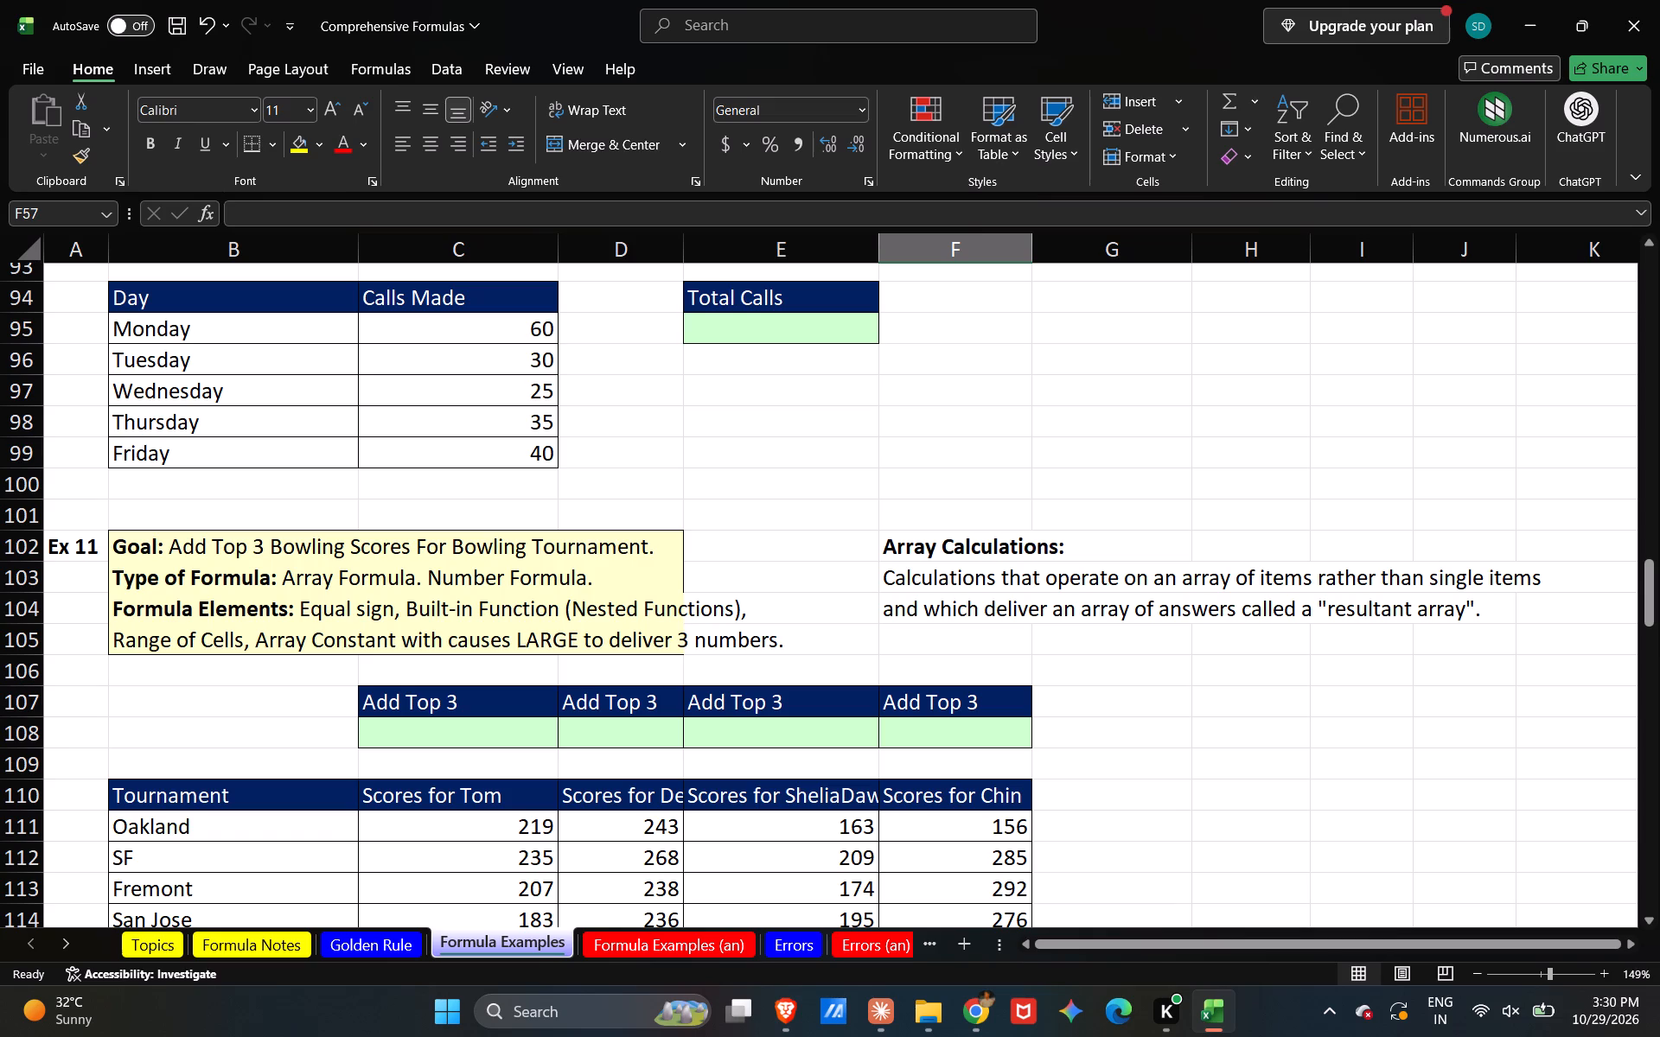
pyautogui.click(411, 733)
pyautogui.press('=')
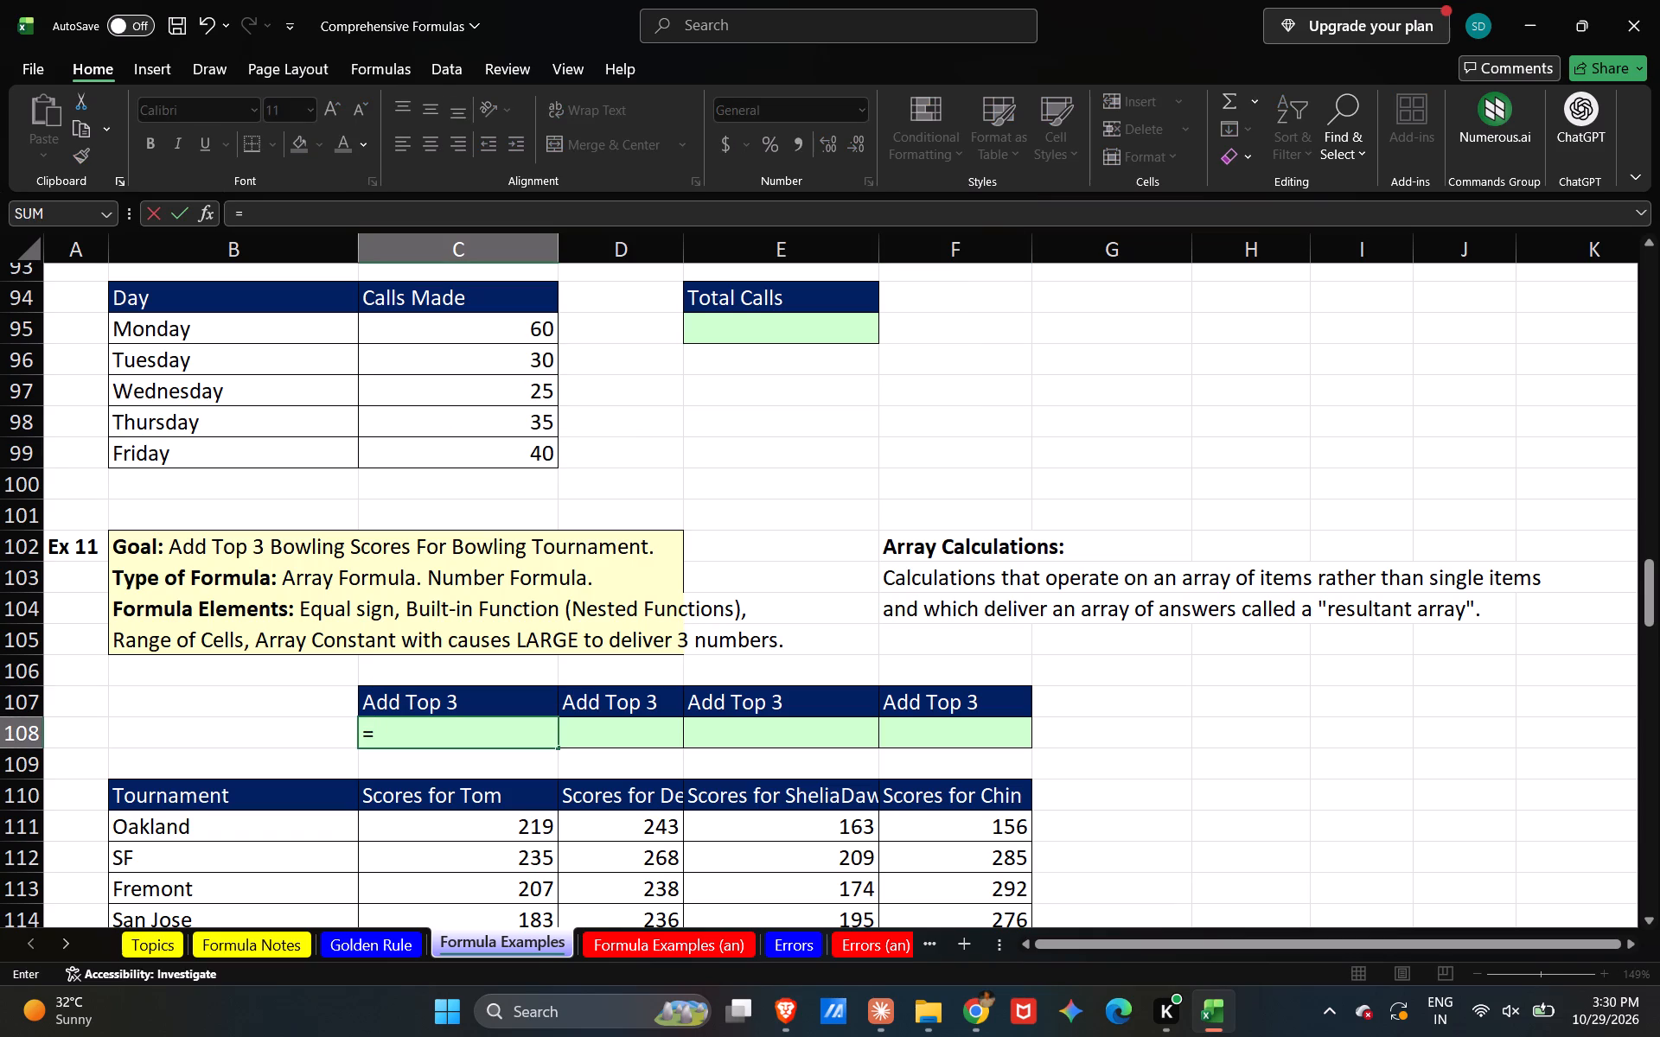
pyautogui.write('lar')
pyautogui.press('Tab')
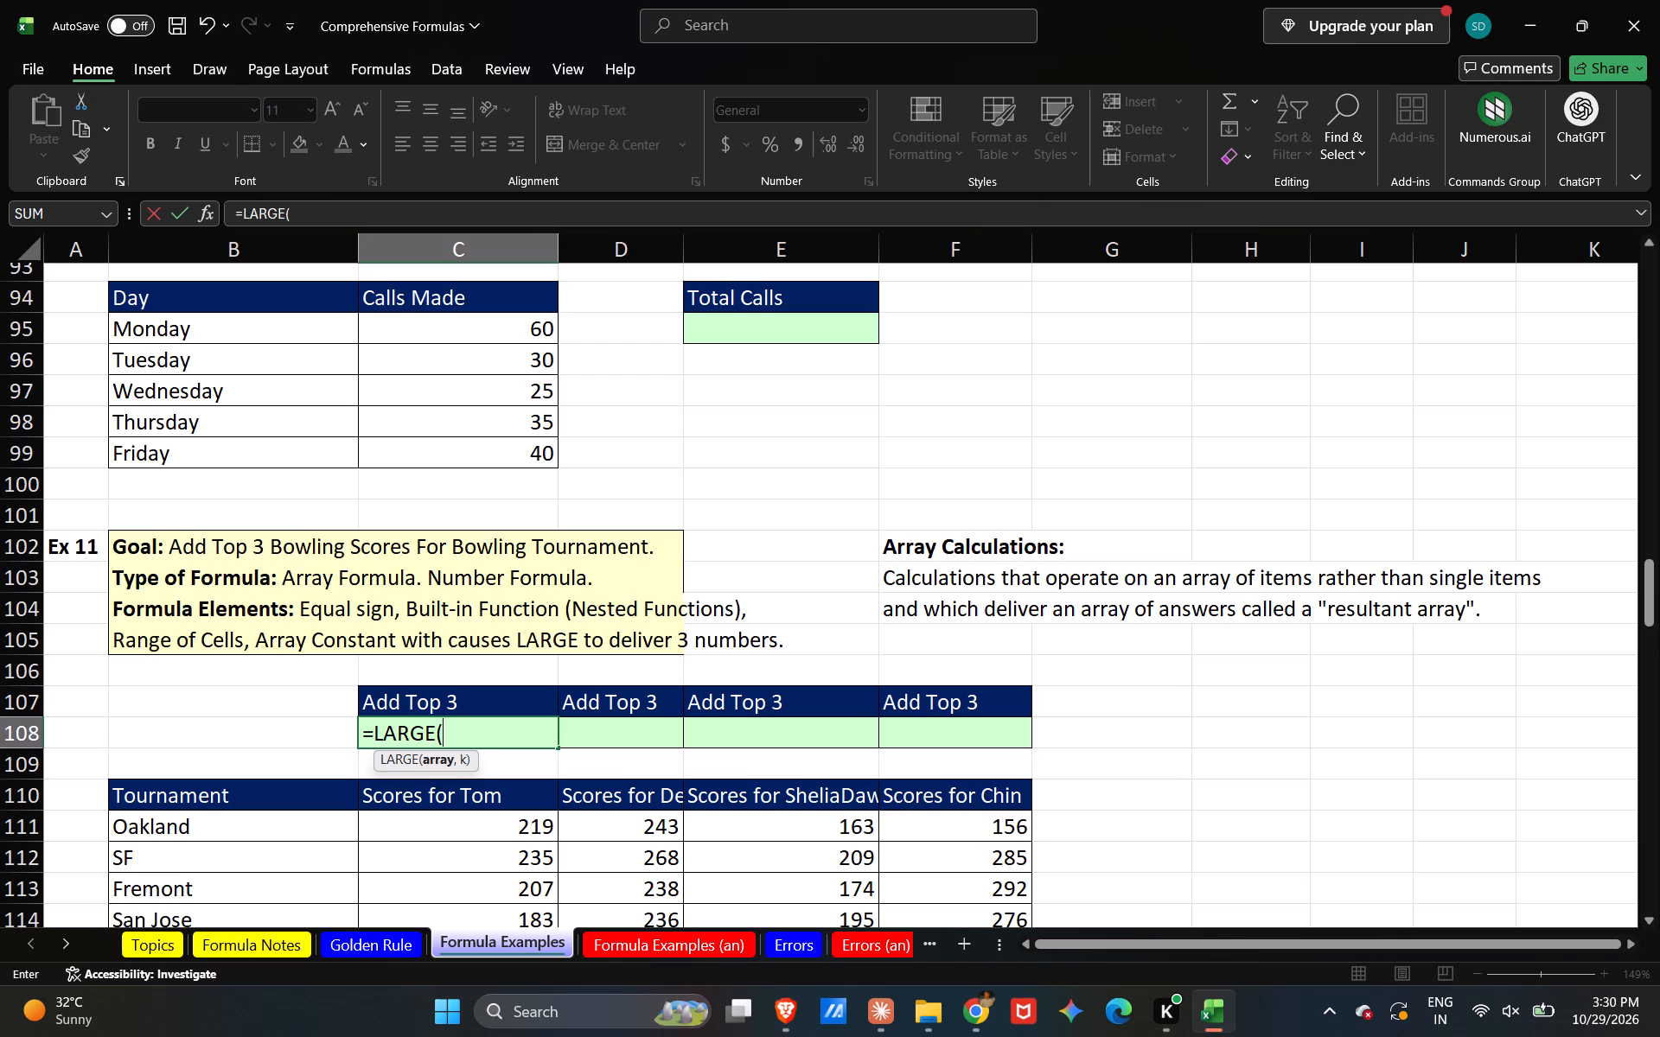
pyautogui.keyDown('shift'); pyautogui.click(456, 839); pyautogui.keyUp('shift')
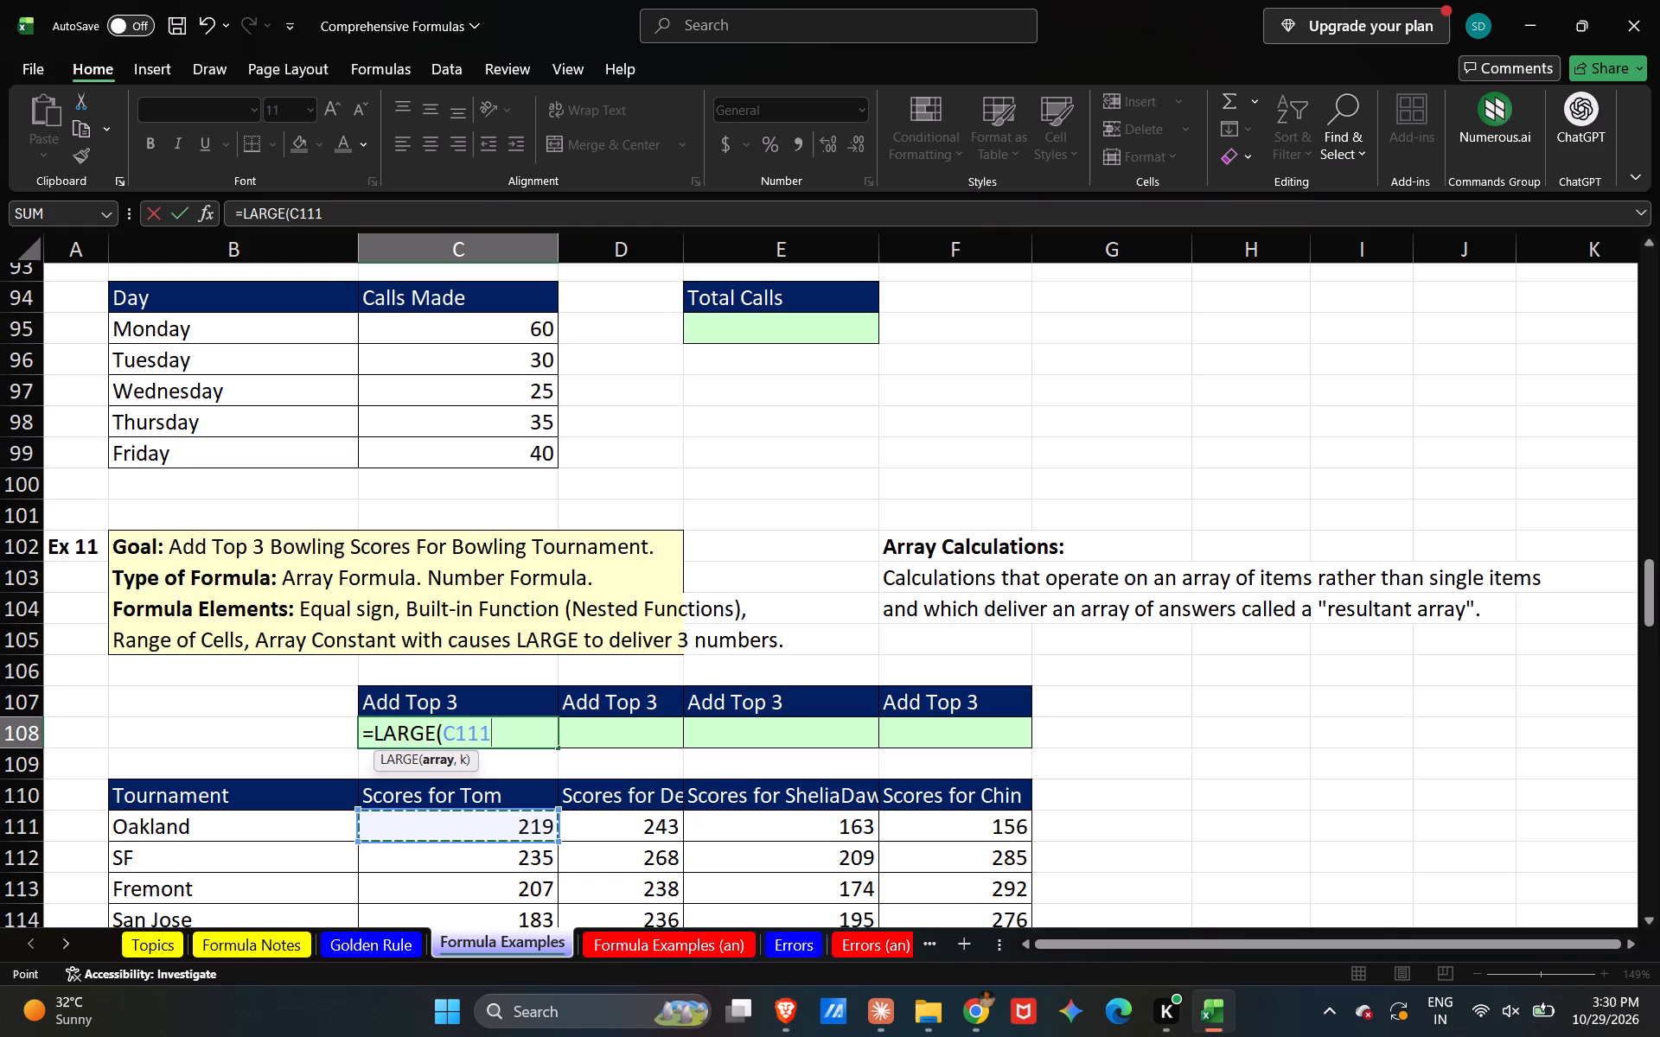
pyautogui.hotkey('shift', 'Right')
pyautogui.hotkey('shift', 'Right')
pyautogui.hotkey('shift', 'Right')
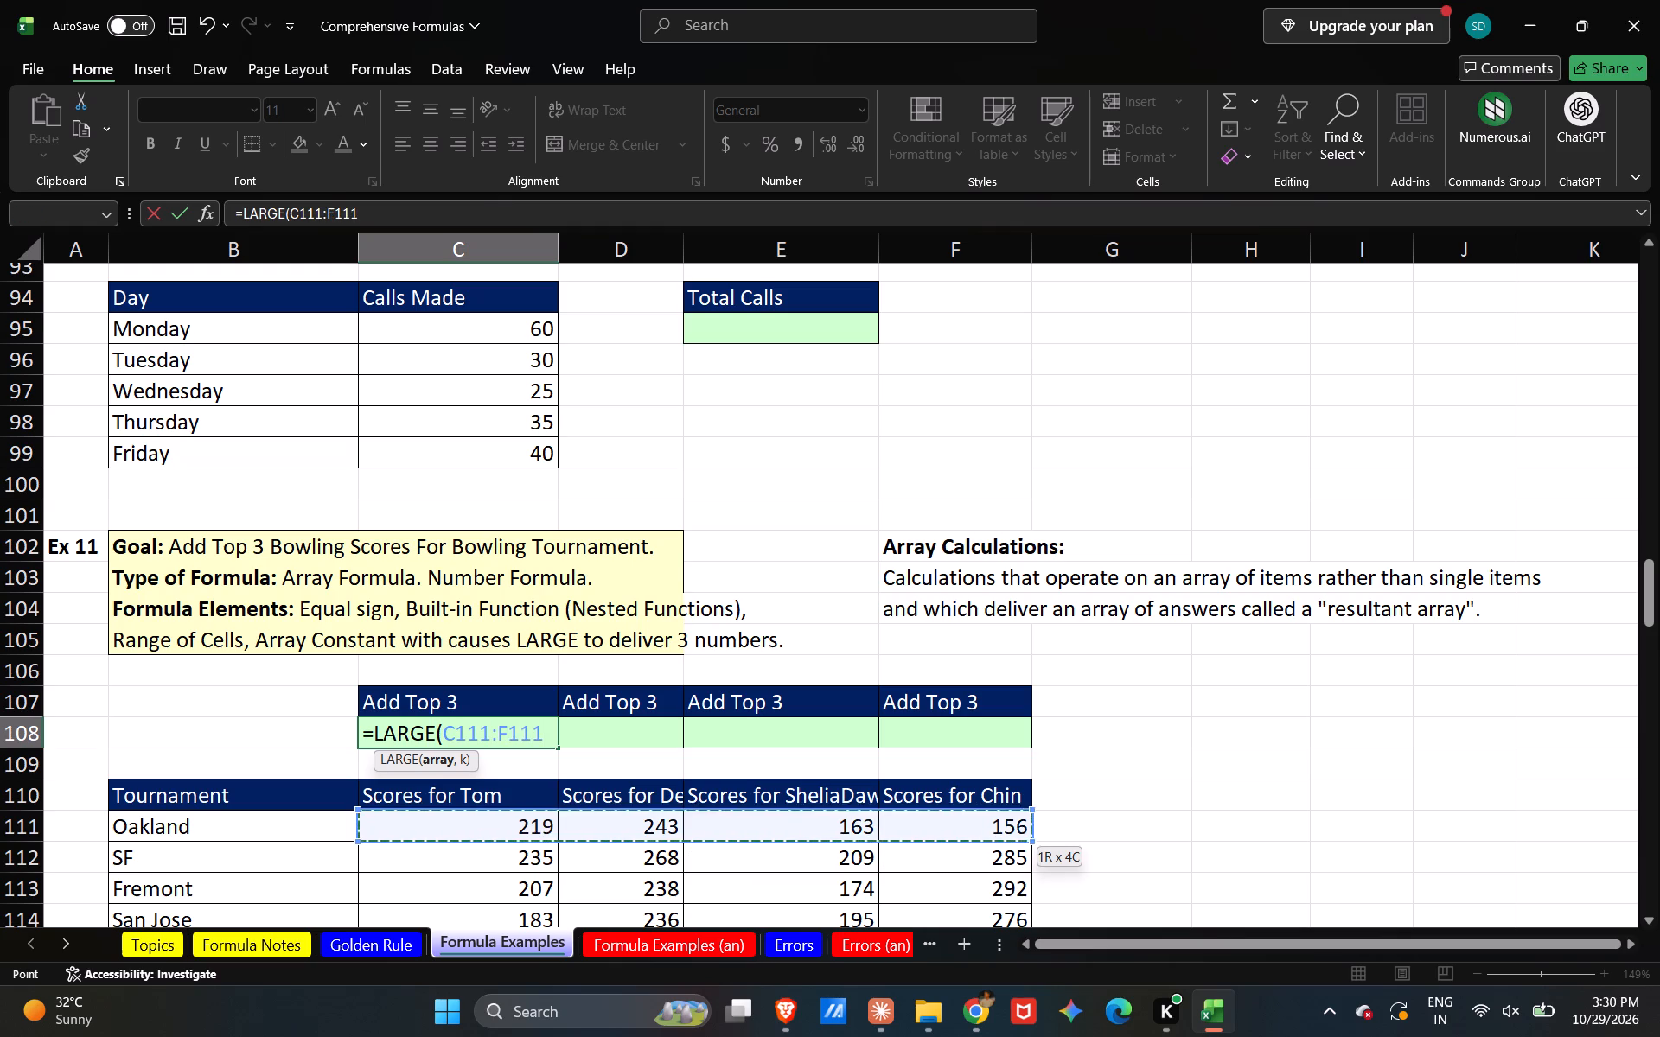
pyautogui.press(',')
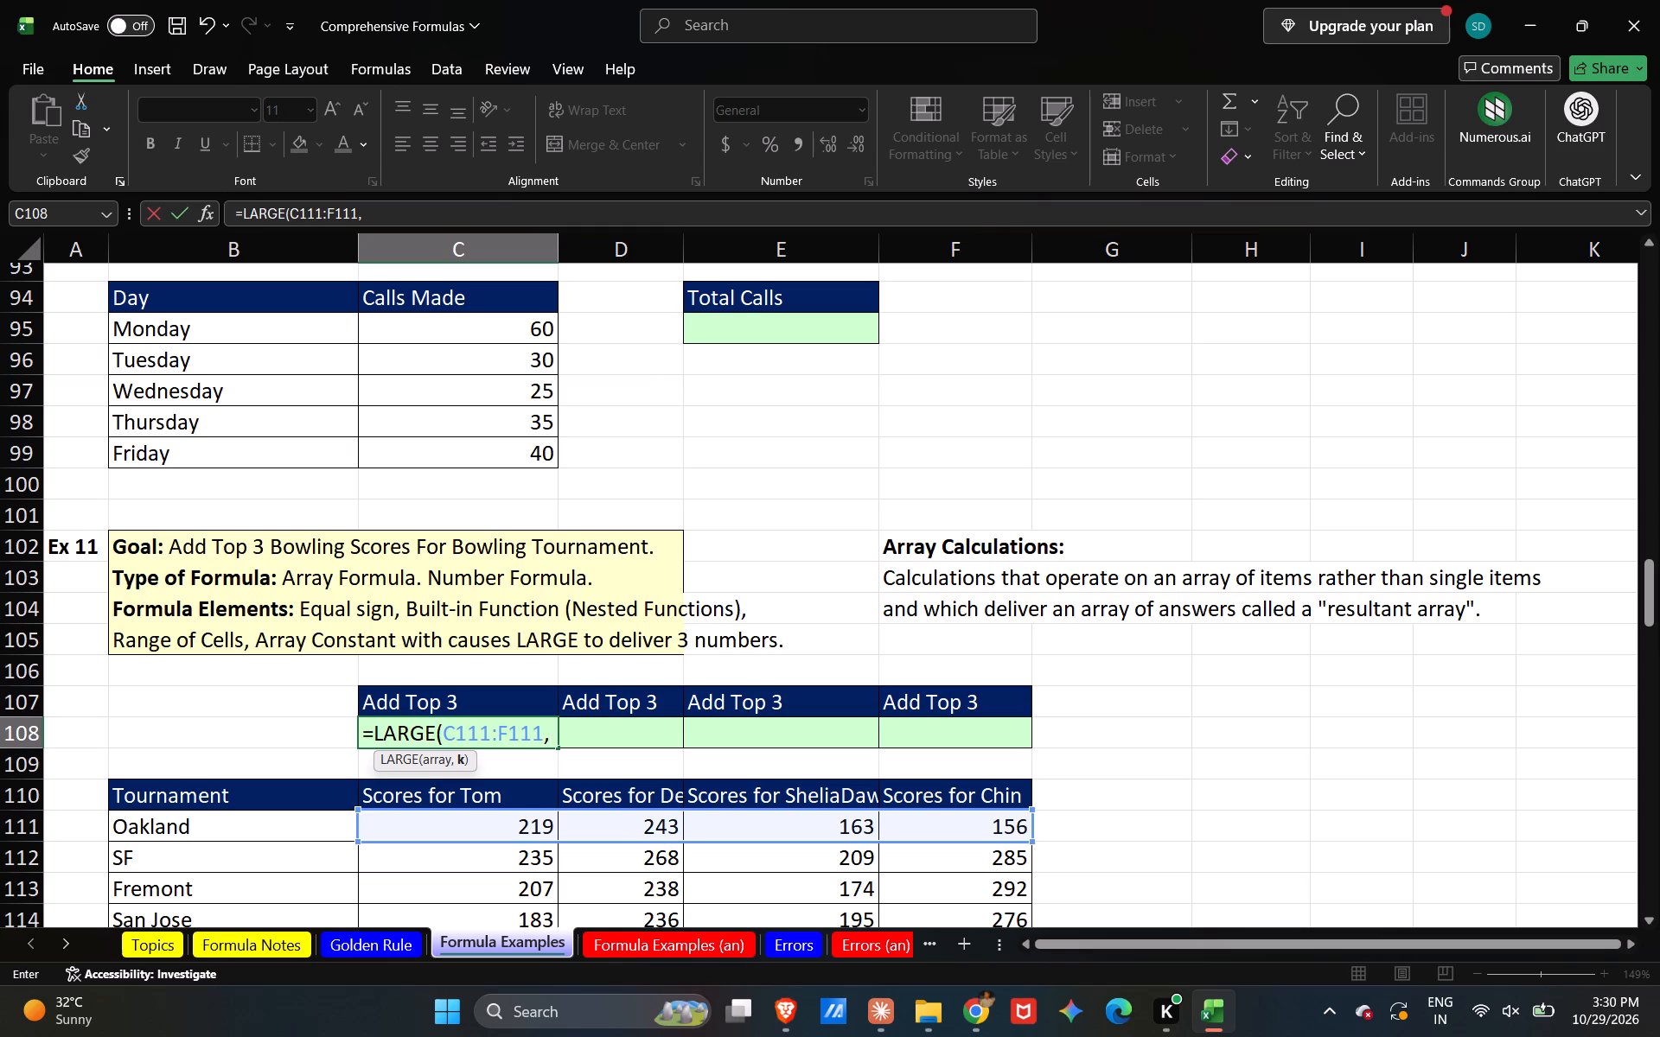
pyautogui.write('3)')
pyautogui.press('Return')
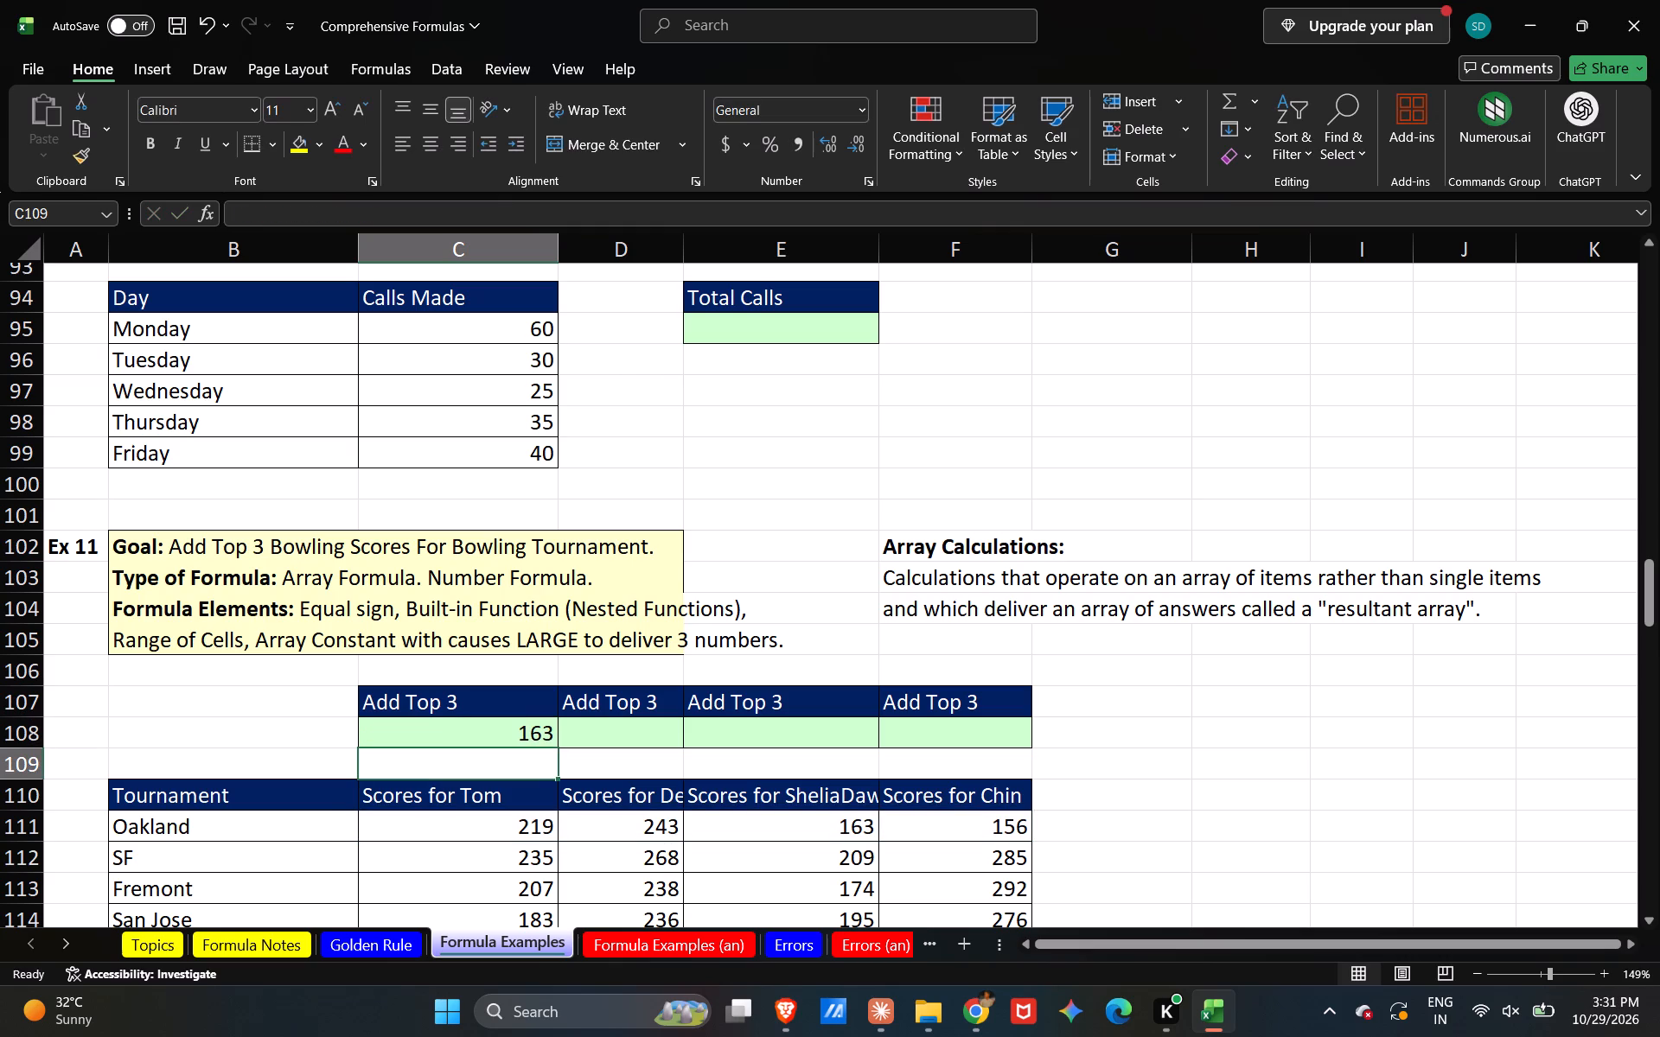
# Change the k argument of the LARGE formula in C108 to the array constant {1,2,3}.
pyautogui.click(511, 735)
pyautogui.doubleClick(511, 735)
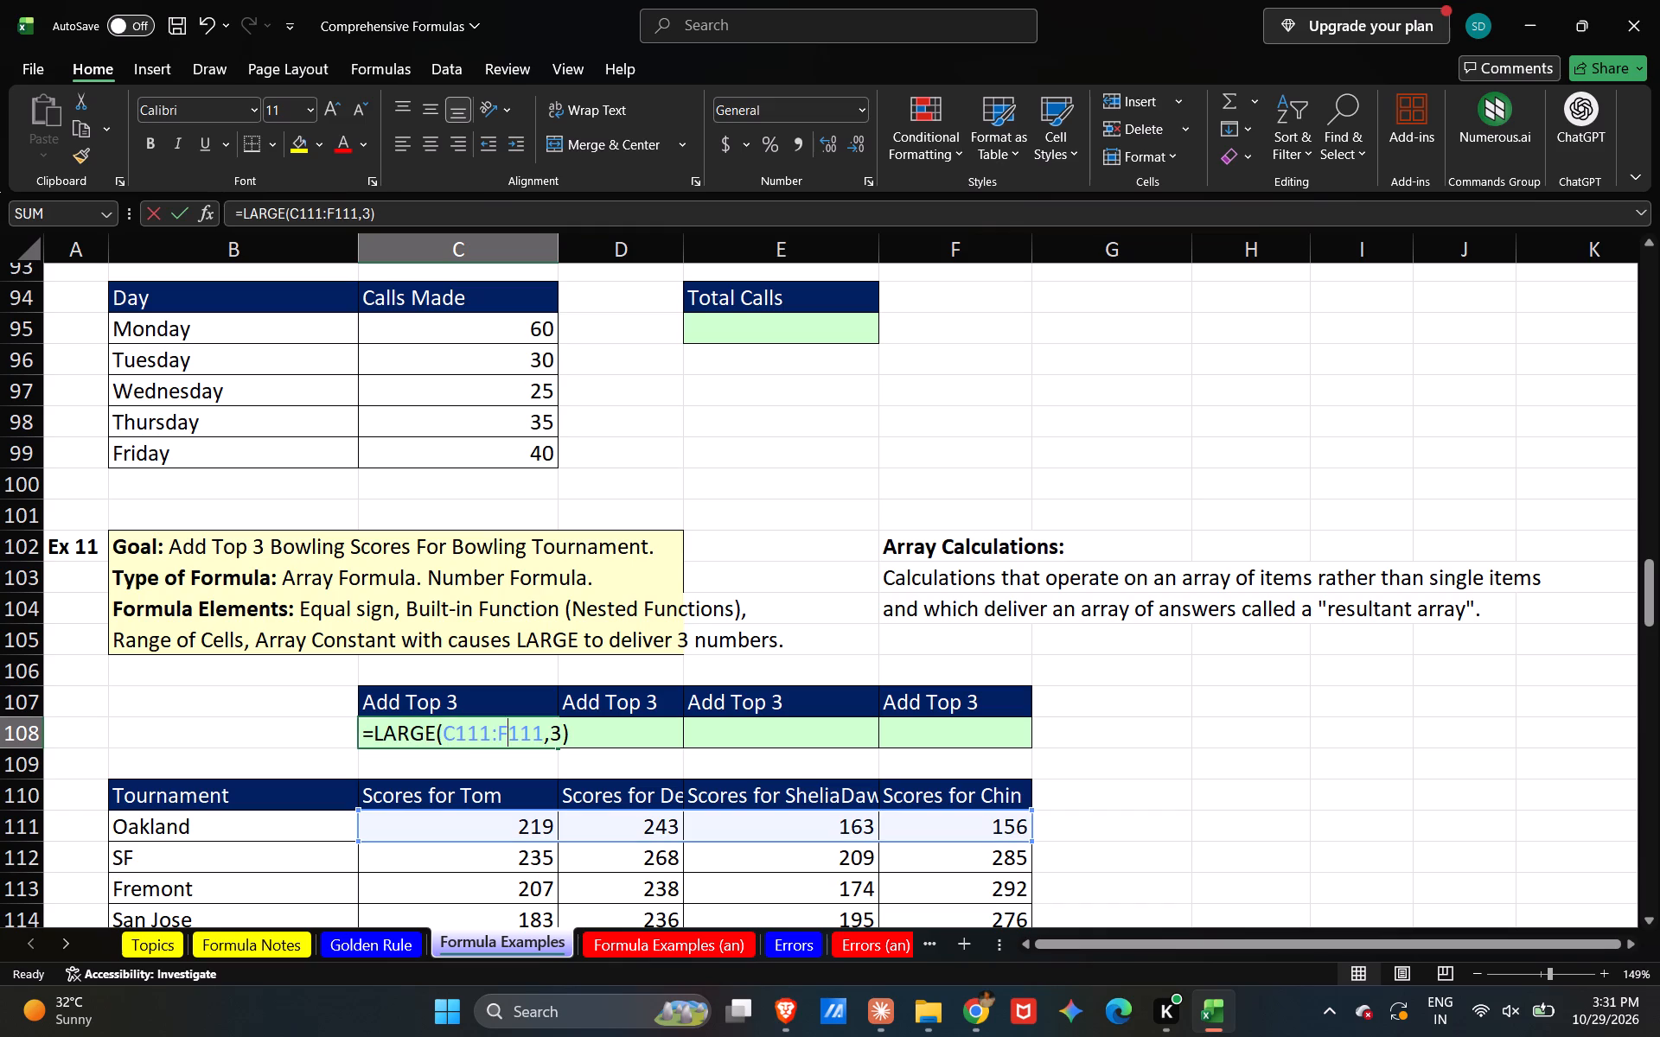
pyautogui.press('Right')
pyautogui.press('Right')
pyautogui.press('Right')
pyautogui.press('Right')
pyautogui.press('Right')
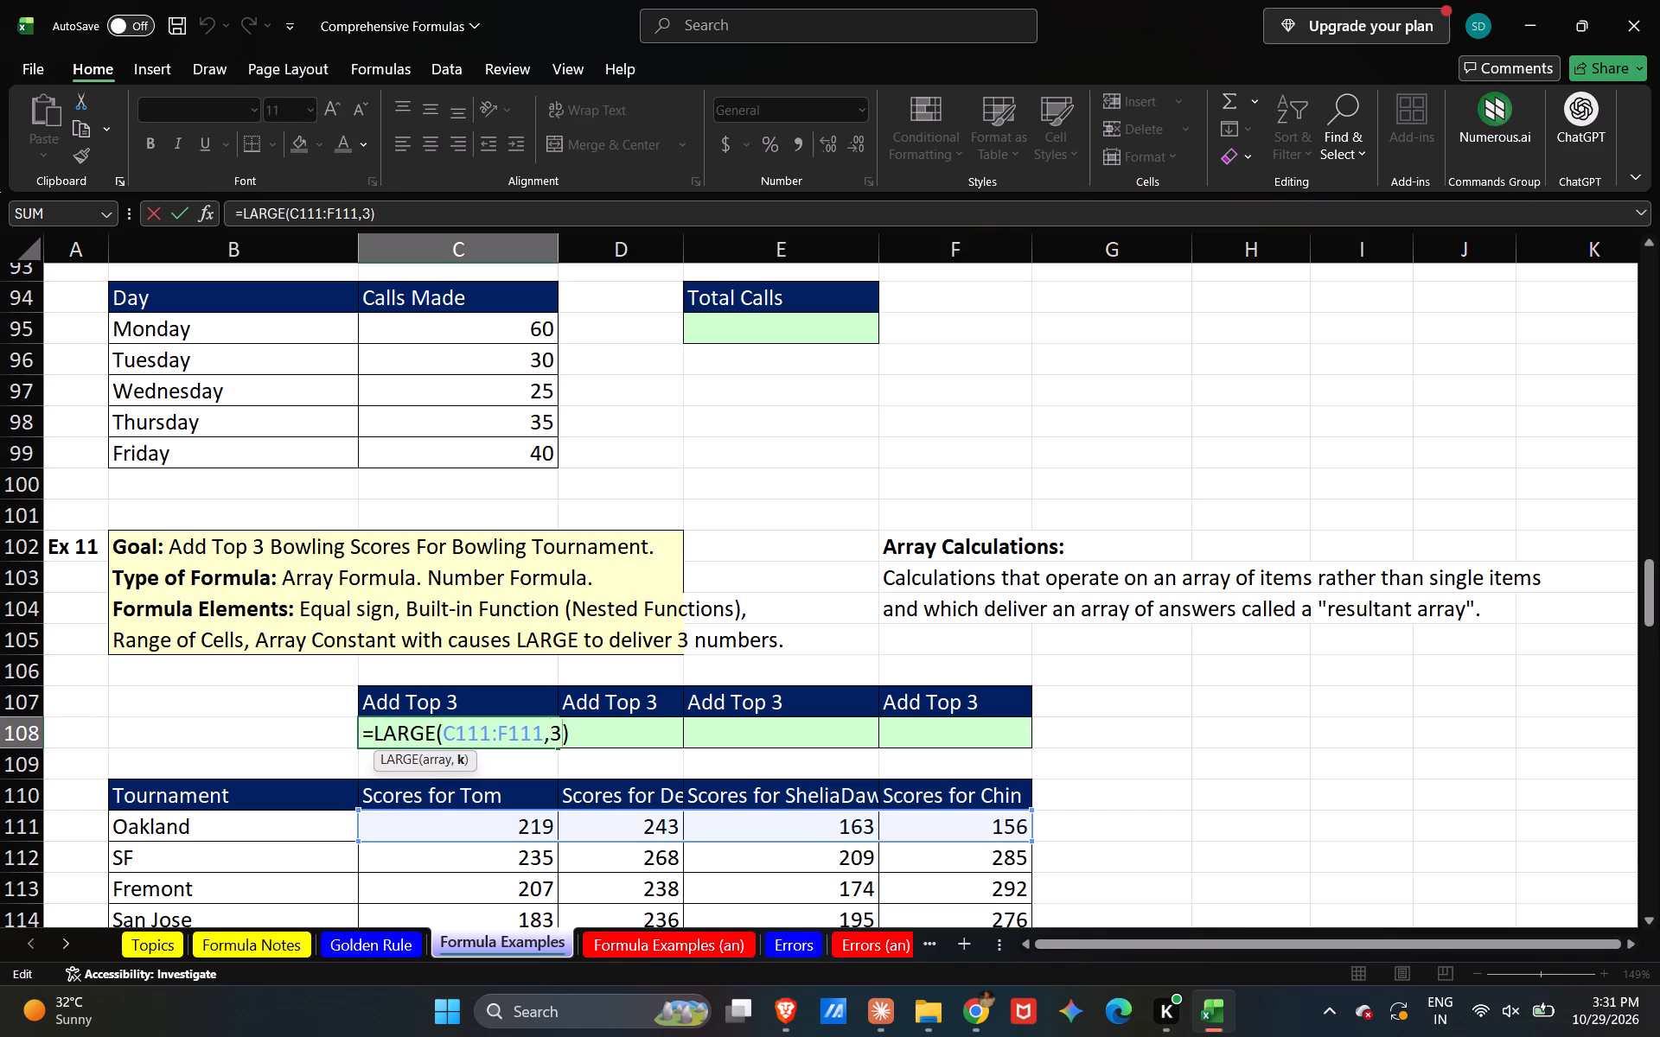
pyautogui.press('Left')
pyautogui.hotkey('shift', '{')
pyautogui.write('1,2.')
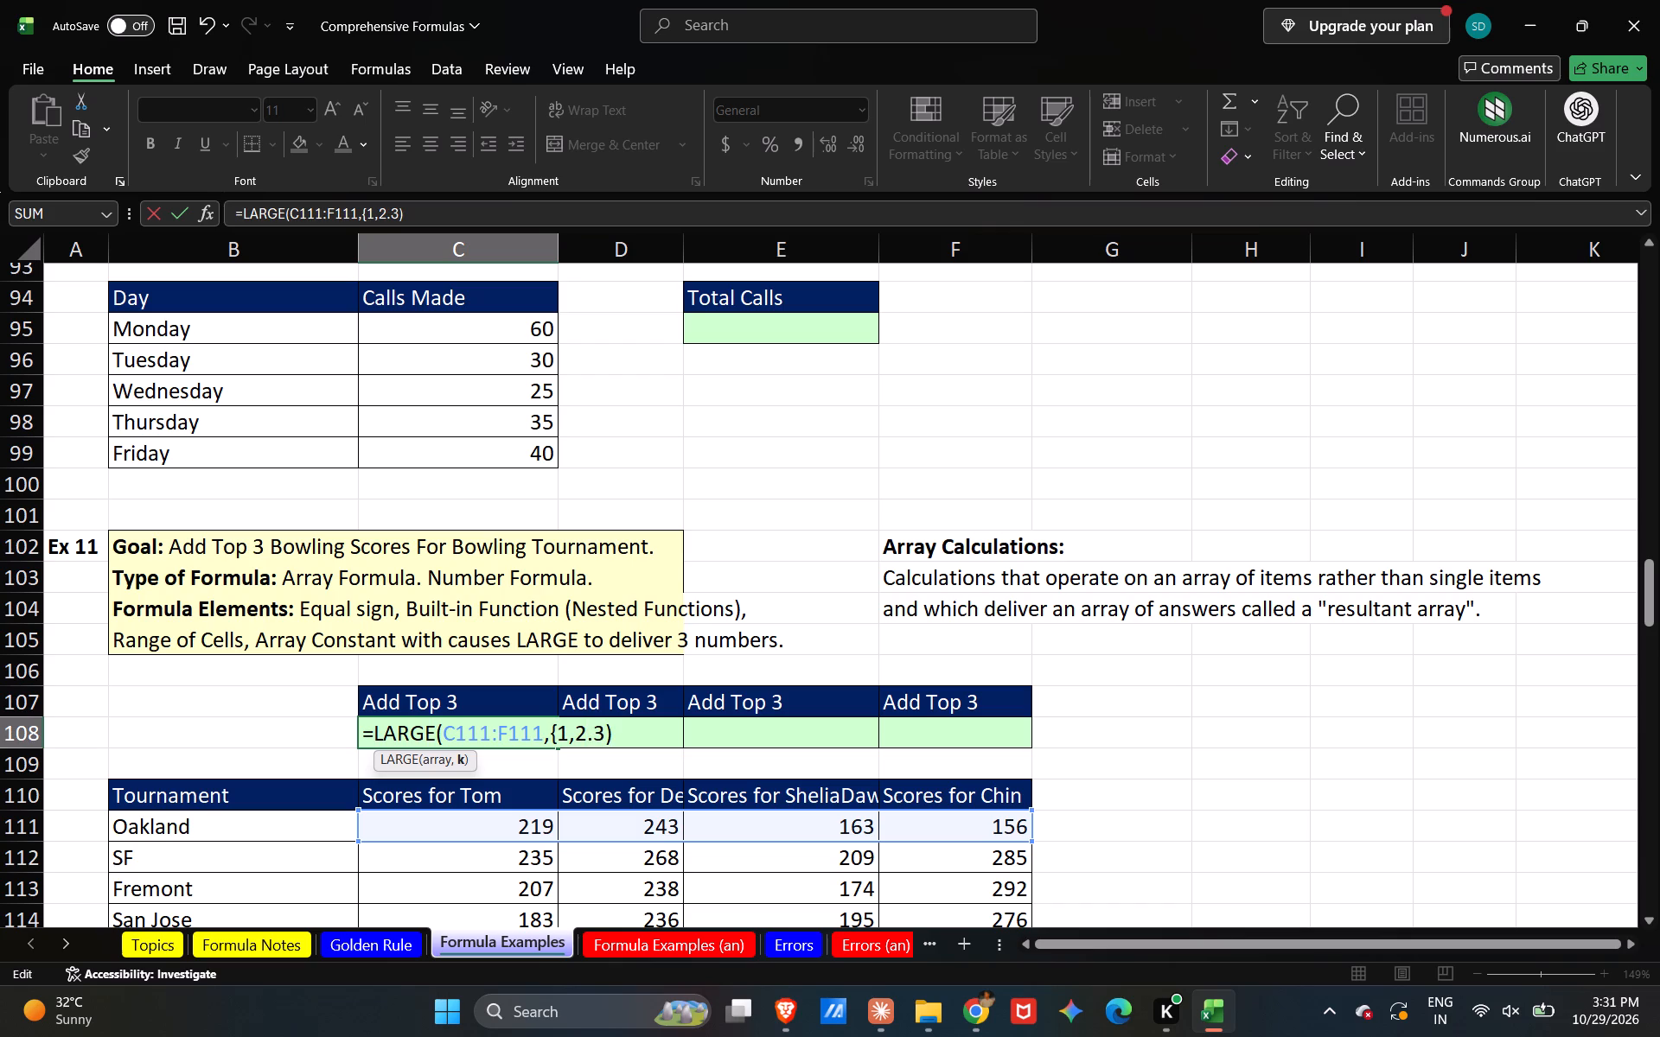
pyautogui.press('BackSpace')
pyautogui.press(',')
pyautogui.press('Right')
pyautogui.hotkey('shift', '}')
pyautogui.press('Right')
pyautogui.press('Right')
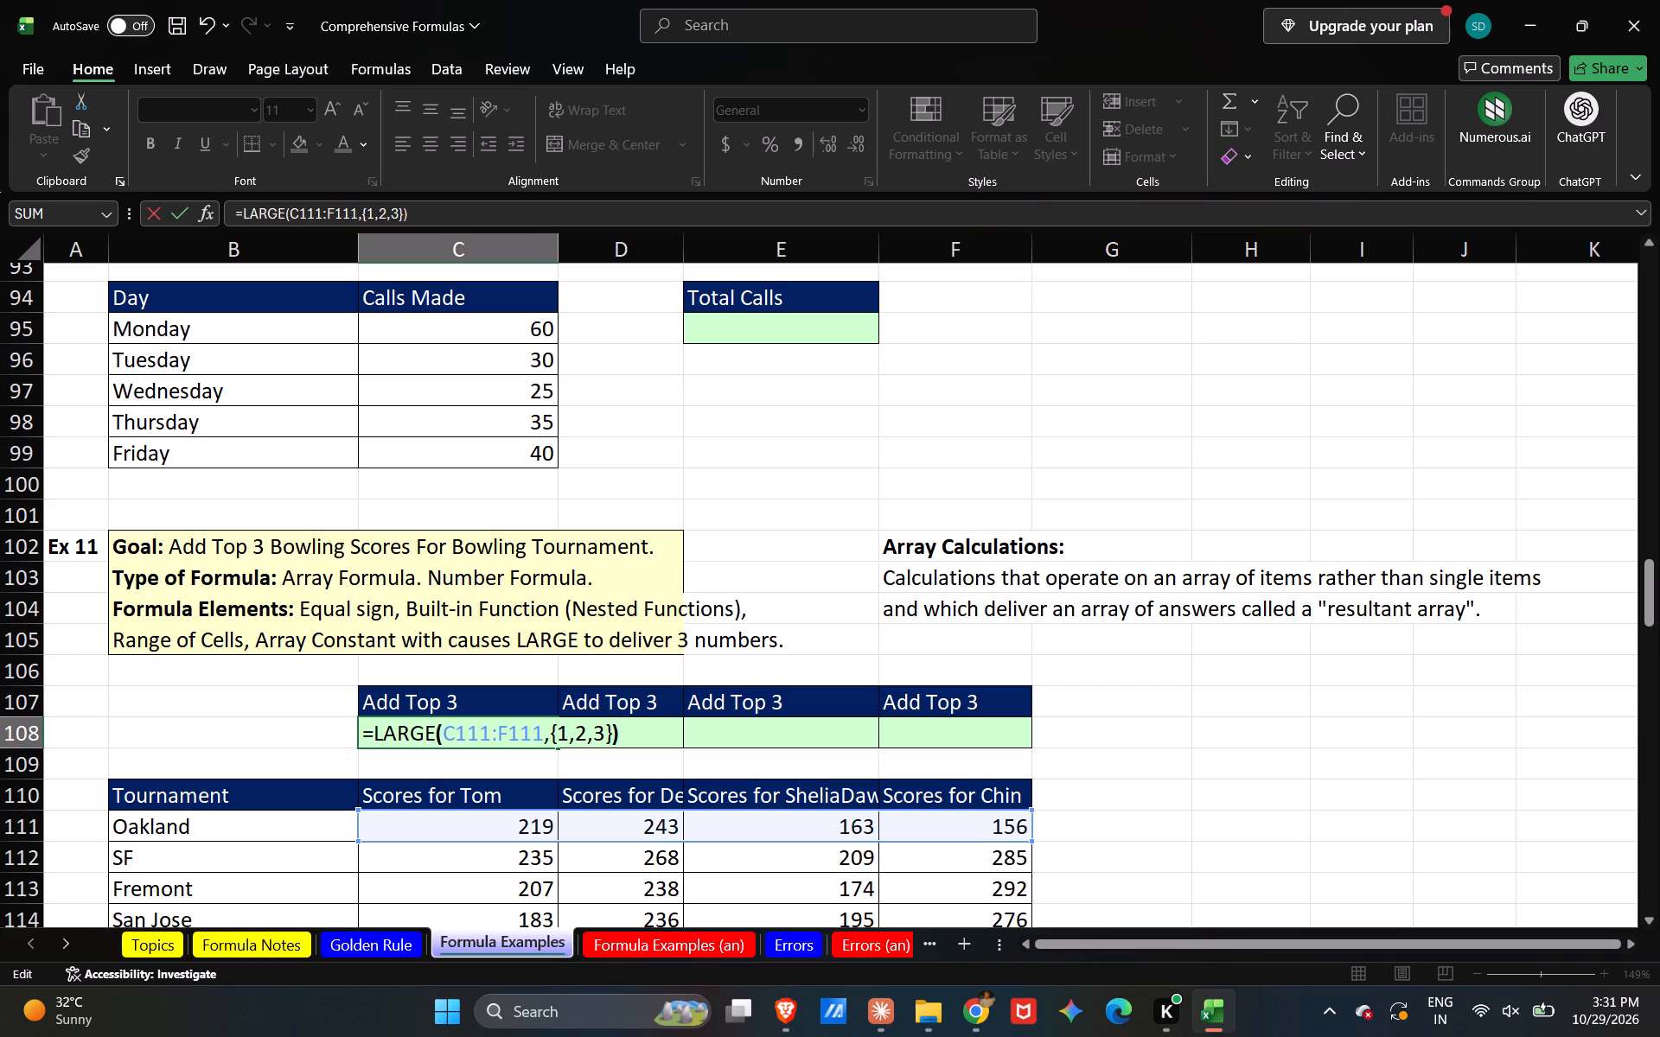
pyautogui.press('Left')
pyautogui.press('Left')
pyautogui.press('Right')
pyautogui.press('Right')
pyautogui.press('Right')
pyautogui.press('Return')
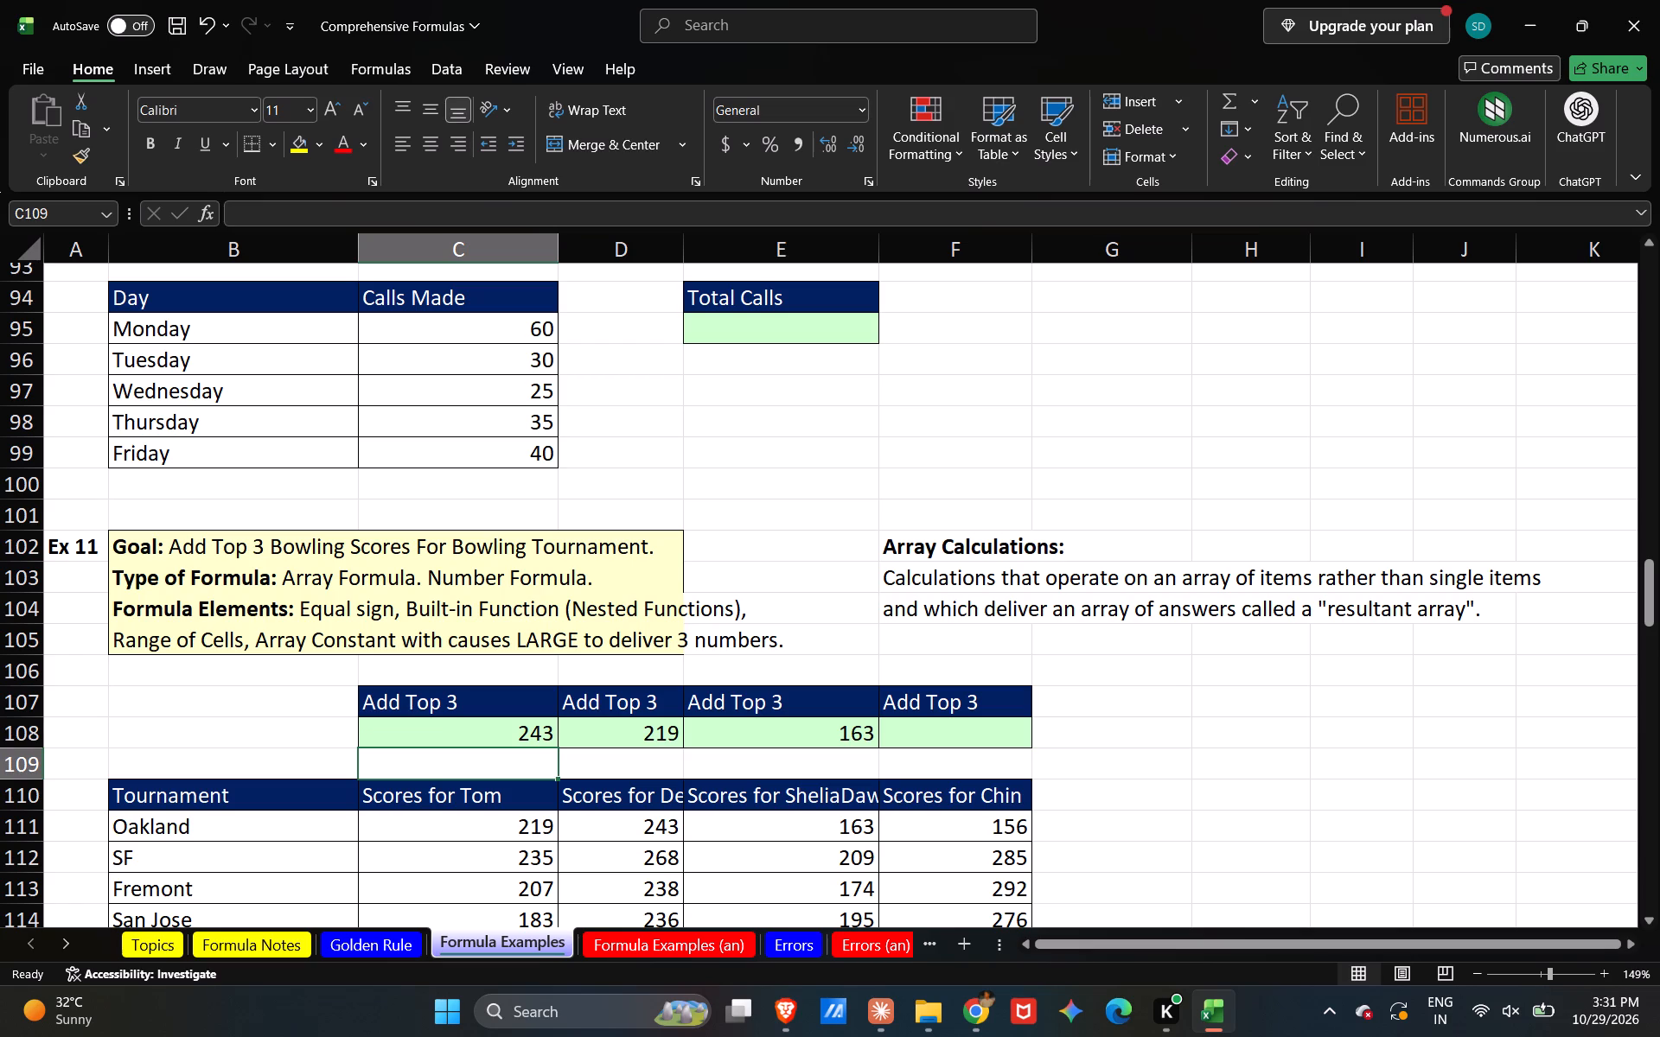
# Change the LARGE formula's array in C108 to Tom's scores, making it =LARGE(C111:C119,{1,2,3}).
pyautogui.click(511, 735)
pyautogui.rightClick(511, 735)
pyautogui.doubleClick(511, 735)
pyautogui.doubleClick(511, 735)
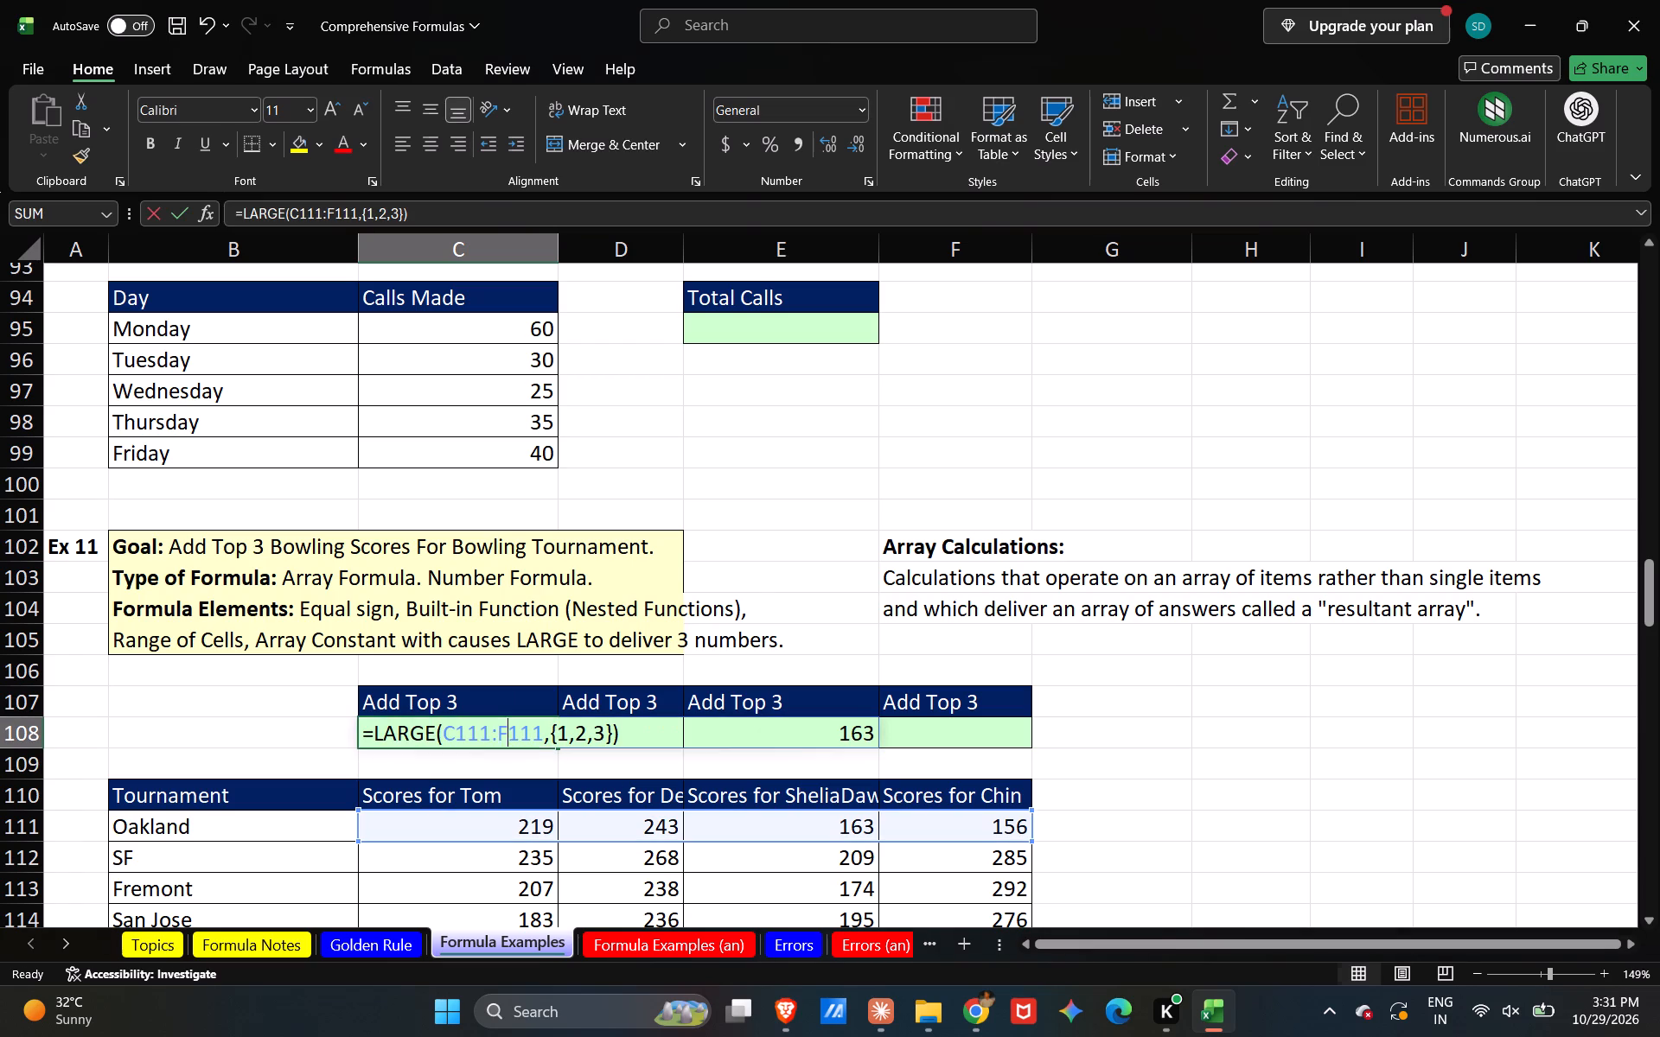
pyautogui.click(540, 729)
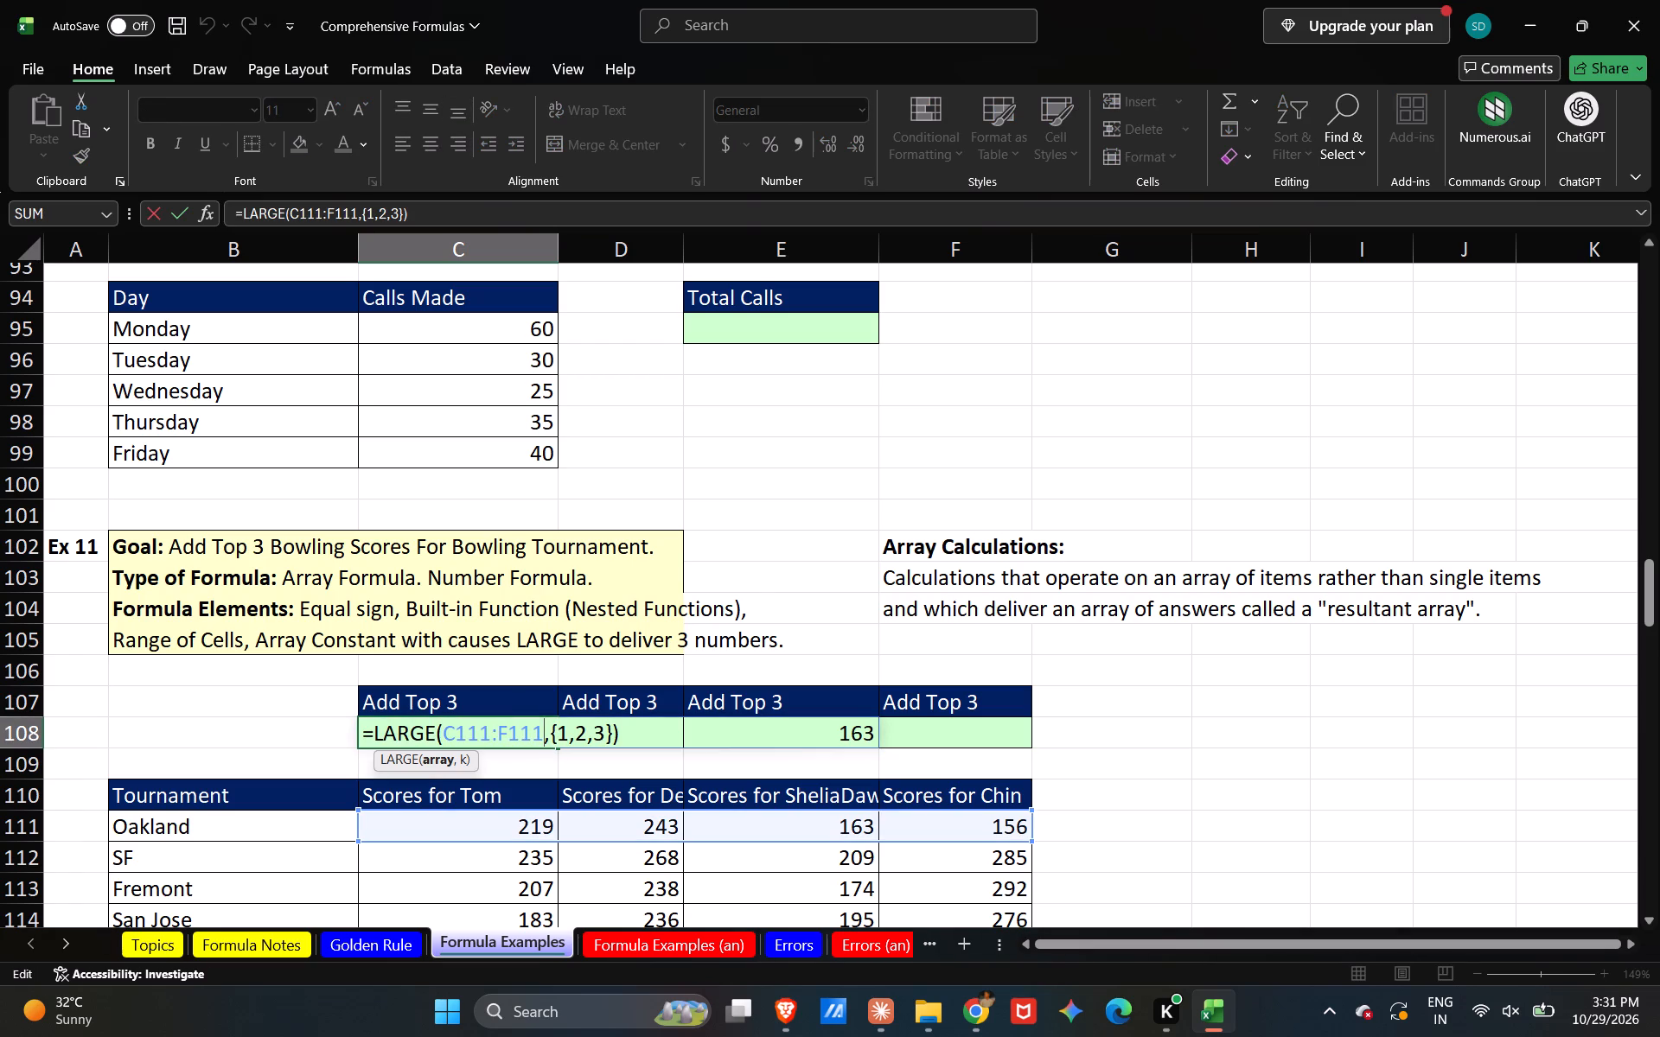
pyautogui.press('BackSpace')
pyautogui.press('BackSpace')
pyautogui.press('BackSpace')
pyautogui.press('BackSpace')
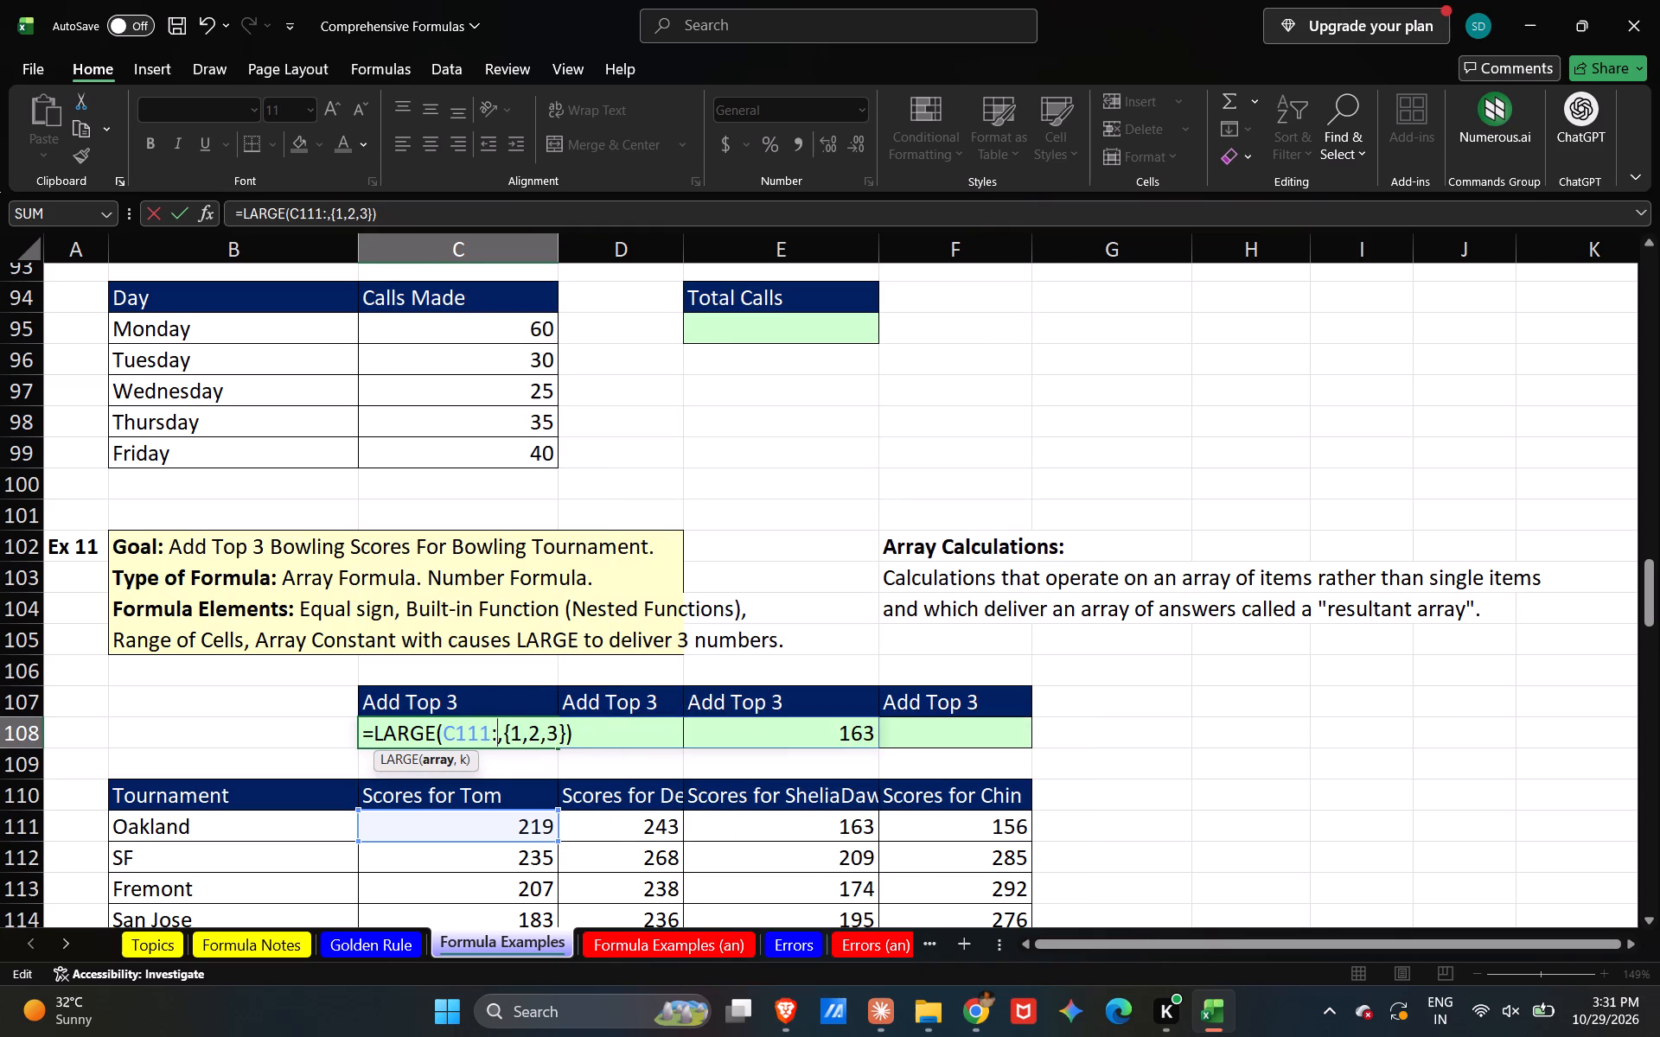
pyautogui.scroll(-1, 540, 729)
pyautogui.scroll(1, 582, 511)
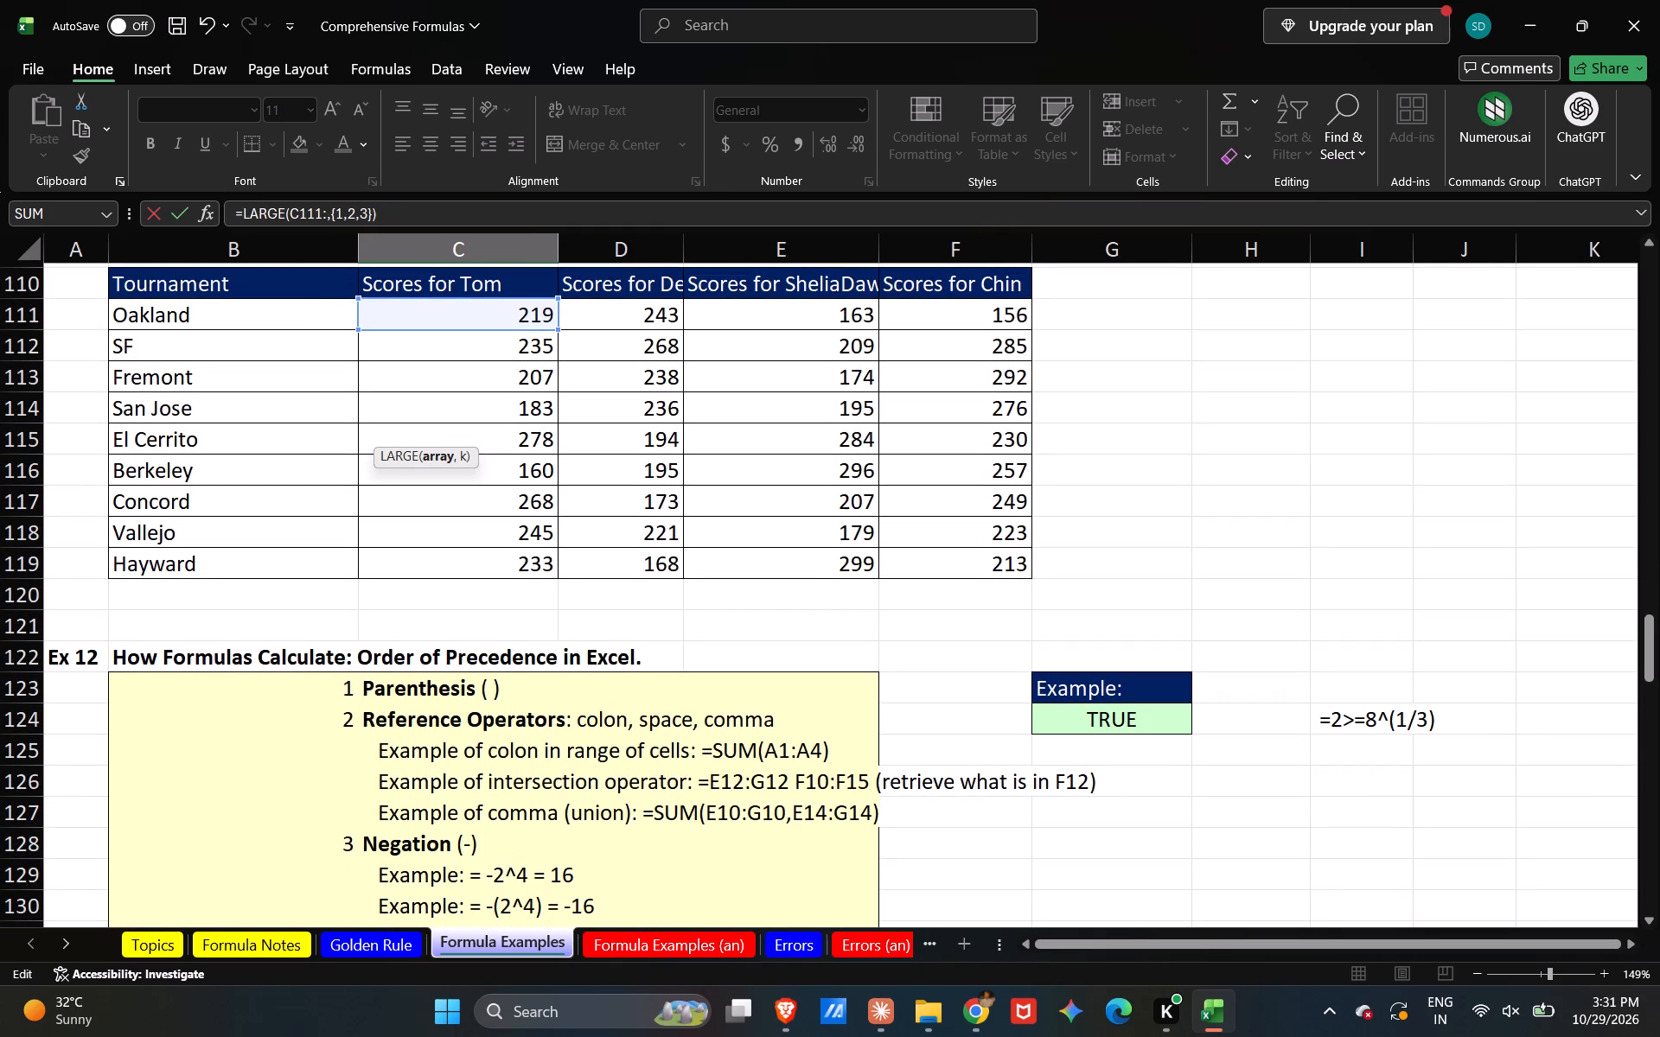
pyautogui.moveTo(559, 328); pyautogui.dragTo(559, 574)
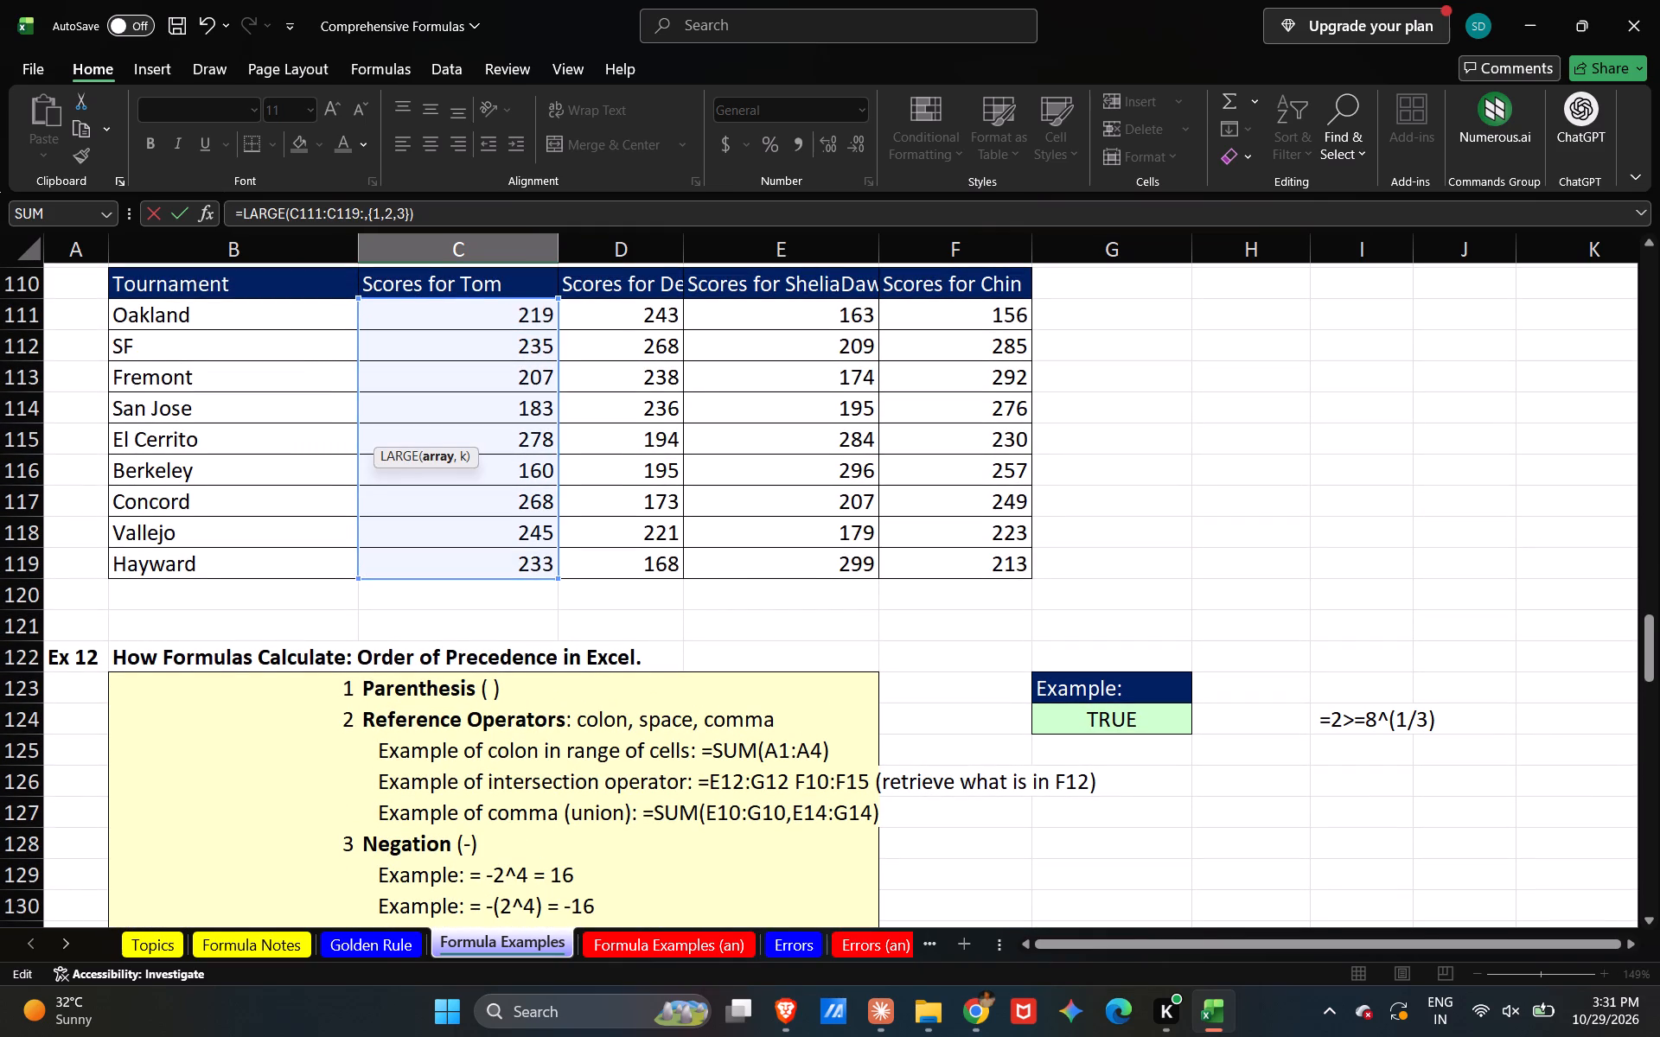
pyautogui.scroll(3, 722, 435)
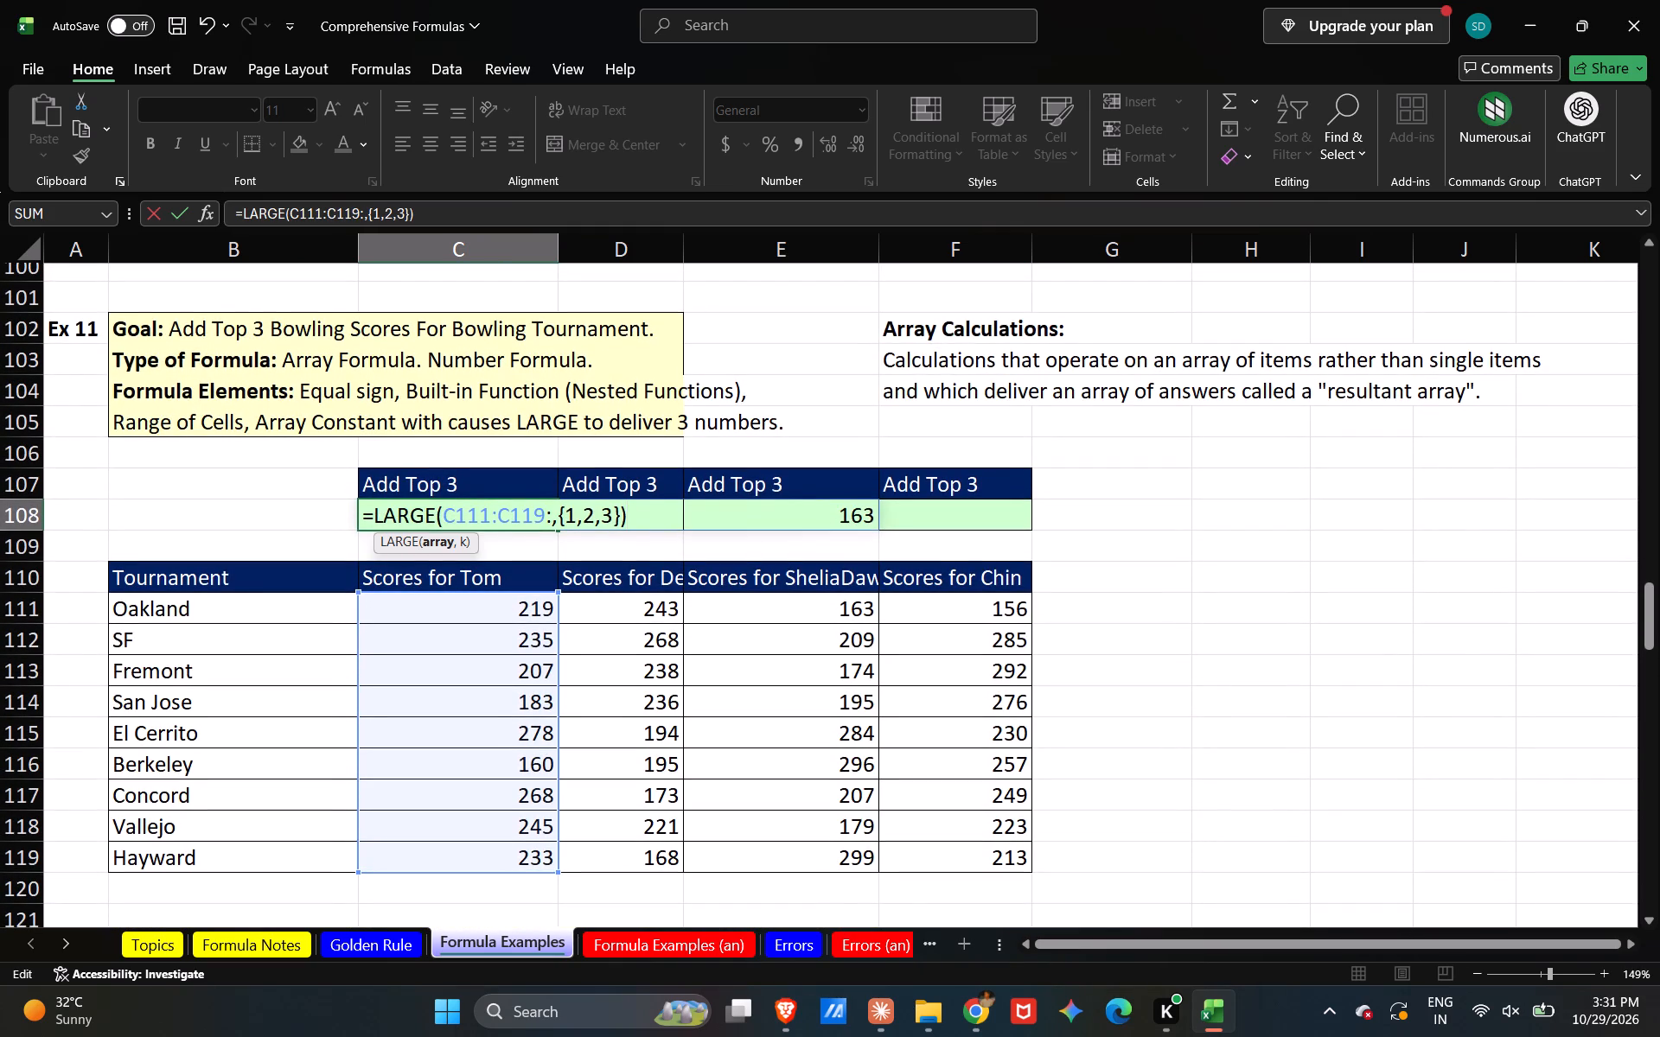
pyautogui.press('Return')
pyautogui.press('Return')
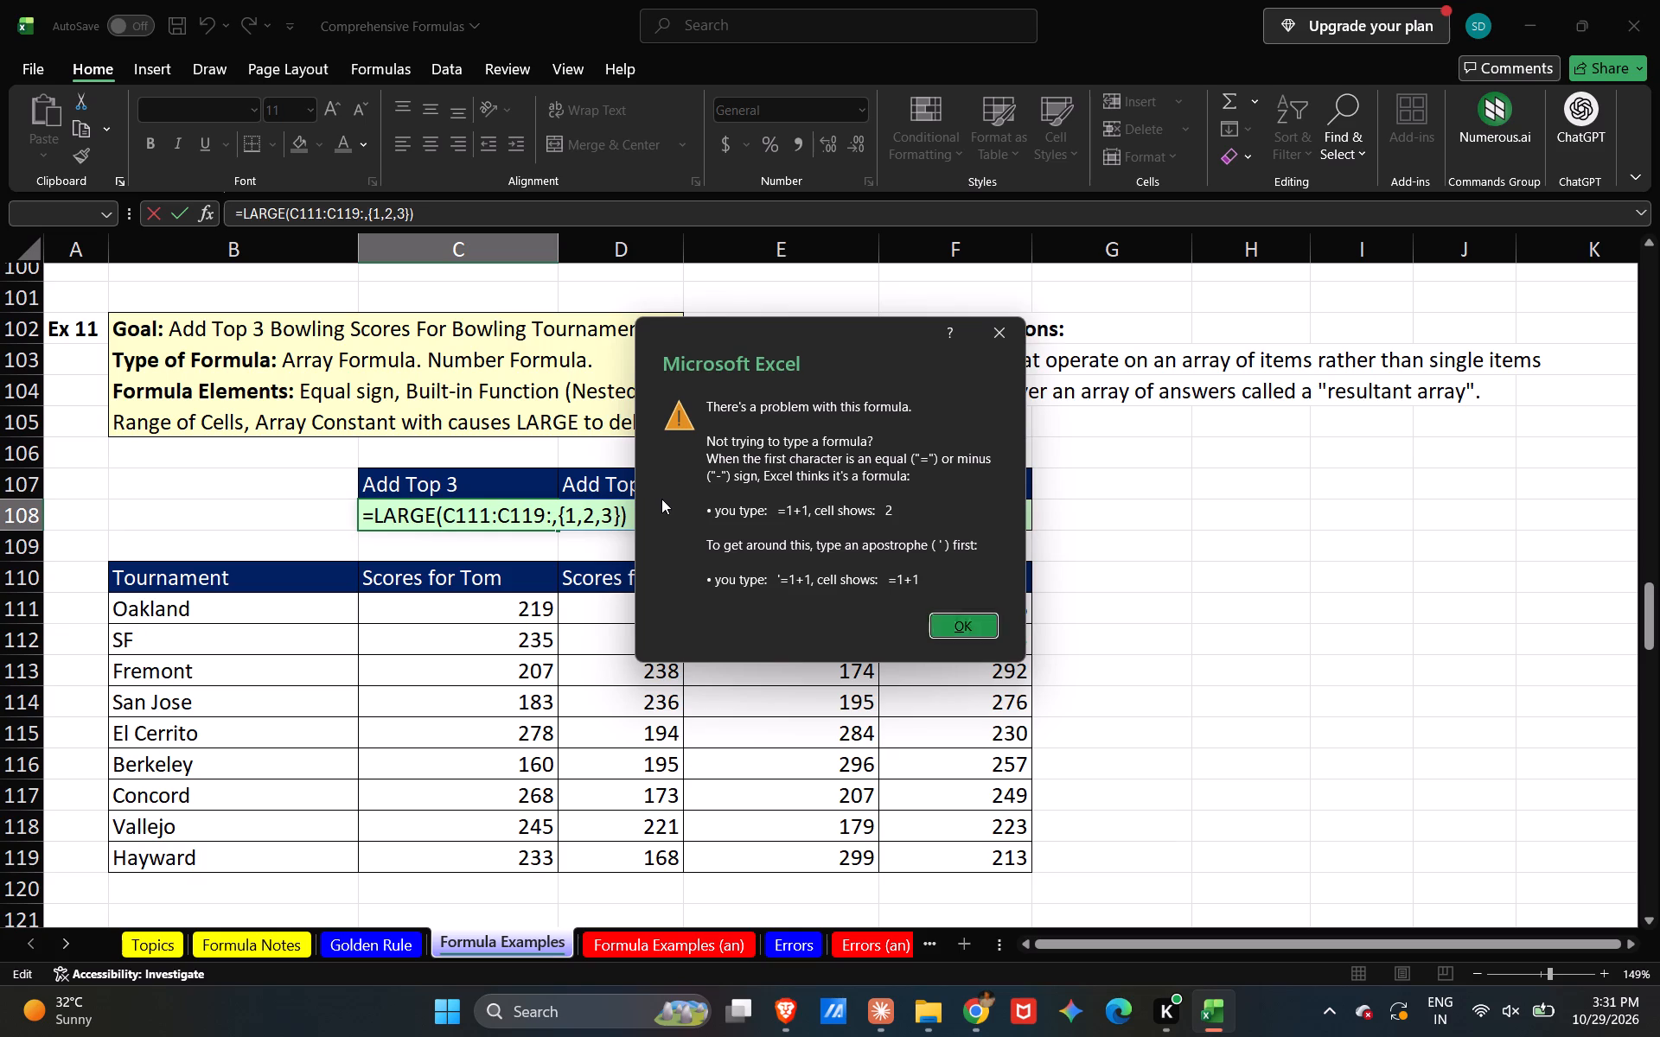
pyautogui.press('BackSpace')
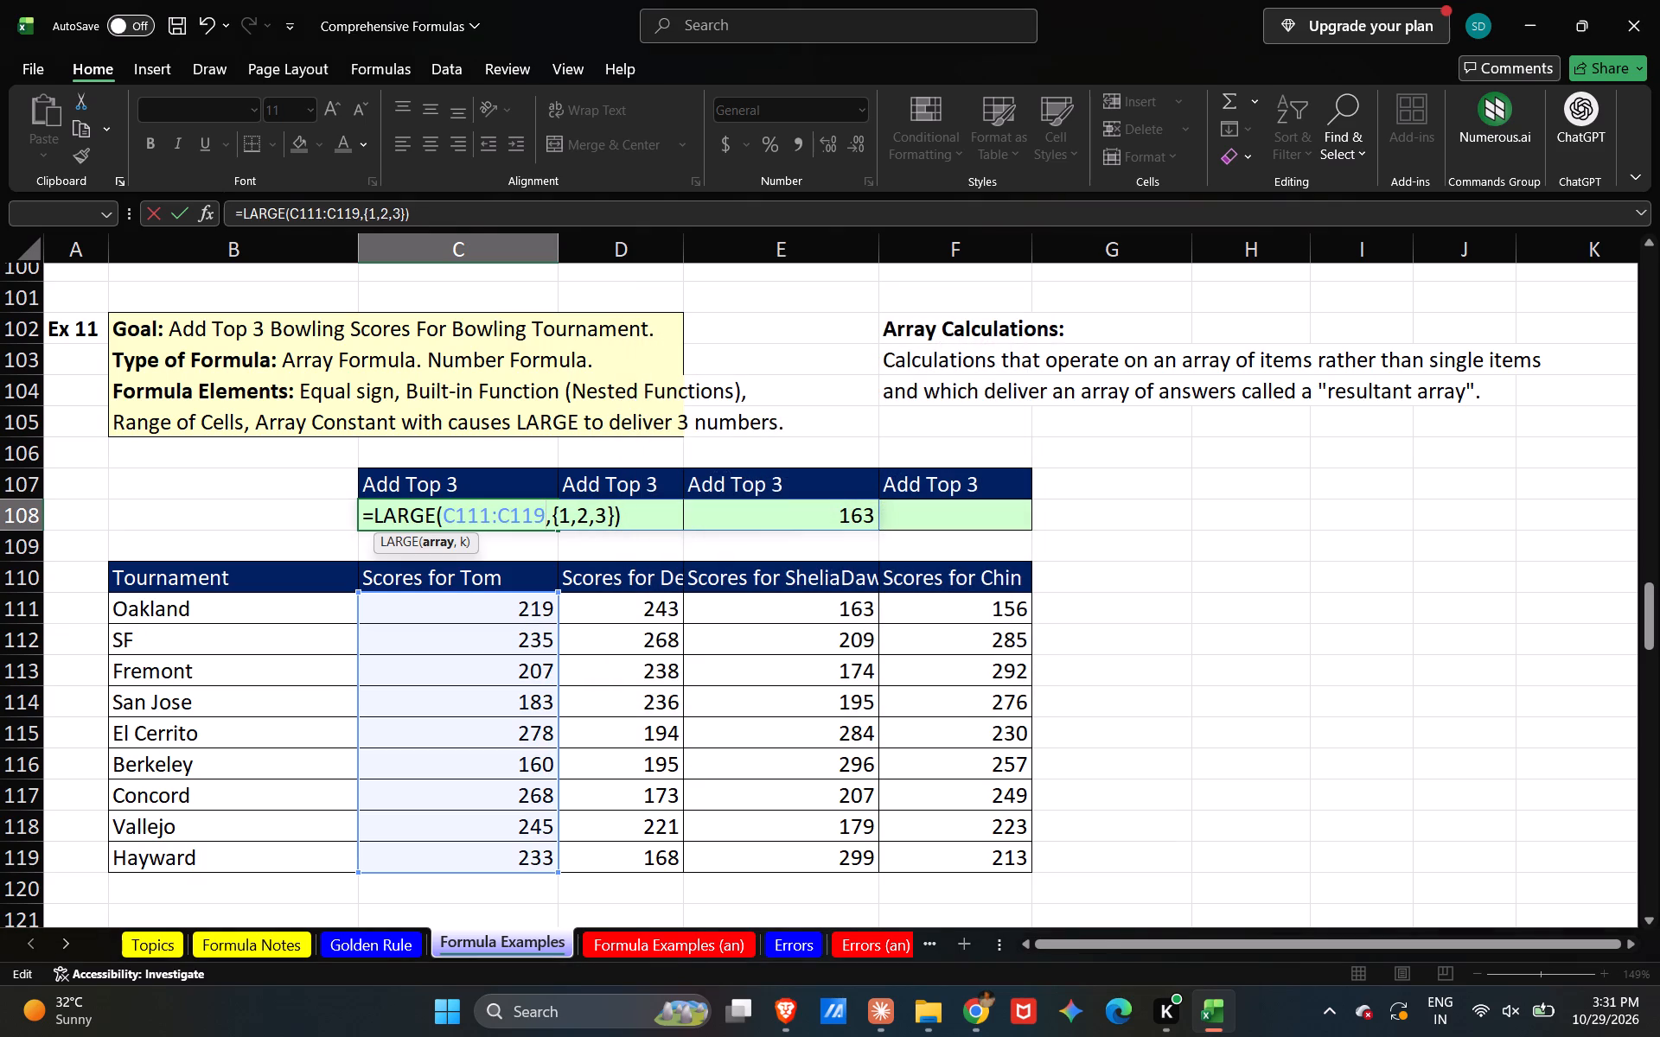
pyautogui.press('Return')
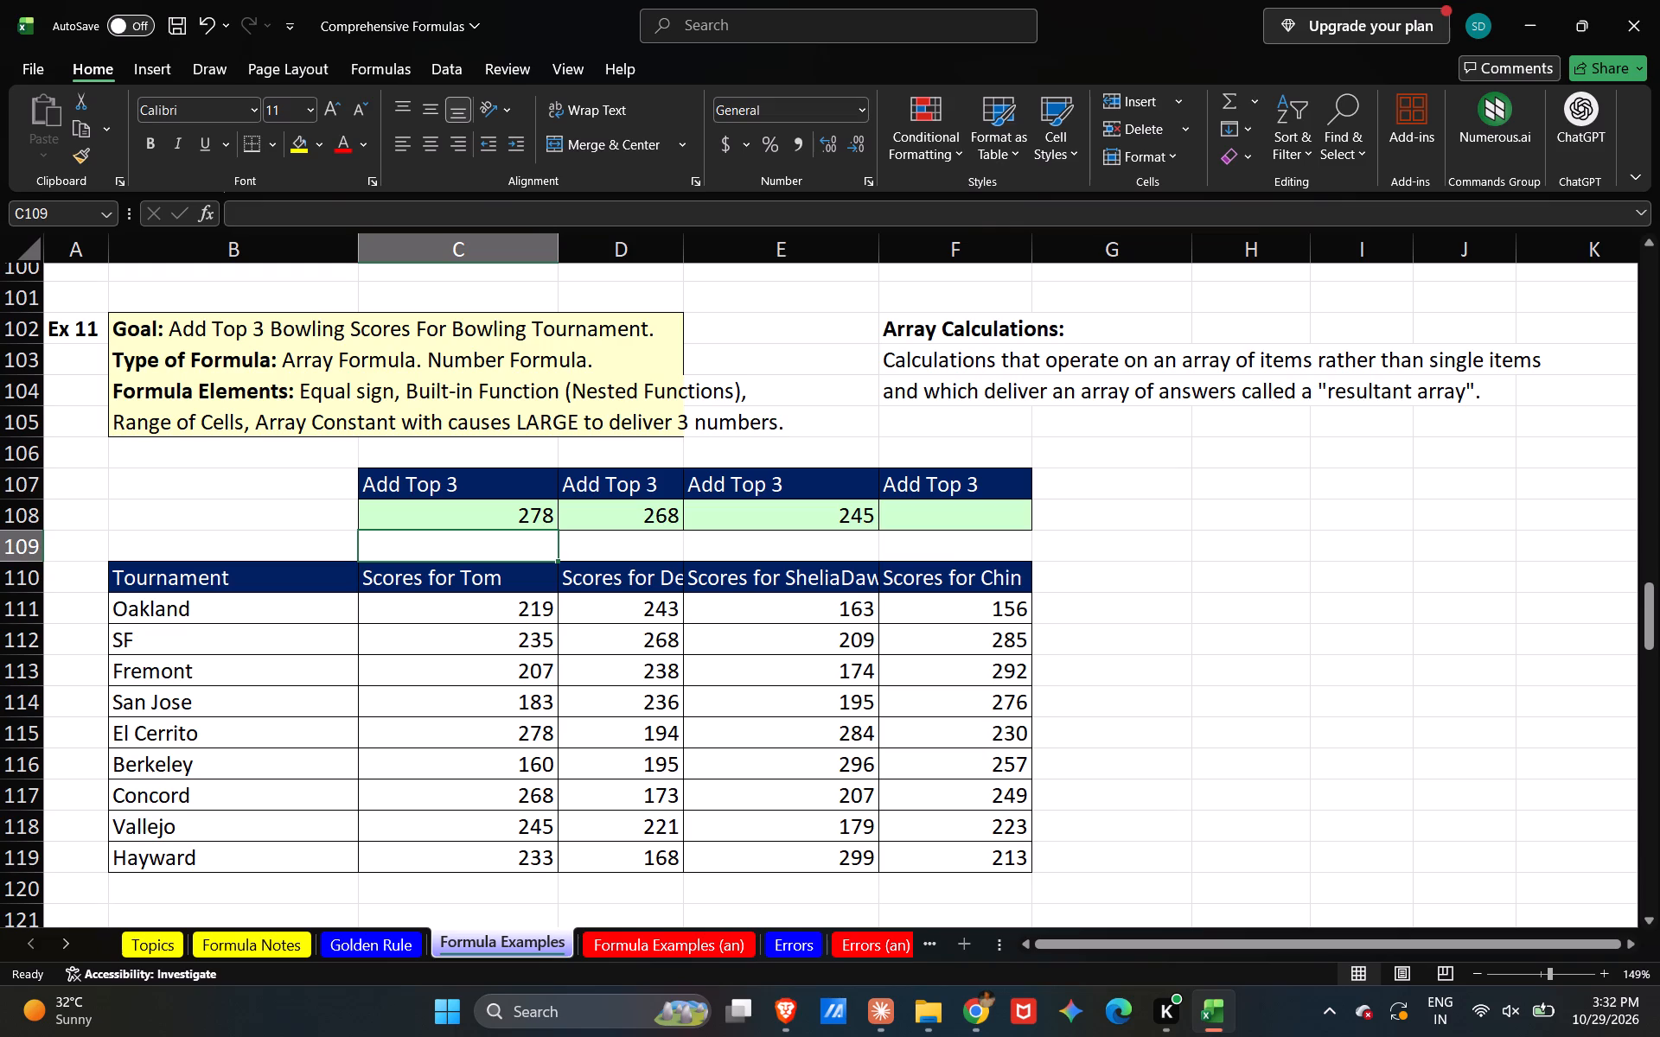
# Enter the note "array constant to find top 3 values" in G108, beside the Add Top 3 row.
pyautogui.click(1158, 512)
pyautogui.write('arrqay')
pyautogui.press('space')
pyautogui.press('BackSpace')
pyautogui.press('BackSpace')
pyautogui.press('BackSpace')
pyautogui.press('BackSpace')
pyautogui.press('BackSpace')
pyautogui.write('ay')
pyautogui.press('space')
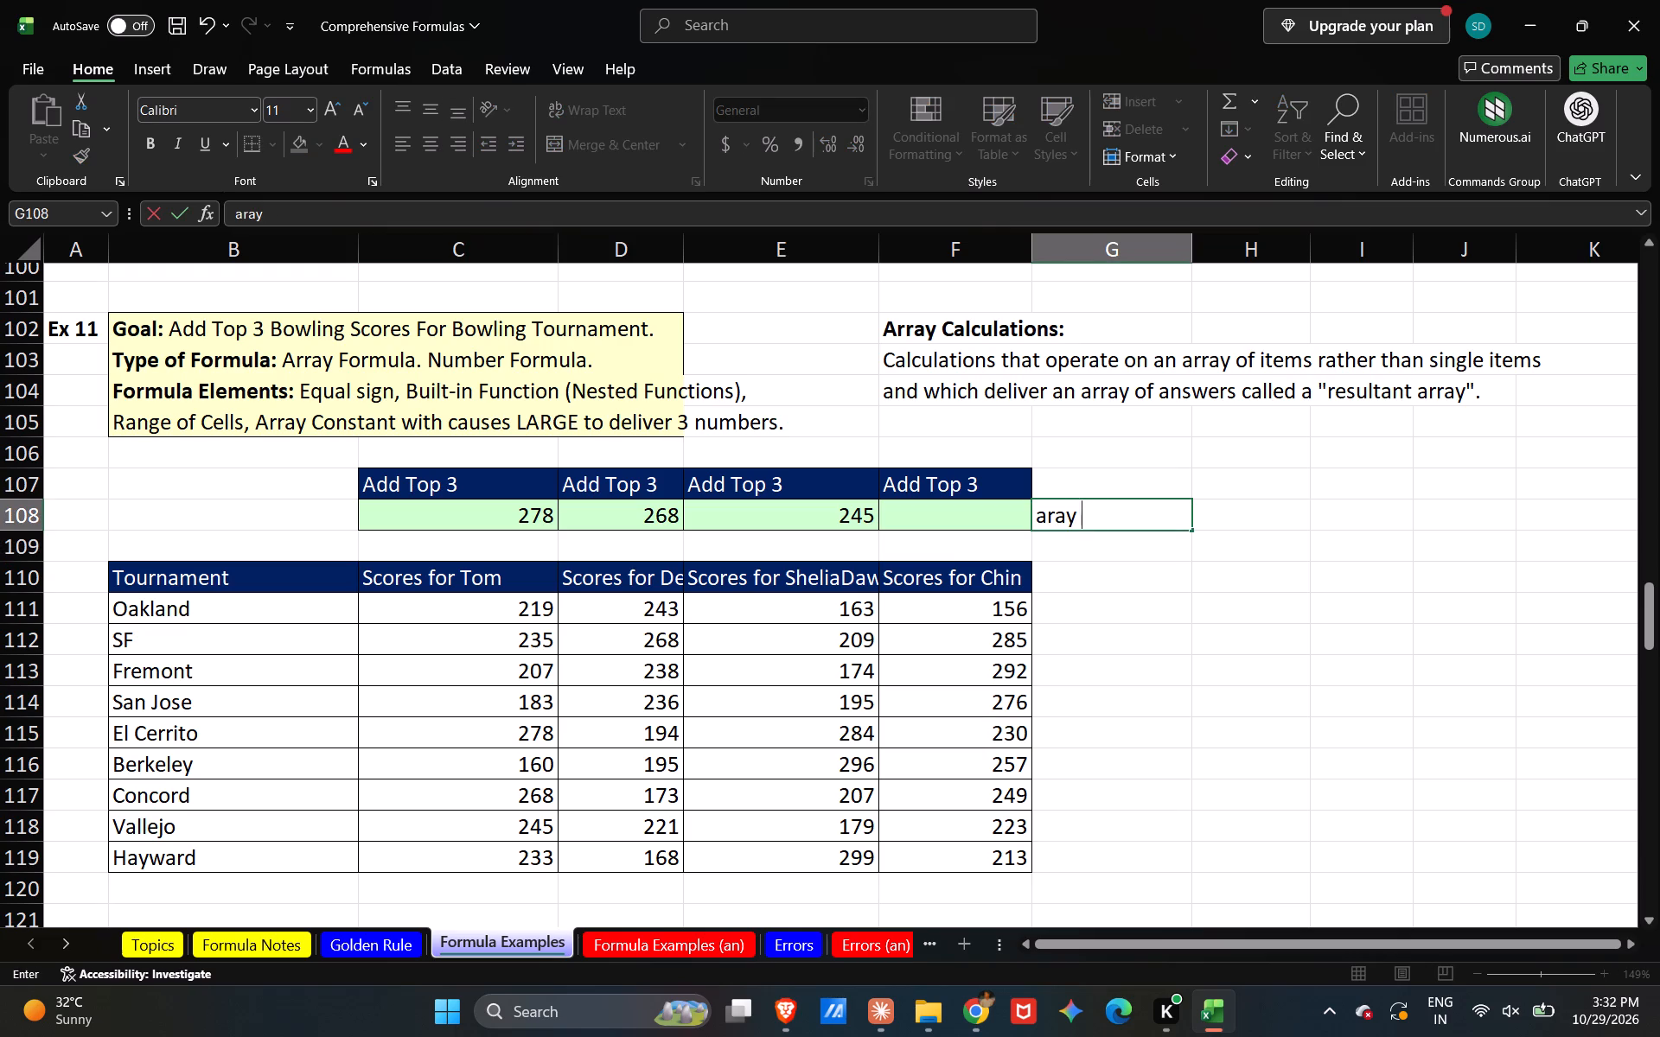
pyautogui.press('BackSpace')
pyautogui.press('BackSpace')
pyautogui.press('BackSpace')
pyautogui.write('ray cnn')
pyautogui.press('BackSpace')
pyautogui.press('BackSpace')
pyautogui.write('onstant o')
pyautogui.press('BackSpace')
pyautogui.write('to find top w')
pyautogui.press('space')
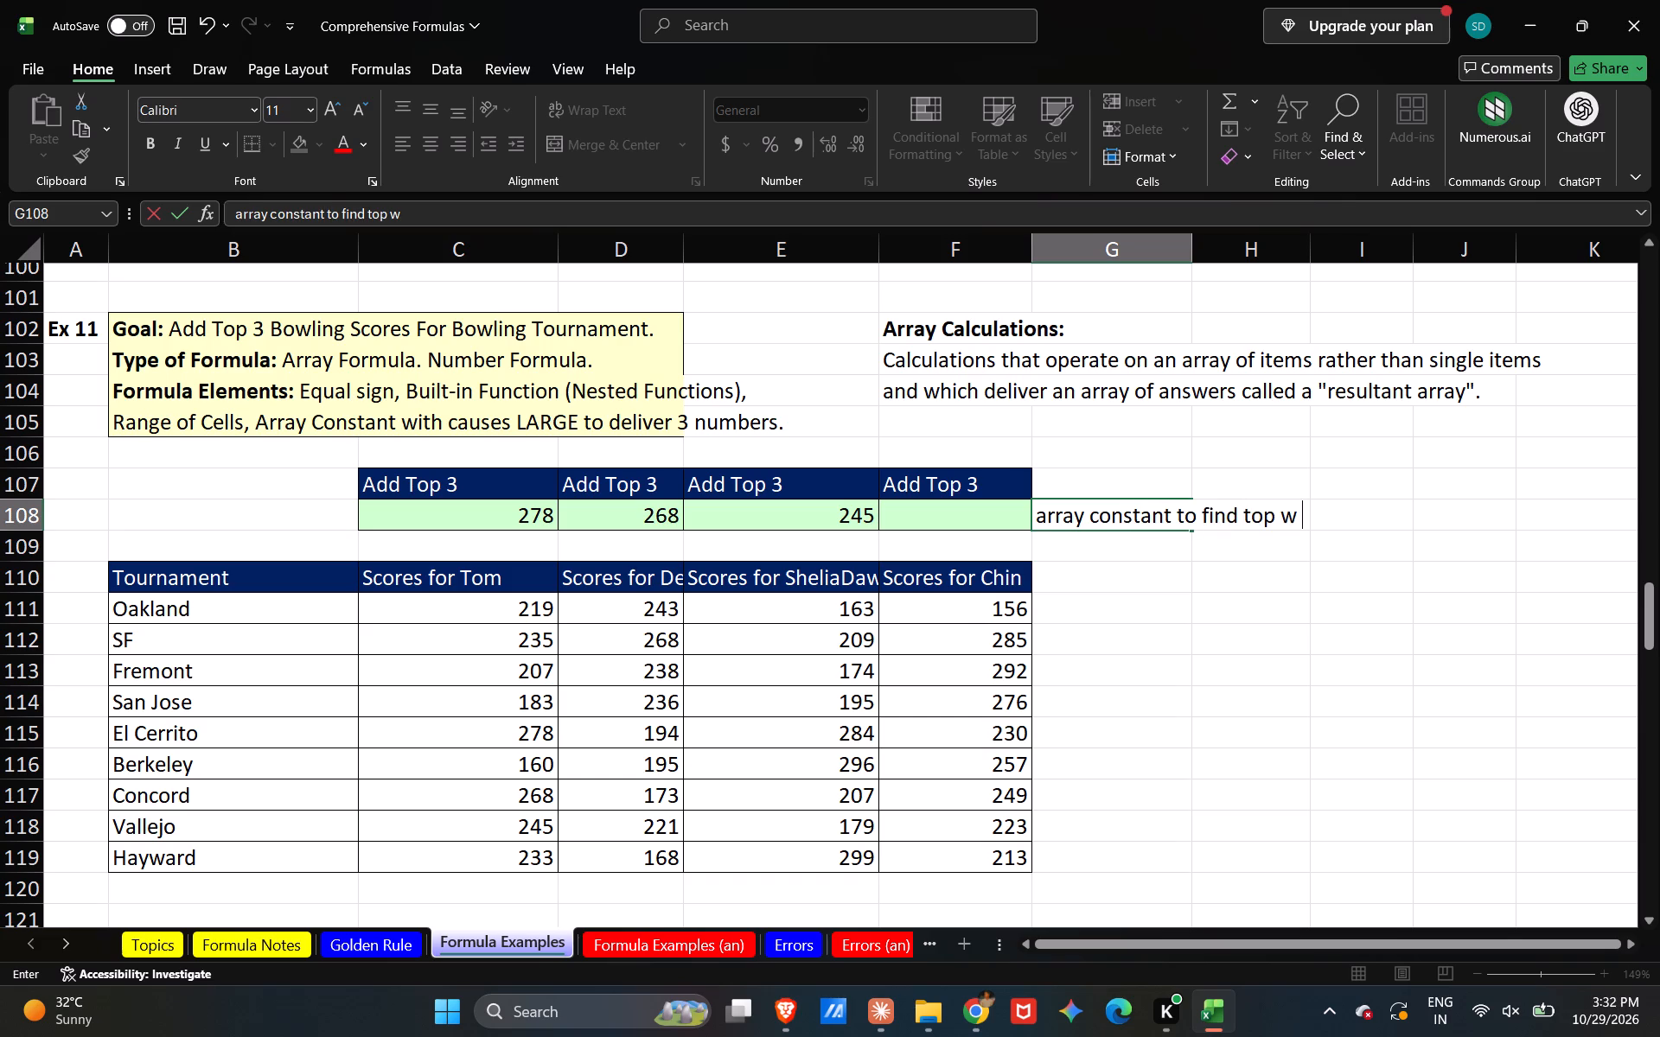
pyautogui.press('BackSpace')
pyautogui.press('BackSpace')
pyautogui.write('3 s')
pyautogui.press('BackSpace')
pyautogui.write('values')
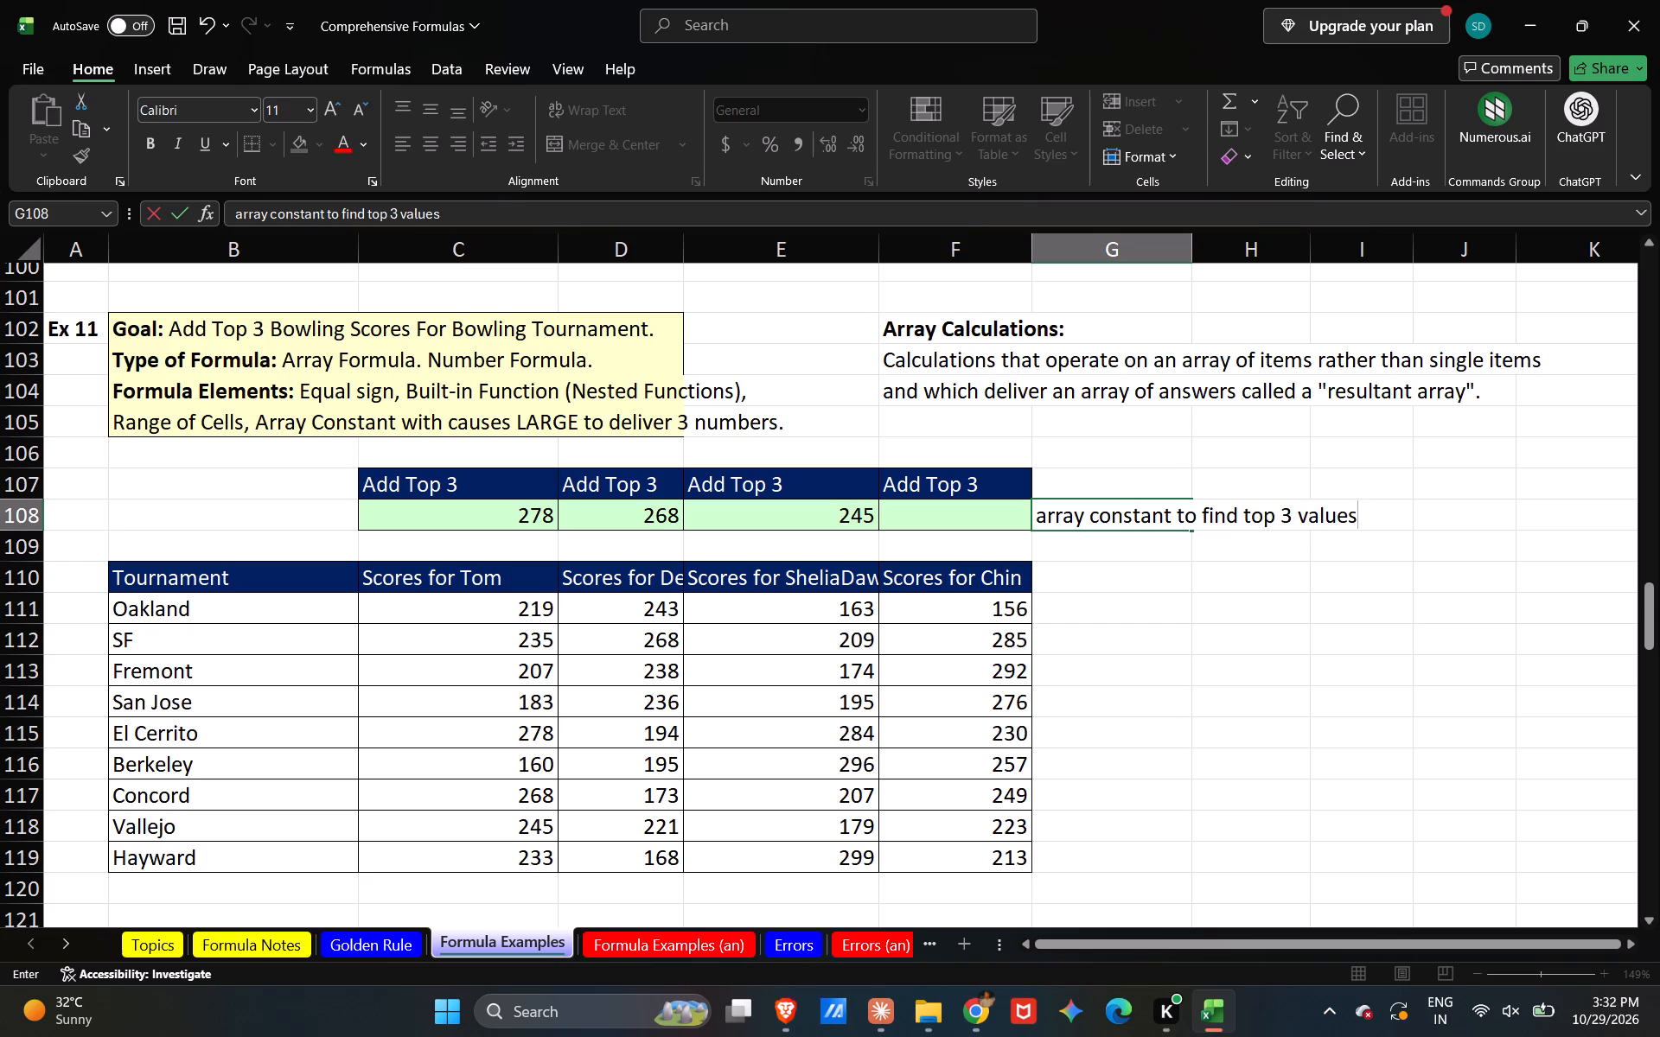
pyautogui.press('Return')
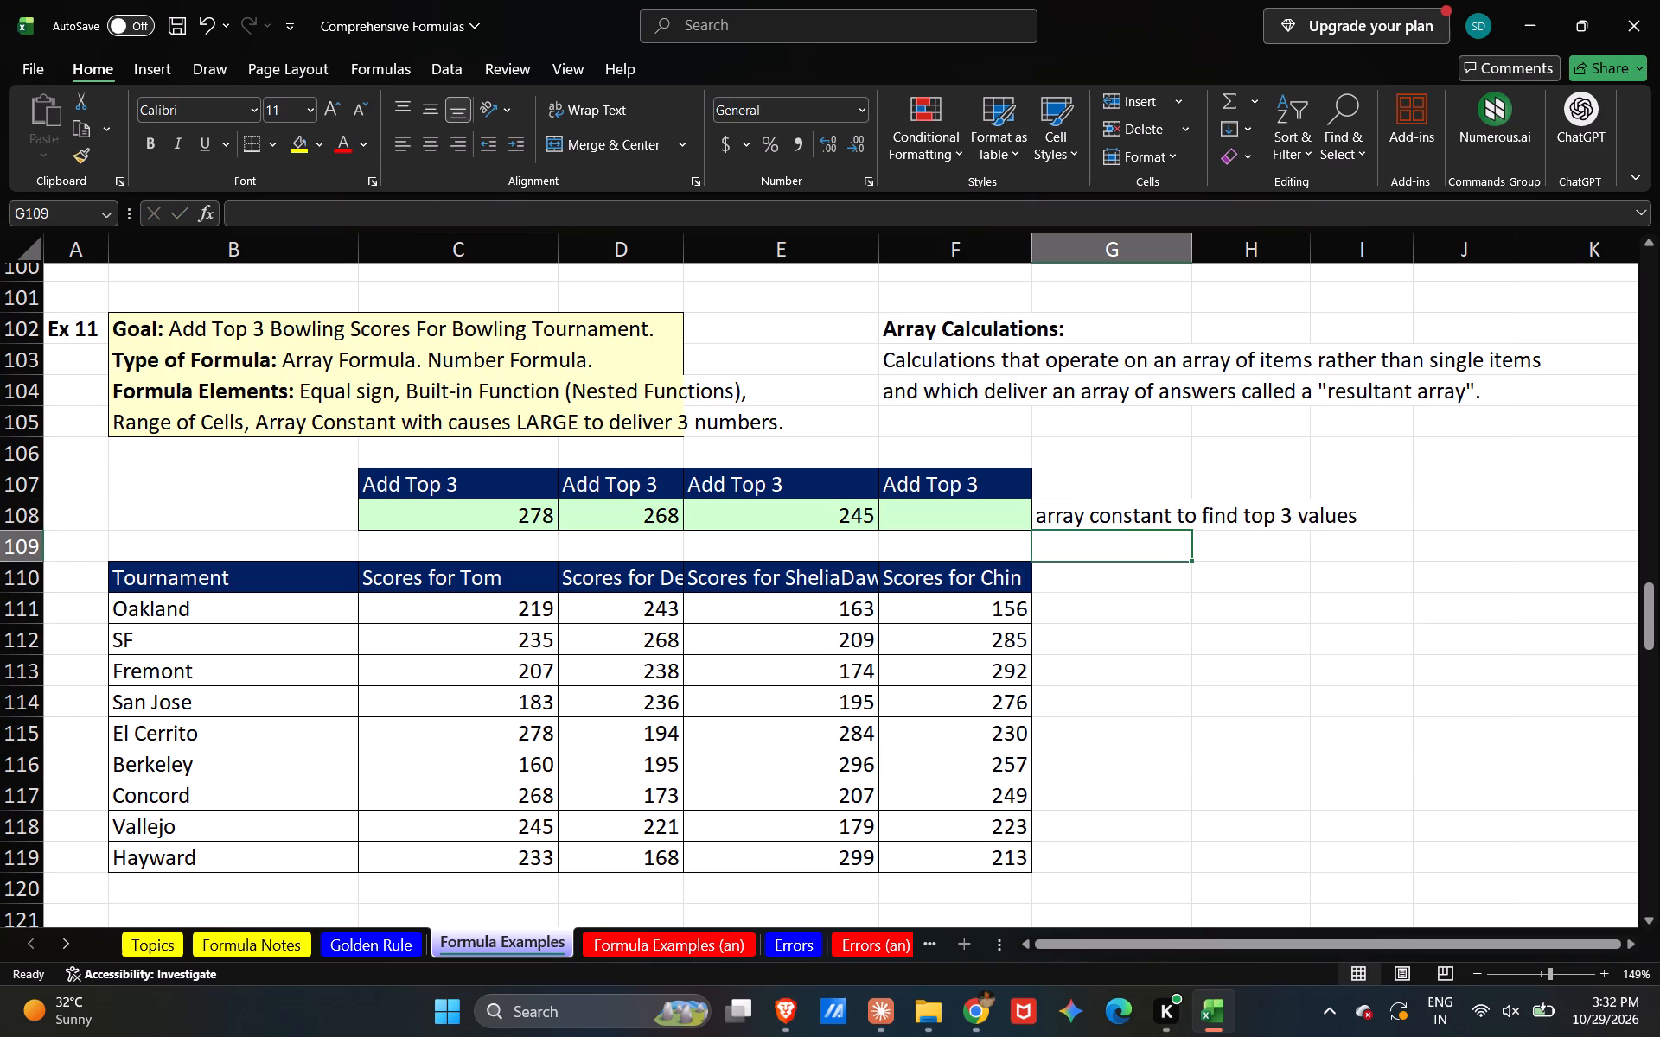
# Wrap the LARGE formula in C108 in SUM and enter it as an array formula, =SUM(LARGE(C111:C119,{1,2,3})).
pyautogui.doubleClick(506, 521)
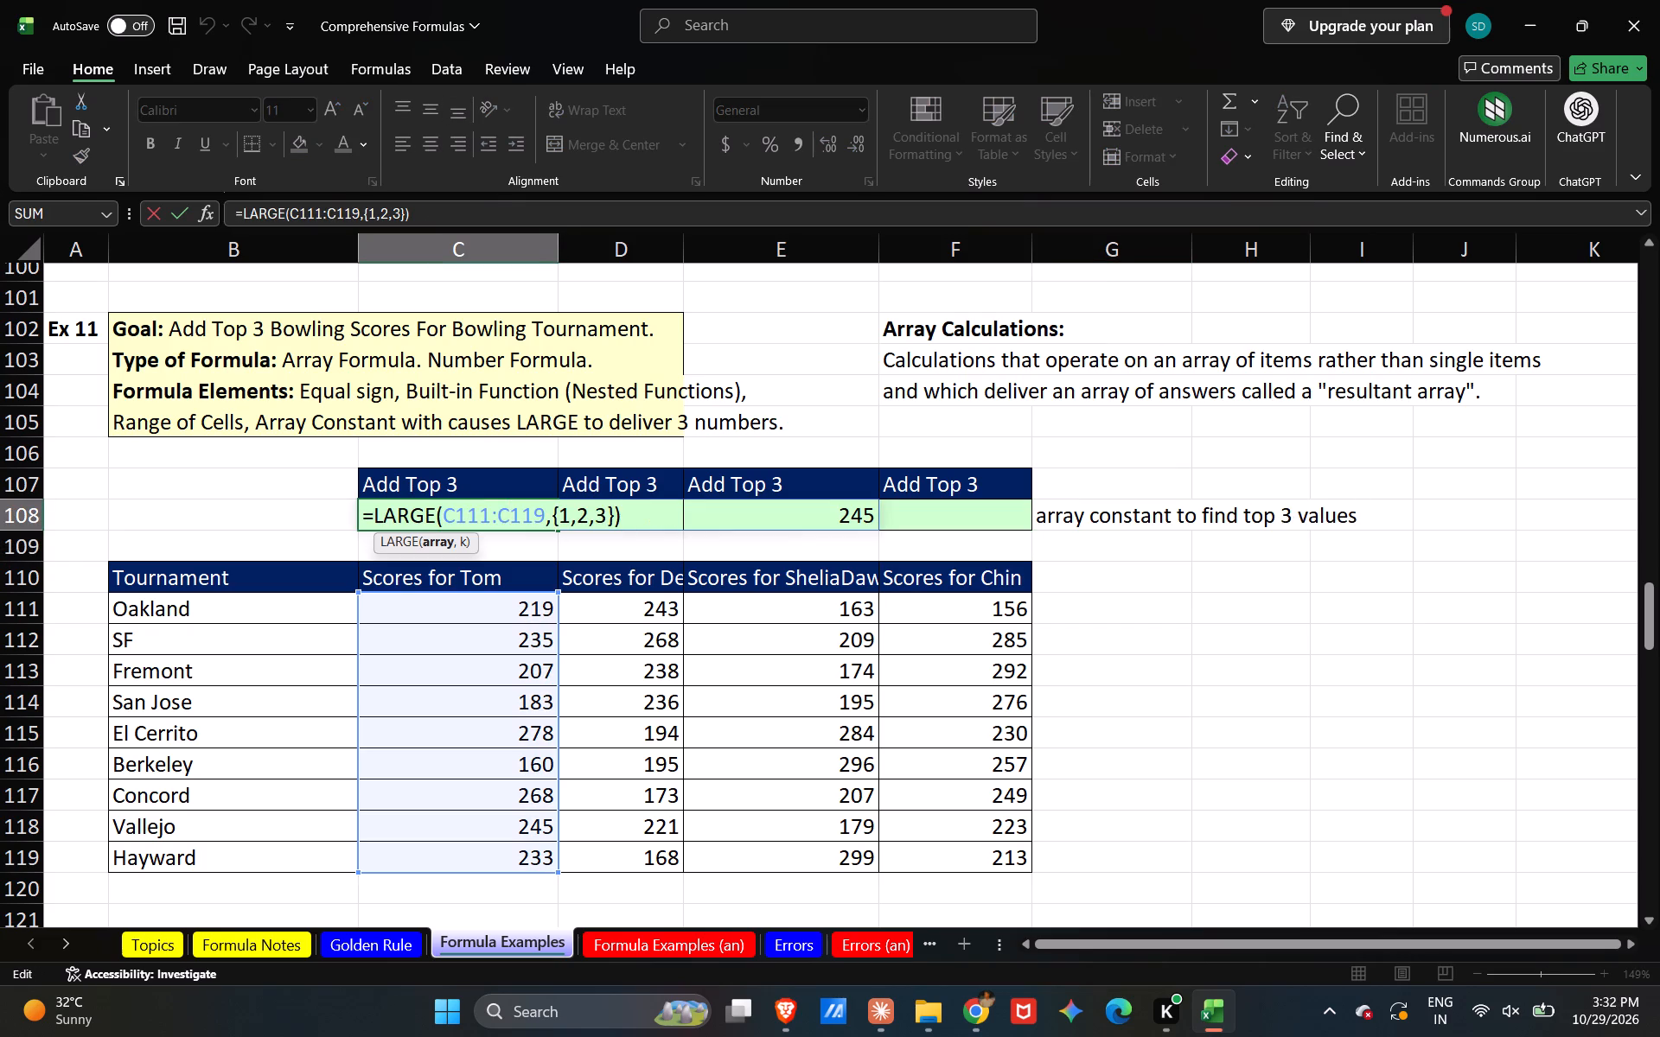
pyautogui.click(373, 518)
pyautogui.write('sum')
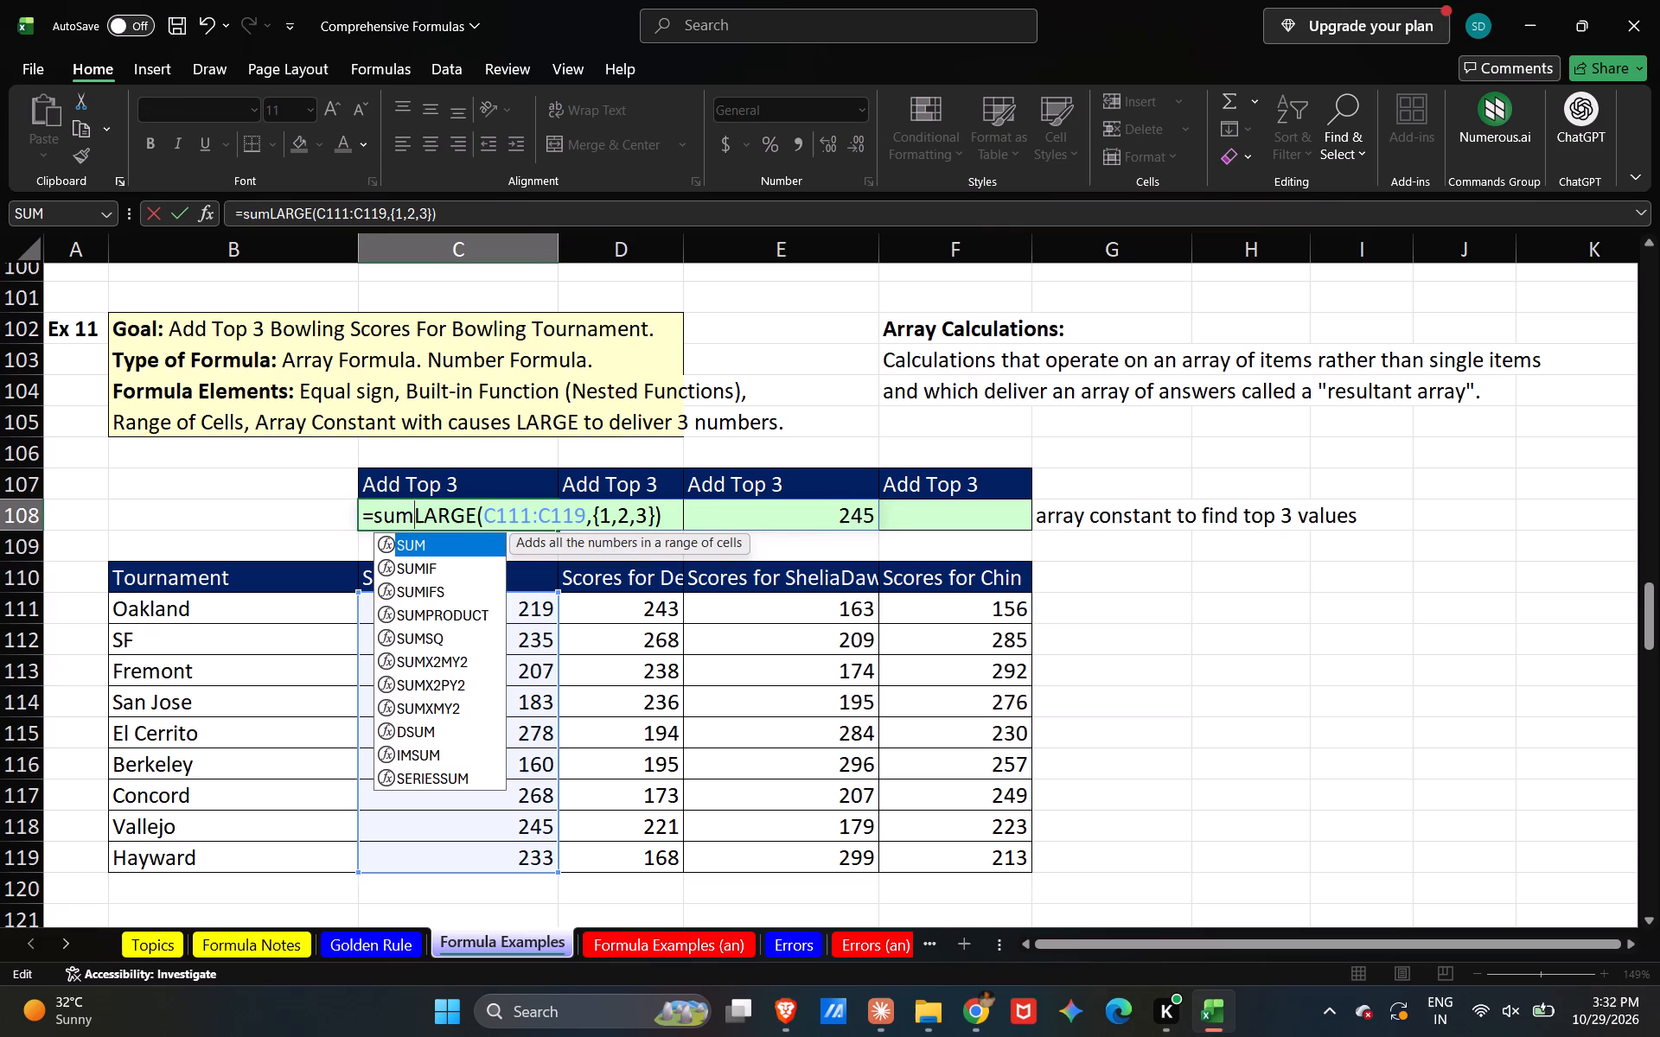
pyautogui.press('Tab')
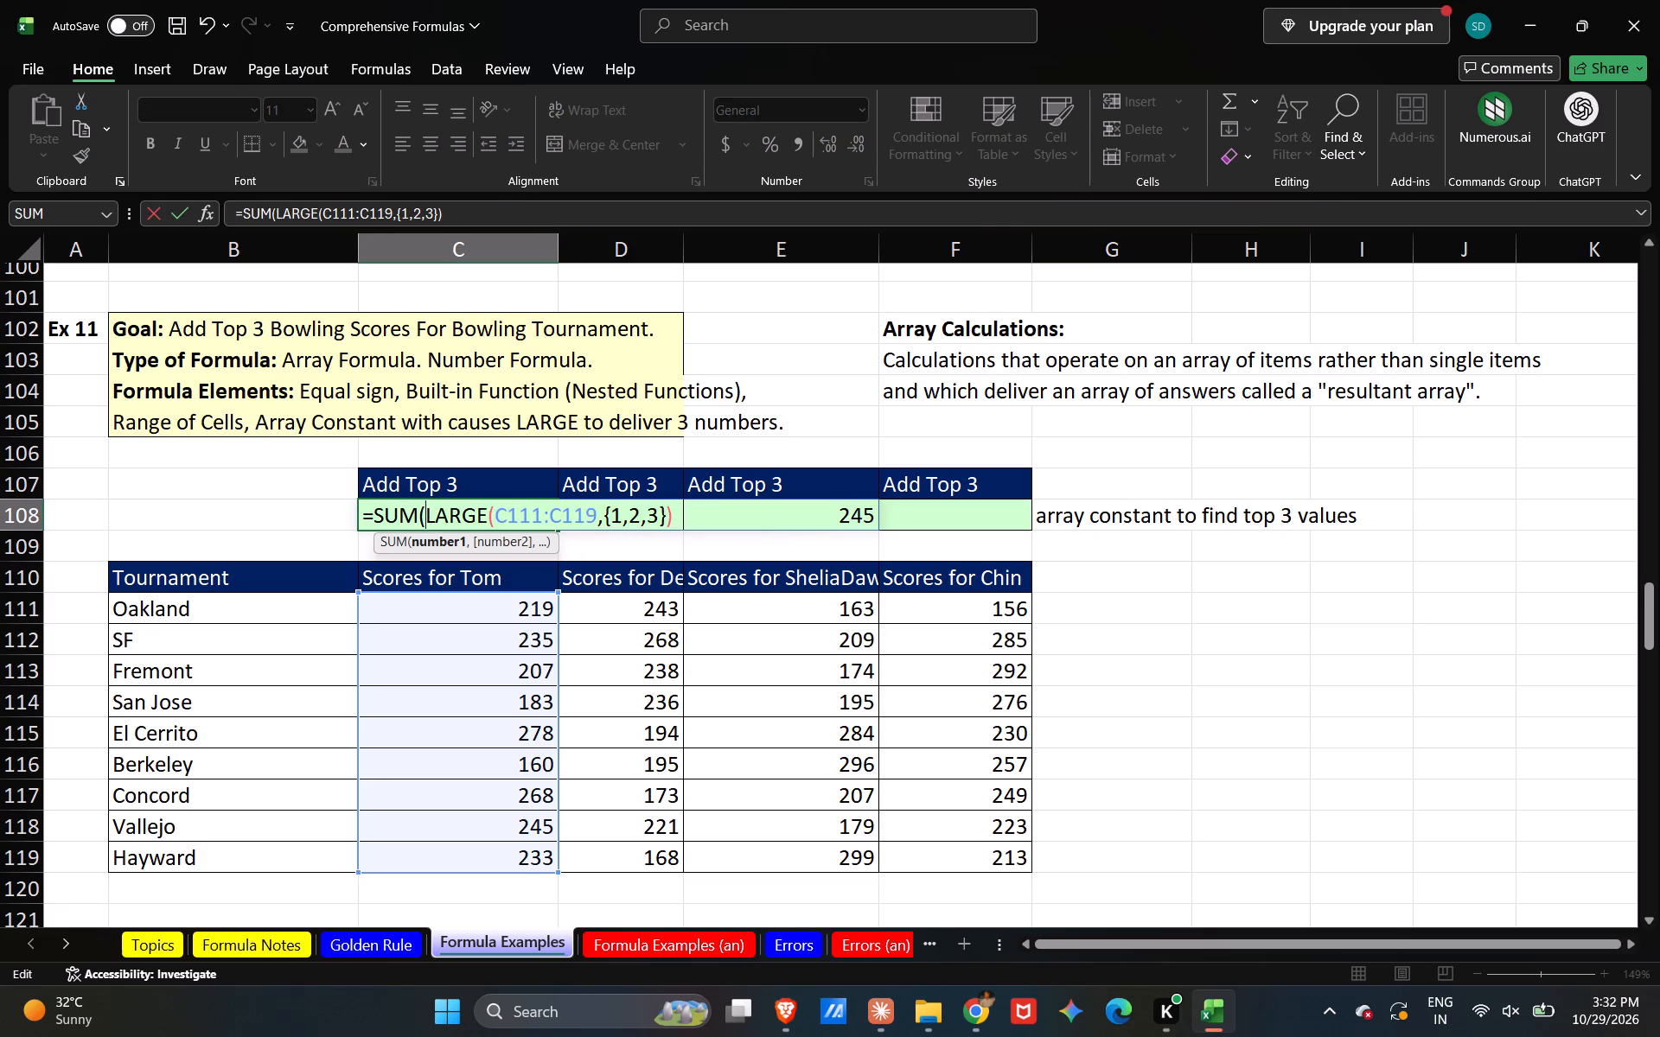
pyautogui.press('Right')
pyautogui.press('Right')
pyautogui.press('Right')
pyautogui.press('Right')
pyautogui.press('Right')
pyautogui.press('Right')
pyautogui.press('Right')
pyautogui.press('Right')
pyautogui.press('Right')
pyautogui.press('Right')
pyautogui.press('Right')
pyautogui.press('Right')
pyautogui.press('Right')
pyautogui.press('Right')
pyautogui.press('Right')
pyautogui.press('Right')
pyautogui.press('Right')
pyautogui.press('Right')
pyautogui.press('Right')
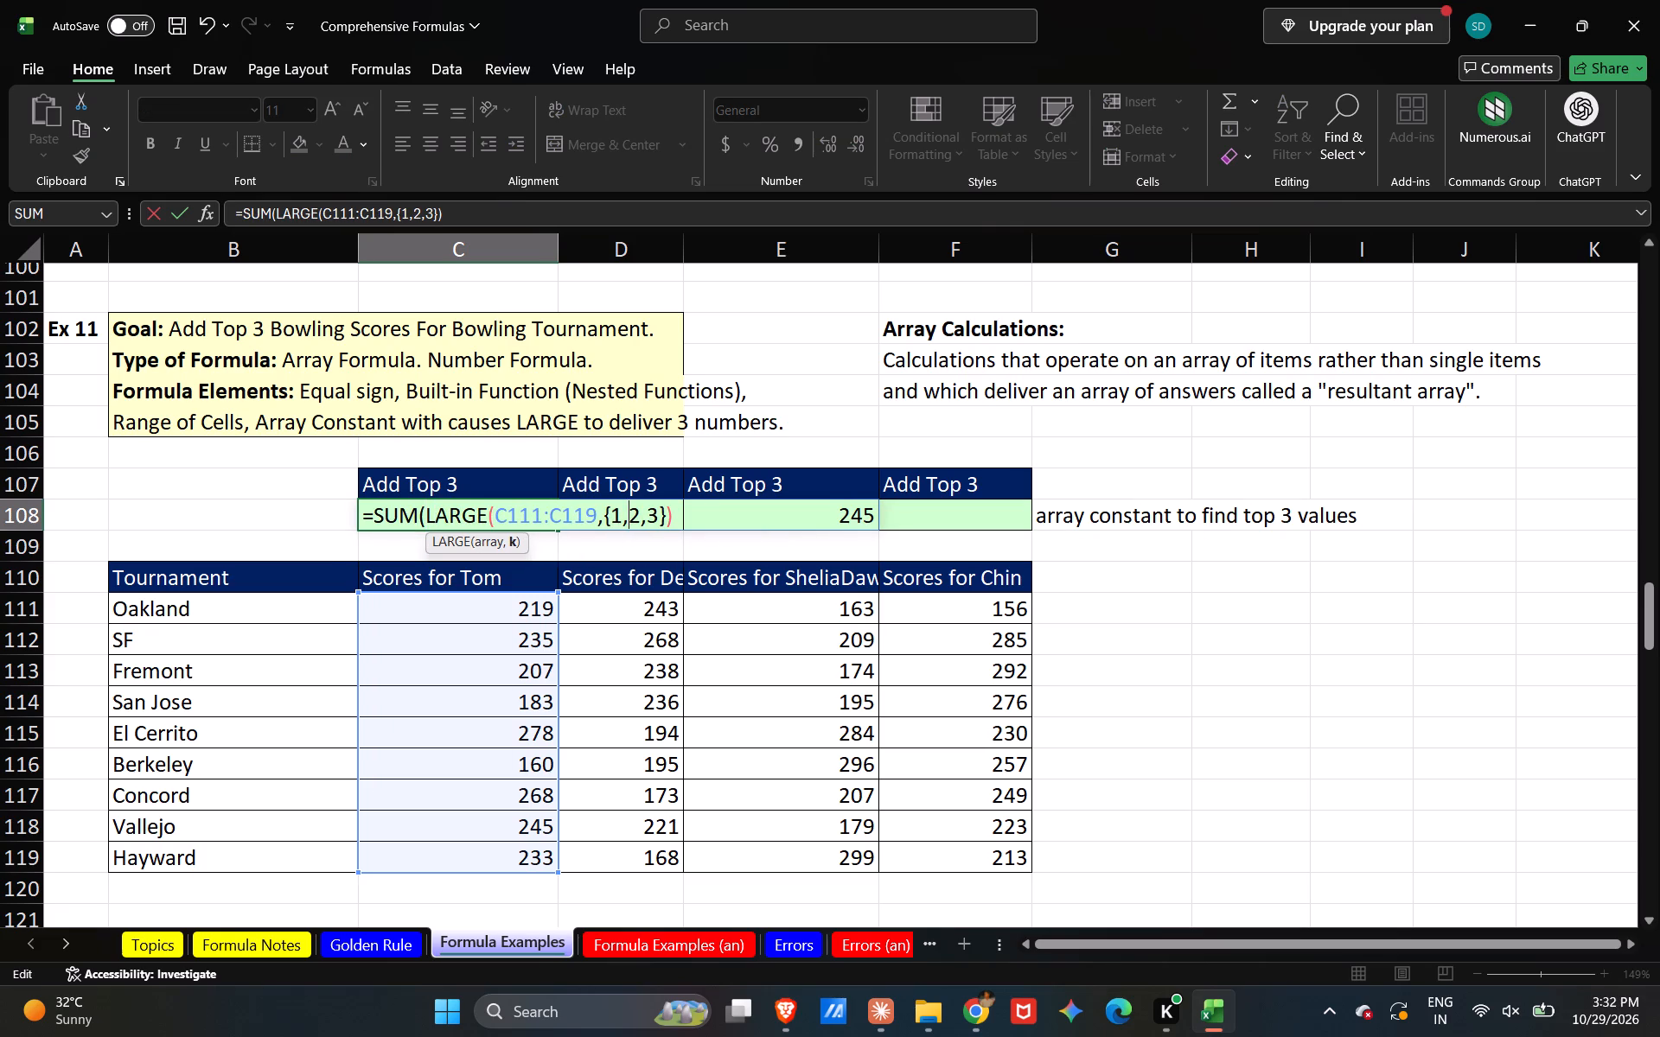
pyautogui.press('Right')
pyautogui.press('Right')
pyautogui.press('Right')
pyautogui.press('Right')
pyautogui.press('Right')
pyautogui.press('Right')
pyautogui.press('Left')
pyautogui.press('Right')
pyautogui.hotkey('shift', ')')
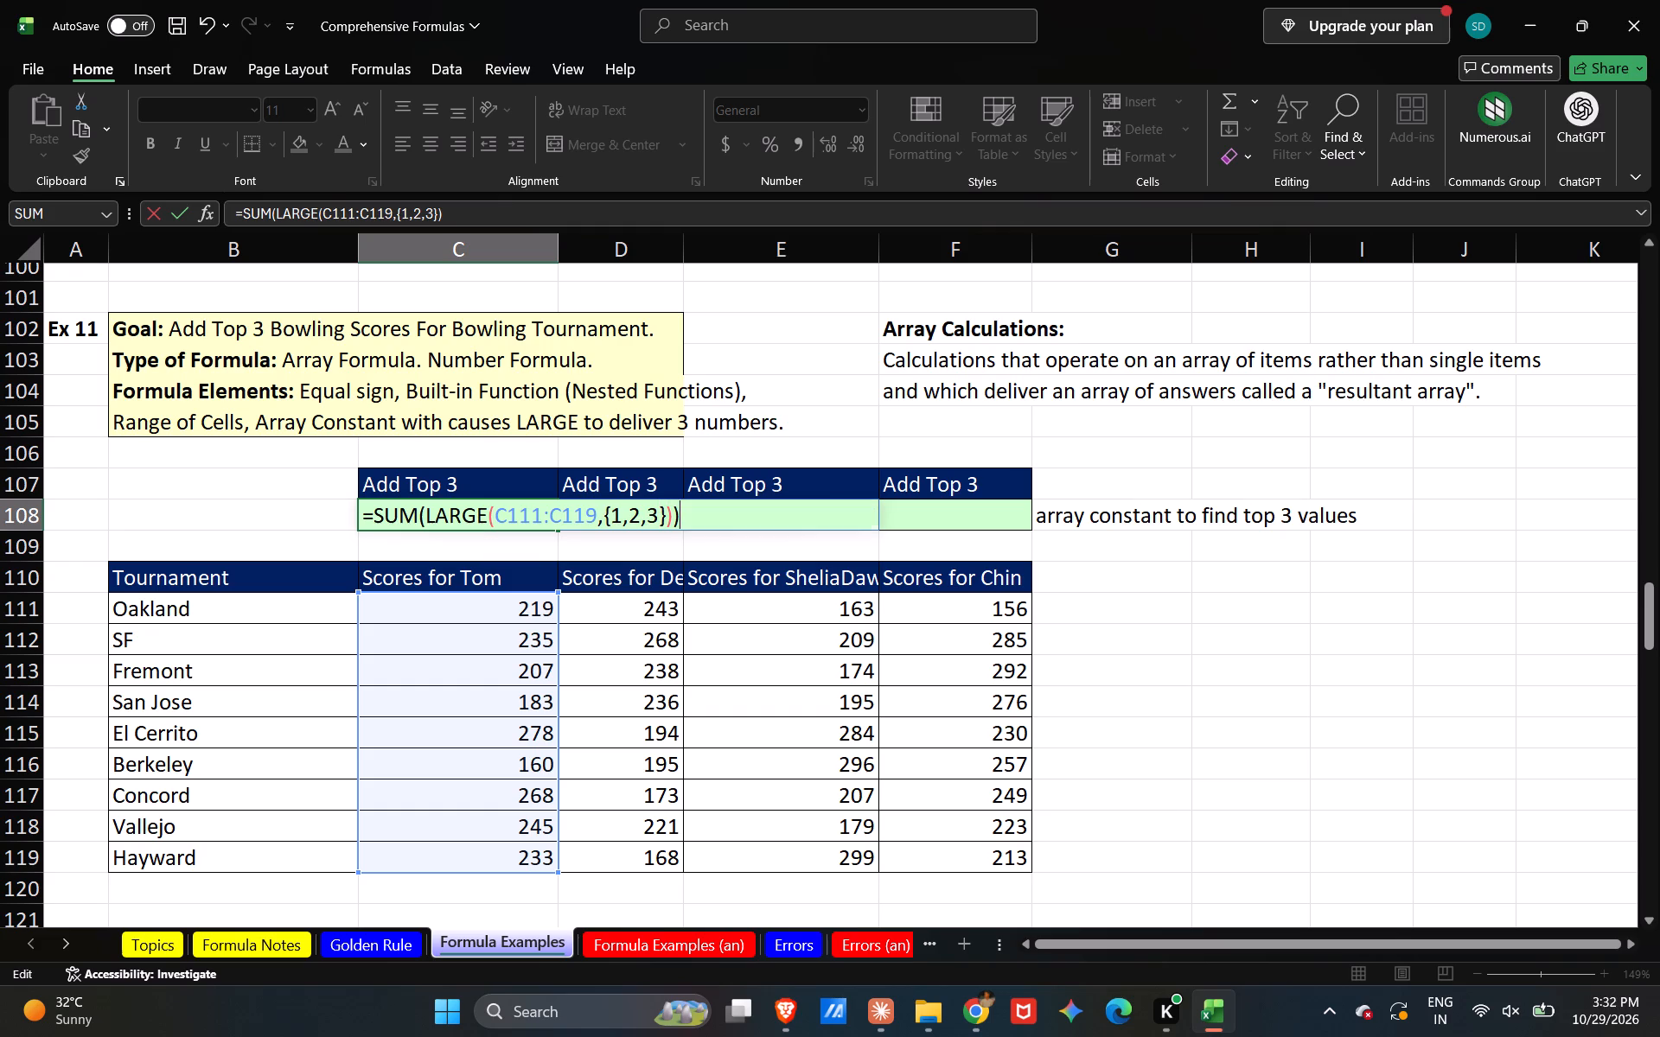
pyautogui.hotkey('ctrl', 'shift', 'Return')
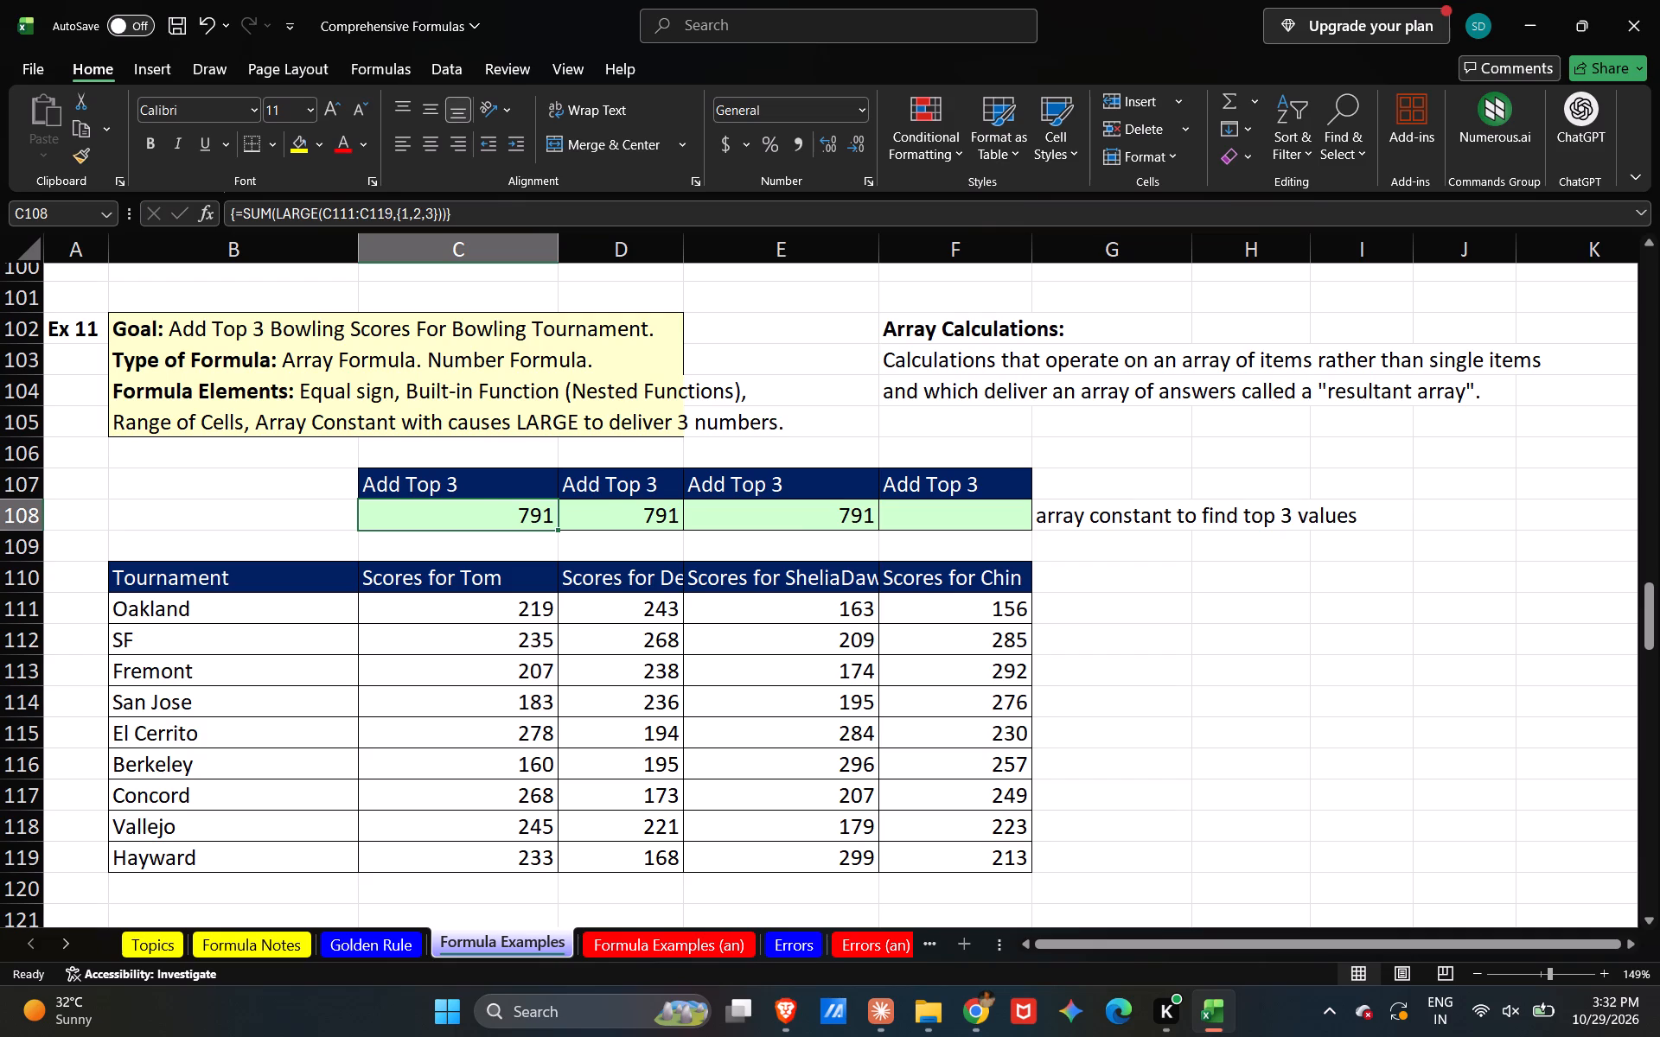
# Open the SUM(LARGE()) array formula in C108 for editing.
pyautogui.doubleClick(373, 518)
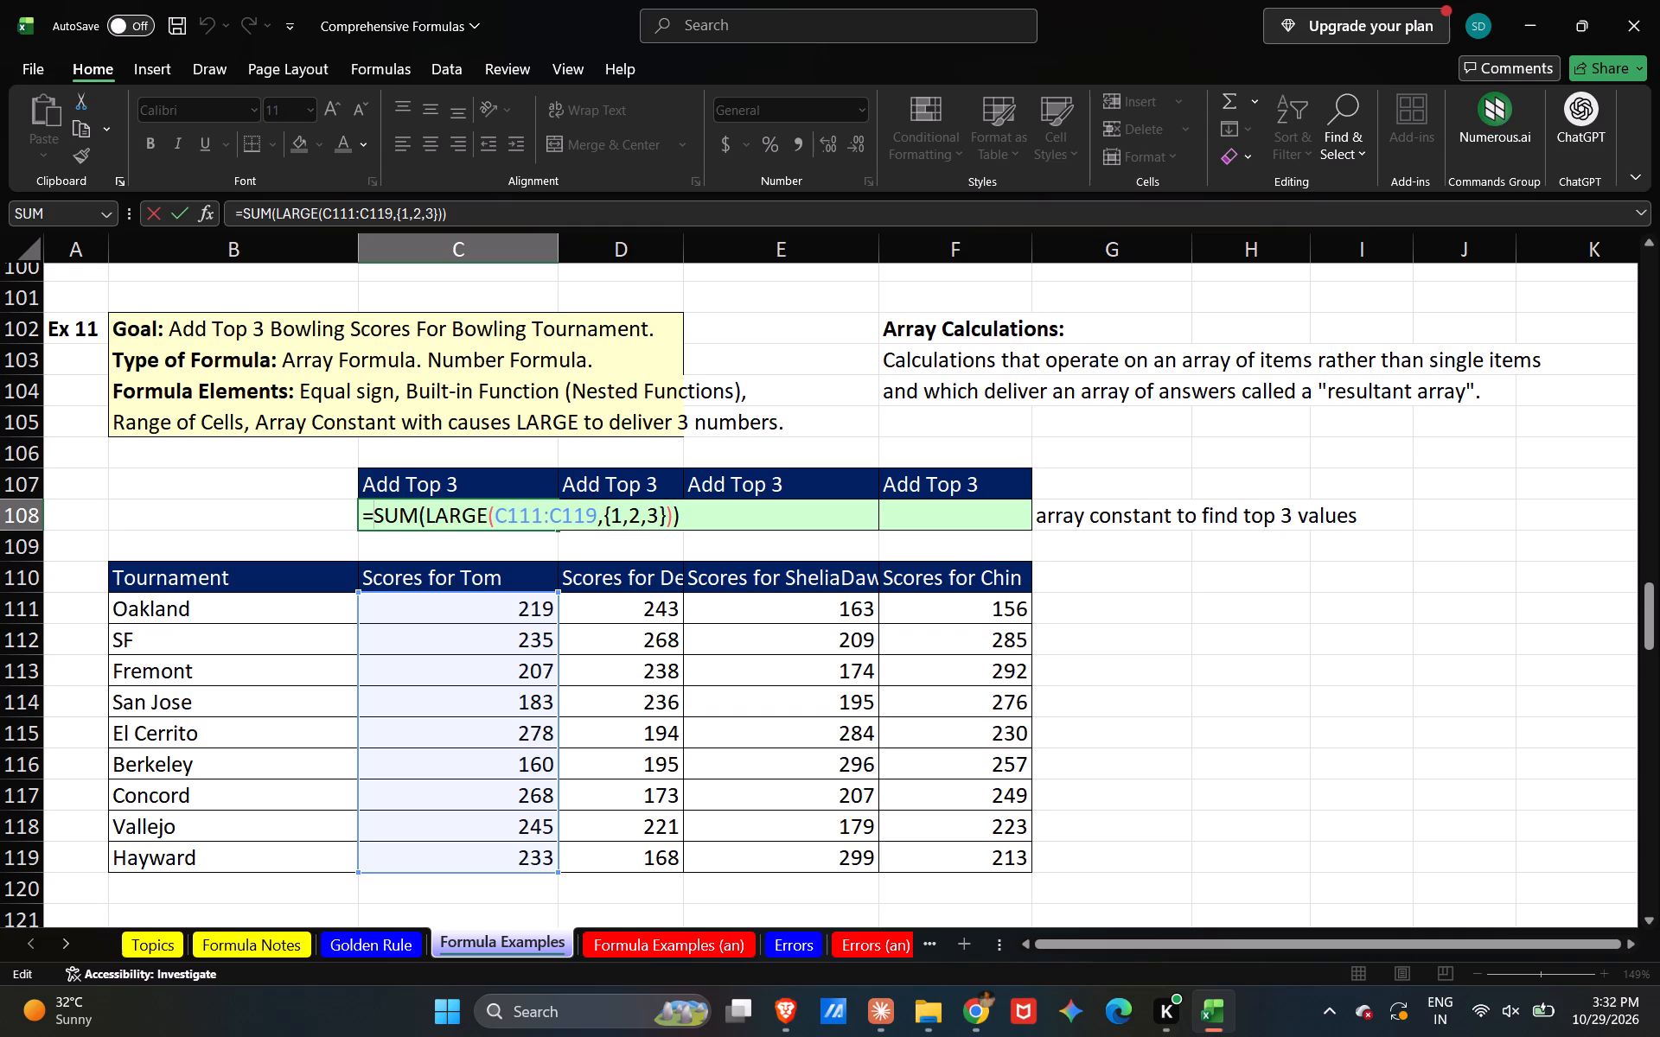
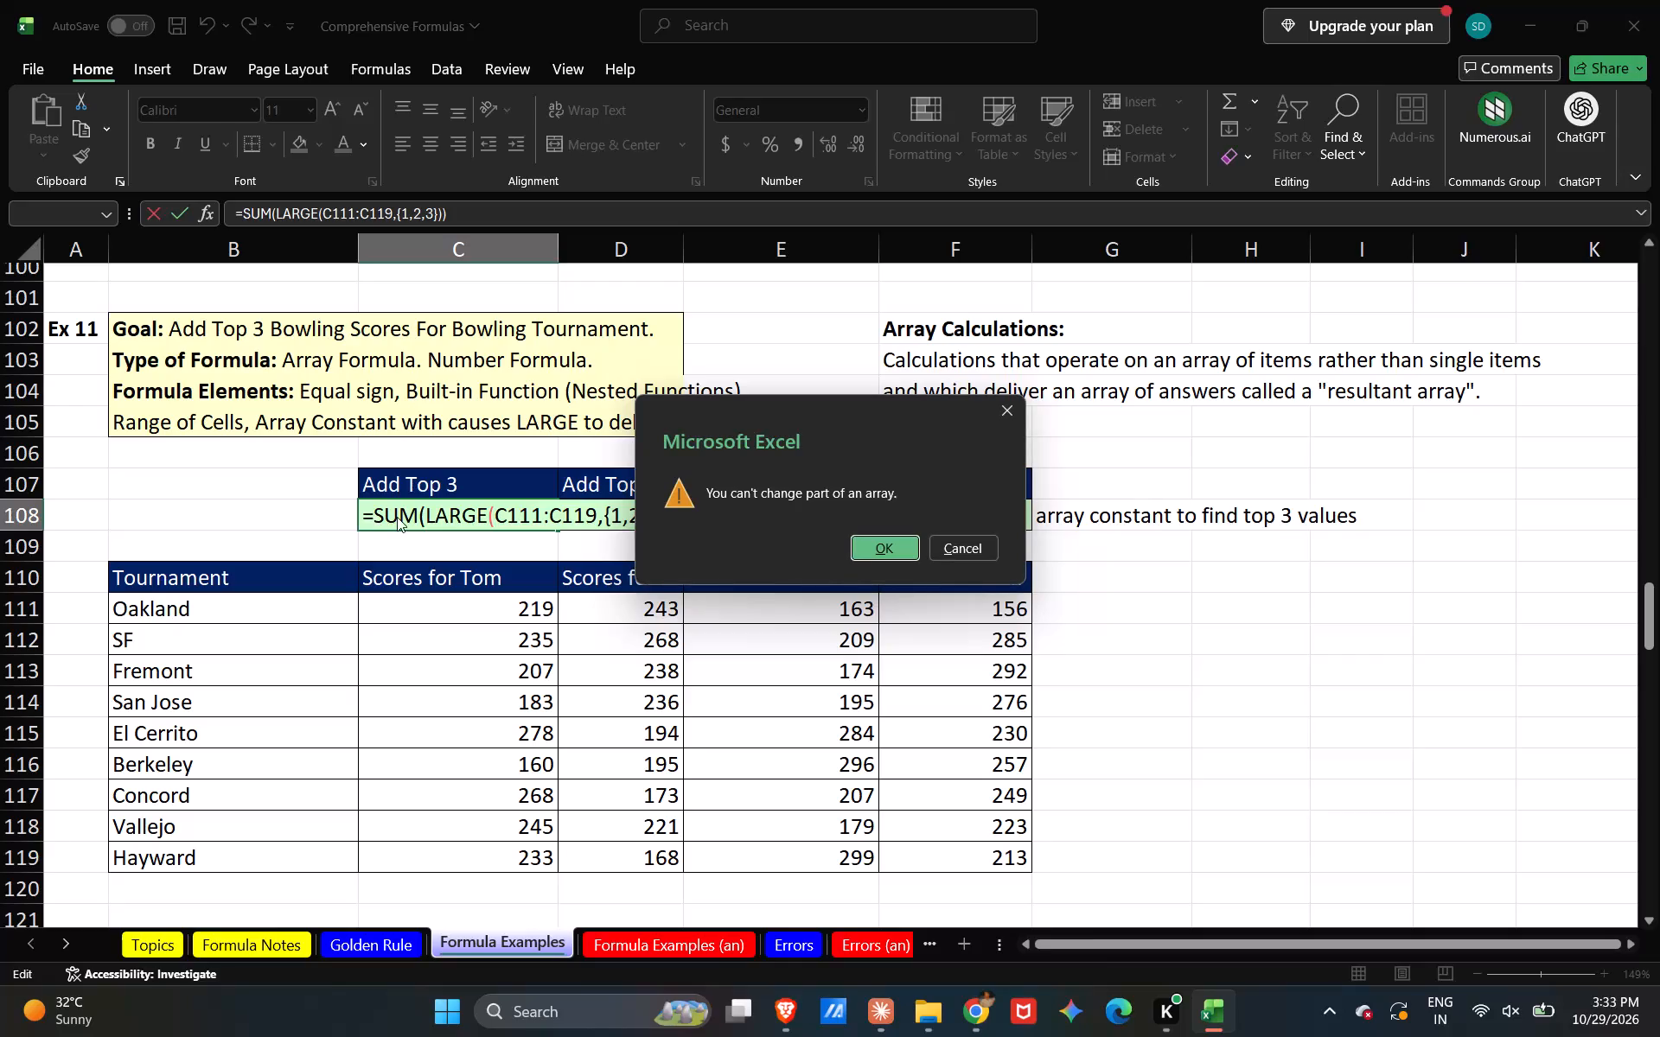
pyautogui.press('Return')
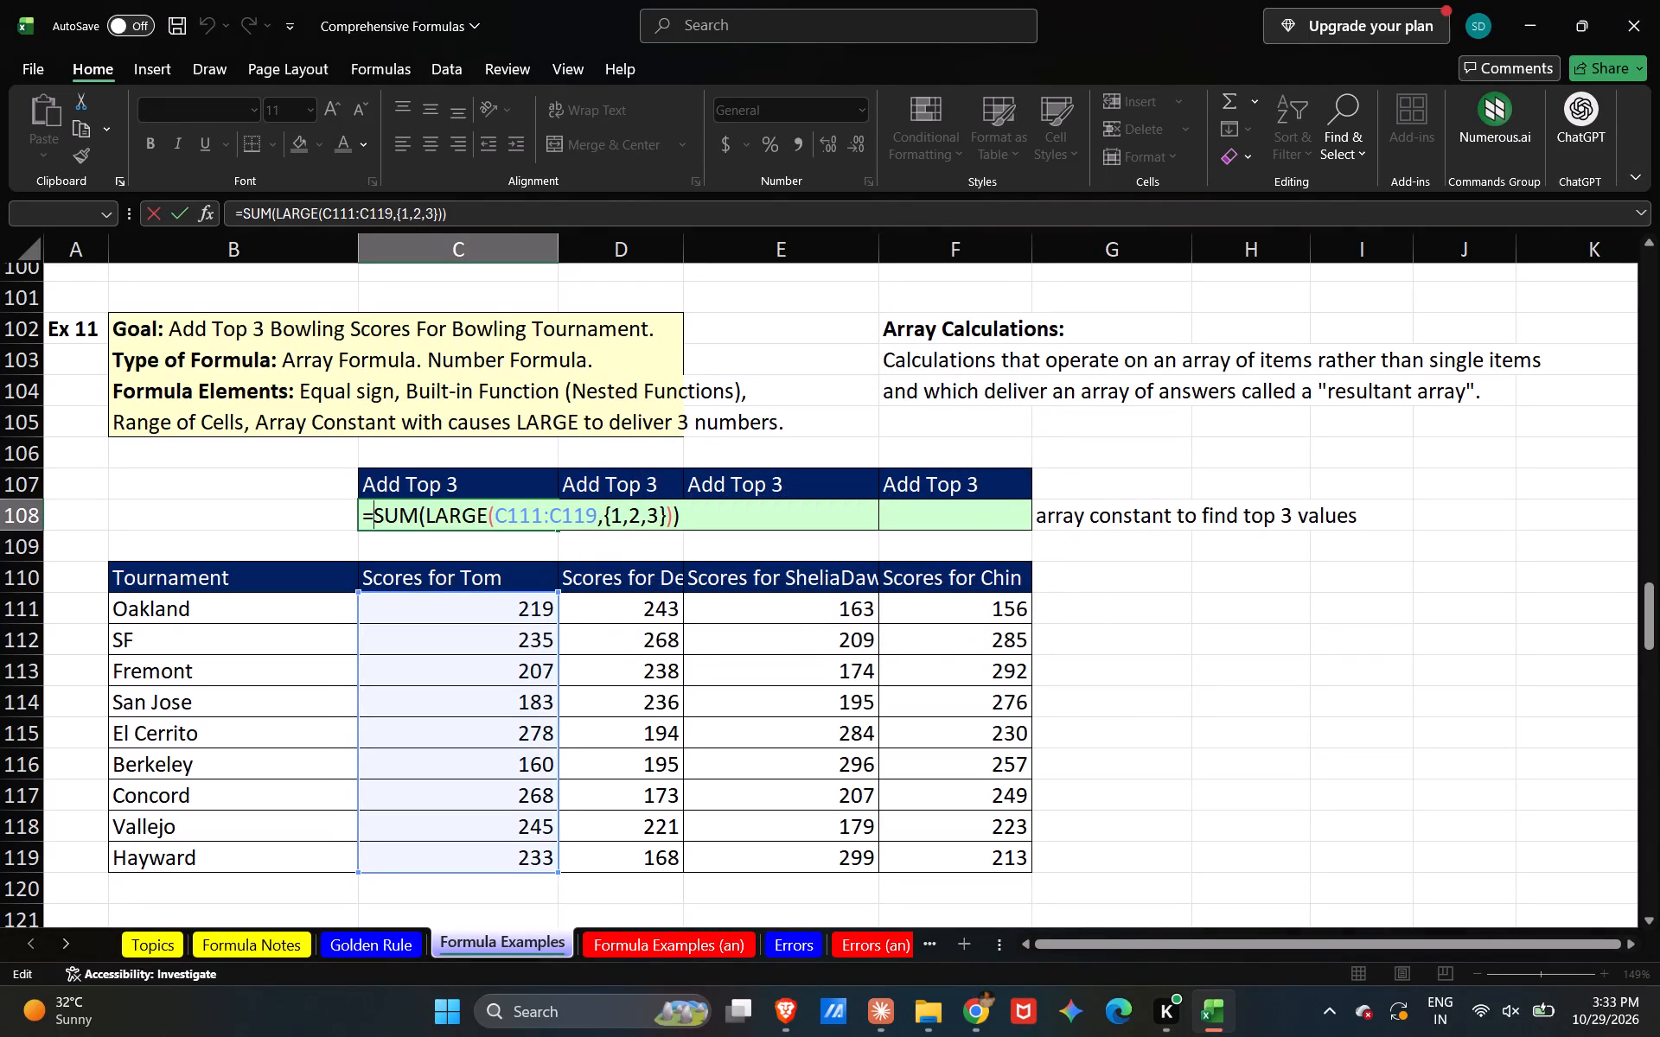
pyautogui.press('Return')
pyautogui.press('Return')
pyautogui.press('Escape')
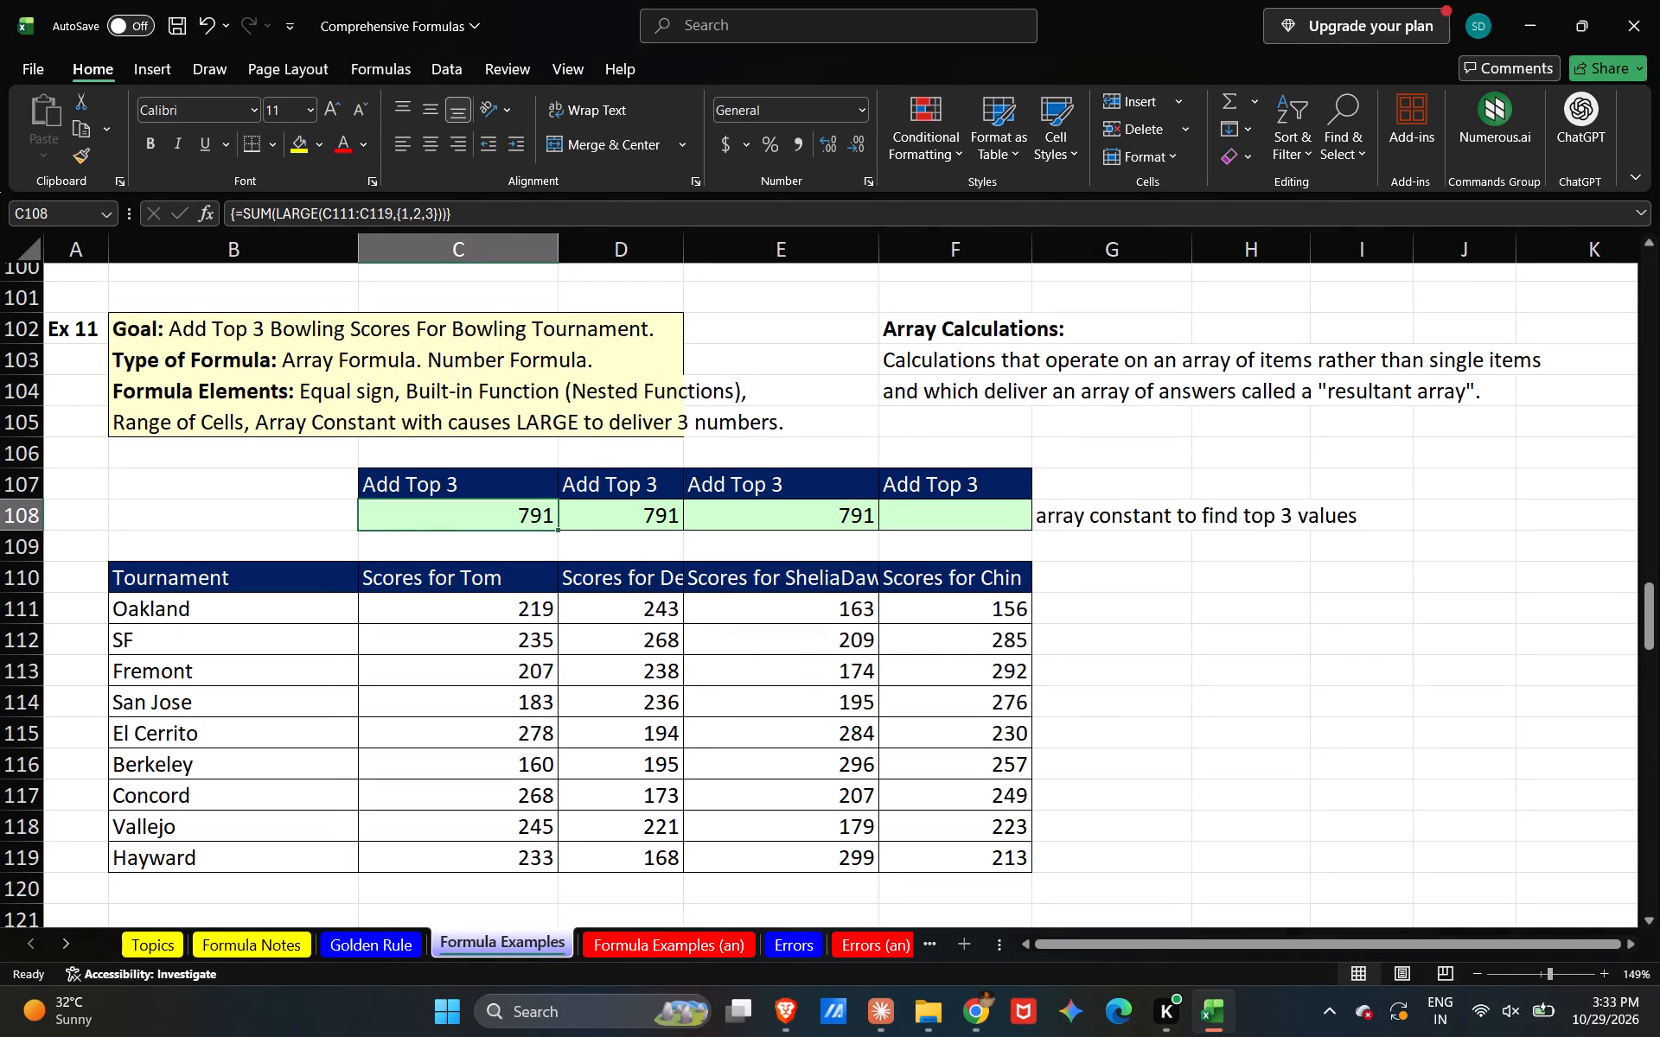
# Enter the note "if u want to take small then apply bottom values ." in G109, below the array constant note.
pyautogui.doubleClick(1075, 530)
pyautogui.scroll(2, 1219, 484)
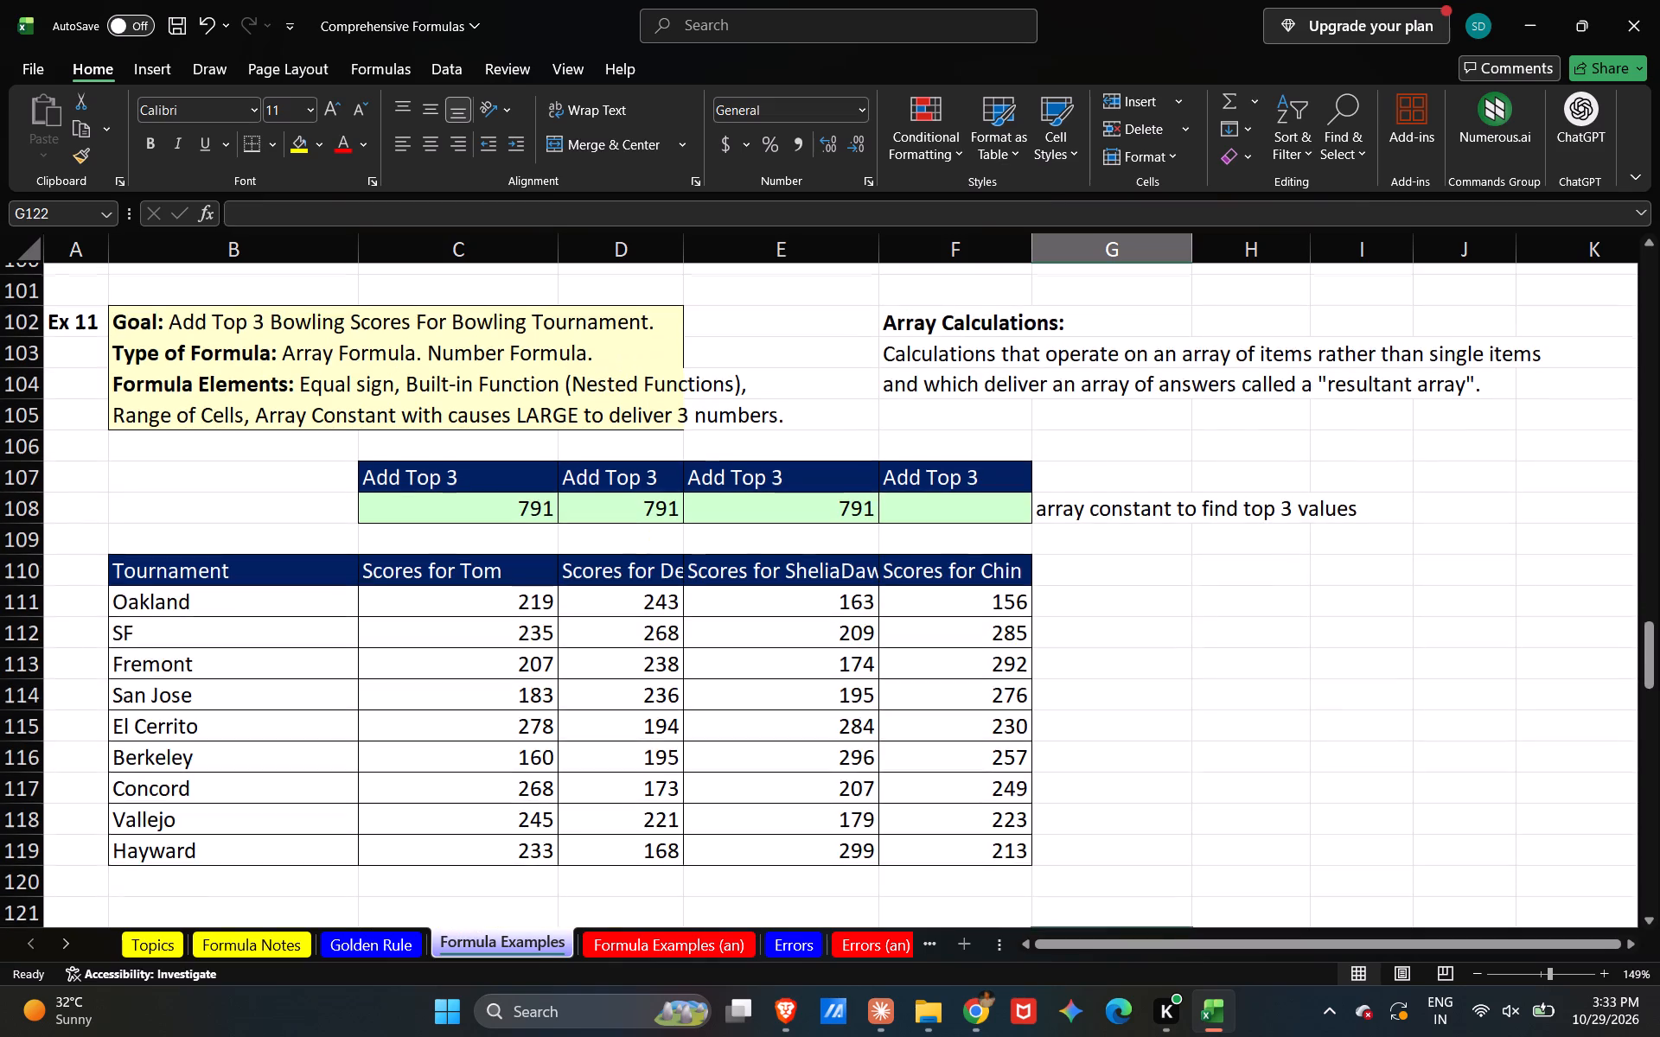
pyautogui.click(1131, 549)
pyautogui.write('if u want t')
pyautogui.press('space')
pyautogui.press('BackSpace')
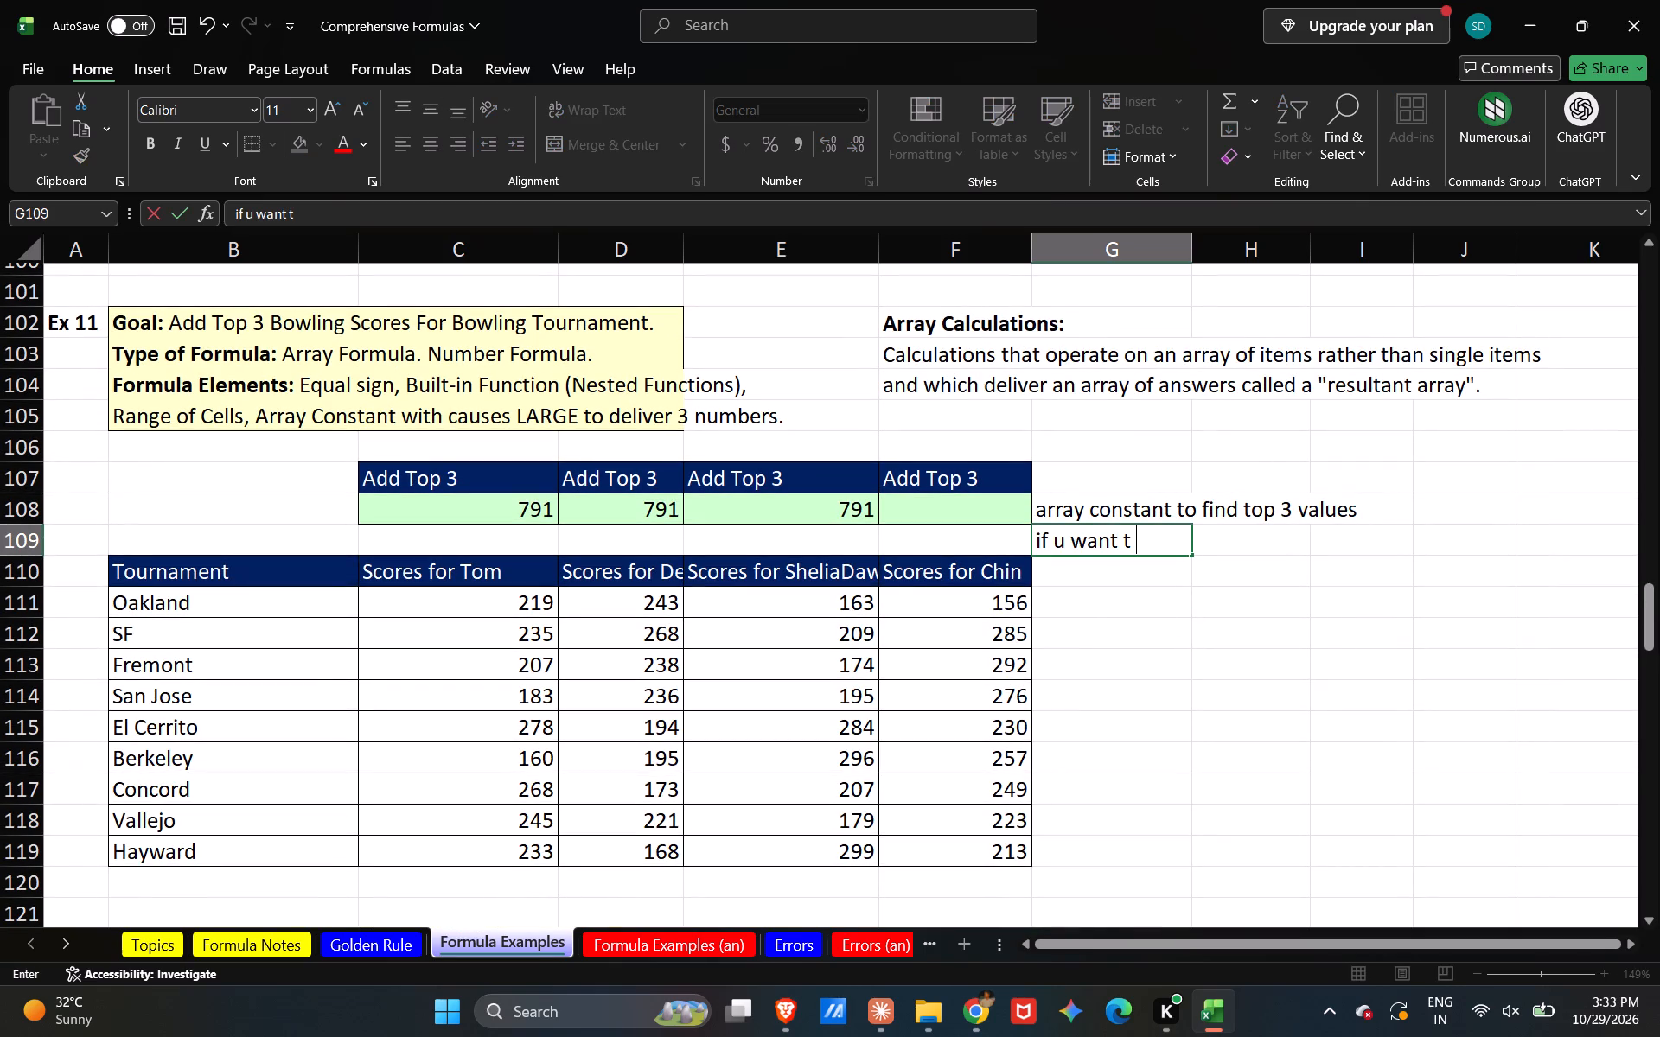
pyautogui.write('o')
pyautogui.press('space')
pyautogui.write('take saml')
pyautogui.press('BackSpace')
pyautogui.press('BackSpace')
pyautogui.press('BackSpace')
pyautogui.write('mall then apply bottomm c')
pyautogui.press('BackSpace')
pyautogui.press('BackSpace')
pyautogui.press('BackSpace')
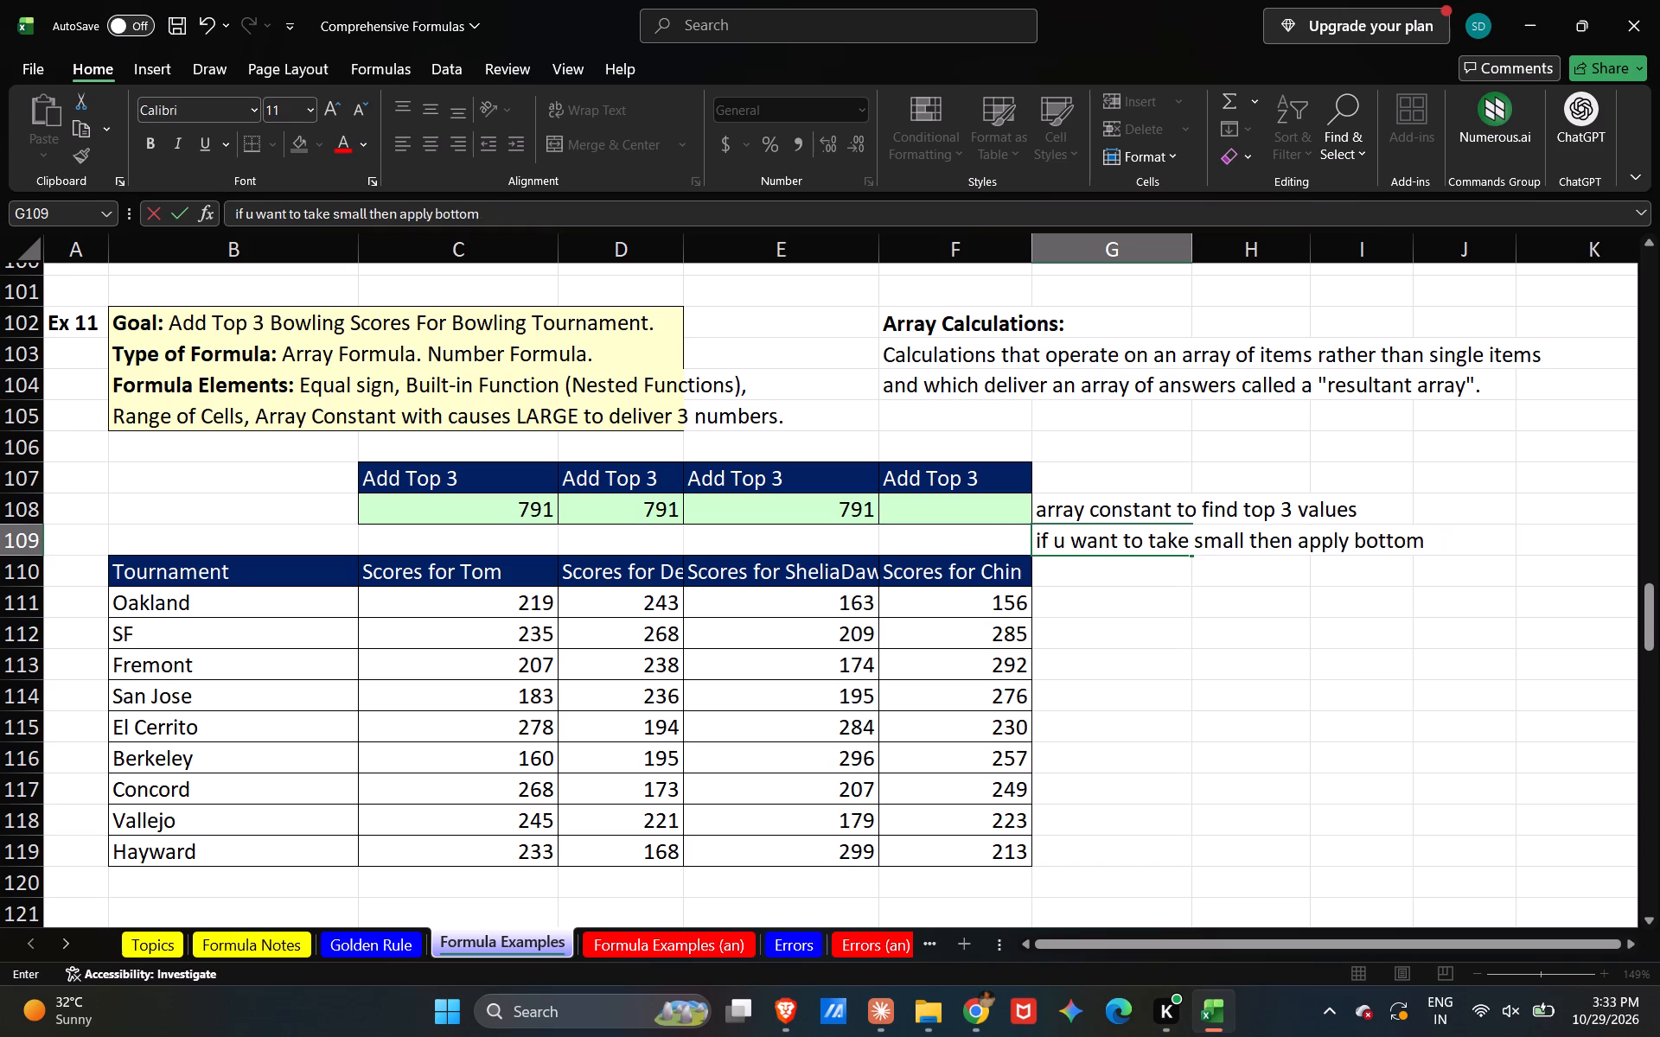
pyautogui.press('space')
pyautogui.write('vau')
pyautogui.press('BackSpace')
pyautogui.write('llue')
pyautogui.press('BackSpace')
pyautogui.press('BackSpace')
pyautogui.press('BackSpace')
pyautogui.write('ues .')
pyautogui.press('space')
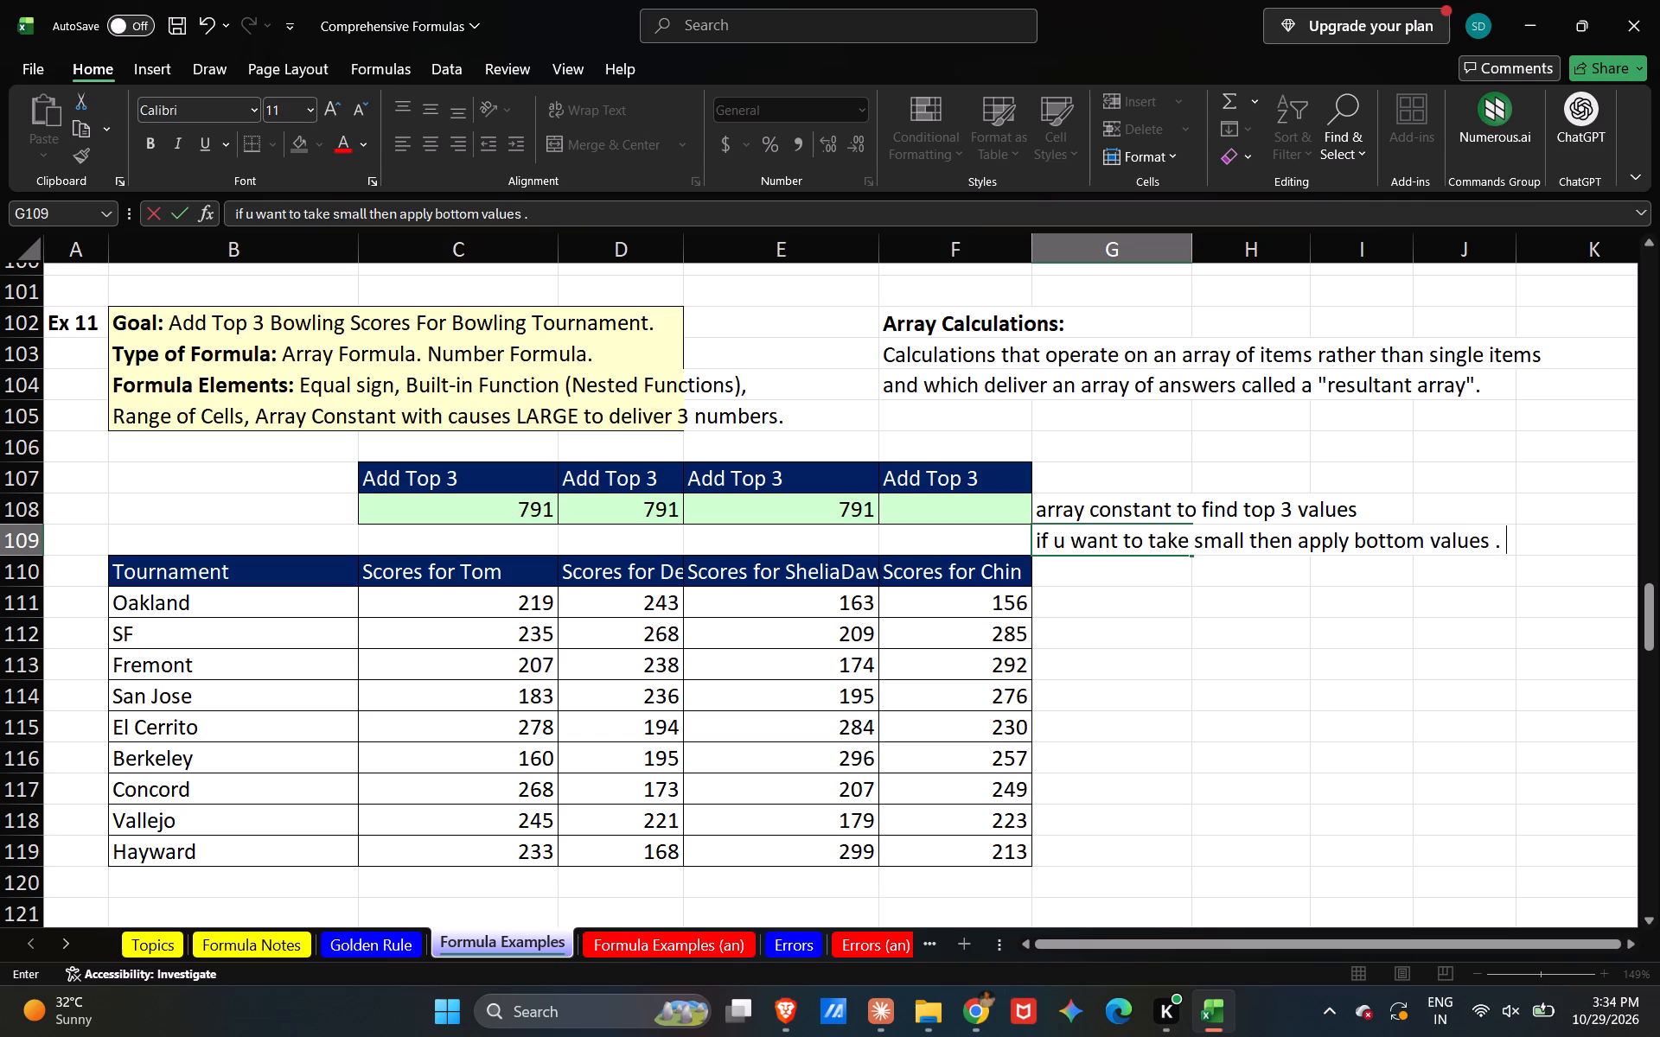
# Fill the SUM(LARGE()) array formula from E108 across into F108, the Add Top 3 cell for Chin.
pyautogui.click(745, 499)
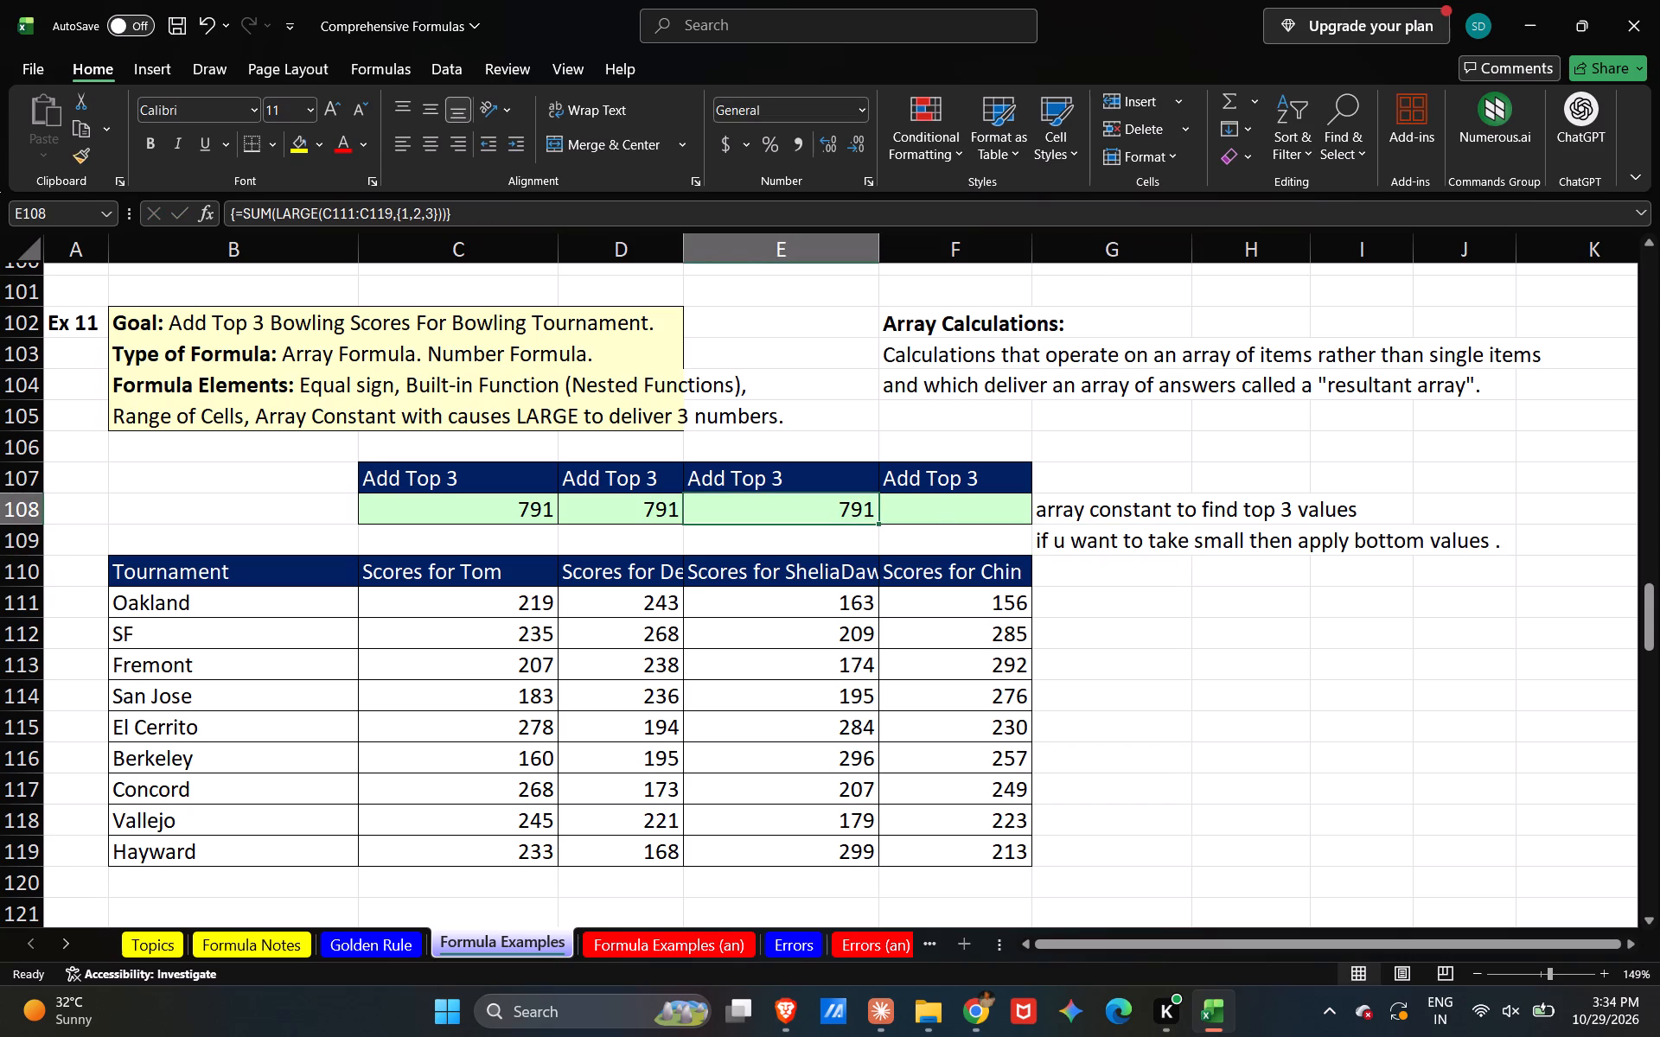
pyautogui.moveTo(879, 524); pyautogui.dragTo(993, 531)
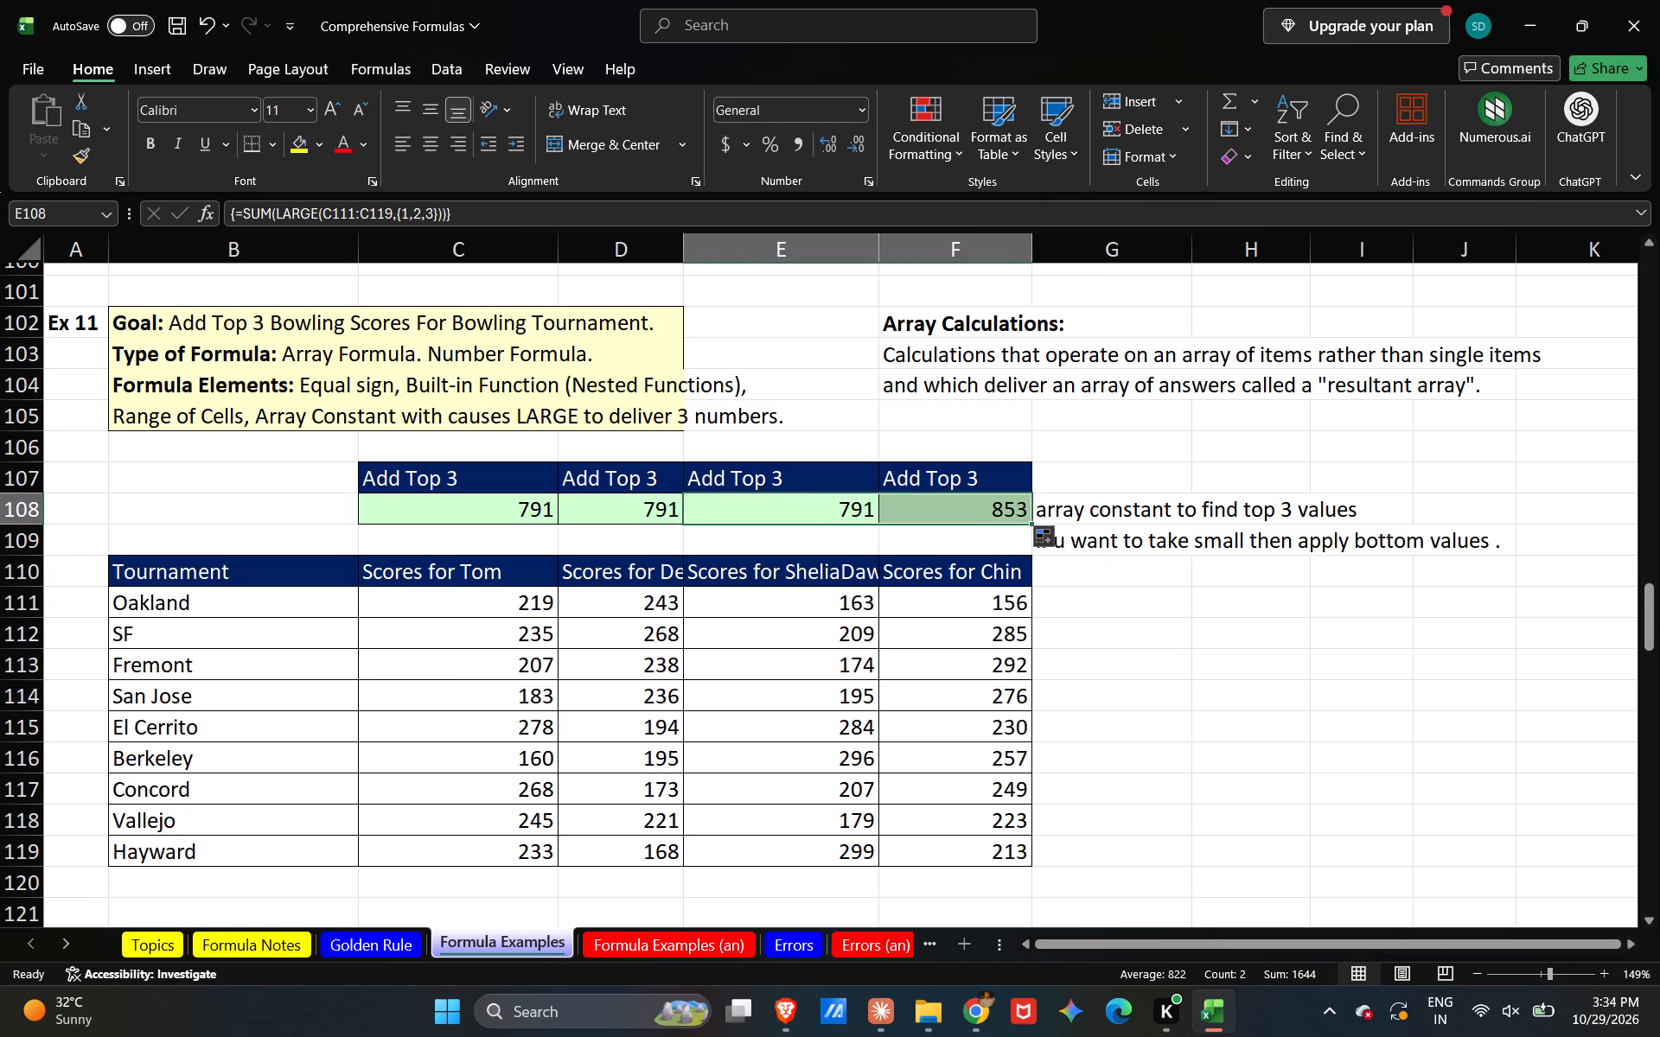
pyautogui.click(1138, 643)
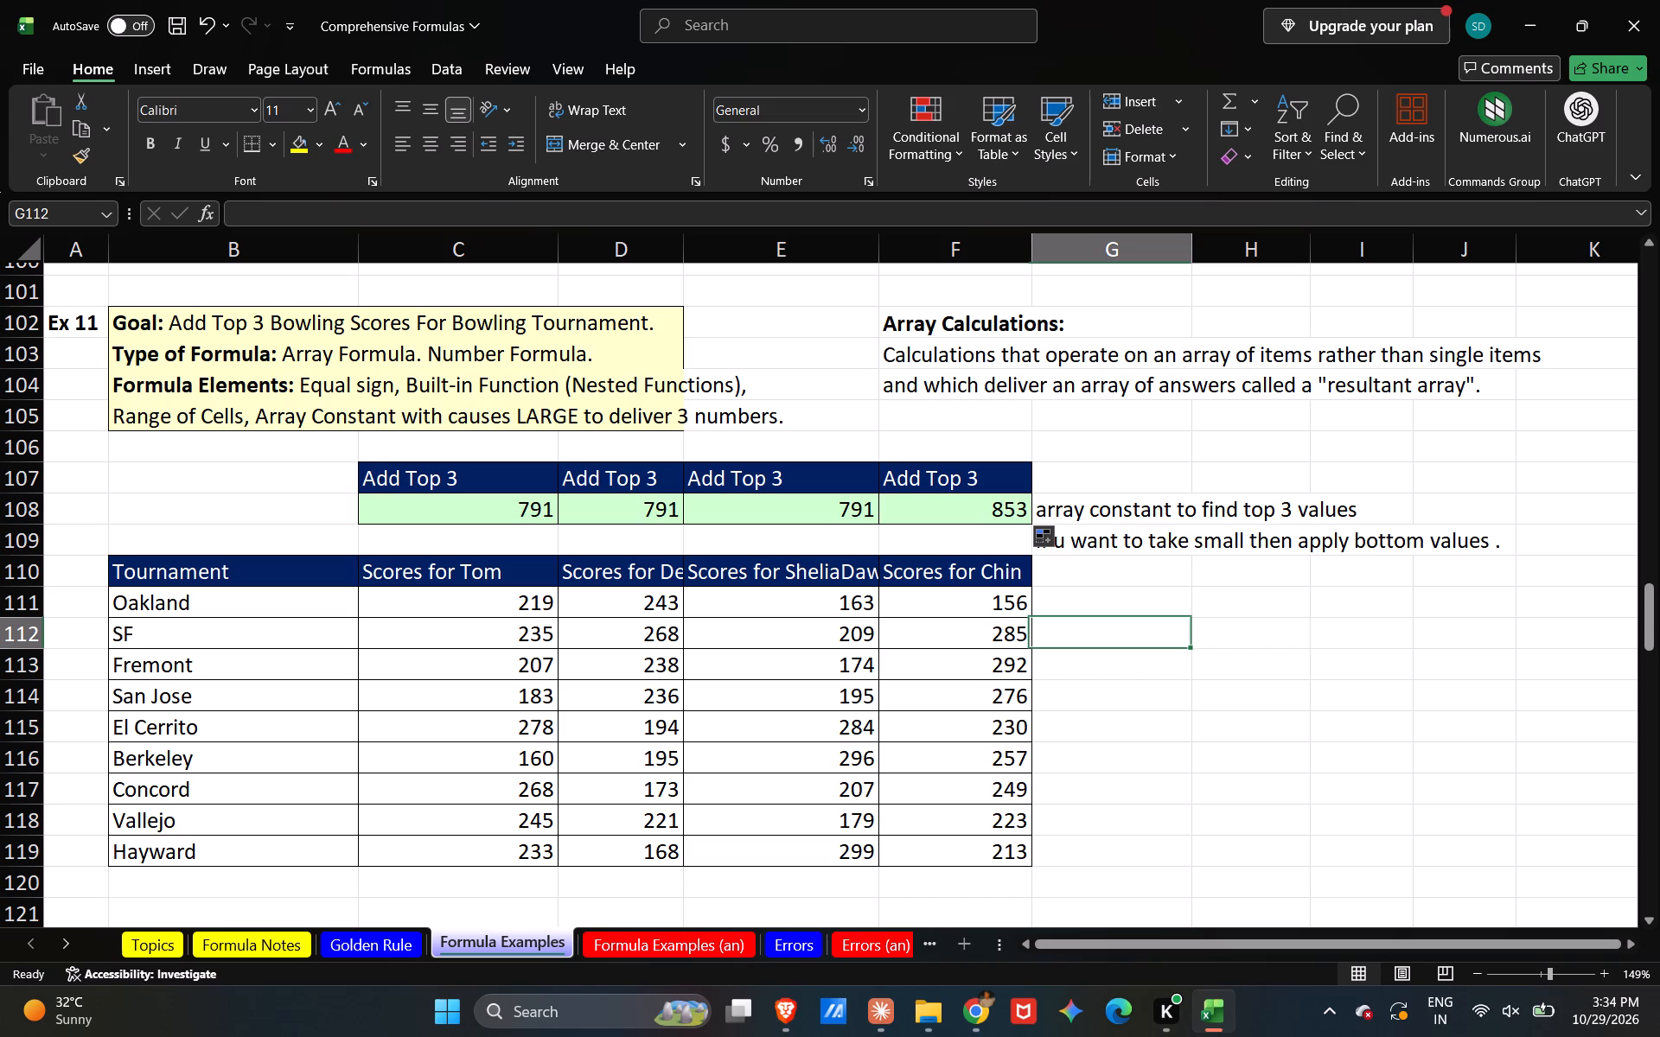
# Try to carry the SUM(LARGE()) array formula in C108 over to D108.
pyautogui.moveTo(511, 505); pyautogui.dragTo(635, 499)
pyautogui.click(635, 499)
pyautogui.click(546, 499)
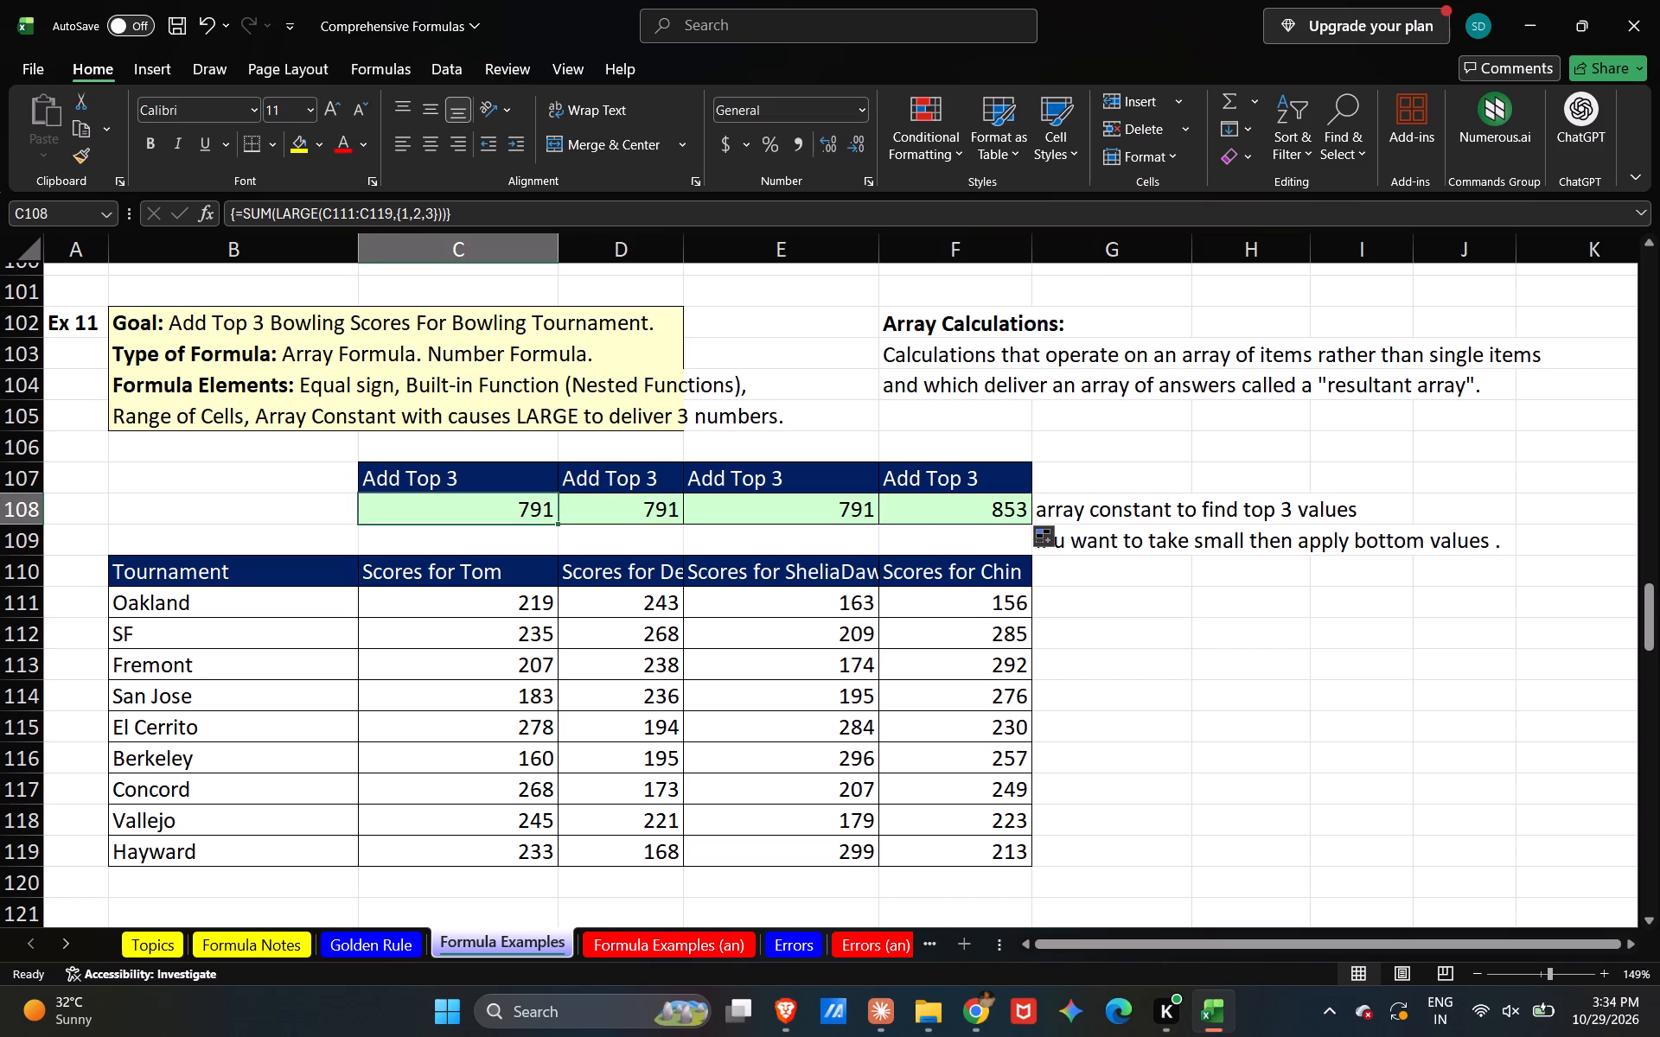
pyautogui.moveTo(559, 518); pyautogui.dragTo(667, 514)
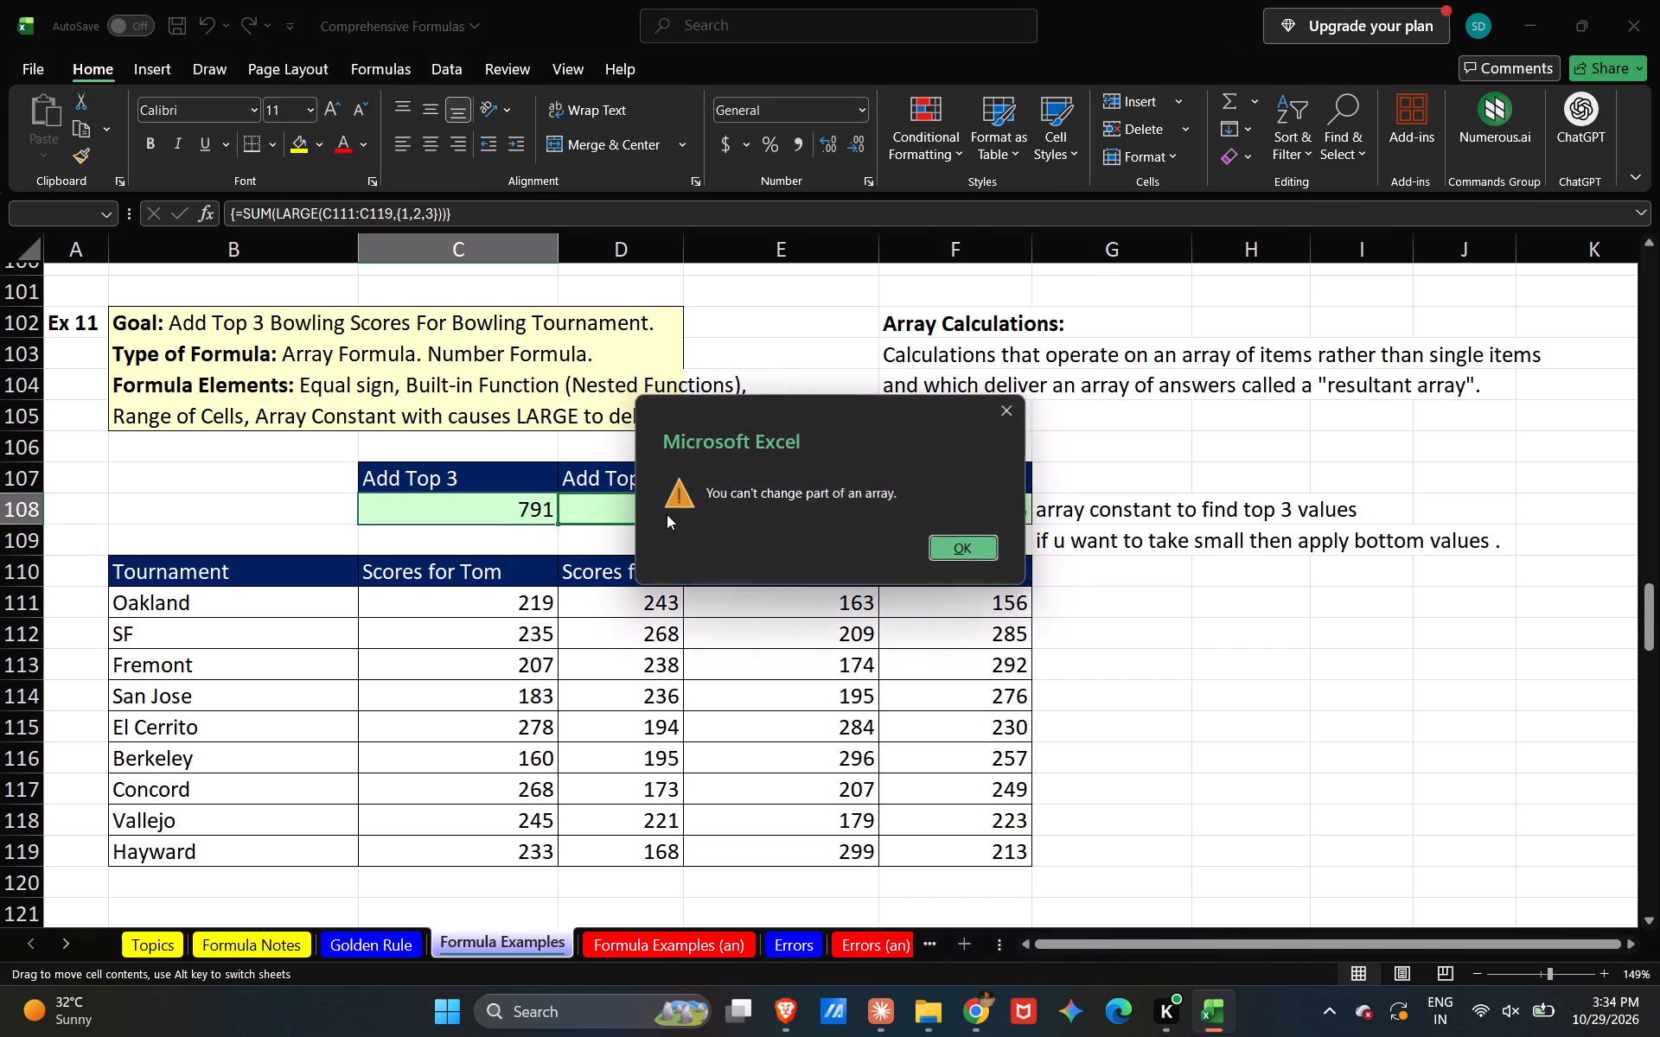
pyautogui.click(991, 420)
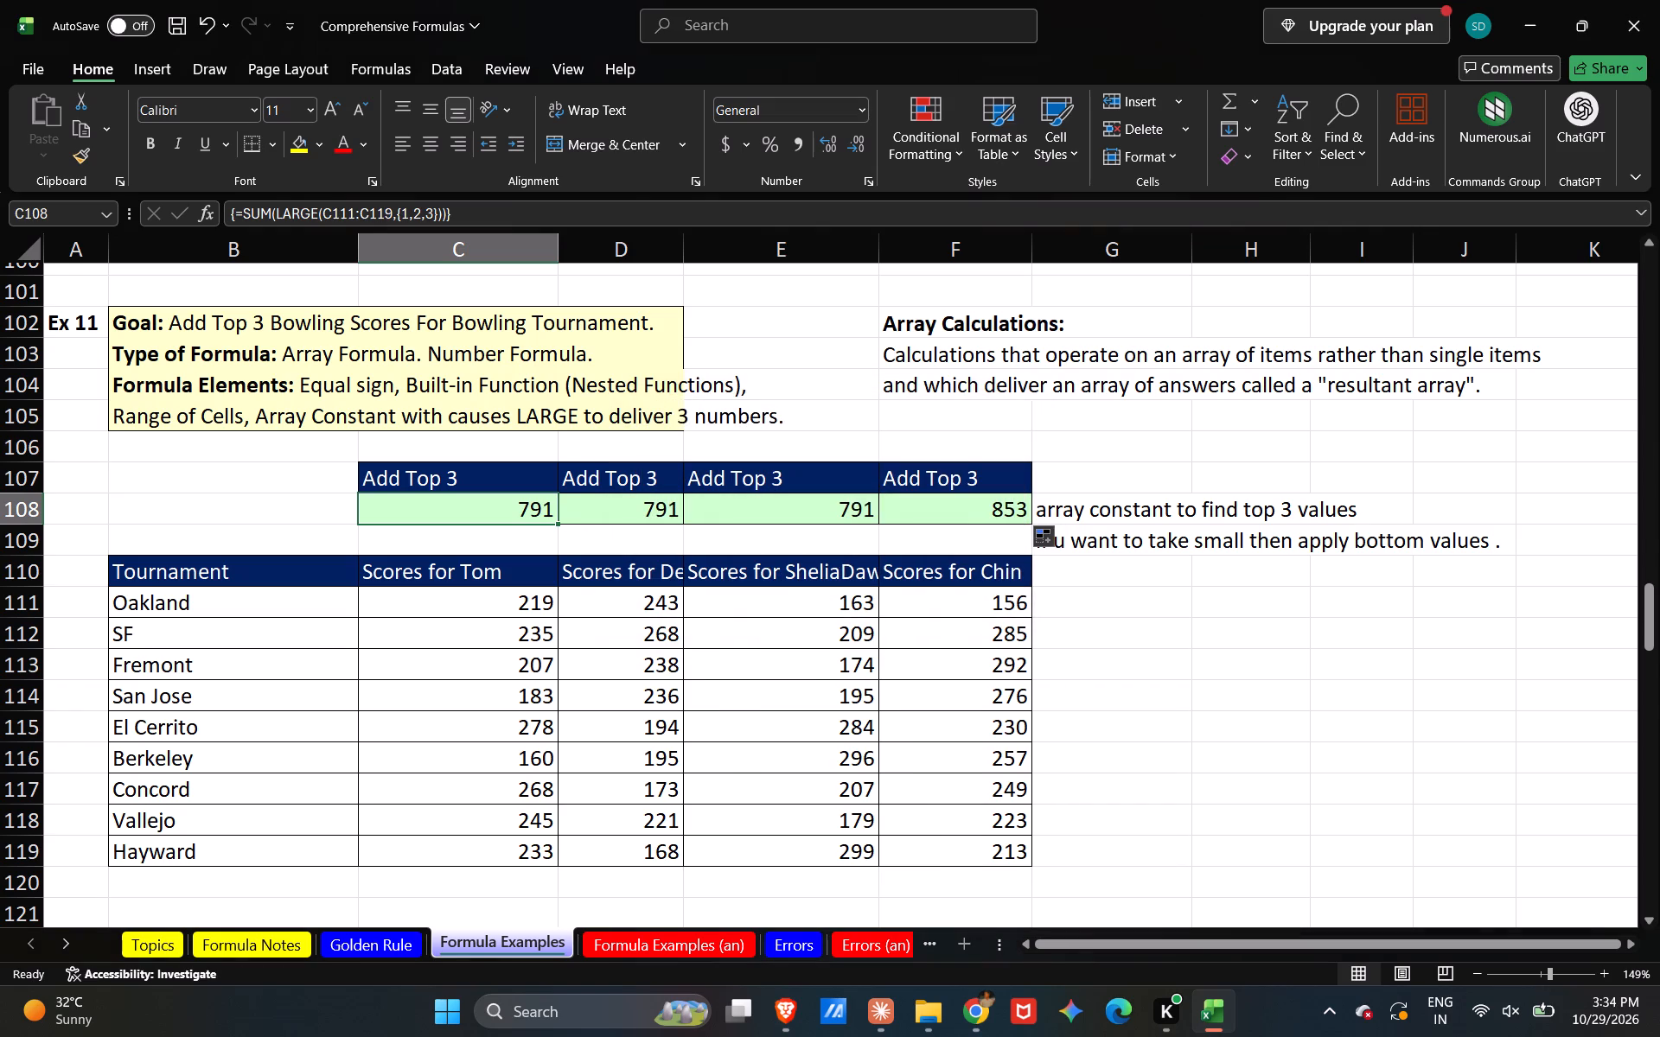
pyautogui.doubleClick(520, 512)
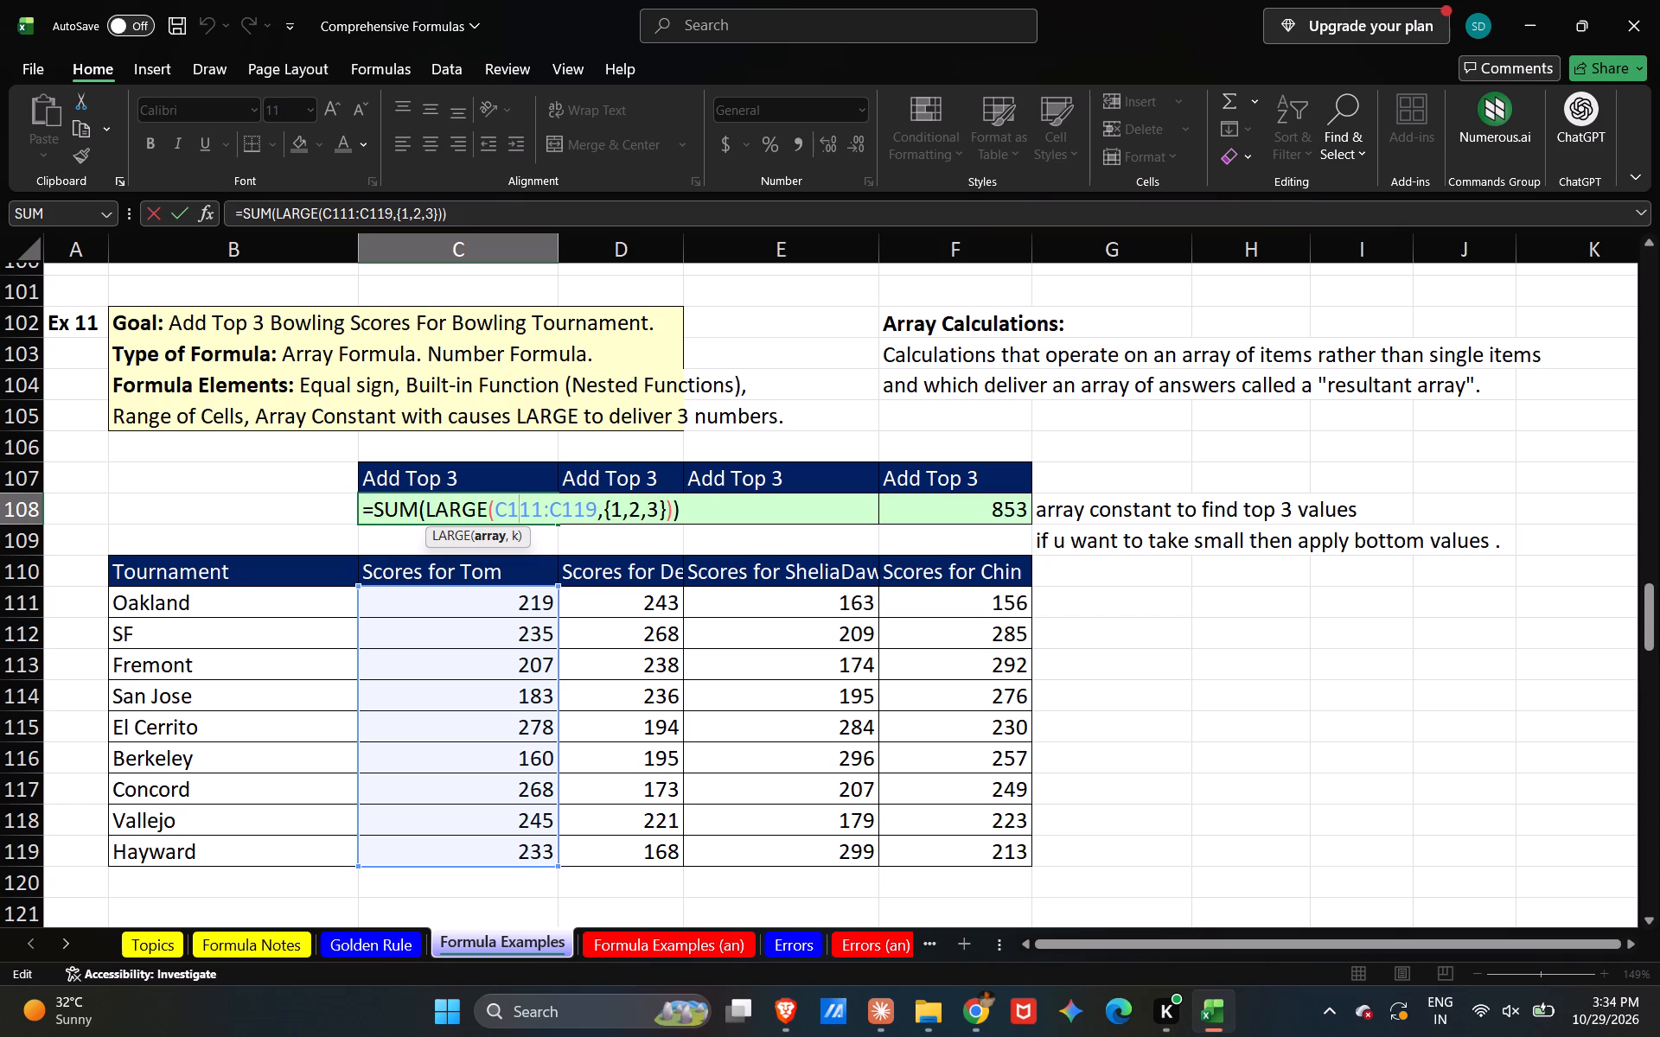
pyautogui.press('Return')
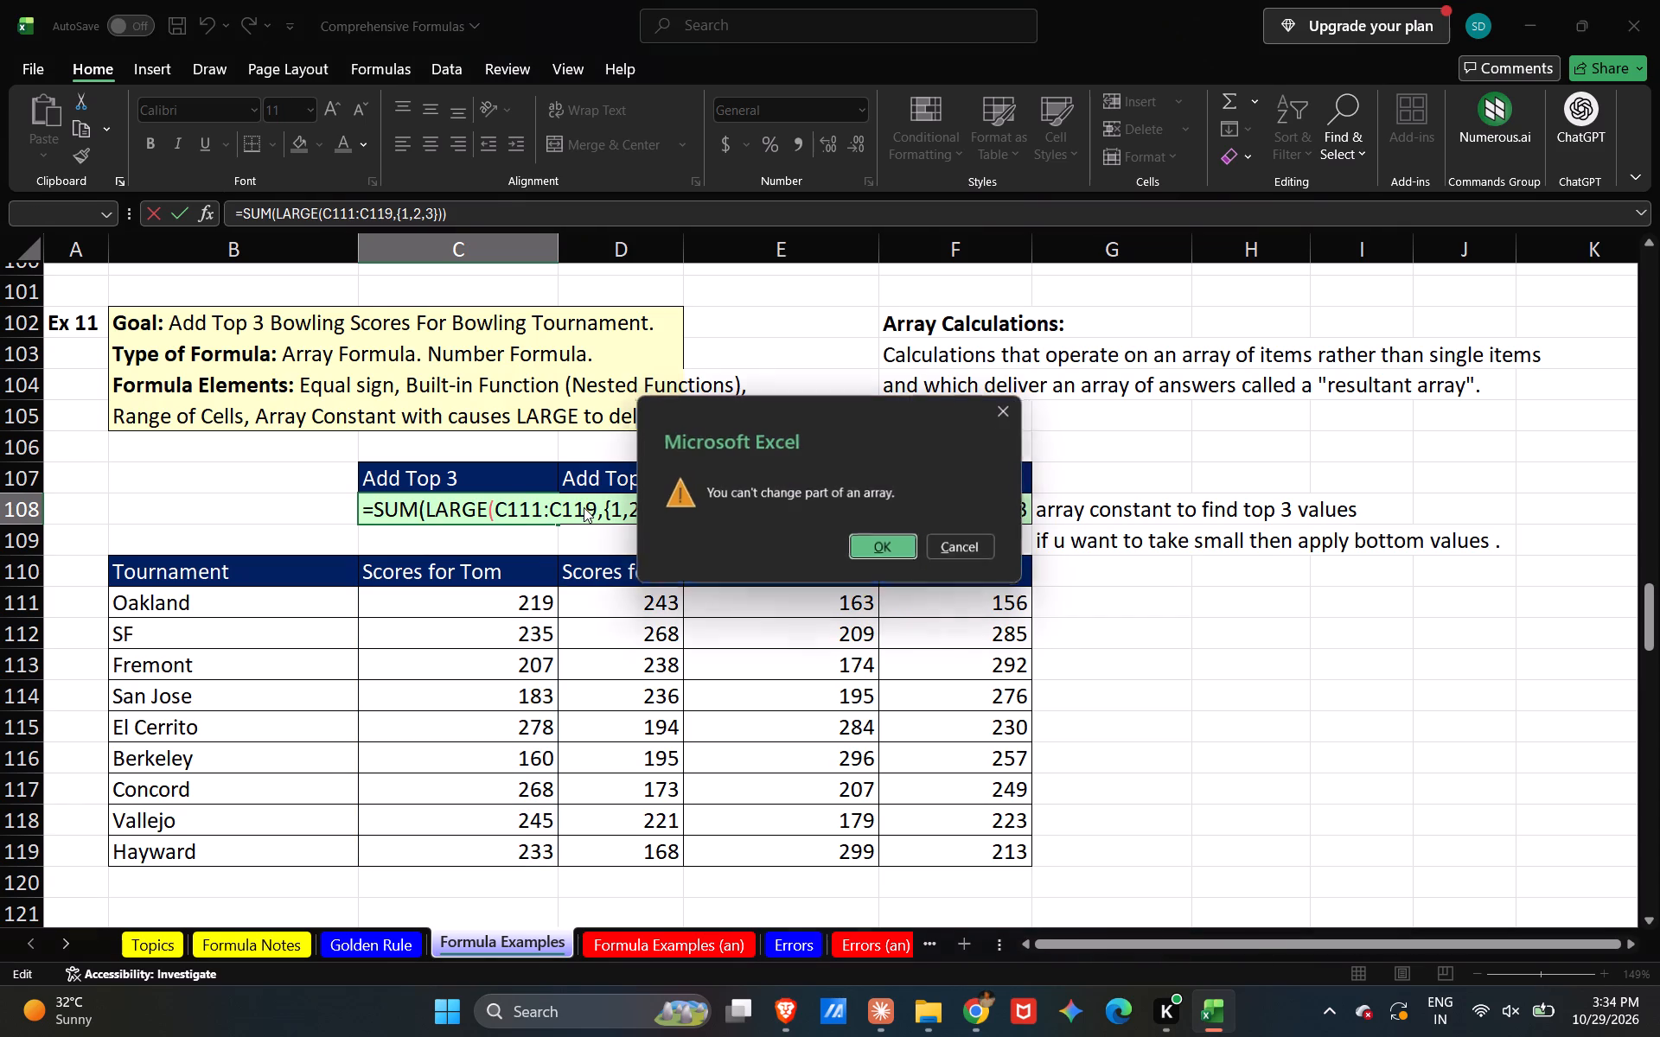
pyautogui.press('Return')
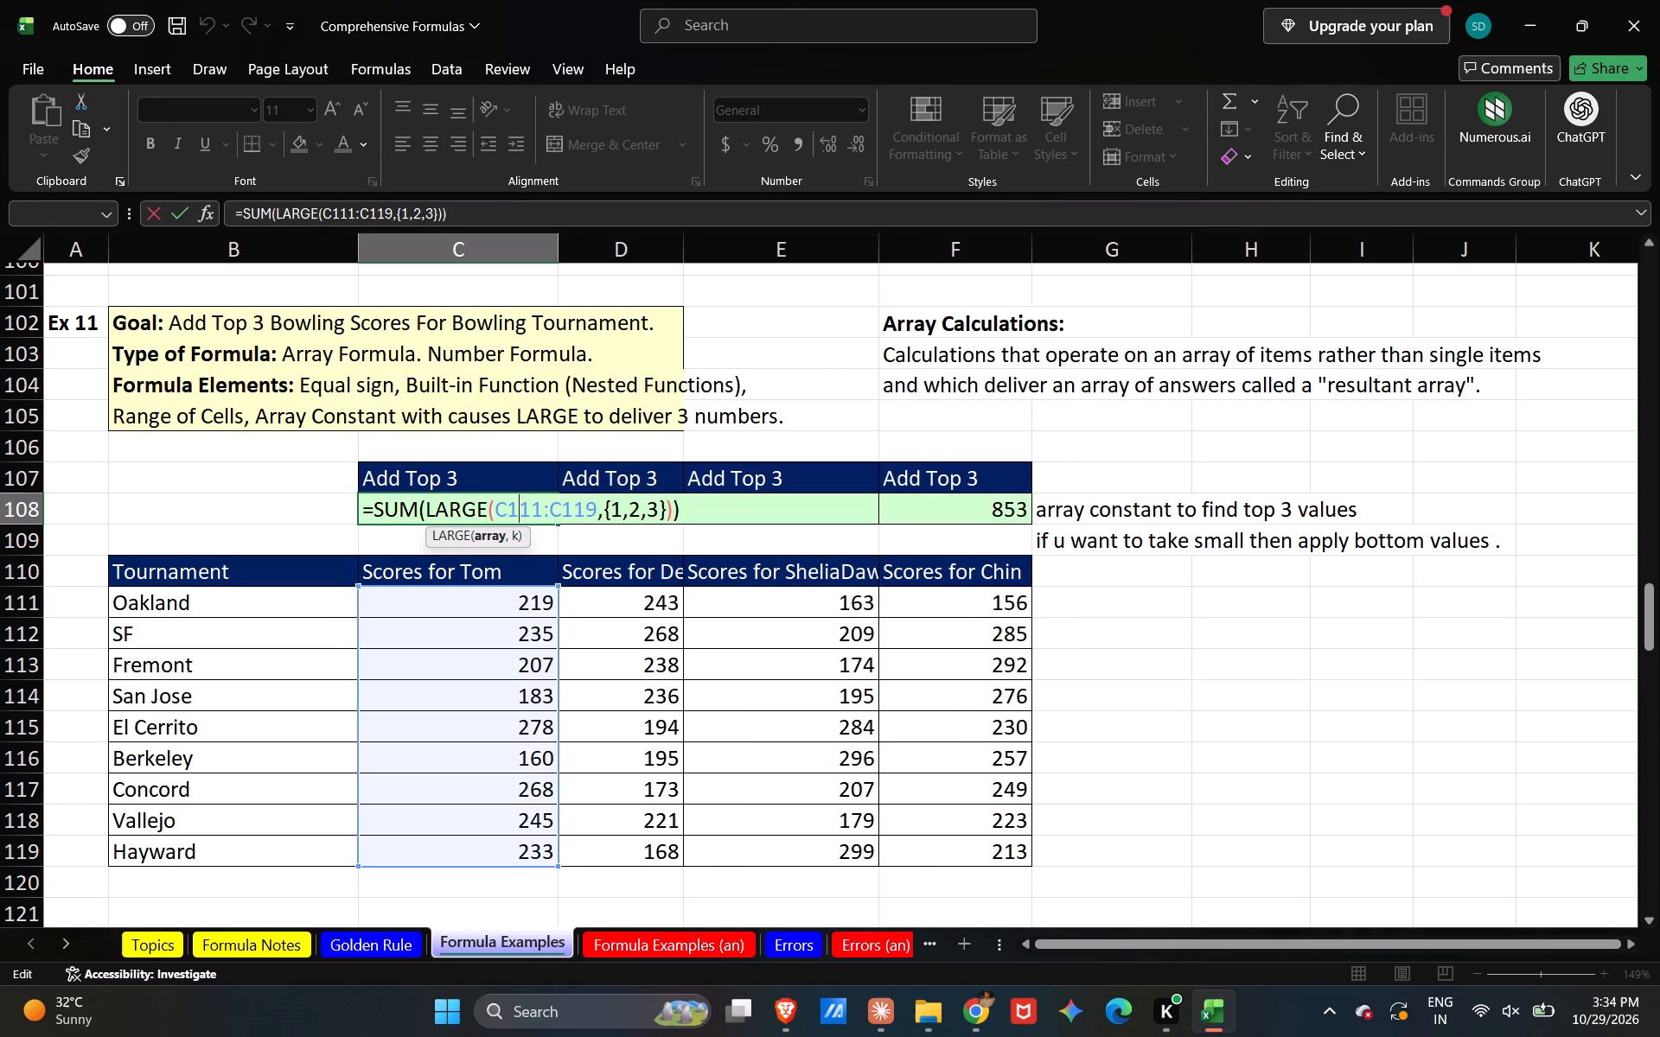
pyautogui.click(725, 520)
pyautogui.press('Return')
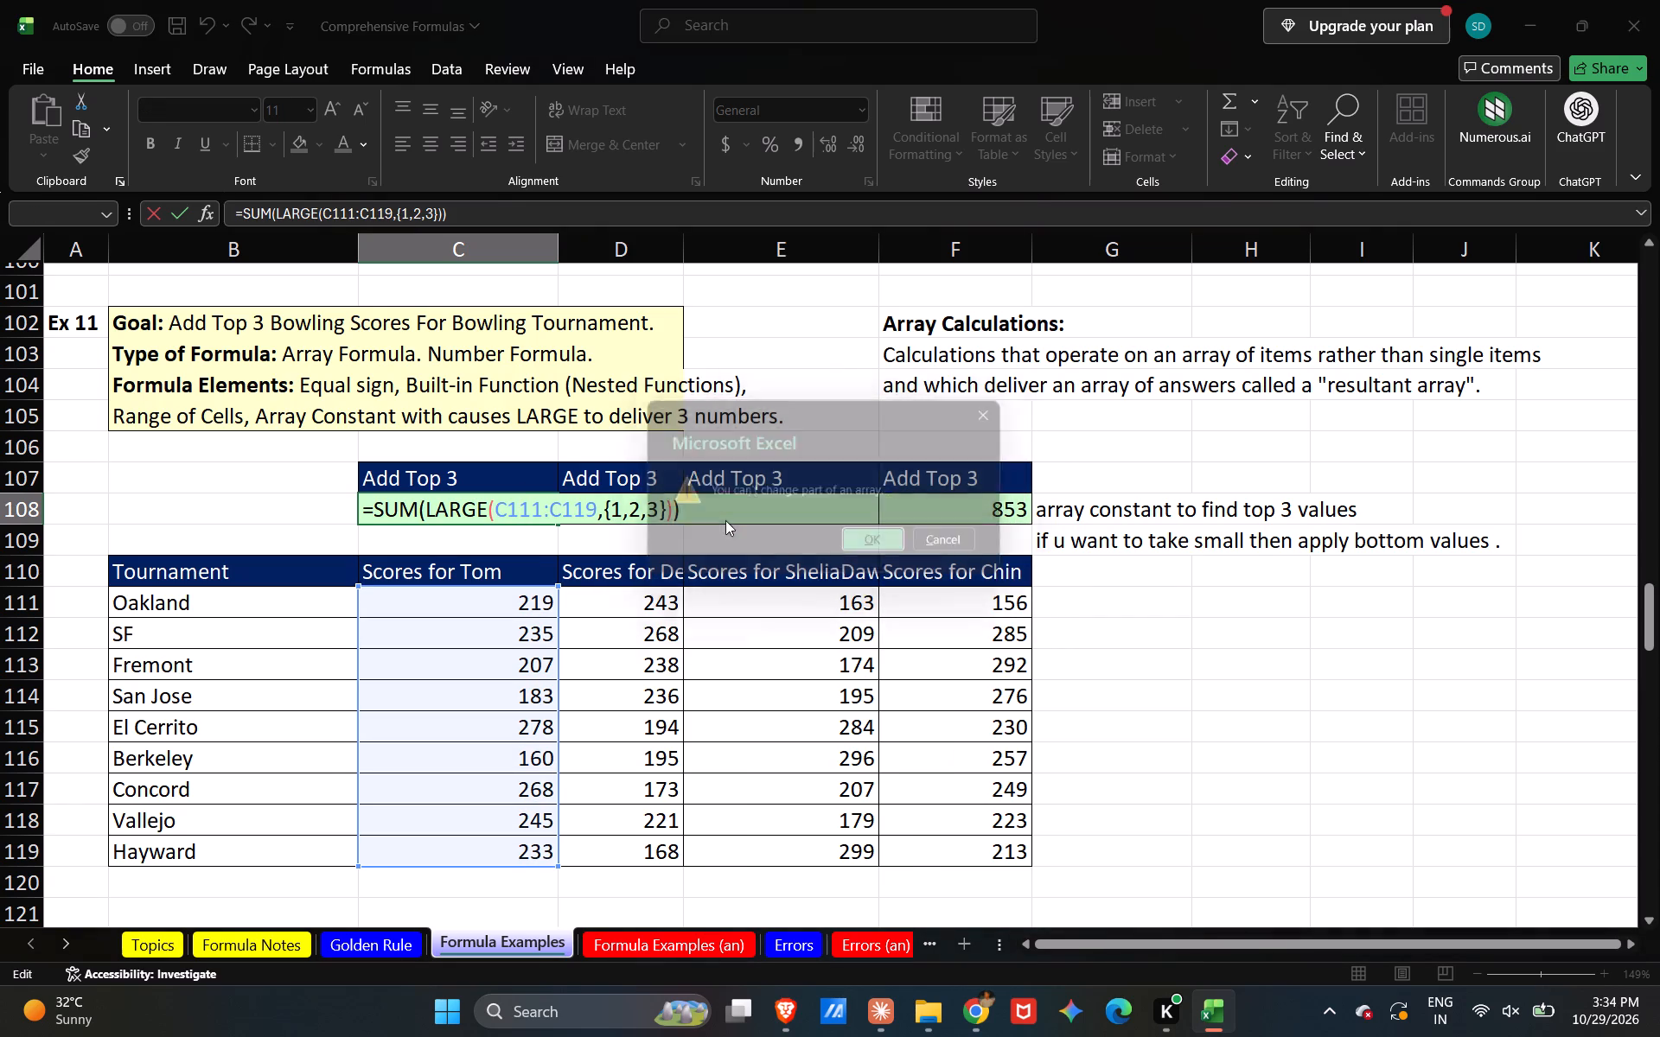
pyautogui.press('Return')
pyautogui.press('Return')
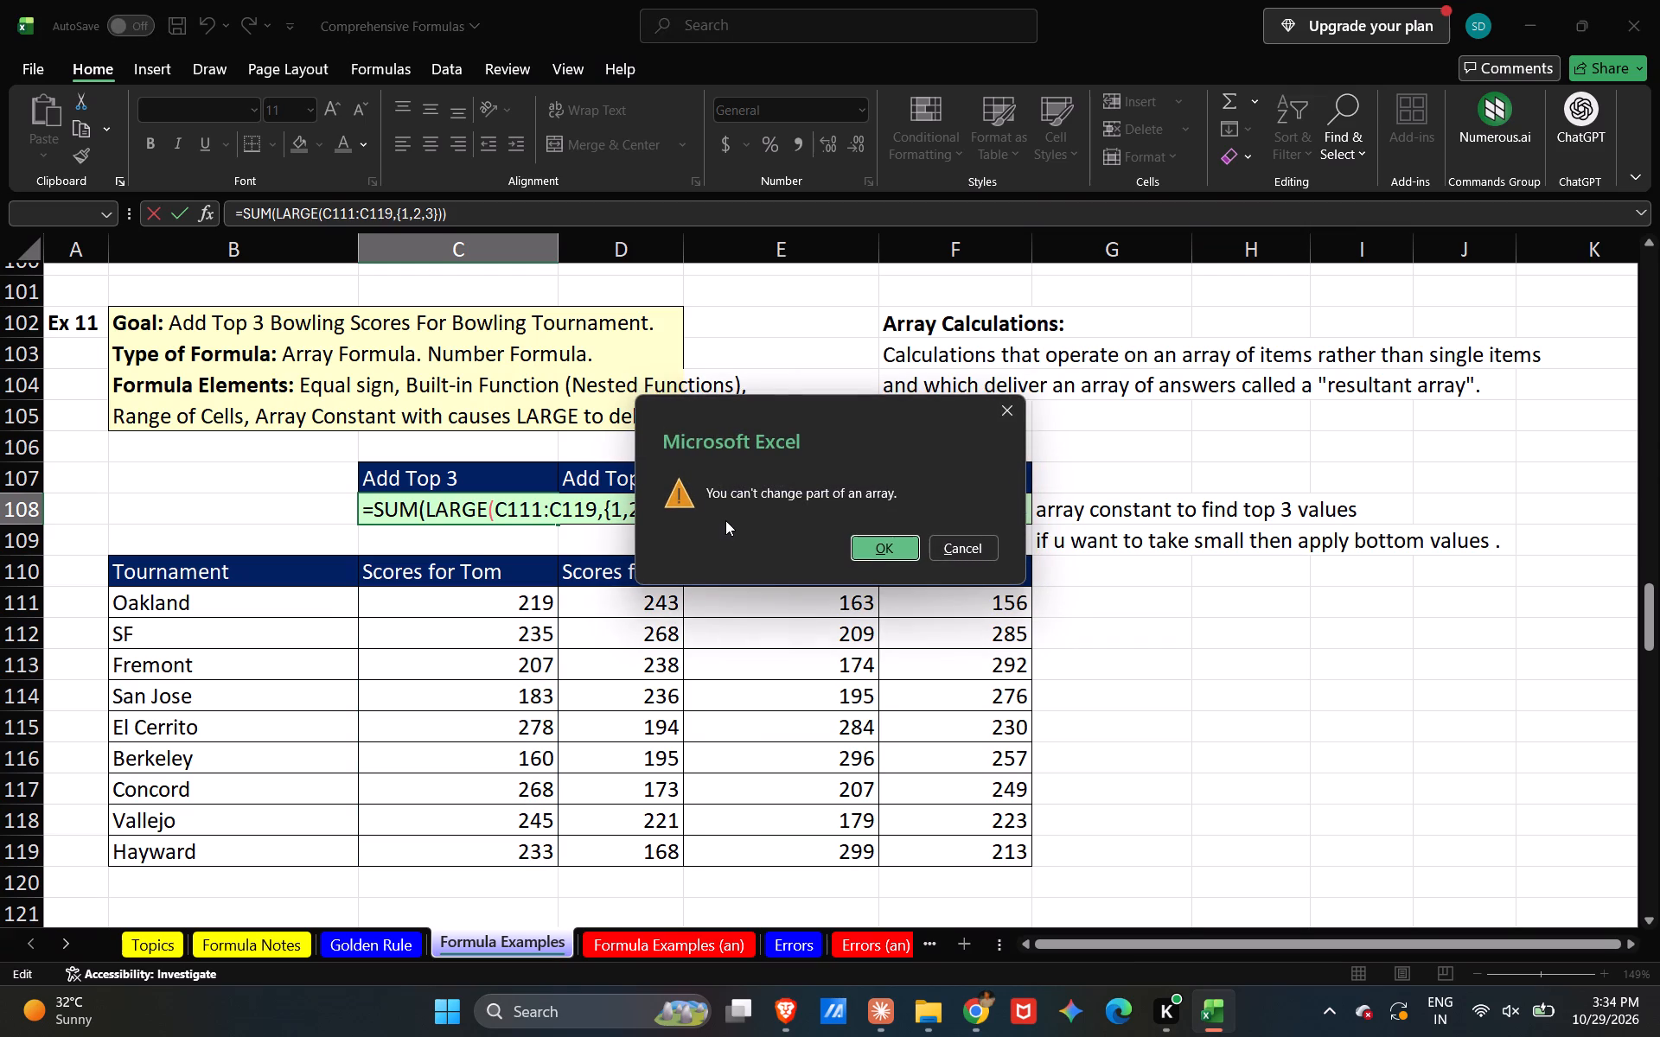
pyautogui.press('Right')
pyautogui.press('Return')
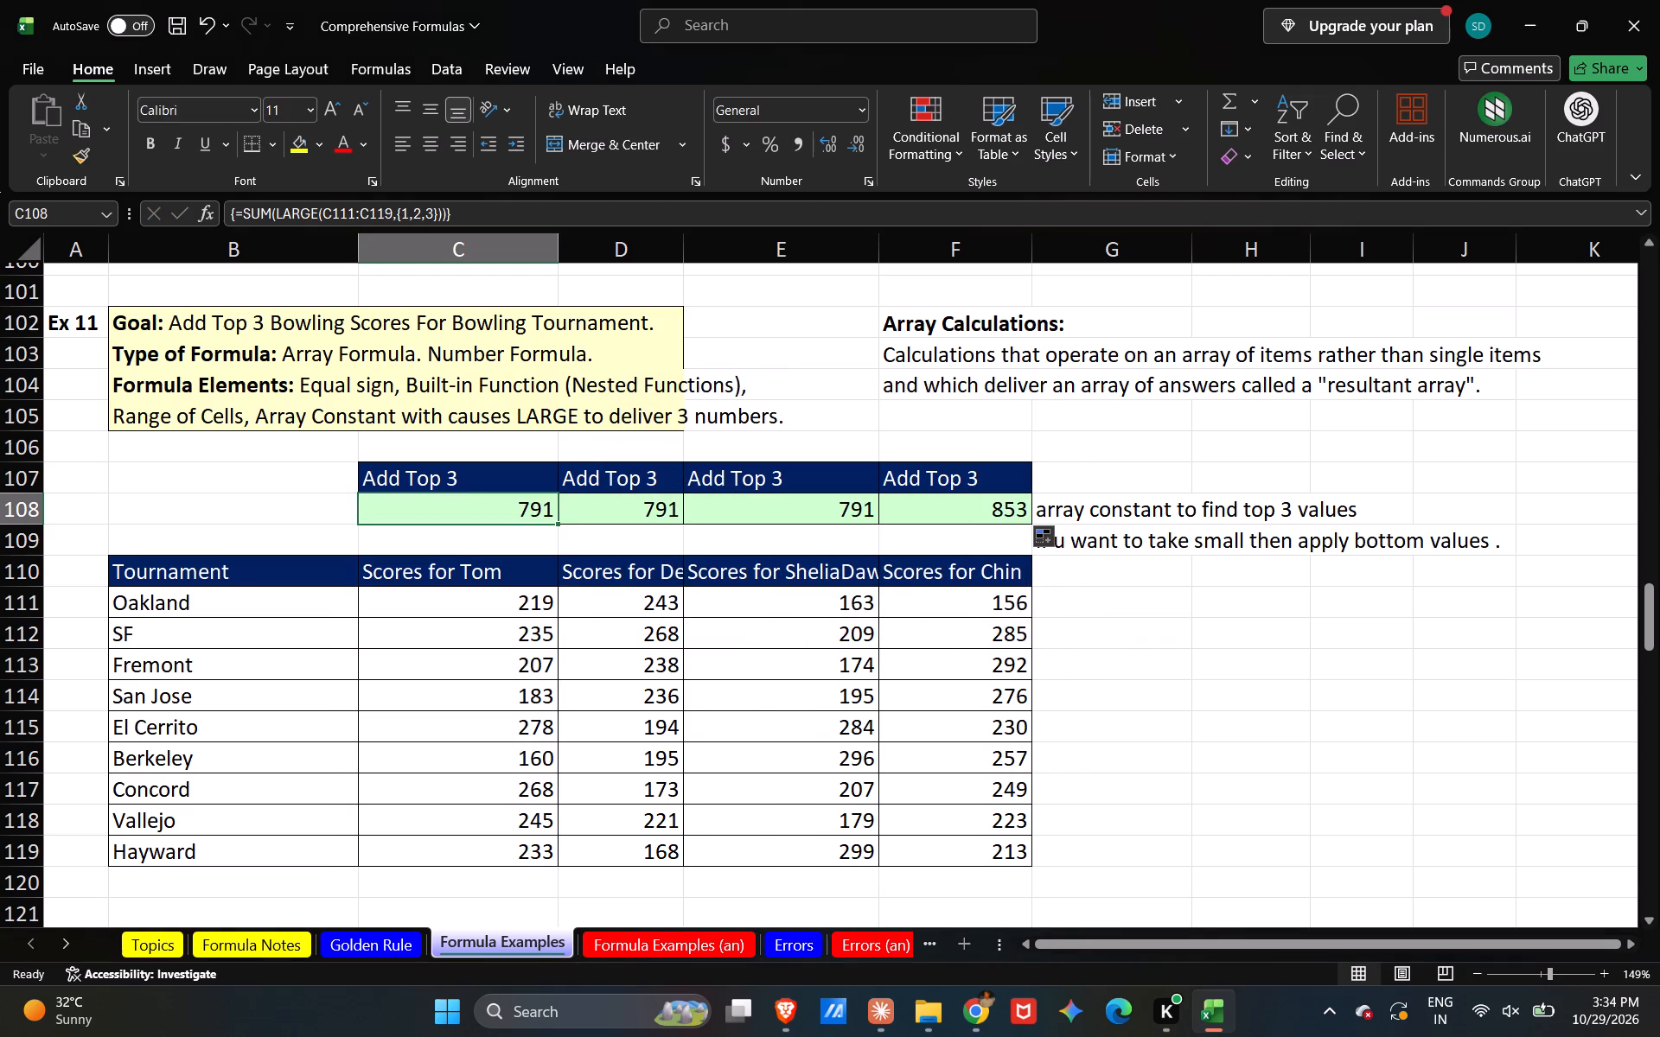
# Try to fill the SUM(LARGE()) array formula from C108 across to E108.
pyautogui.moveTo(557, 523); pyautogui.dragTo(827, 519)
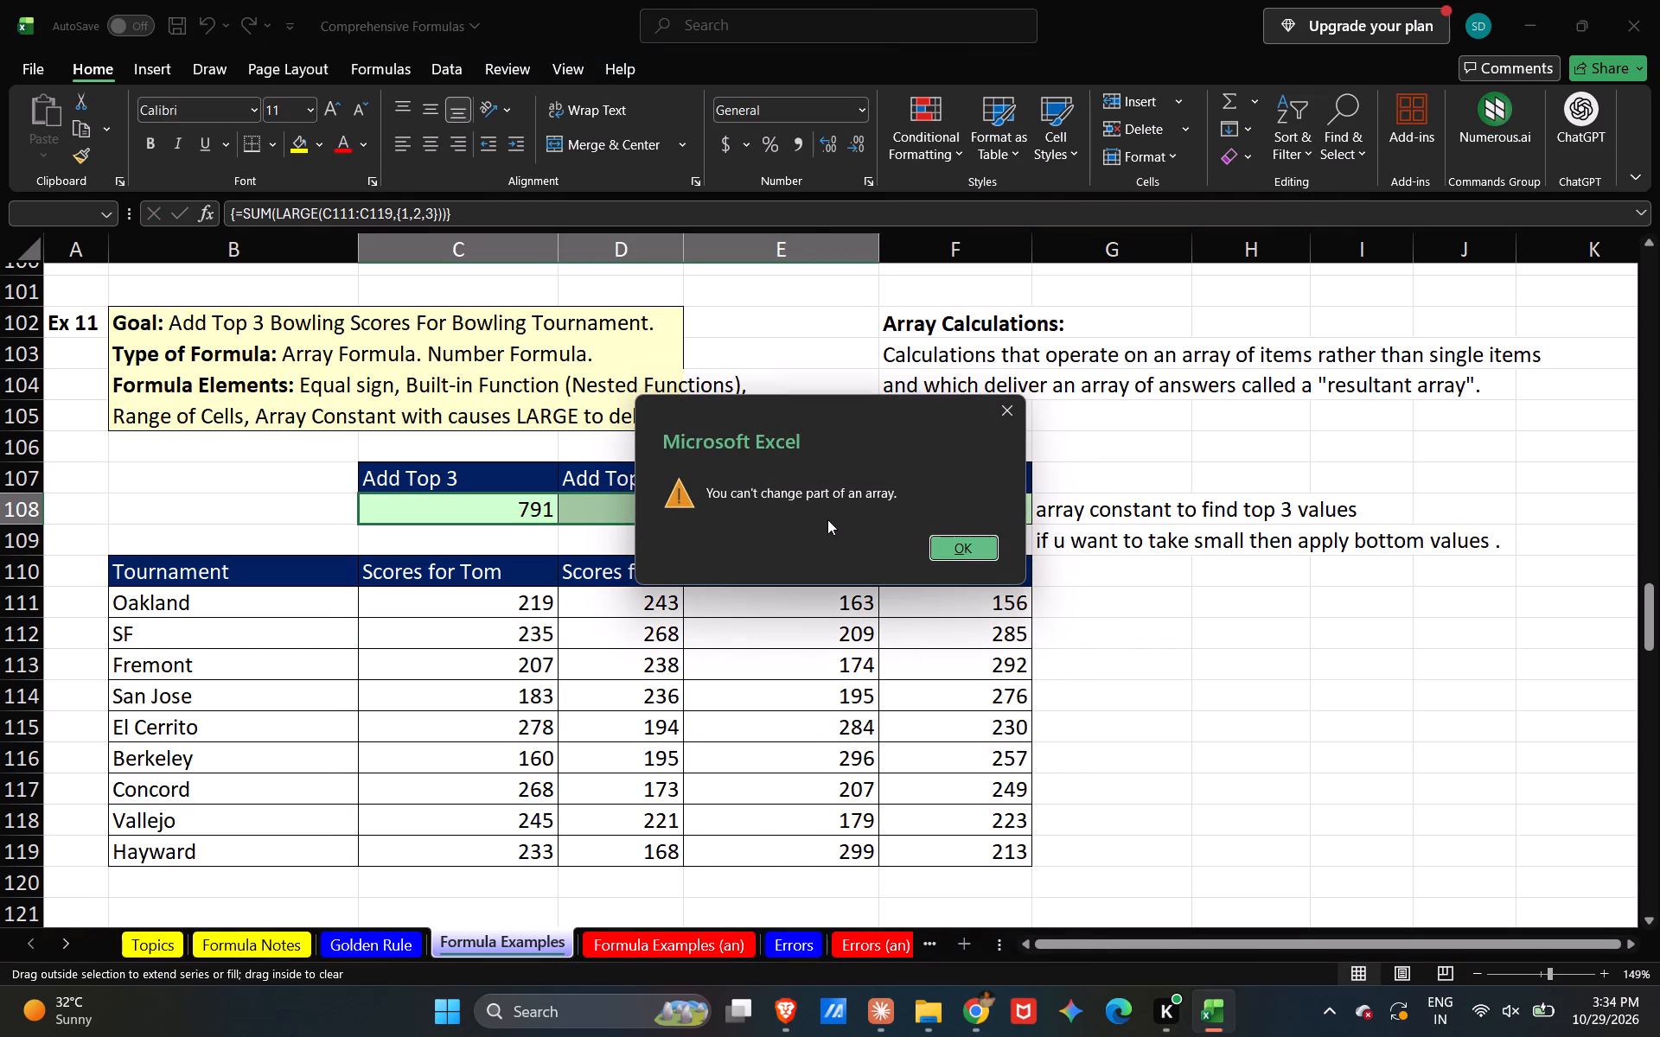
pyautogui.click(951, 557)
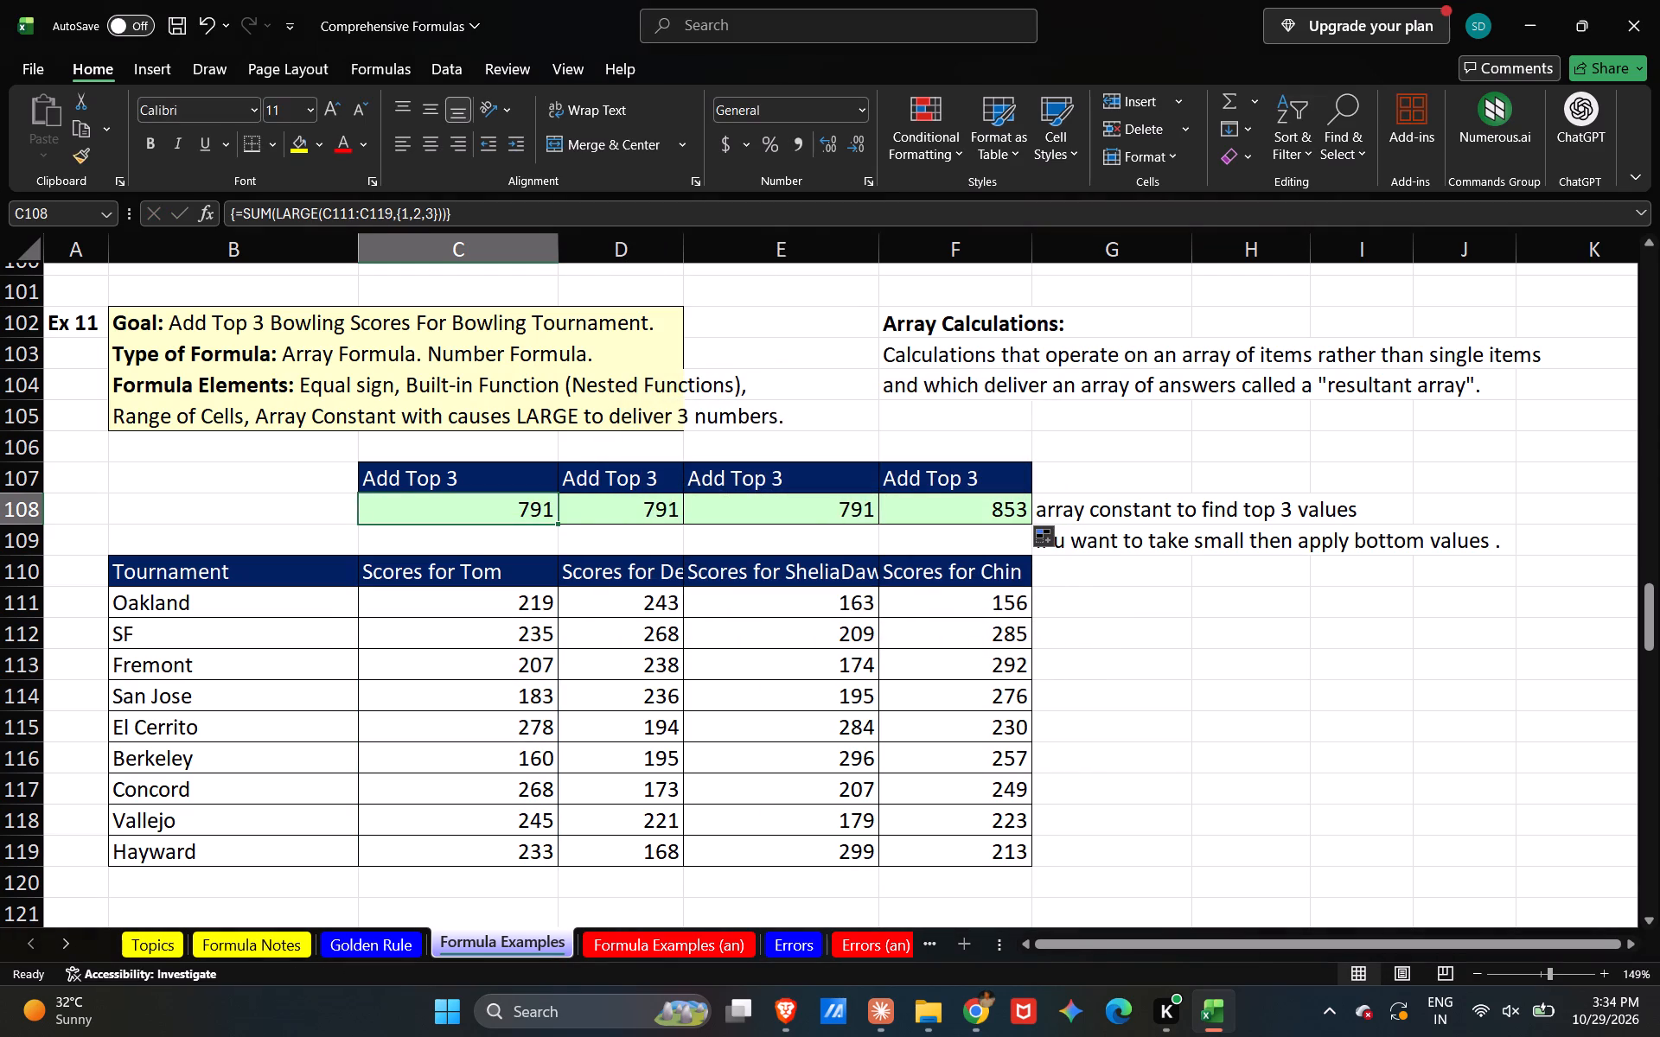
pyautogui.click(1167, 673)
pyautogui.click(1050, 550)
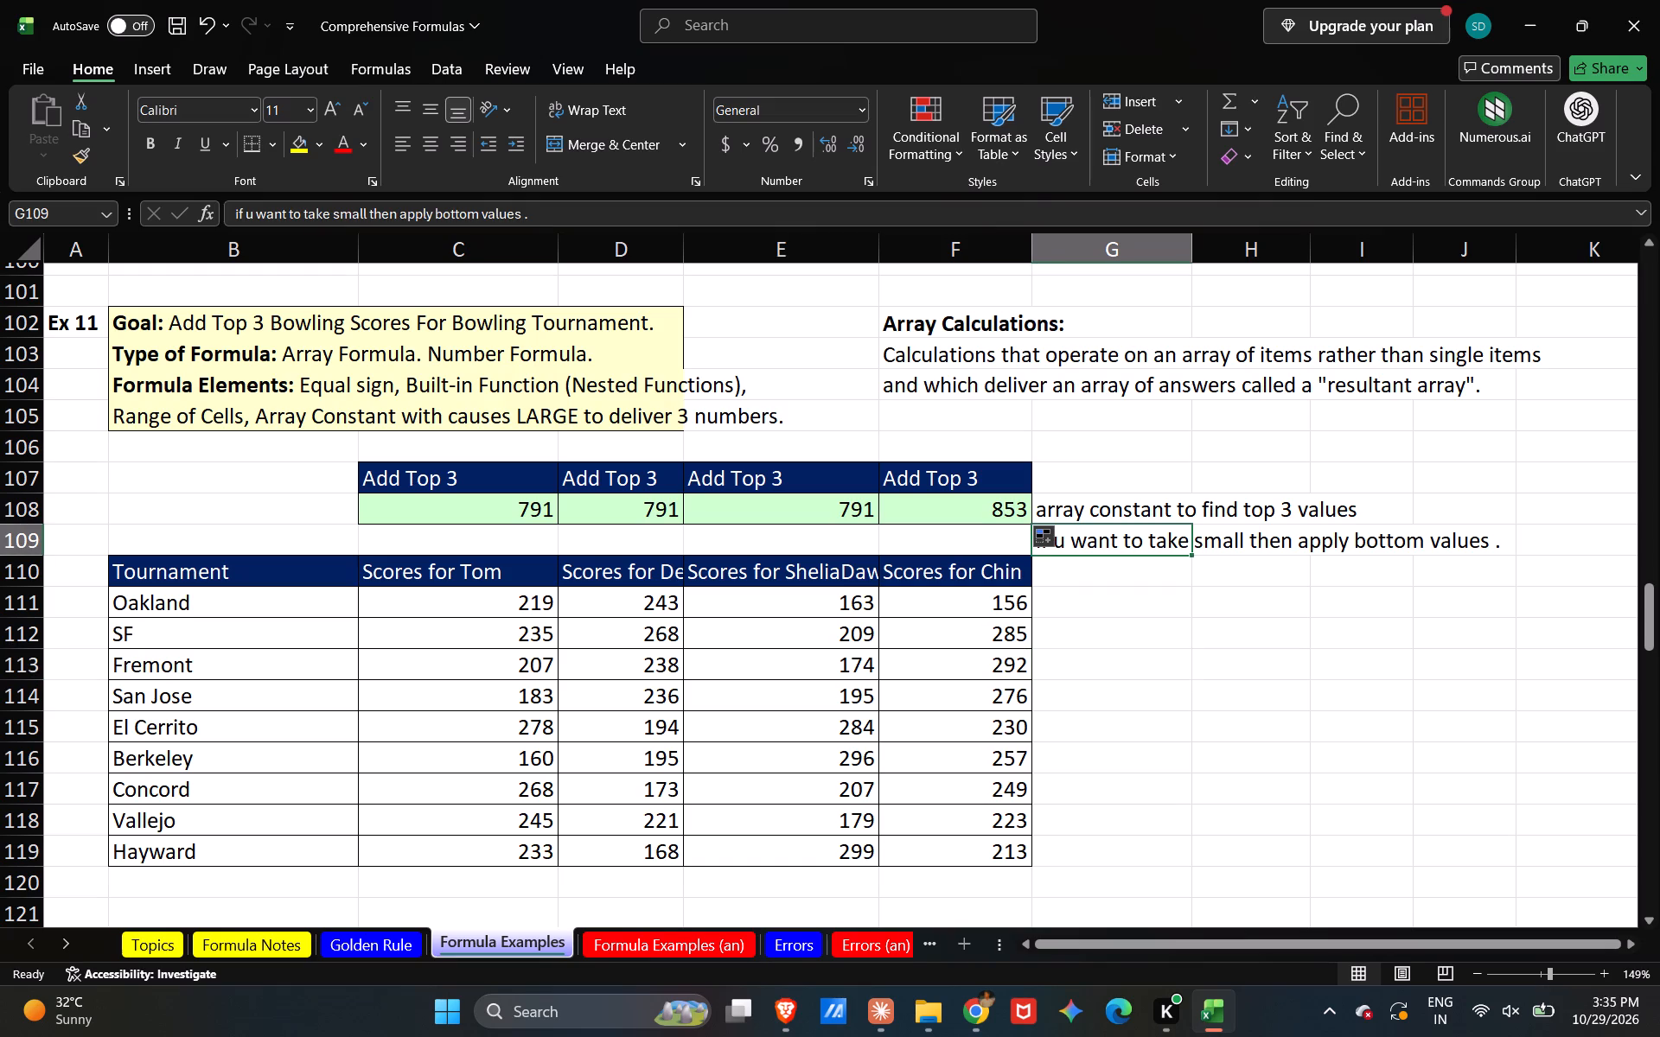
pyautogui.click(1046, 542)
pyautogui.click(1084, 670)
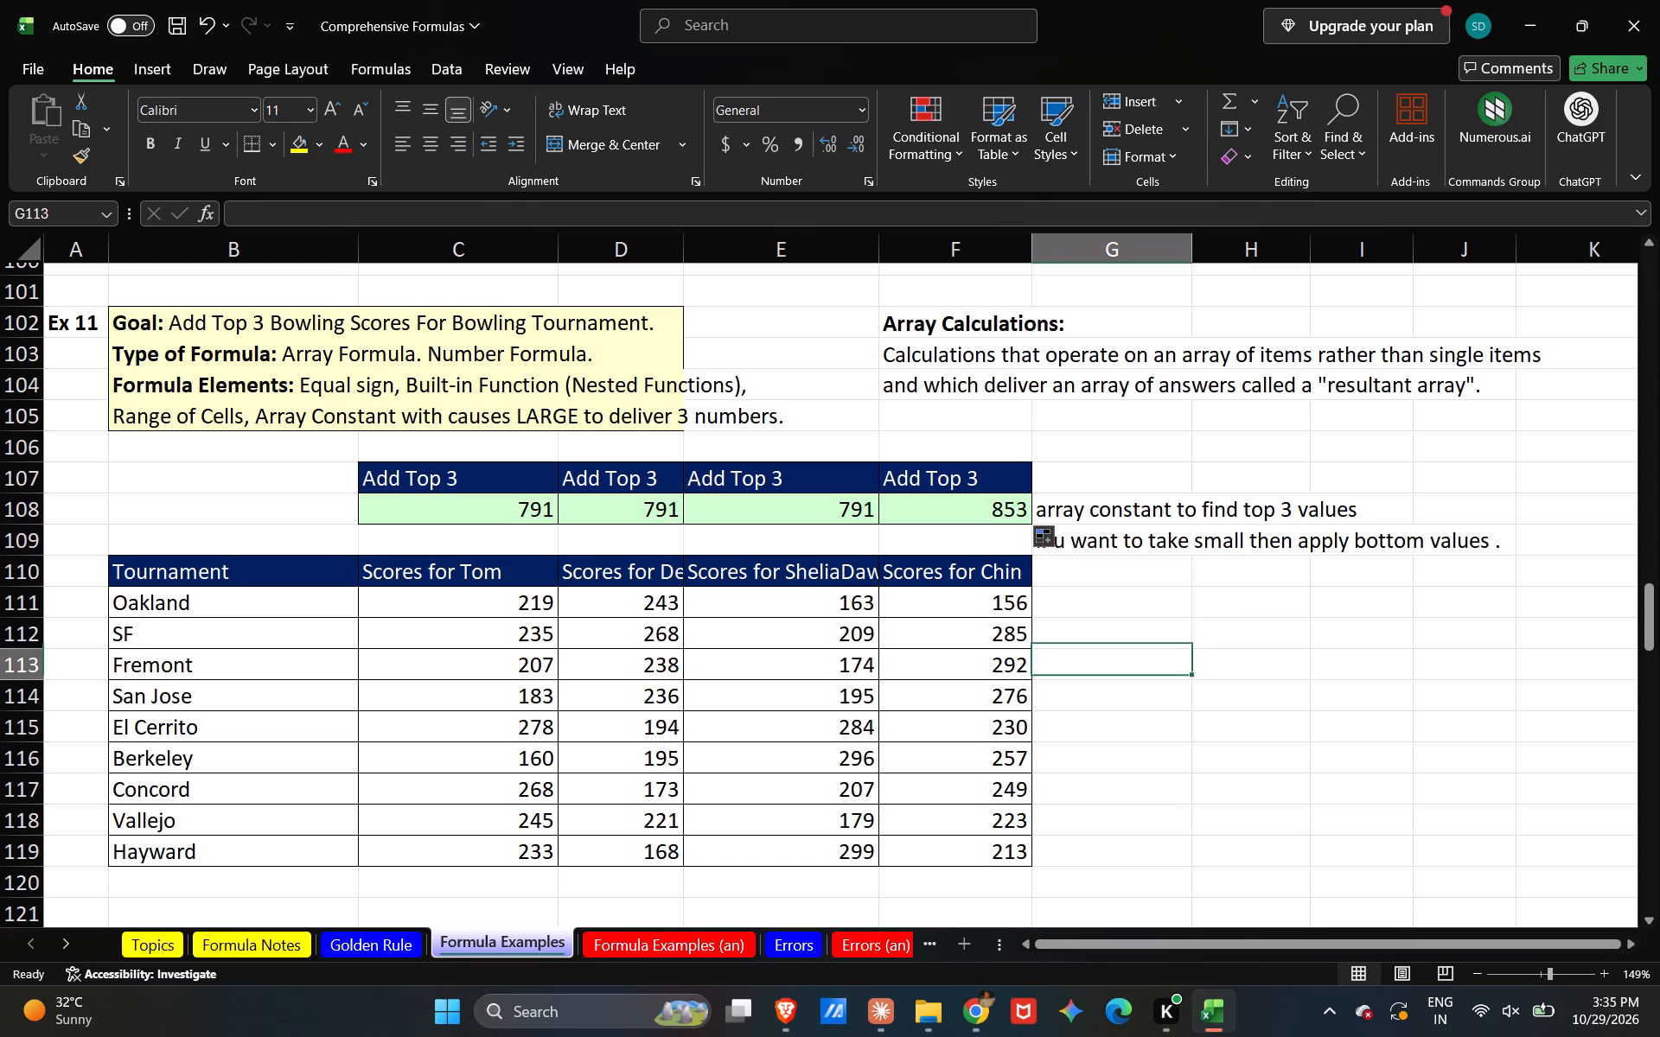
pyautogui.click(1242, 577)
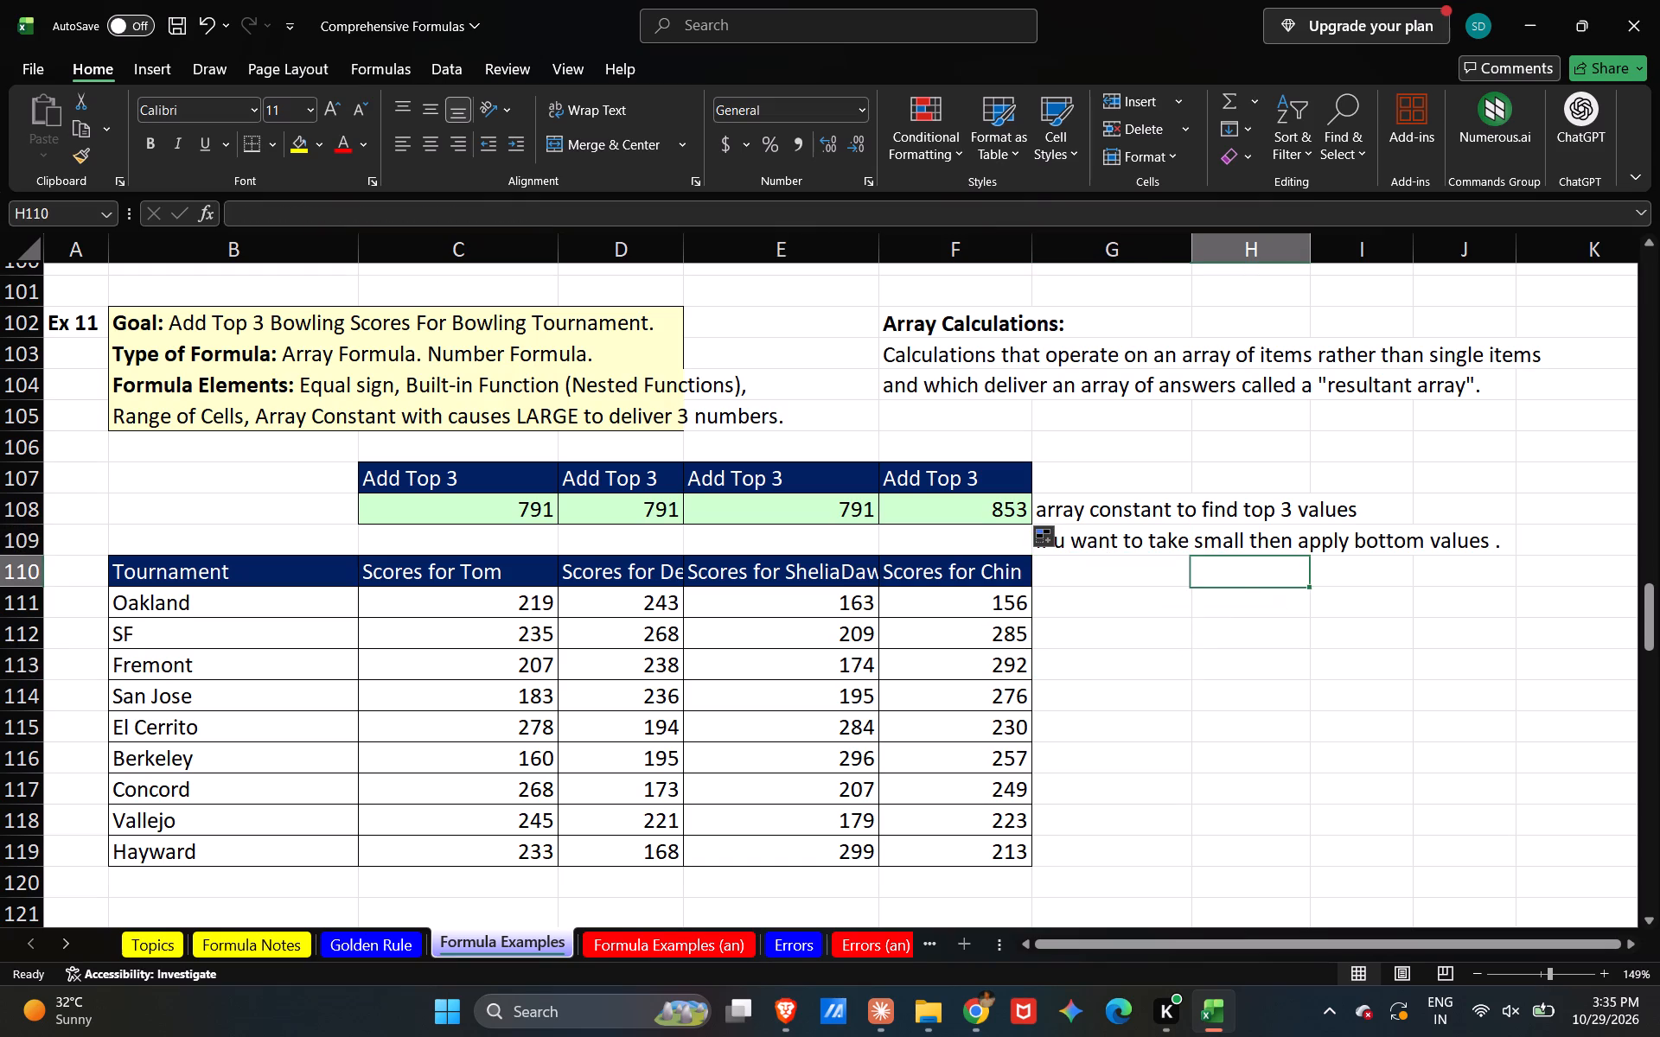
# Save the workbook.
pyautogui.hotkey('ctrl', 's')
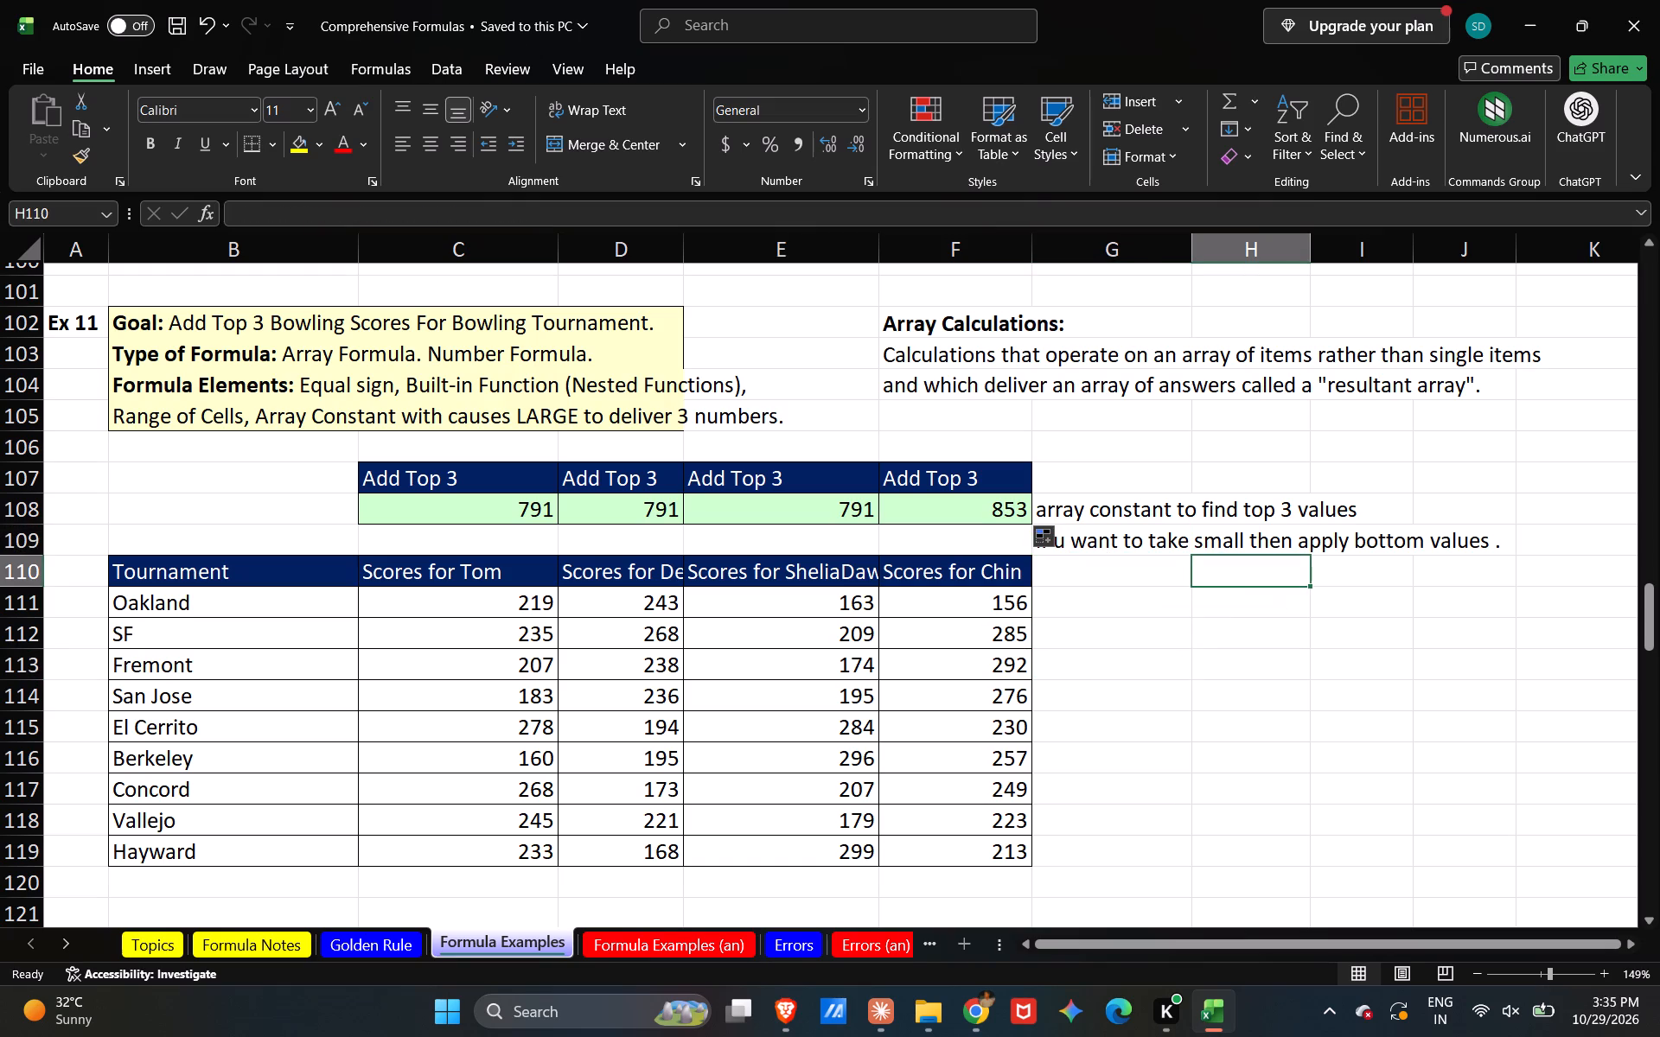
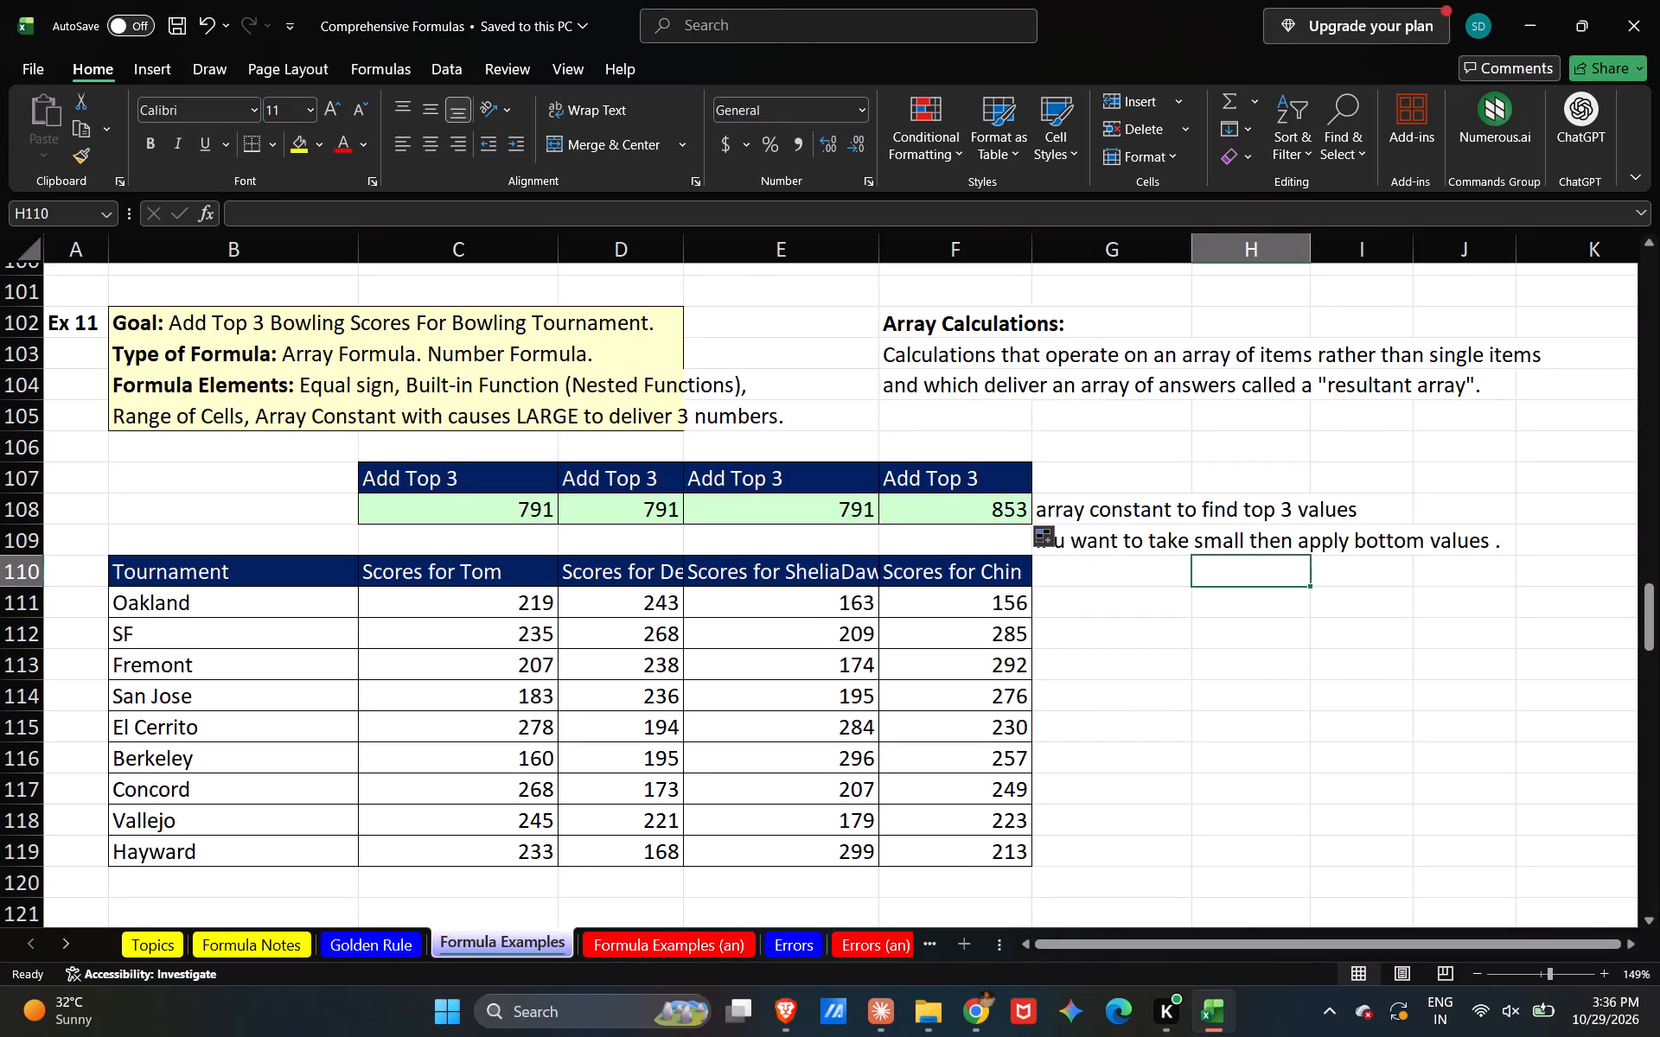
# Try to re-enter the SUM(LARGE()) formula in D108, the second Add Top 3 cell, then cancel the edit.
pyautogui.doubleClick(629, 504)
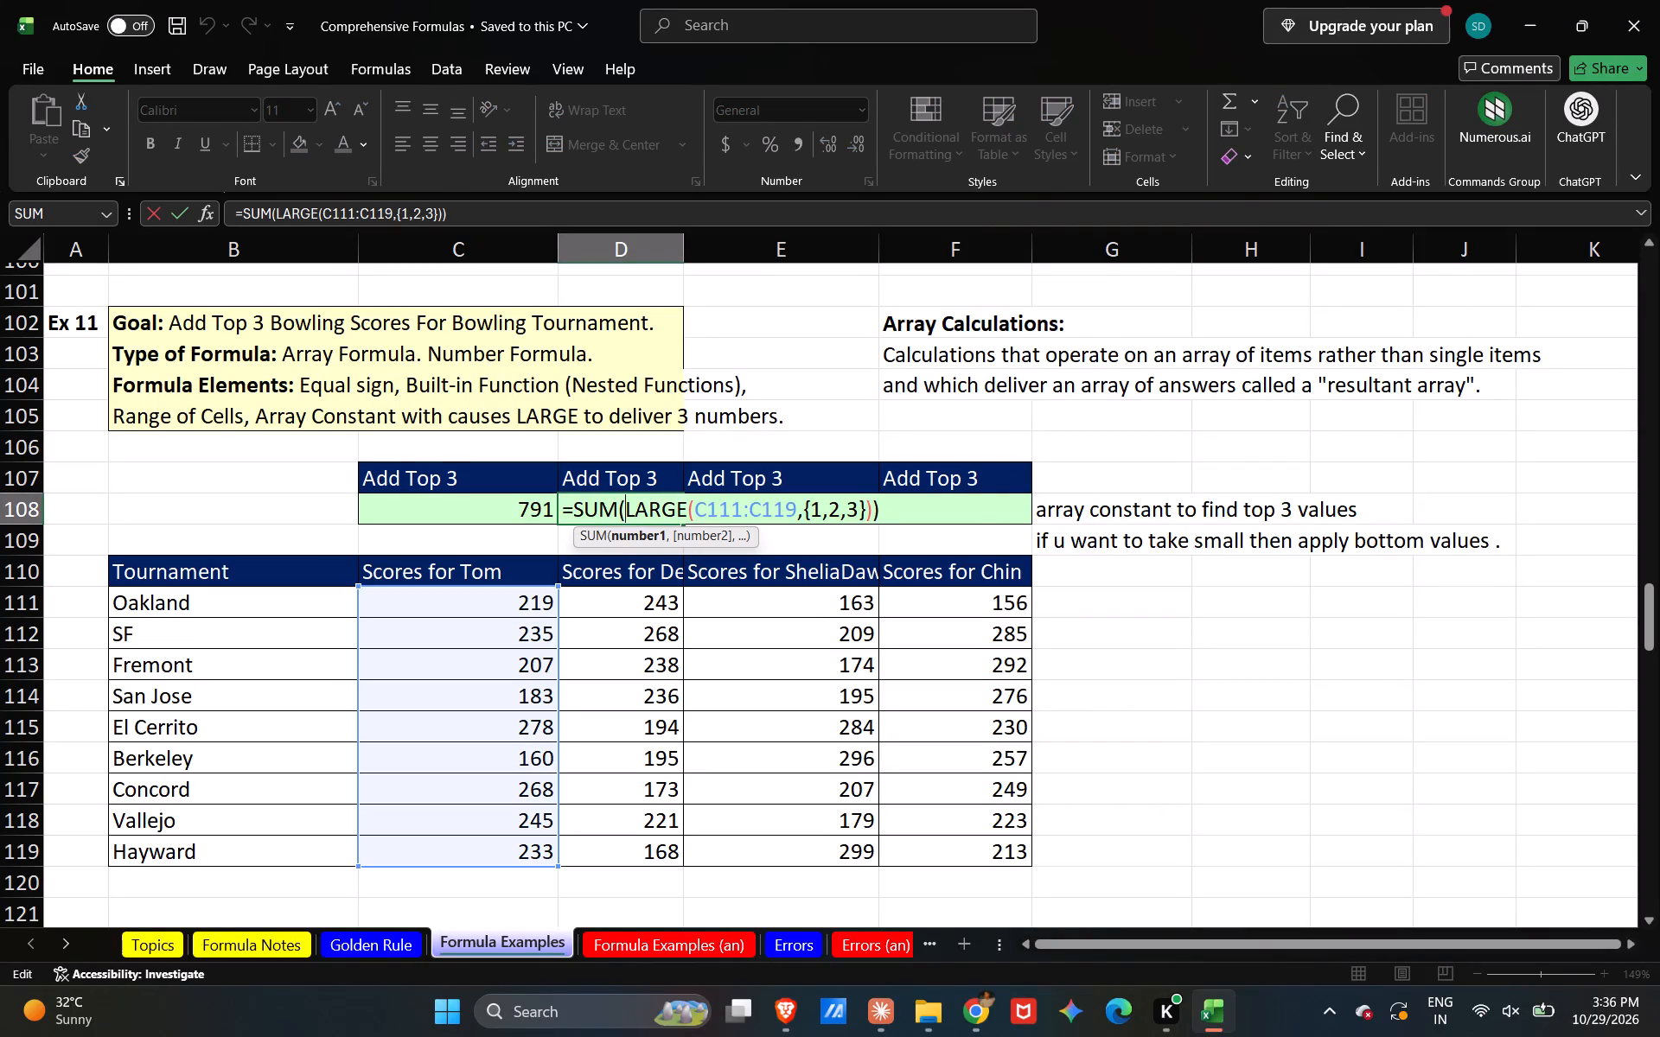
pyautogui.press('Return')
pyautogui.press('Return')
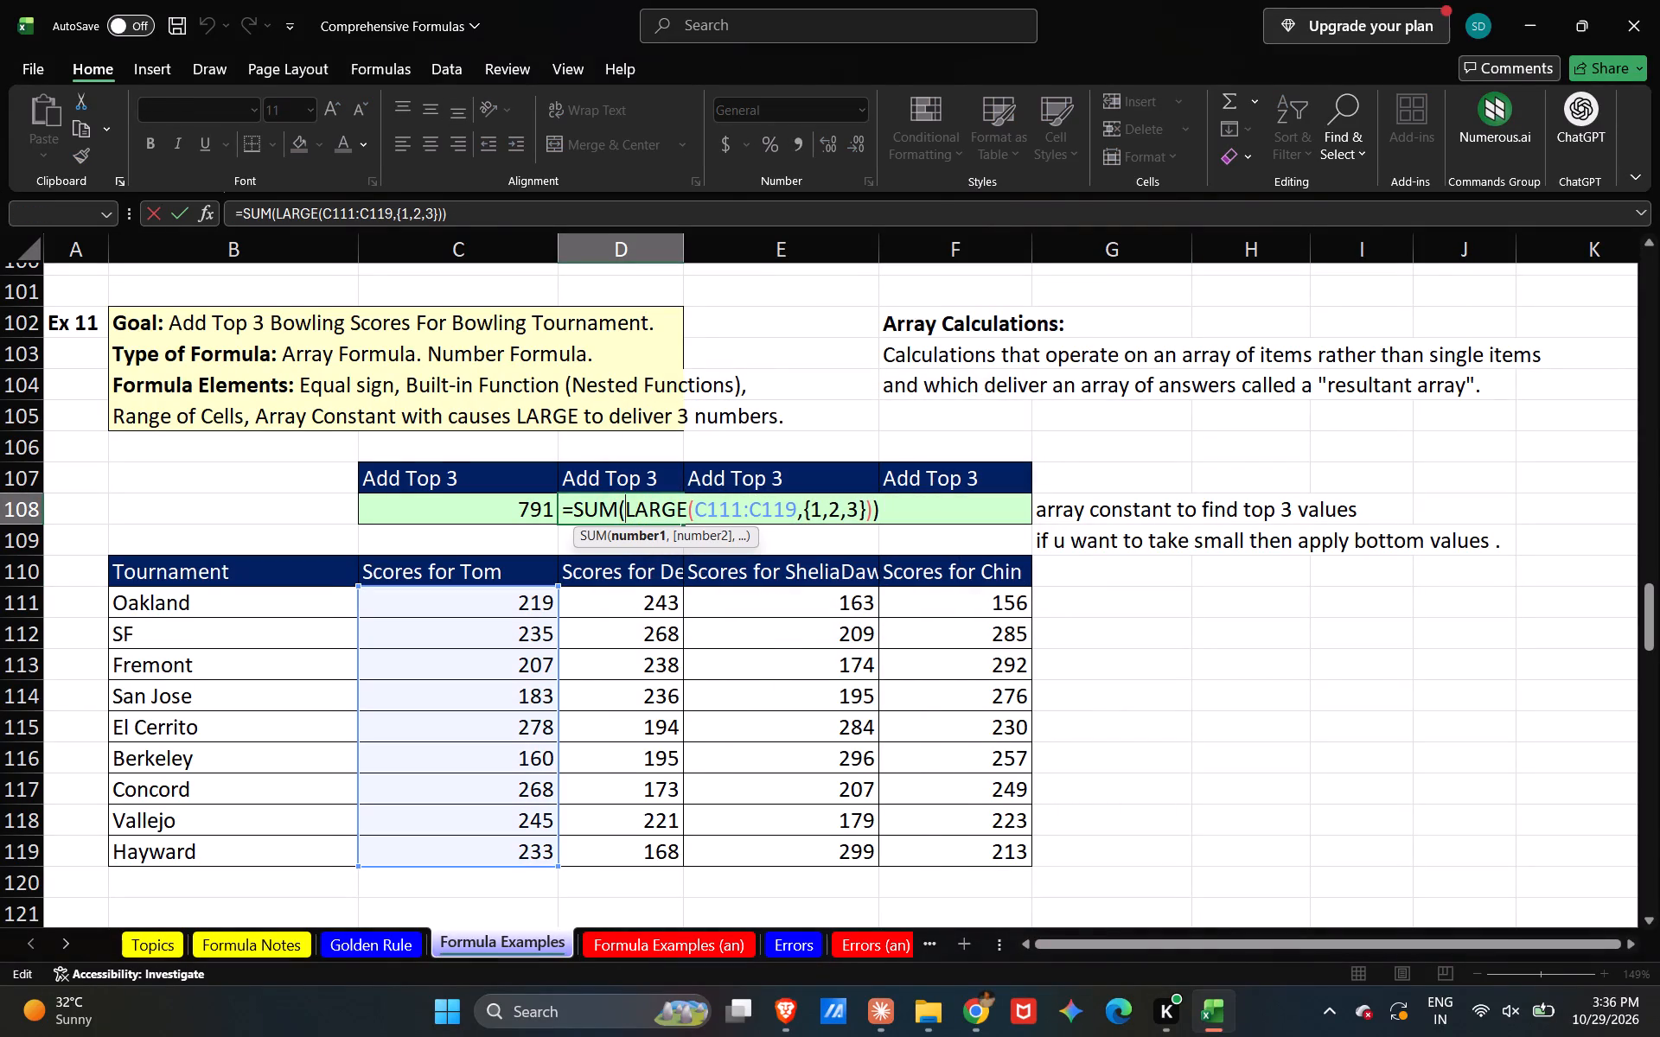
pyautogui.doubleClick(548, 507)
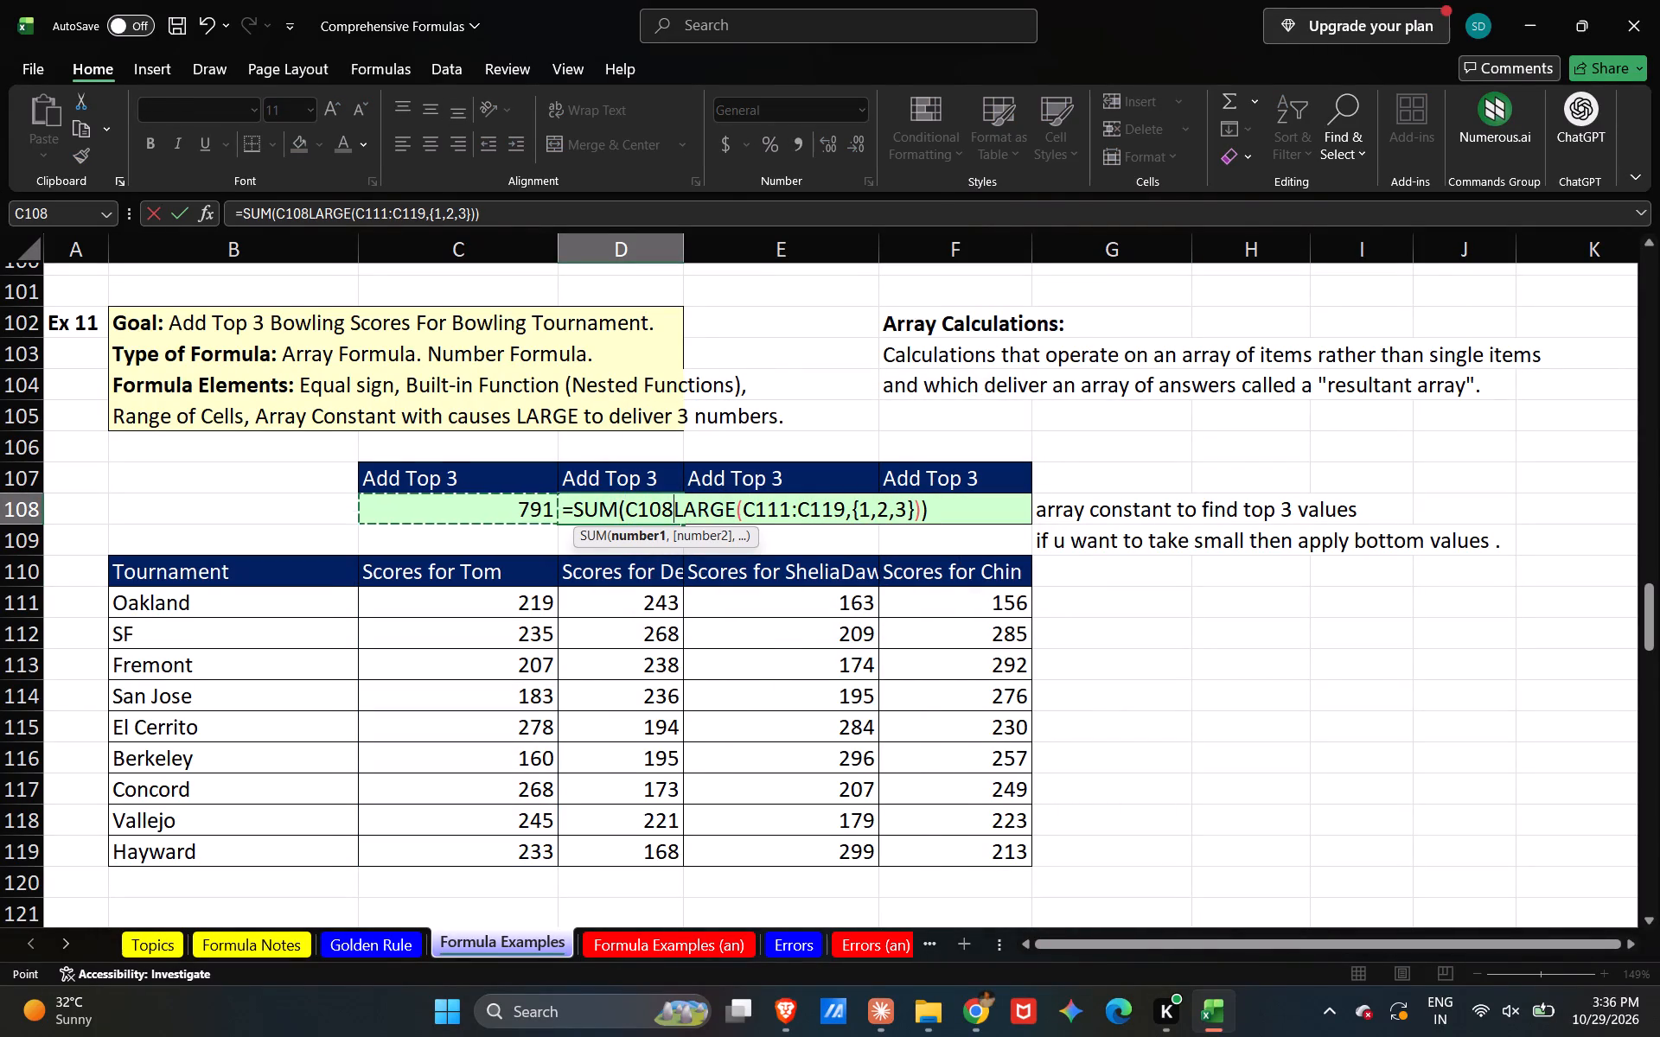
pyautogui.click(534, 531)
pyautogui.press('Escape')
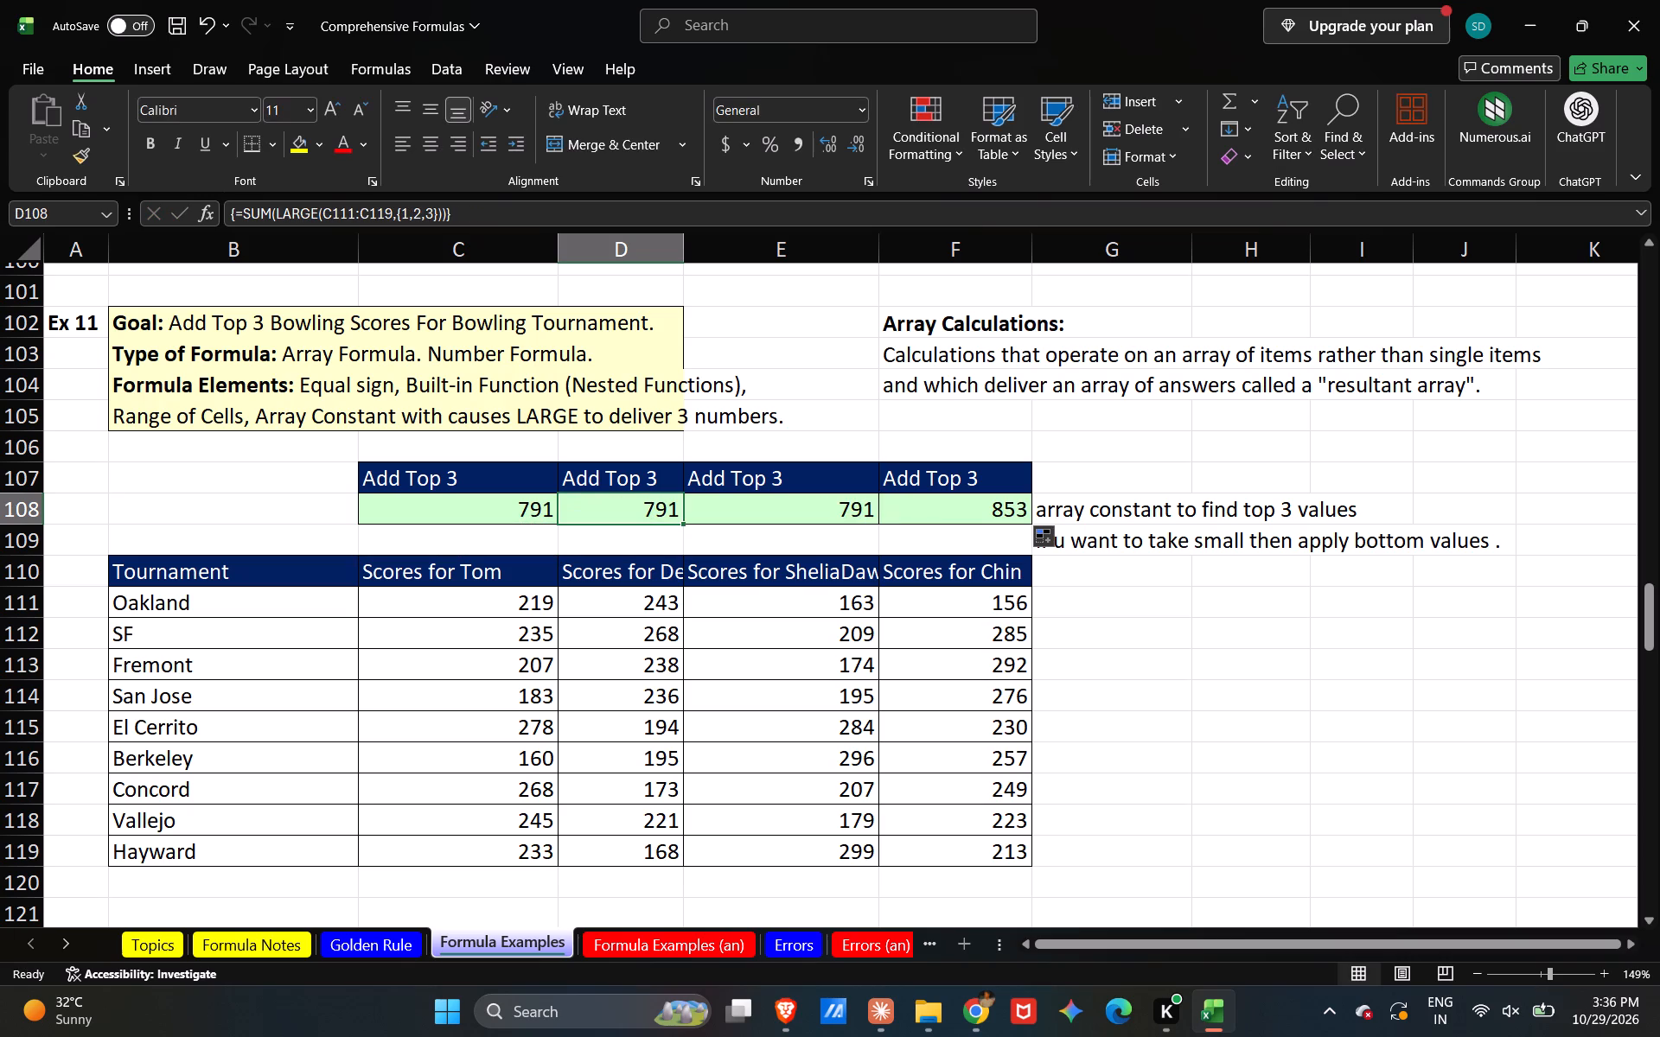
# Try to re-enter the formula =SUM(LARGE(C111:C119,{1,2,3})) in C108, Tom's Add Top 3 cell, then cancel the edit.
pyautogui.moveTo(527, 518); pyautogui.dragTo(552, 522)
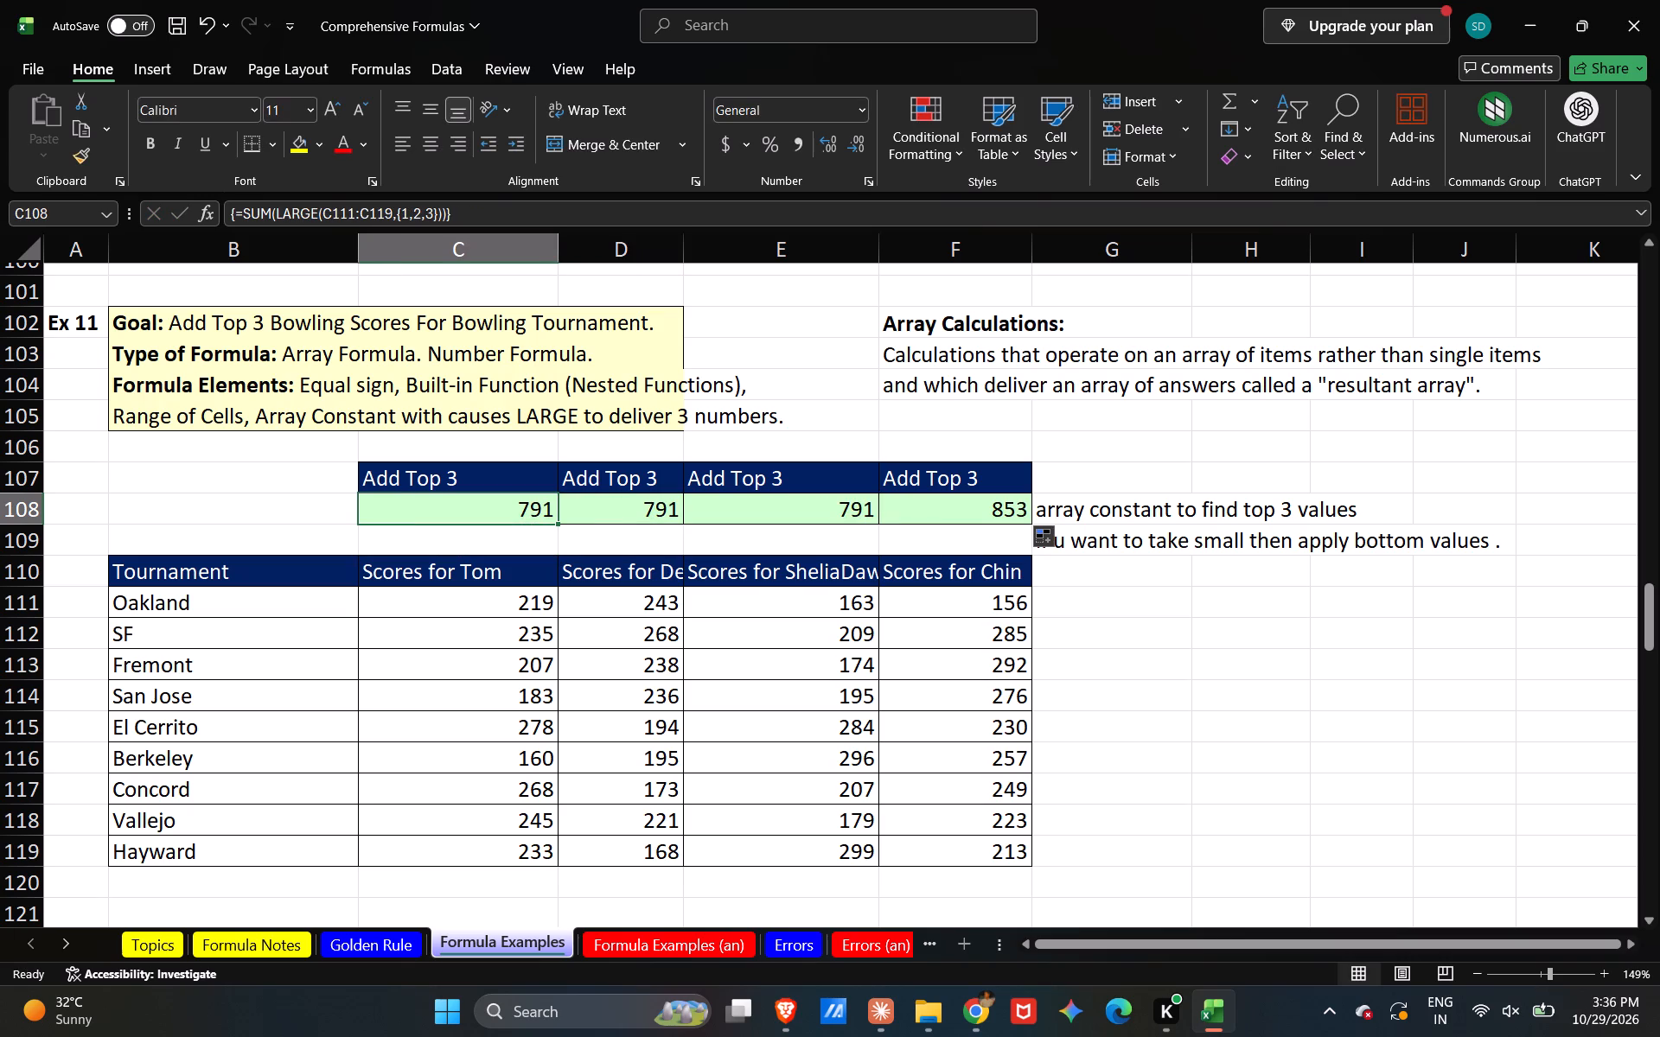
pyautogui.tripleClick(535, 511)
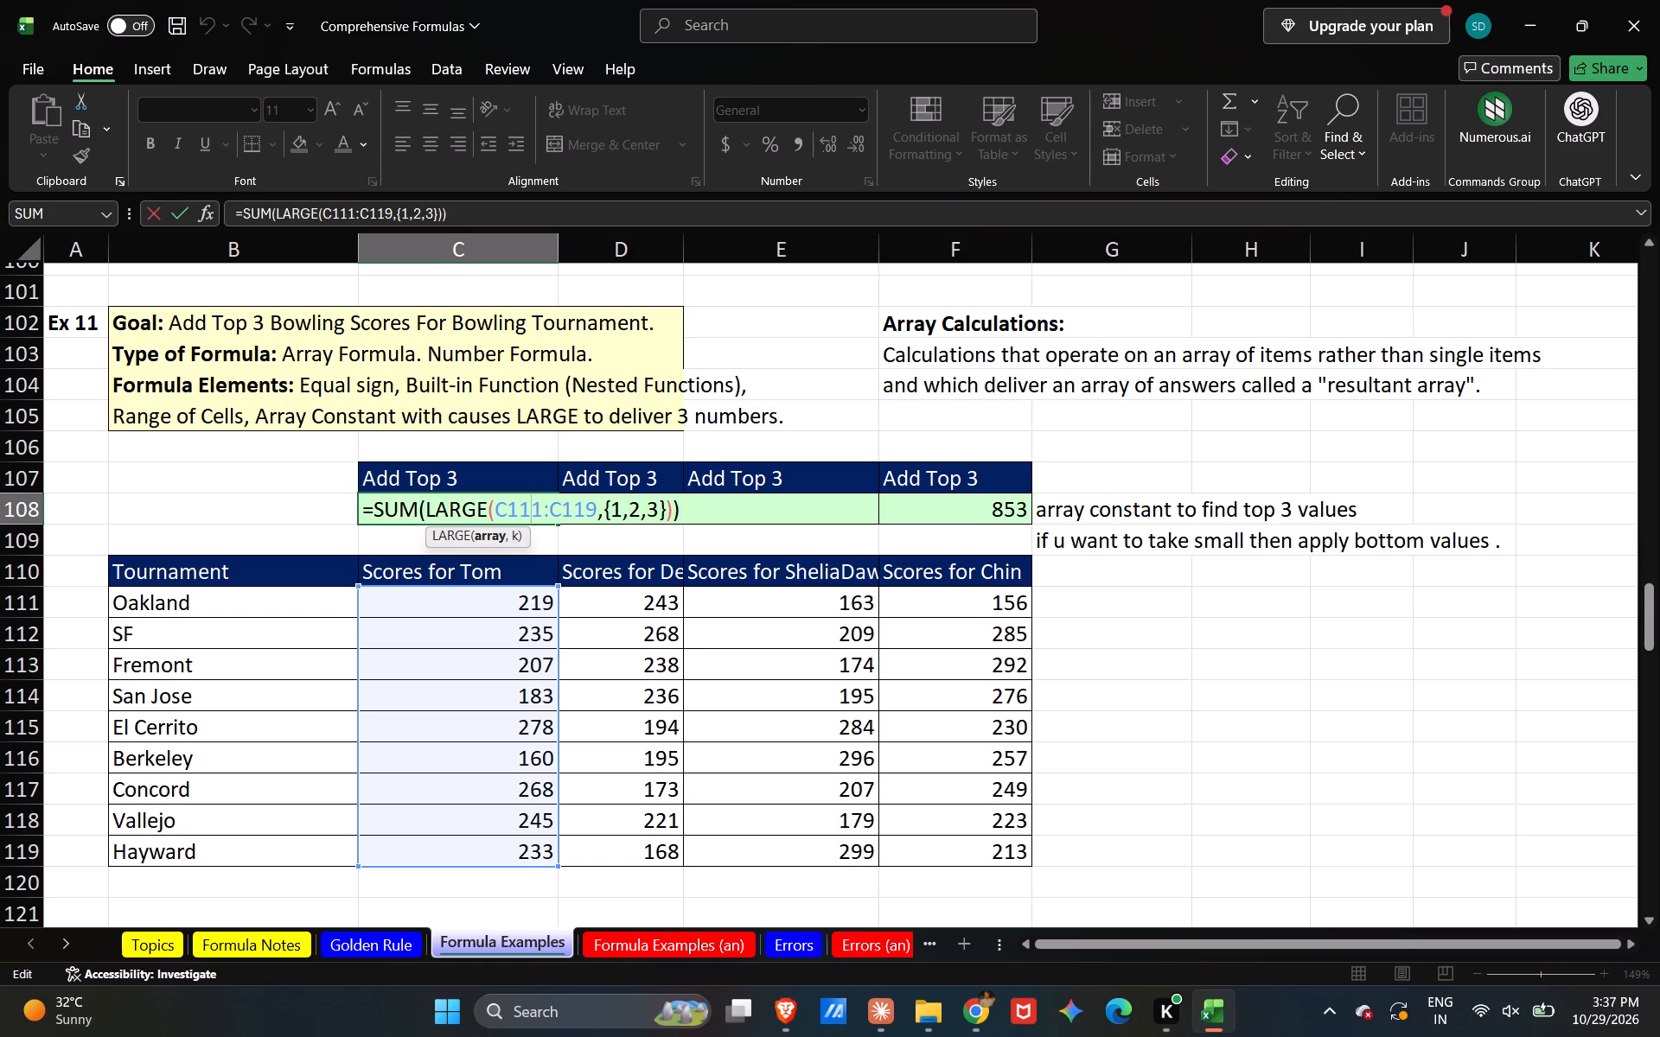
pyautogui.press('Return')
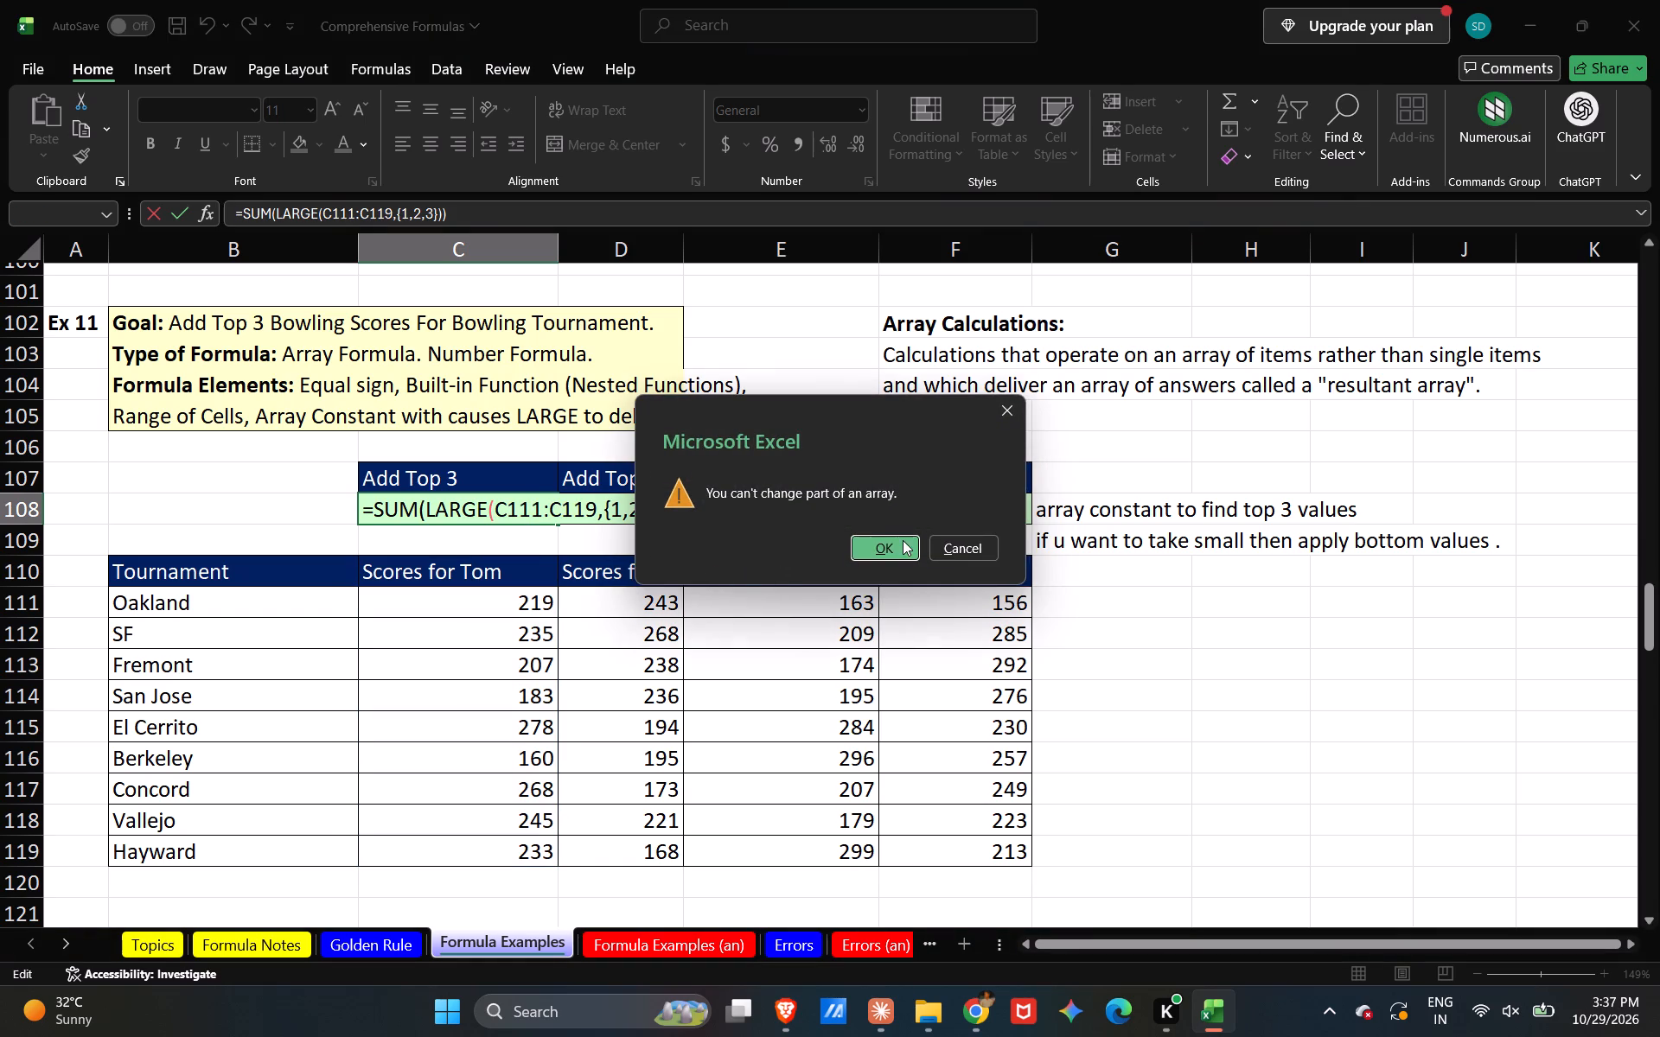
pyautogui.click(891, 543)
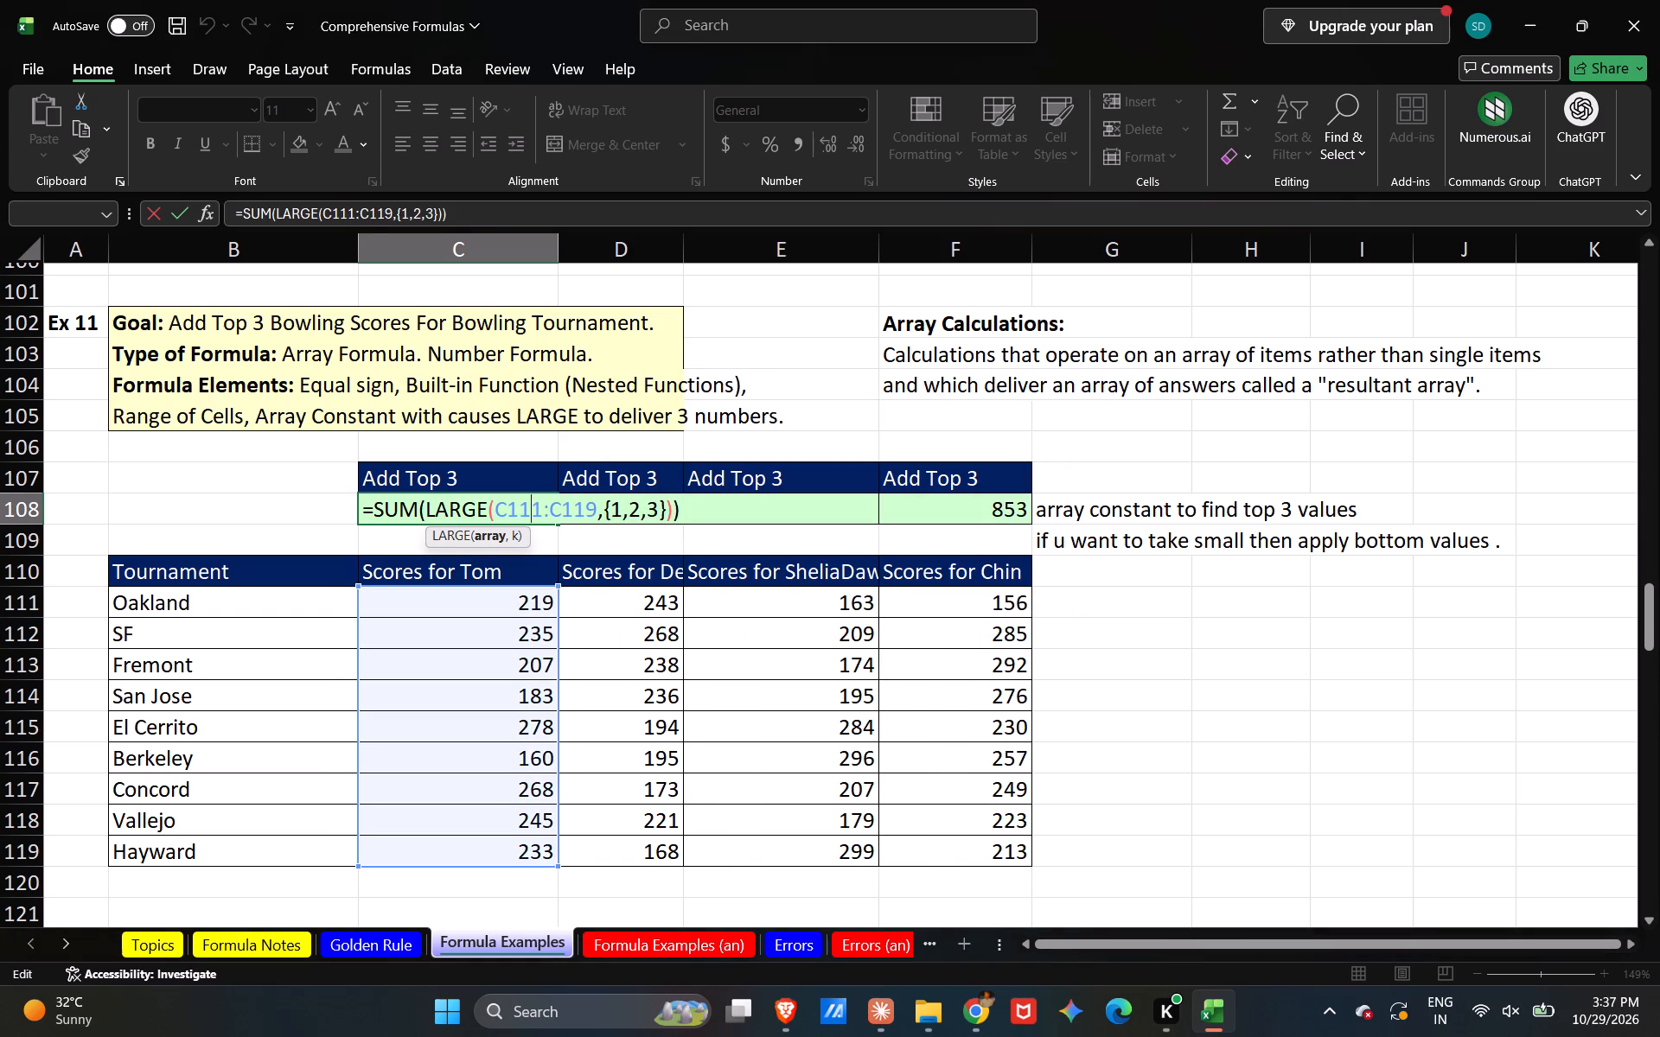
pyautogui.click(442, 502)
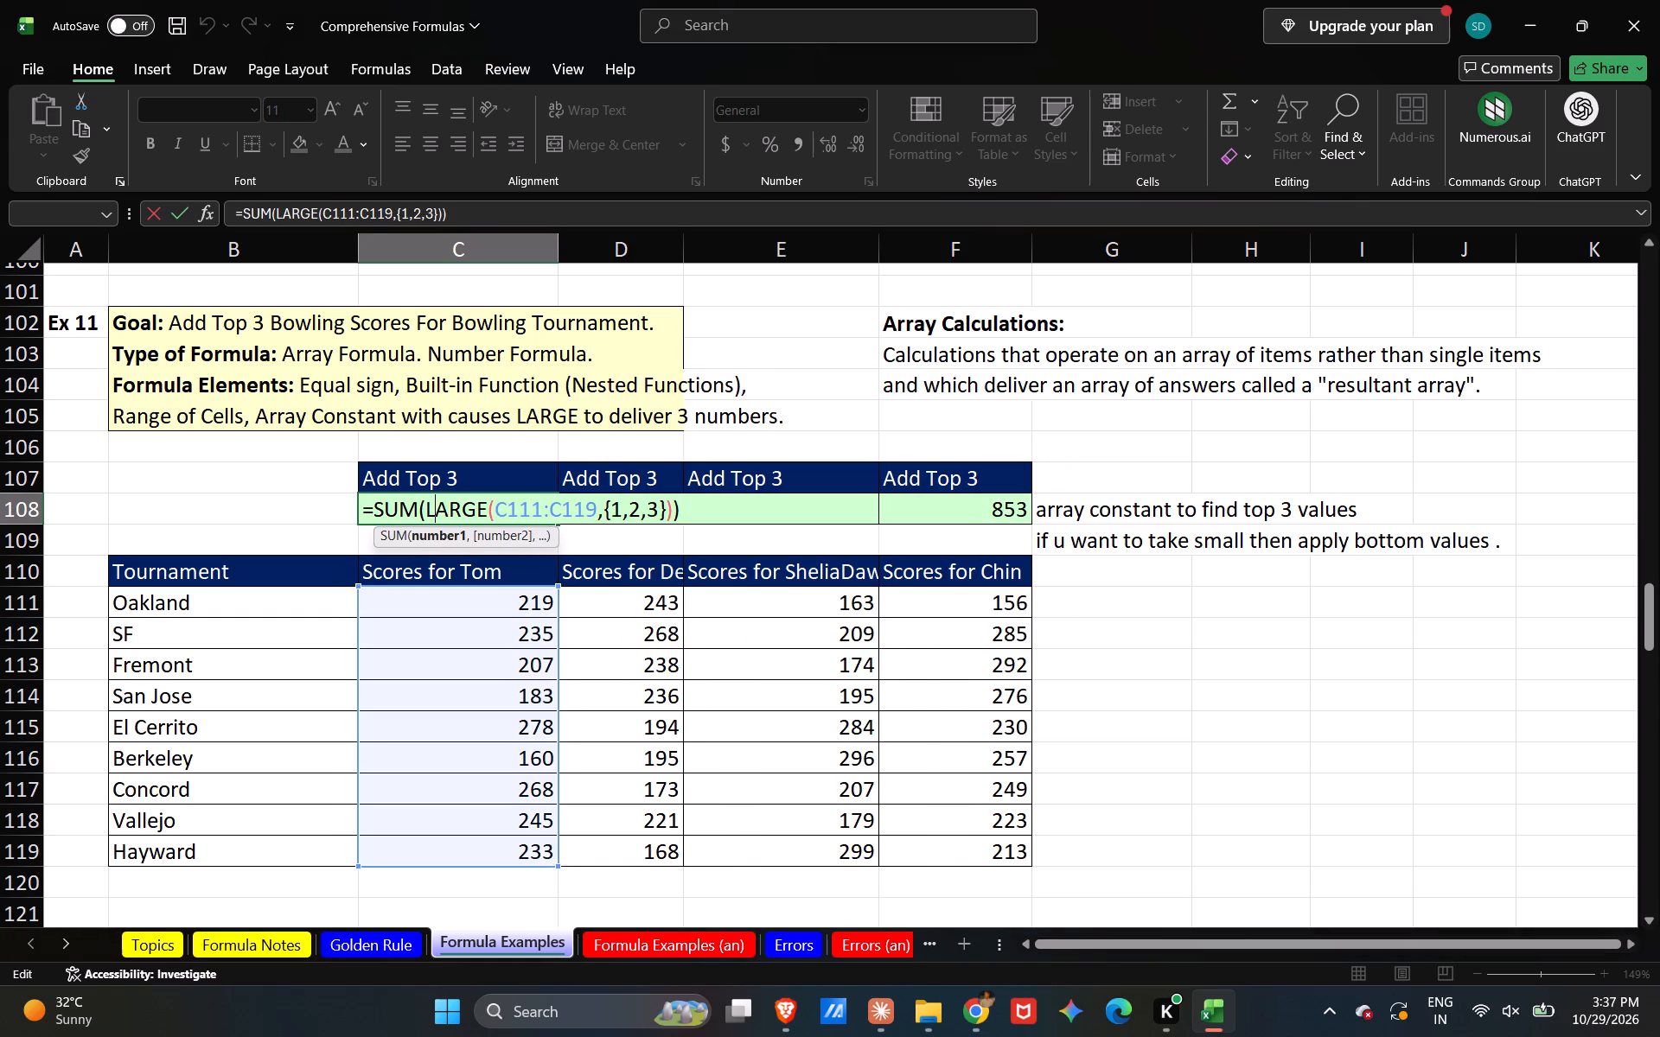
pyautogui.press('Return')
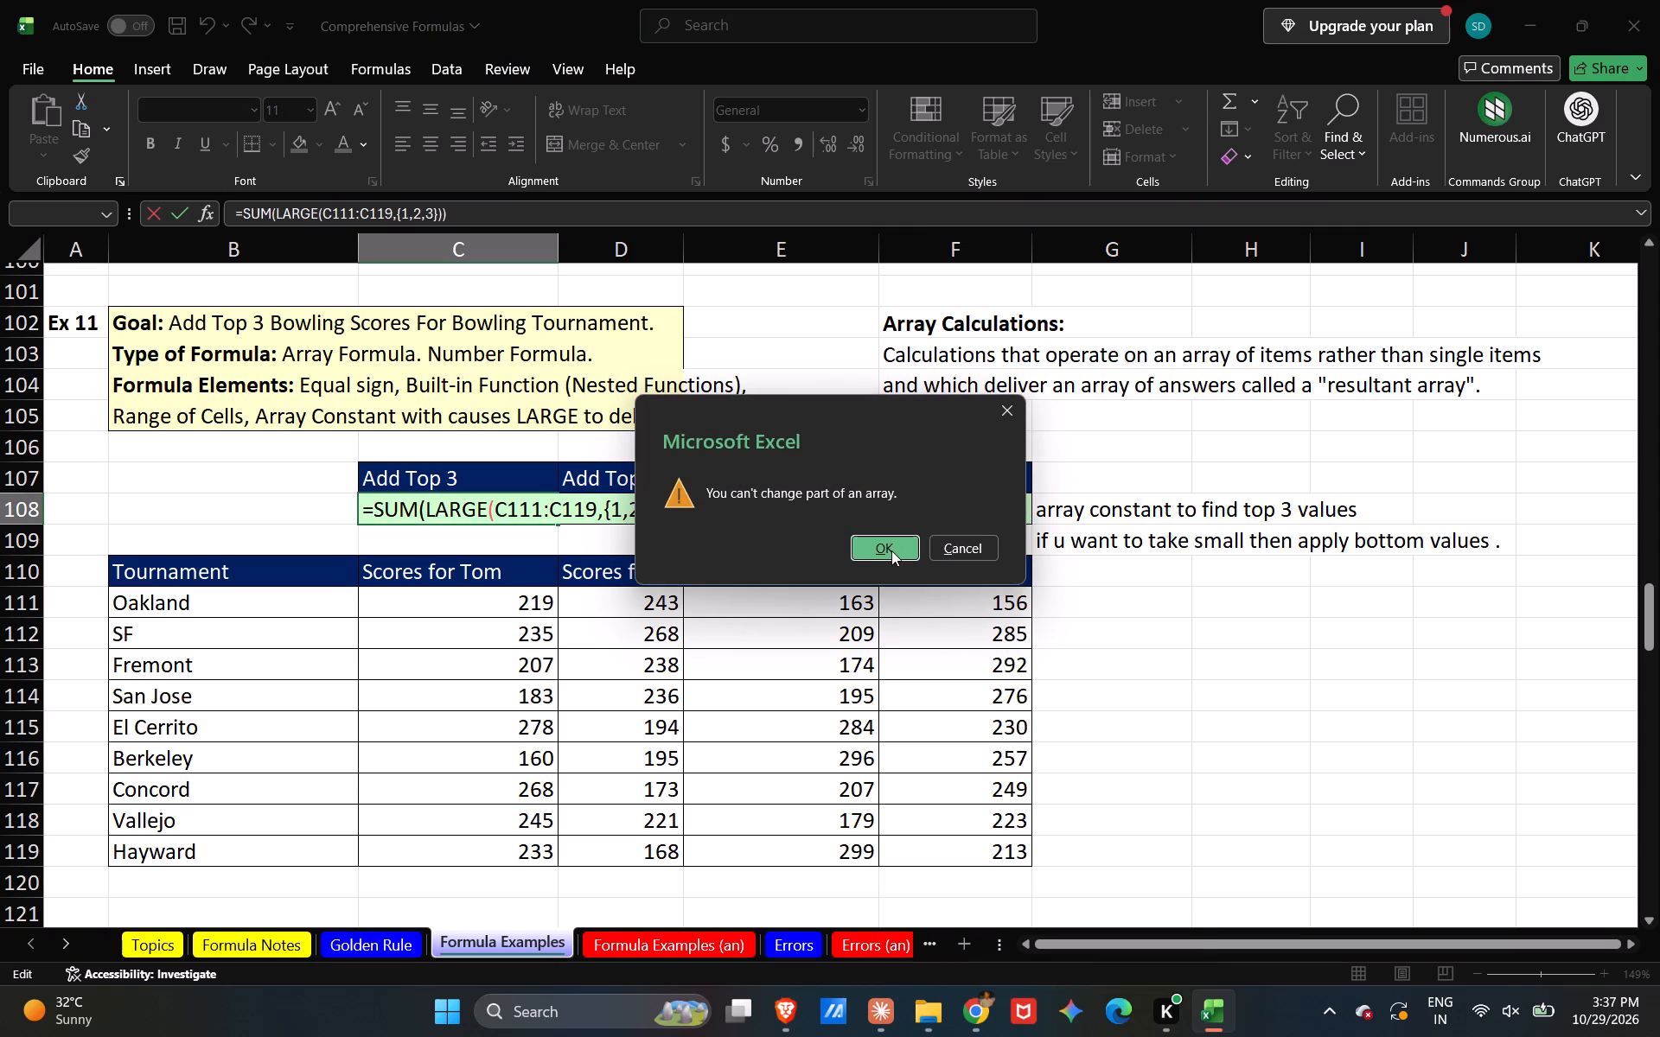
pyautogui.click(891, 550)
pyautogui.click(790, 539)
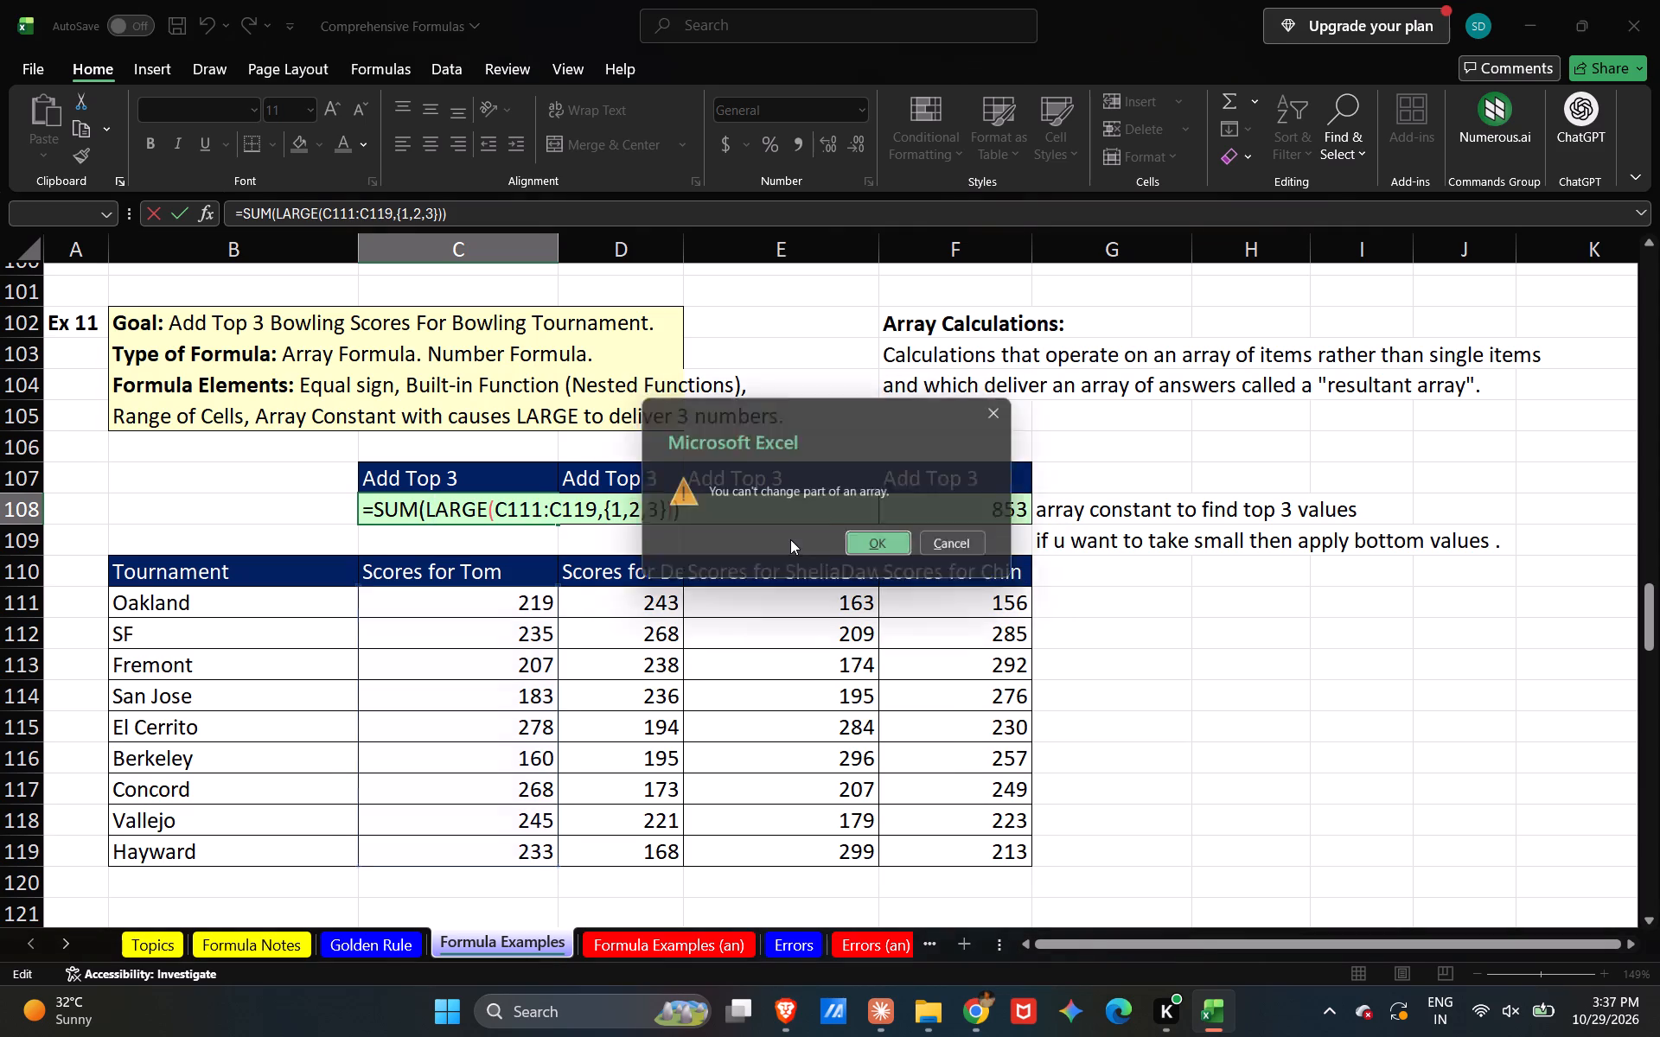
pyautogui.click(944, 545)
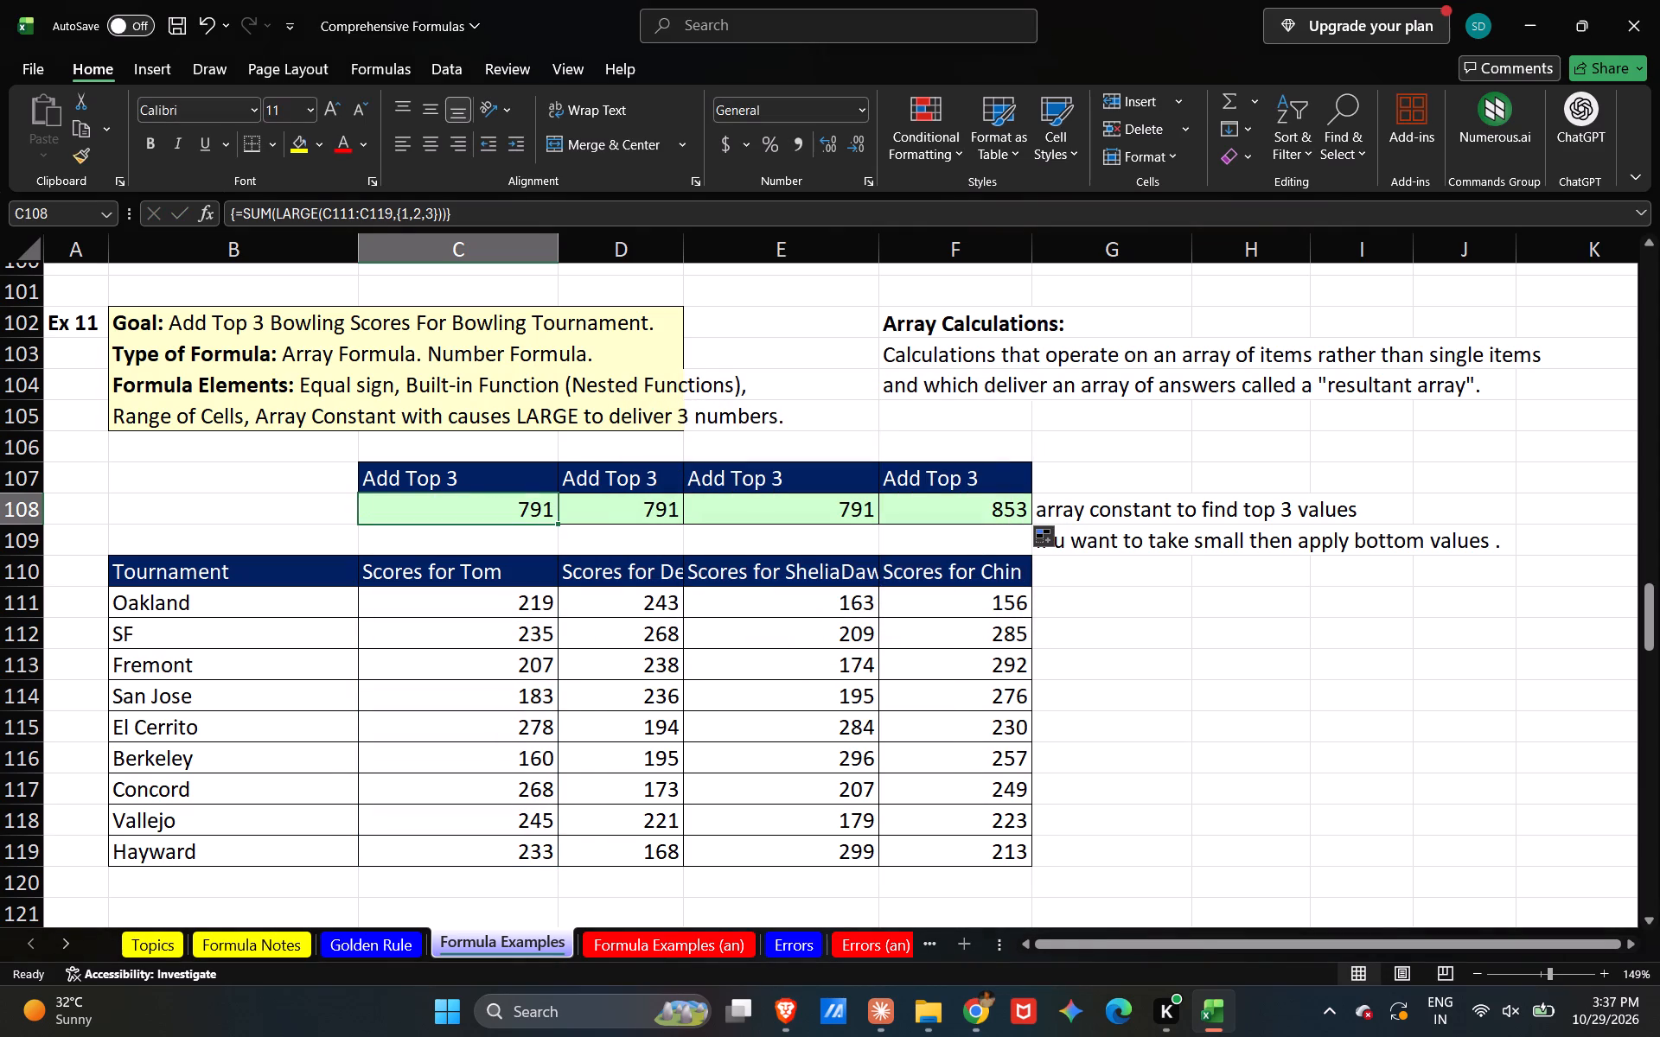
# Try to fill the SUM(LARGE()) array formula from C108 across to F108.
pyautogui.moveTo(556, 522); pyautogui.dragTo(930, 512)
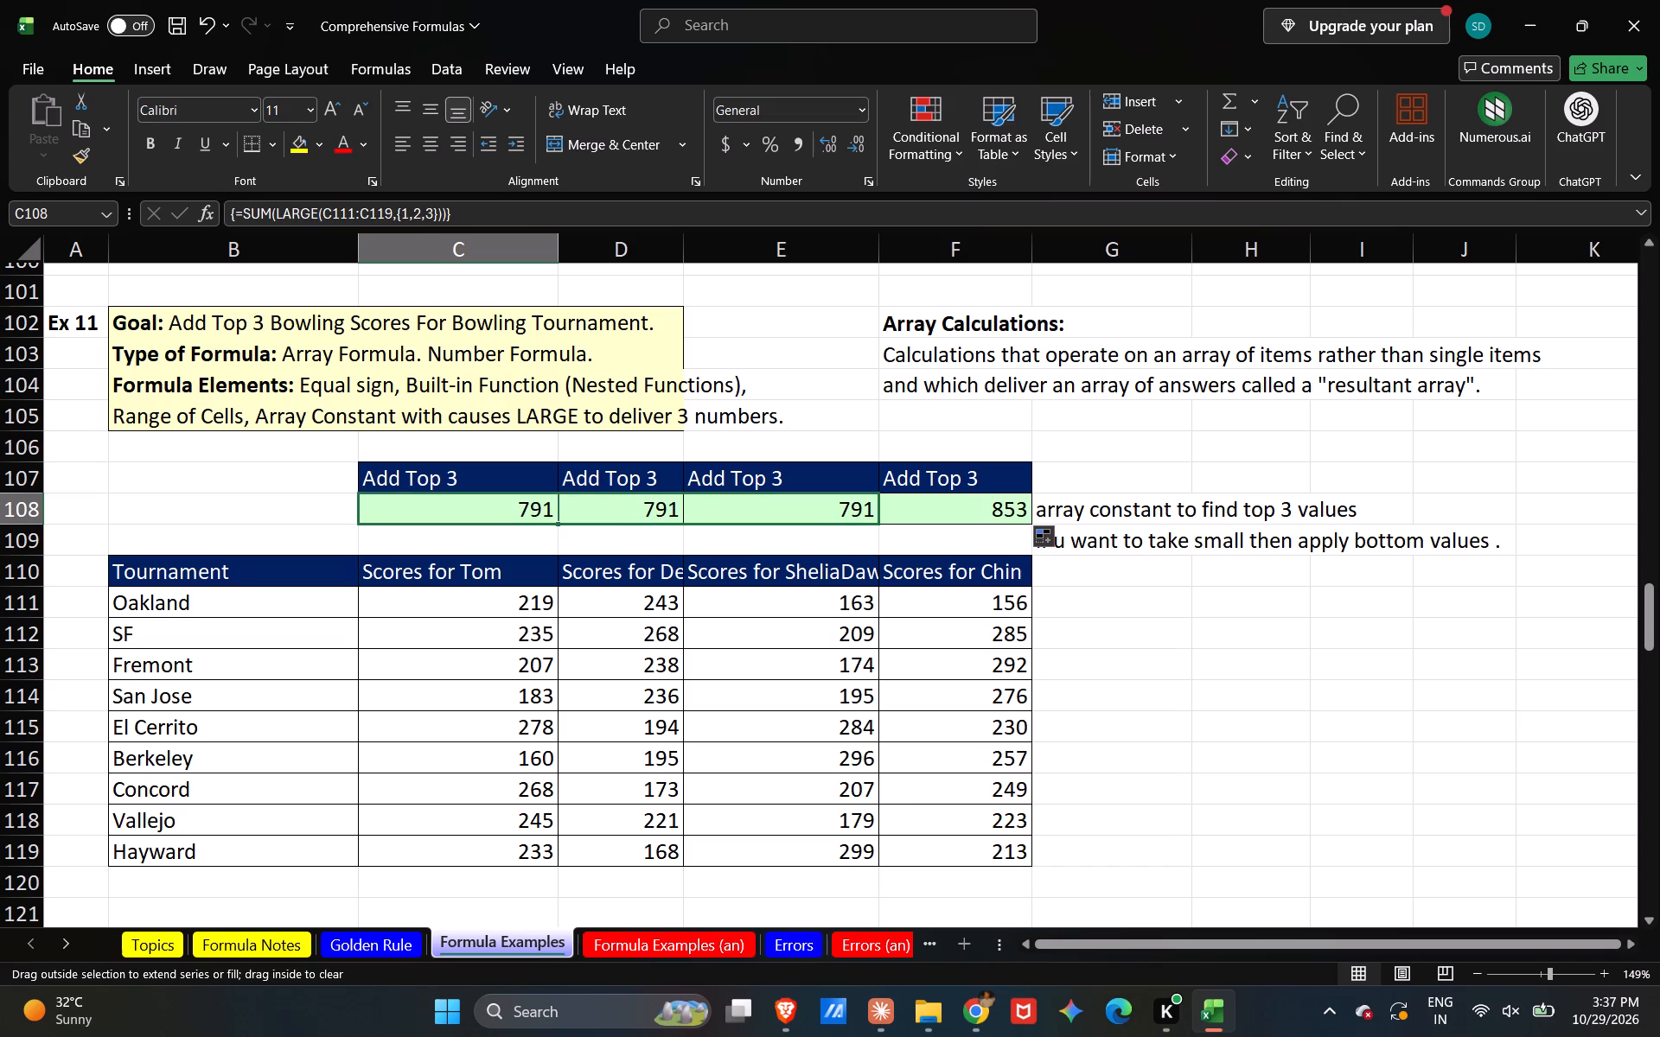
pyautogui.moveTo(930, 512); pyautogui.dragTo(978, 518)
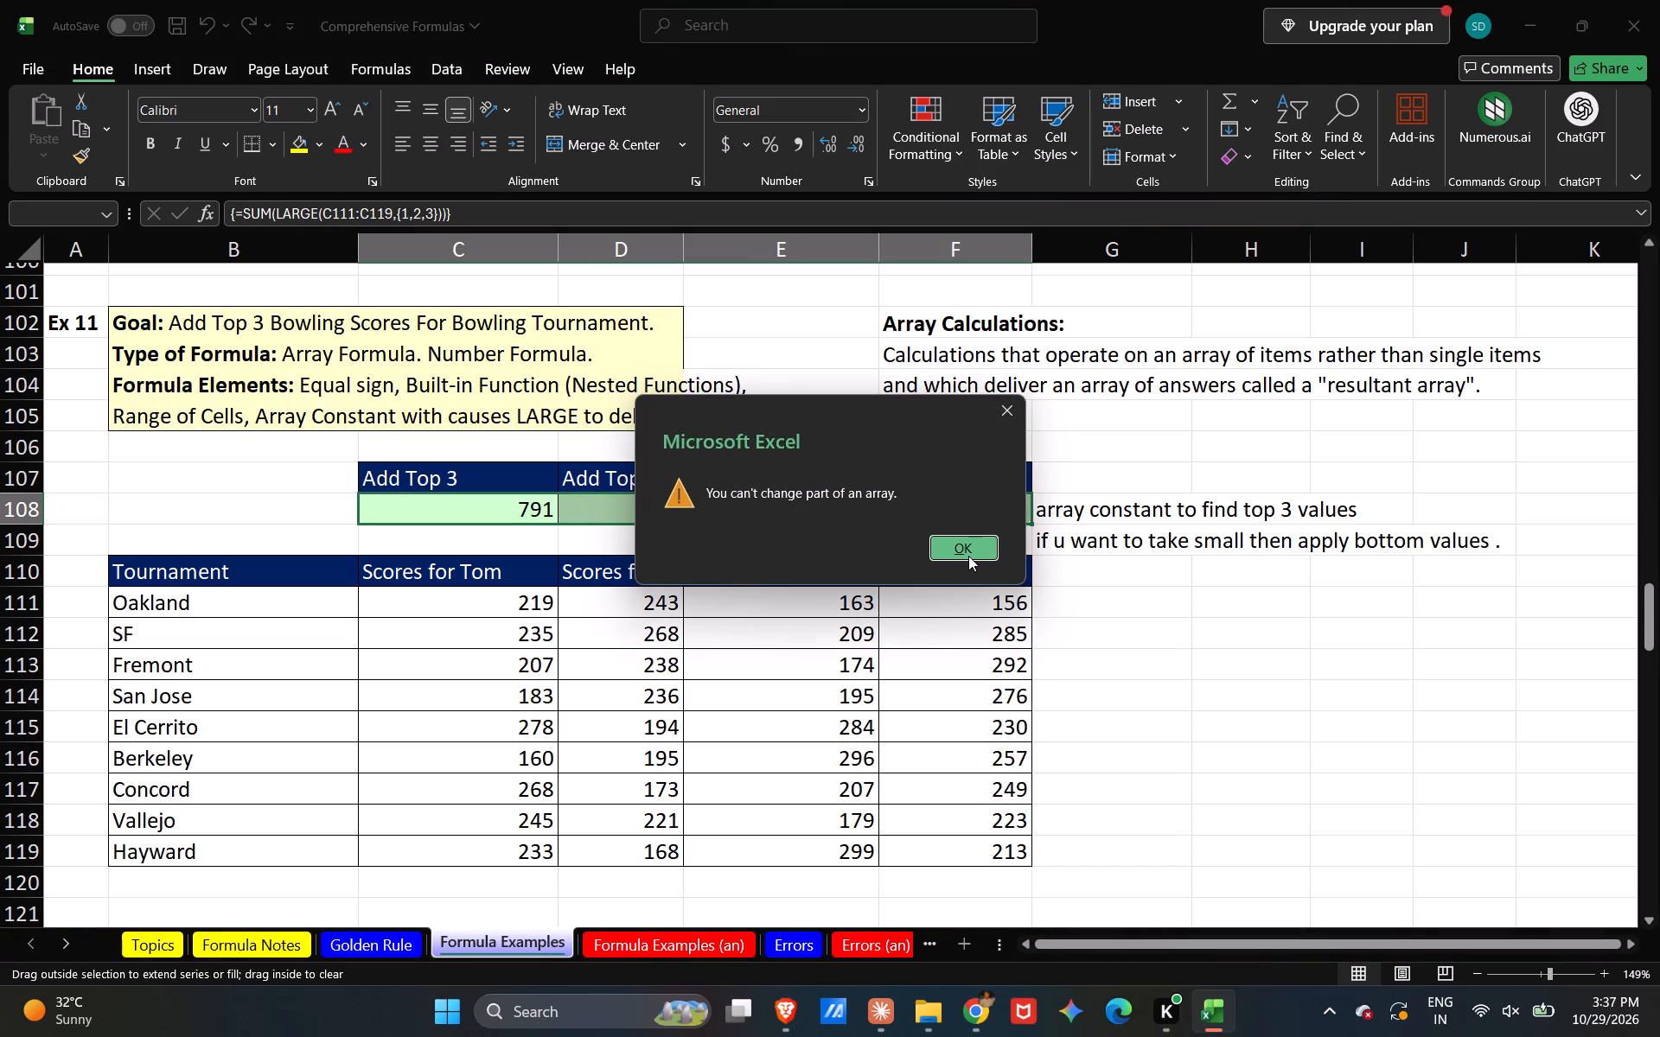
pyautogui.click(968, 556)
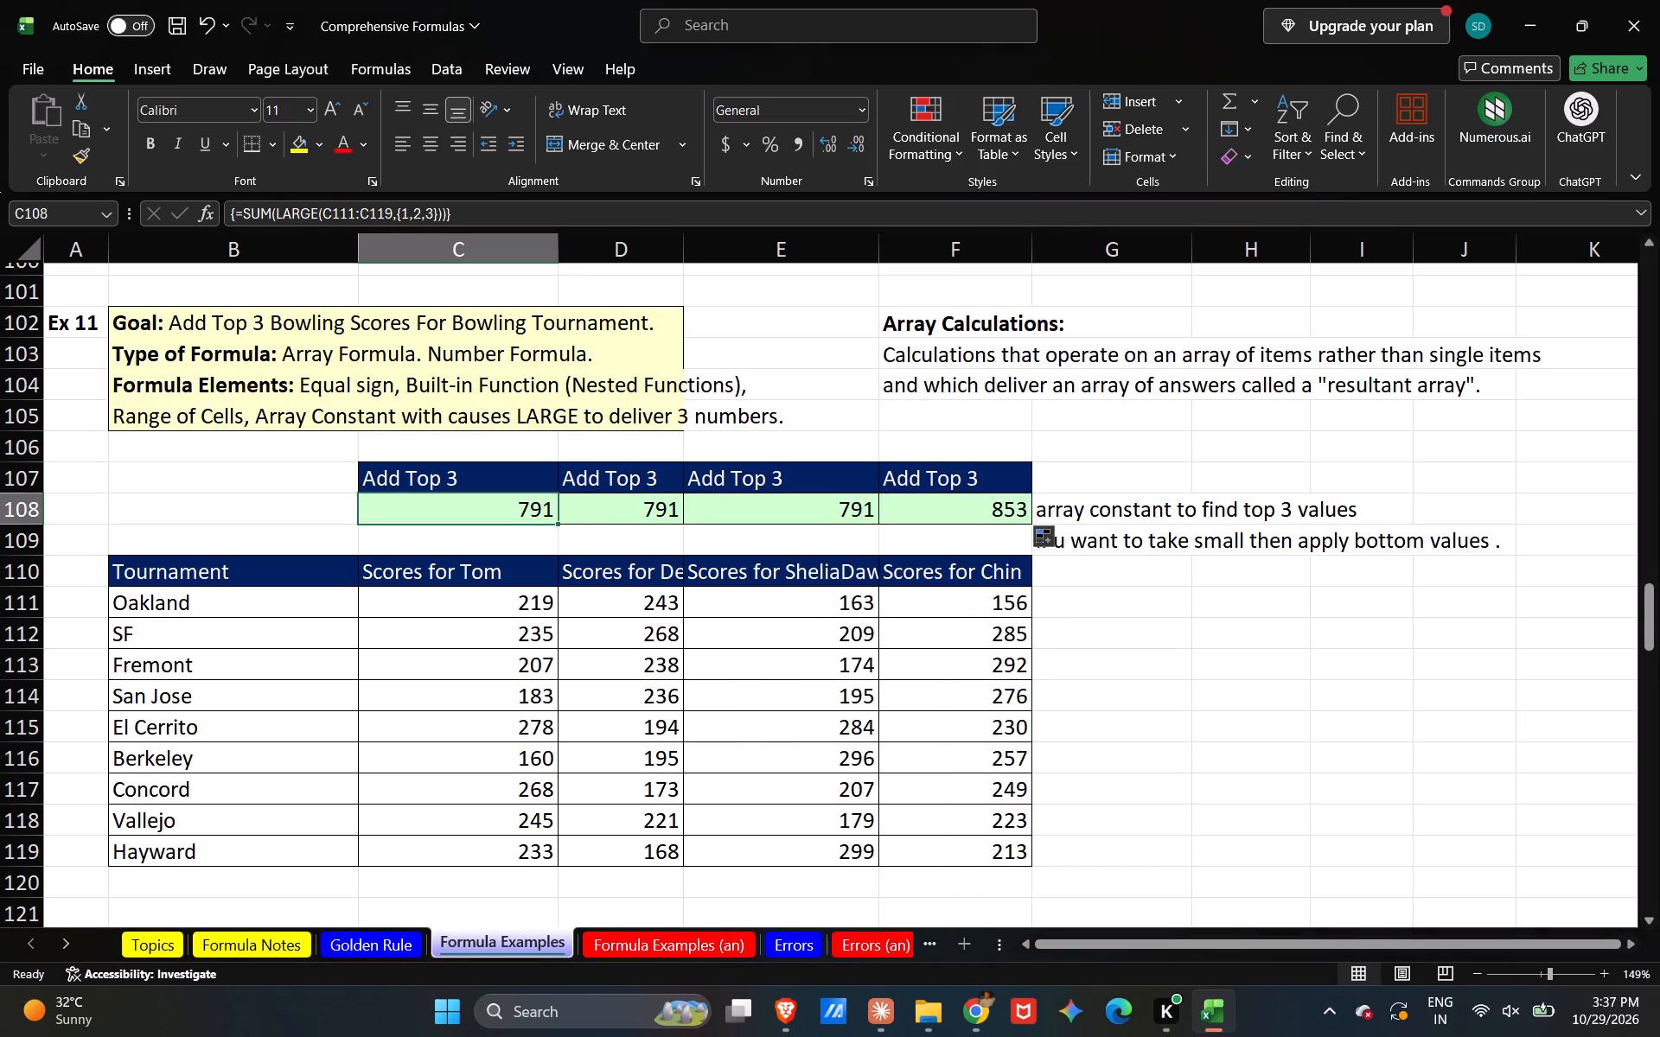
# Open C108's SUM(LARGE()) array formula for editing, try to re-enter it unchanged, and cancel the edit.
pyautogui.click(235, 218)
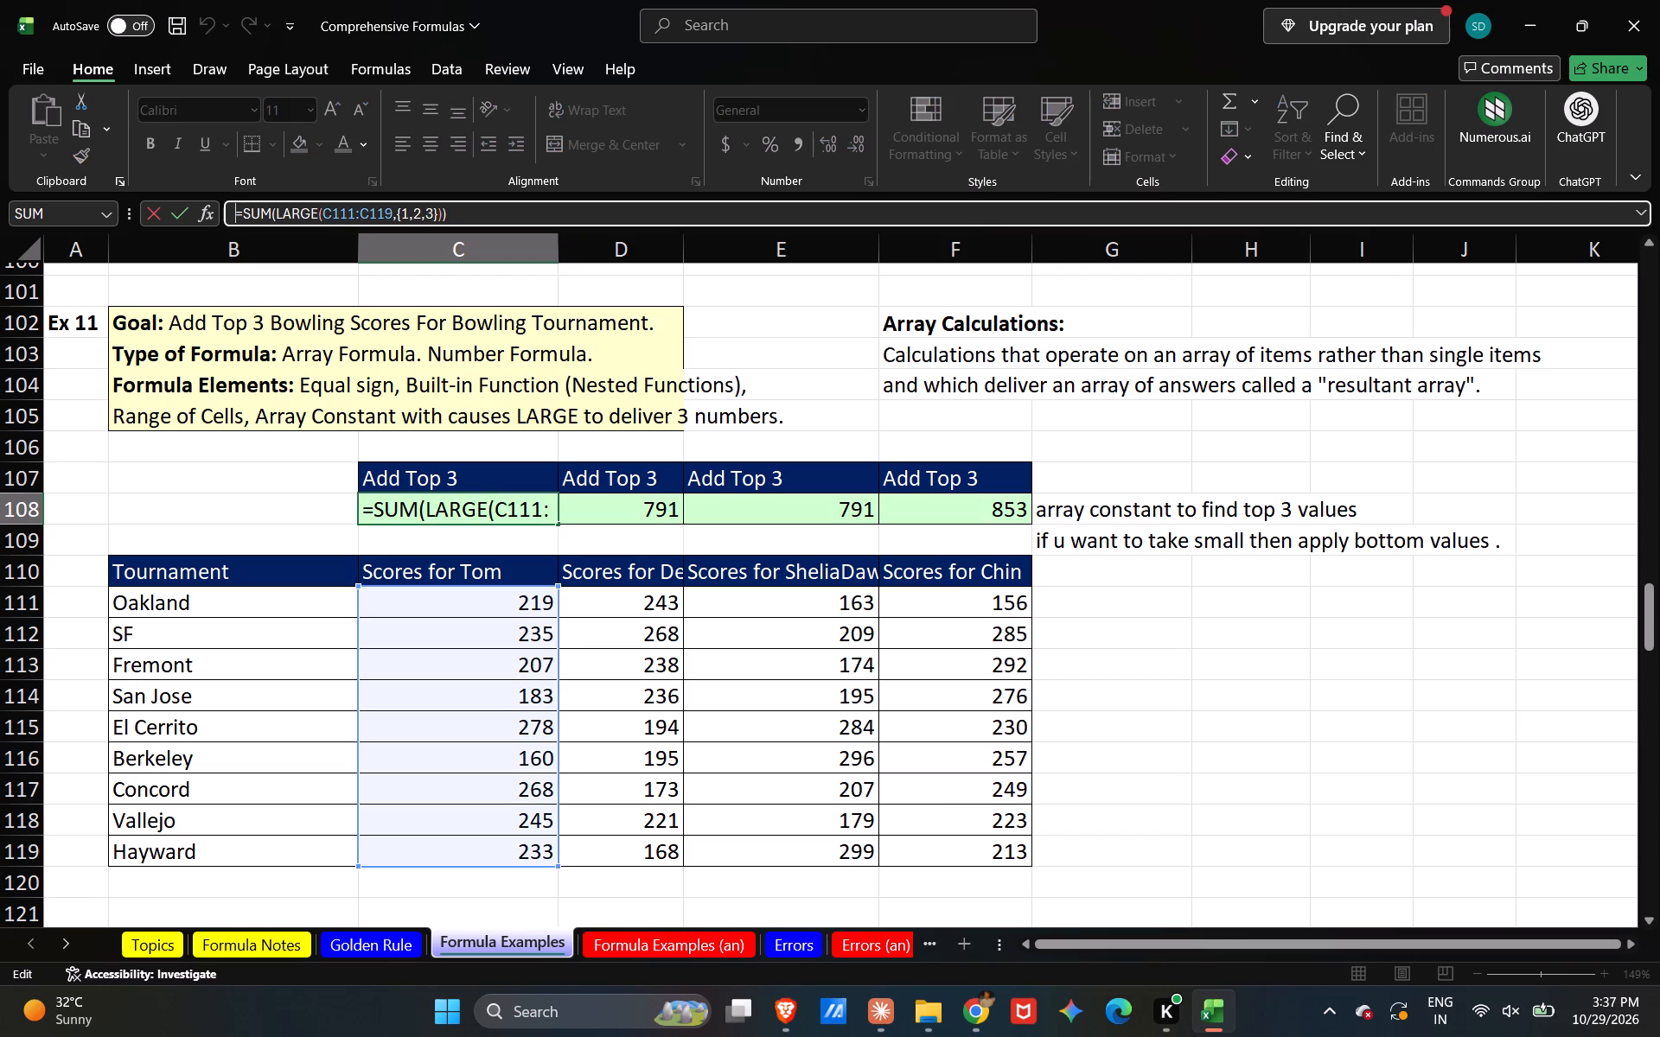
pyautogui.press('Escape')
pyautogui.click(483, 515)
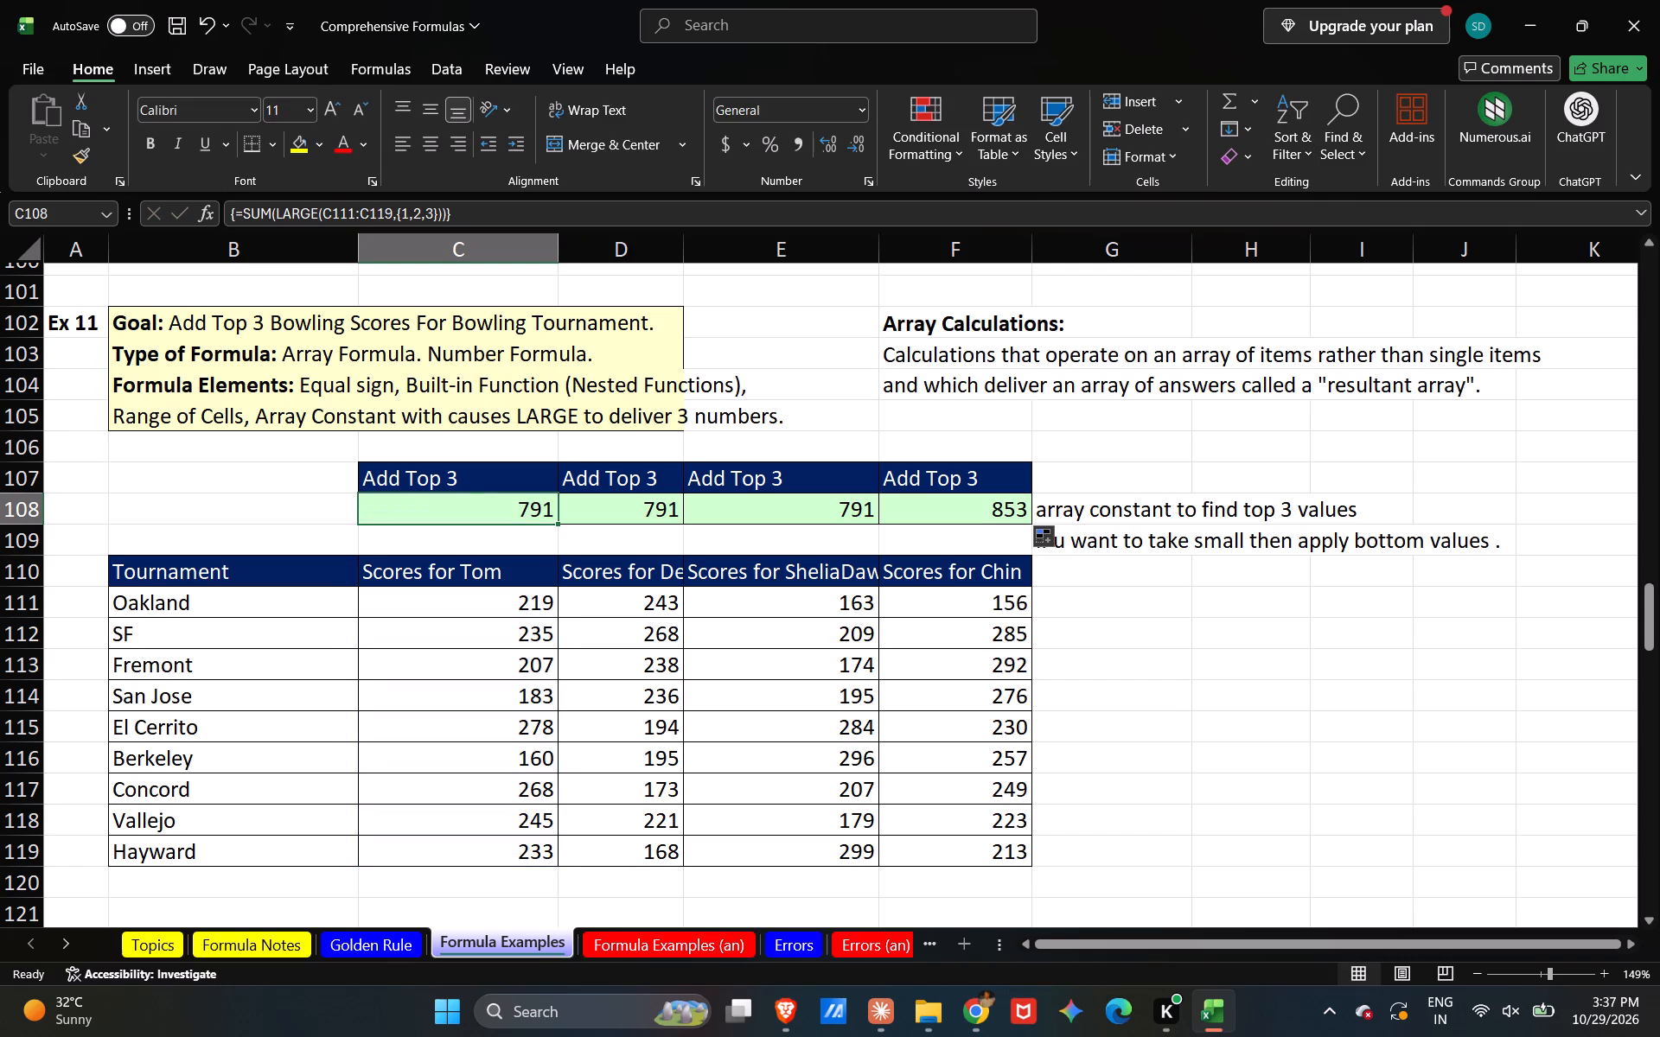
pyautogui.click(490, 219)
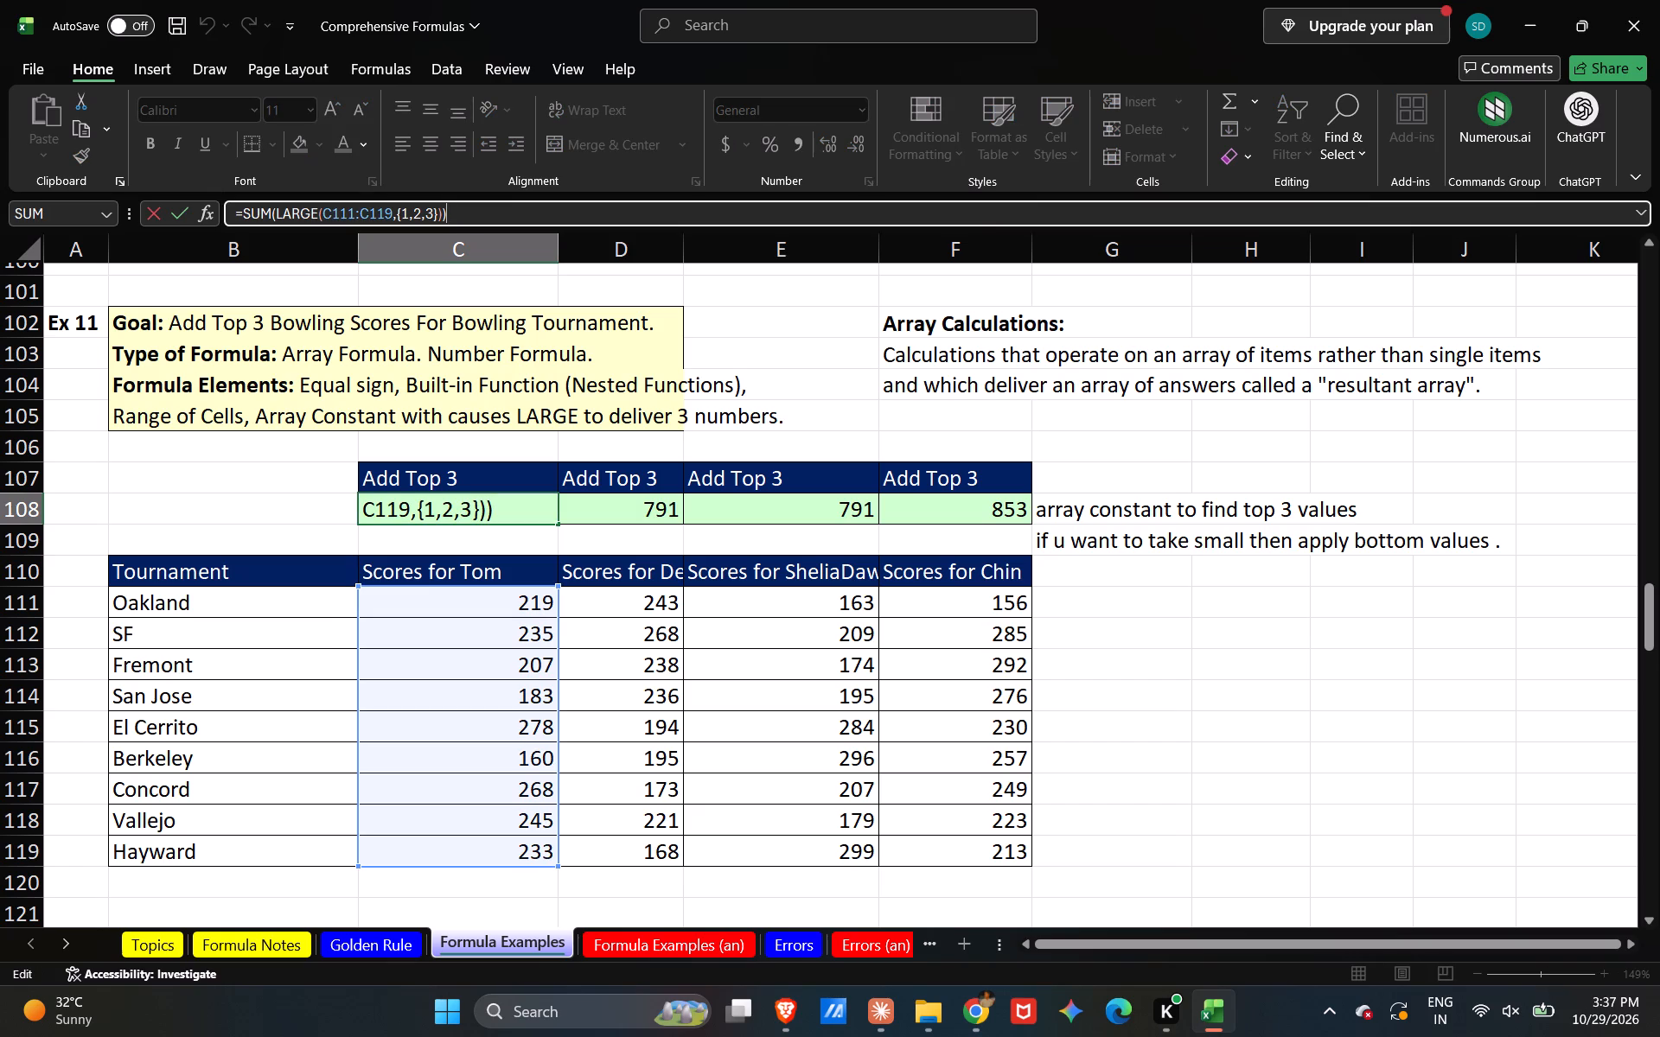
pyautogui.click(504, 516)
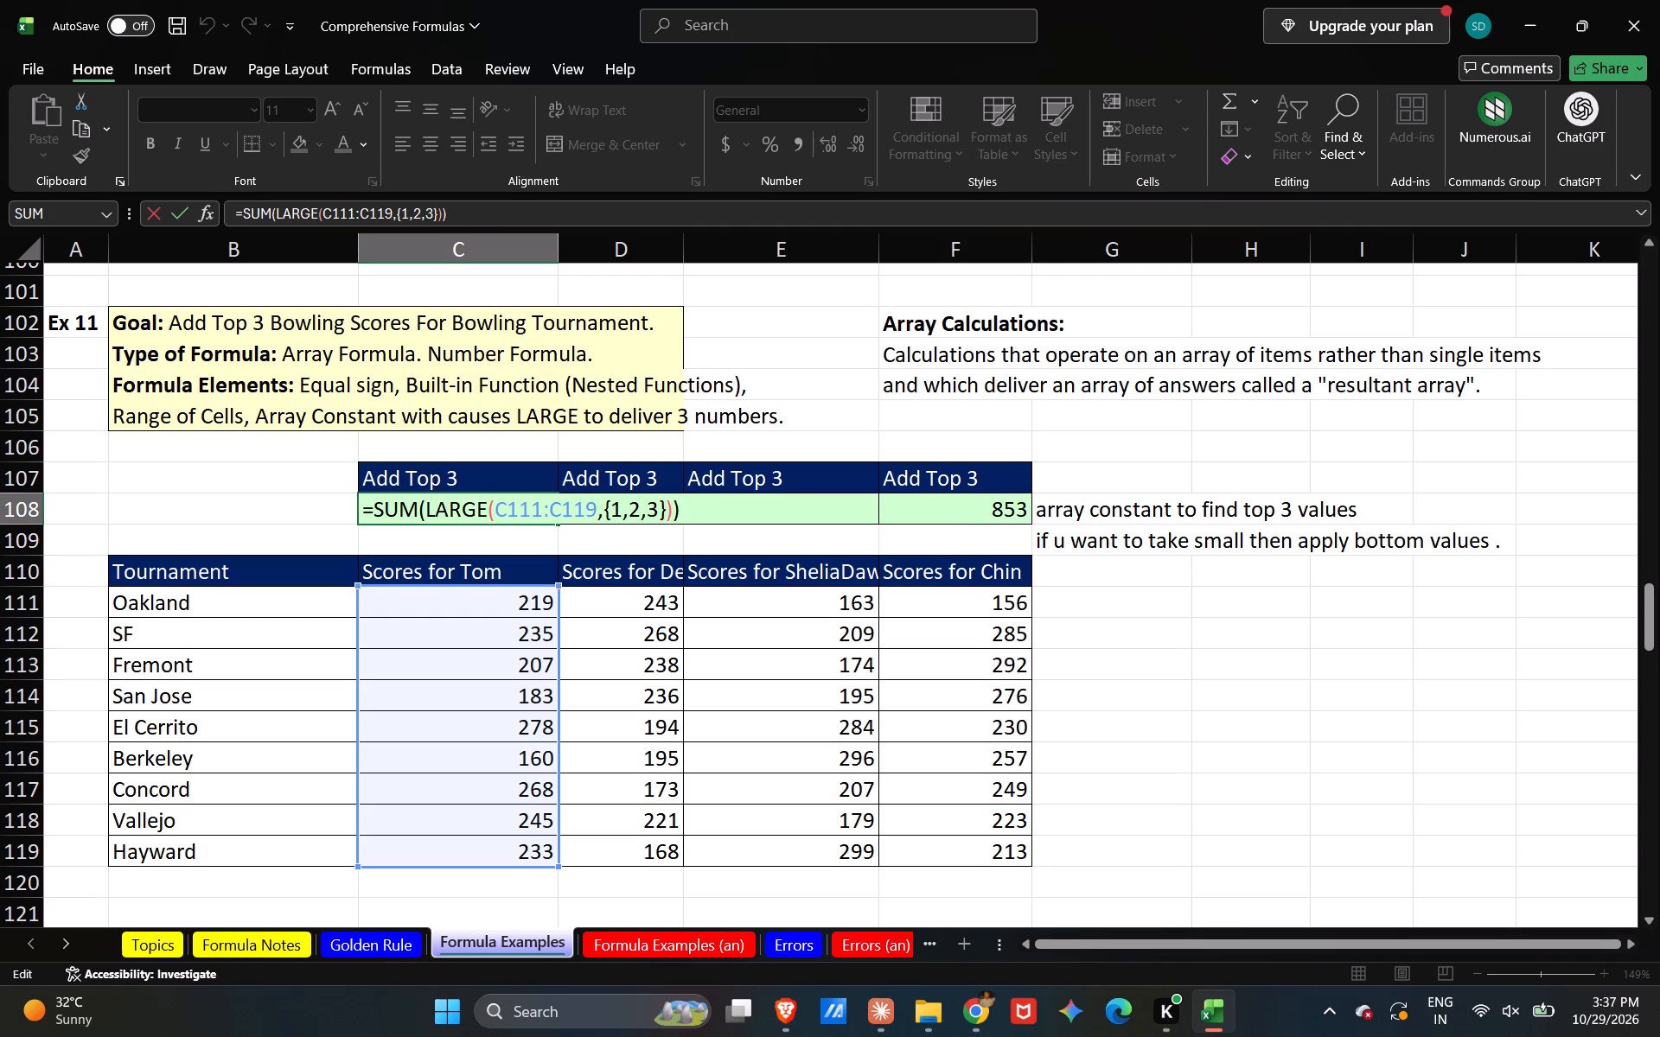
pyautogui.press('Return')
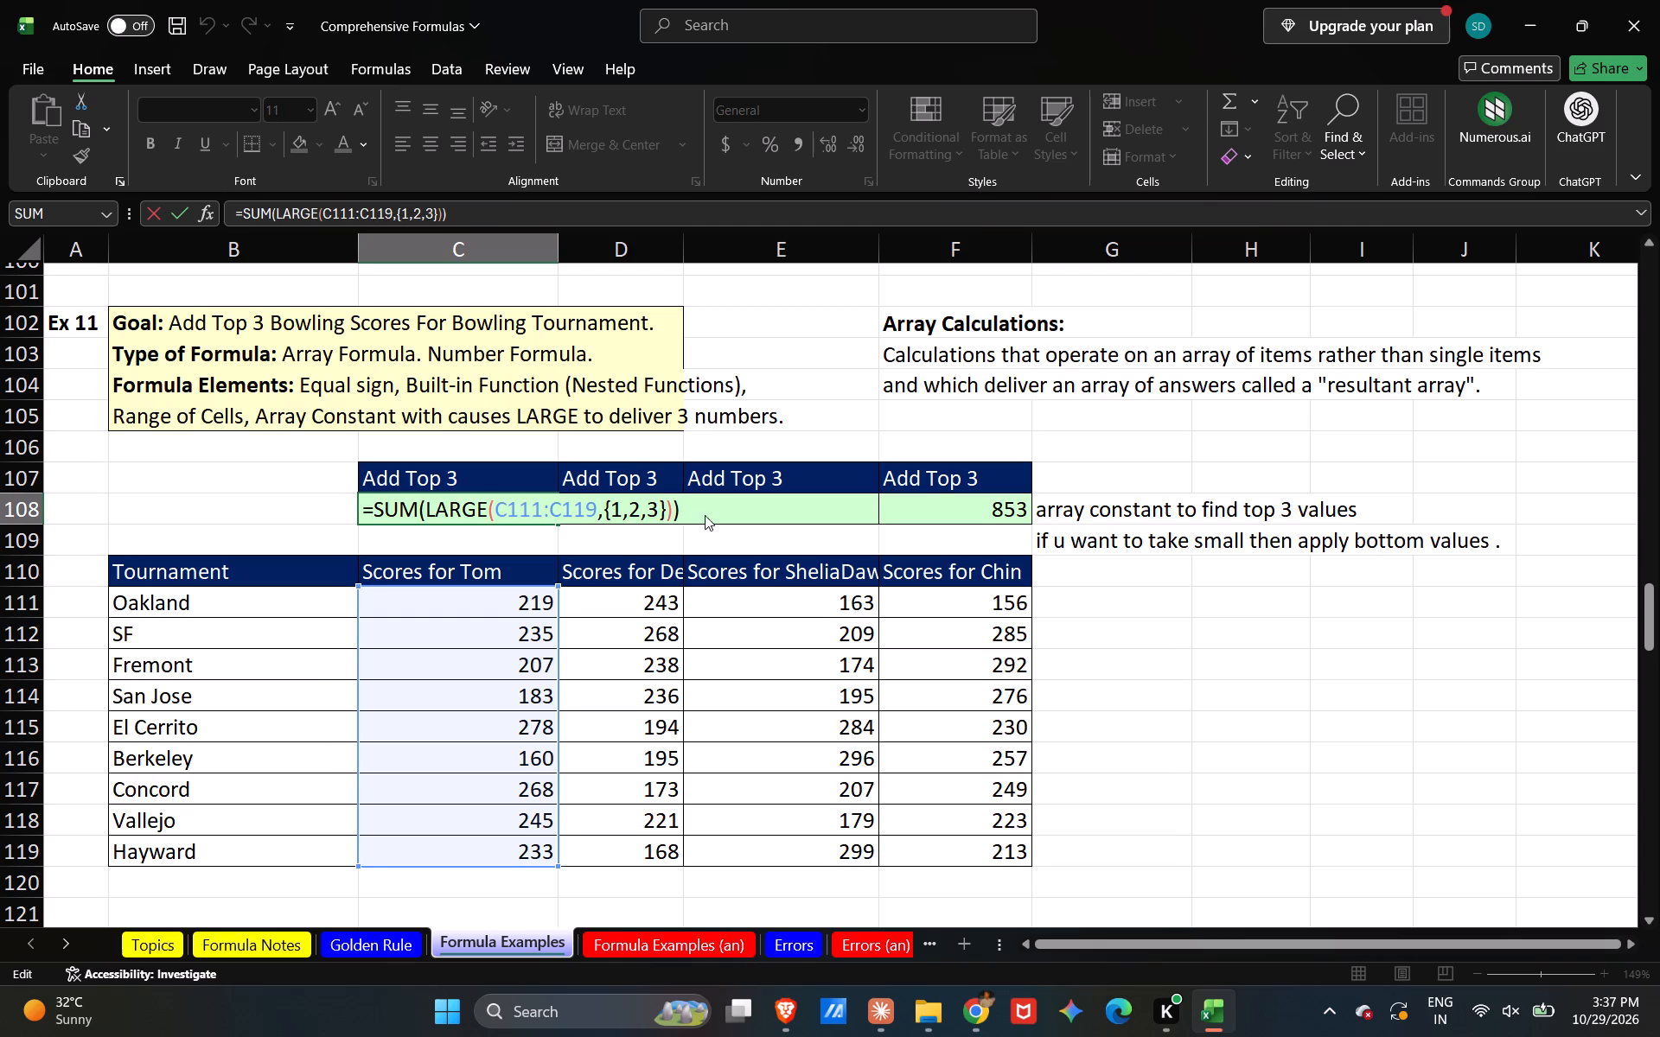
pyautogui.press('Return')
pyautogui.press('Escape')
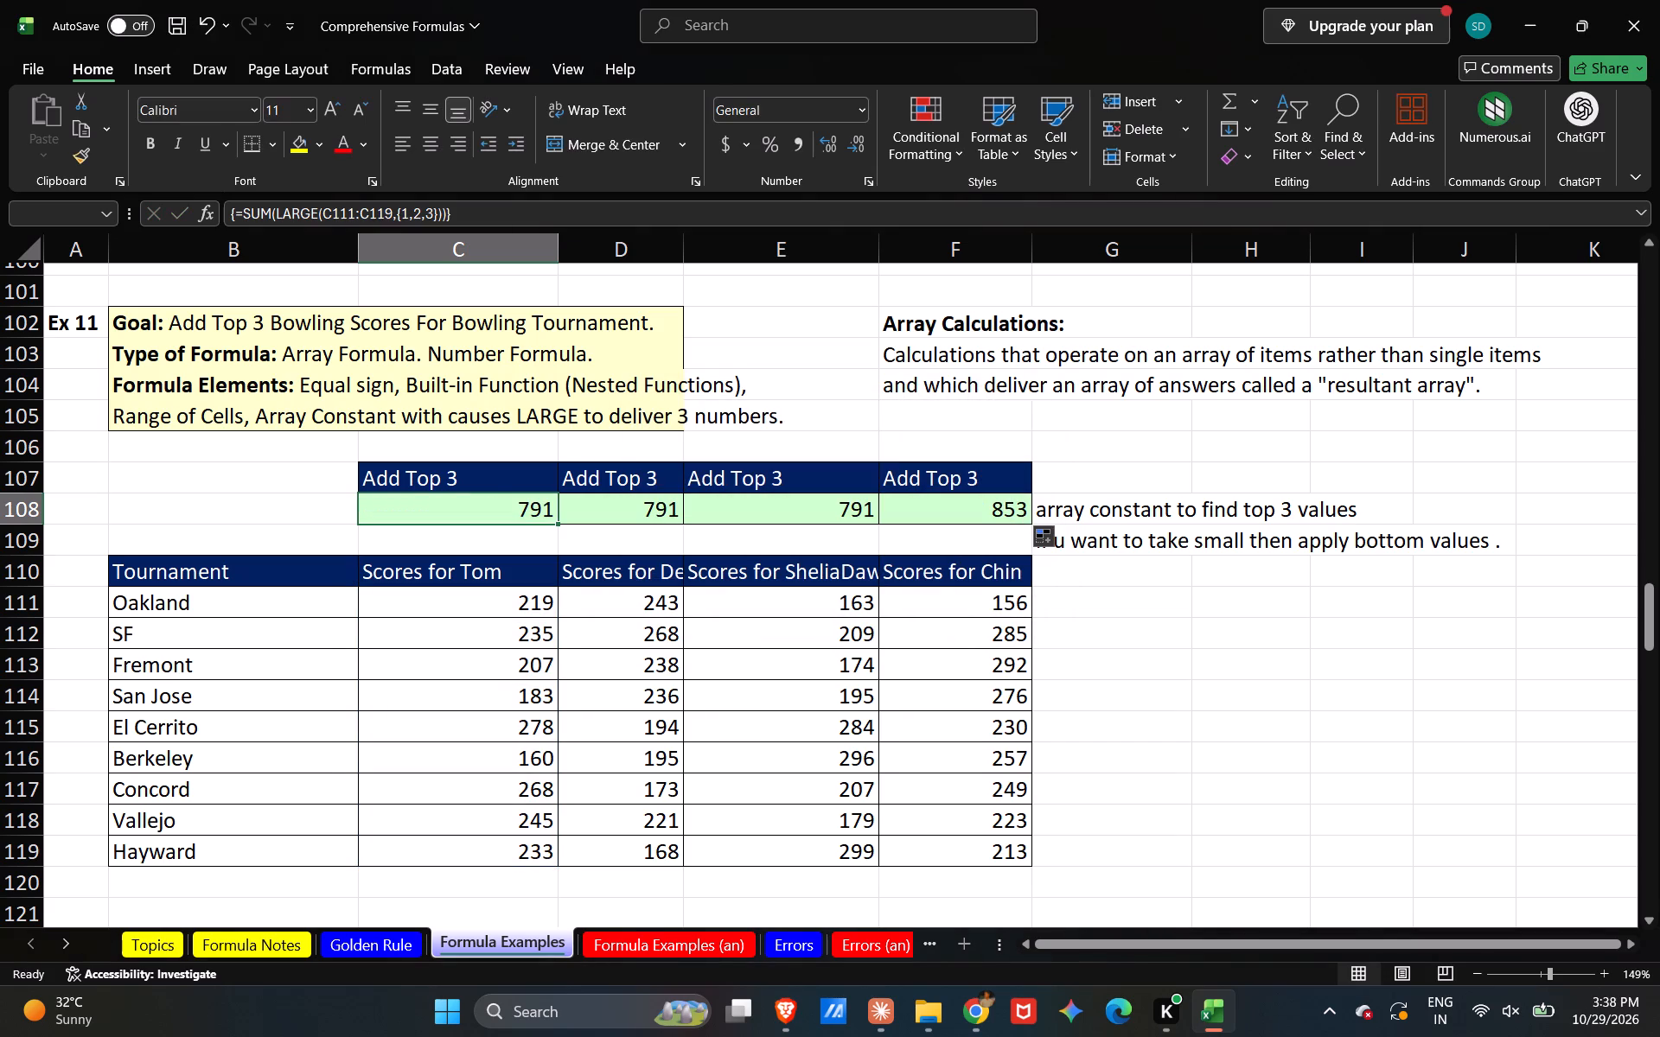
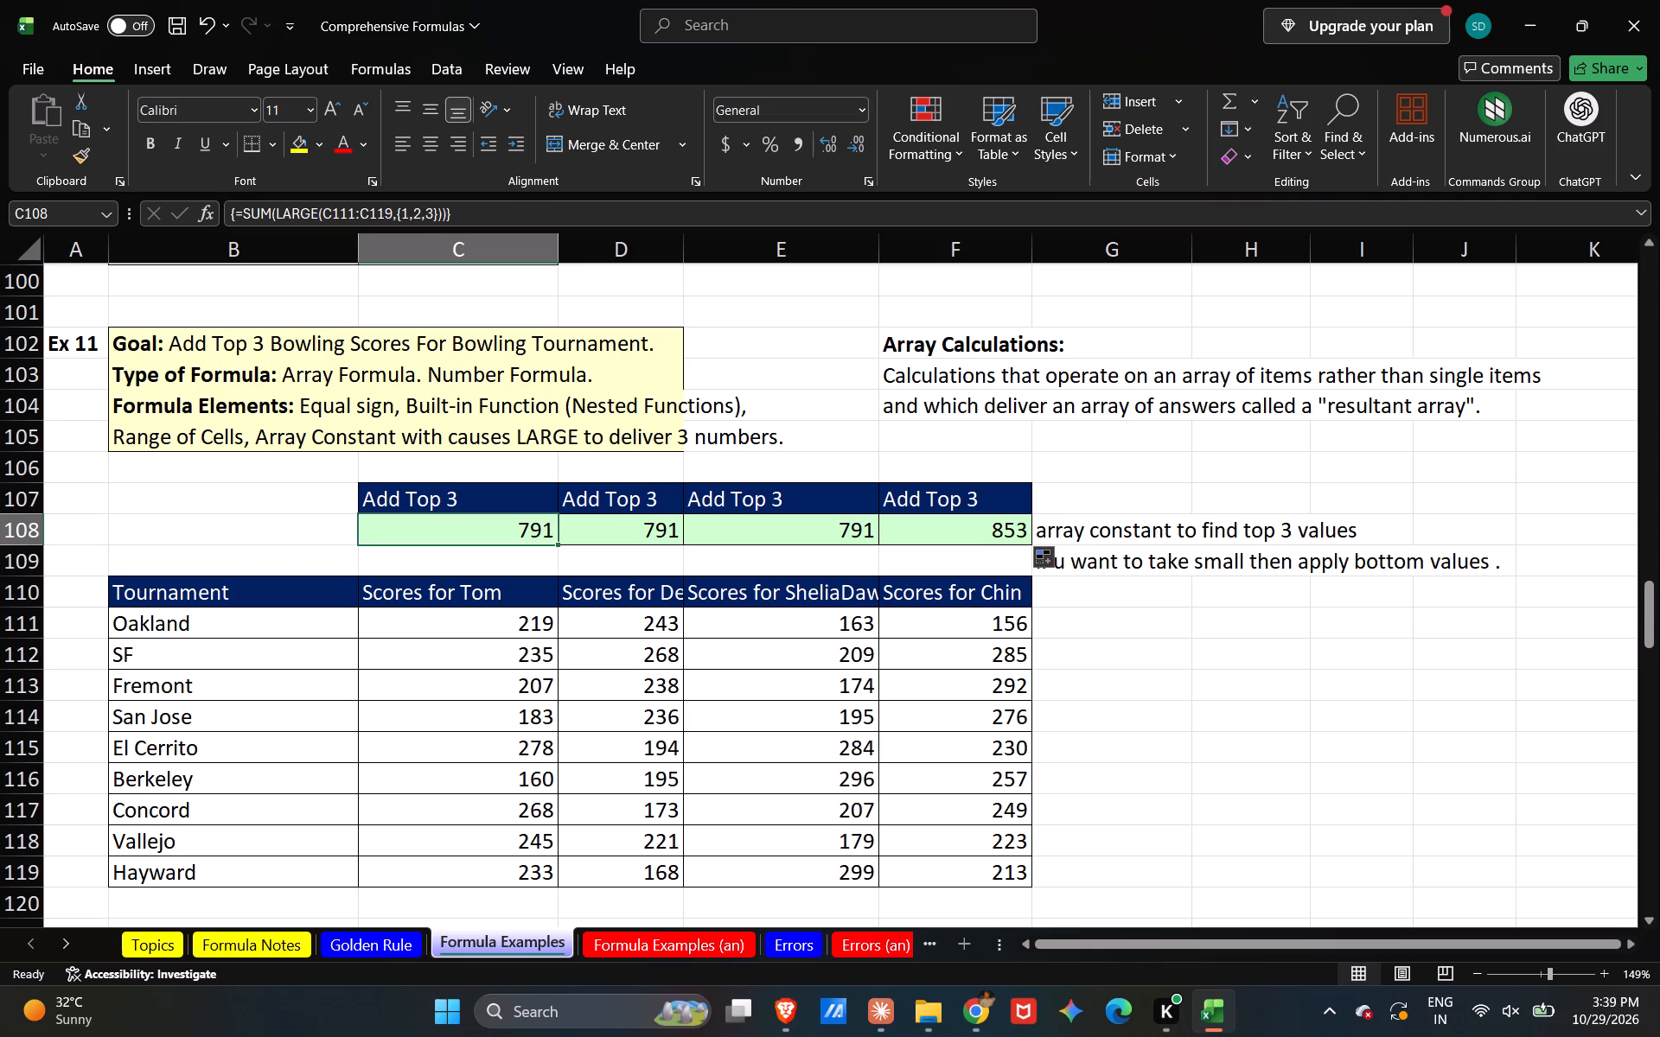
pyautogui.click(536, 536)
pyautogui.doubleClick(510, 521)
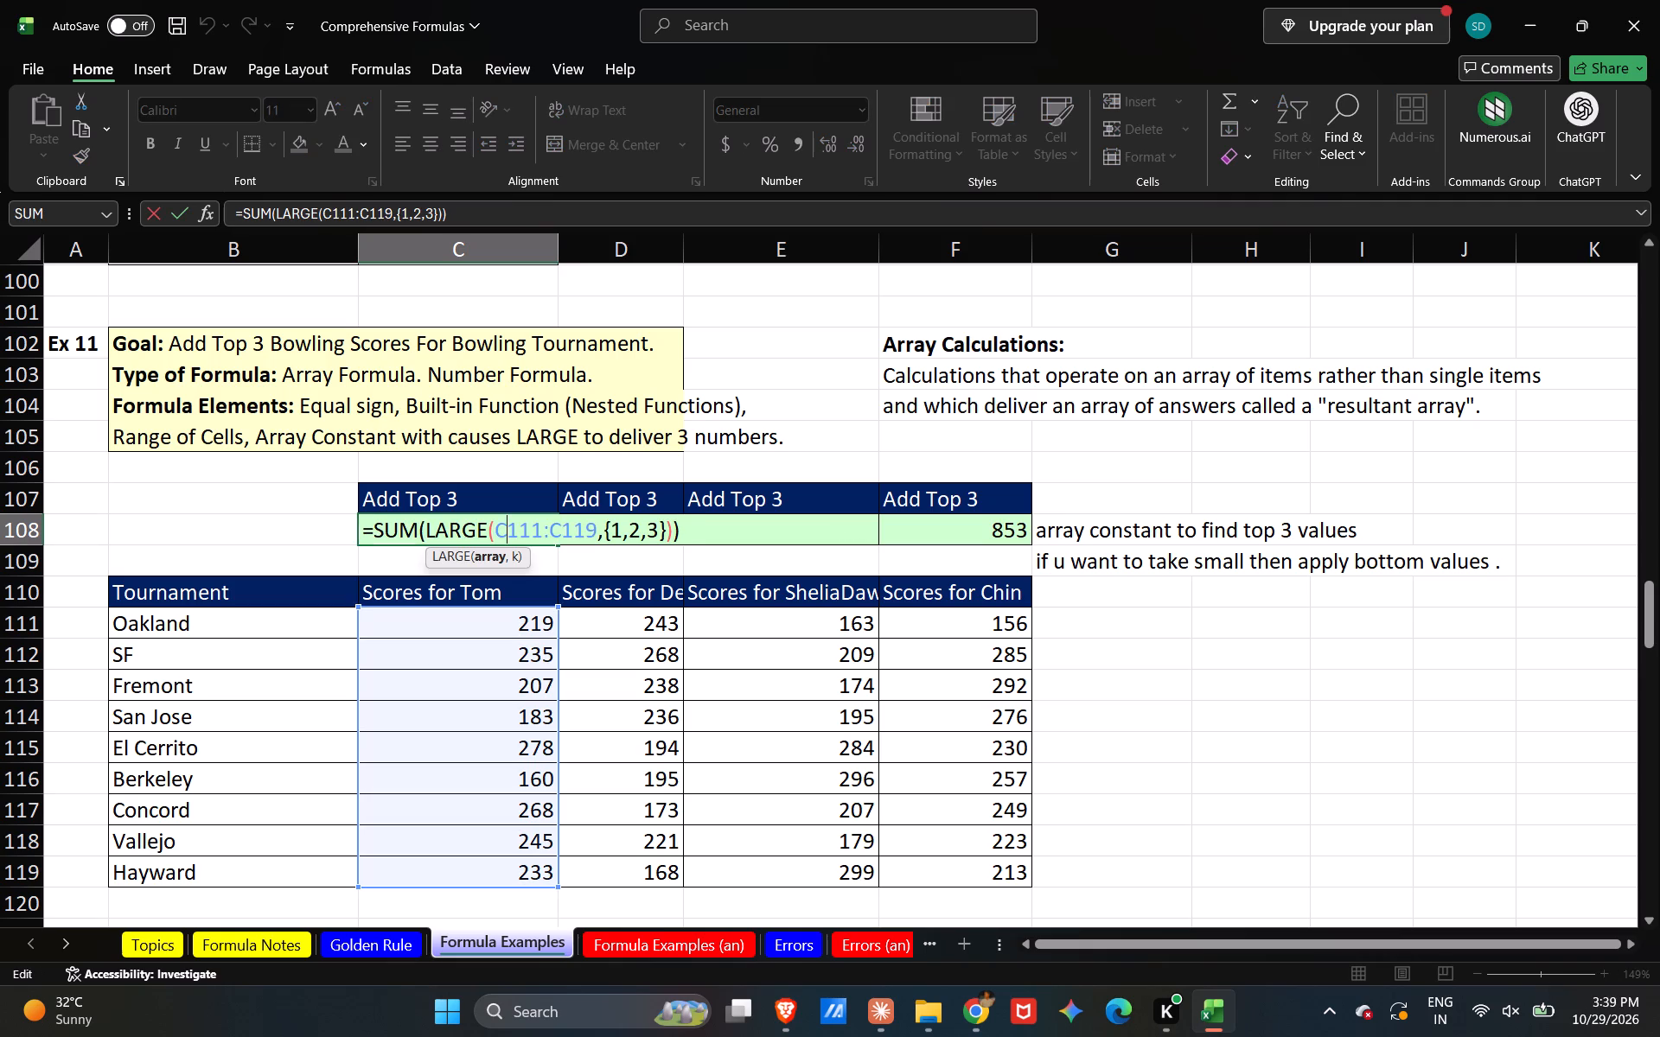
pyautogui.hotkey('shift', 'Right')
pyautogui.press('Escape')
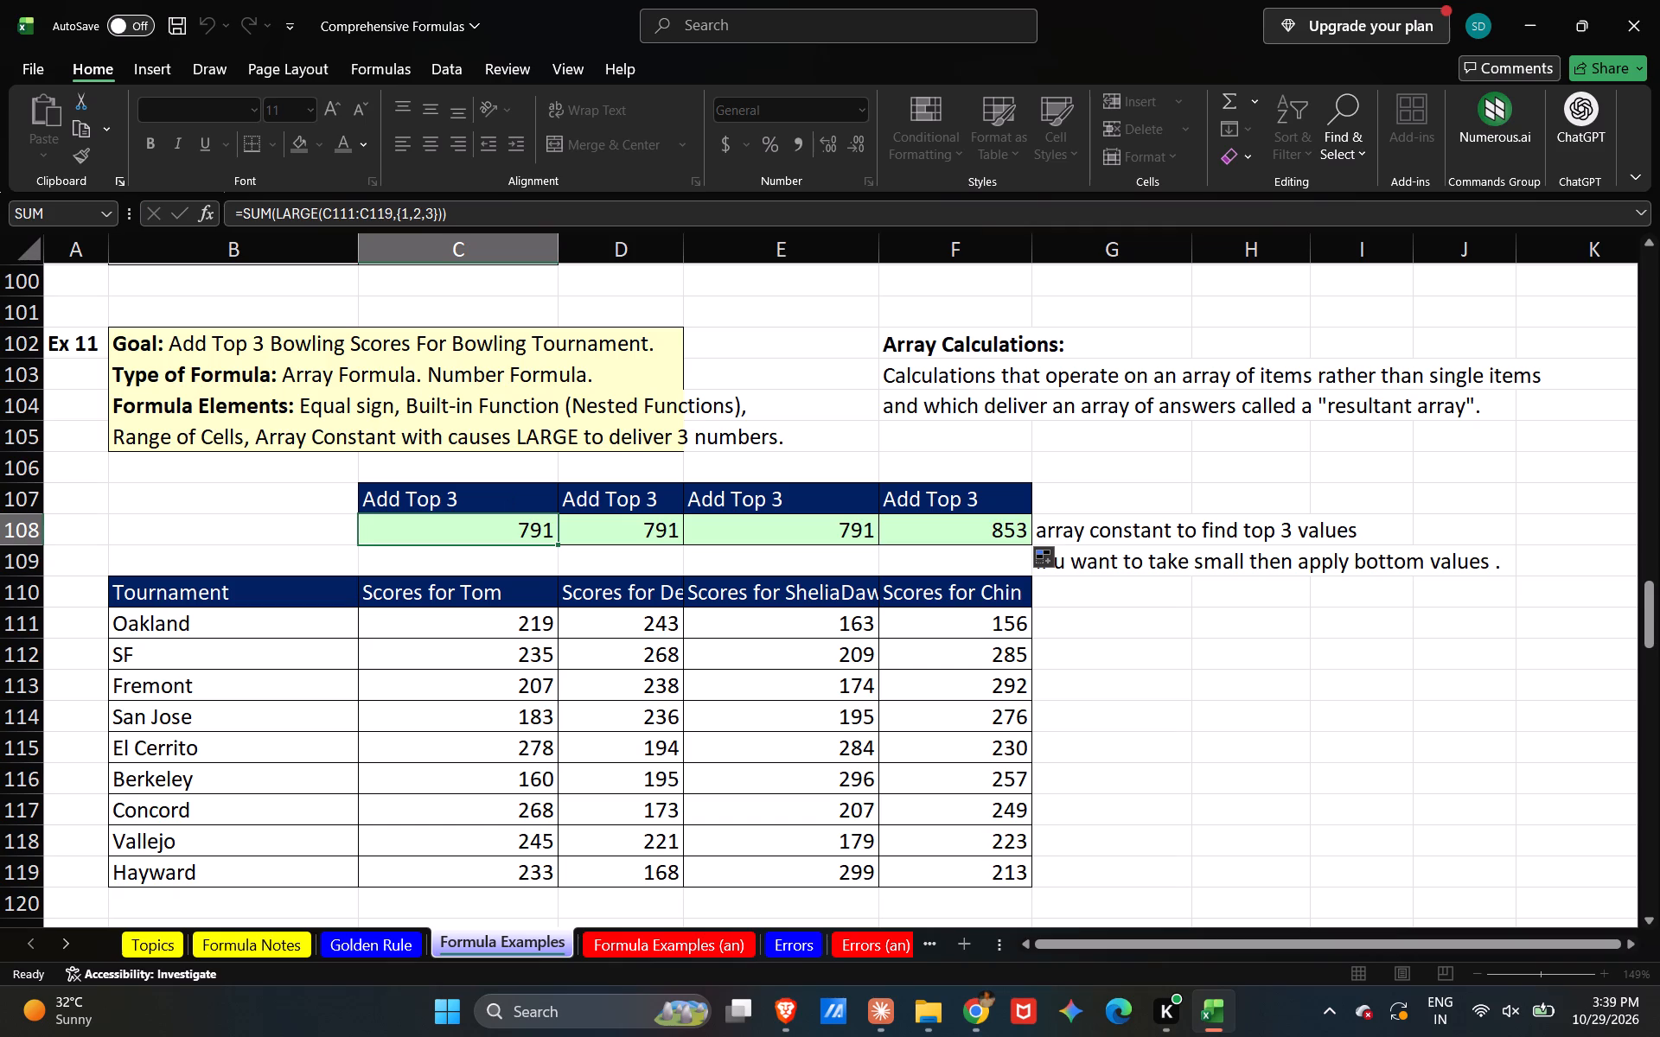
# Clear the Add Top 3 formulas from C108:F108.
pyautogui.hotkey('shift', 'Right')
pyautogui.hotkey('shift', 'Right')
pyautogui.hotkey('shift', 'Right')
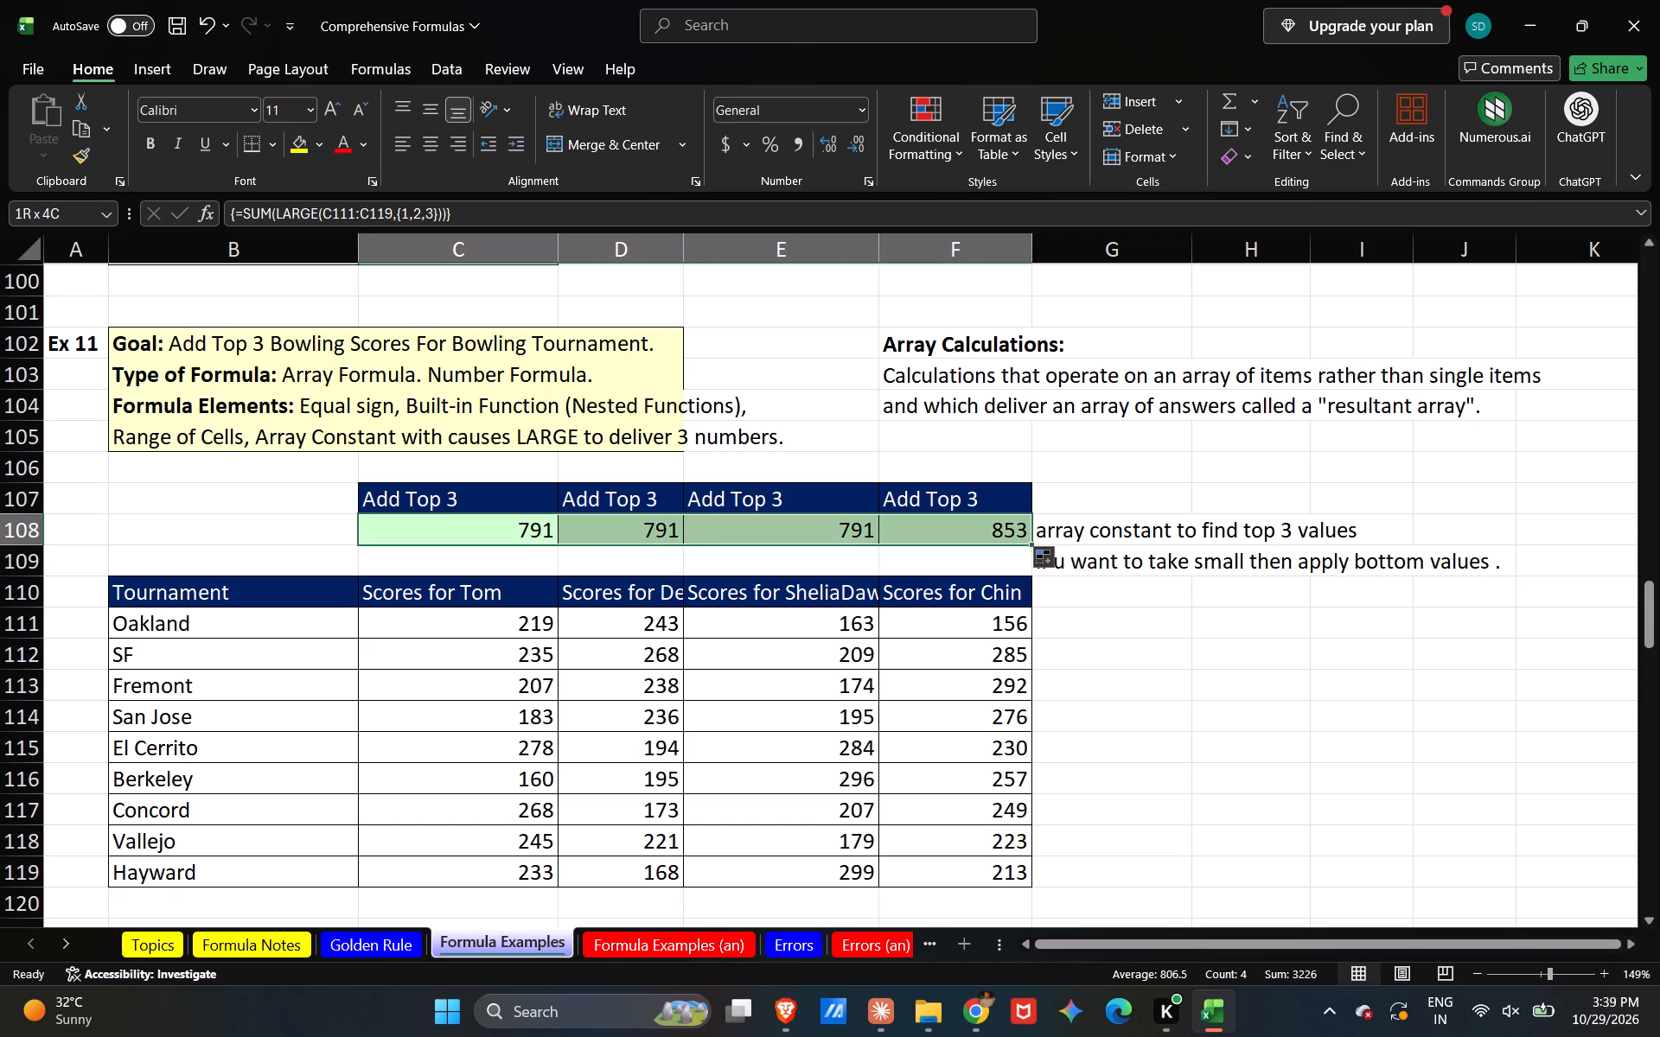
pyautogui.press('Delete')
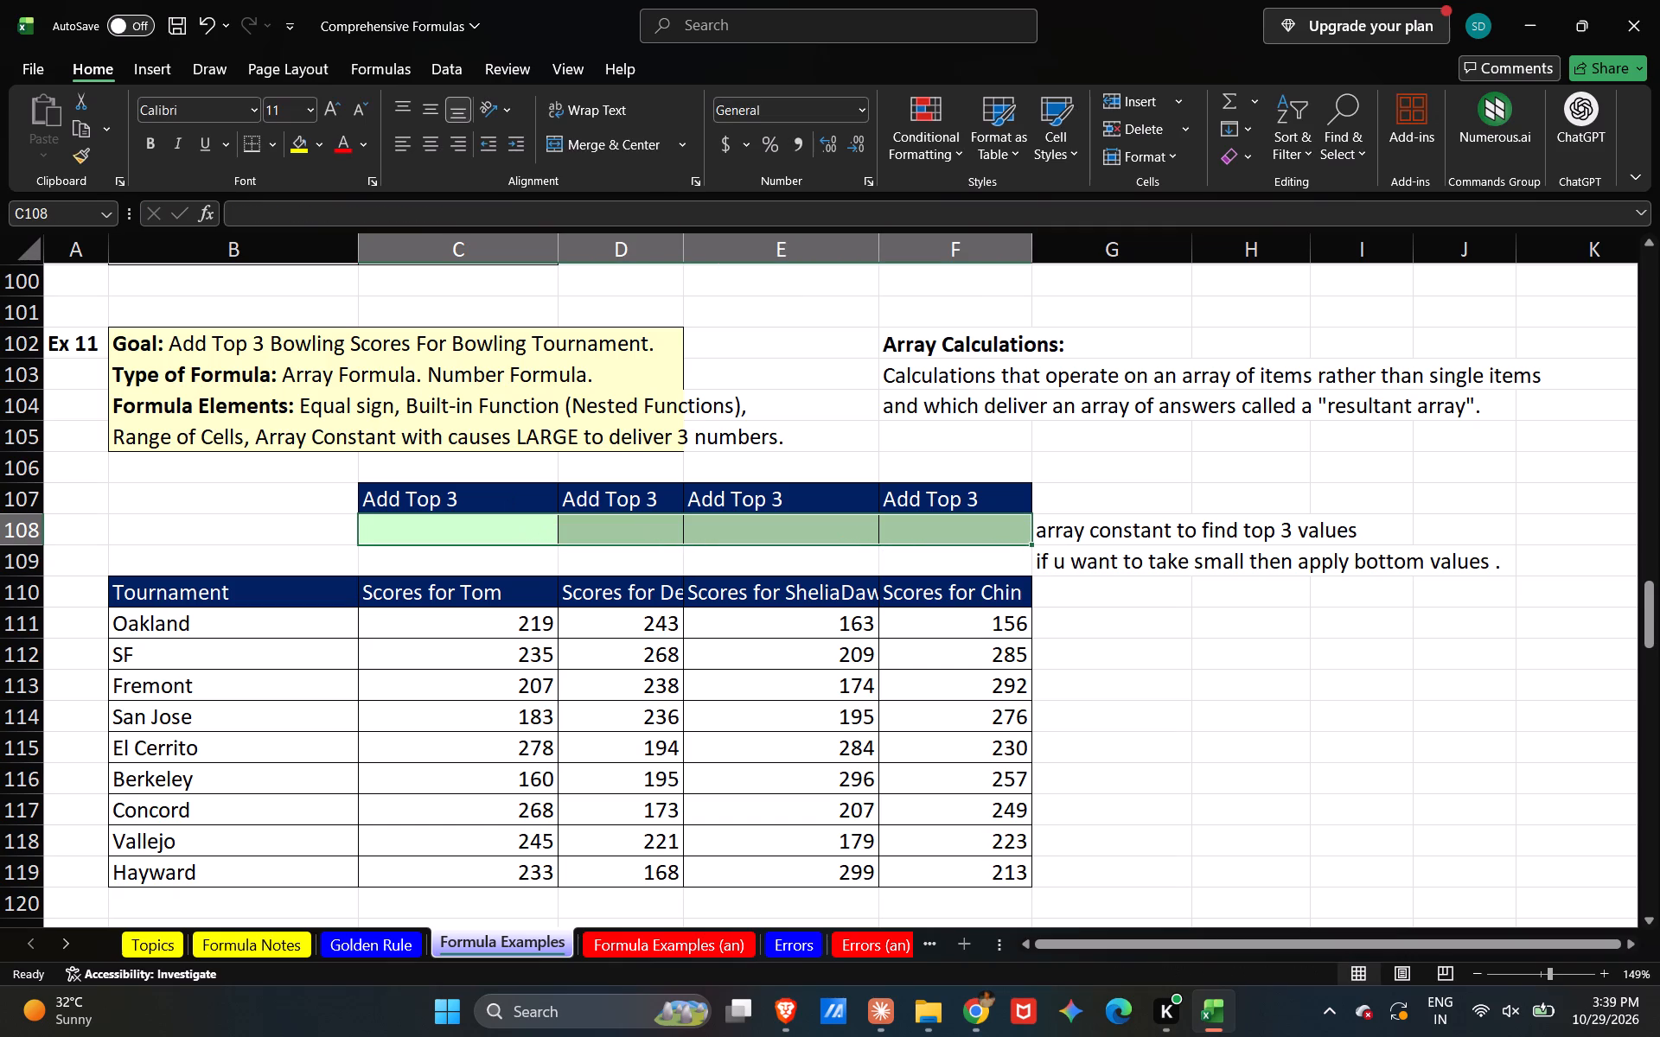
# Enter =SUM(LARGE(C111:C119,{1,2,3})) as an ordinary formula in C108, Tom's Add Top 3 cell.
pyautogui.press('Left')
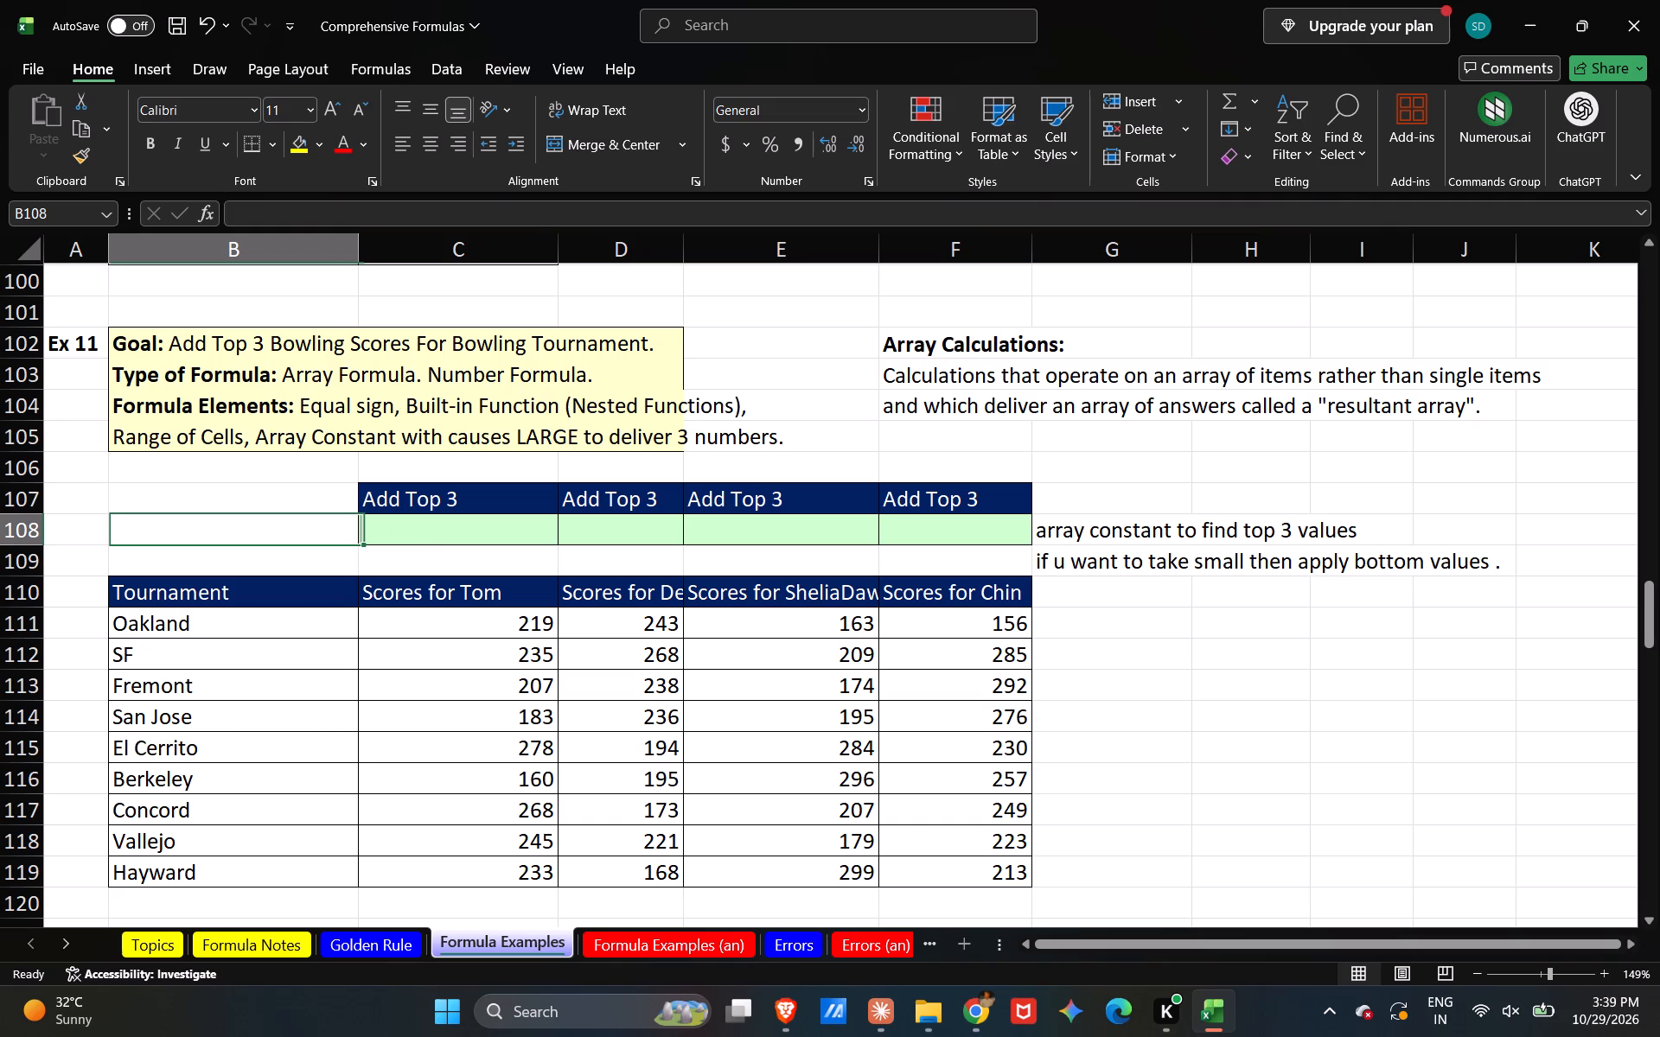
pyautogui.click(510, 521)
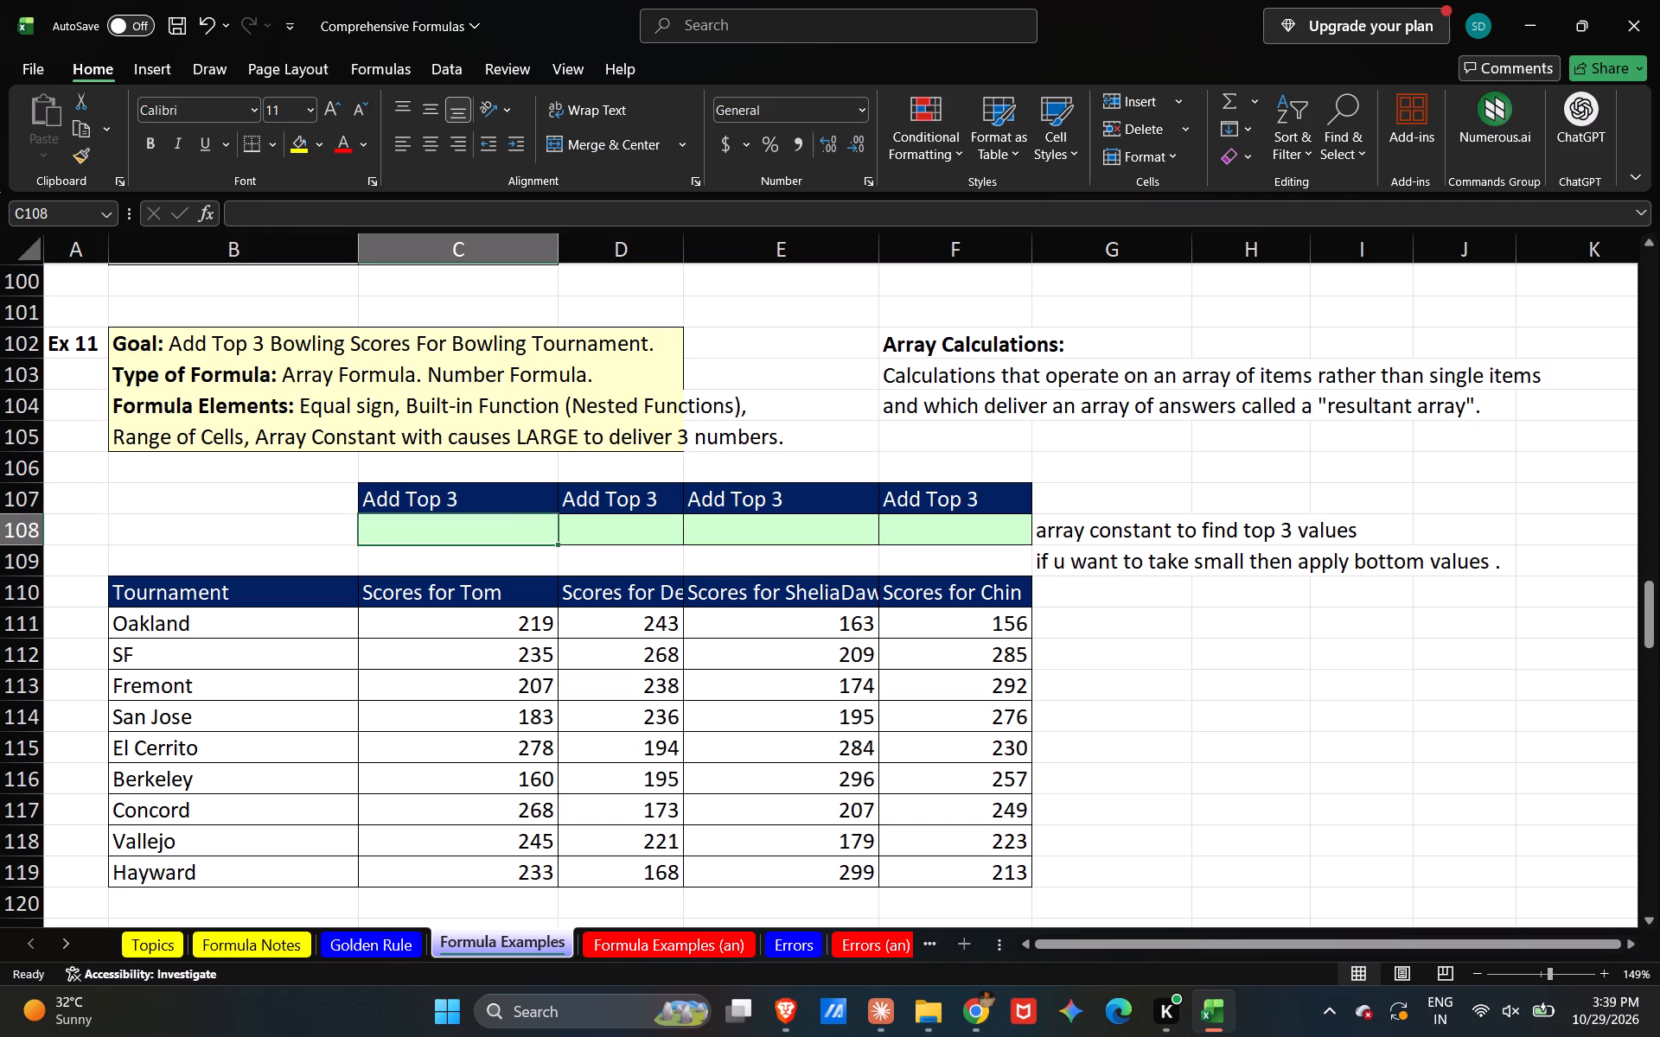
pyautogui.press('=')
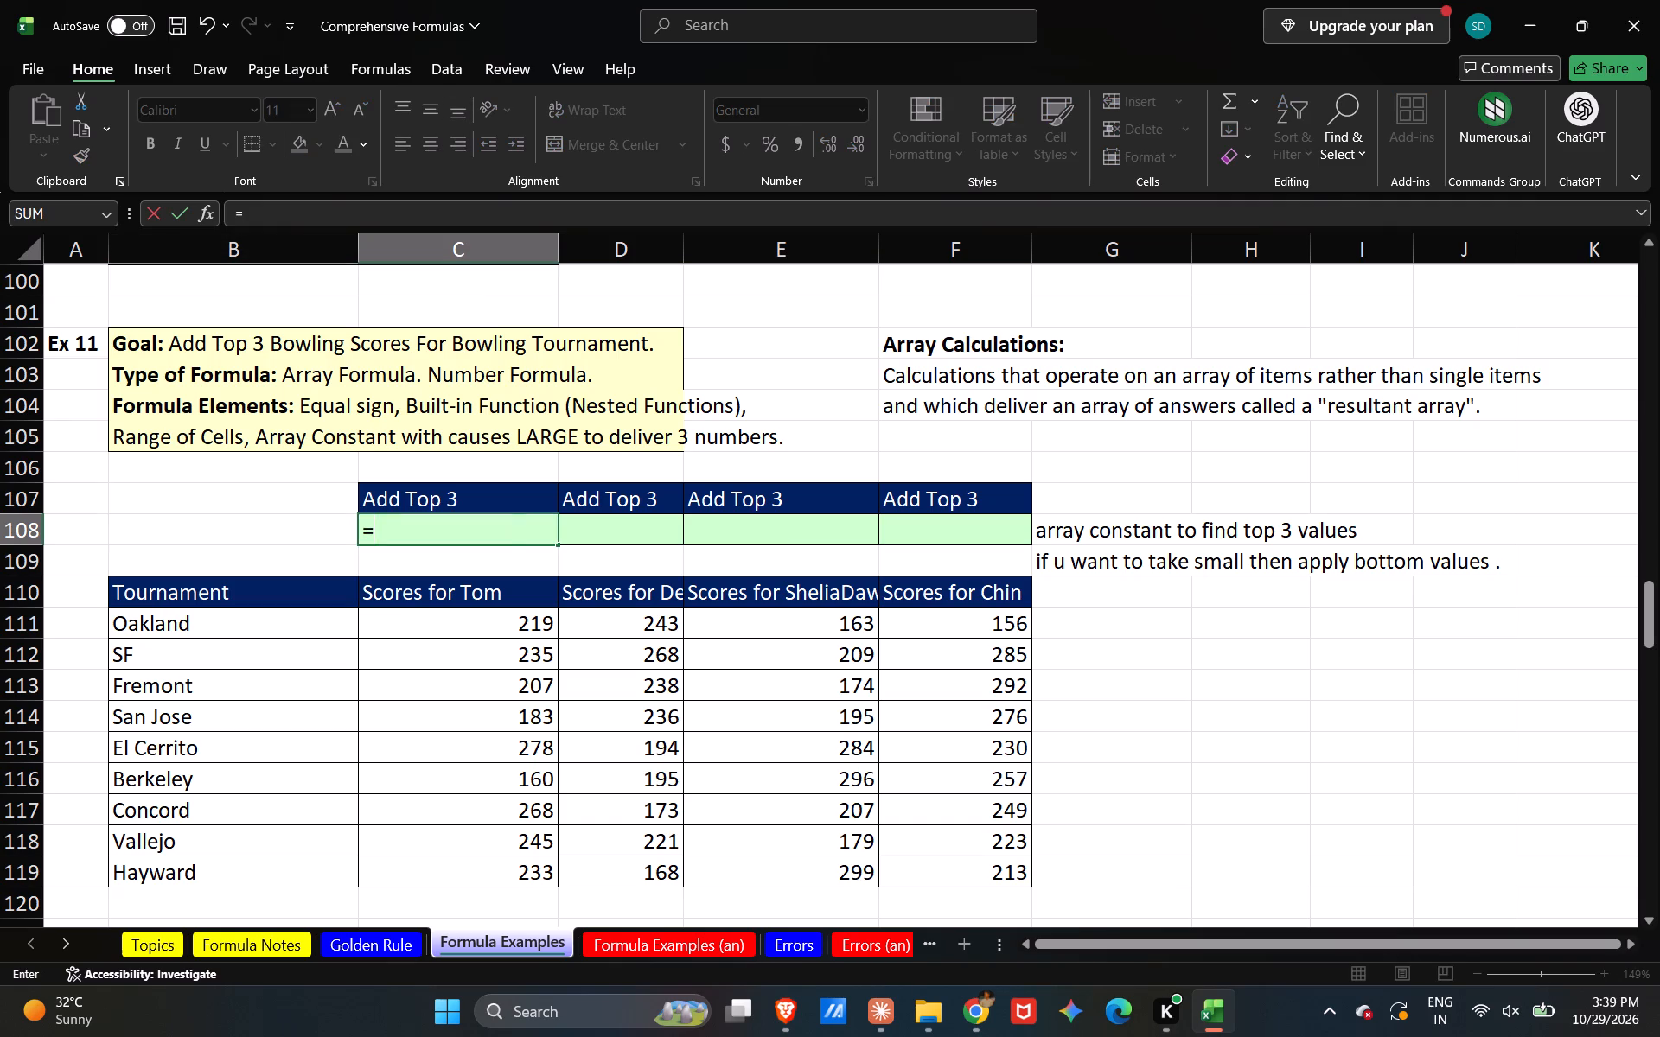
pyautogui.write('sum')
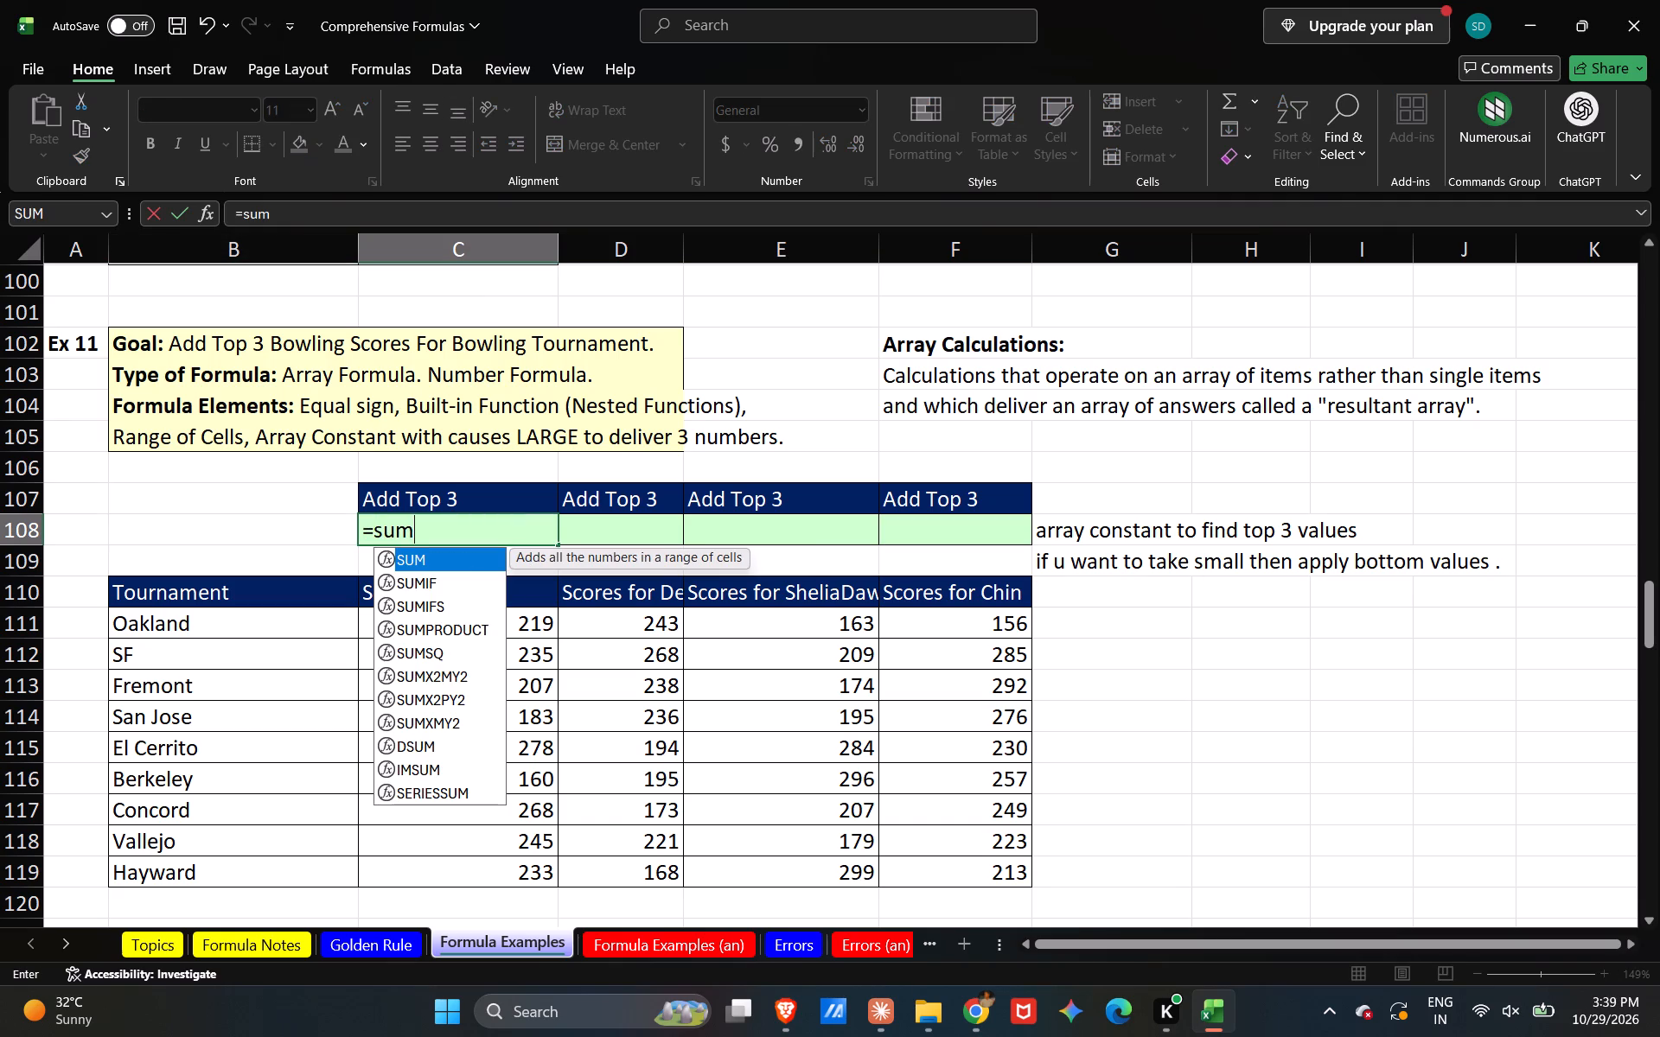
pyautogui.press('Tab')
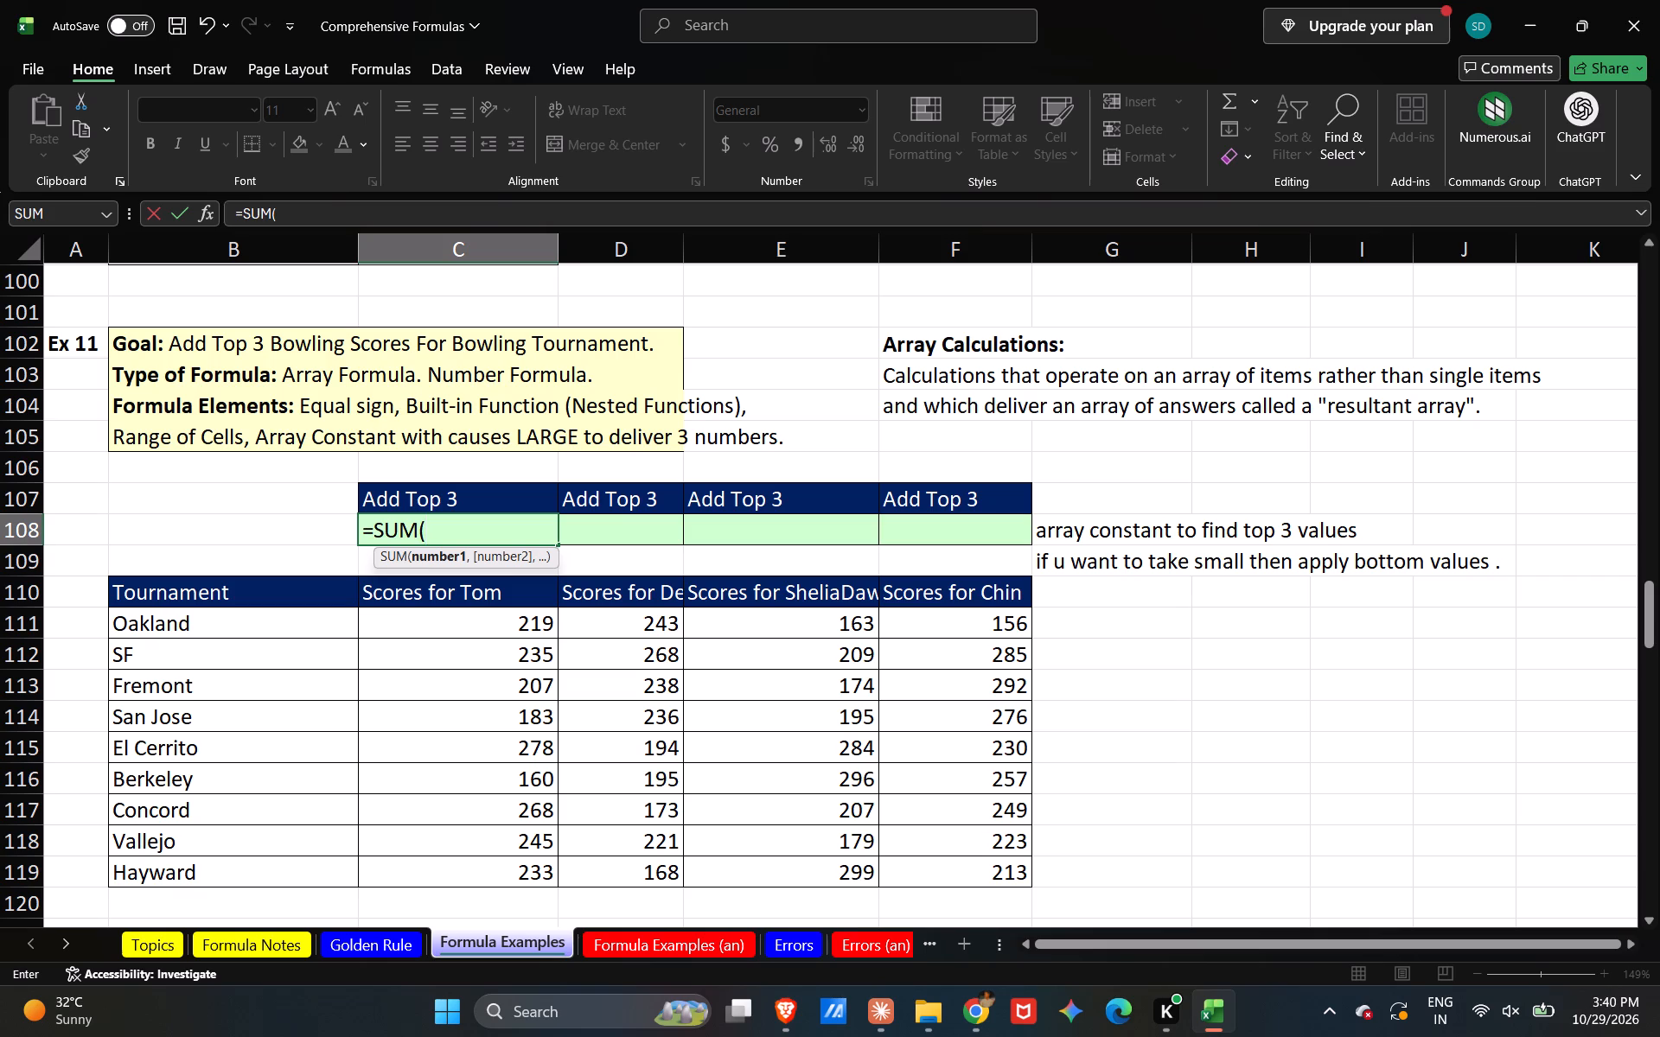
pyautogui.press('l')
pyautogui.press('a')
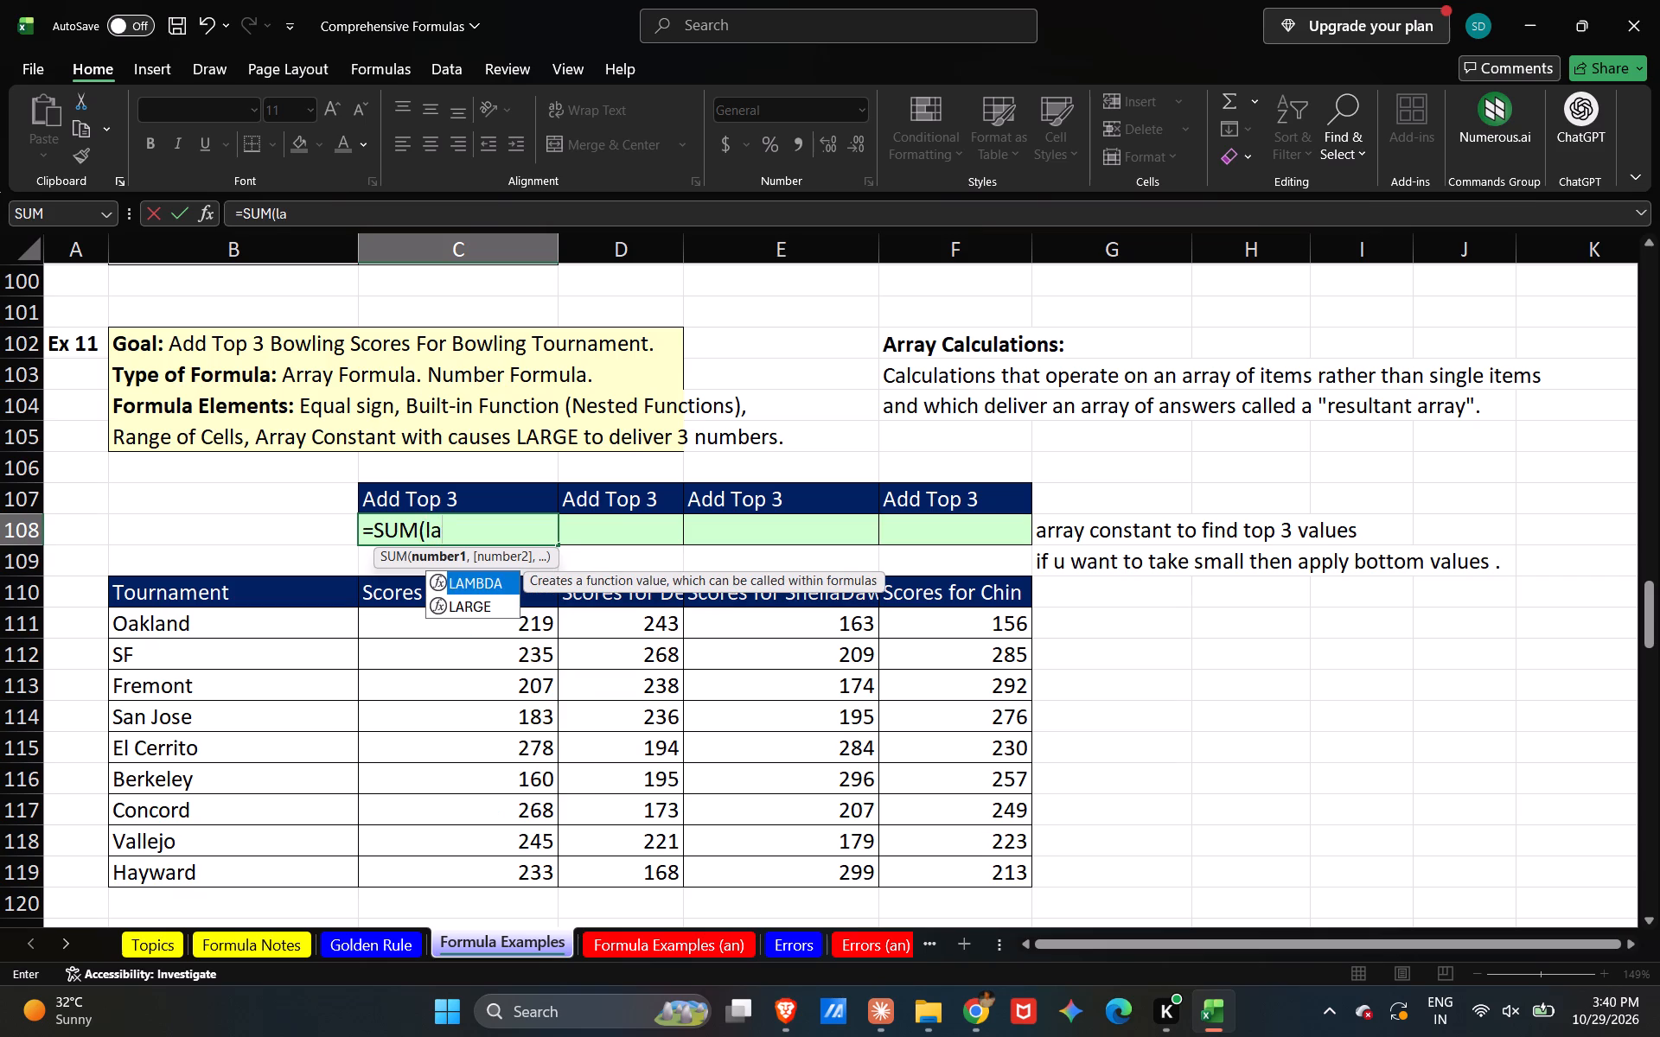
pyautogui.press('Down')
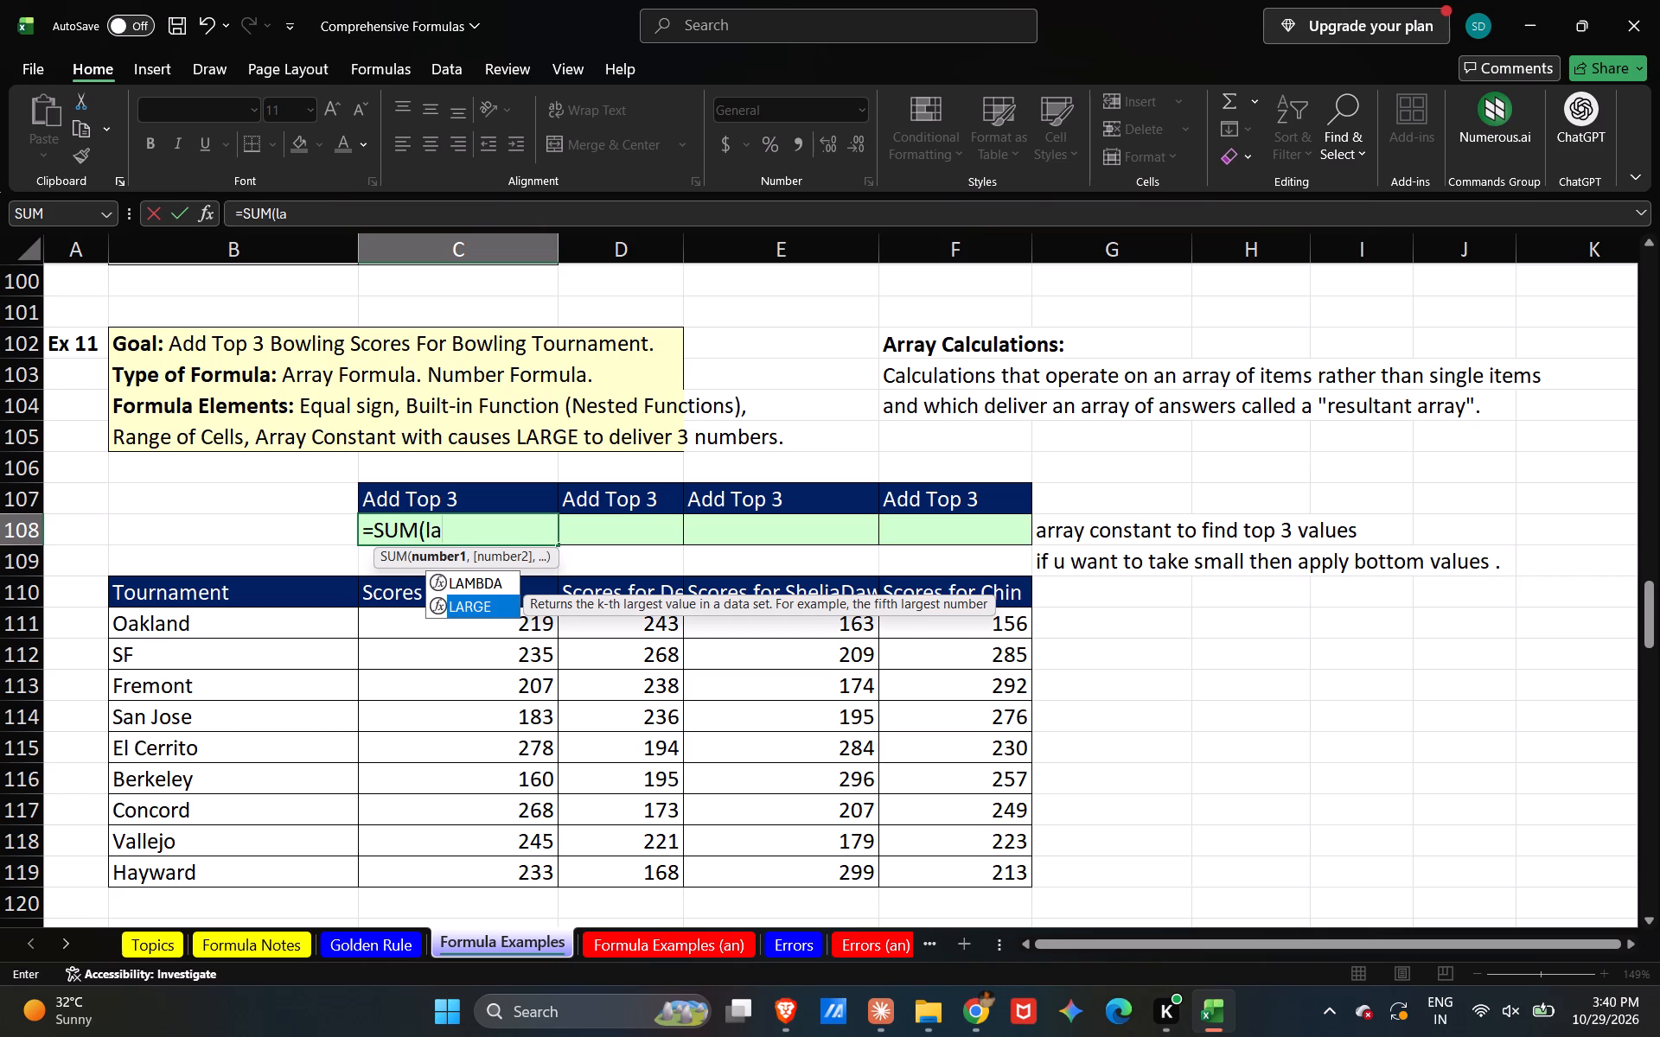
pyautogui.press('Tab')
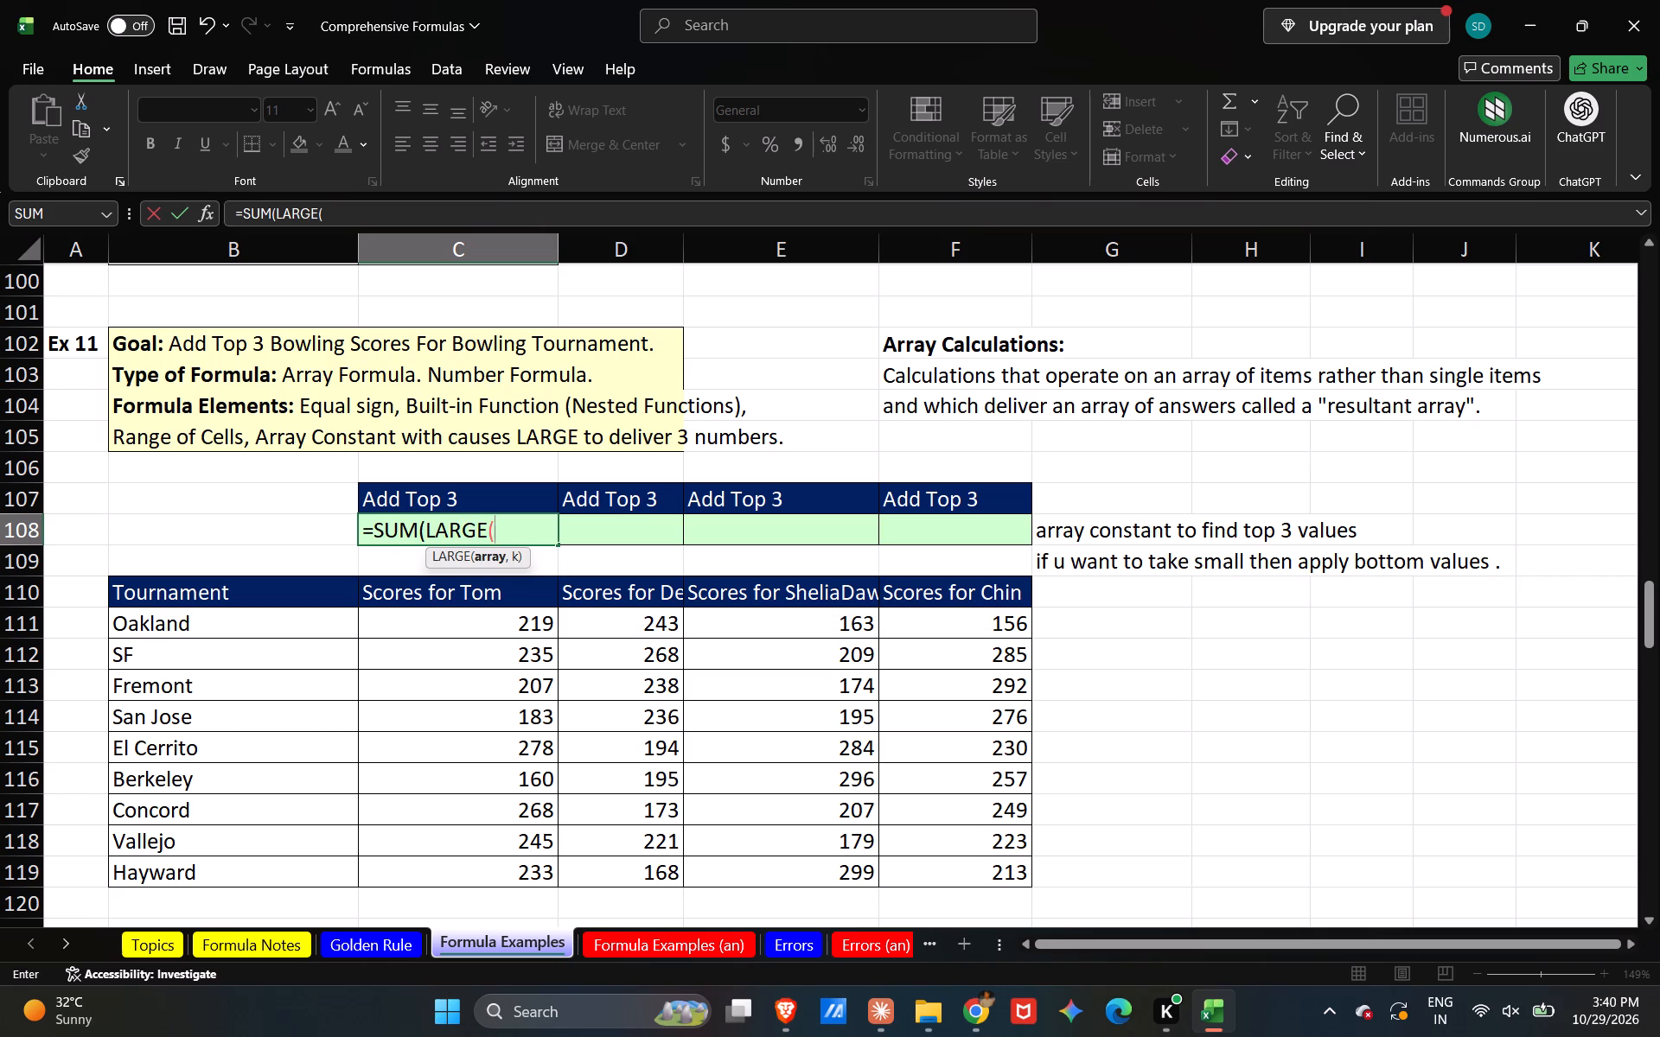
pyautogui.keyDown('shift'); pyautogui.click(507, 620); pyautogui.keyUp('shift')
pyautogui.hotkey('shift', 'Down')
pyautogui.hotkey('shift', 'Down')
pyautogui.hotkey('shift', 'Down')
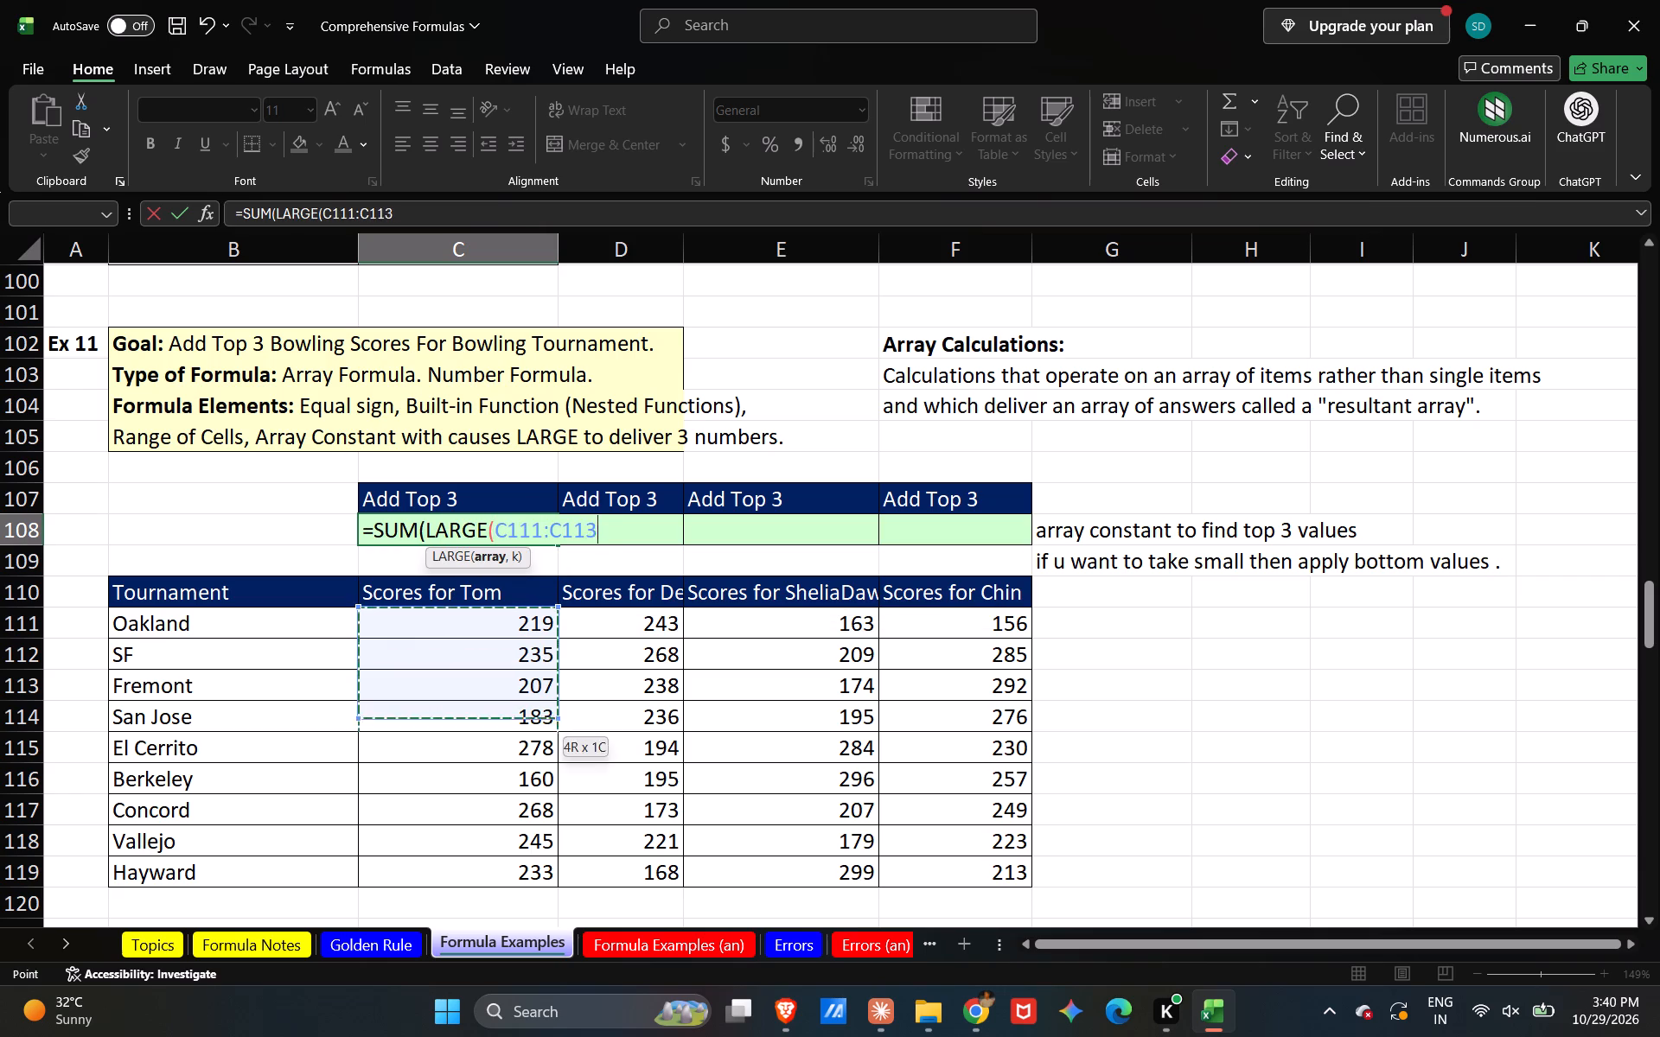
pyautogui.hotkey('shift', 'Down')
pyautogui.hotkey('shift', 'Down')
pyautogui.hotkey('shift', 'Down')
pyautogui.hotkey('shift', 'Down')
pyautogui.hotkey('shift', 'Down')
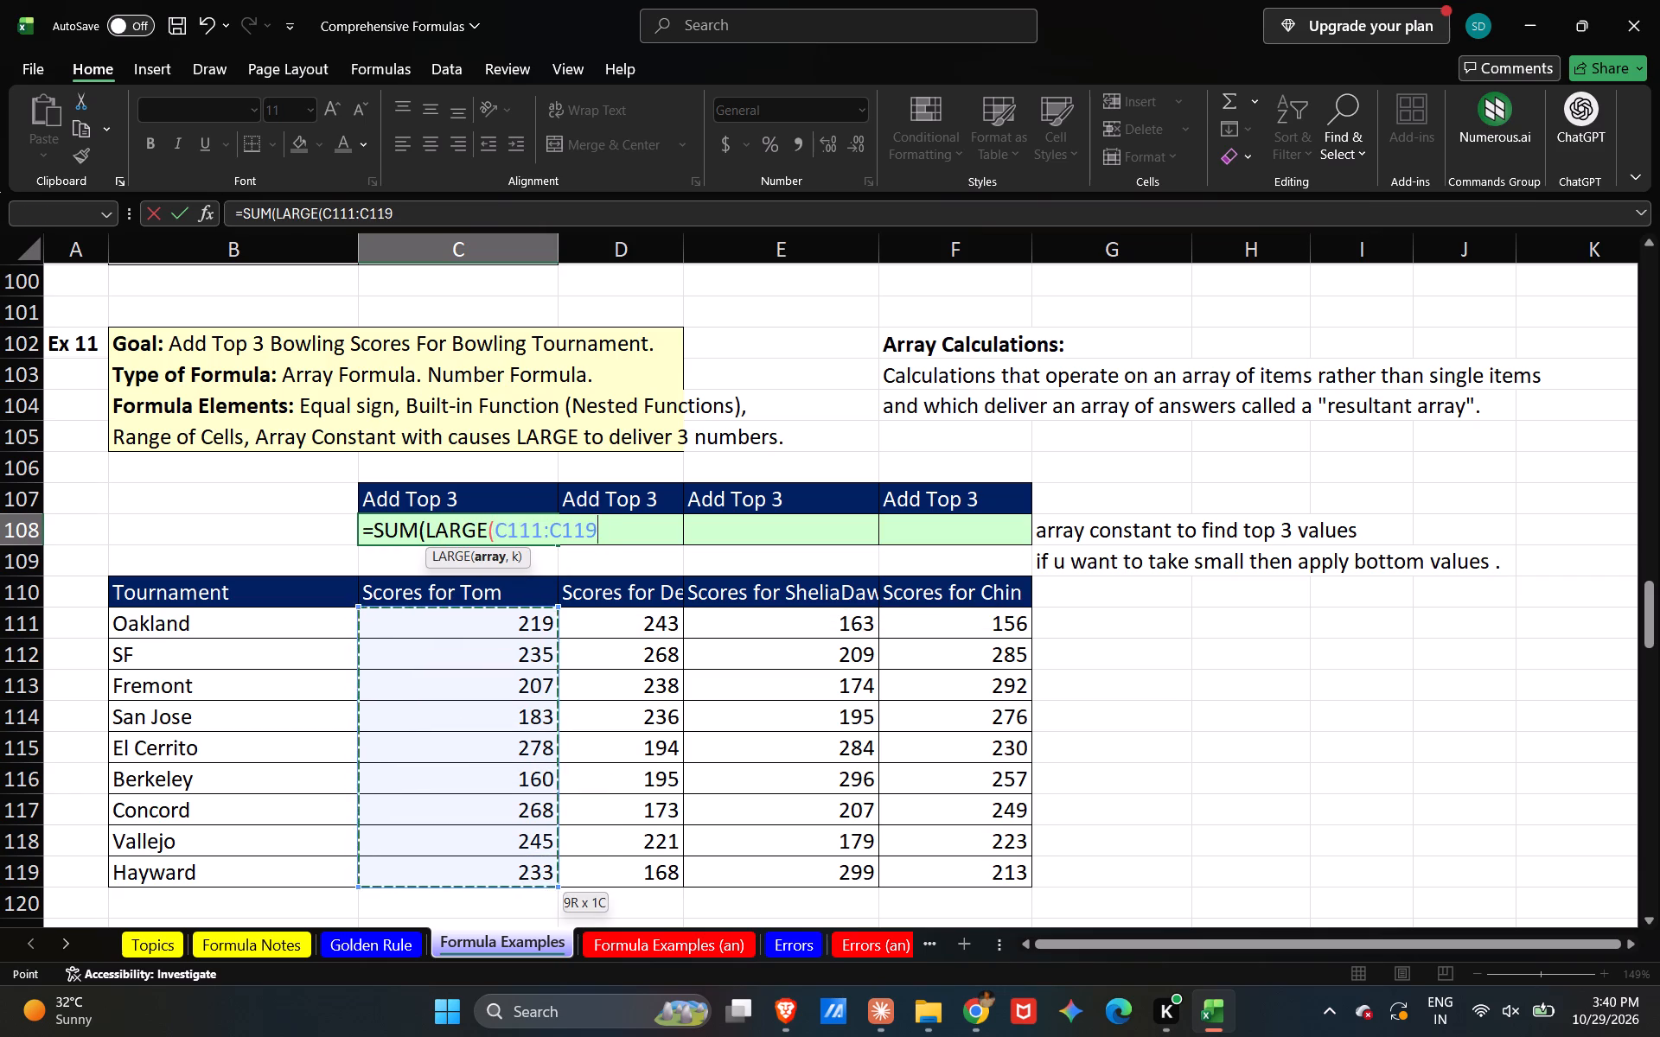
pyautogui.press(',')
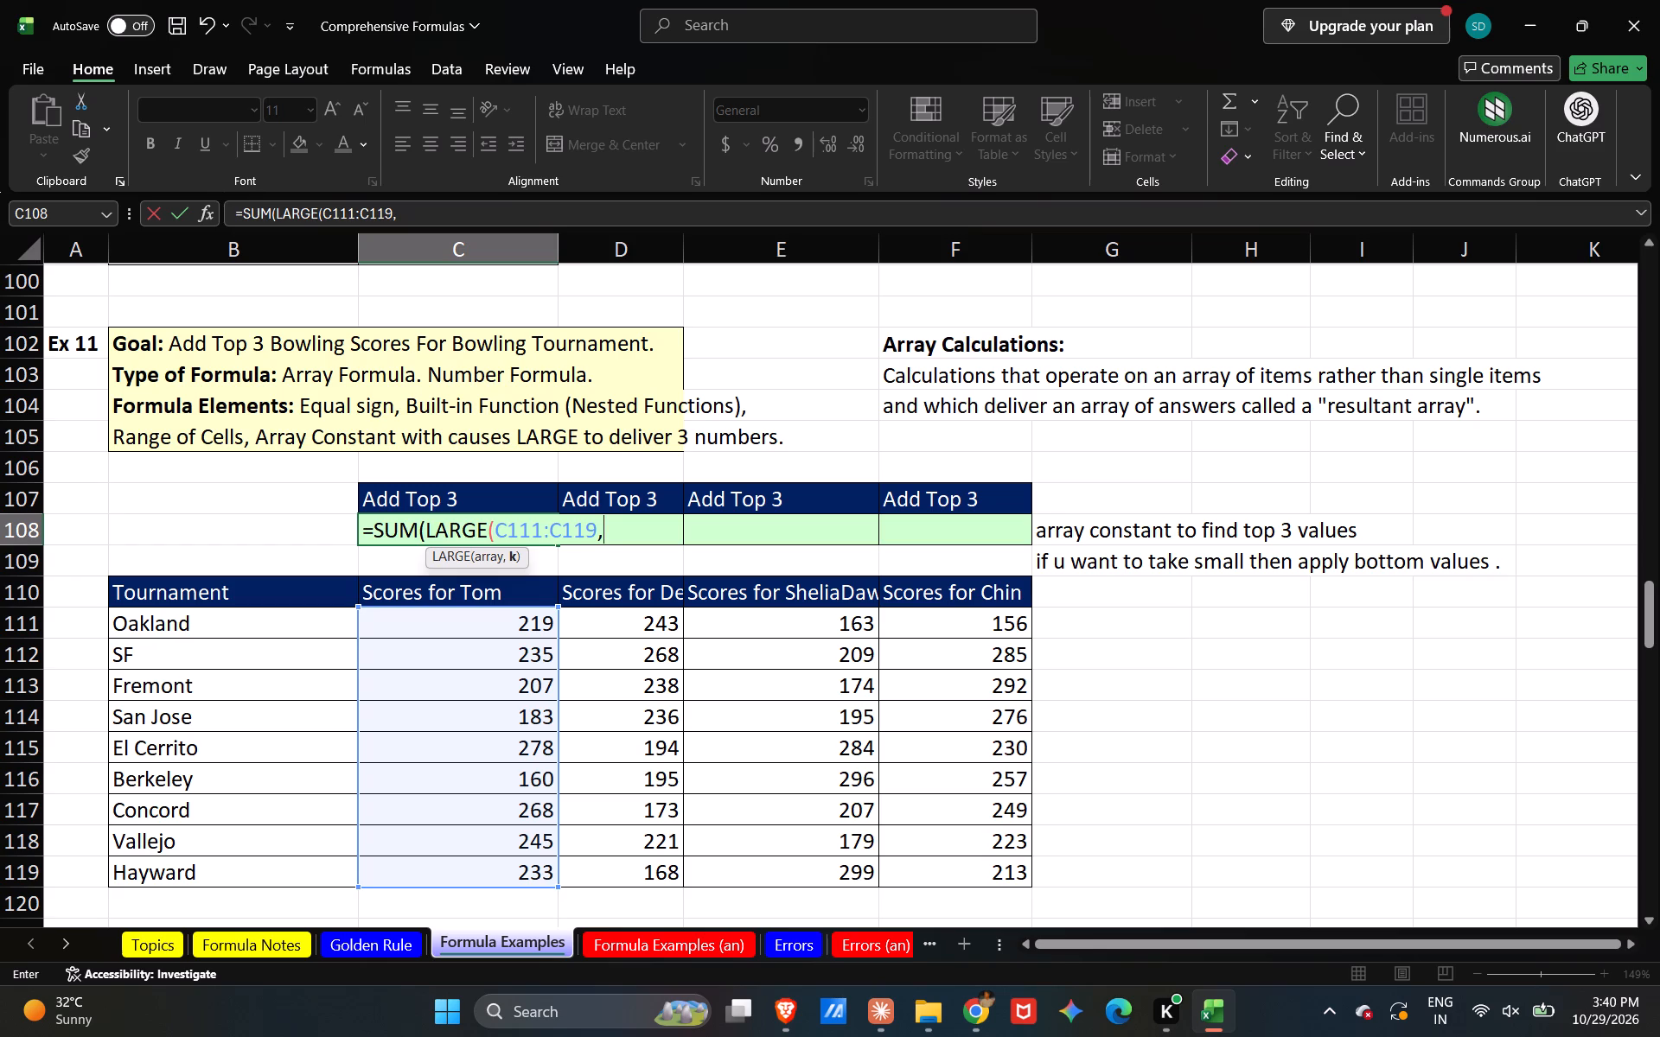
pyautogui.hotkey('shift', '{')
pyautogui.press('1')
pyautogui.write(',2,3,')
pyautogui.press('BackSpace')
pyautogui.hotkey('shift', '}')
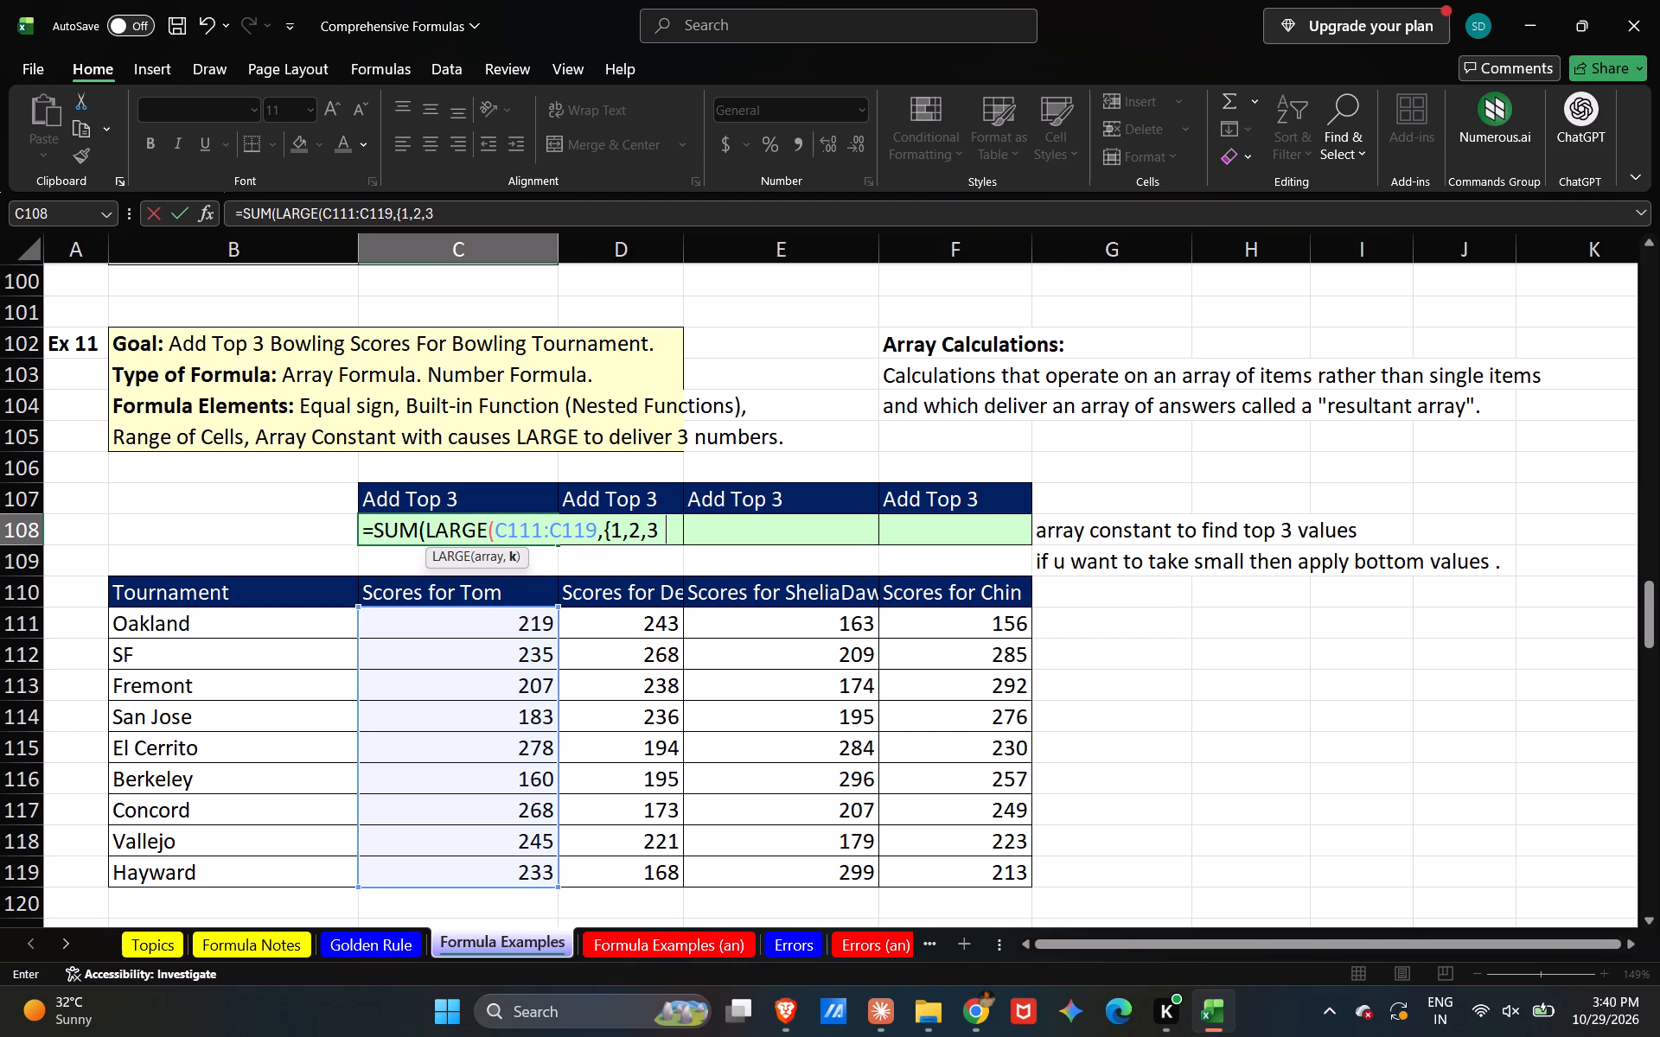
pyautogui.write('))')
pyautogui.press('Return')
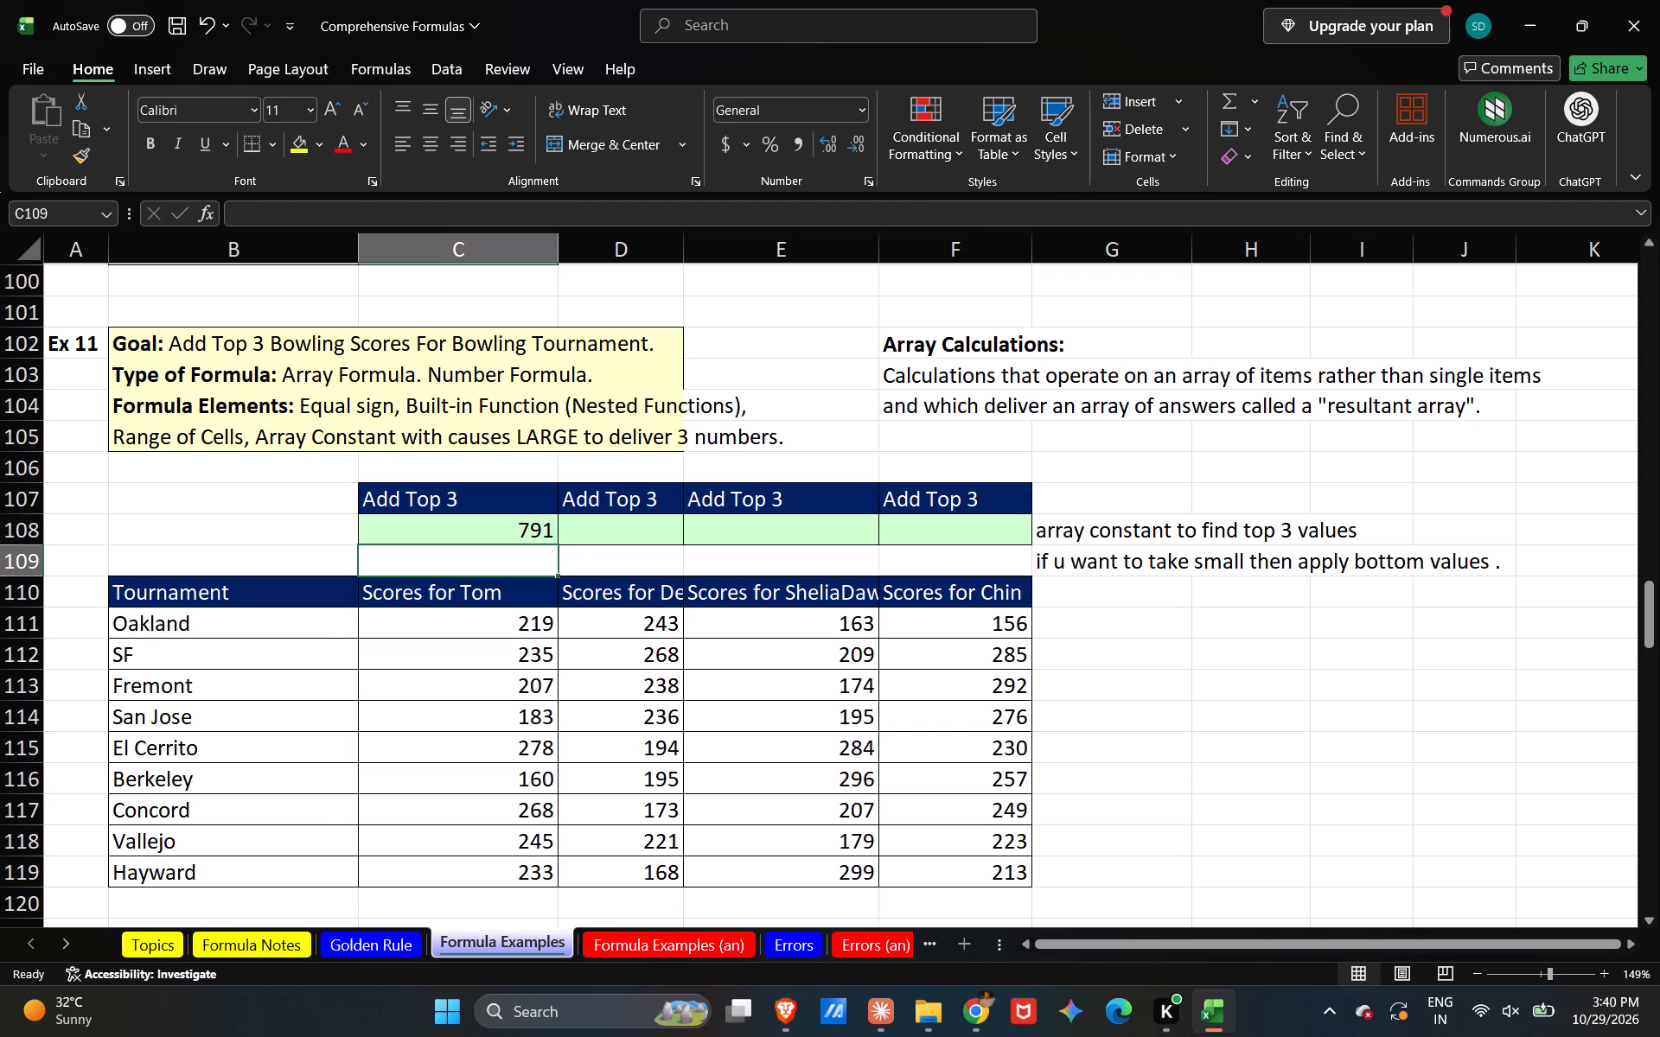
# Fill the SUM(LARGE()) formula from C108 across to F108 for the other players.
pyautogui.click(532, 531)
pyautogui.moveTo(560, 545); pyautogui.dragTo(703, 526)
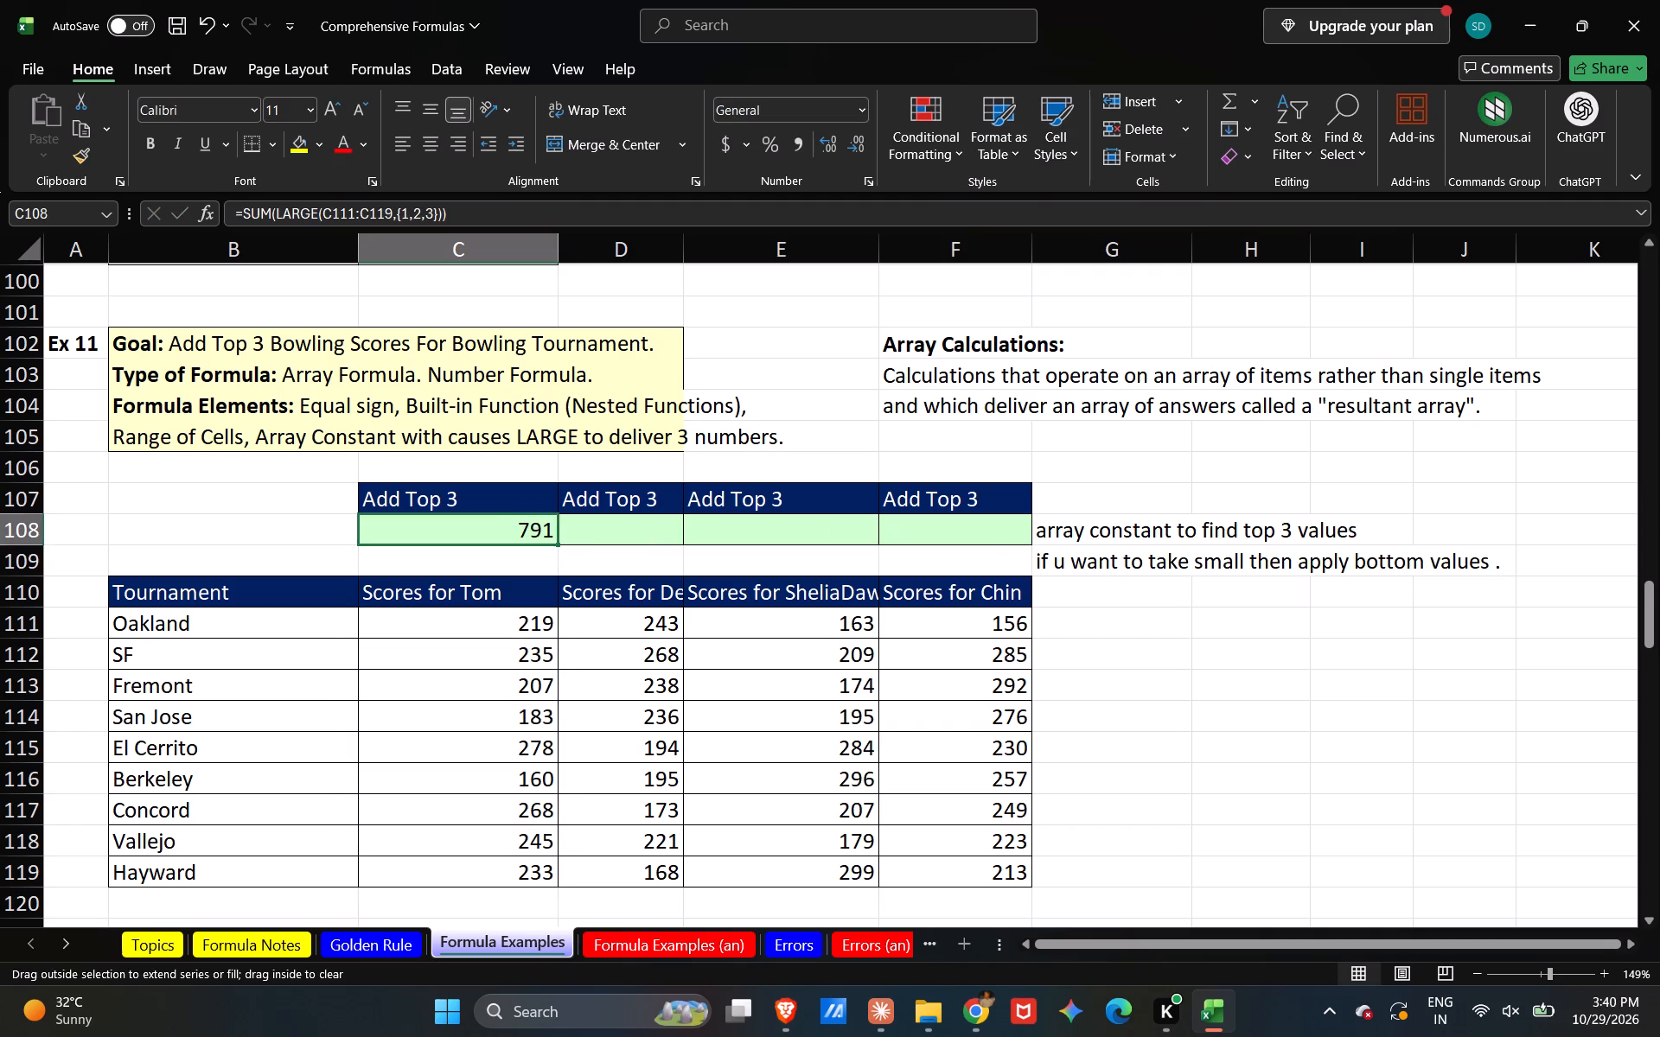
pyautogui.moveTo(703, 526); pyautogui.dragTo(1016, 504)
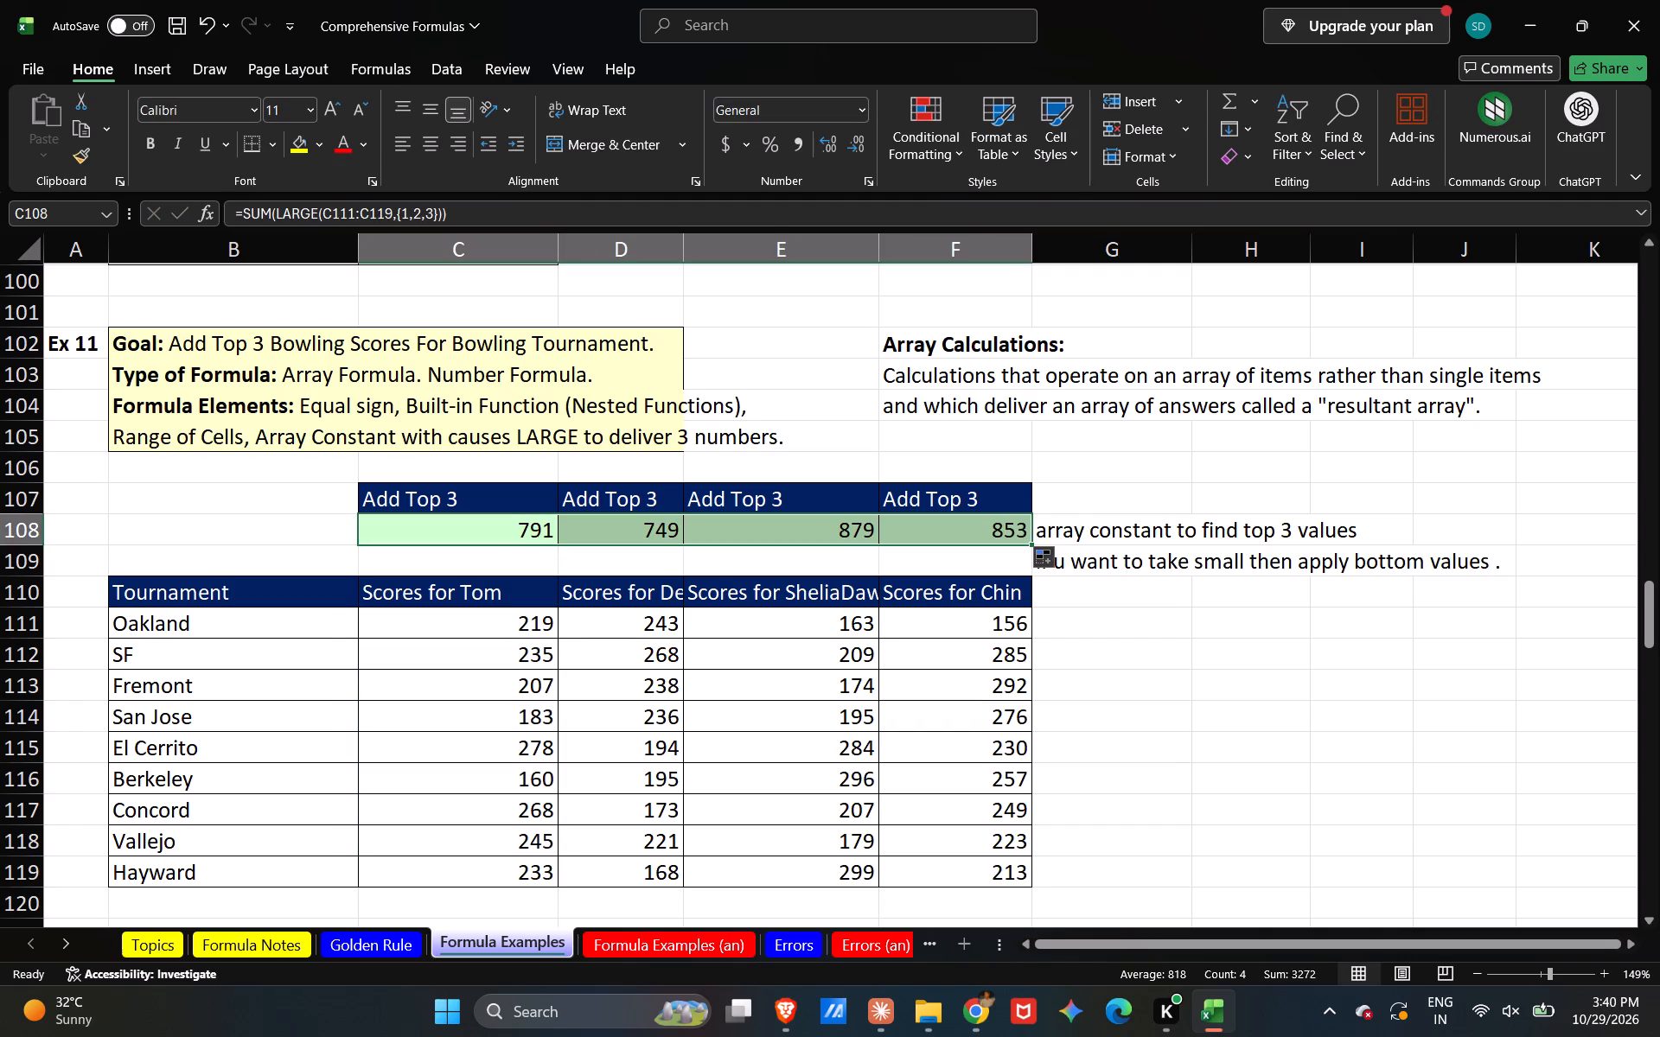
pyautogui.click(1152, 681)
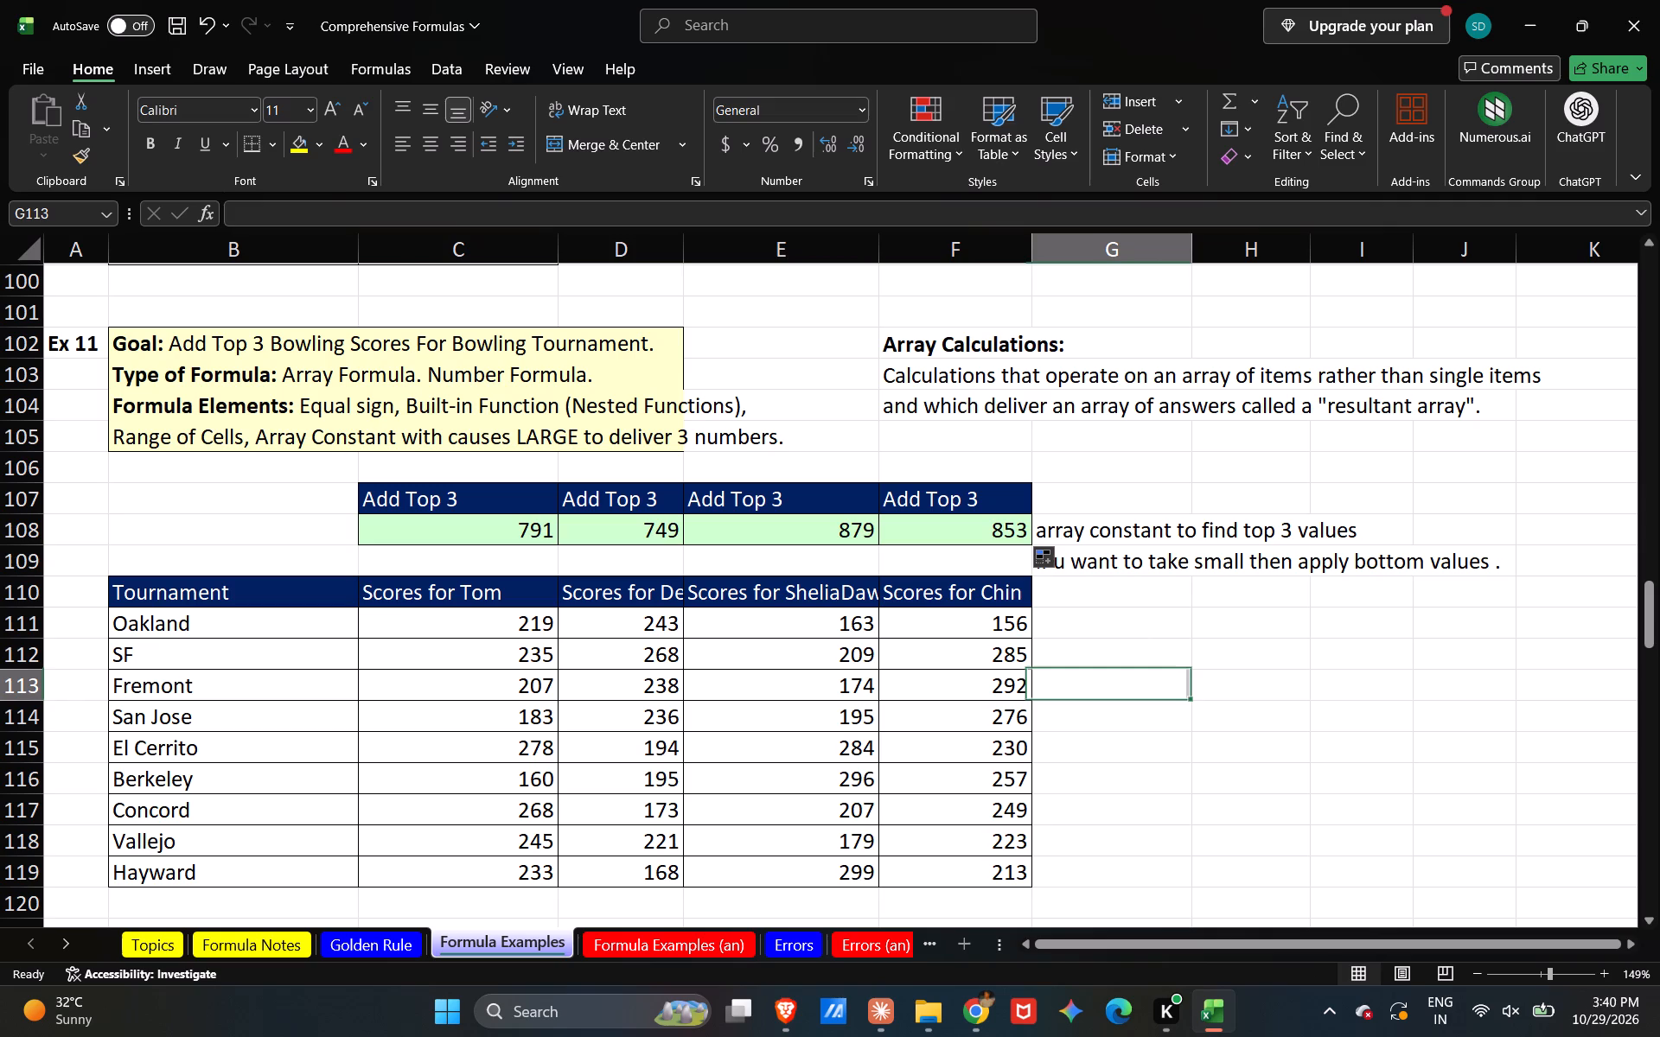
# Save the Comprehensive Formulas workbook.
pyautogui.hotkey('ctrl', 's')
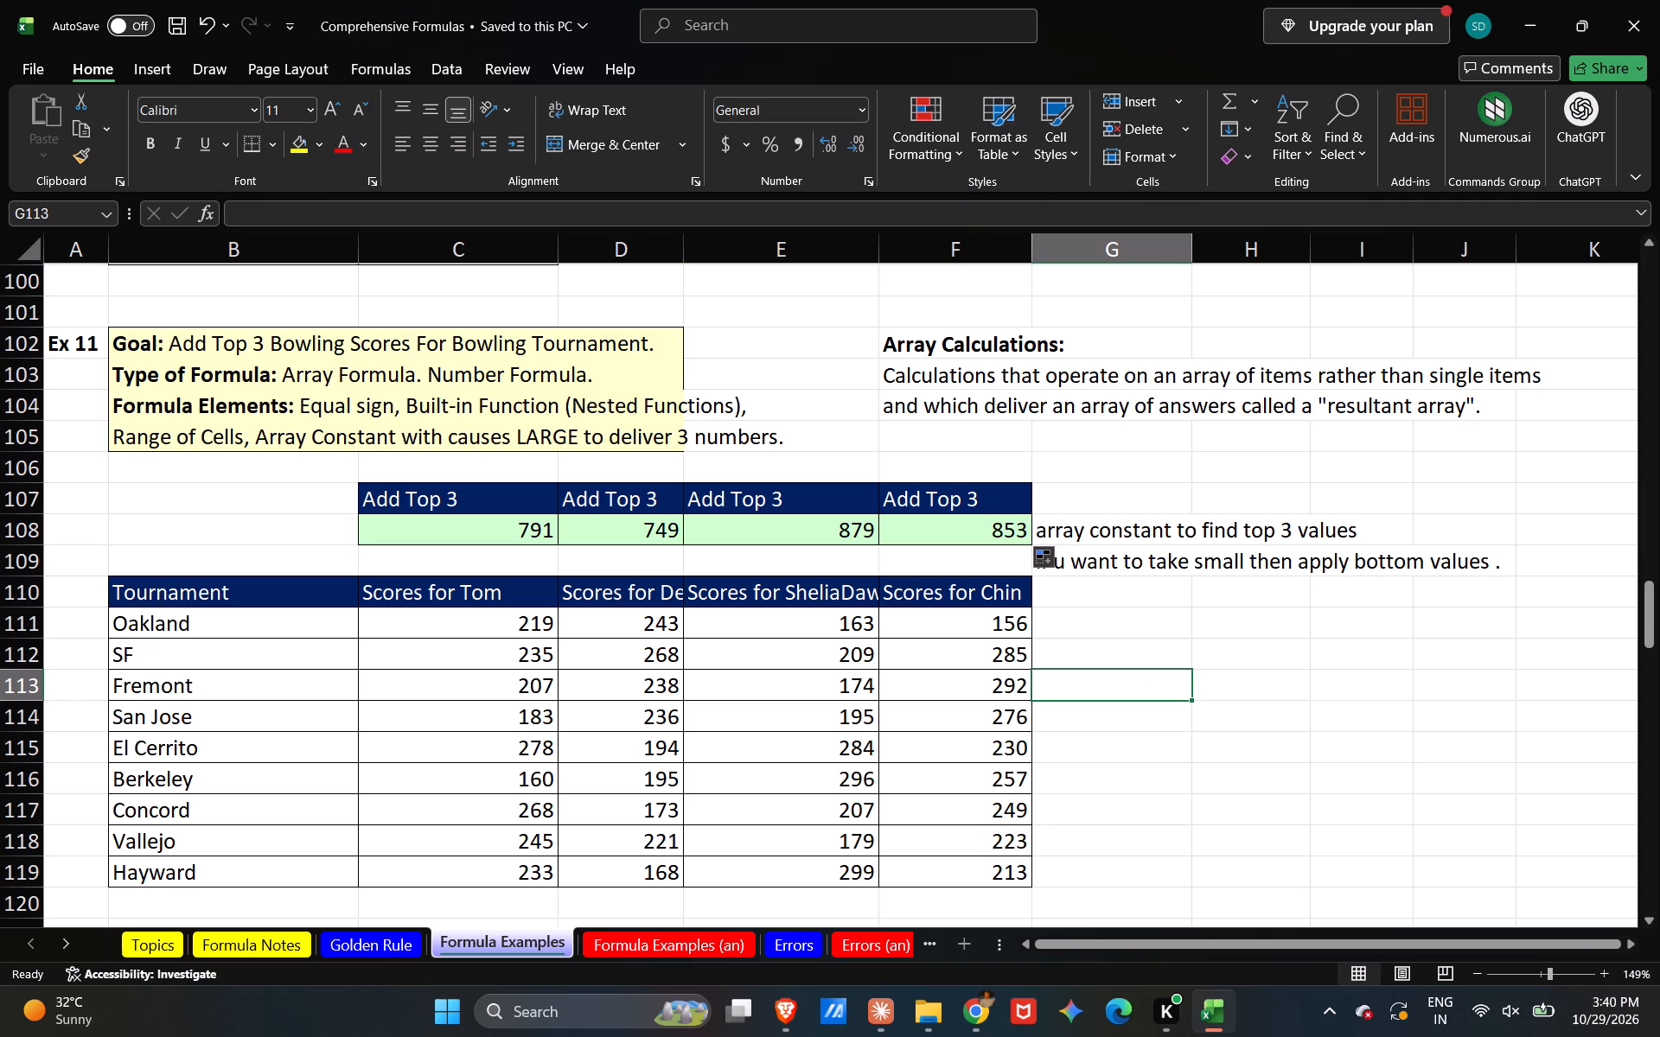
# Widen column D slightly to show more of its Scores header in the bowling table.
pyautogui.scroll(-1, 1152, 681)
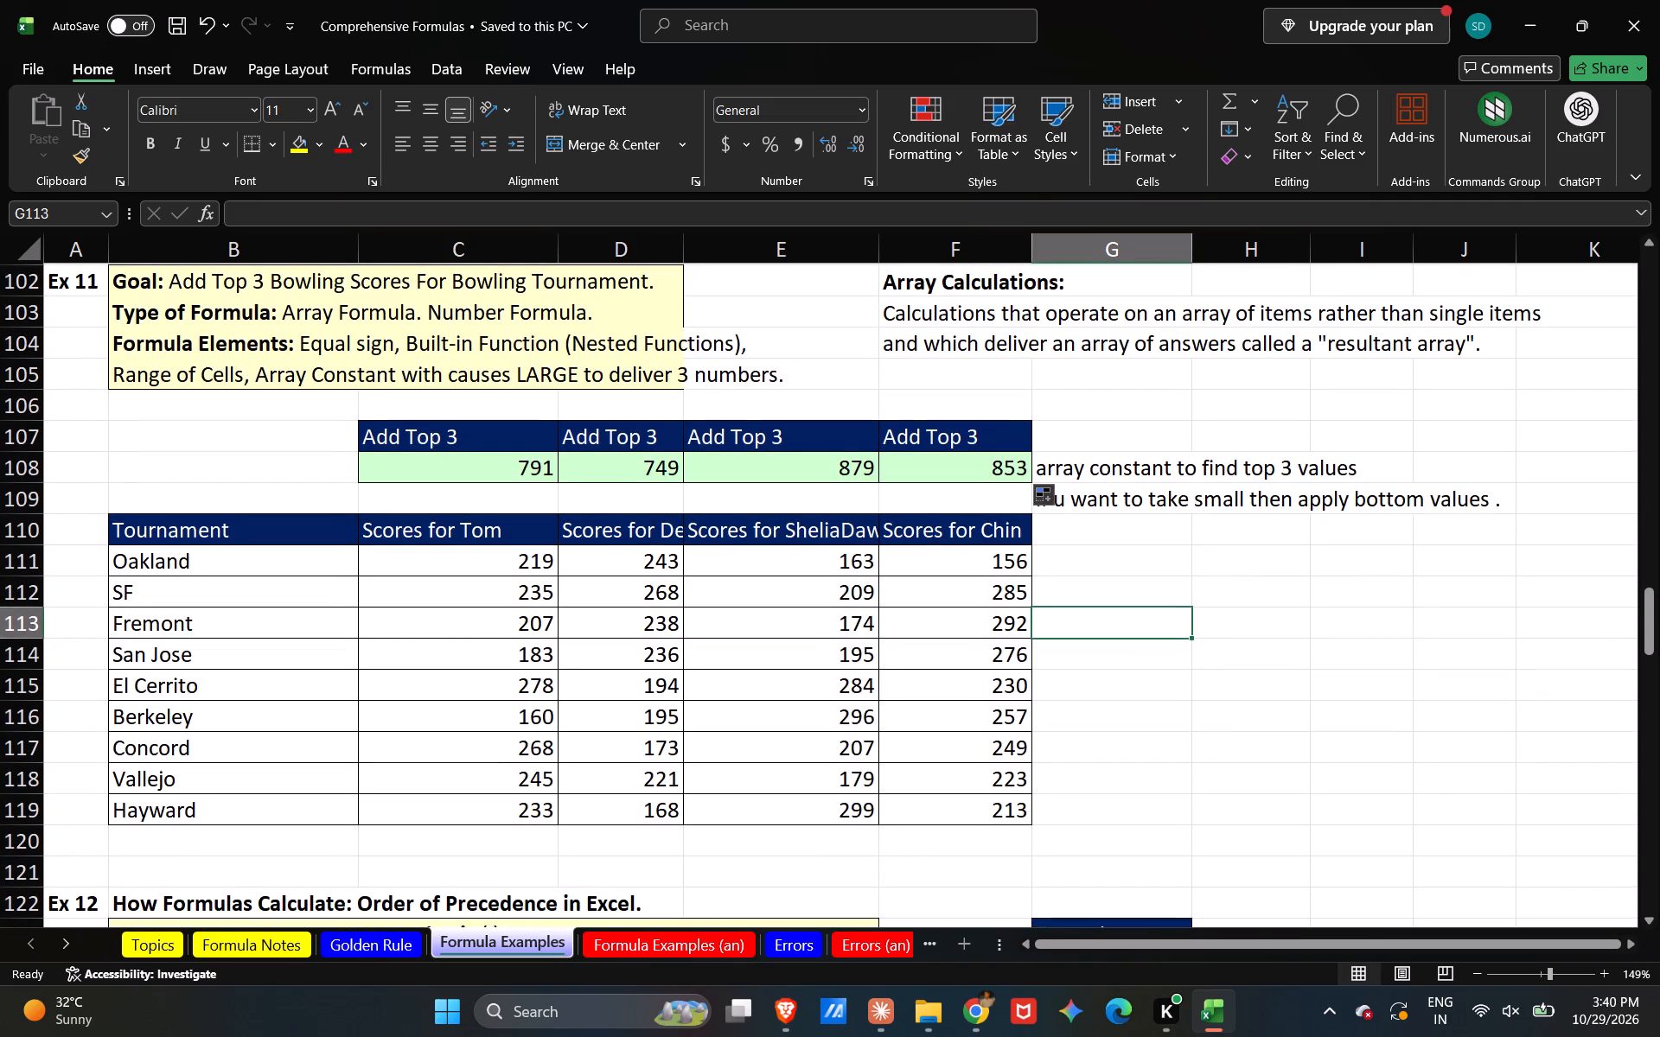
pyautogui.moveTo(681, 236); pyautogui.dragTo(714, 243)
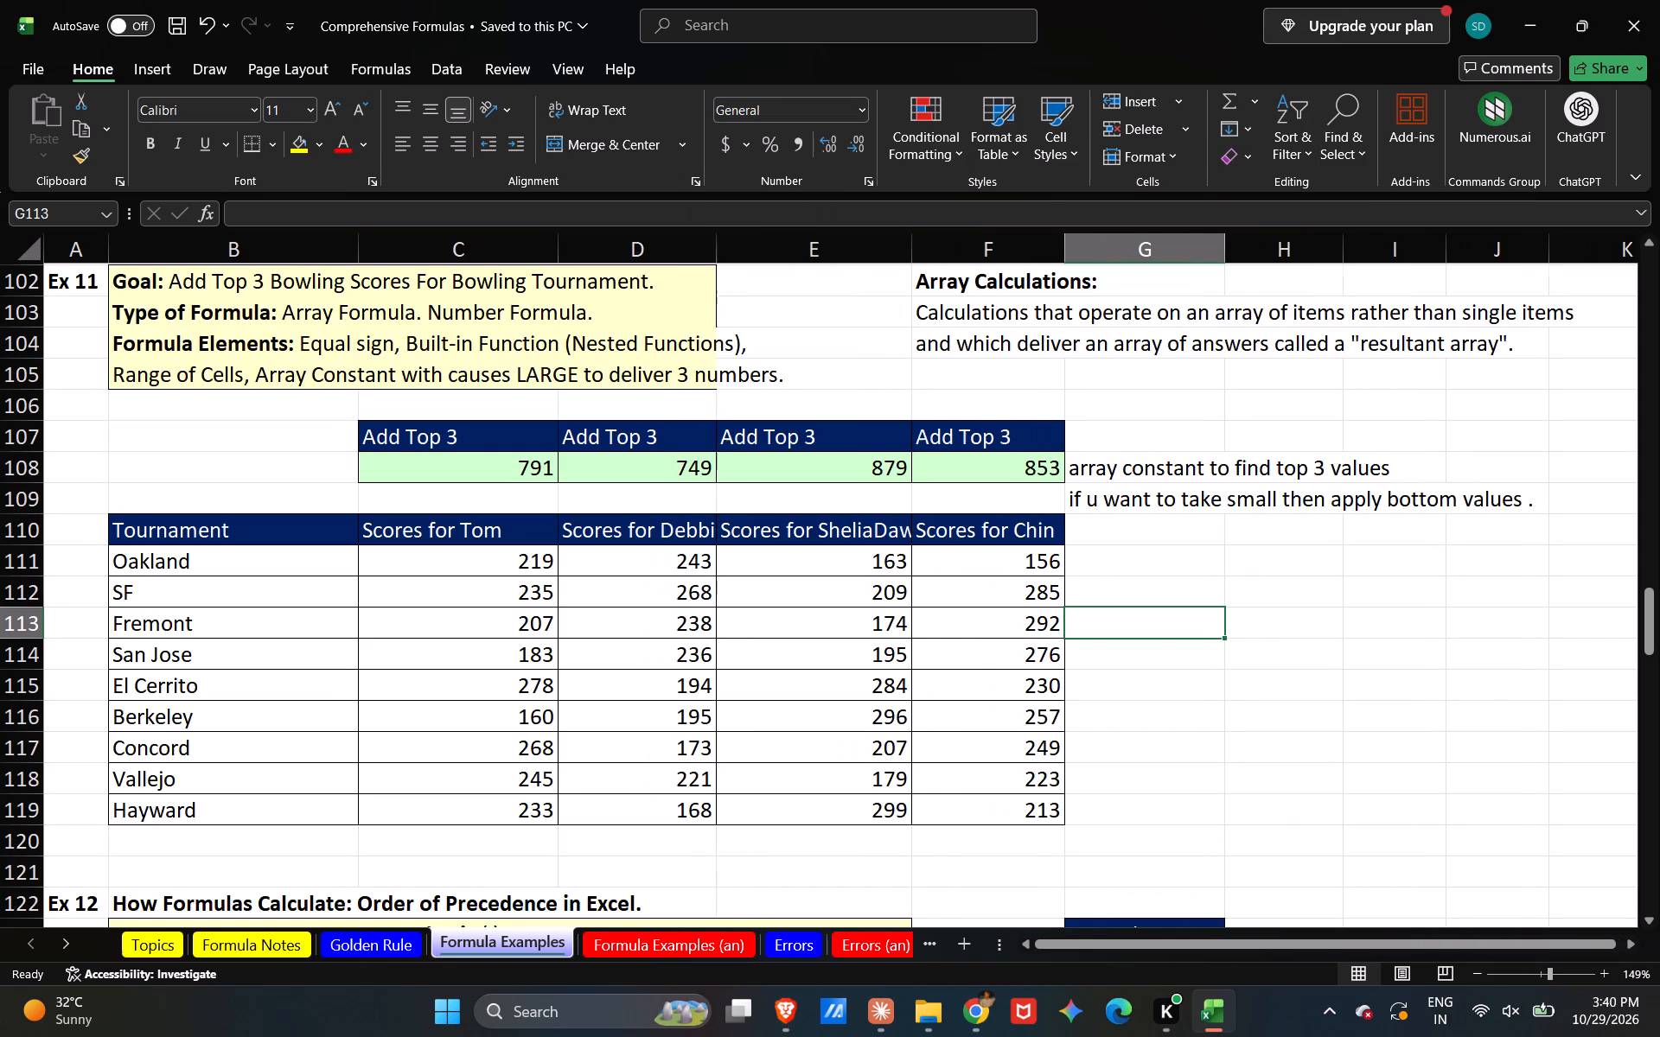
# Examine Ex 12's notes on the order of precedence in Excel formulas.
pyautogui.scroll(-1, 792, 477)
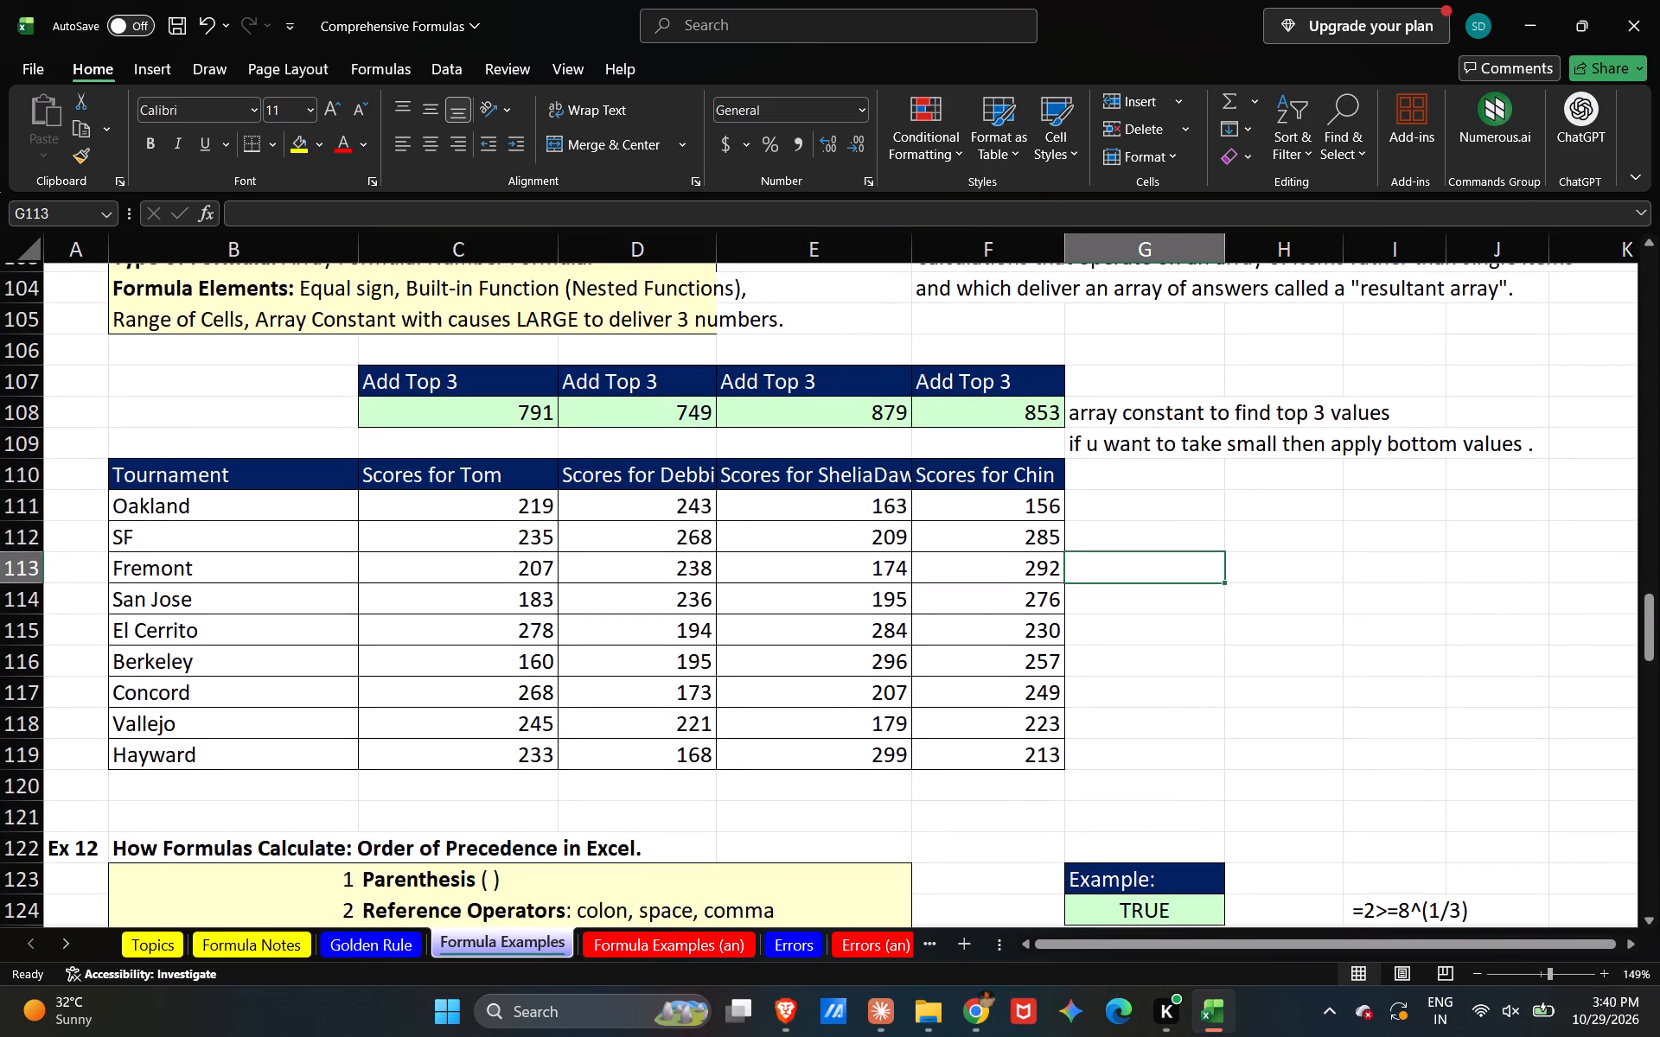
pyautogui.scroll(-1, 891, 584)
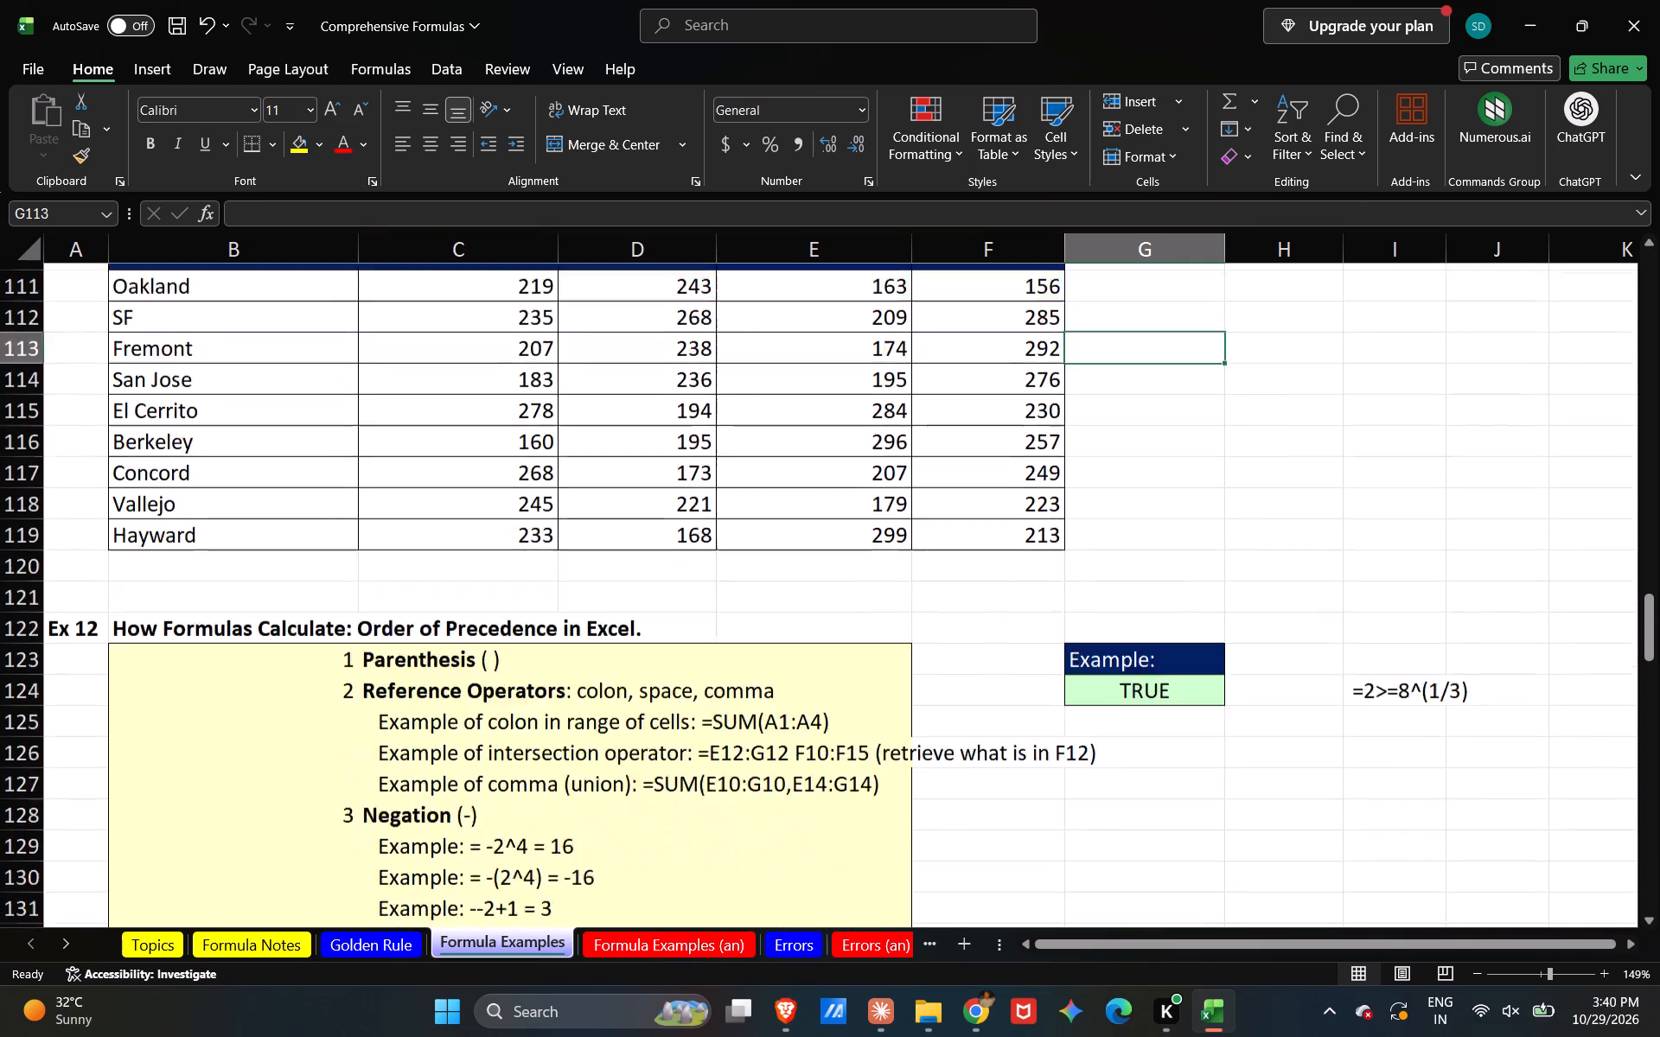
pyautogui.scroll(-1, 891, 584)
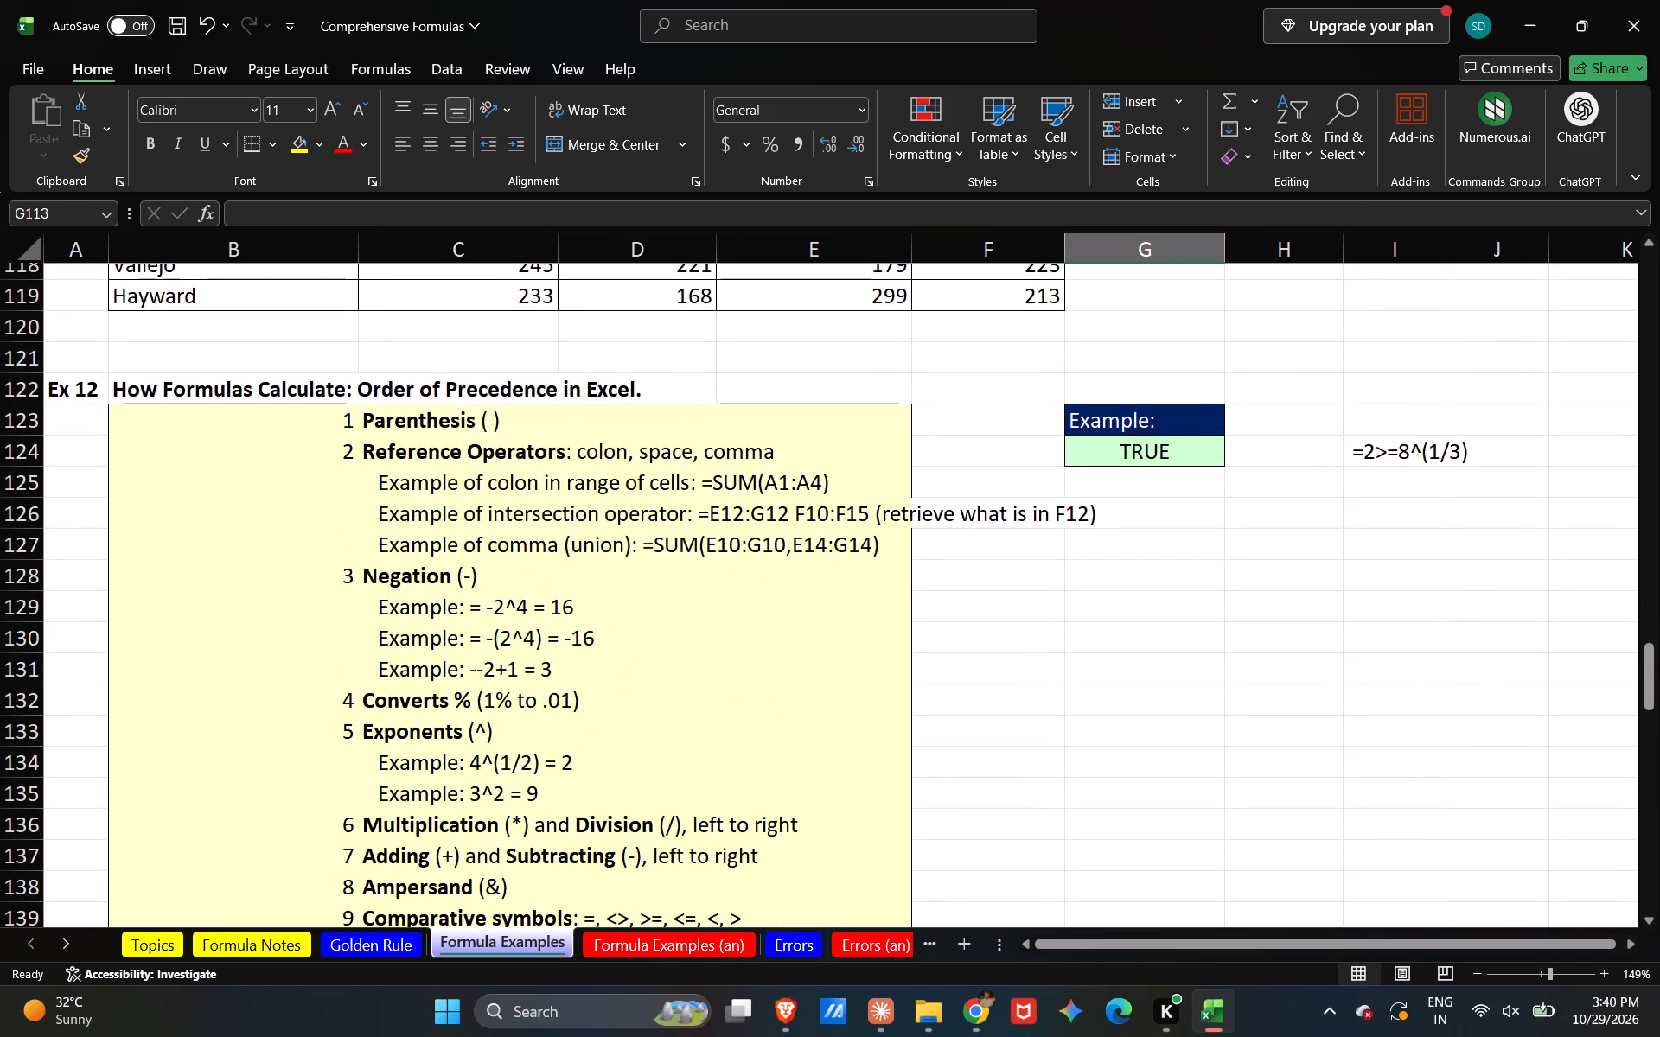
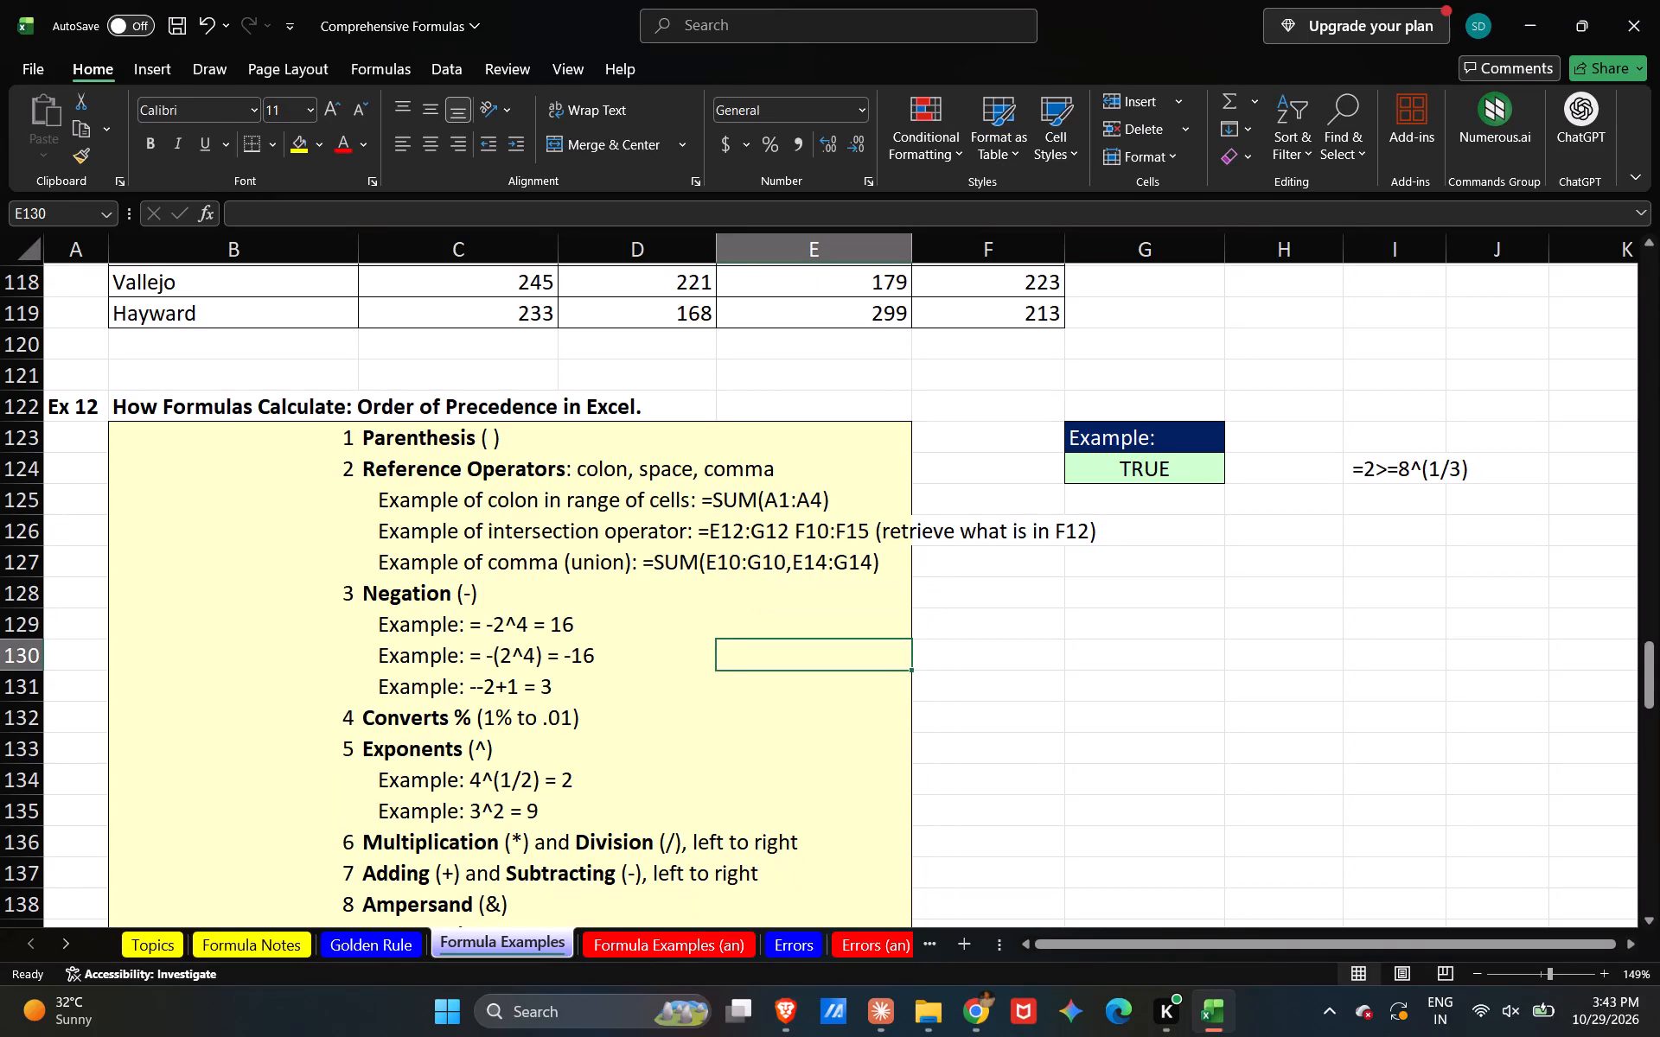
# Inspect the formula in Ex 12's example cell G124 without changing it.
pyautogui.scroll(-1, 849, 667)
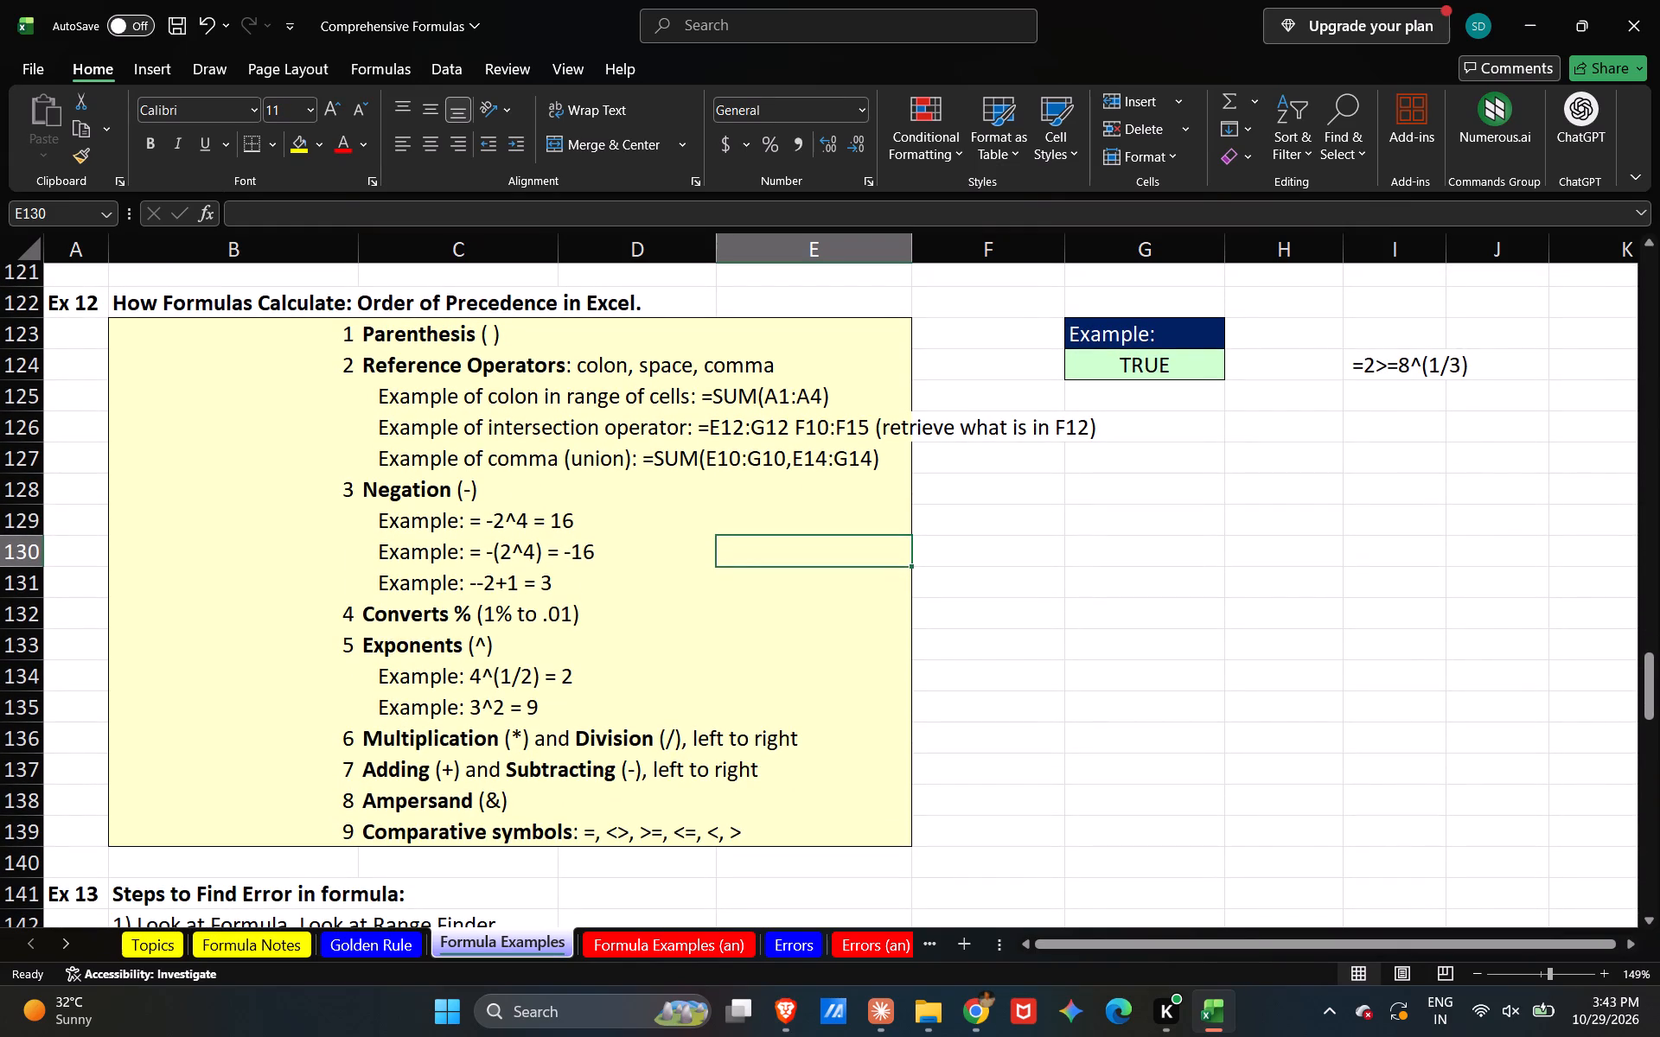
pyautogui.doubleClick(1157, 377)
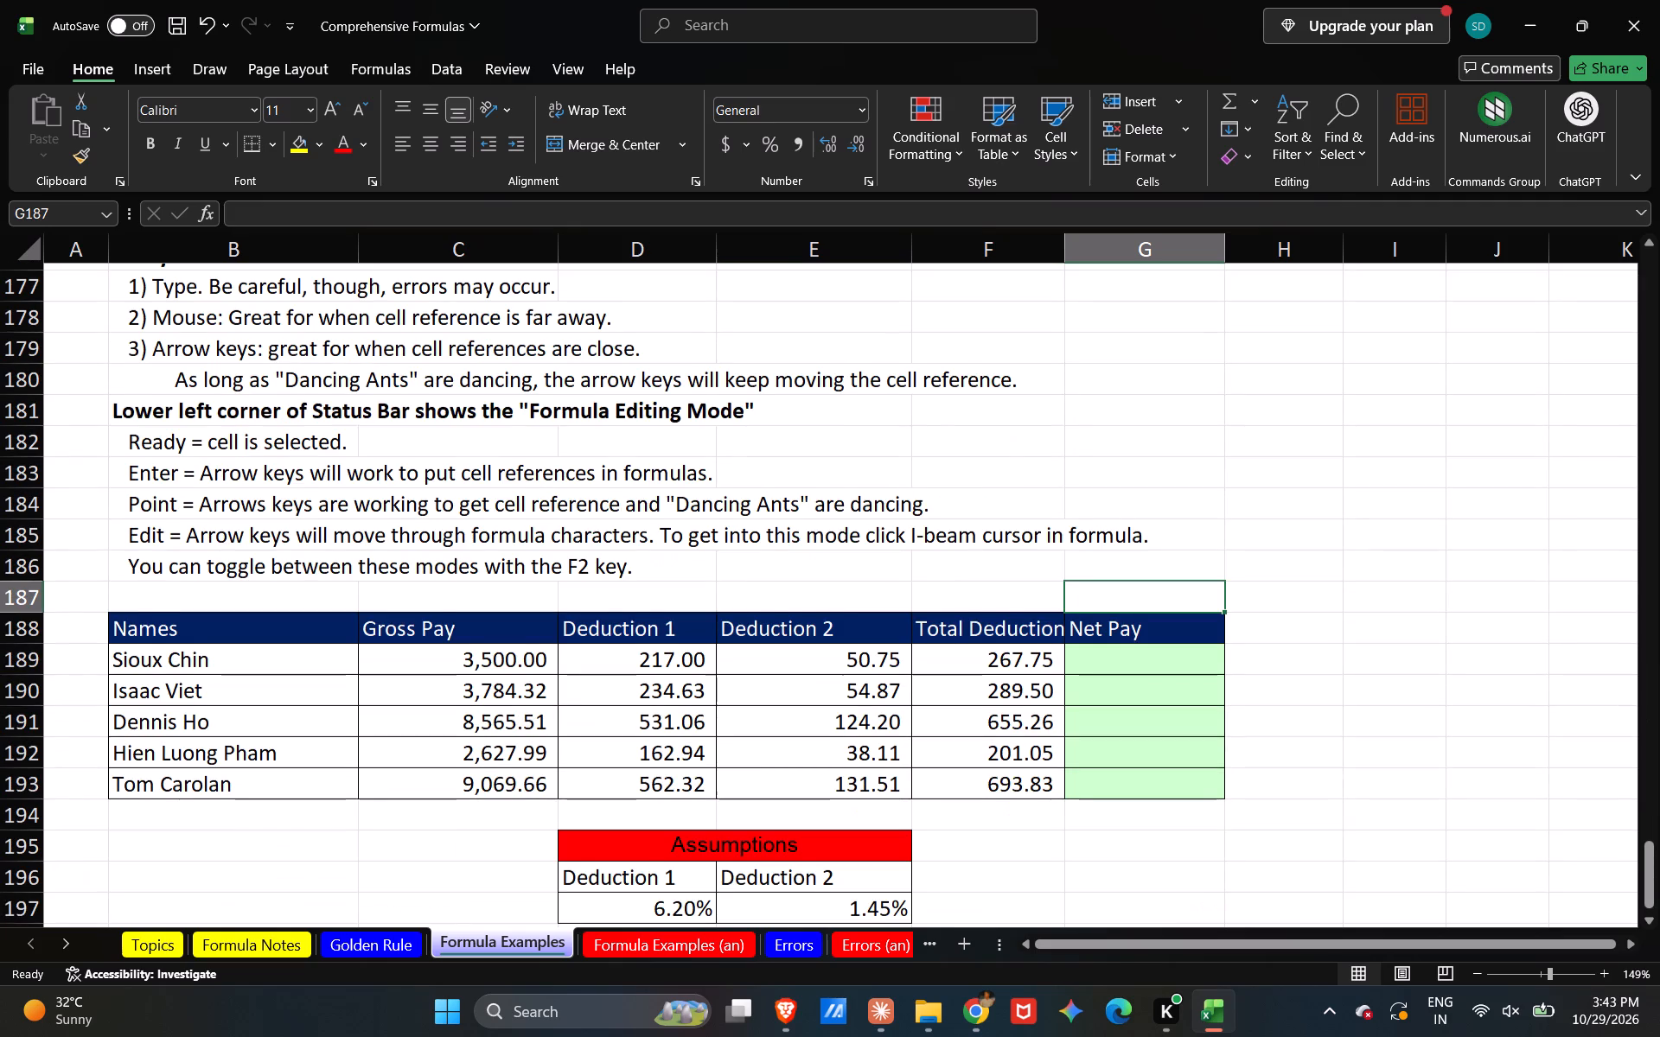
pyautogui.scroll(6, 1157, 377)
pyautogui.scroll(-1, 1157, 377)
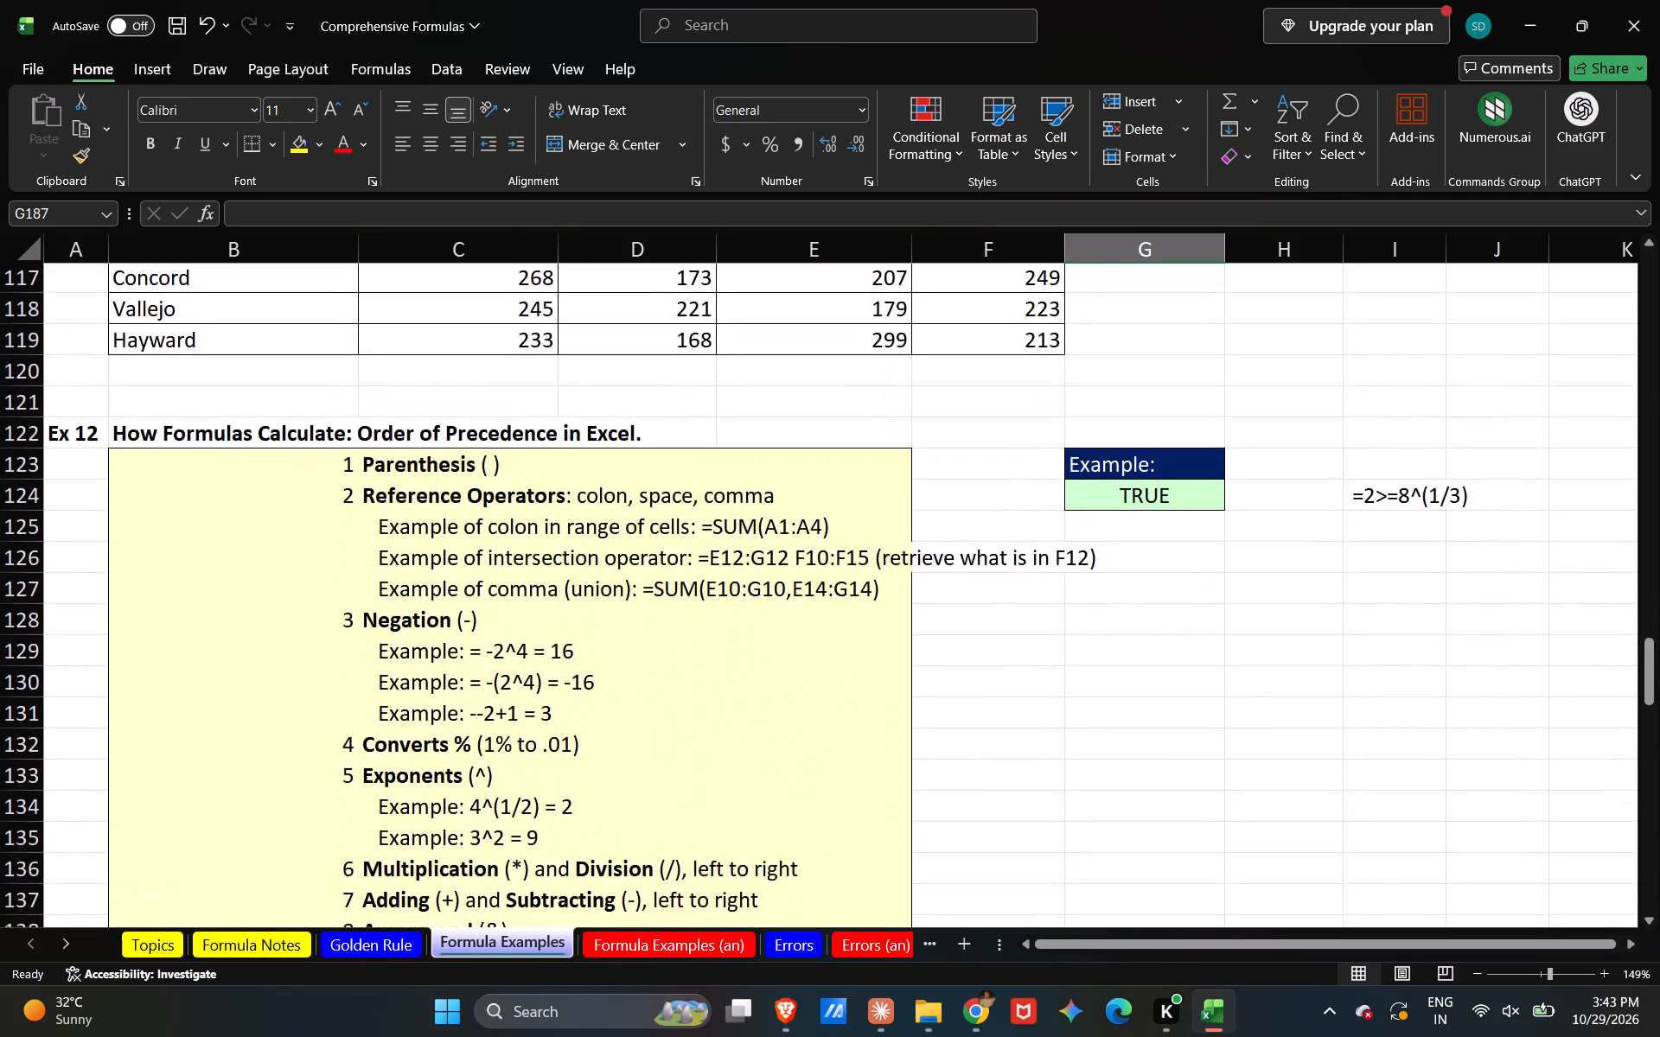
pyautogui.doubleClick(1173, 497)
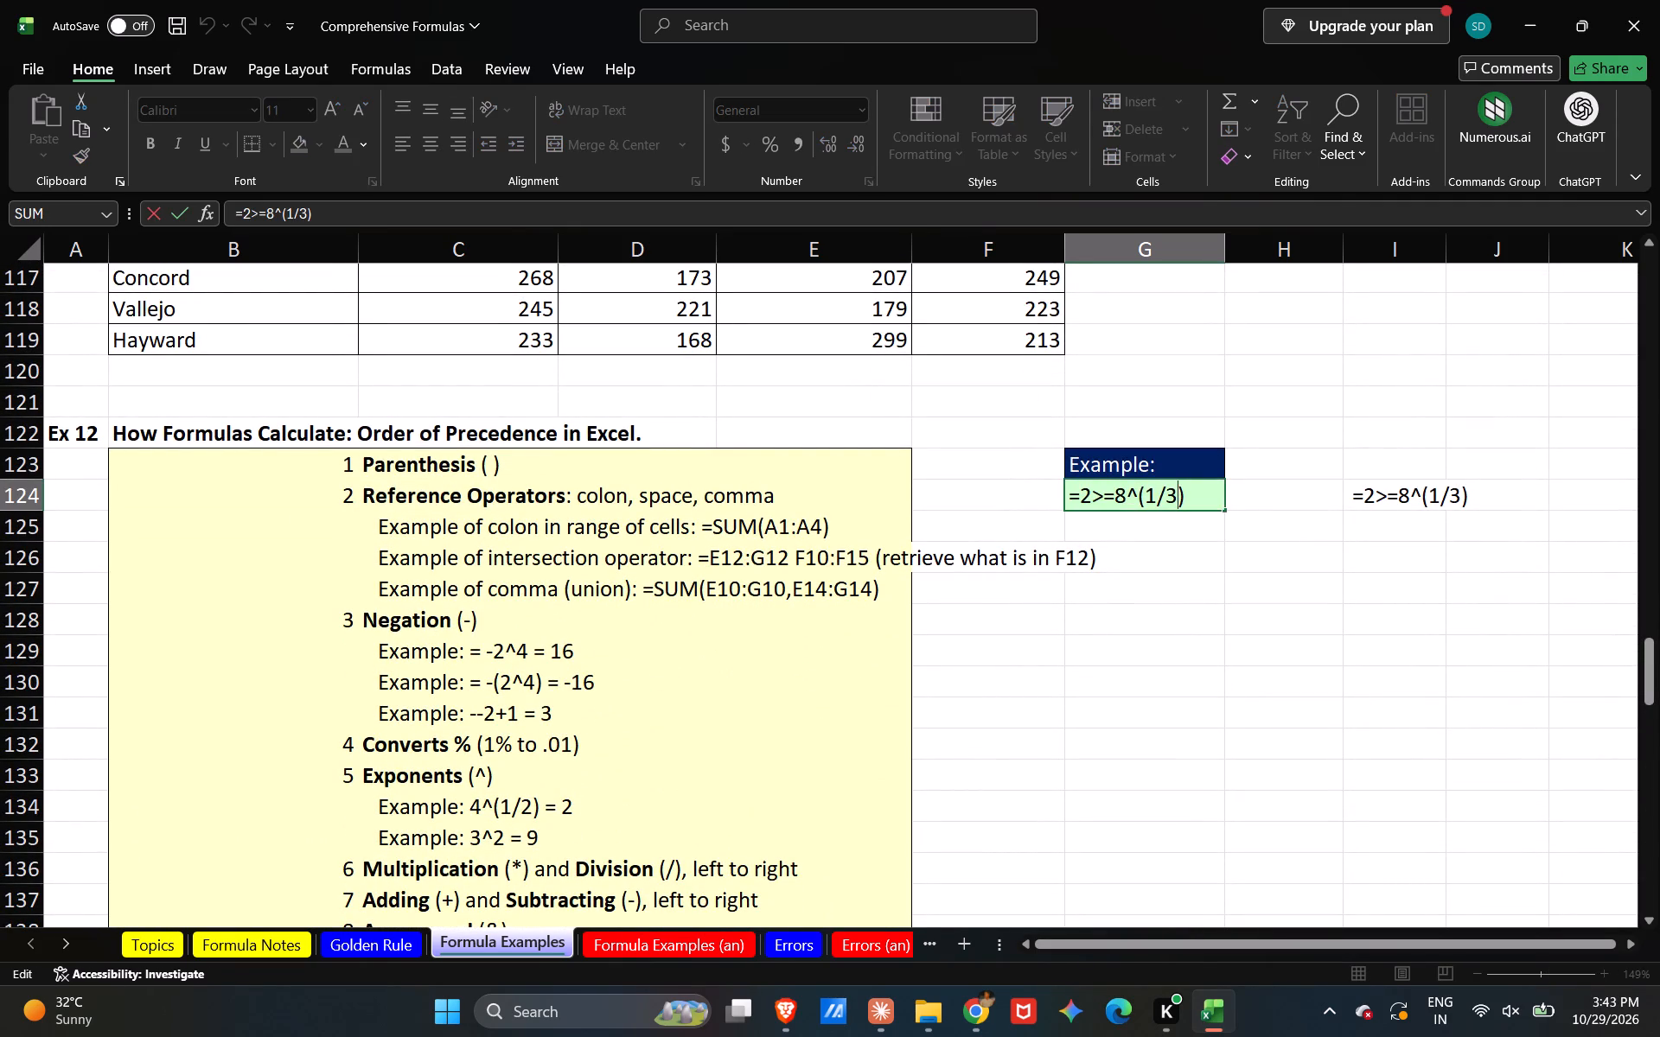
pyautogui.press('Right')
pyautogui.press('Return')
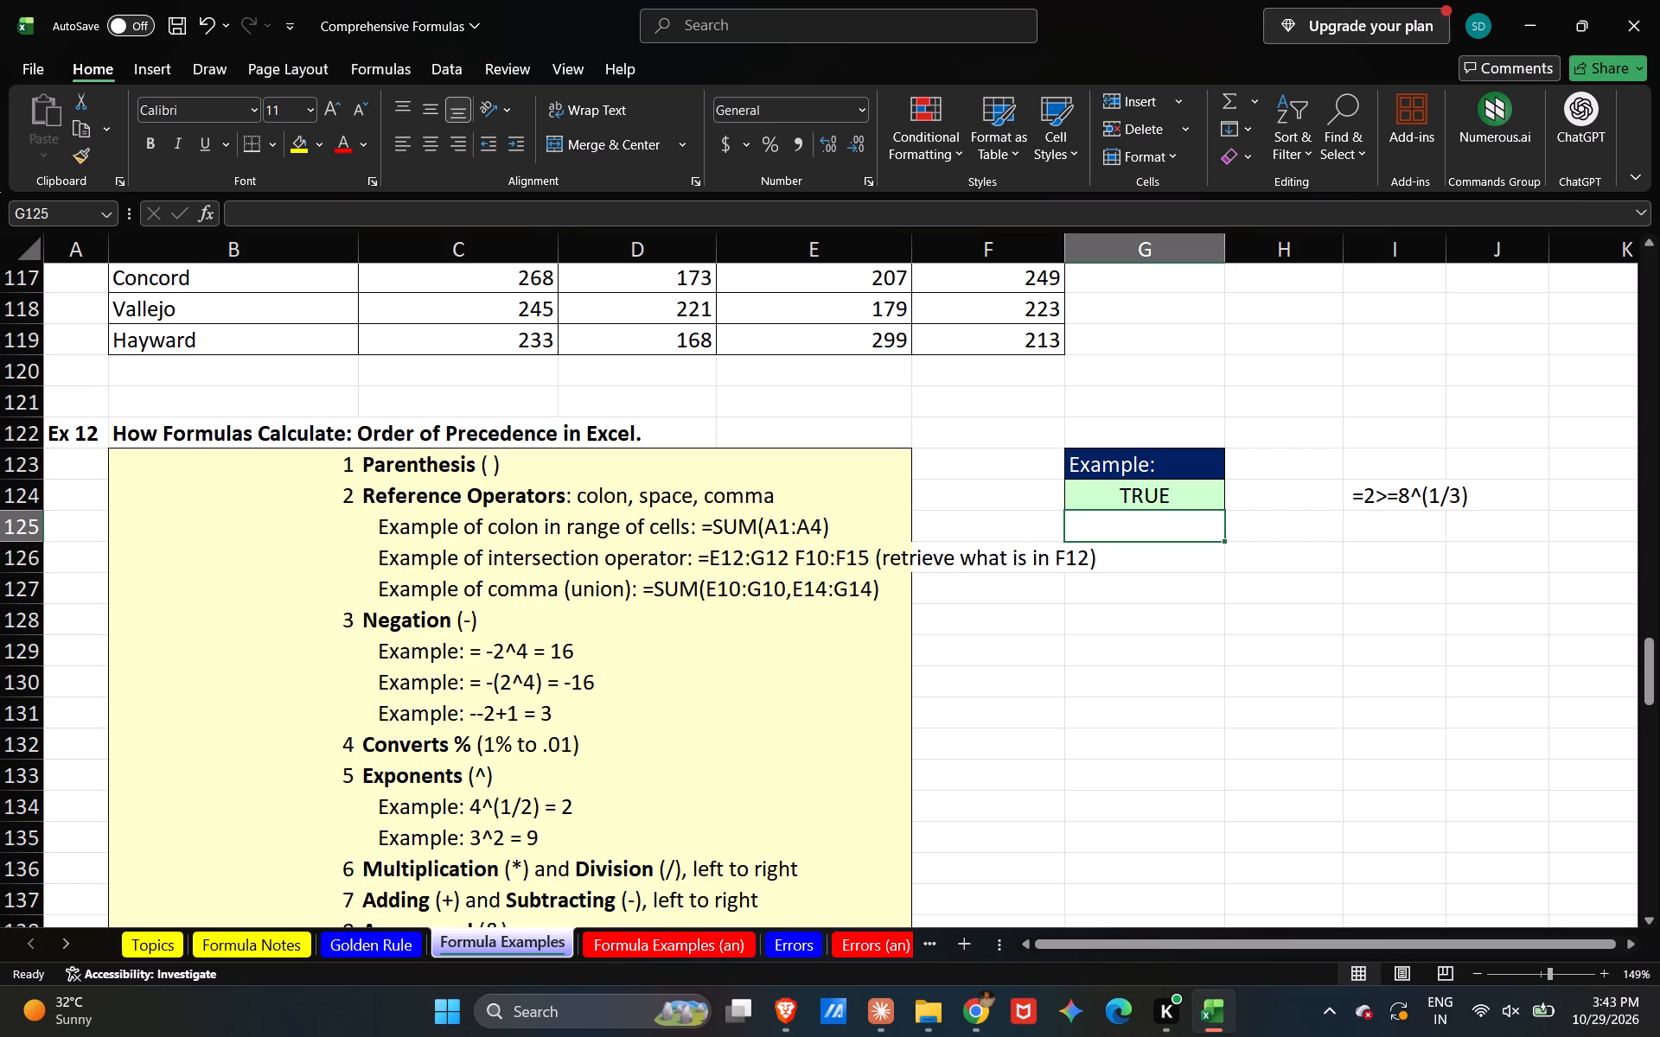
# Enter the comparison formula =2>=8^(1/3) in cell H126 beside the Ex 12 notes.
pyautogui.click(1283, 554)
pyautogui.press('=')
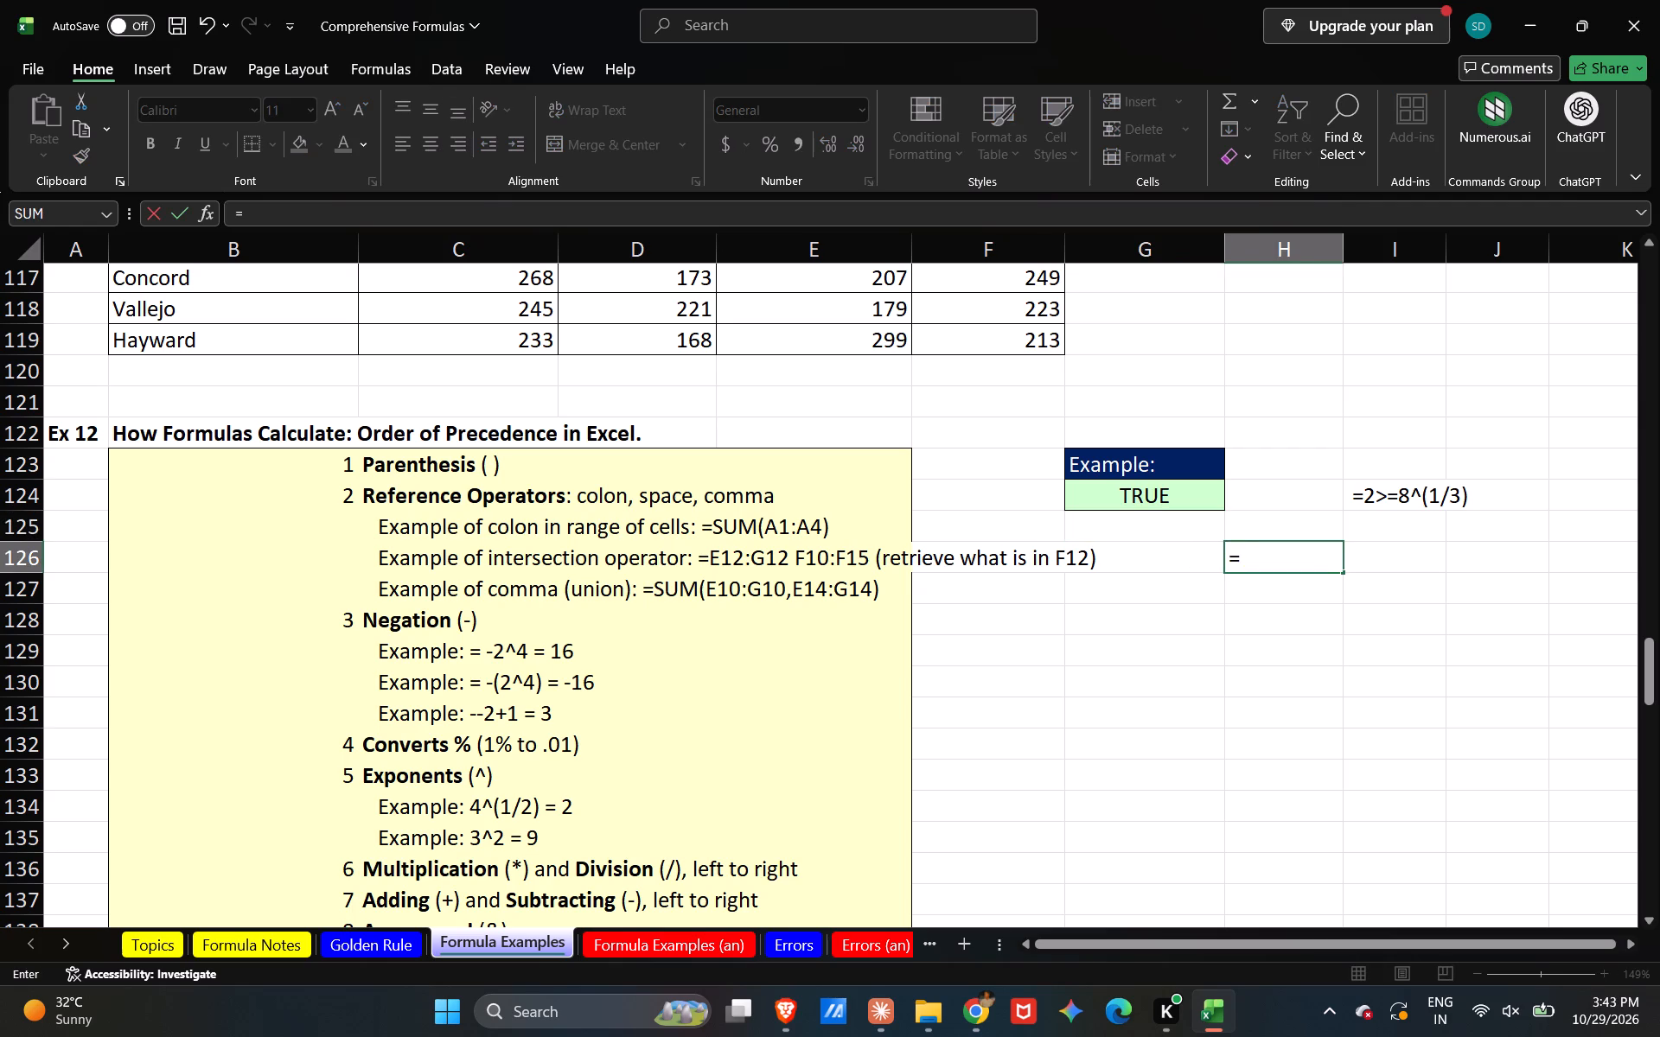
pyautogui.write('2?')
pyautogui.press('BackSpace')
pyautogui.hotkey('shift', '>')
pyautogui.press('=')
pyautogui.press('8')
pyautogui.hotkey('shift', '^')
pyautogui.write('(1/')
pyautogui.write('3)')
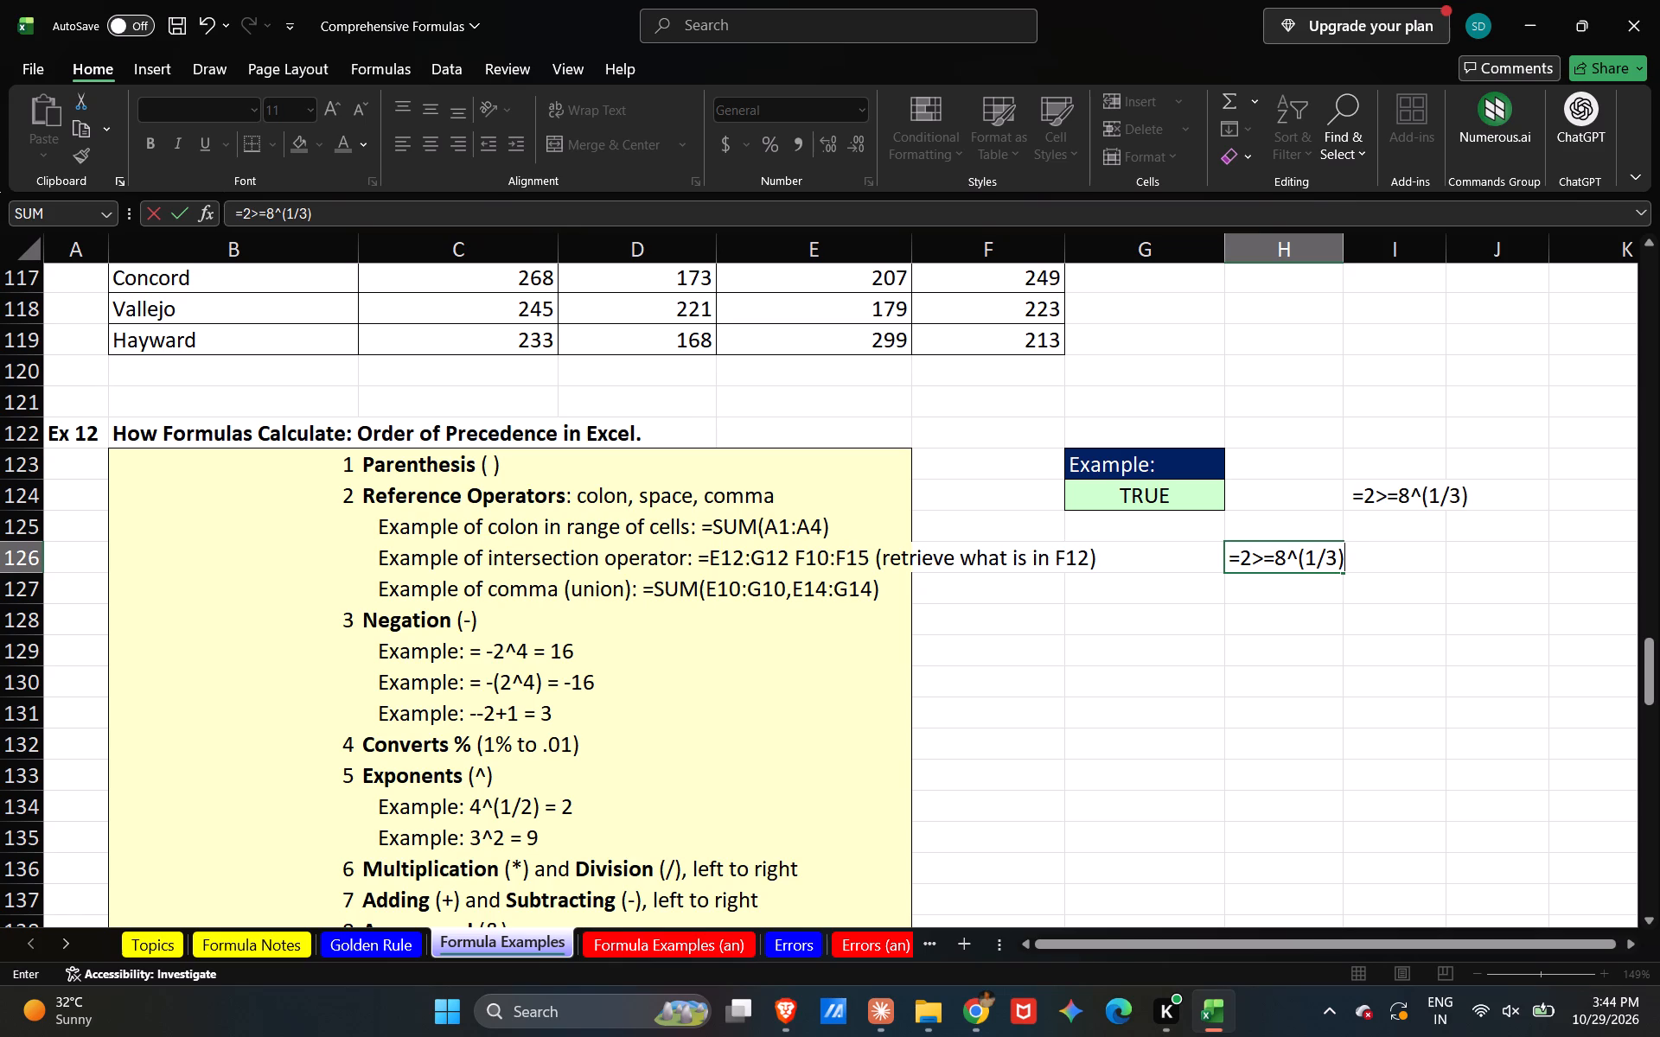
pyautogui.press('Return')
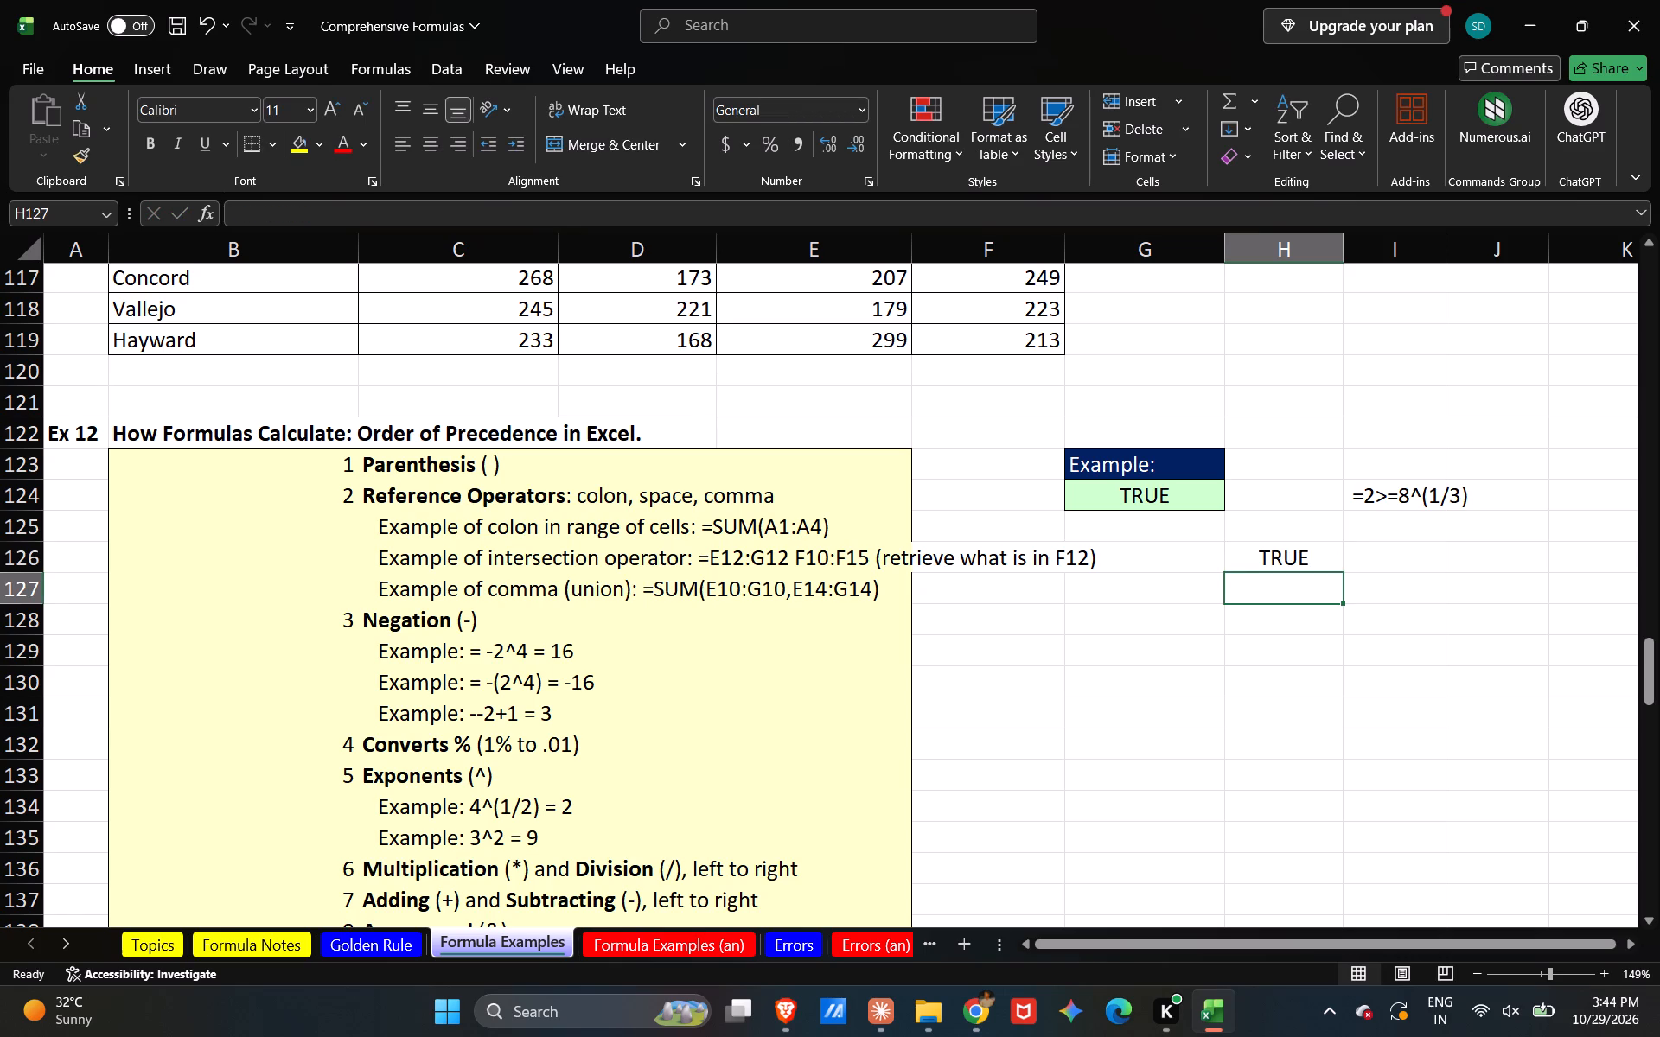
# Remove the 2>= comparison from H126 so the formula reads =8^(1/3).
pyautogui.tripleClick(1283, 554)
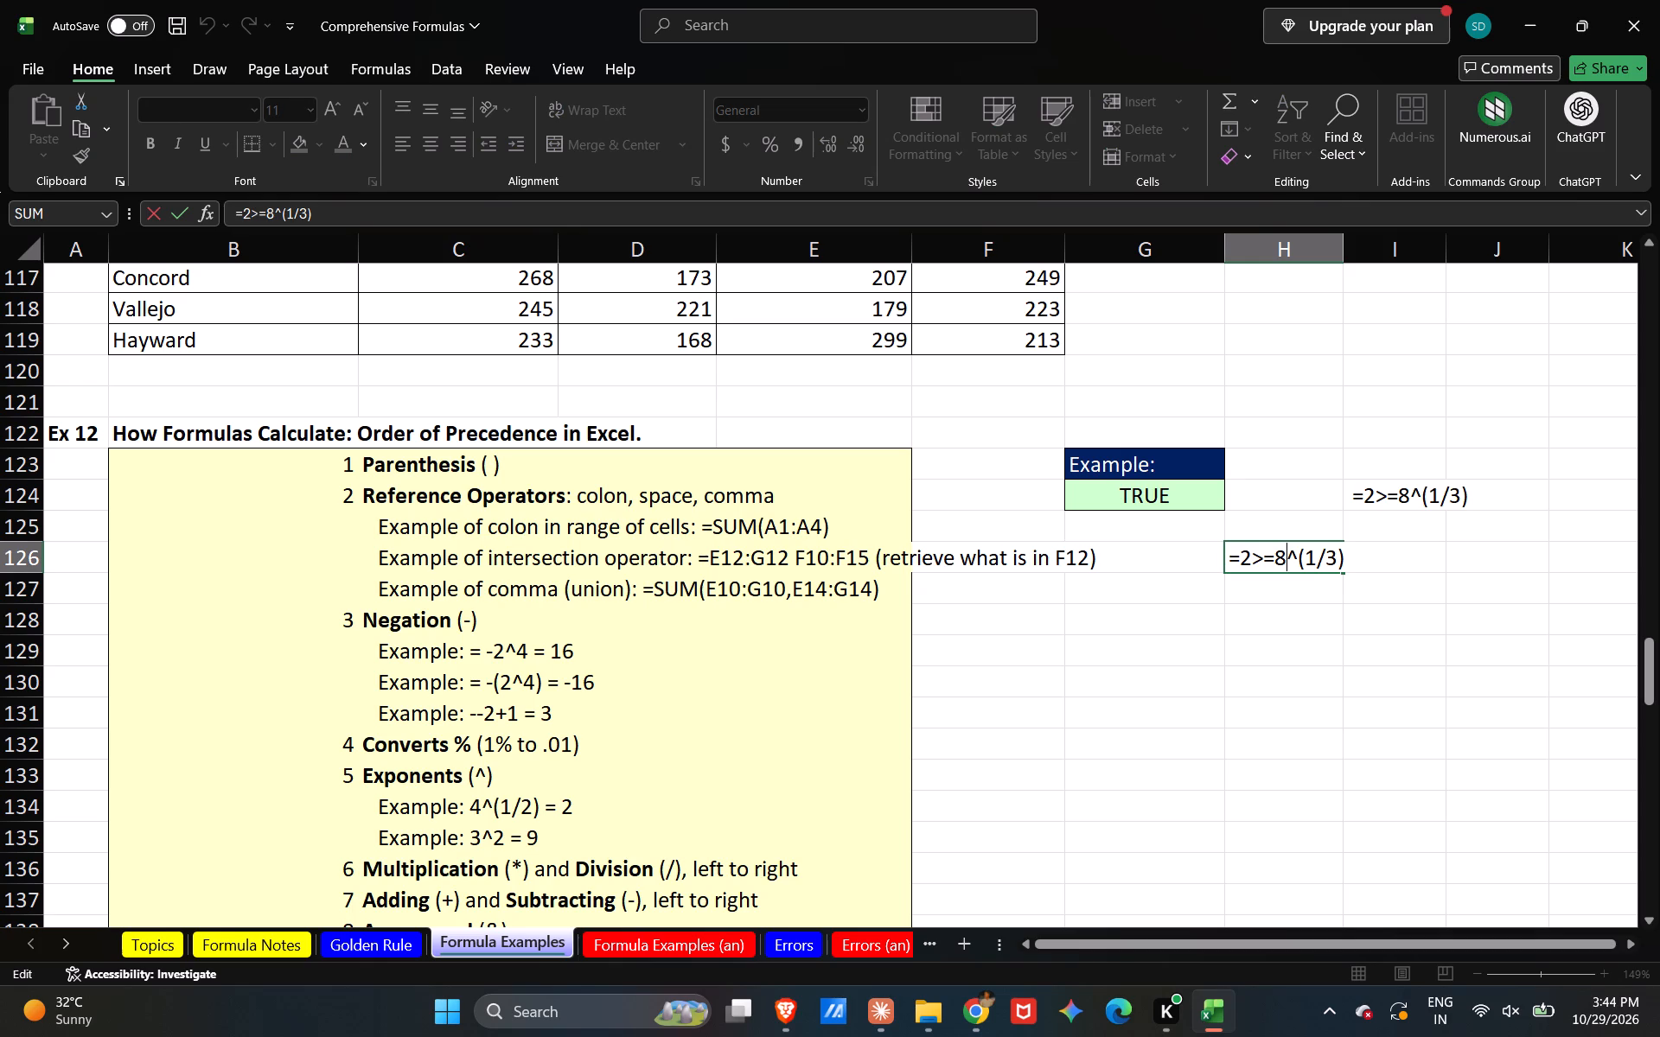
pyautogui.click(1260, 558)
pyautogui.press('BackSpace')
pyautogui.press('BackSpace')
pyautogui.press('BackSpace')
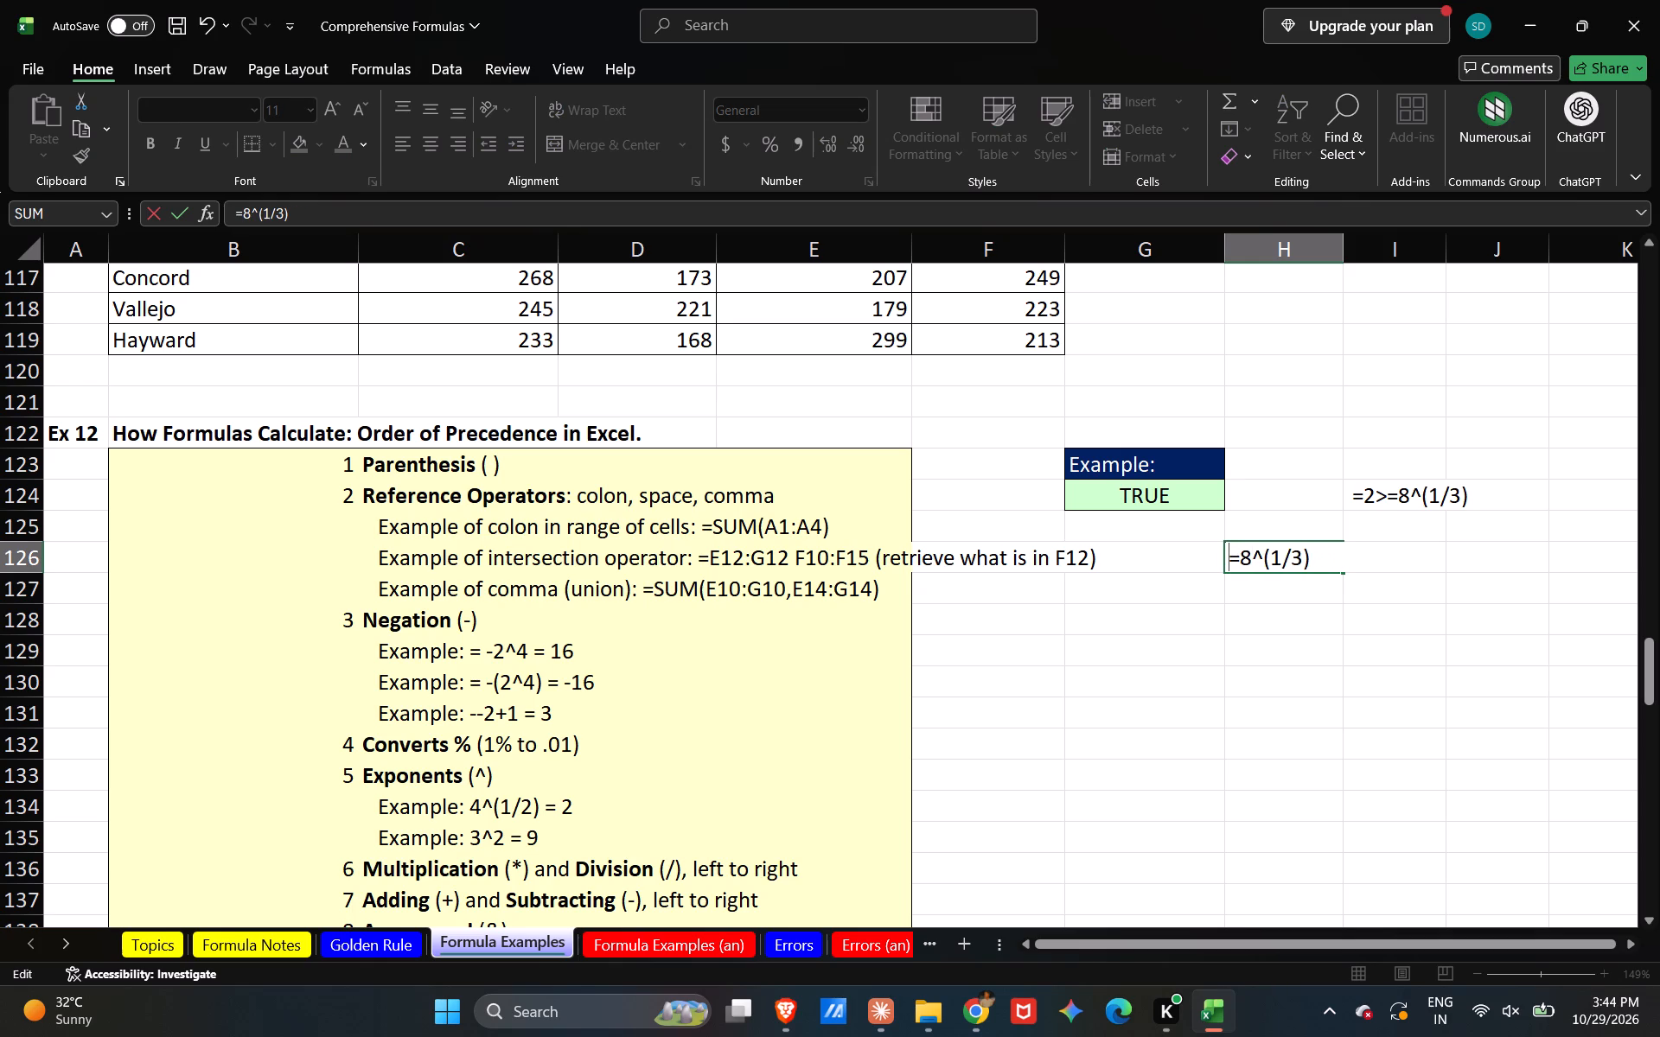
pyautogui.press('Return')
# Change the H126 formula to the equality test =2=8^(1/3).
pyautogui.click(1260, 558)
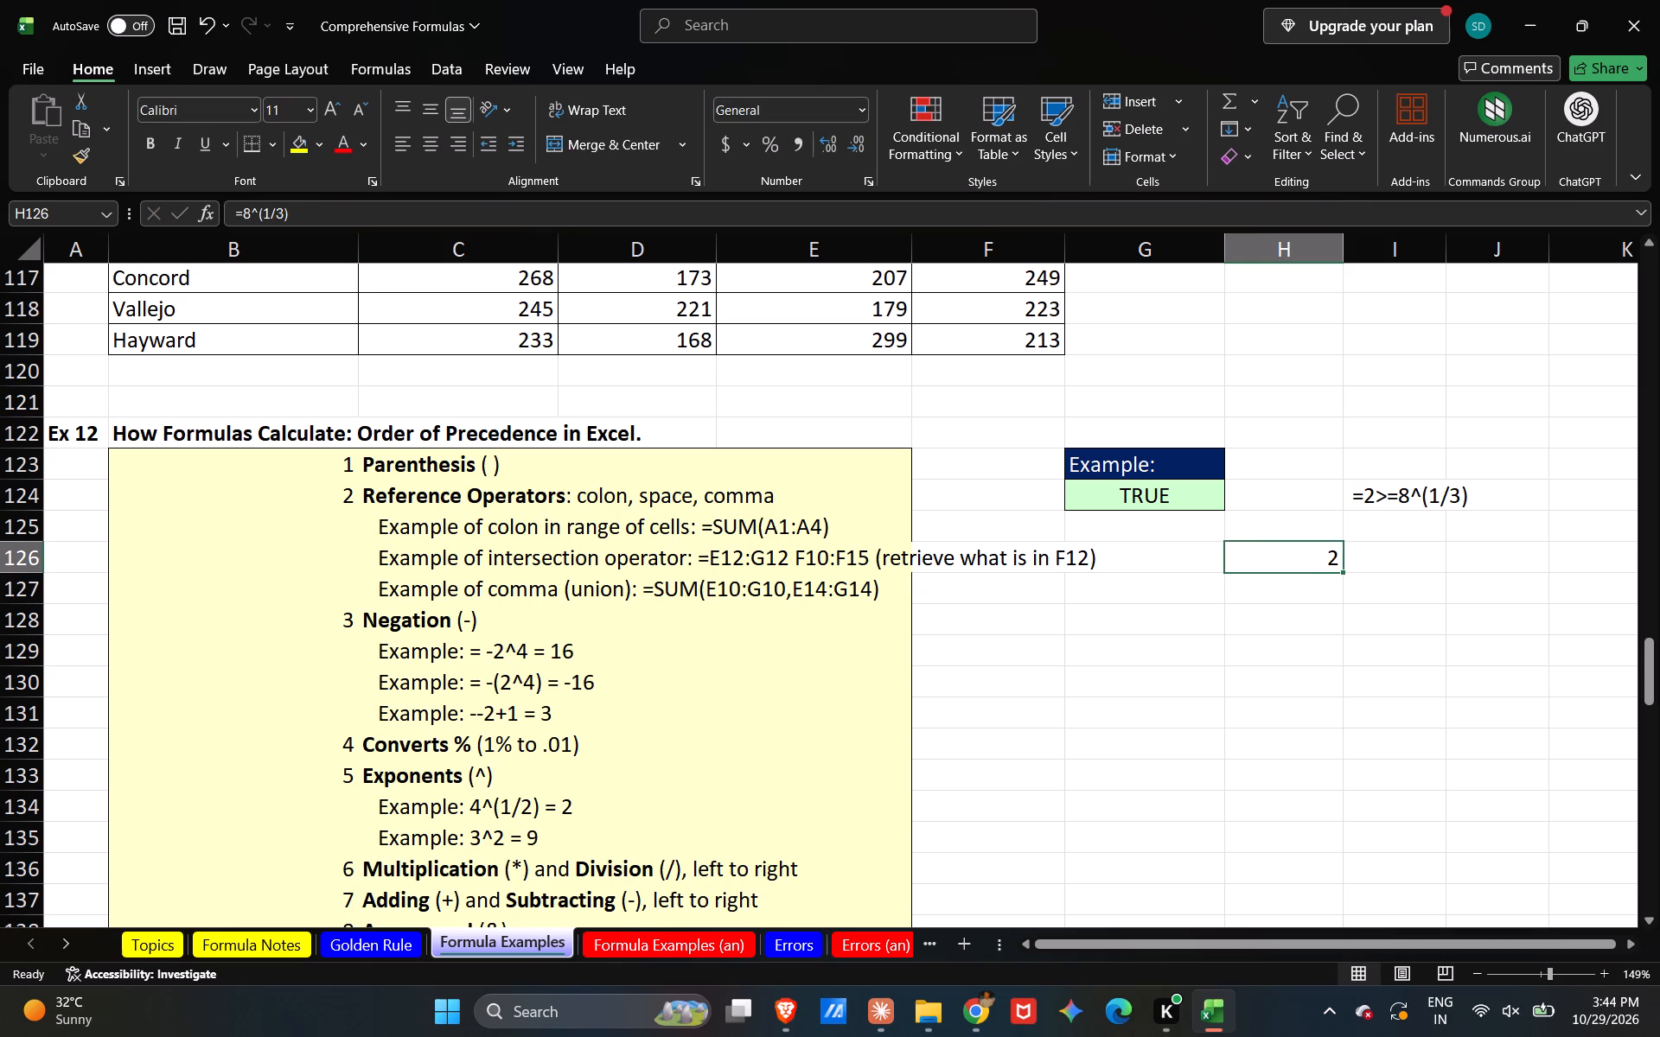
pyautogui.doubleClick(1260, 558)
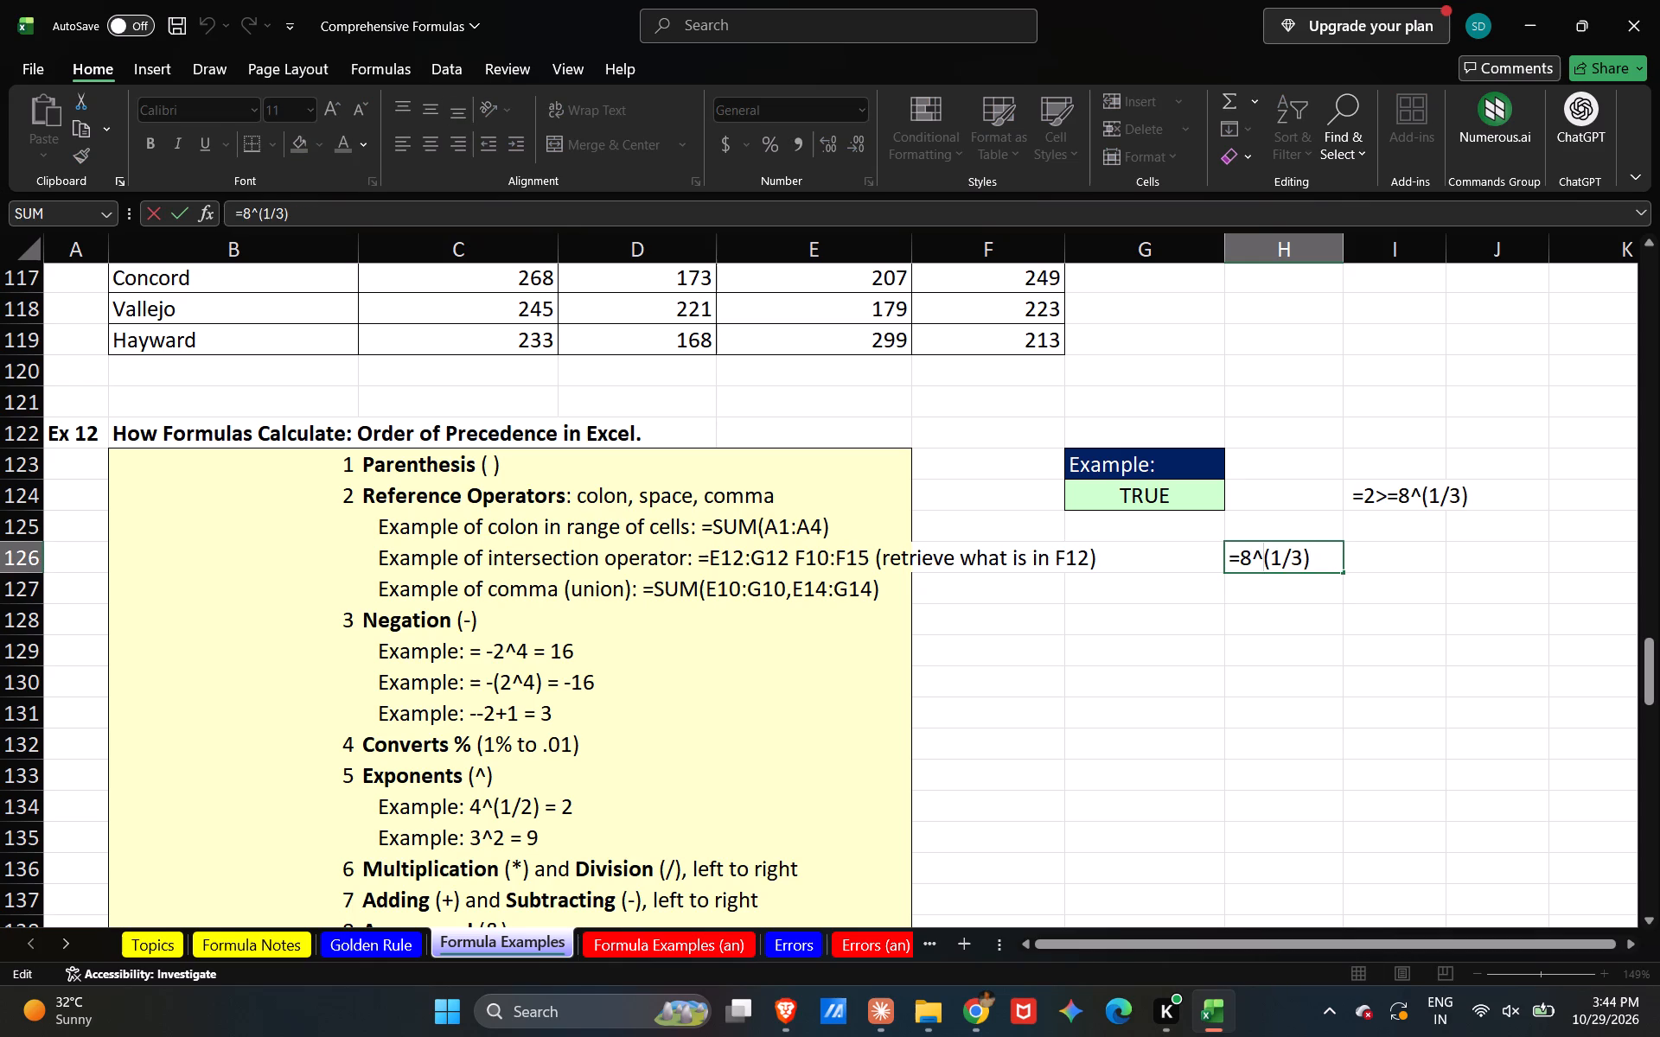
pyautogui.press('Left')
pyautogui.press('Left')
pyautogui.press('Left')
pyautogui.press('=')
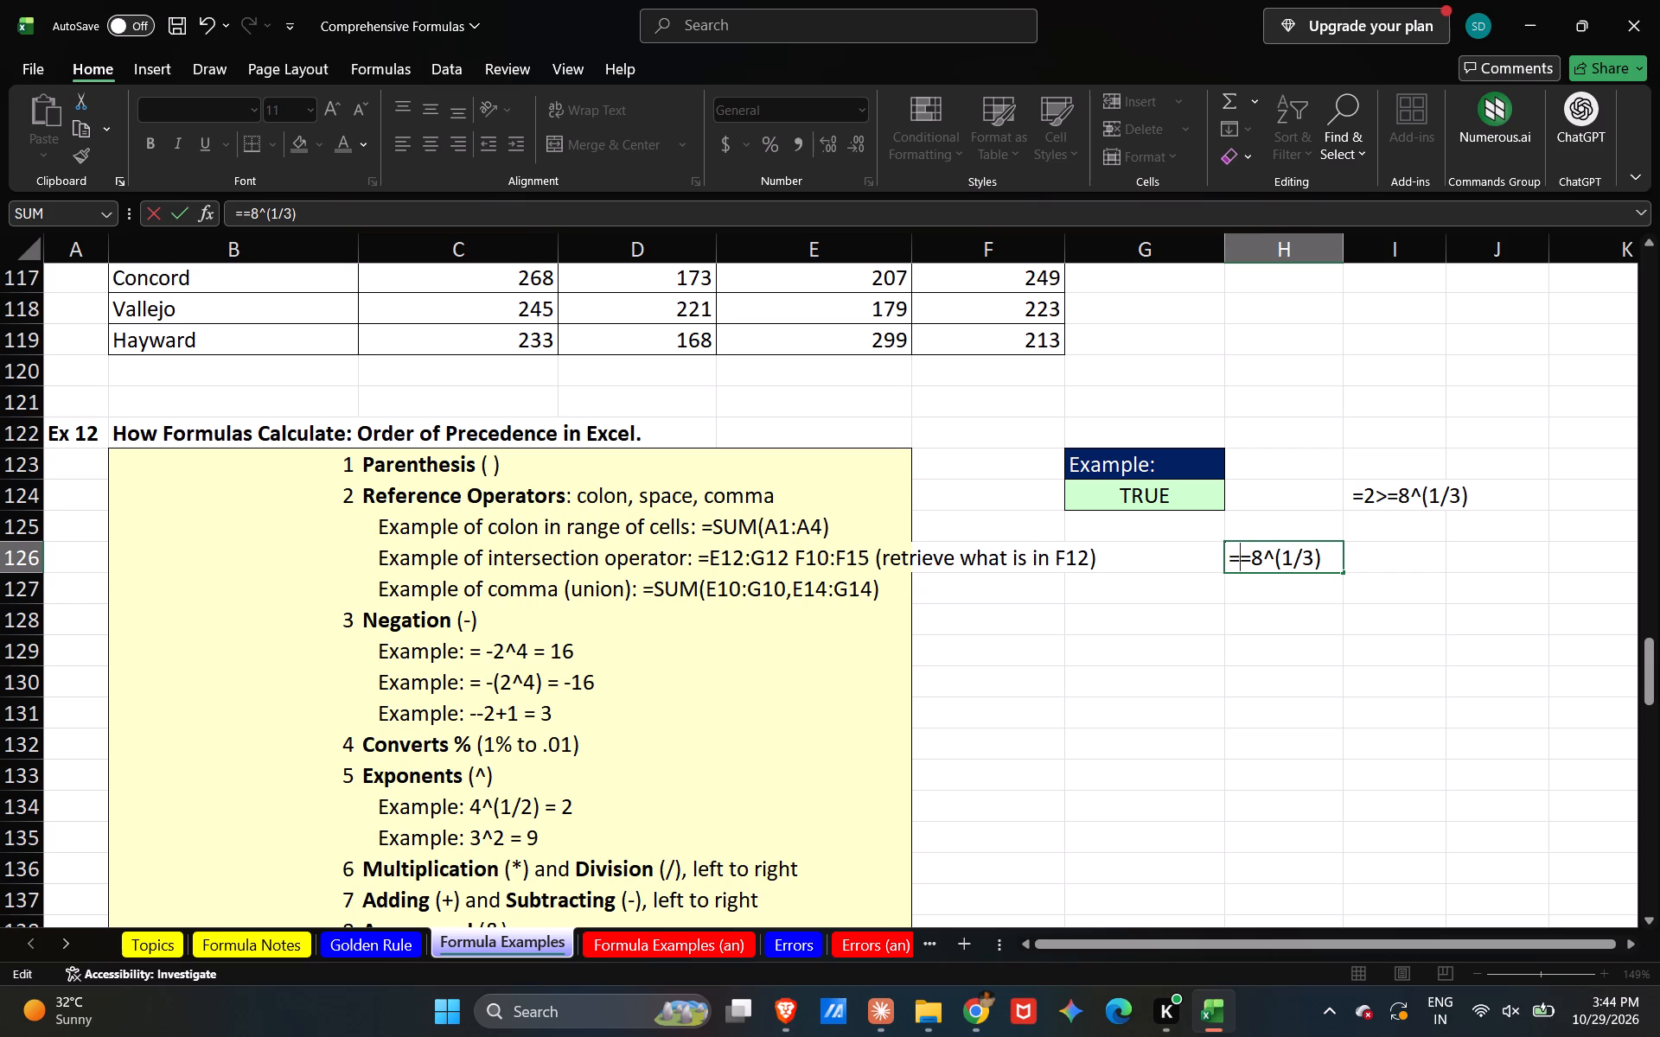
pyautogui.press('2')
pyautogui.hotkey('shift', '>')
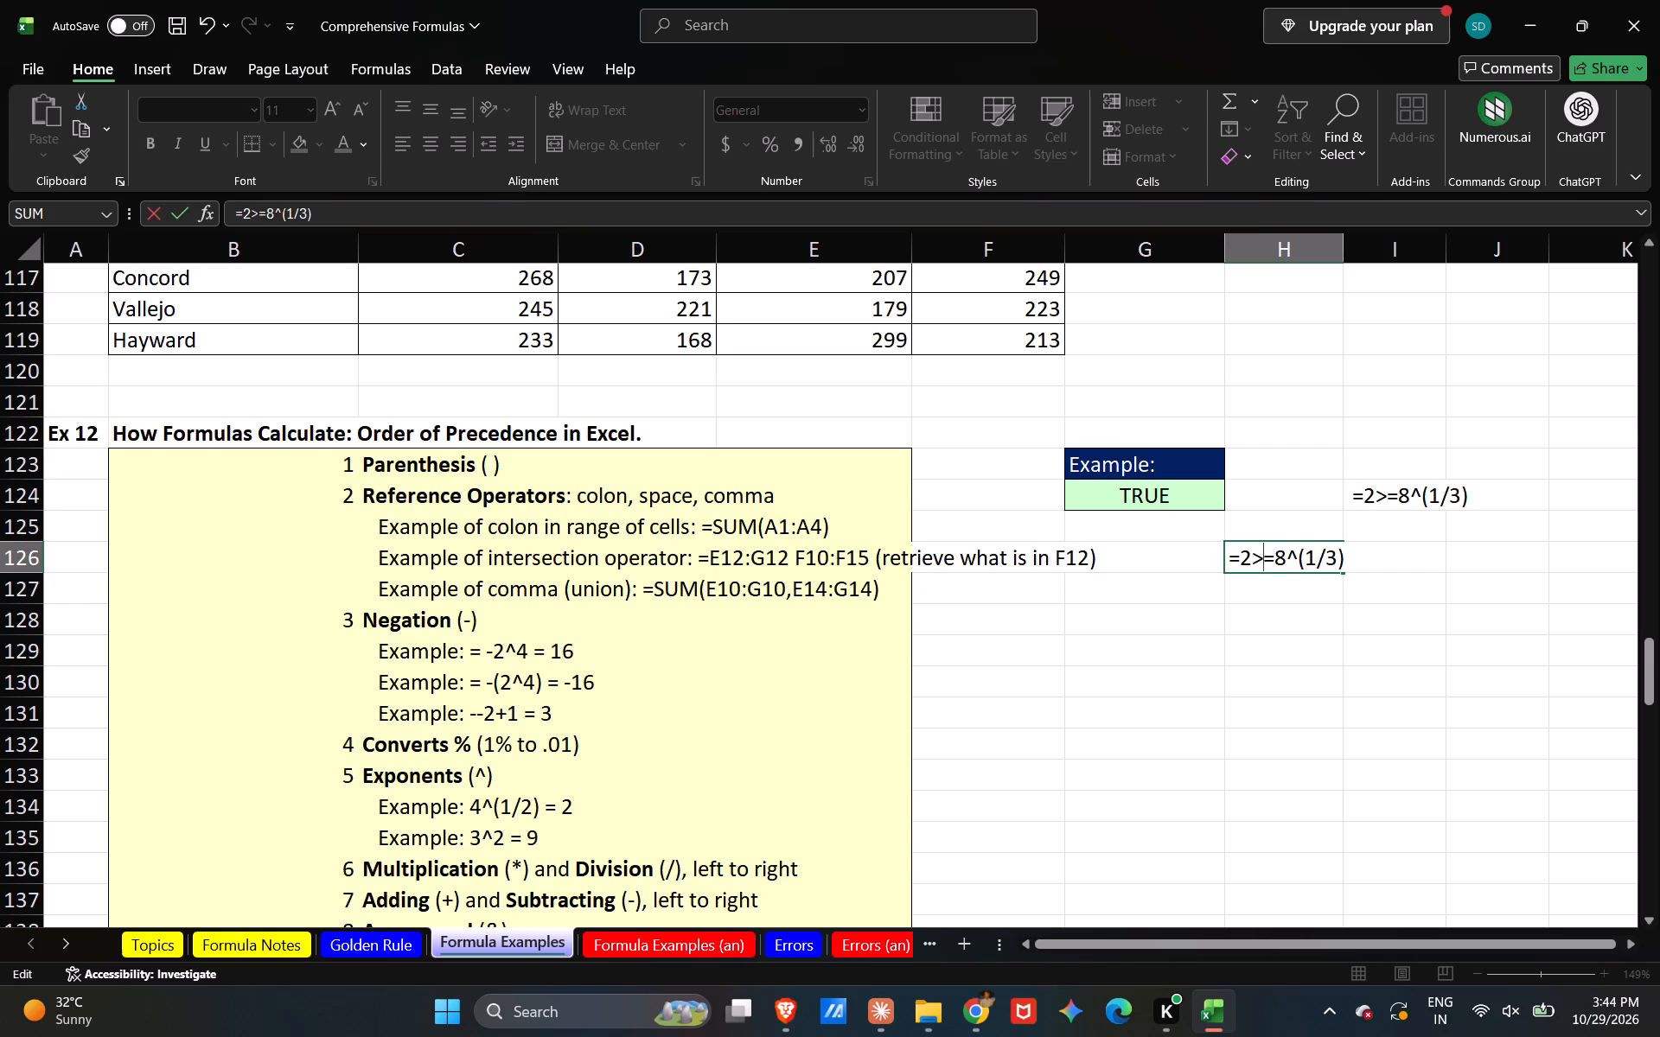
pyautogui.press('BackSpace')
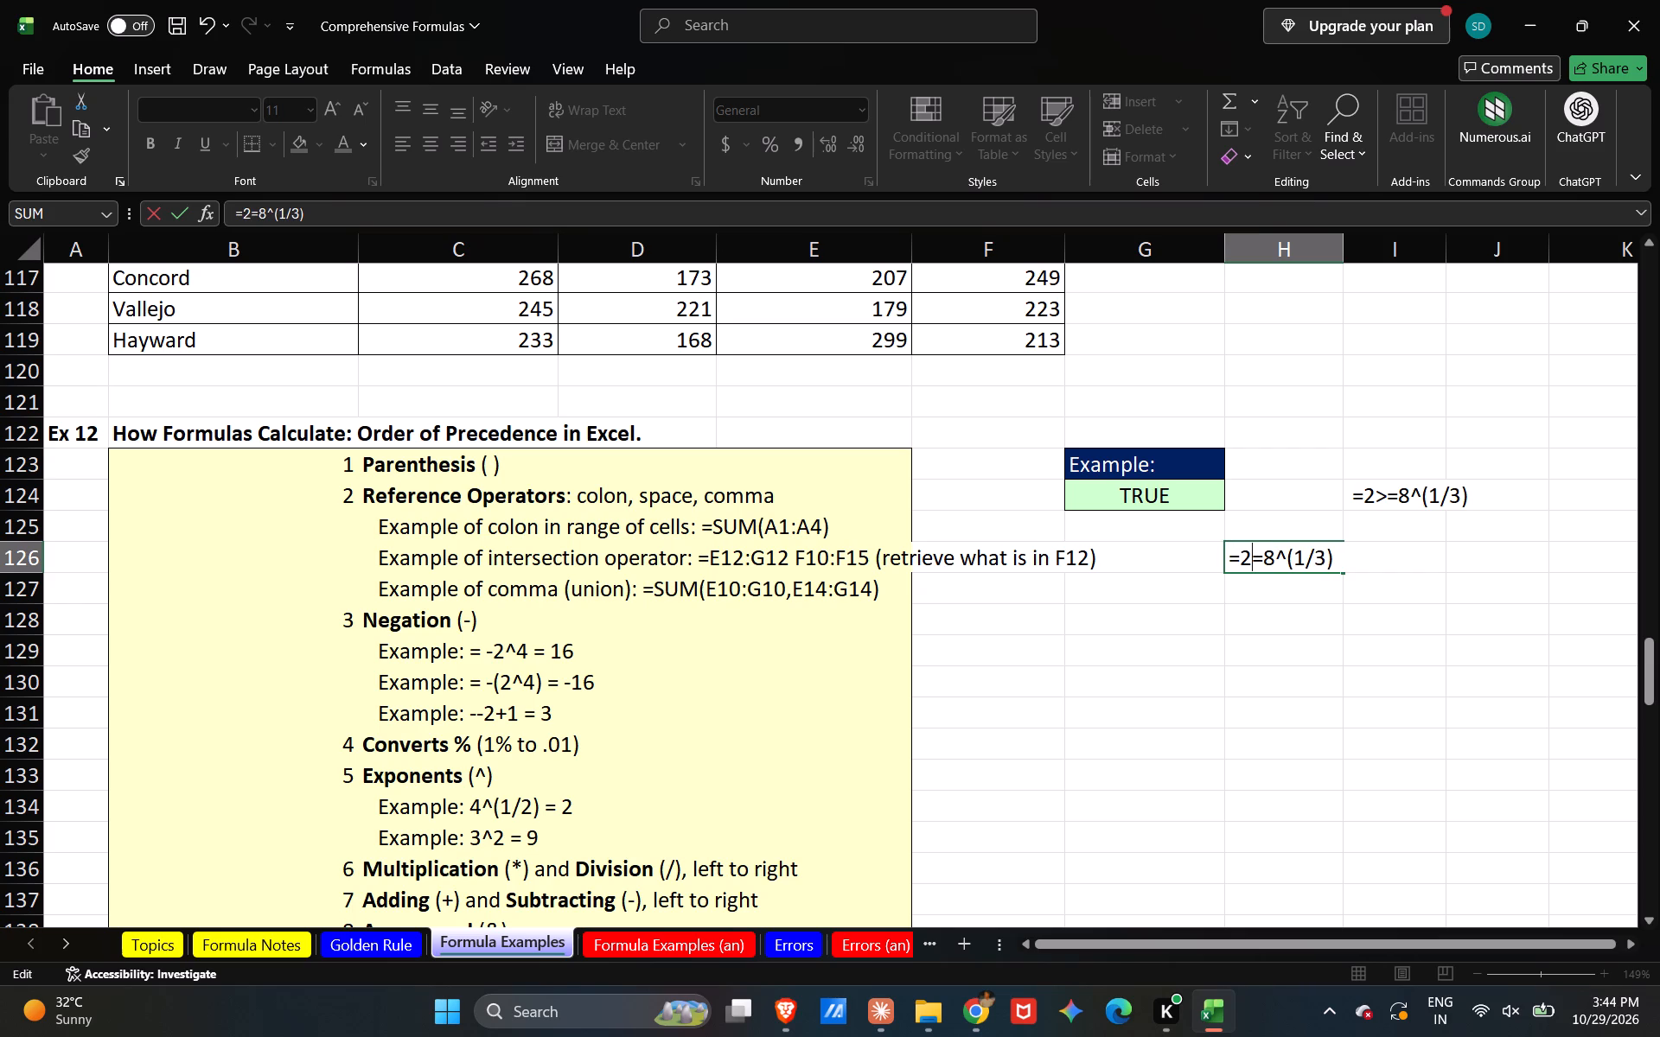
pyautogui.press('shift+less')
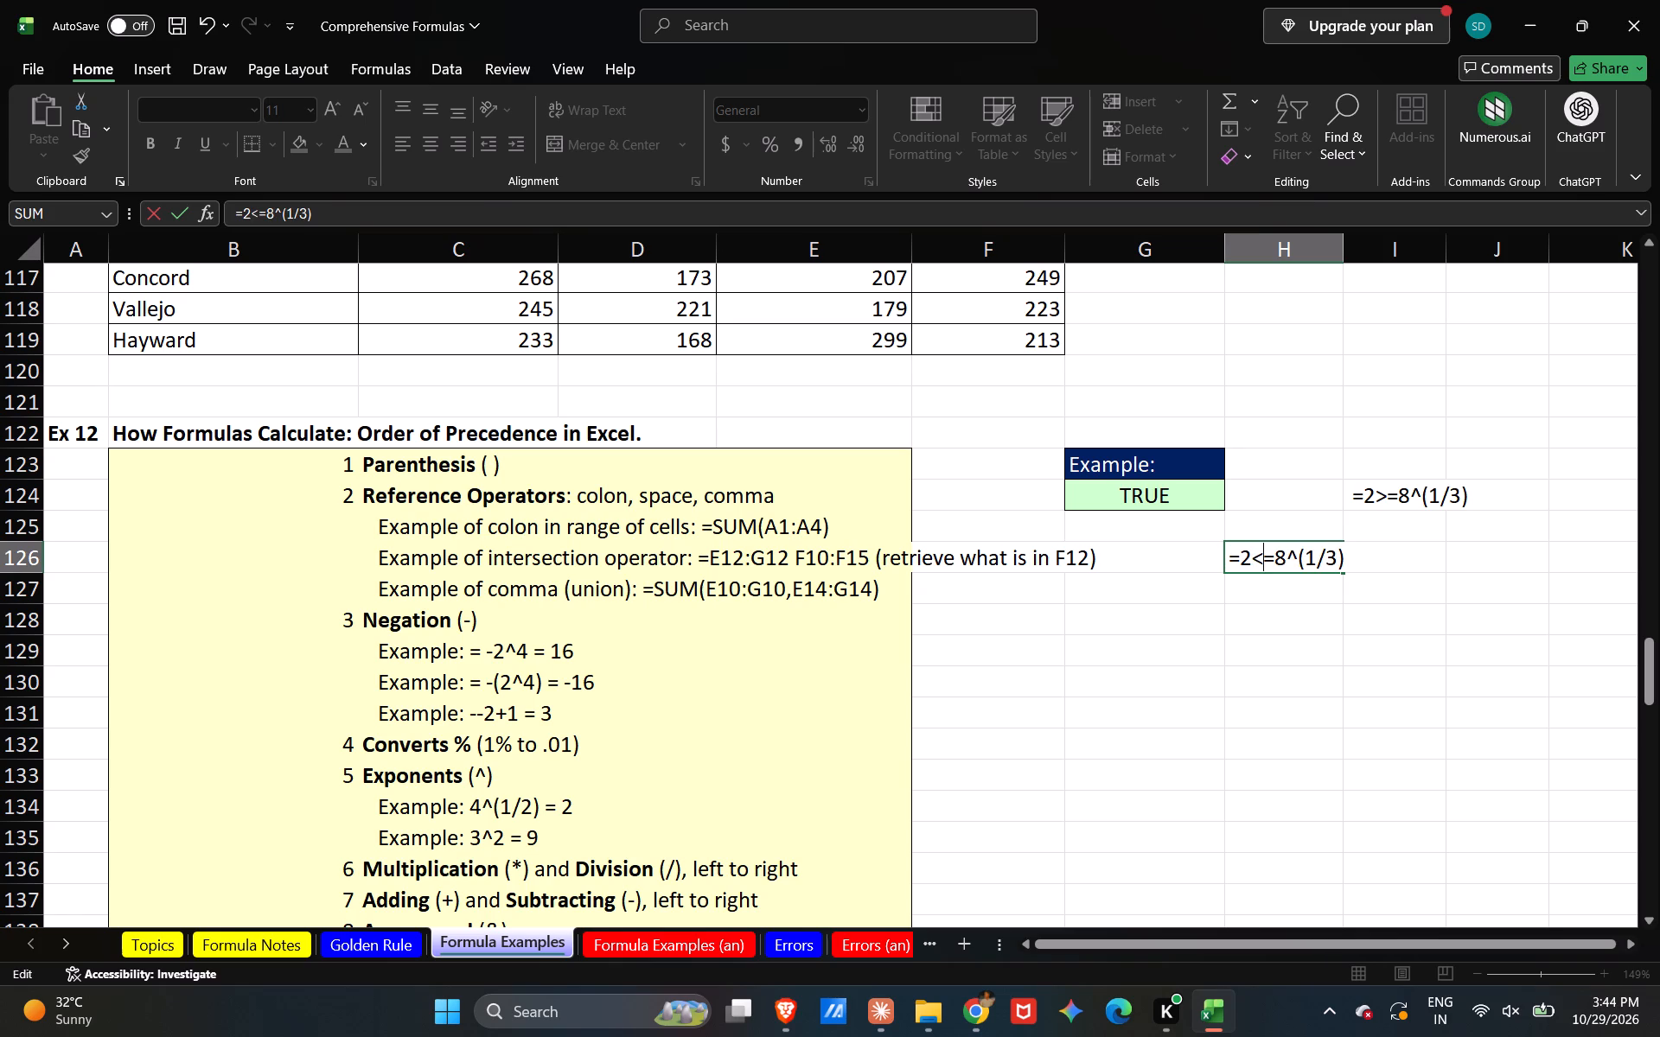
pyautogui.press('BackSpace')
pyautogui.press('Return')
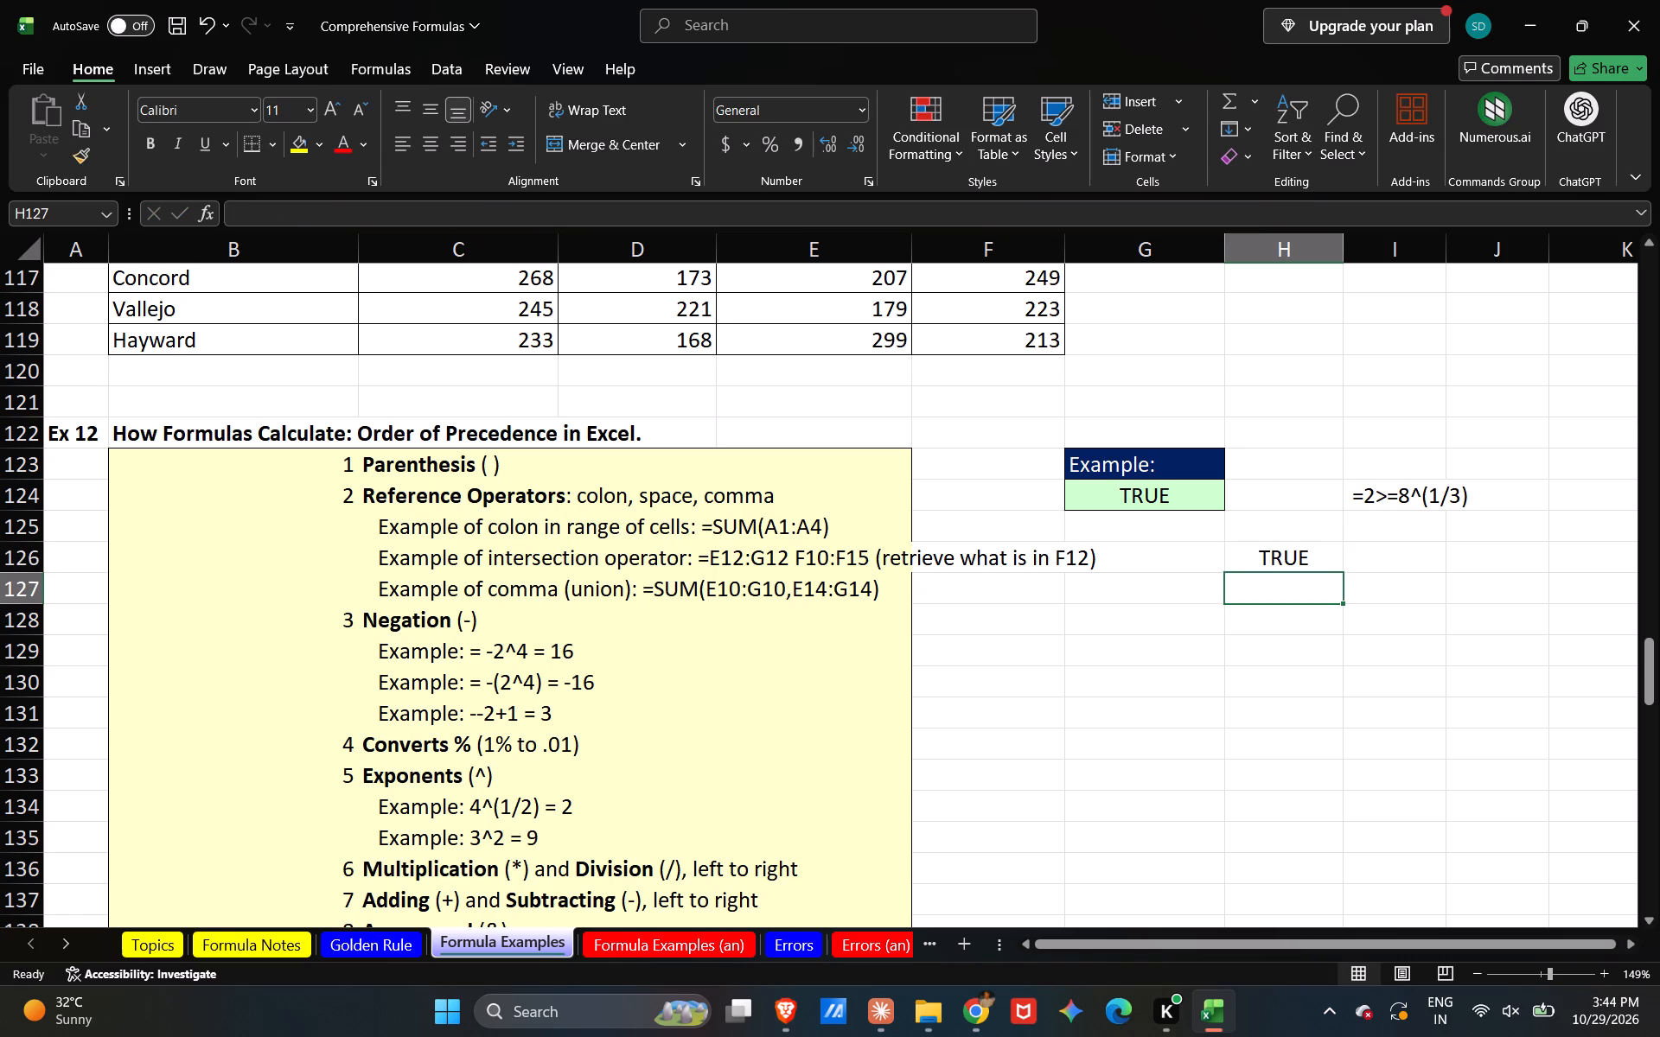
# Strip the leading =2= from H126, leaving the plain text 8^(1/3) in the cell.
pyautogui.click(1245, 474)
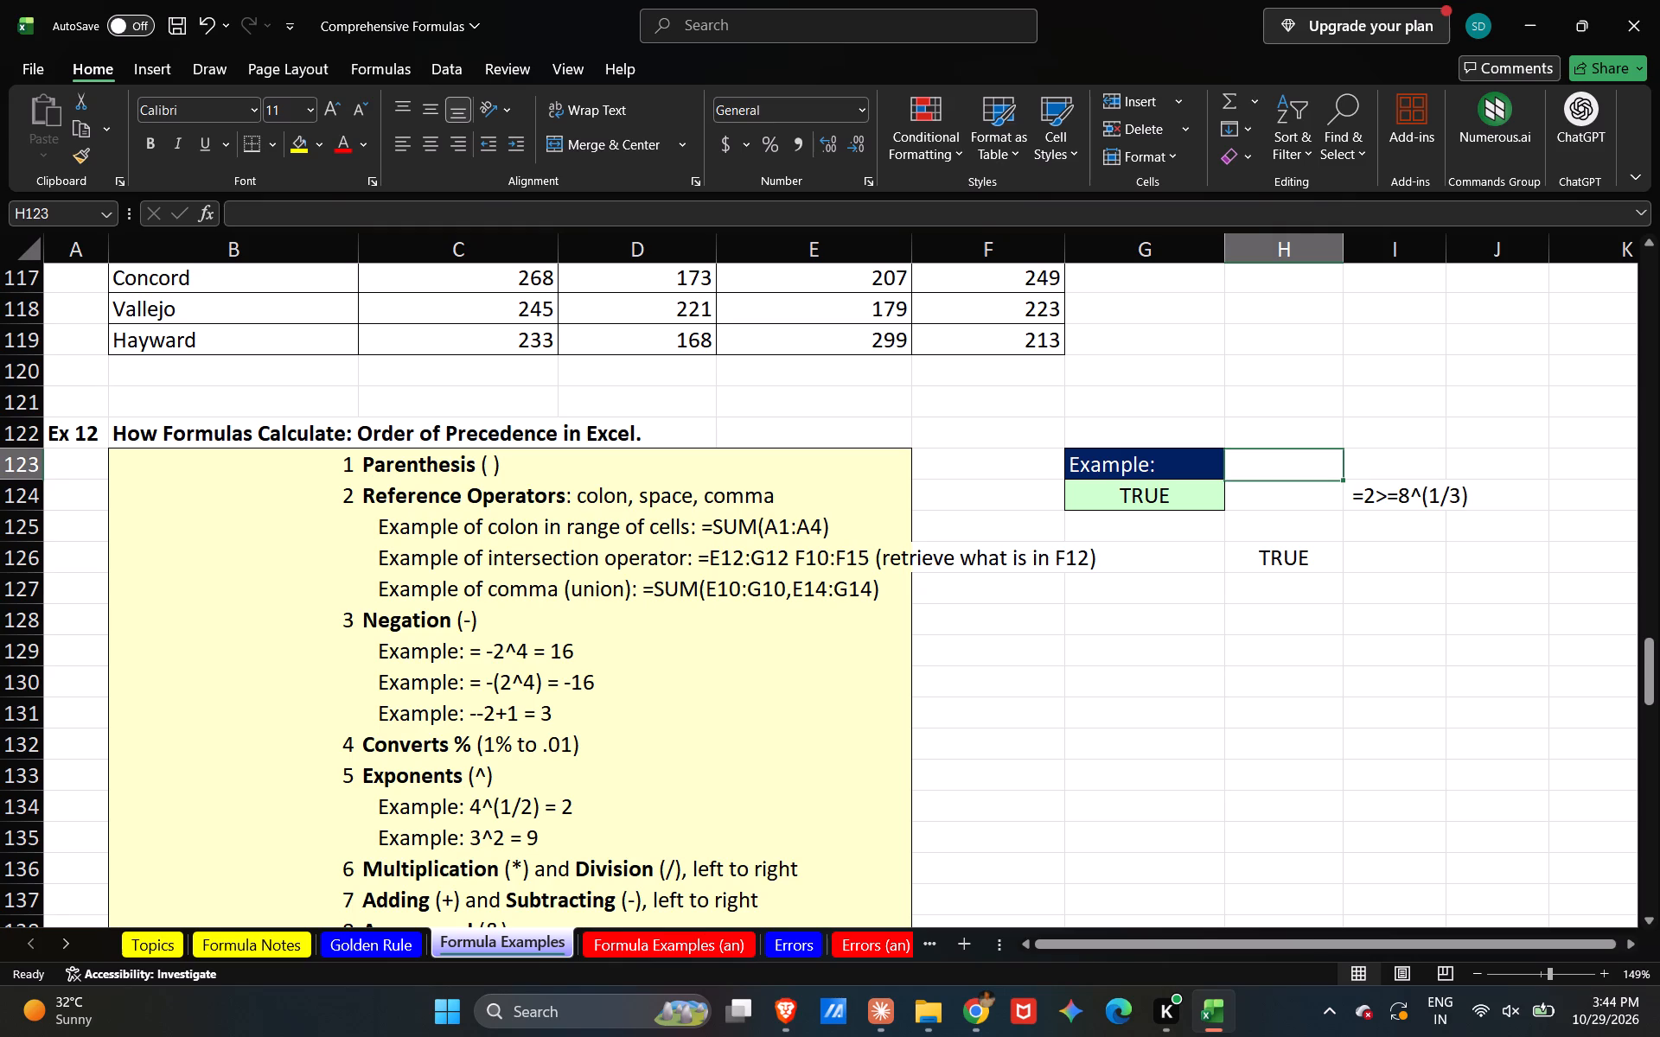
pyautogui.tripleClick(1299, 553)
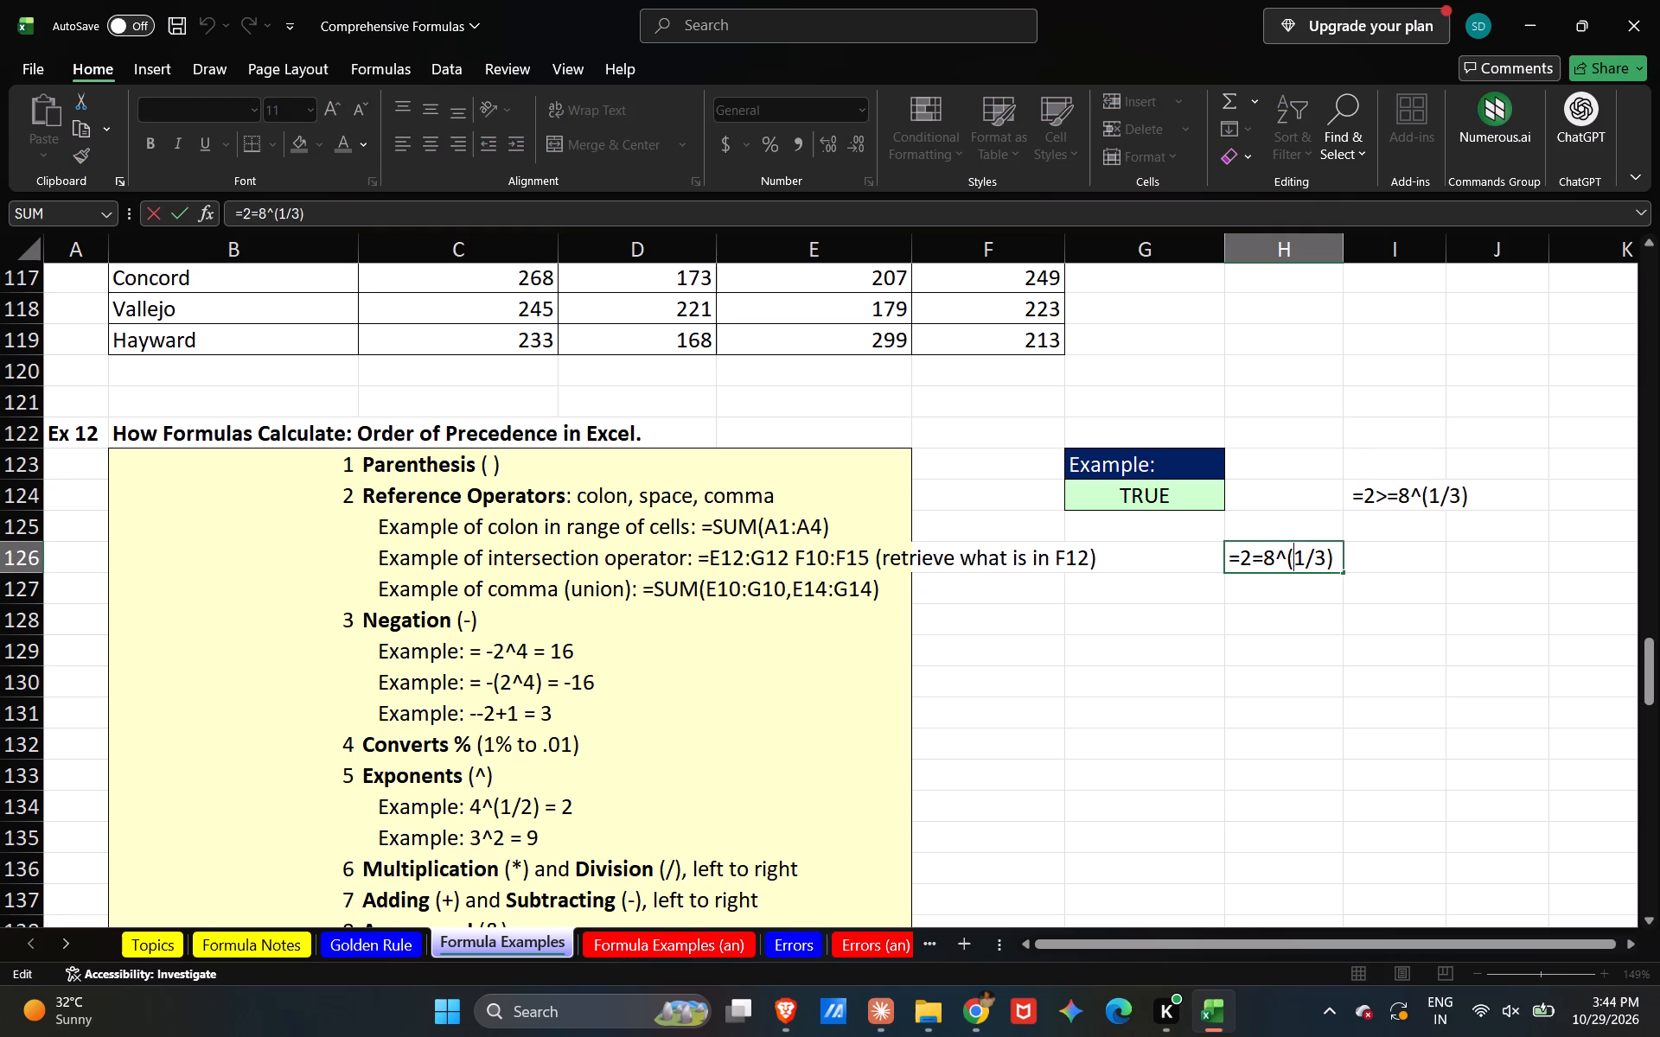
pyautogui.click(1261, 559)
pyautogui.press('BackSpace')
pyautogui.press('BackSpace')
pyautogui.press('BackSpace')
pyautogui.press('Return')
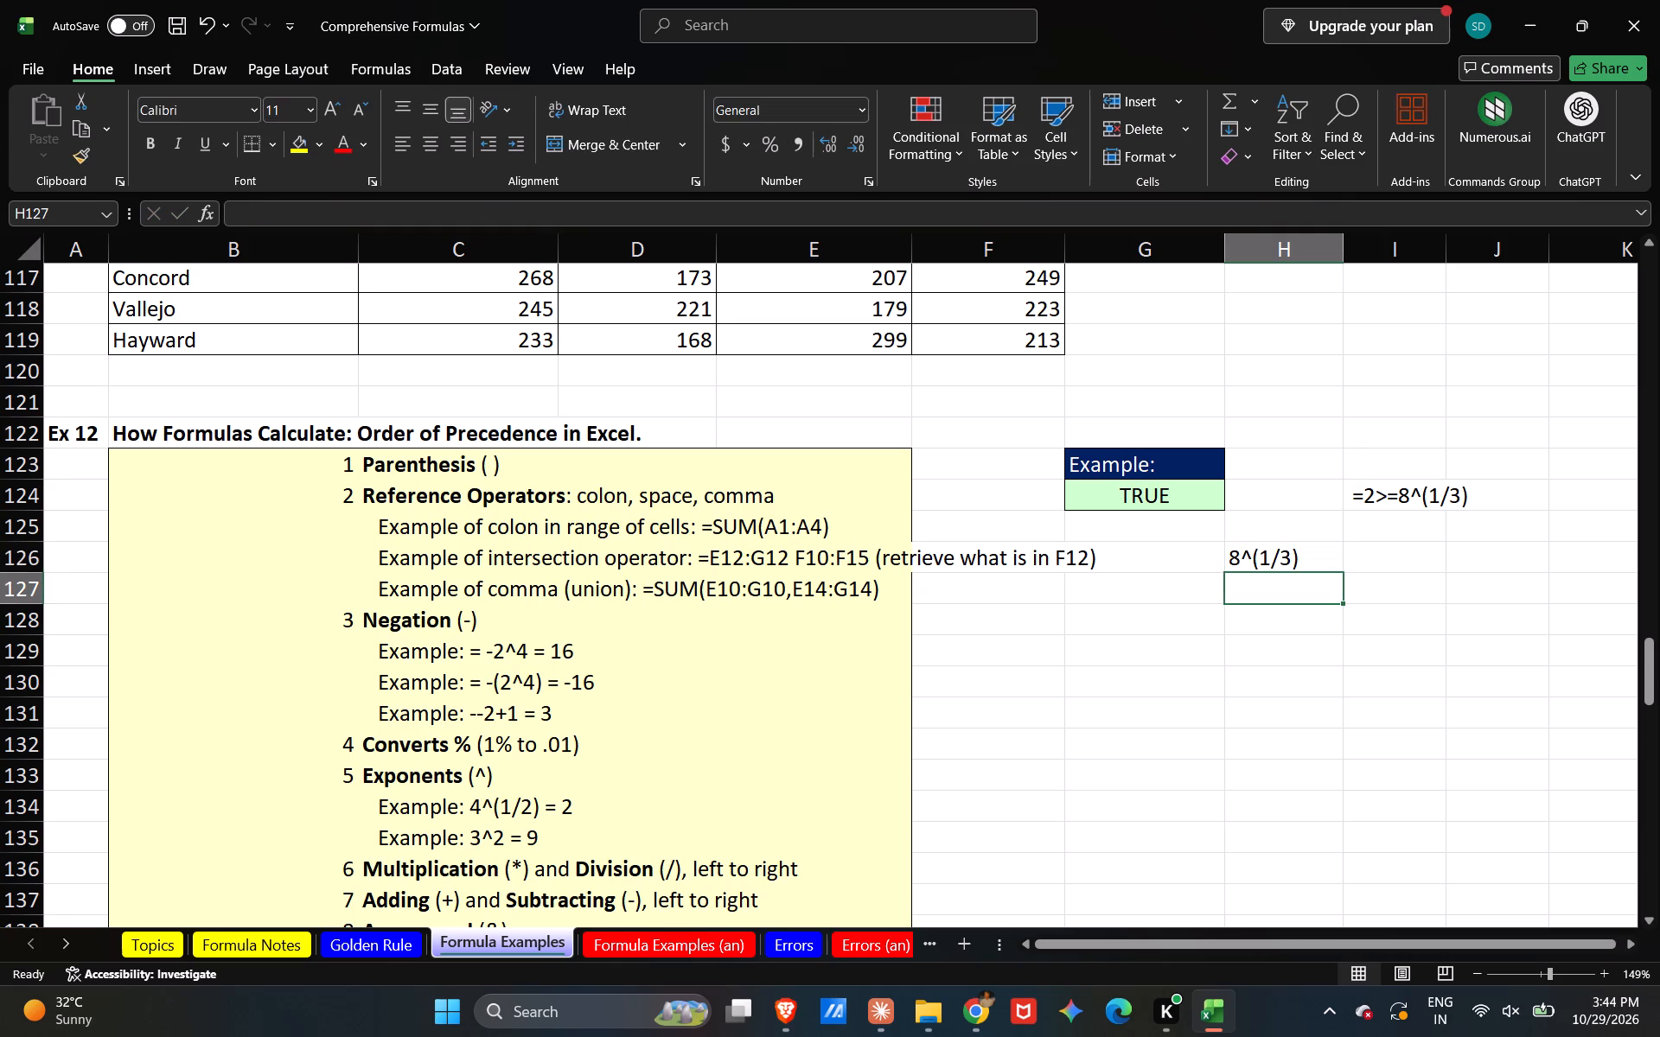
pyautogui.doubleClick(1273, 559)
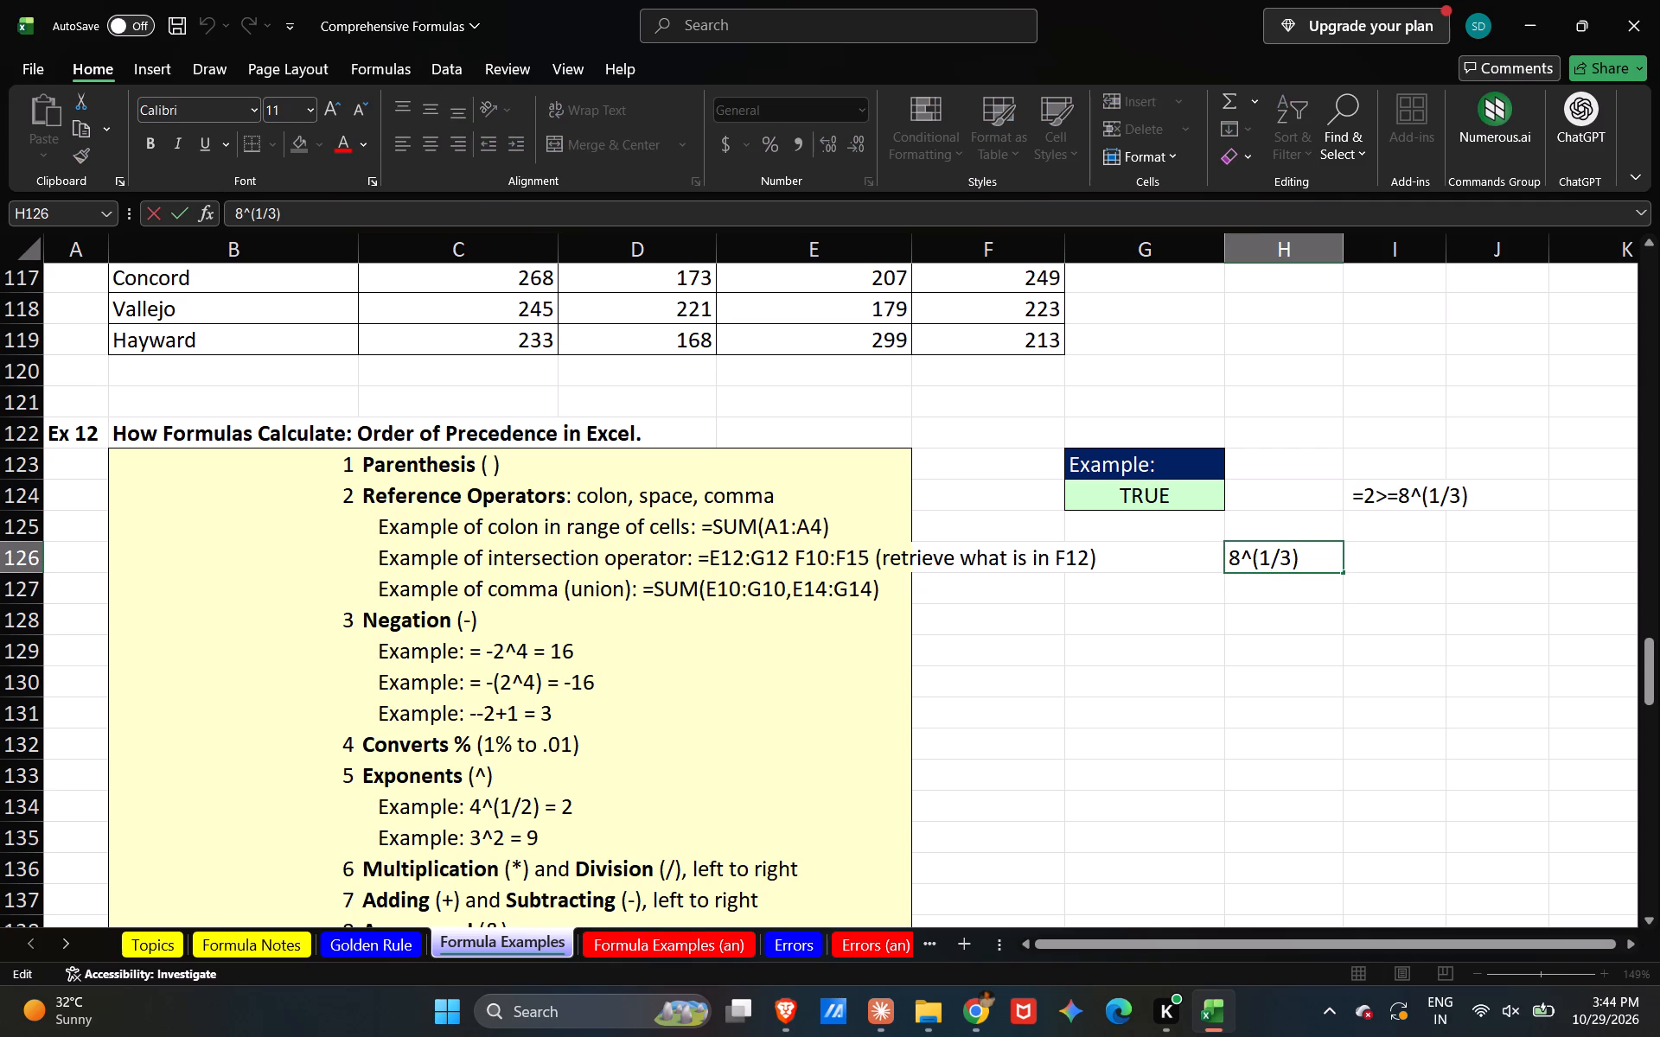
pyautogui.click(1262, 620)
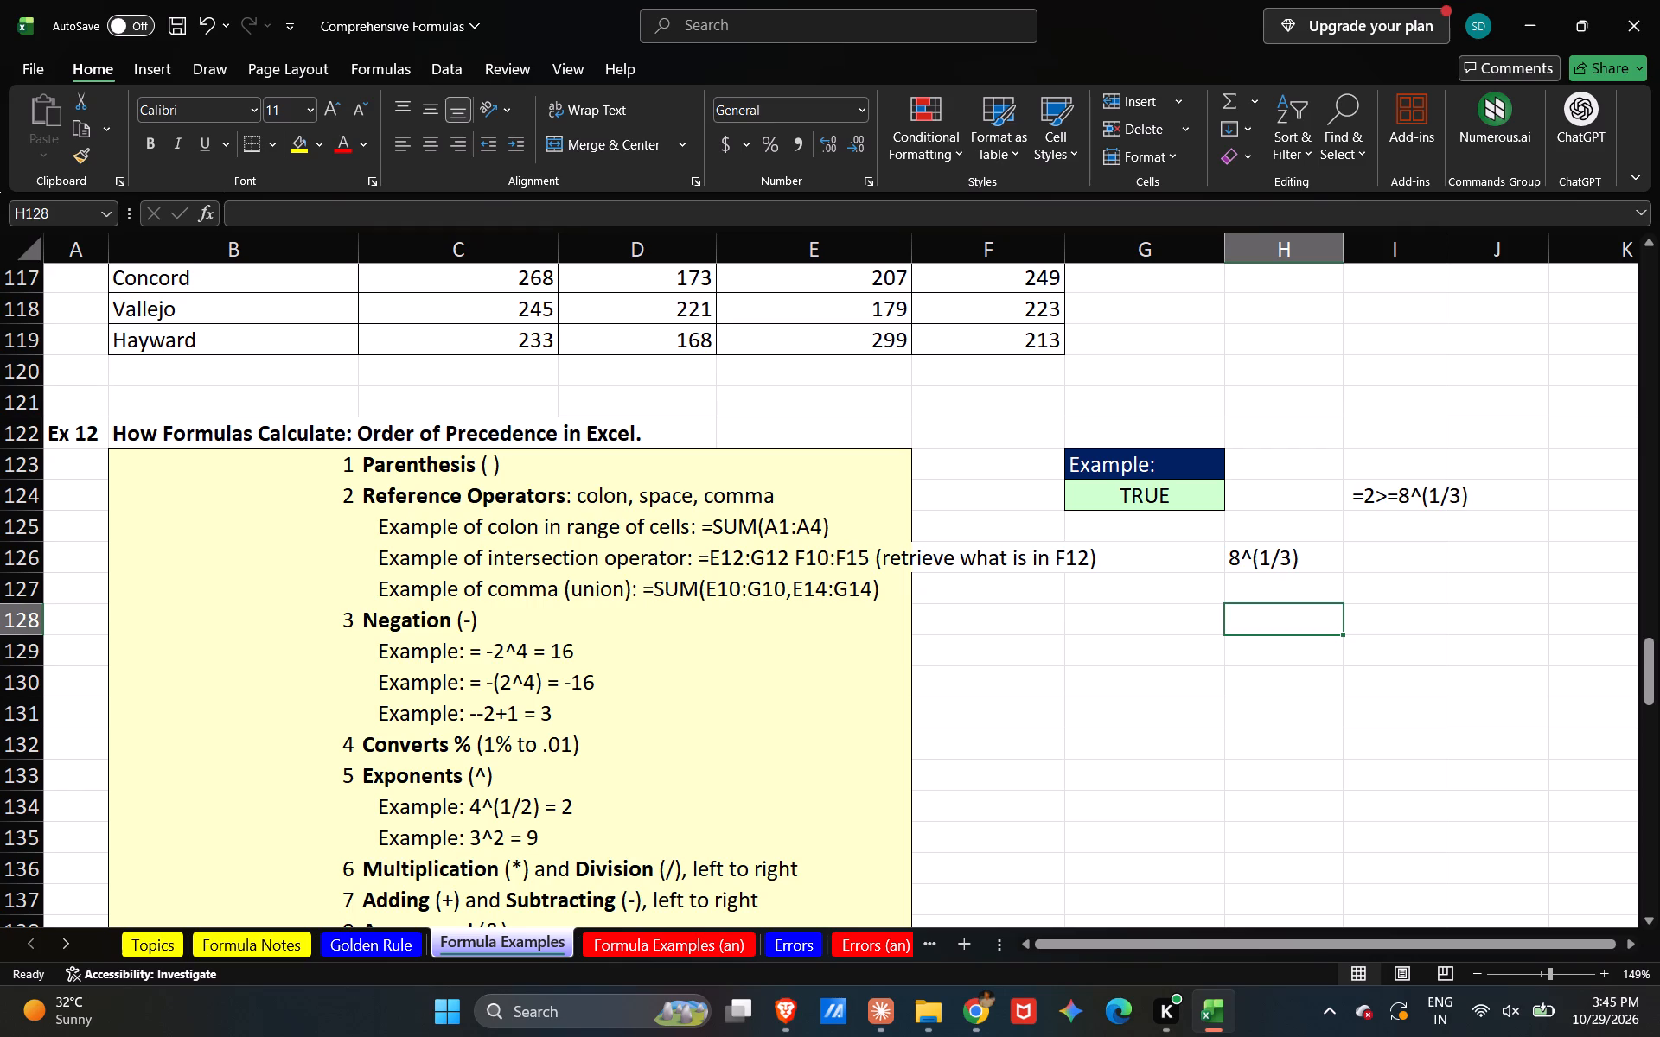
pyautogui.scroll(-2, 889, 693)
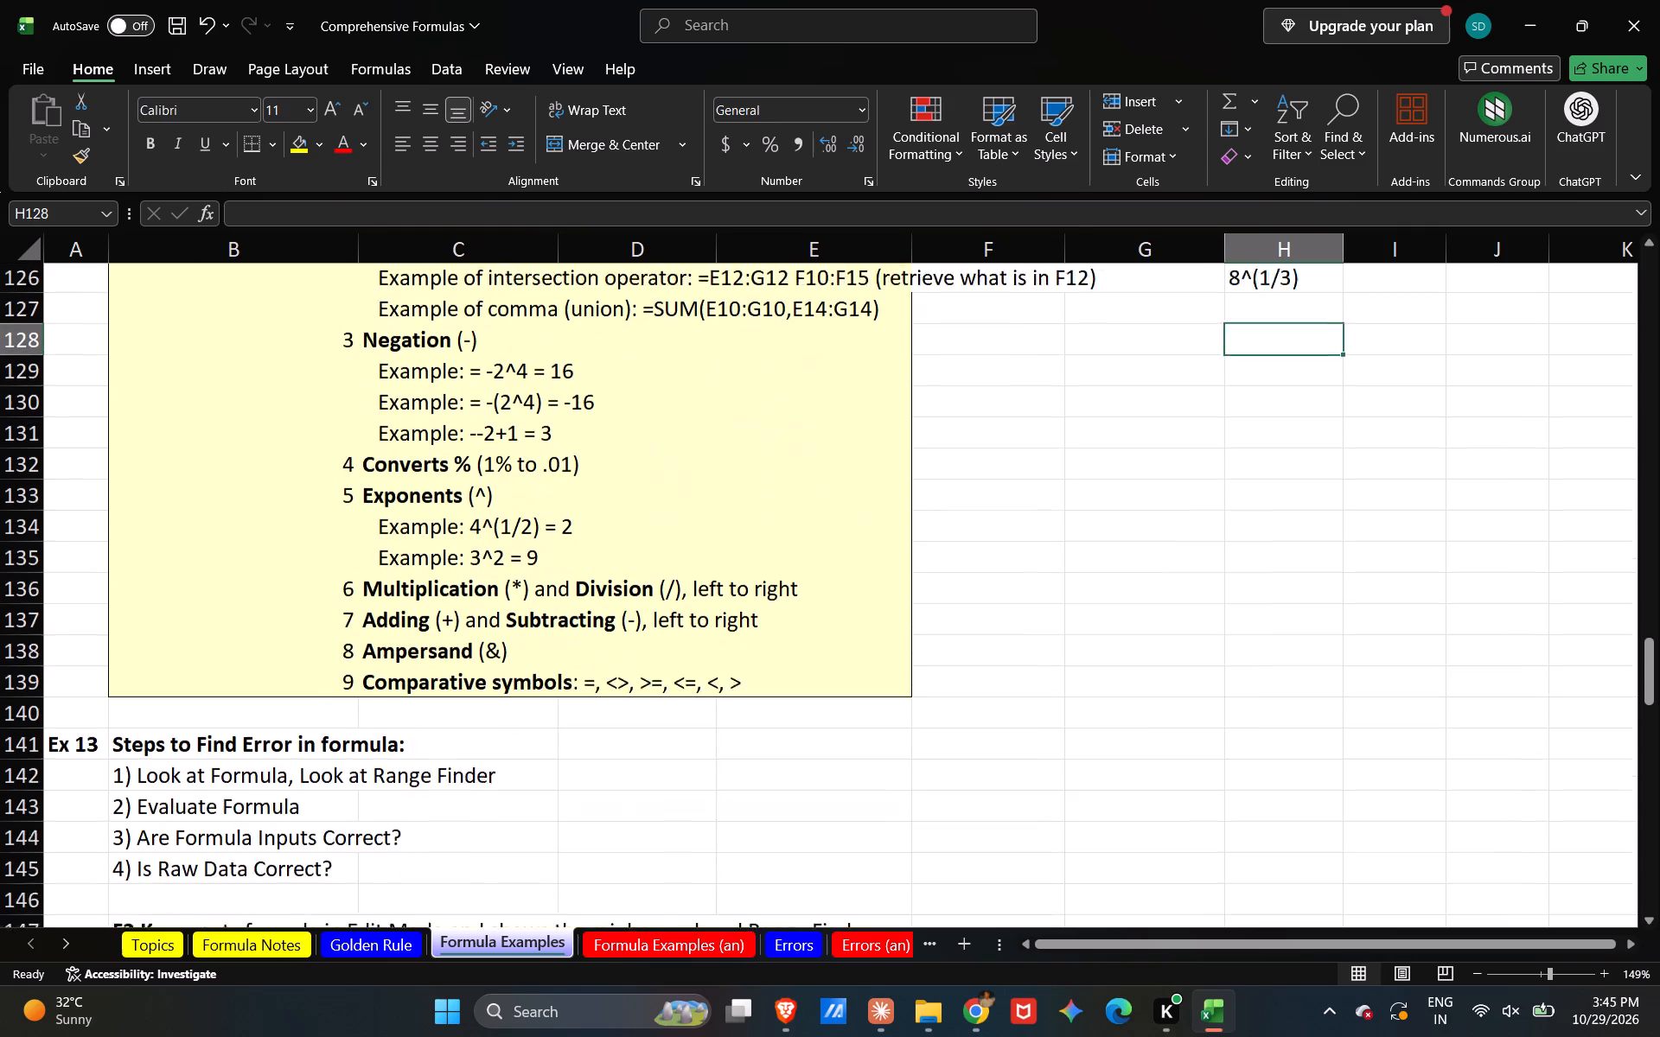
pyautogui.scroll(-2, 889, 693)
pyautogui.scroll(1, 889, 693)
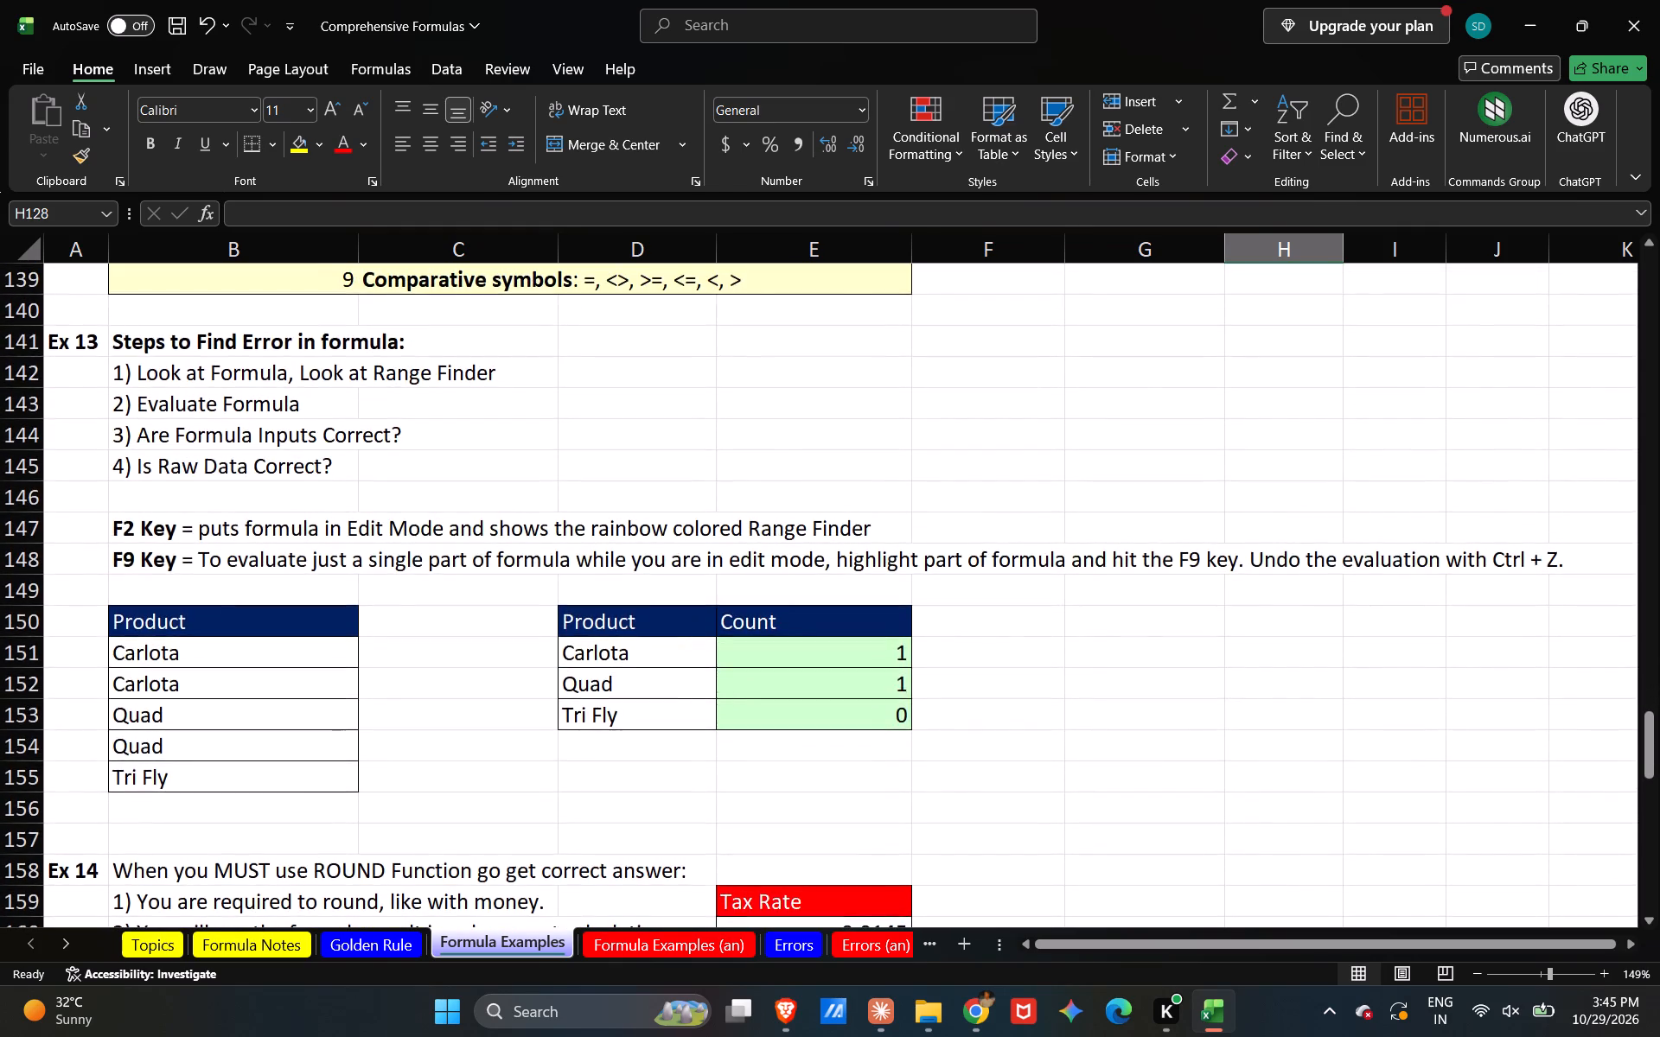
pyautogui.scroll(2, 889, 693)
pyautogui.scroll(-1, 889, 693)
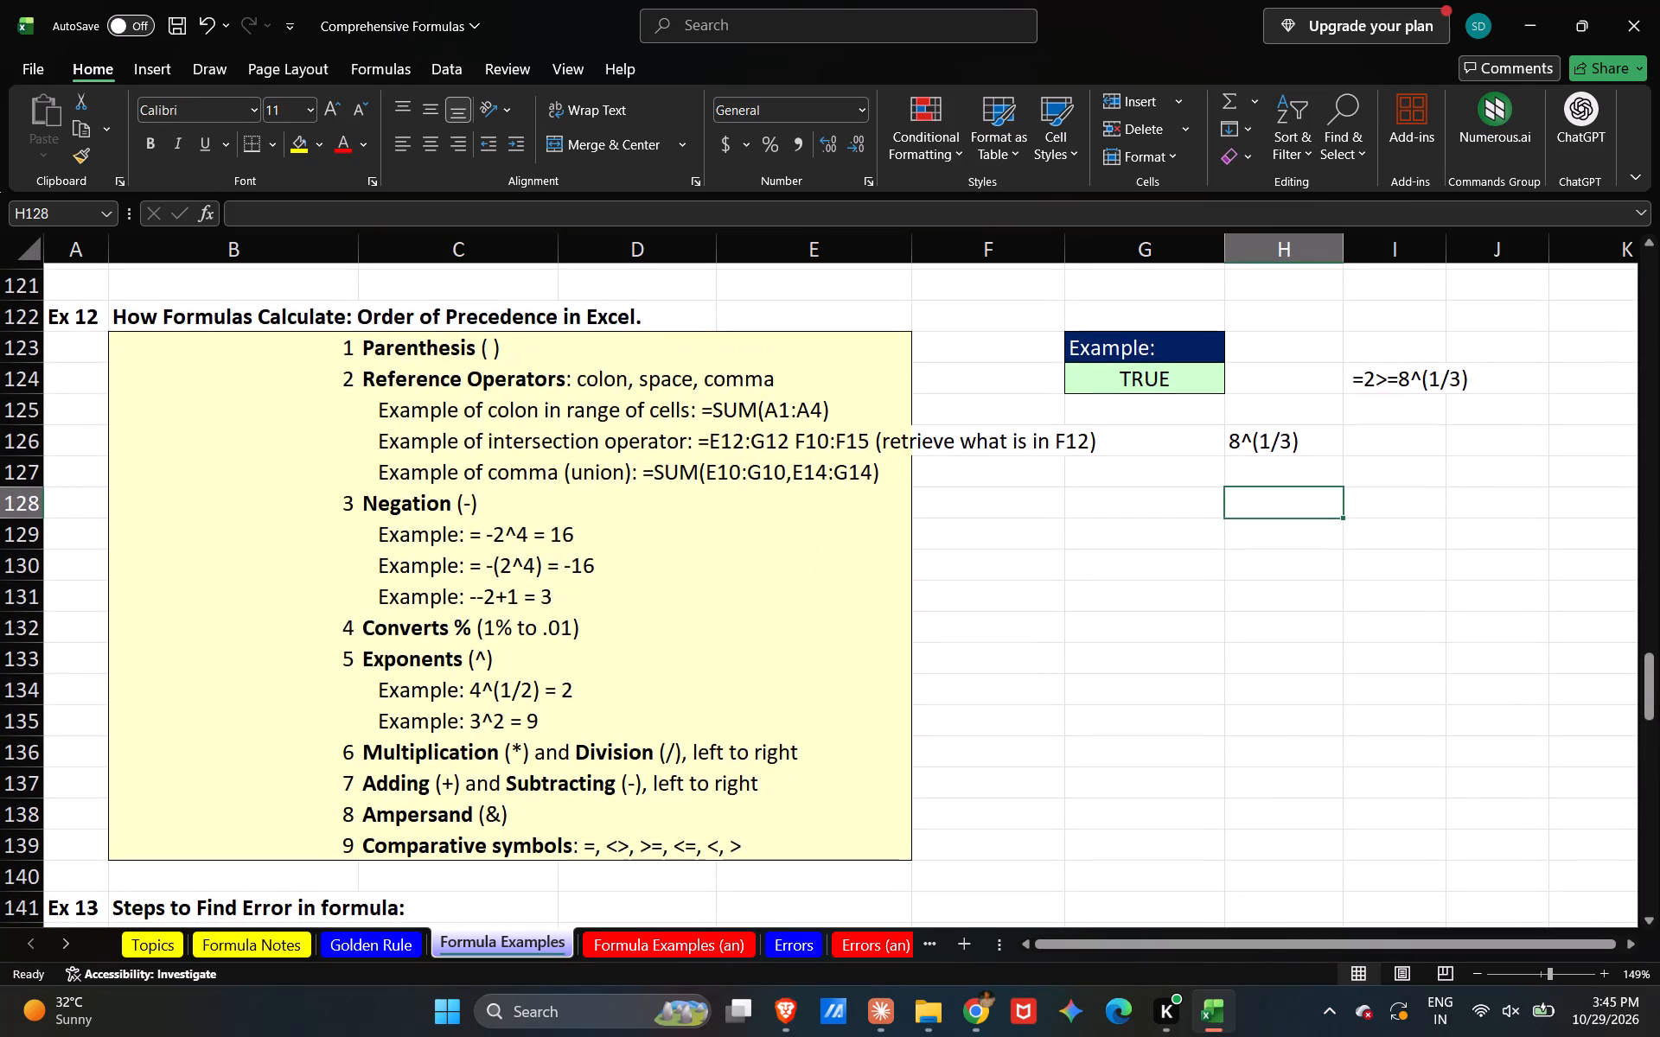
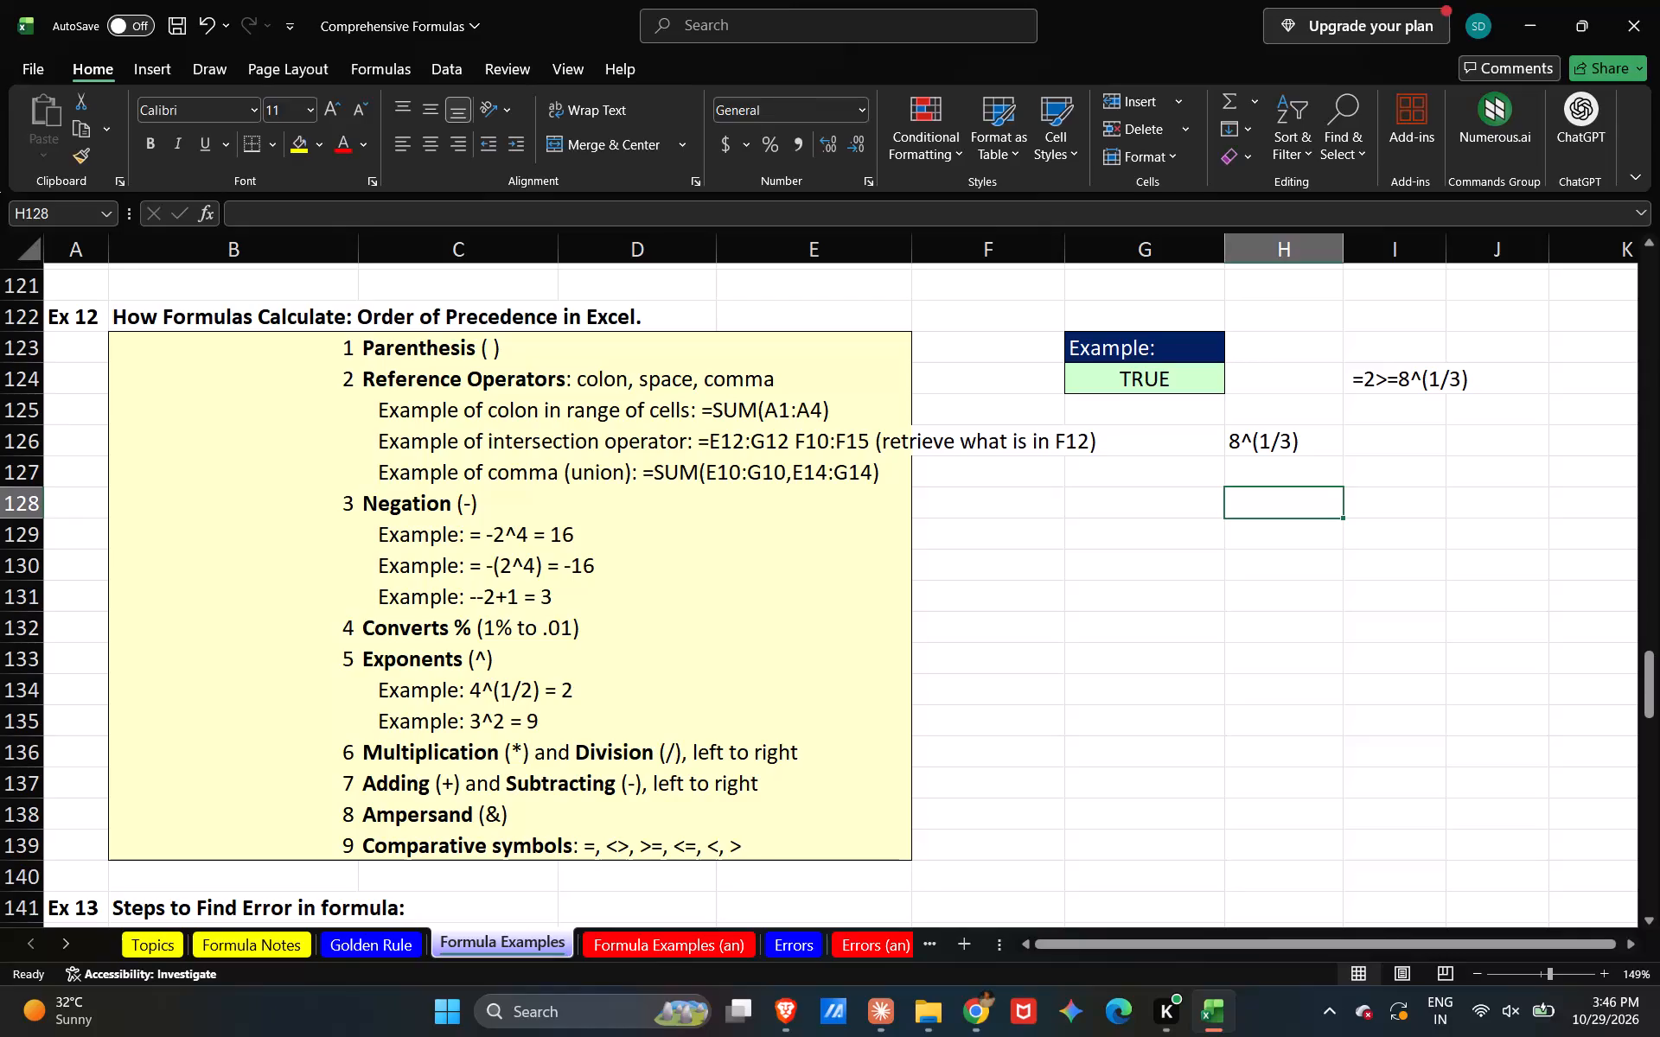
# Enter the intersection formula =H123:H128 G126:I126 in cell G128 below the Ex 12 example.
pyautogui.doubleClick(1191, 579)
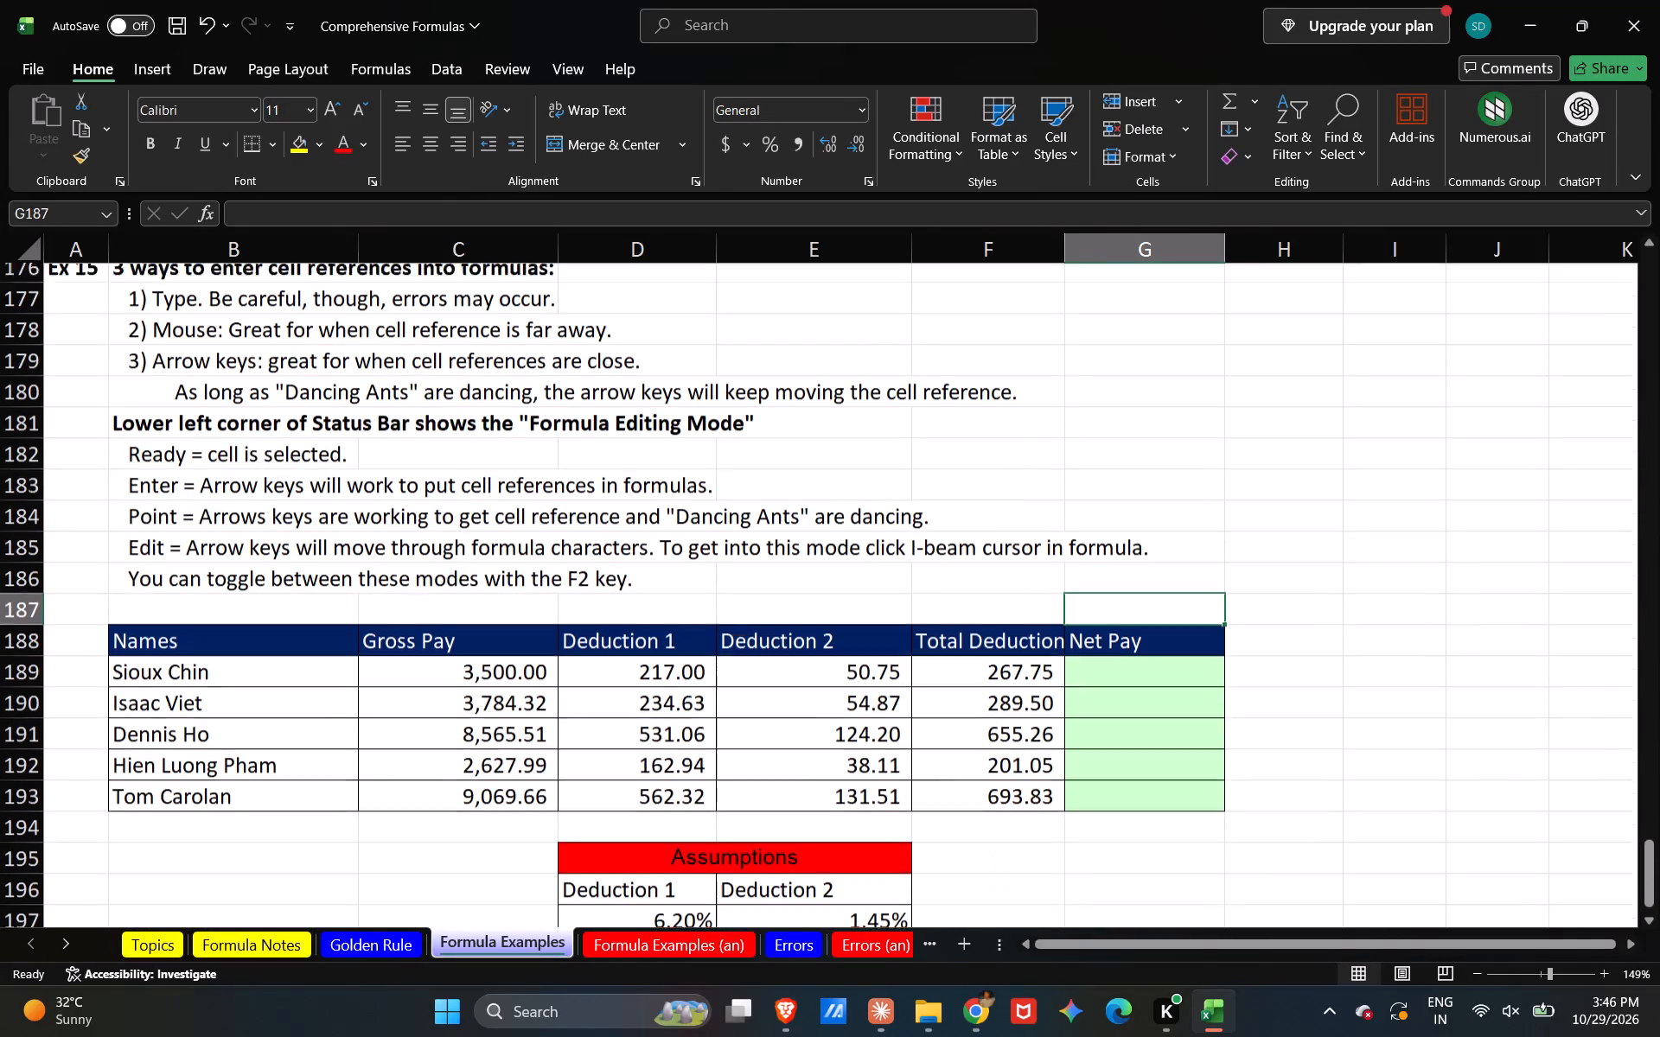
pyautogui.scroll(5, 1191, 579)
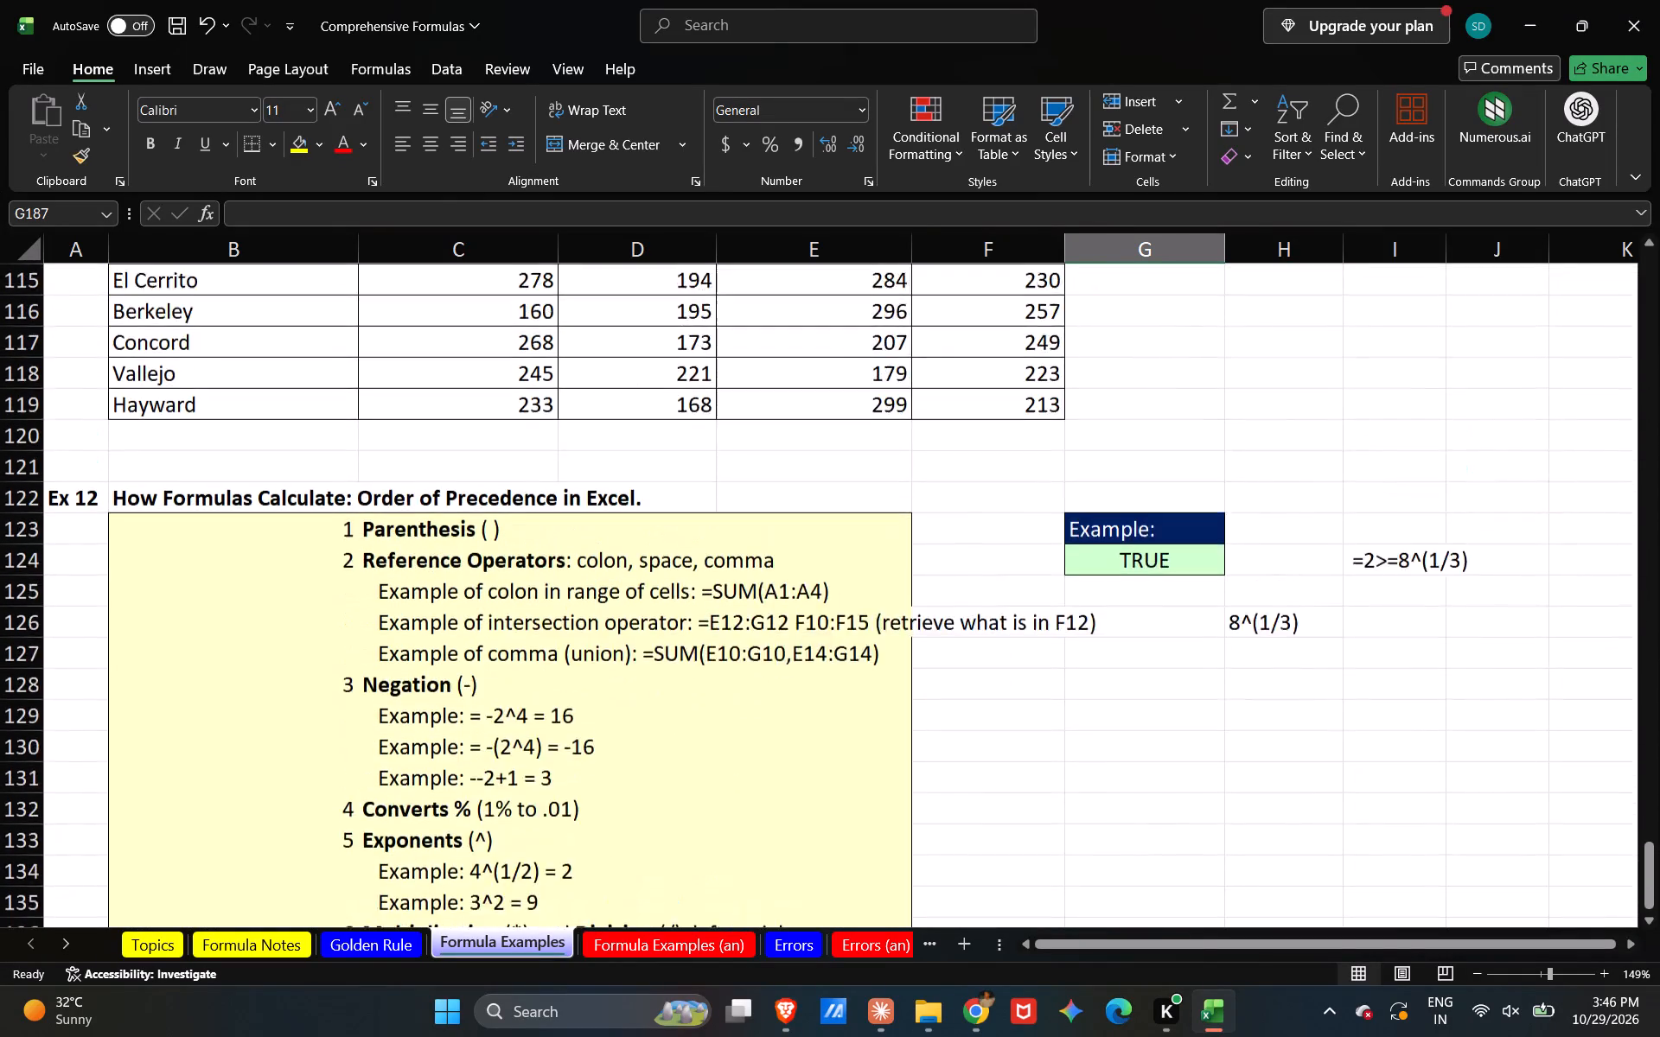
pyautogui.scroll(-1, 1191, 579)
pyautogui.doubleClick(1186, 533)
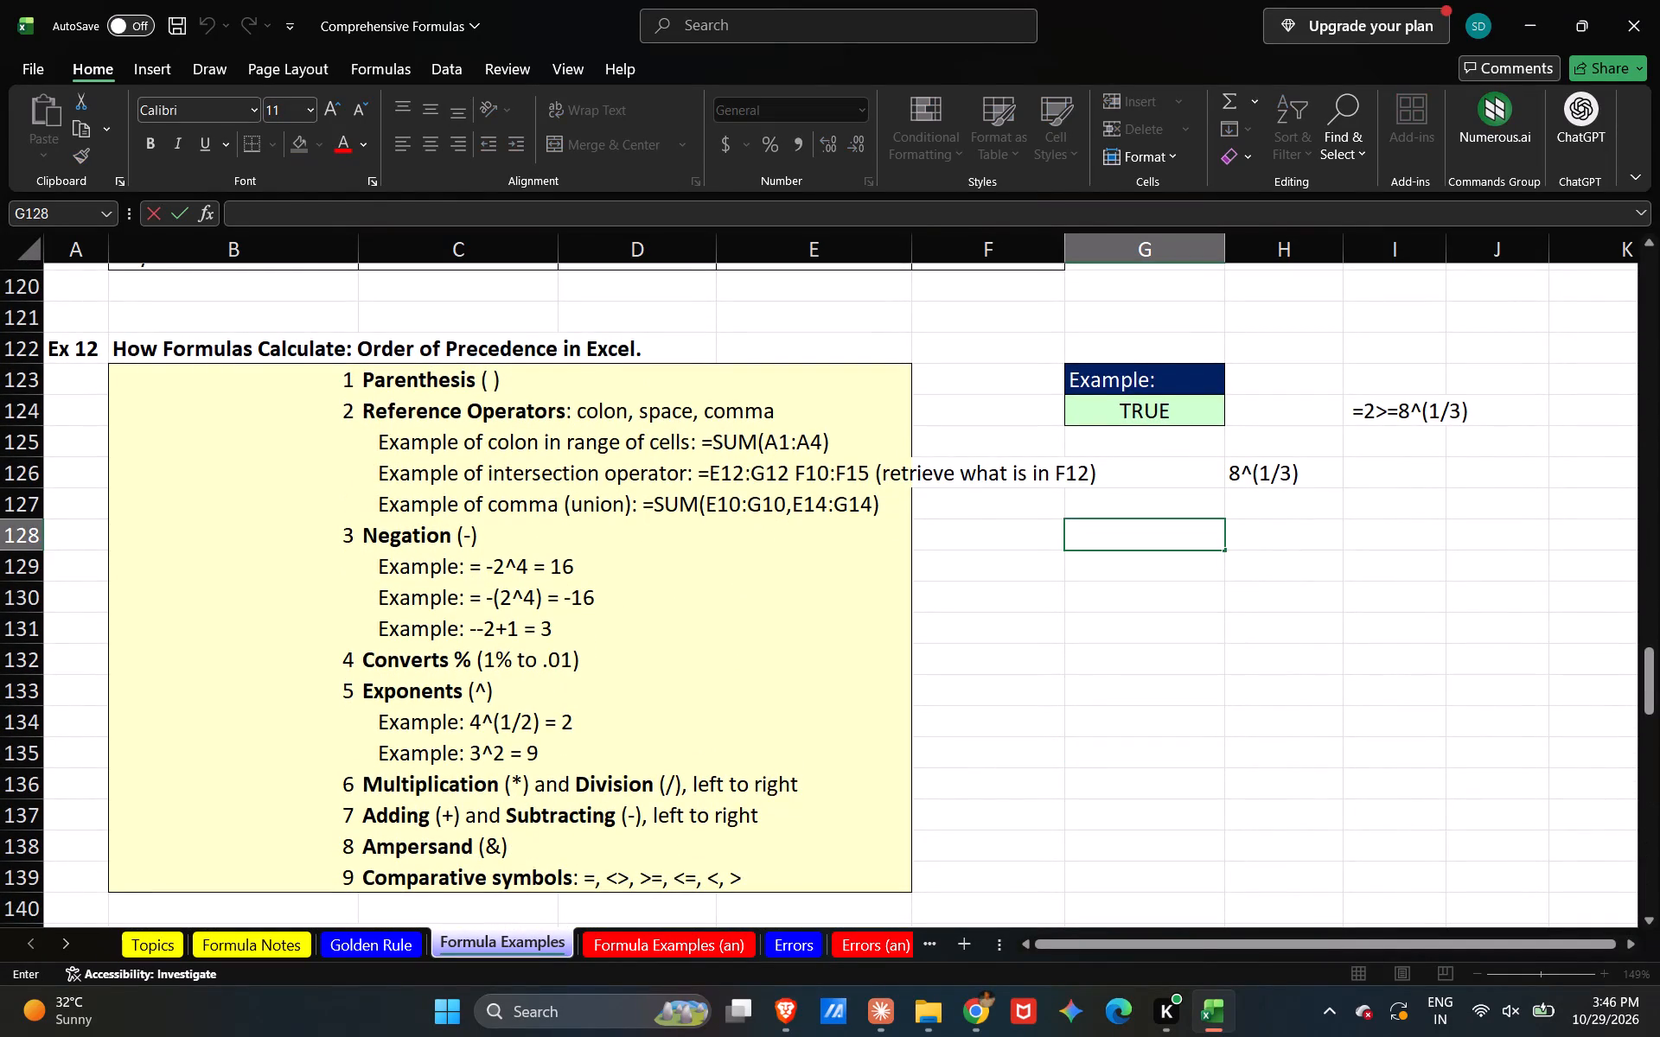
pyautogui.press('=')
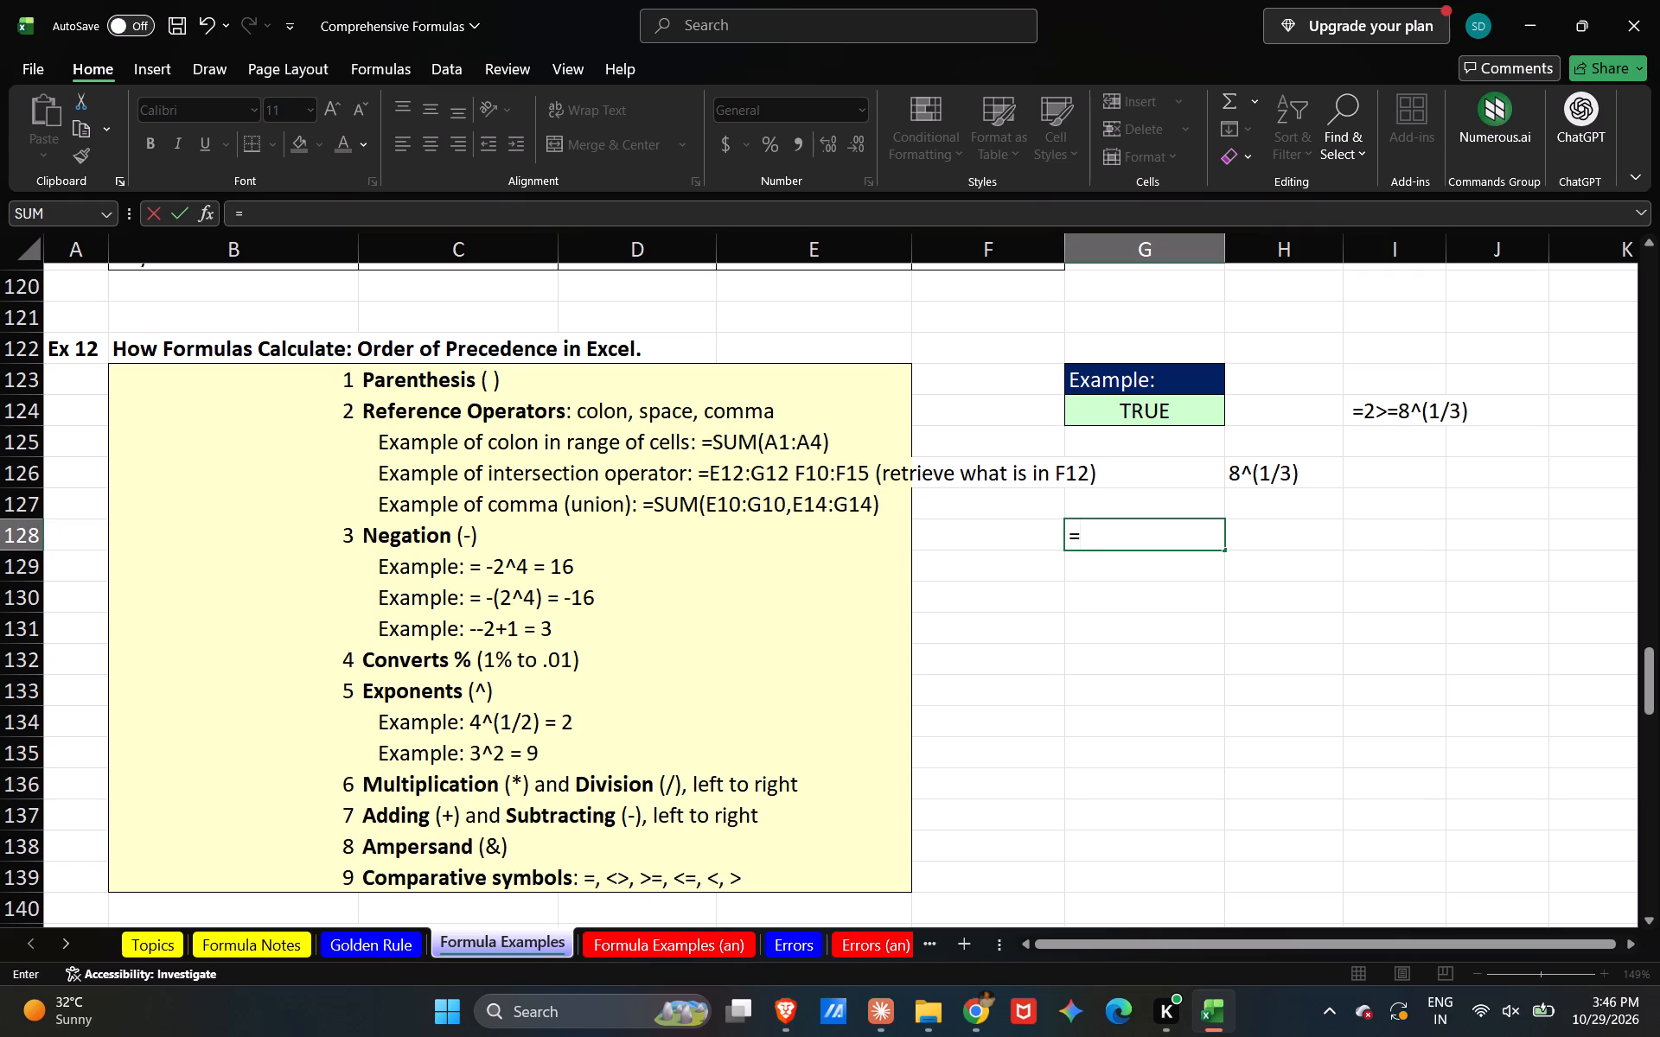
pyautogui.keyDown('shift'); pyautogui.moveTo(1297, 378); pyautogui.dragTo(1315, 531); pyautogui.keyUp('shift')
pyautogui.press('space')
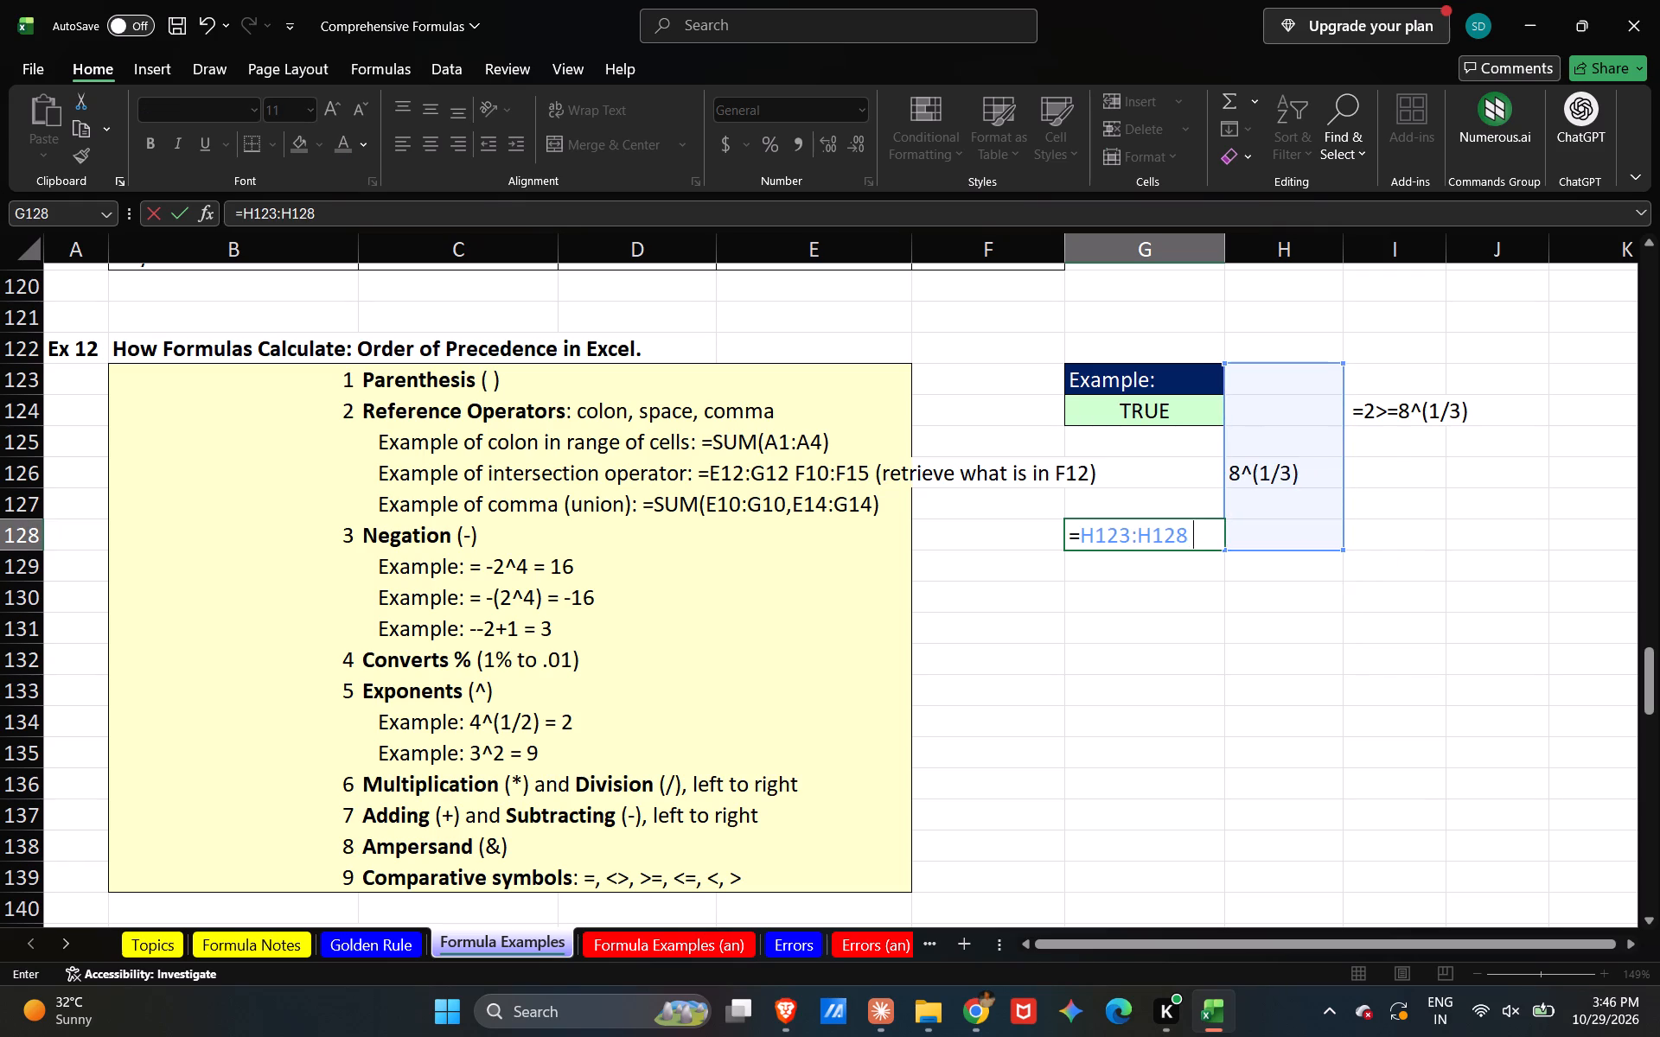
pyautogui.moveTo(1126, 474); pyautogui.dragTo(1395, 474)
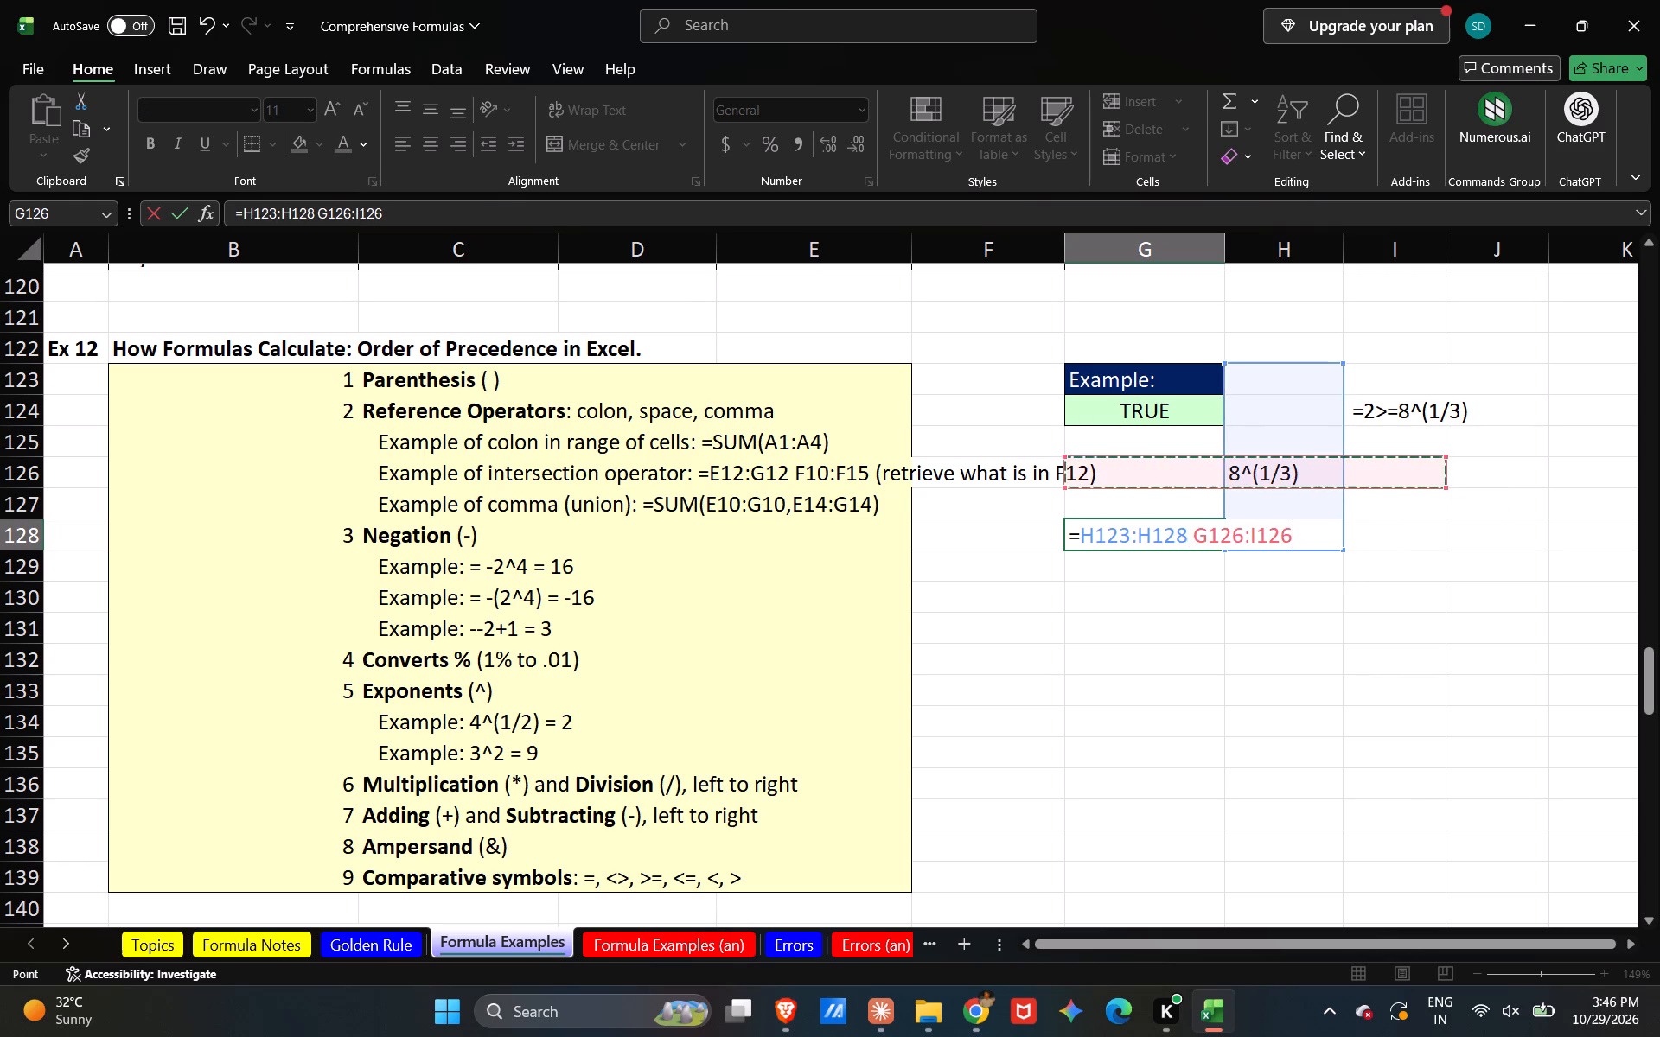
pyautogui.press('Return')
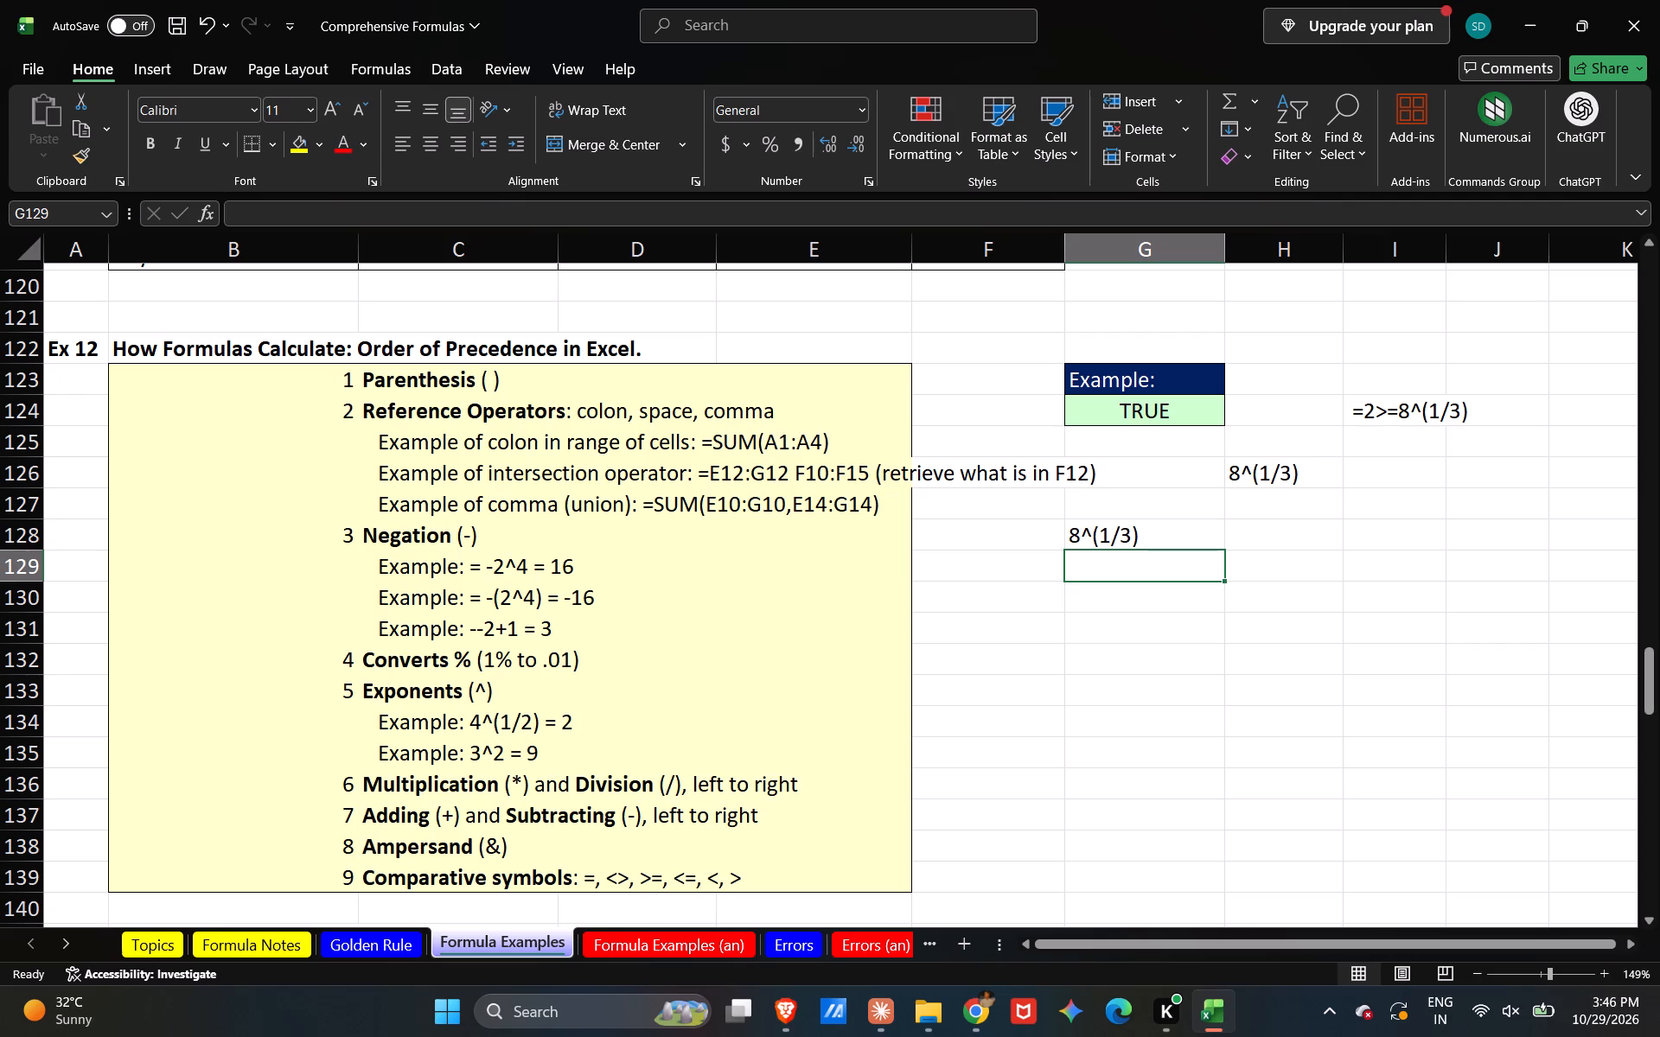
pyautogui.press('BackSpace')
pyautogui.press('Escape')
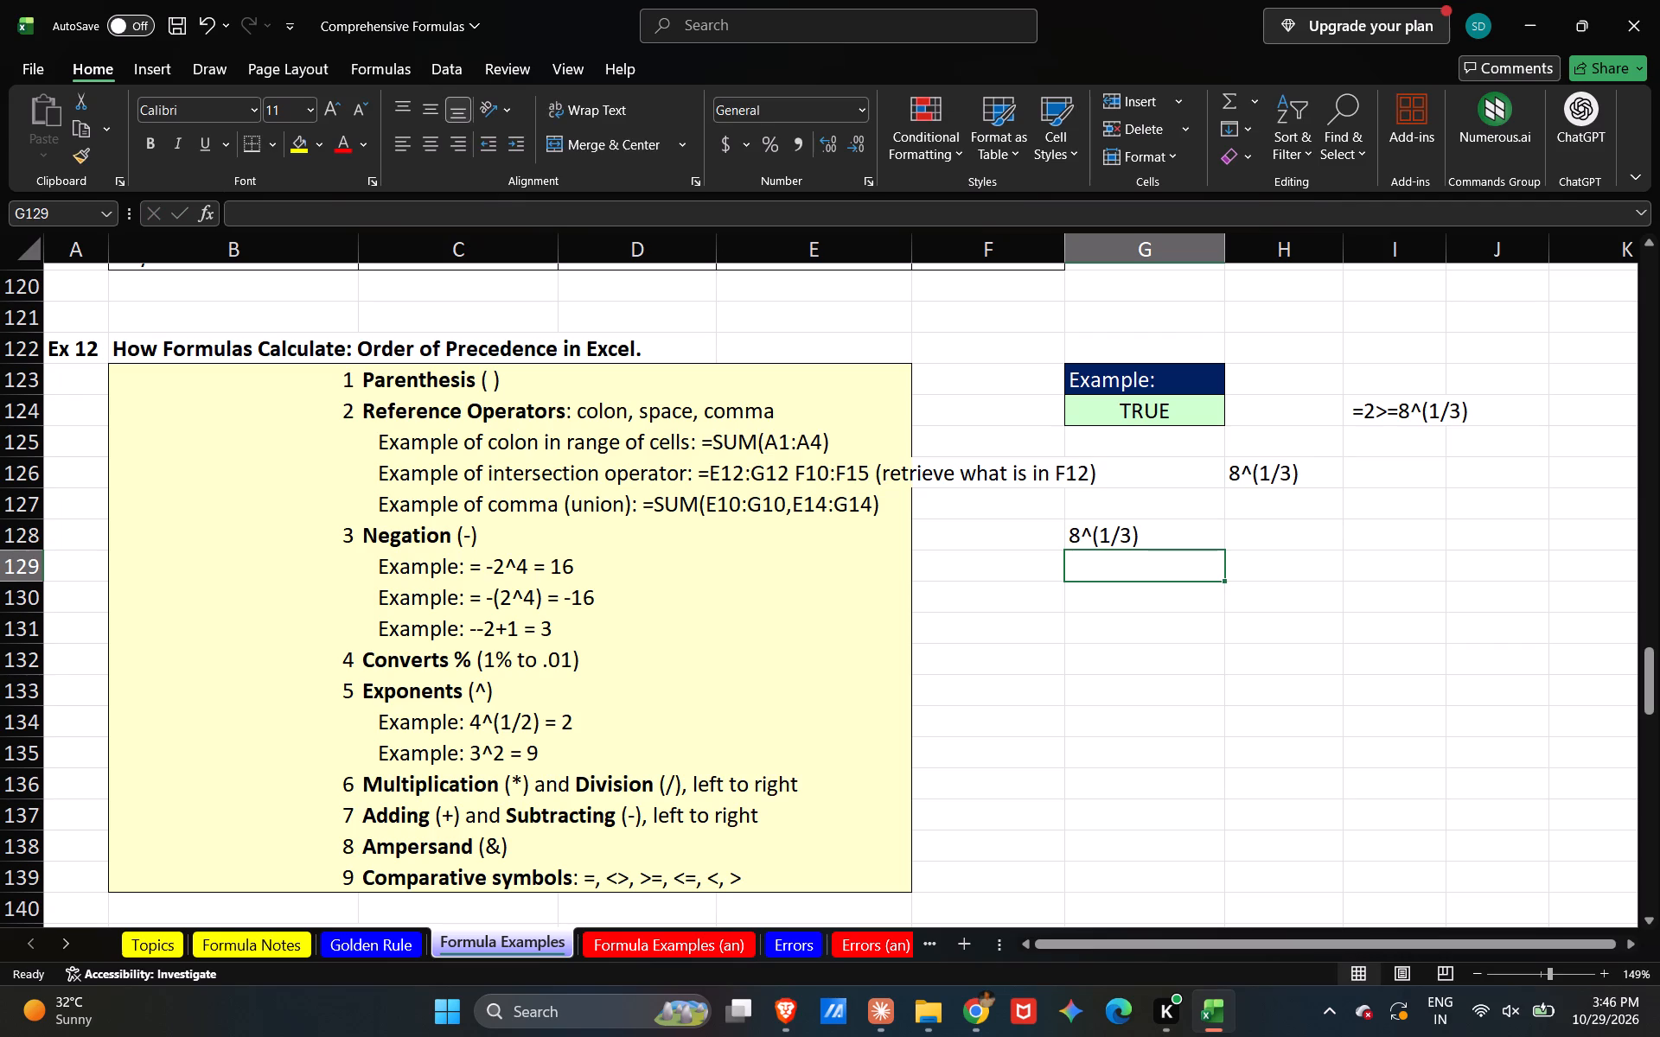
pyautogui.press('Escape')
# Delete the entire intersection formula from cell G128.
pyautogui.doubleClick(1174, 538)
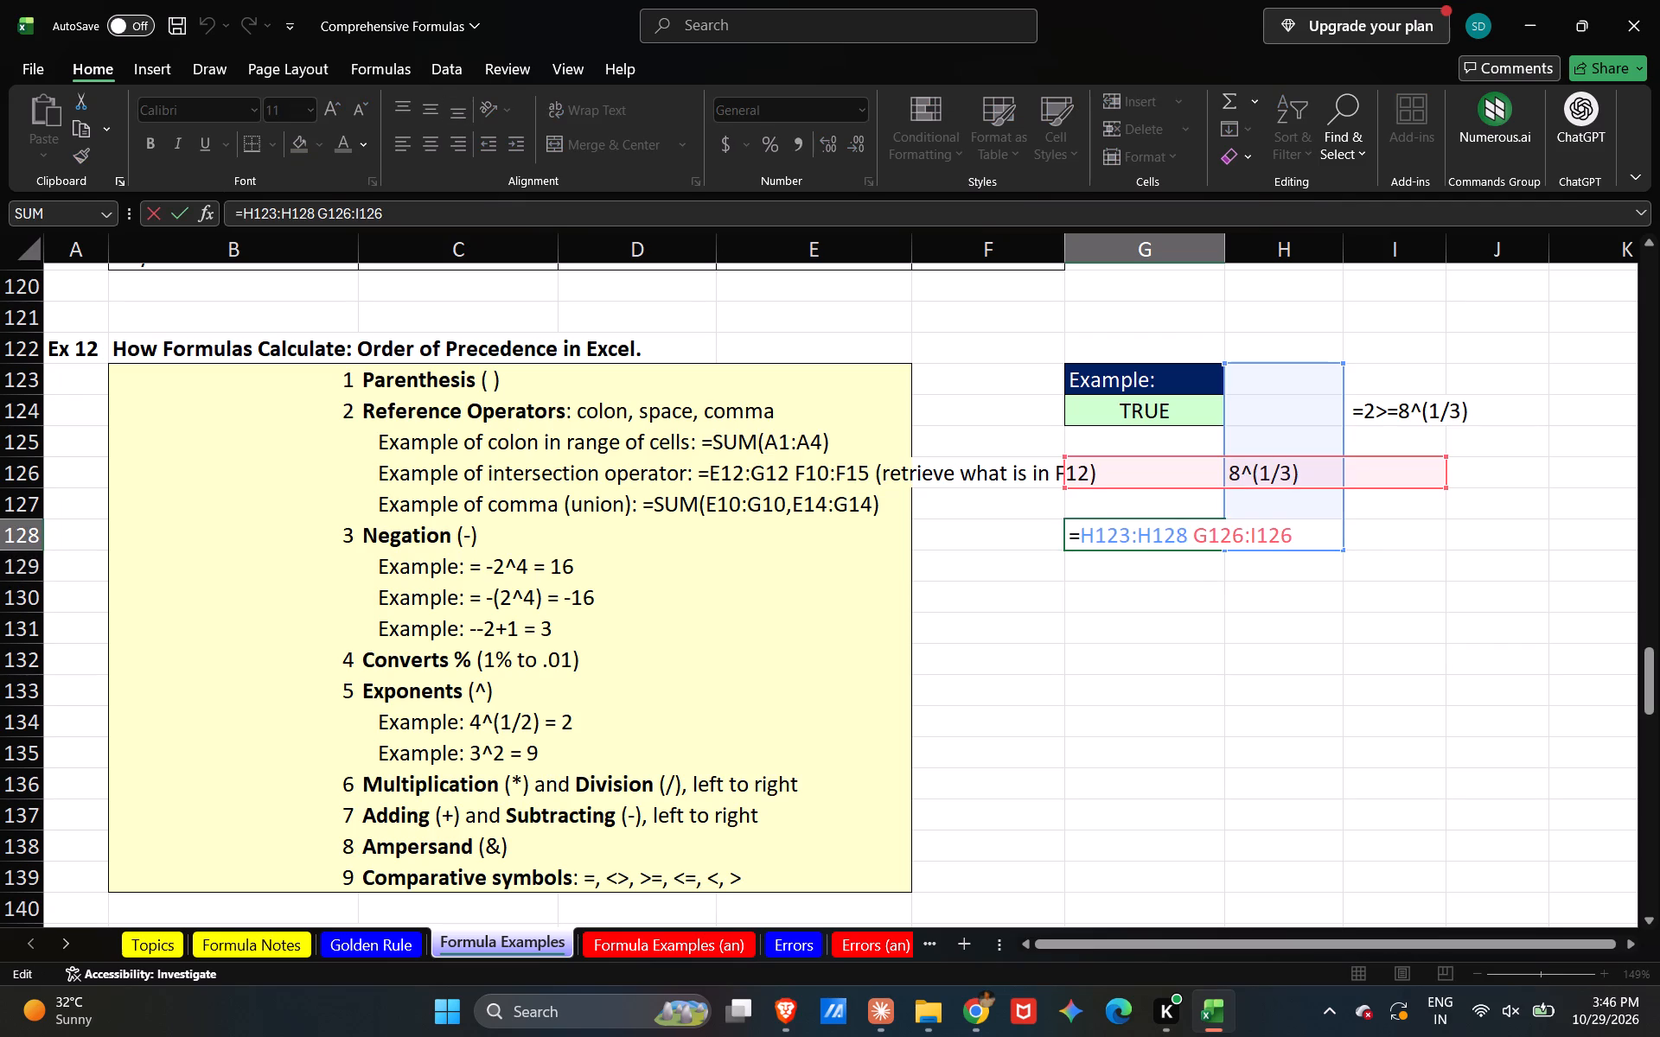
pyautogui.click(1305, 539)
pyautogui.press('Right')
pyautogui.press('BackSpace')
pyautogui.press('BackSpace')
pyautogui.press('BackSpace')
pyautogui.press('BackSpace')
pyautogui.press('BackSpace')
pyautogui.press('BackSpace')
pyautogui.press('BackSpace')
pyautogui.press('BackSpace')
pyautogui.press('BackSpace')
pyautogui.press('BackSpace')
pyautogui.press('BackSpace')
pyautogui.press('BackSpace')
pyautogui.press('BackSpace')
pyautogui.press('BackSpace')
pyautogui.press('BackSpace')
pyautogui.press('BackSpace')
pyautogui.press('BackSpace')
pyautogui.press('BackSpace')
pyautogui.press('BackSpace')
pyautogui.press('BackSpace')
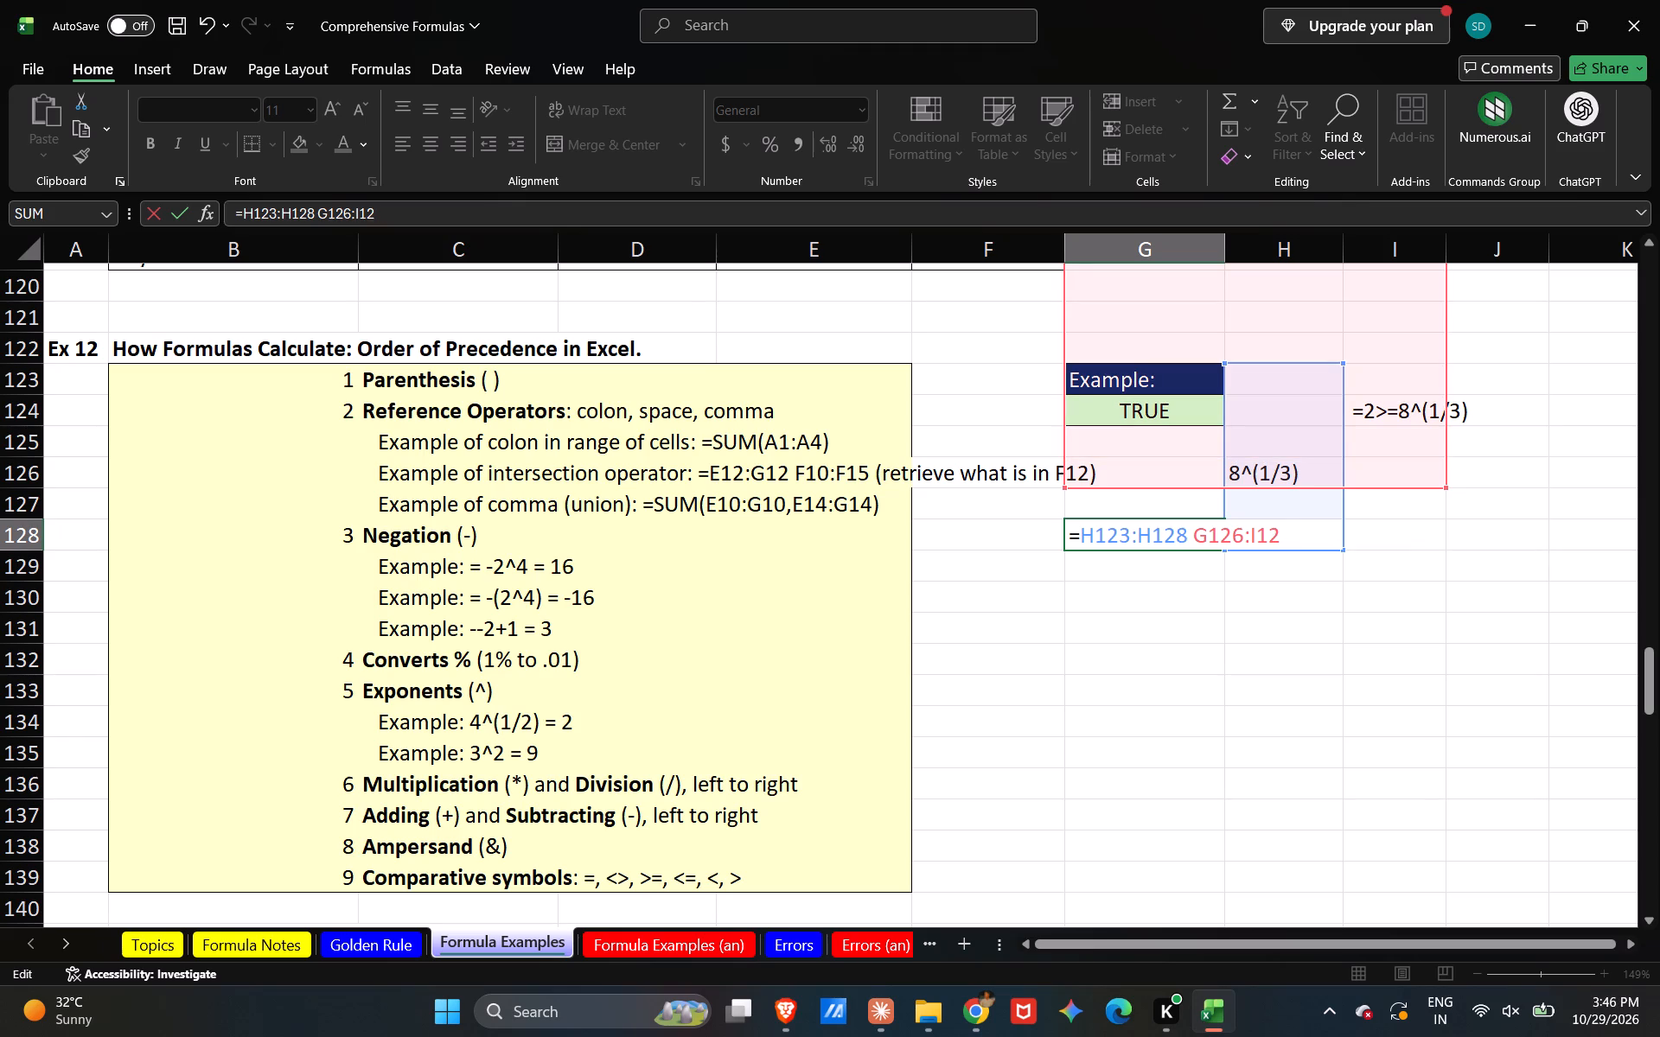
# Enter the number 123 in cell H125, directly above the 8^(1/3) text.
pyautogui.doubleClick(1293, 437)
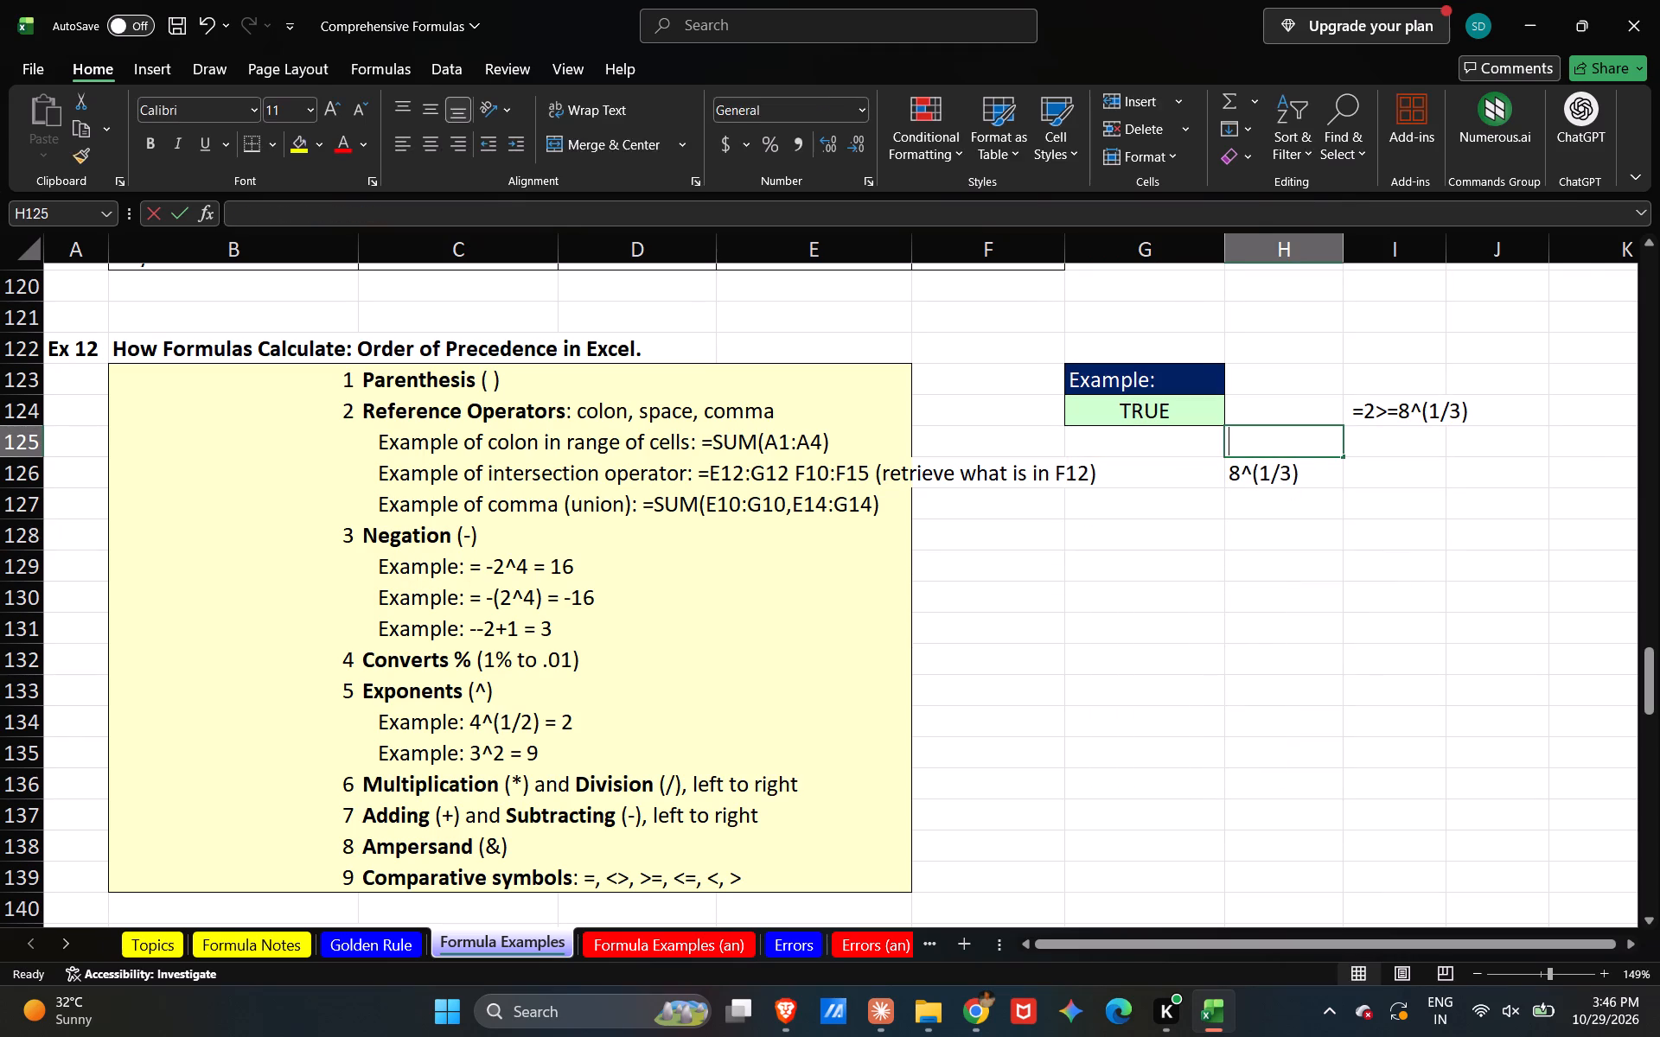
pyautogui.write('123')
pyautogui.press('Return')
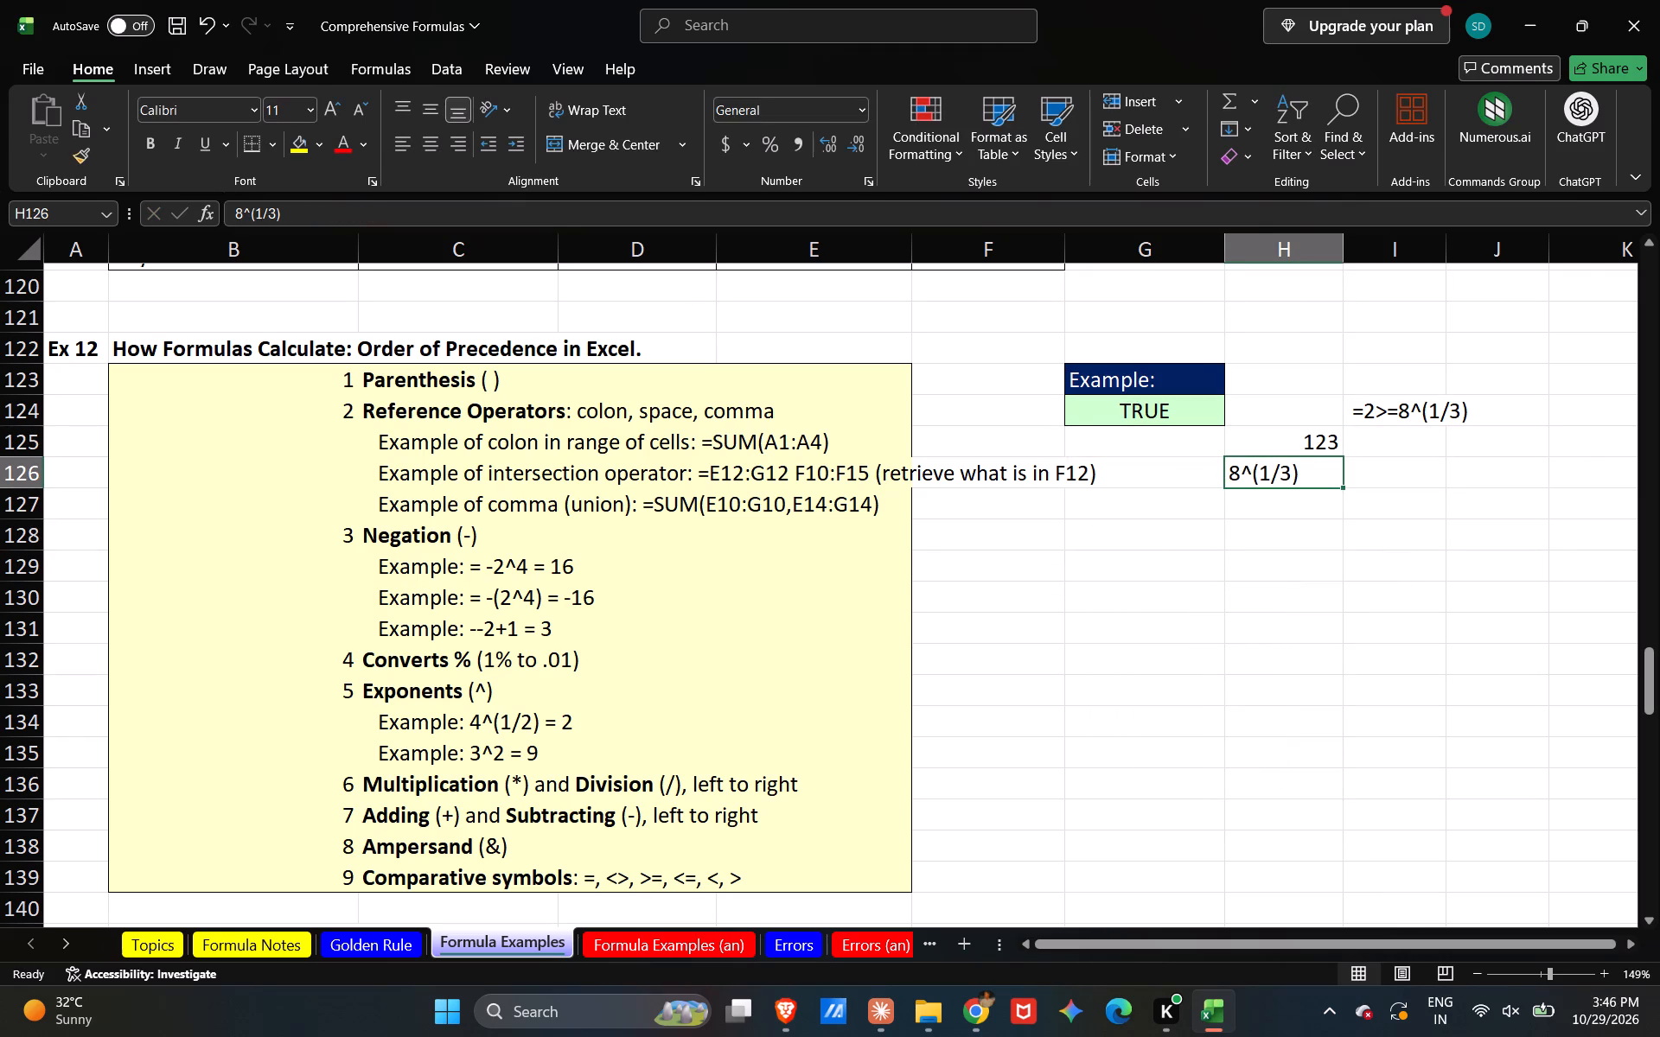
# Enter the intersection formula =H124:H127 G126:I126 in cell G129.
pyautogui.click(1161, 558)
pyautogui.doubleClick(1161, 558)
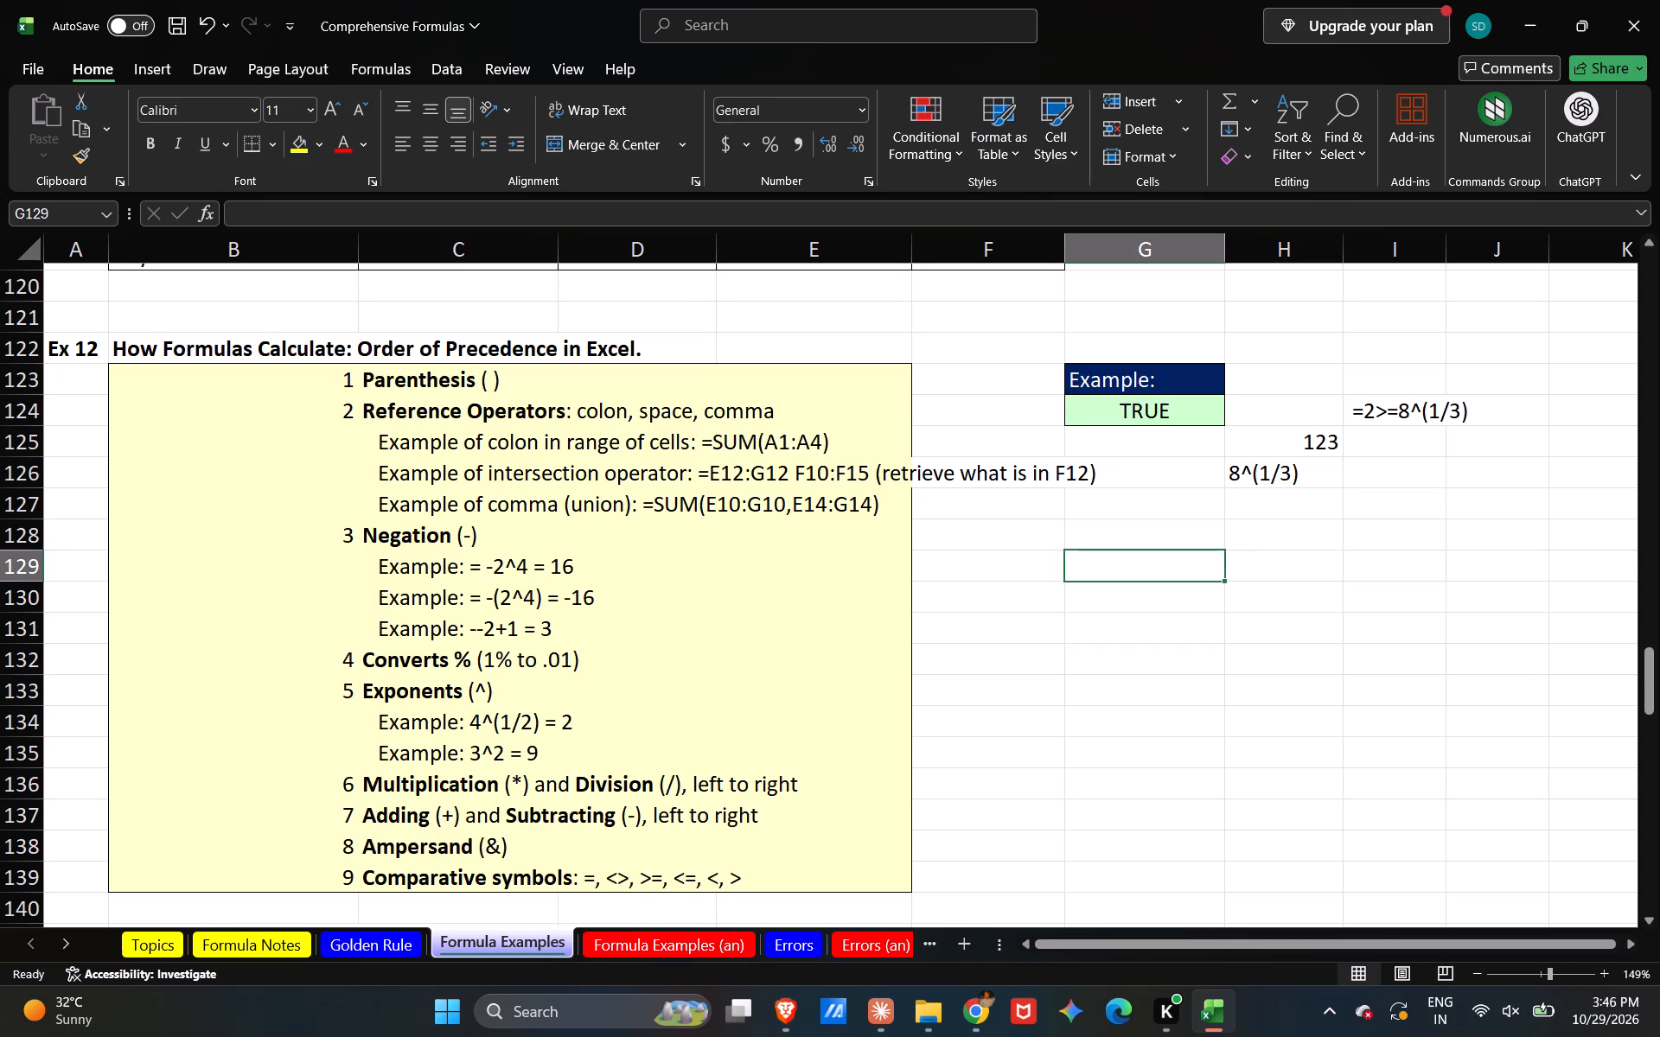
pyautogui.press('=')
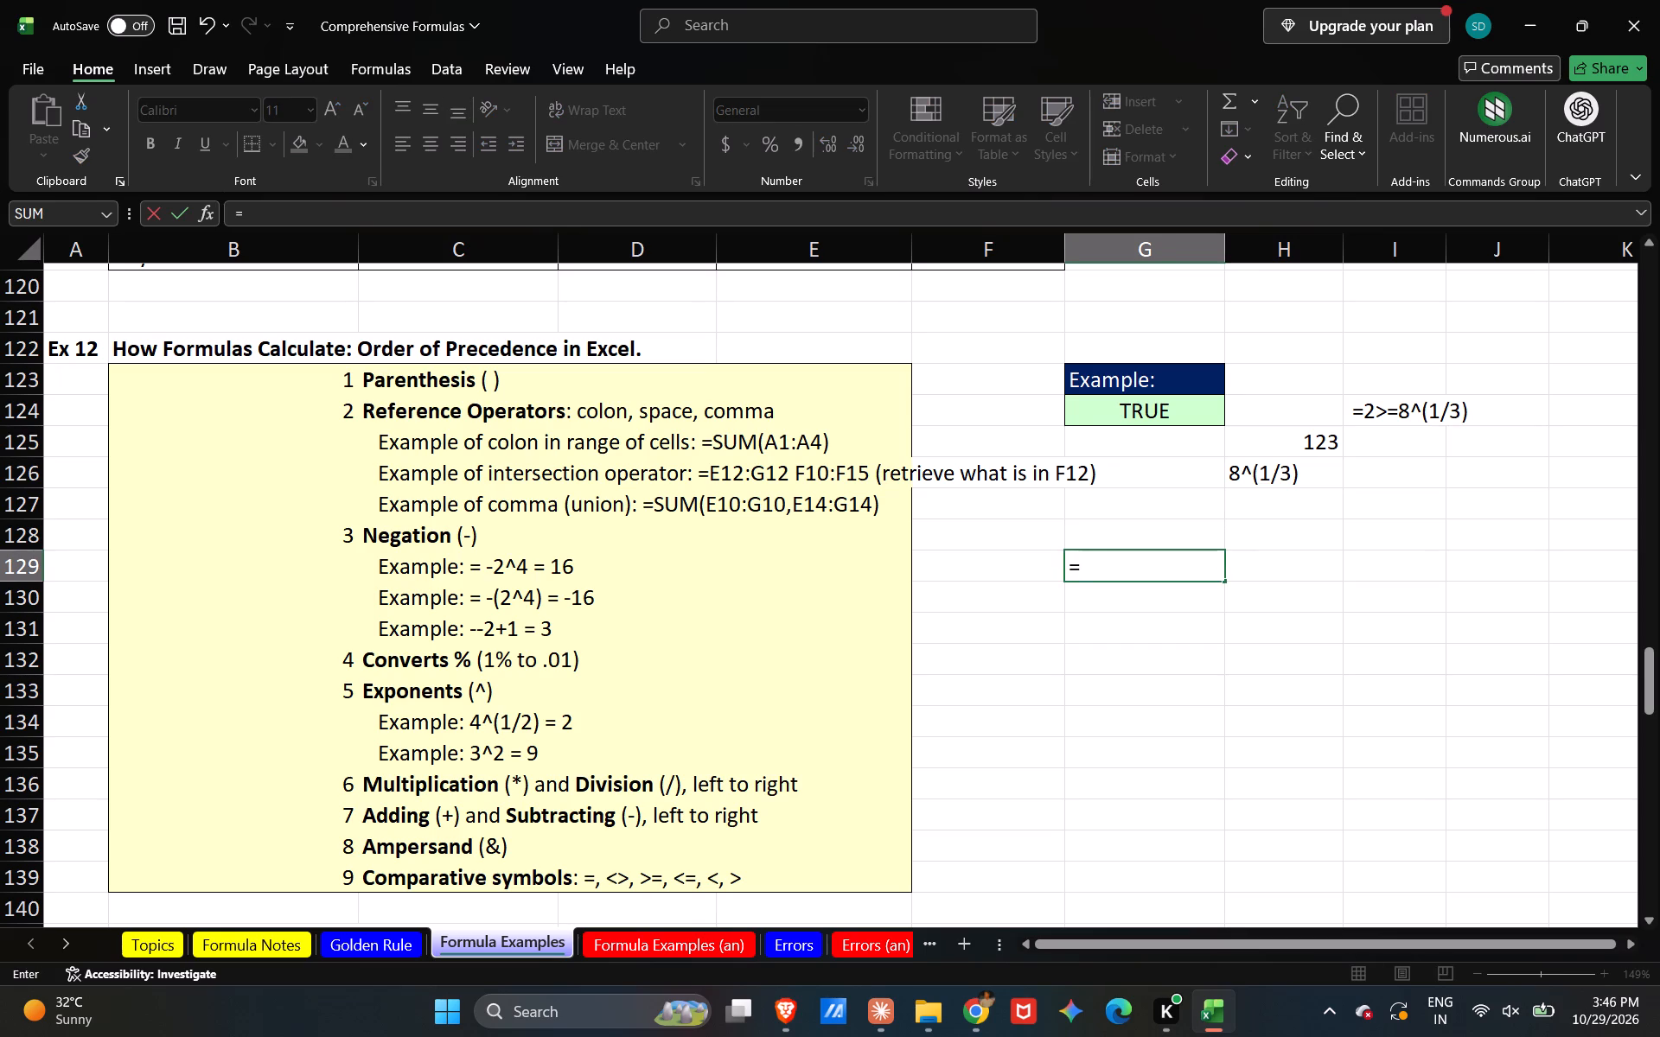
pyautogui.keyDown('shift'); pyautogui.moveTo(1266, 402); pyautogui.dragTo(1263, 517); pyautogui.keyUp('shift')
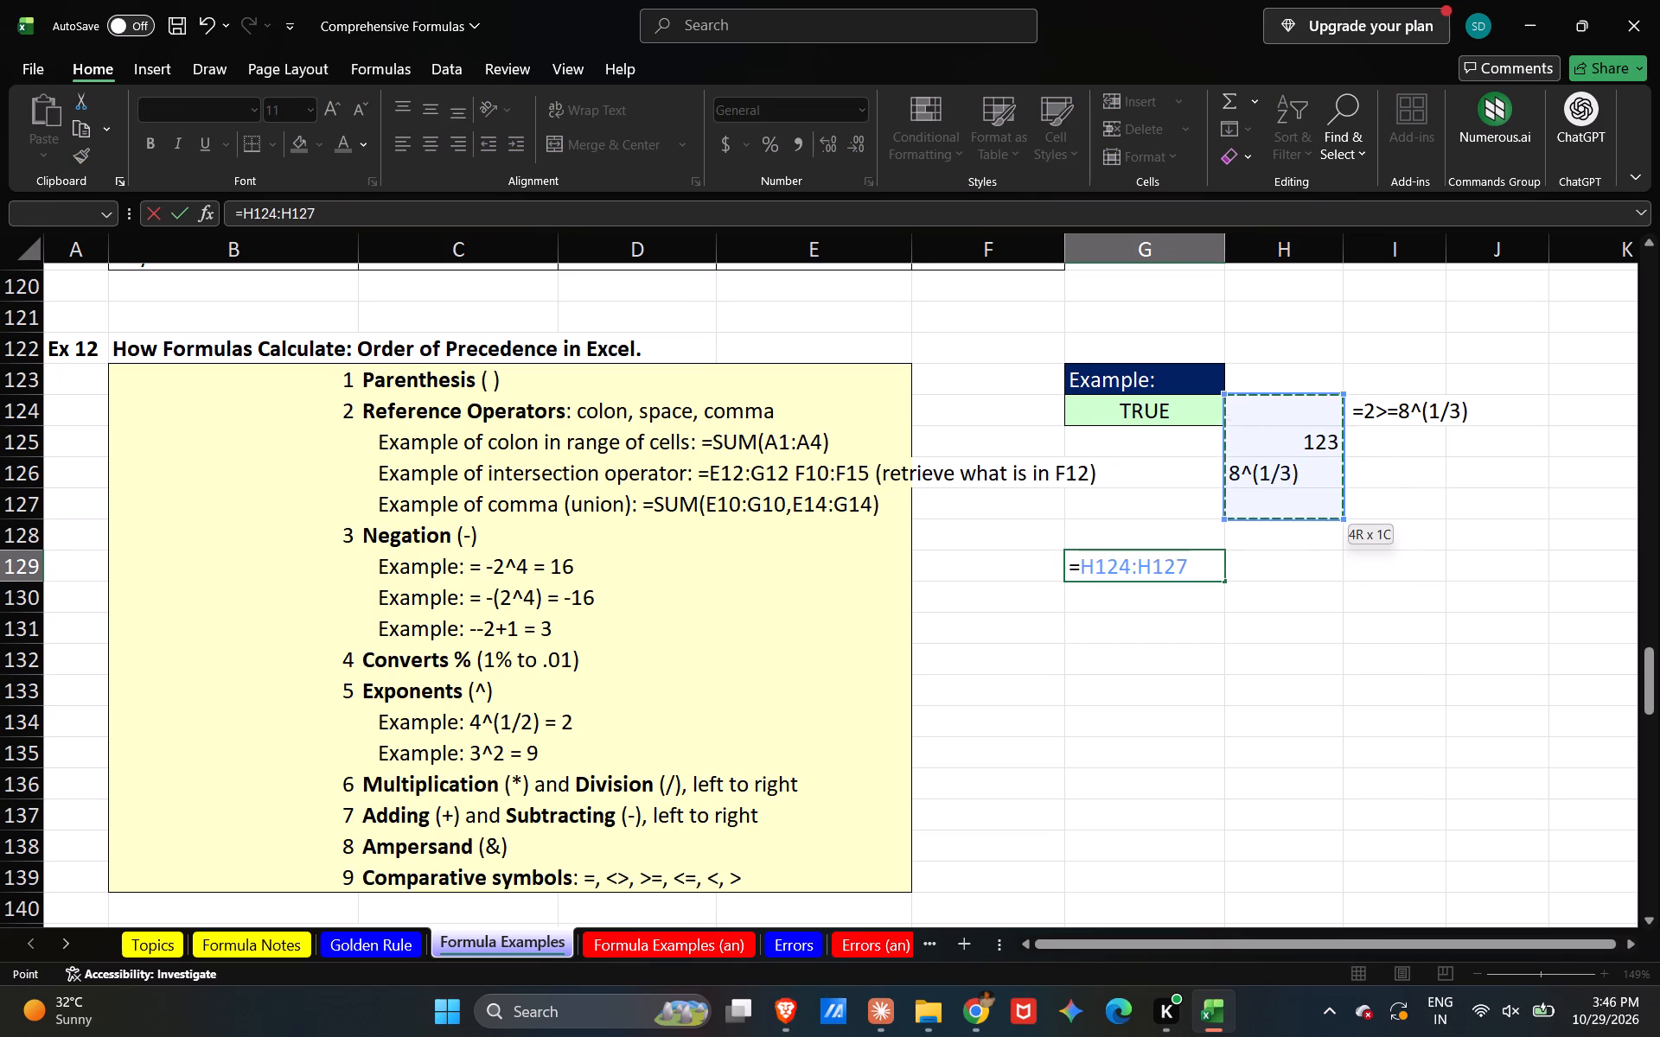
pyautogui.press('space')
pyautogui.keyDown('shift'); pyautogui.moveTo(1174, 472); pyautogui.dragTo(1400, 468); pyautogui.keyUp('shift')
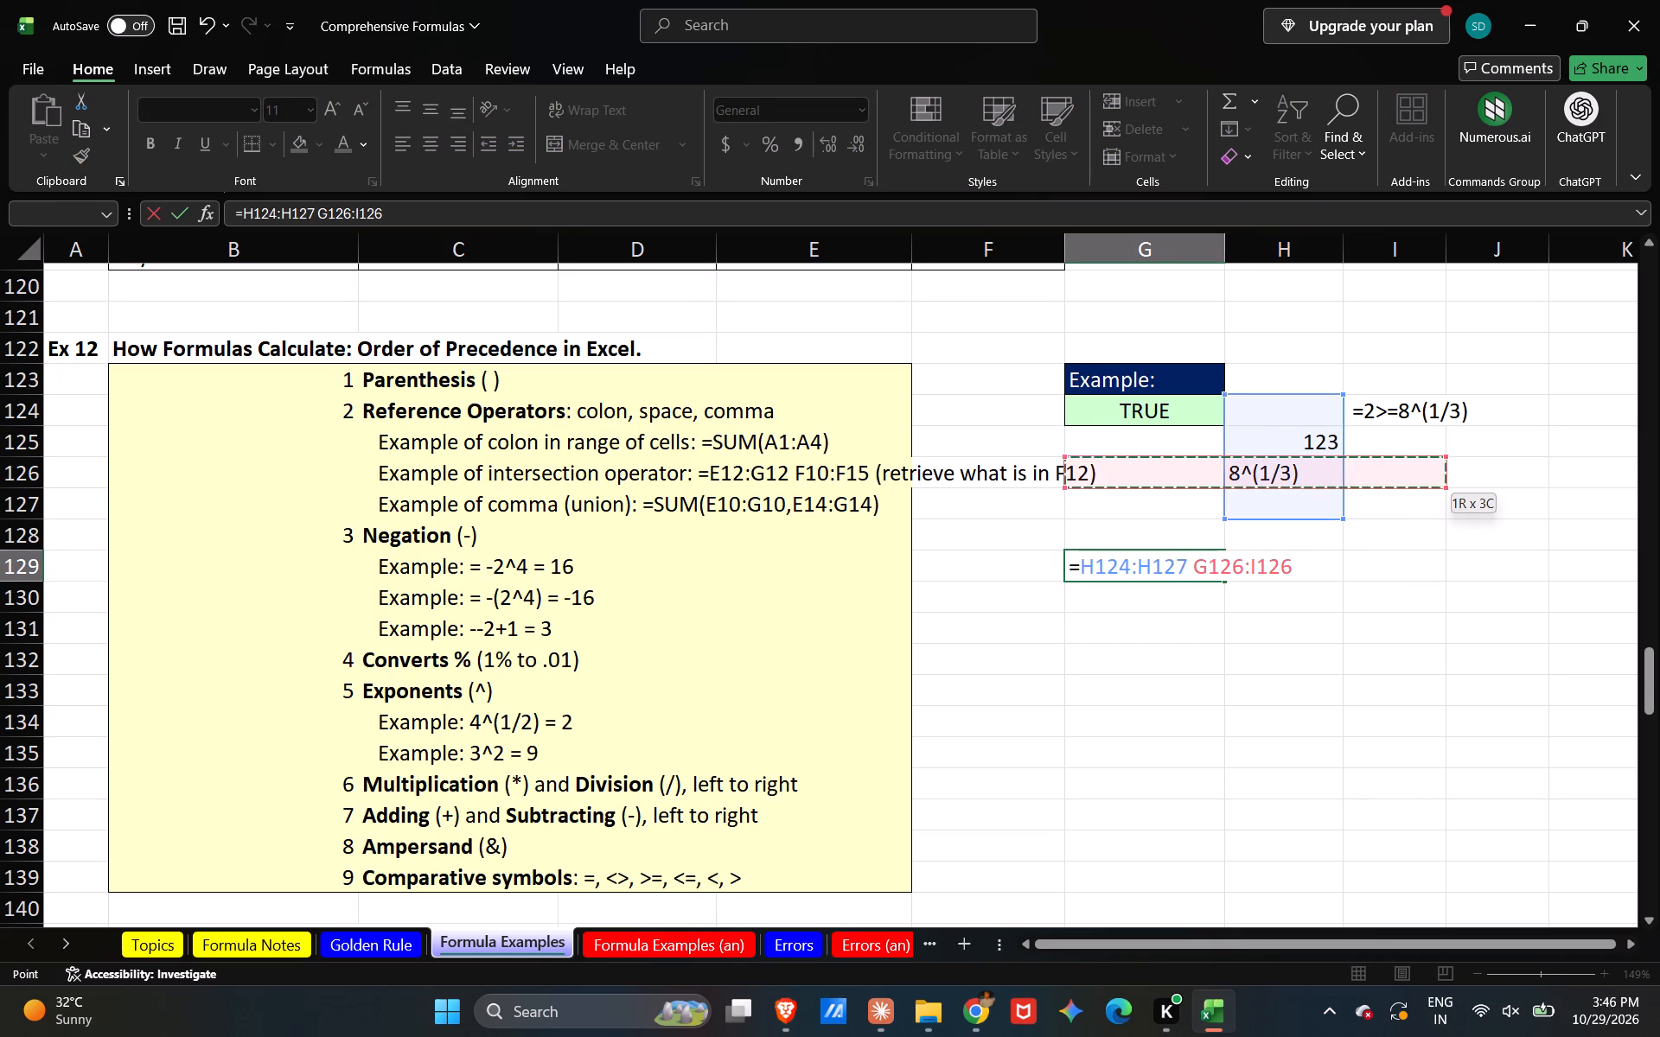
pyautogui.keyDown('shift'); pyautogui.moveTo(1400, 468); pyautogui.dragTo(1401, 470); pyautogui.keyUp('shift')
pyautogui.press('Return')
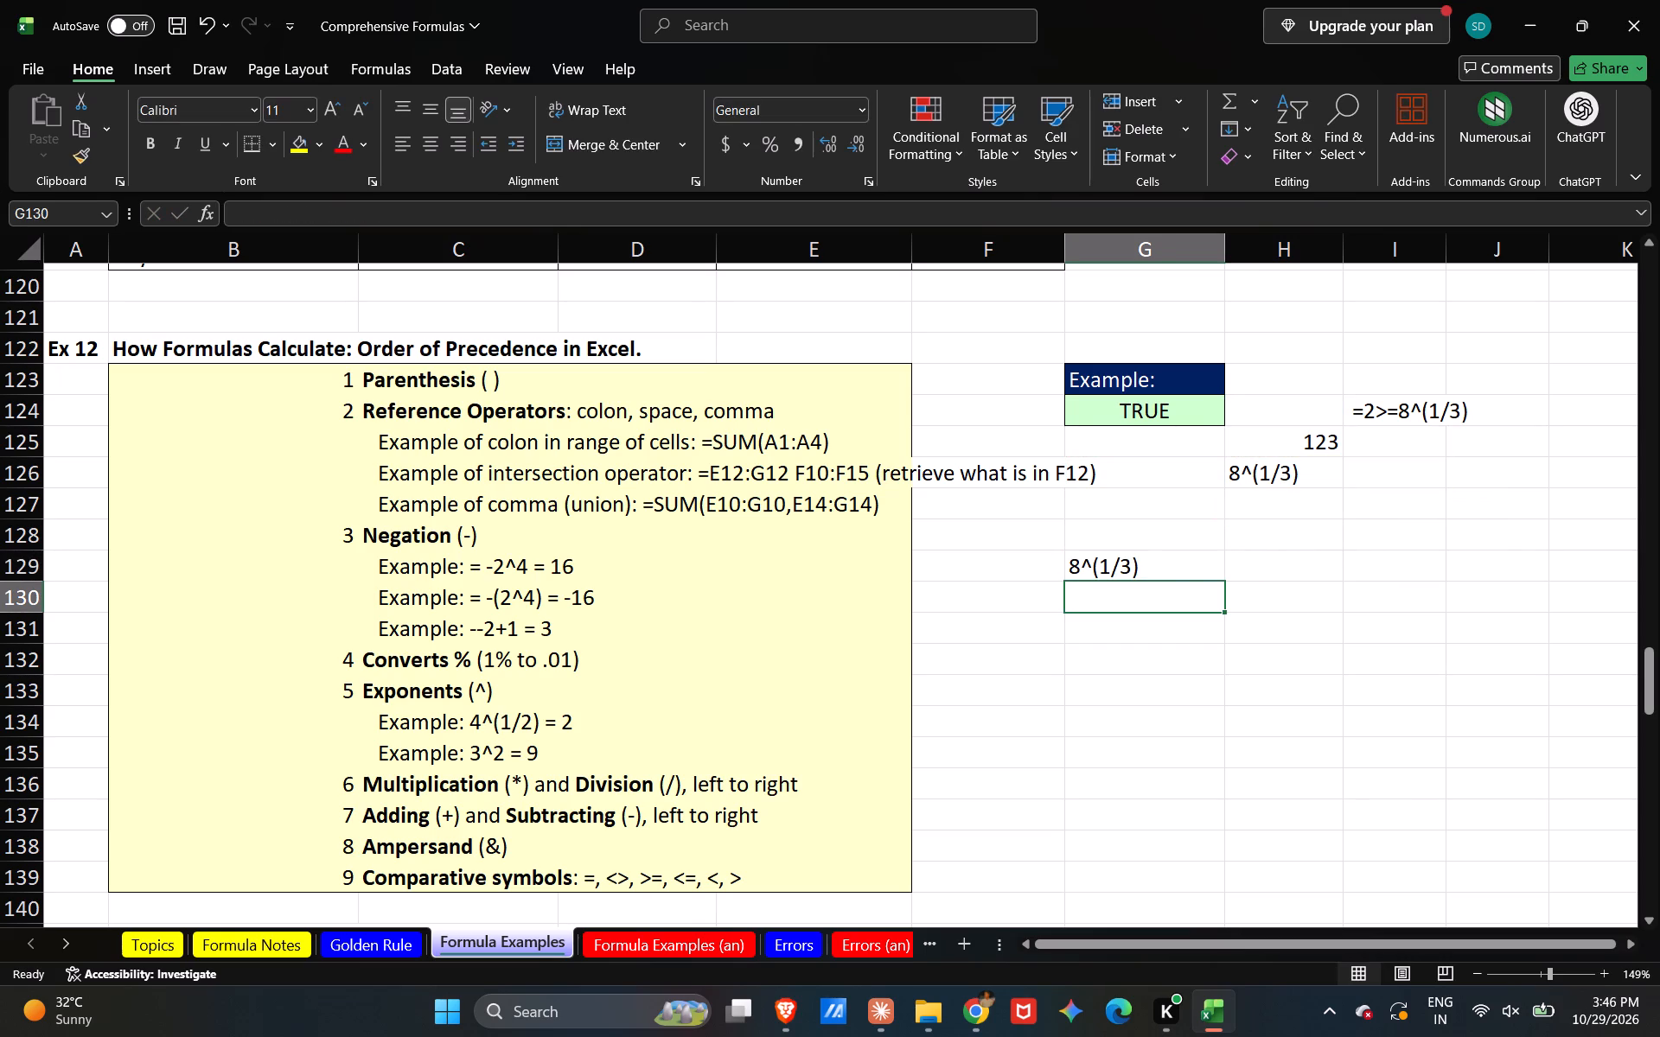
# Write an "intersection" label in cell H129 beside the G129 formula.
pyautogui.click(1267, 554)
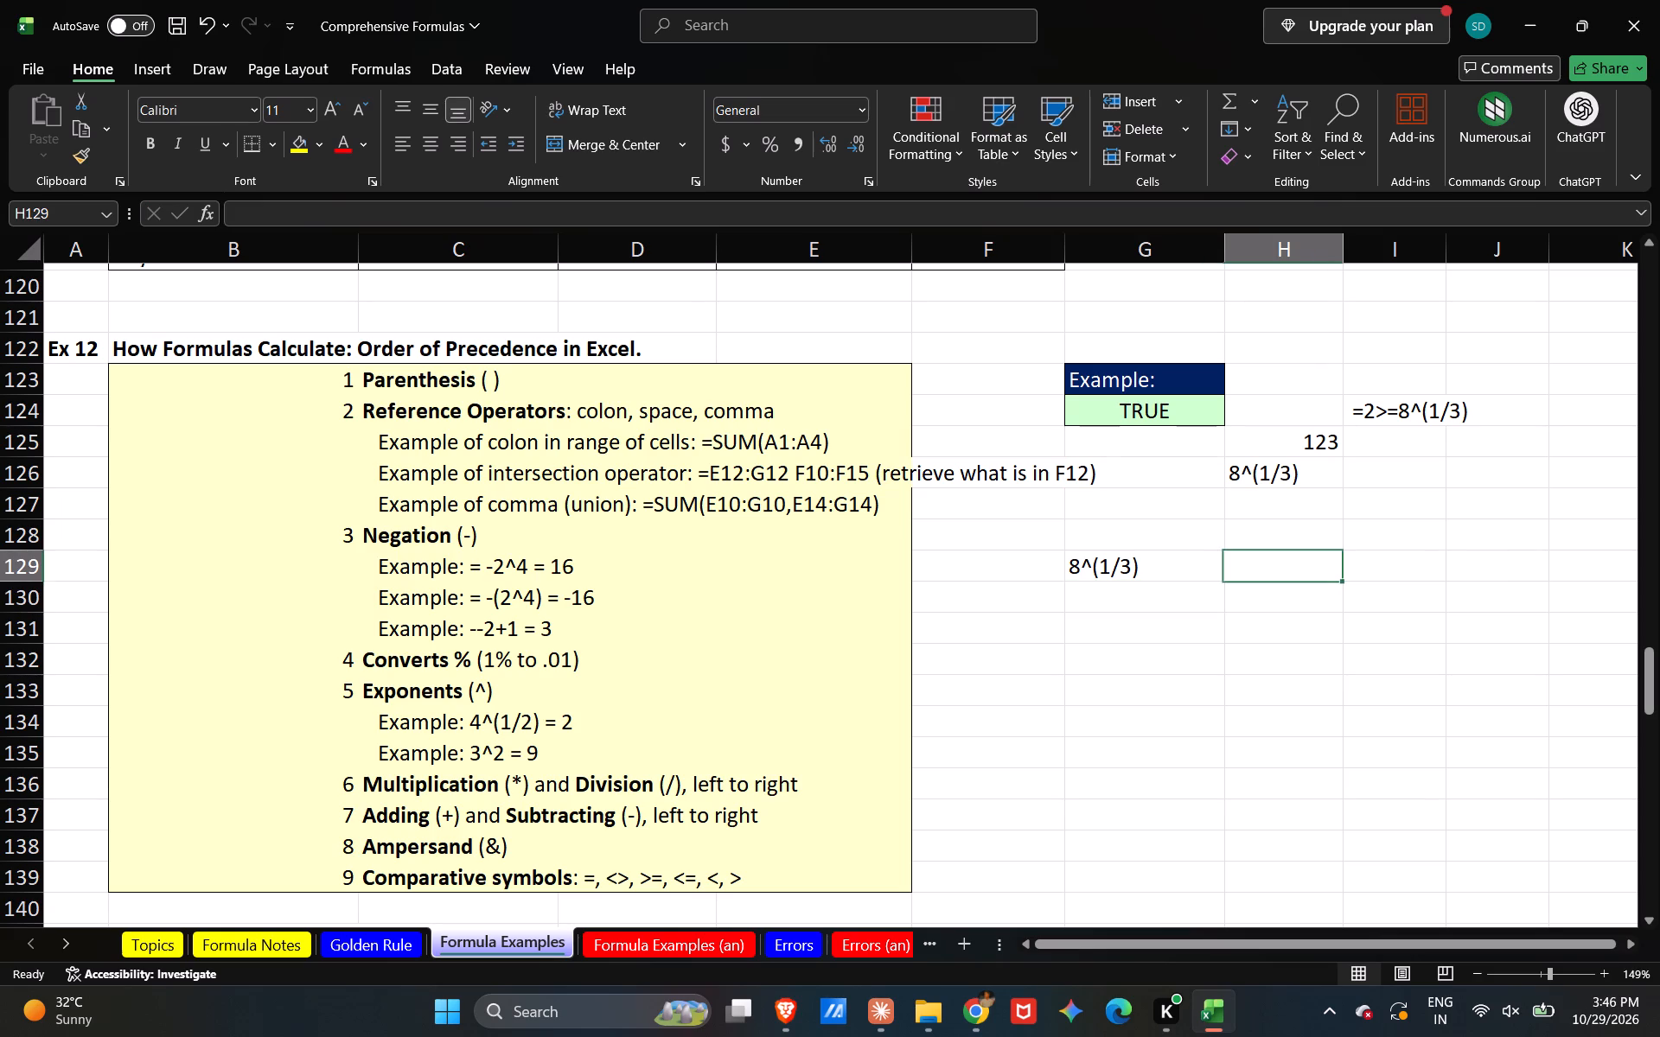
pyautogui.write('inet')
pyautogui.press('BackSpace')
pyautogui.press('BackSpace')
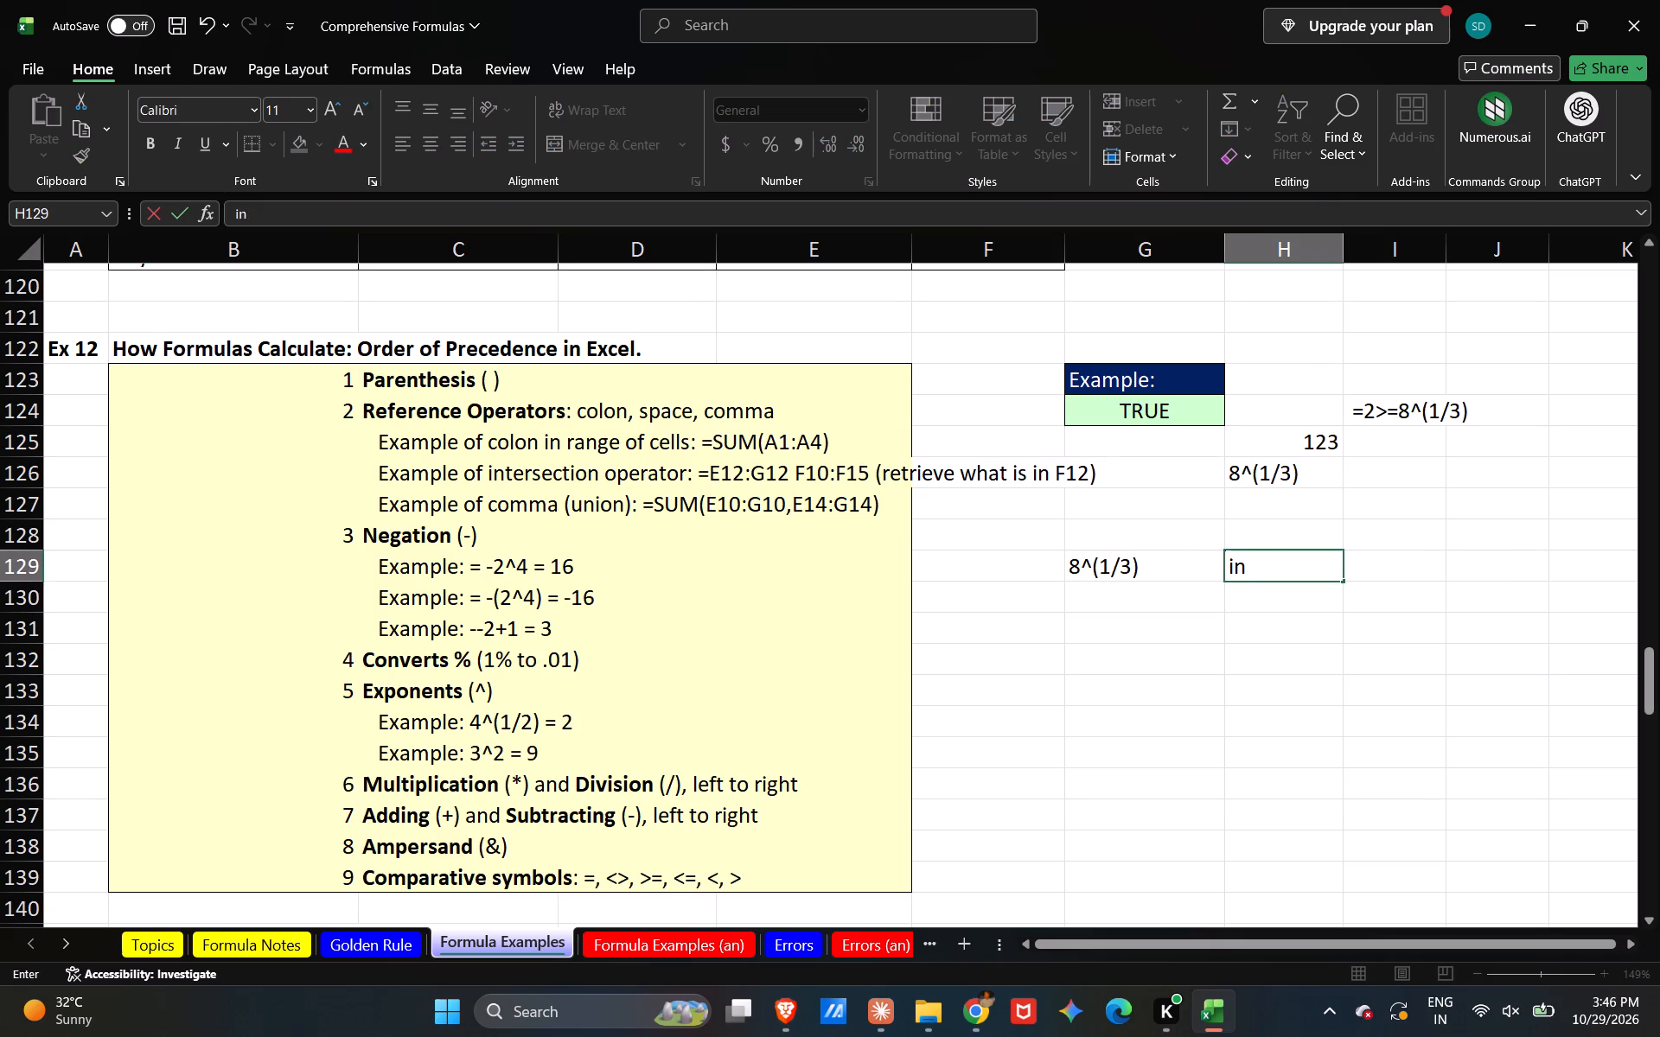
pyautogui.write('trs')
pyautogui.press('BackSpace')
pyautogui.press('BackSpace')
pyautogui.write('ersex')
pyautogui.press('BackSpace')
pyautogui.press('x')
pyautogui.press('BackSpace')
pyautogui.write('ctio')
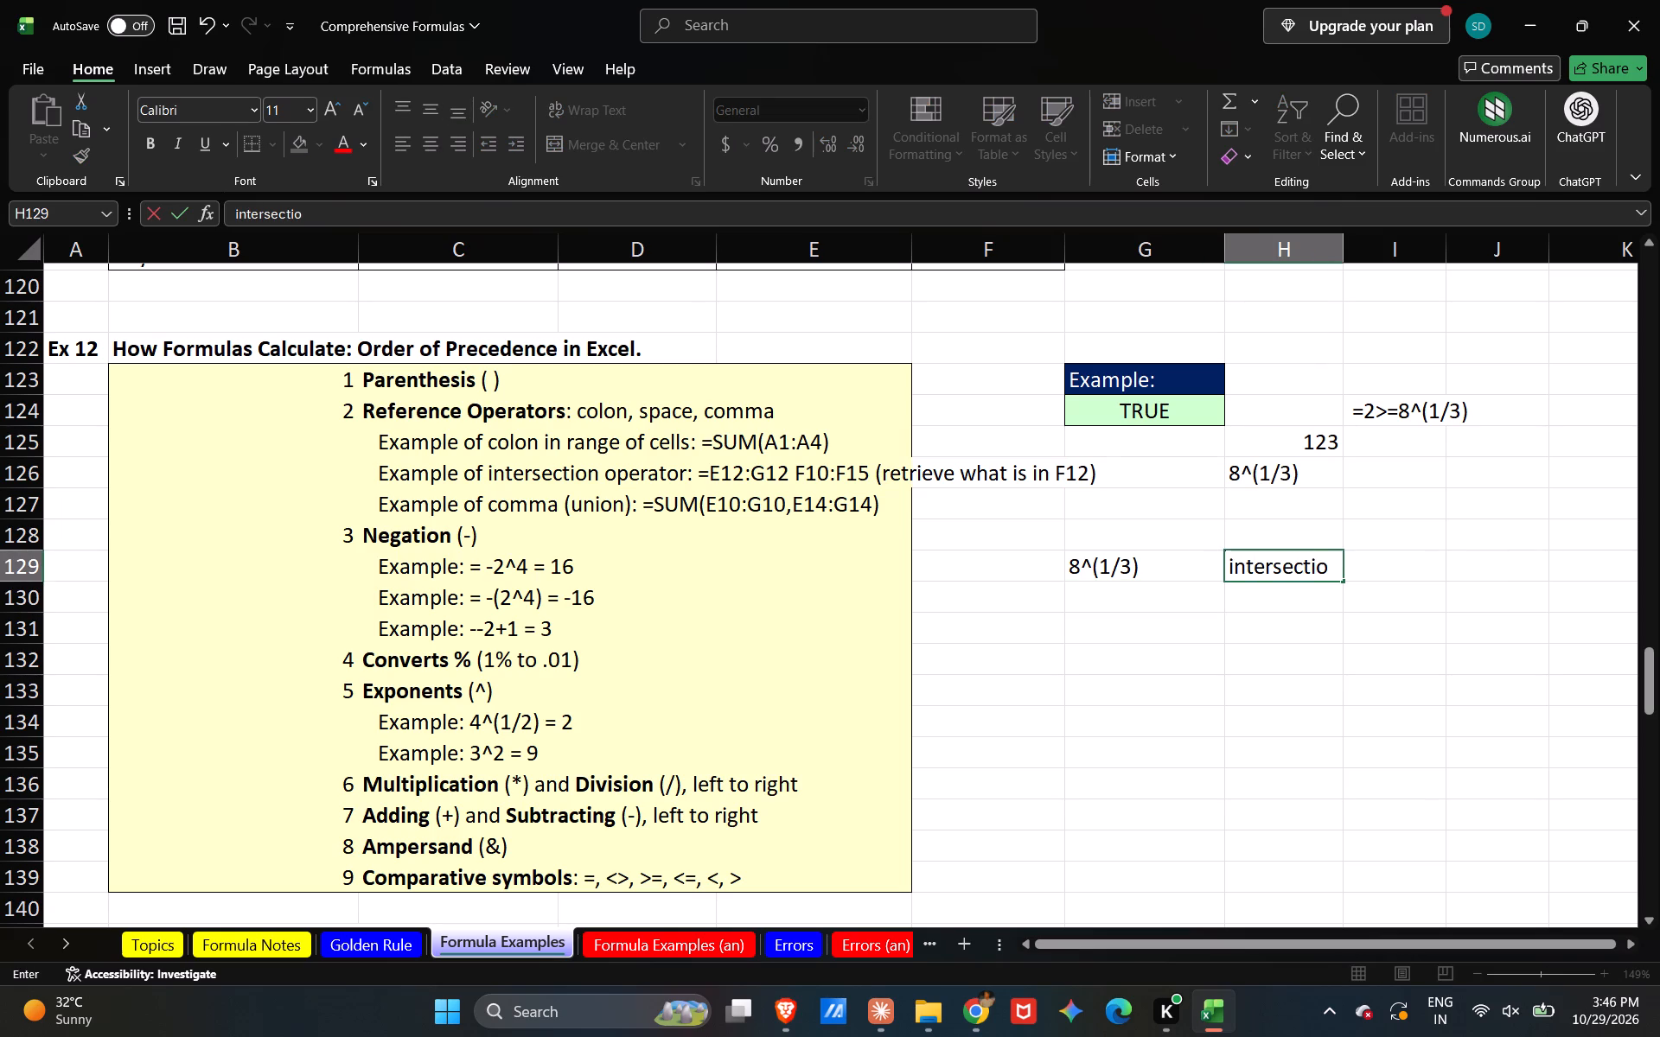
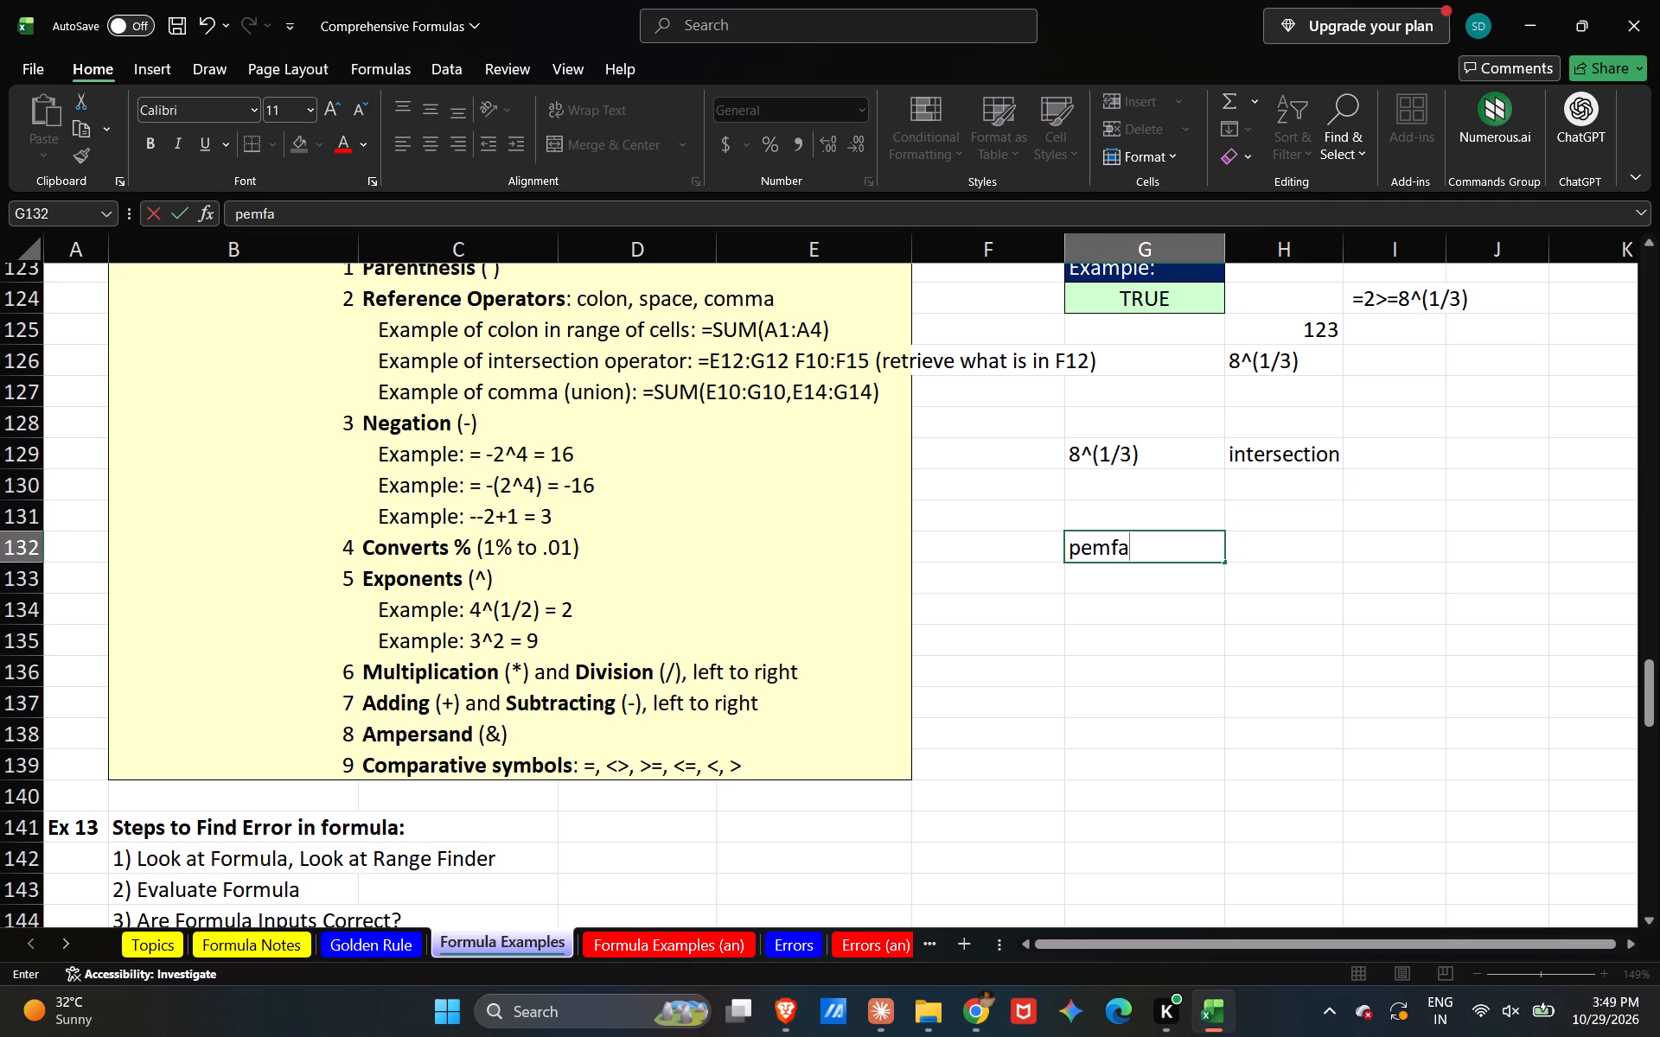
# Finish the text in cell G132 so it reads "pemdas".
pyautogui.press('BackSpace')
pyautogui.press('BackSpace')
pyautogui.write('das')
pyautogui.press('Return')
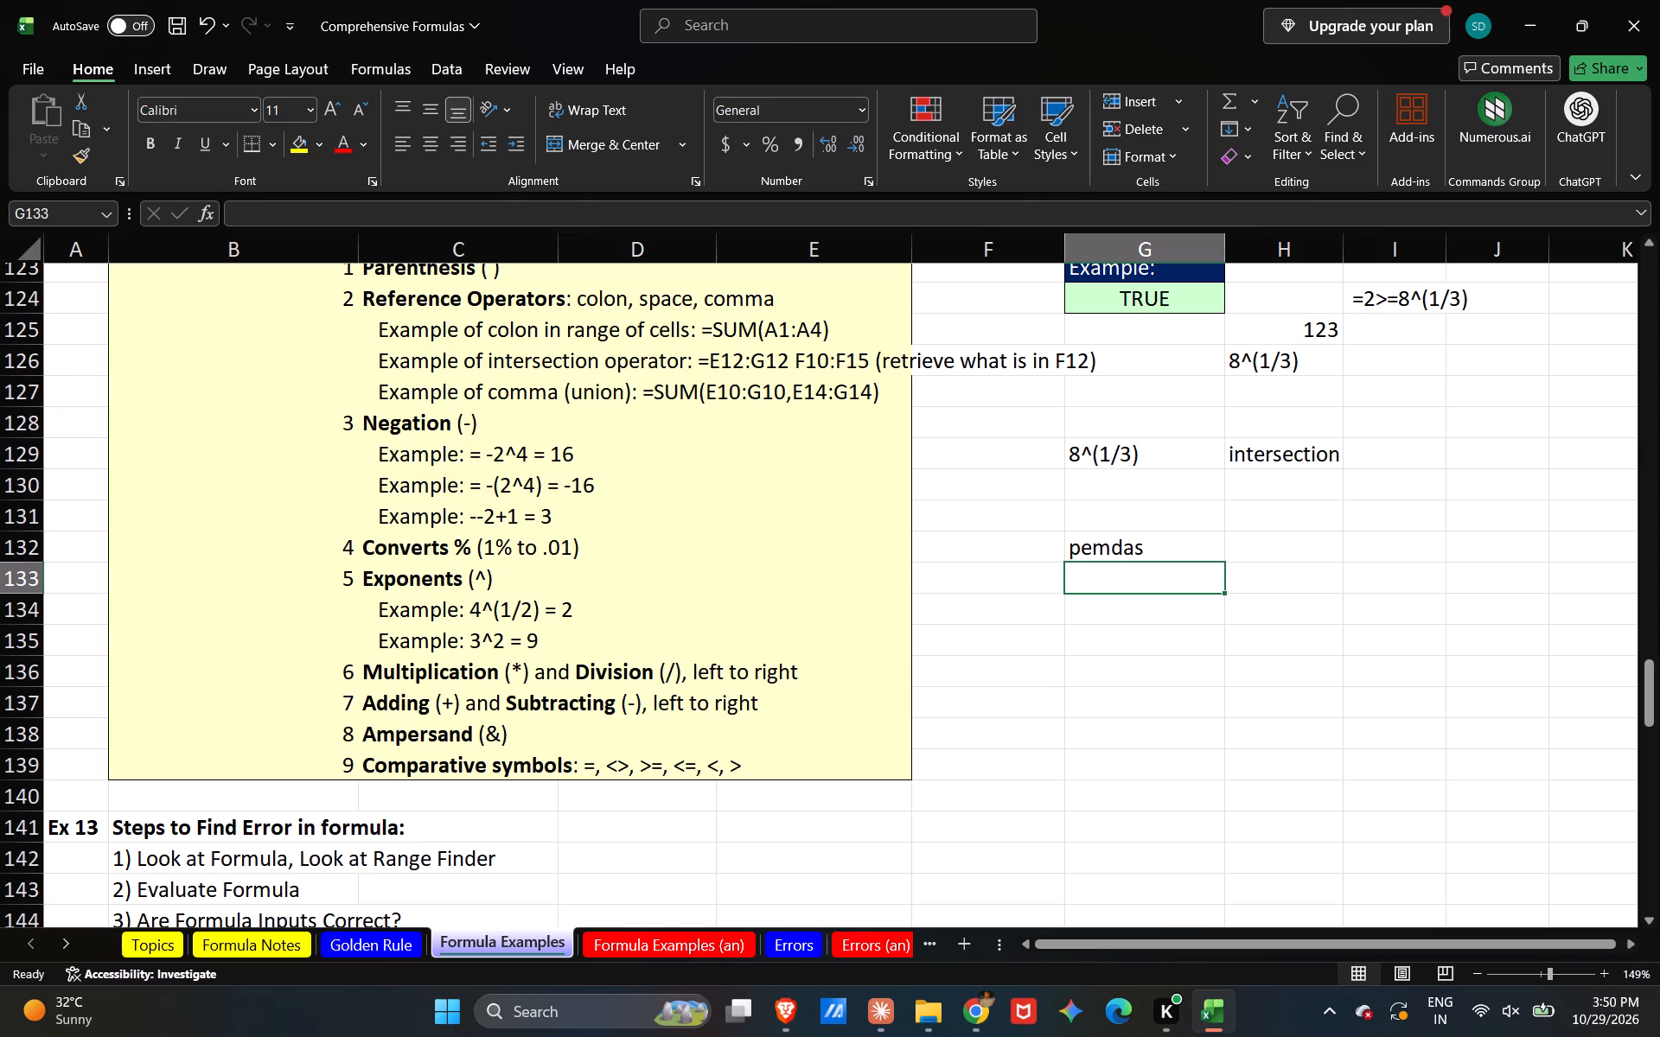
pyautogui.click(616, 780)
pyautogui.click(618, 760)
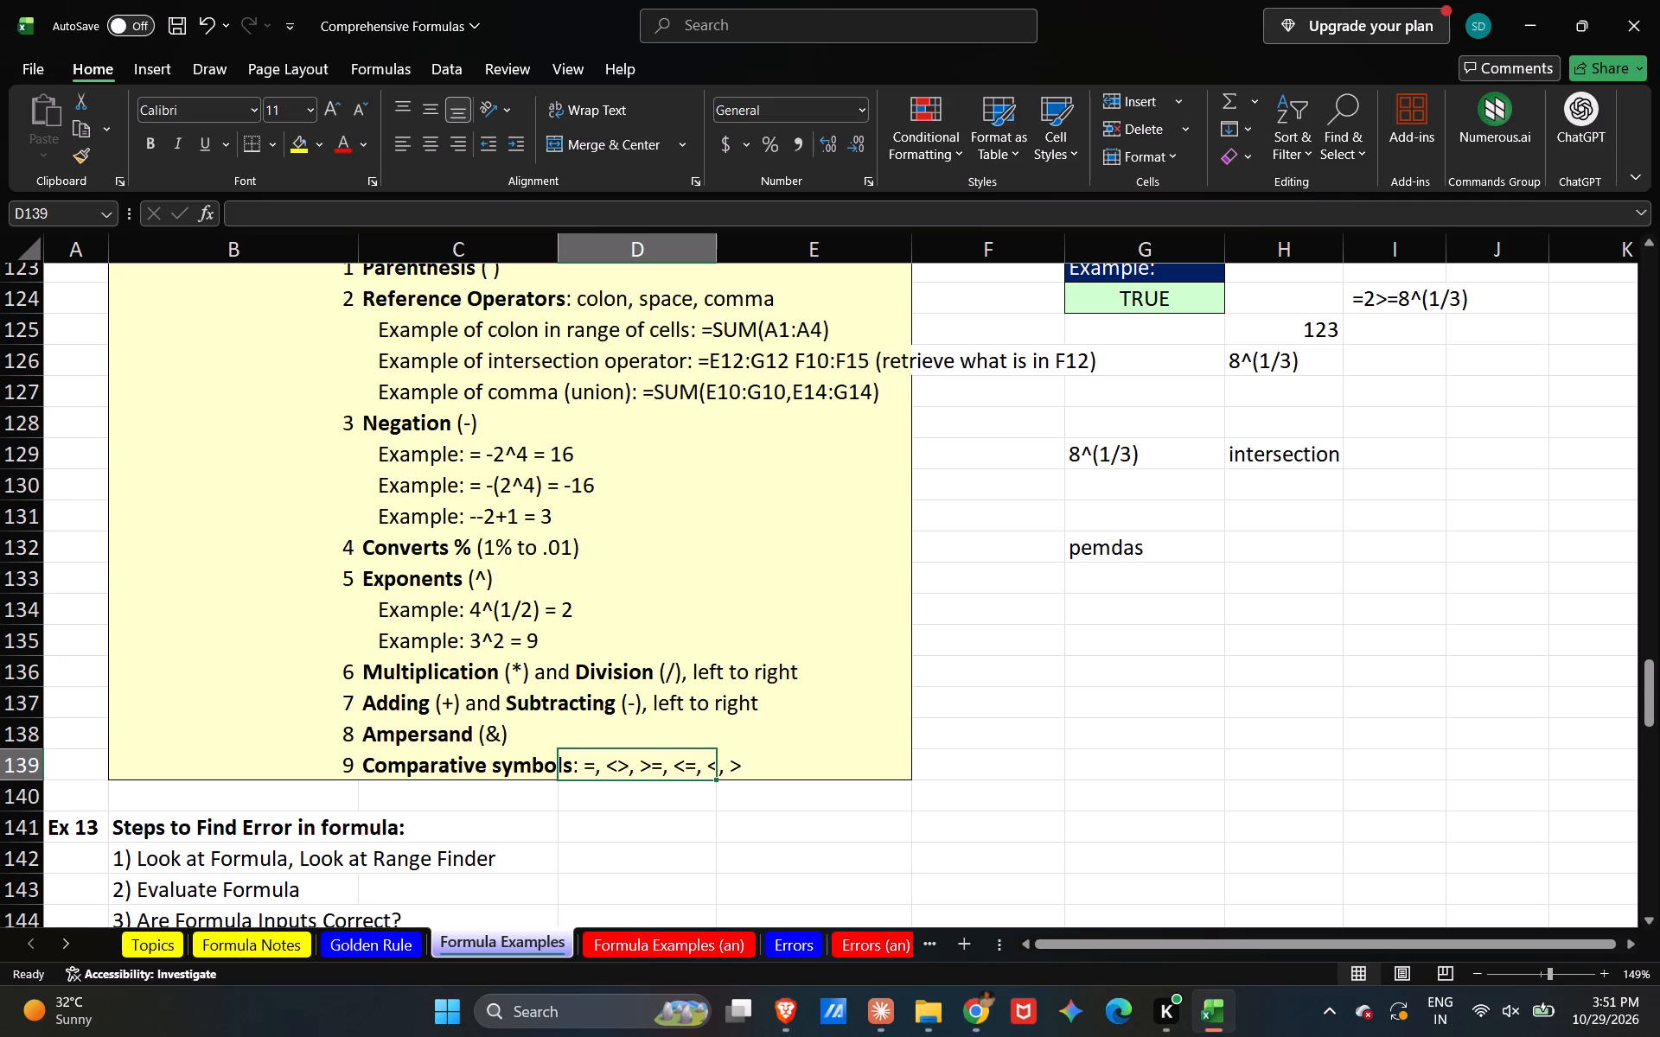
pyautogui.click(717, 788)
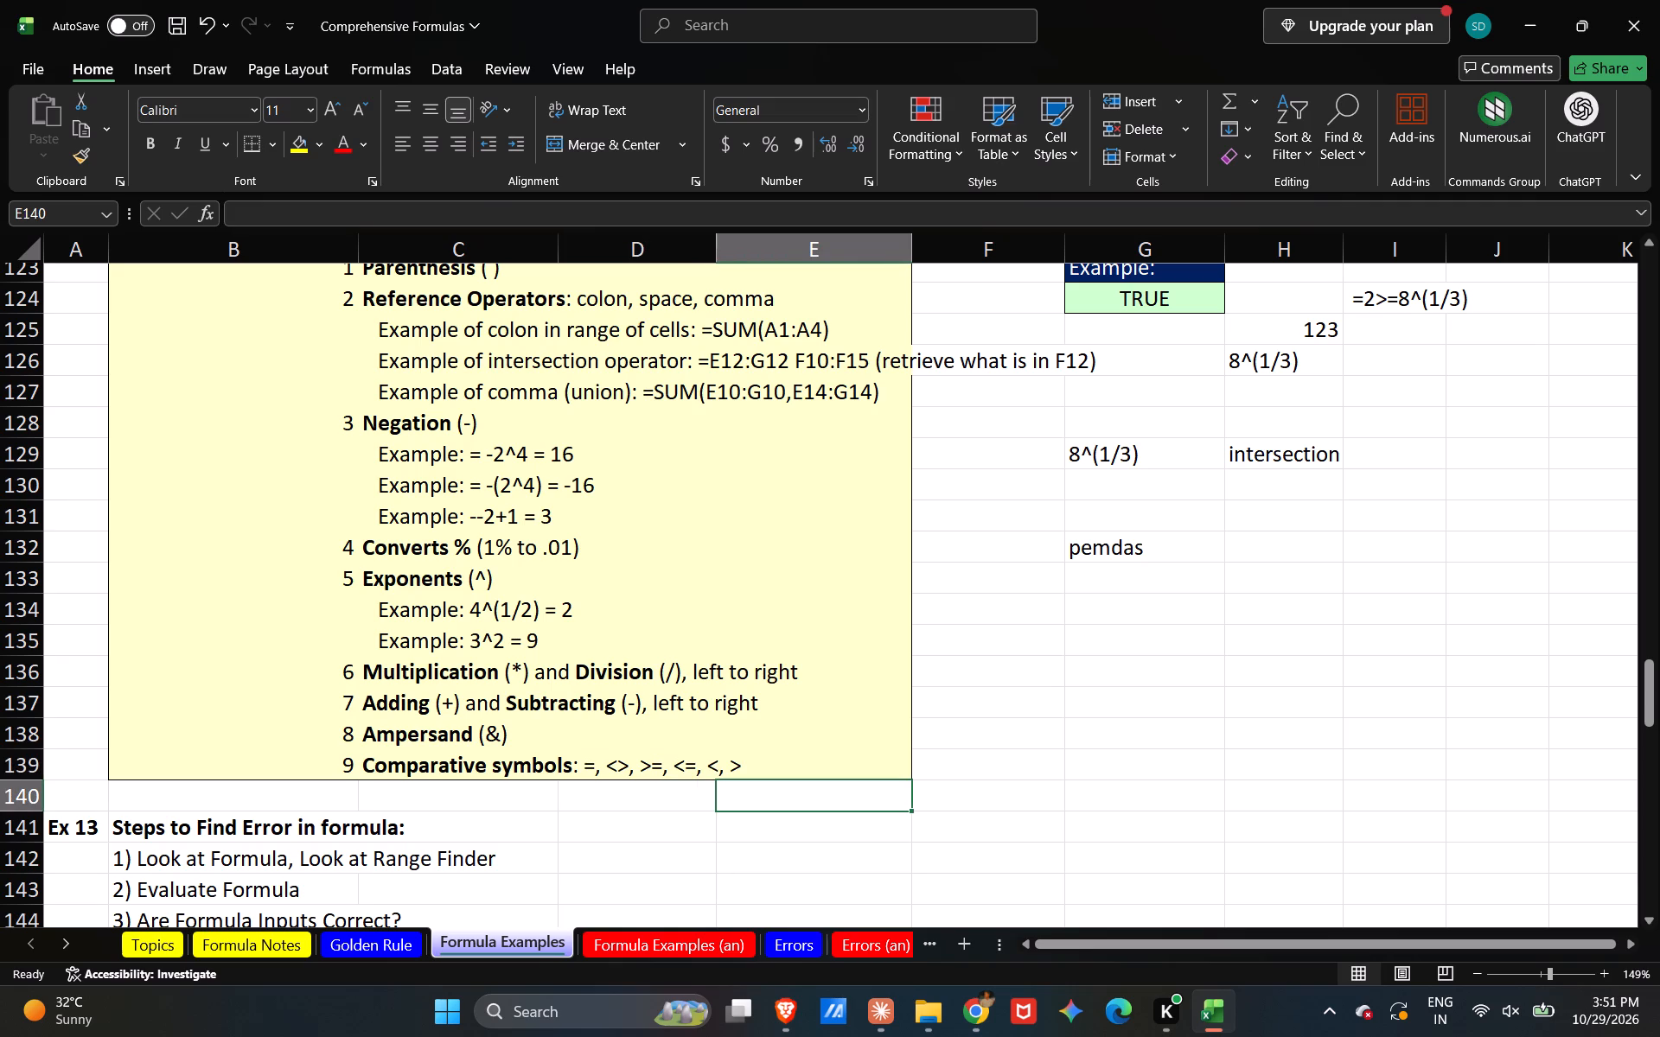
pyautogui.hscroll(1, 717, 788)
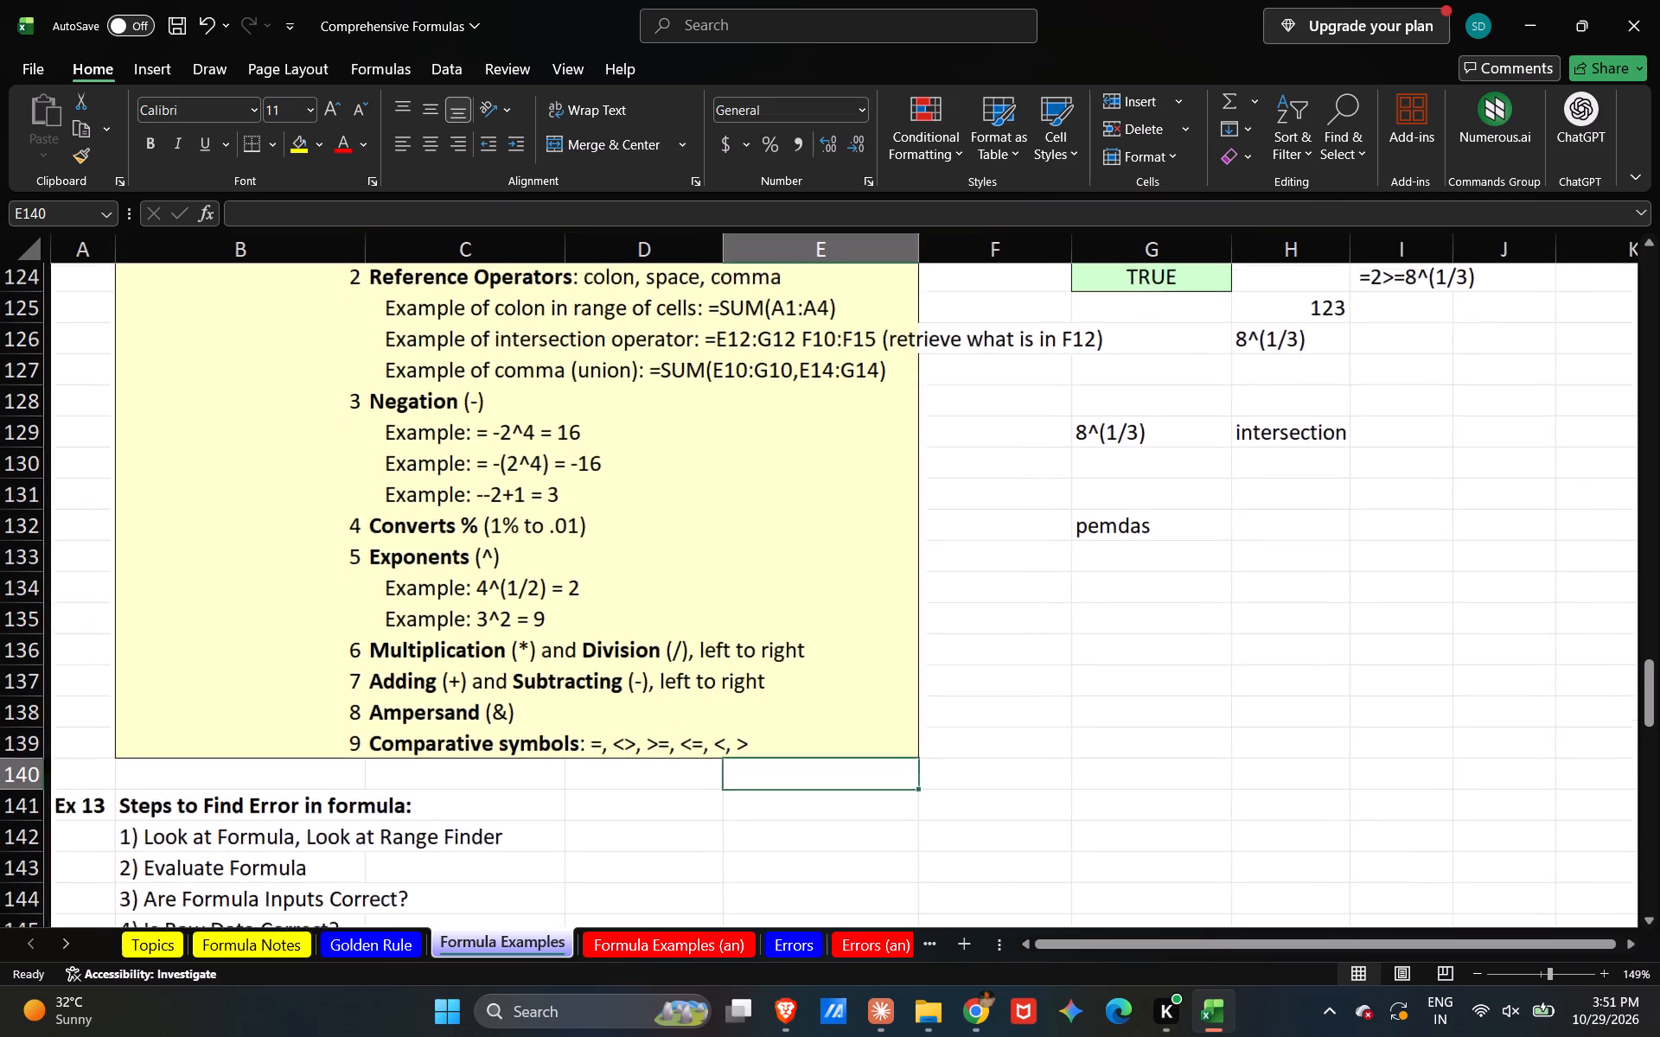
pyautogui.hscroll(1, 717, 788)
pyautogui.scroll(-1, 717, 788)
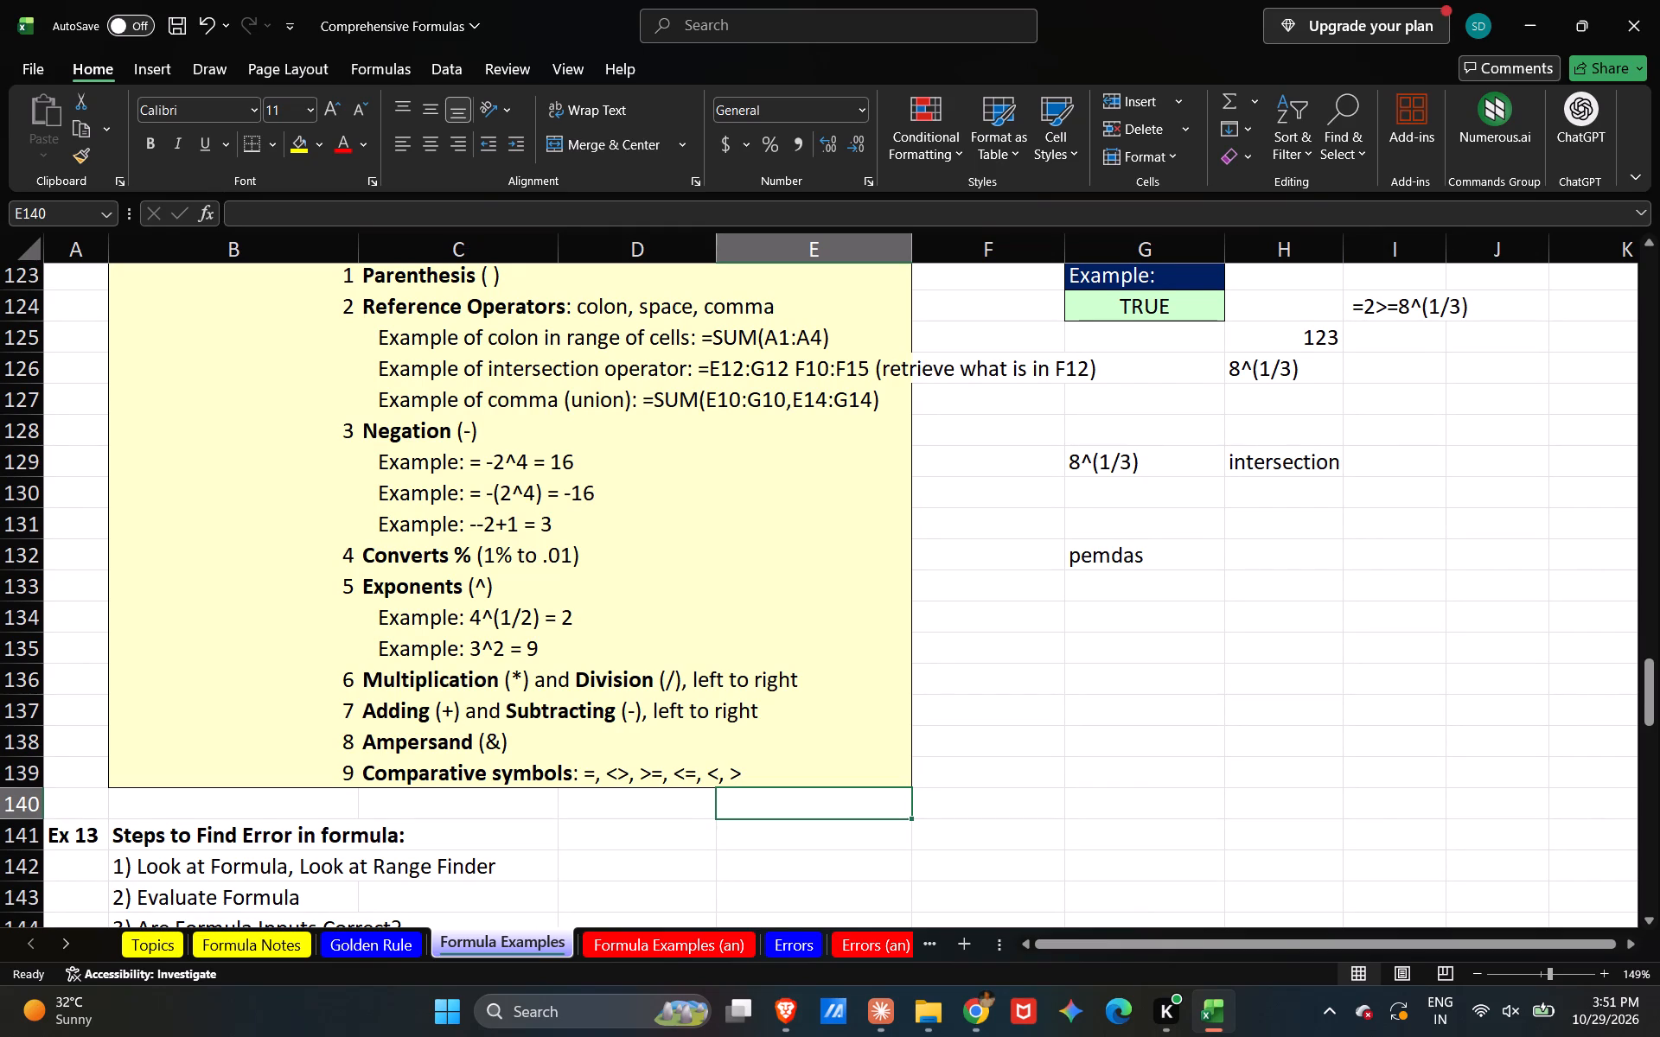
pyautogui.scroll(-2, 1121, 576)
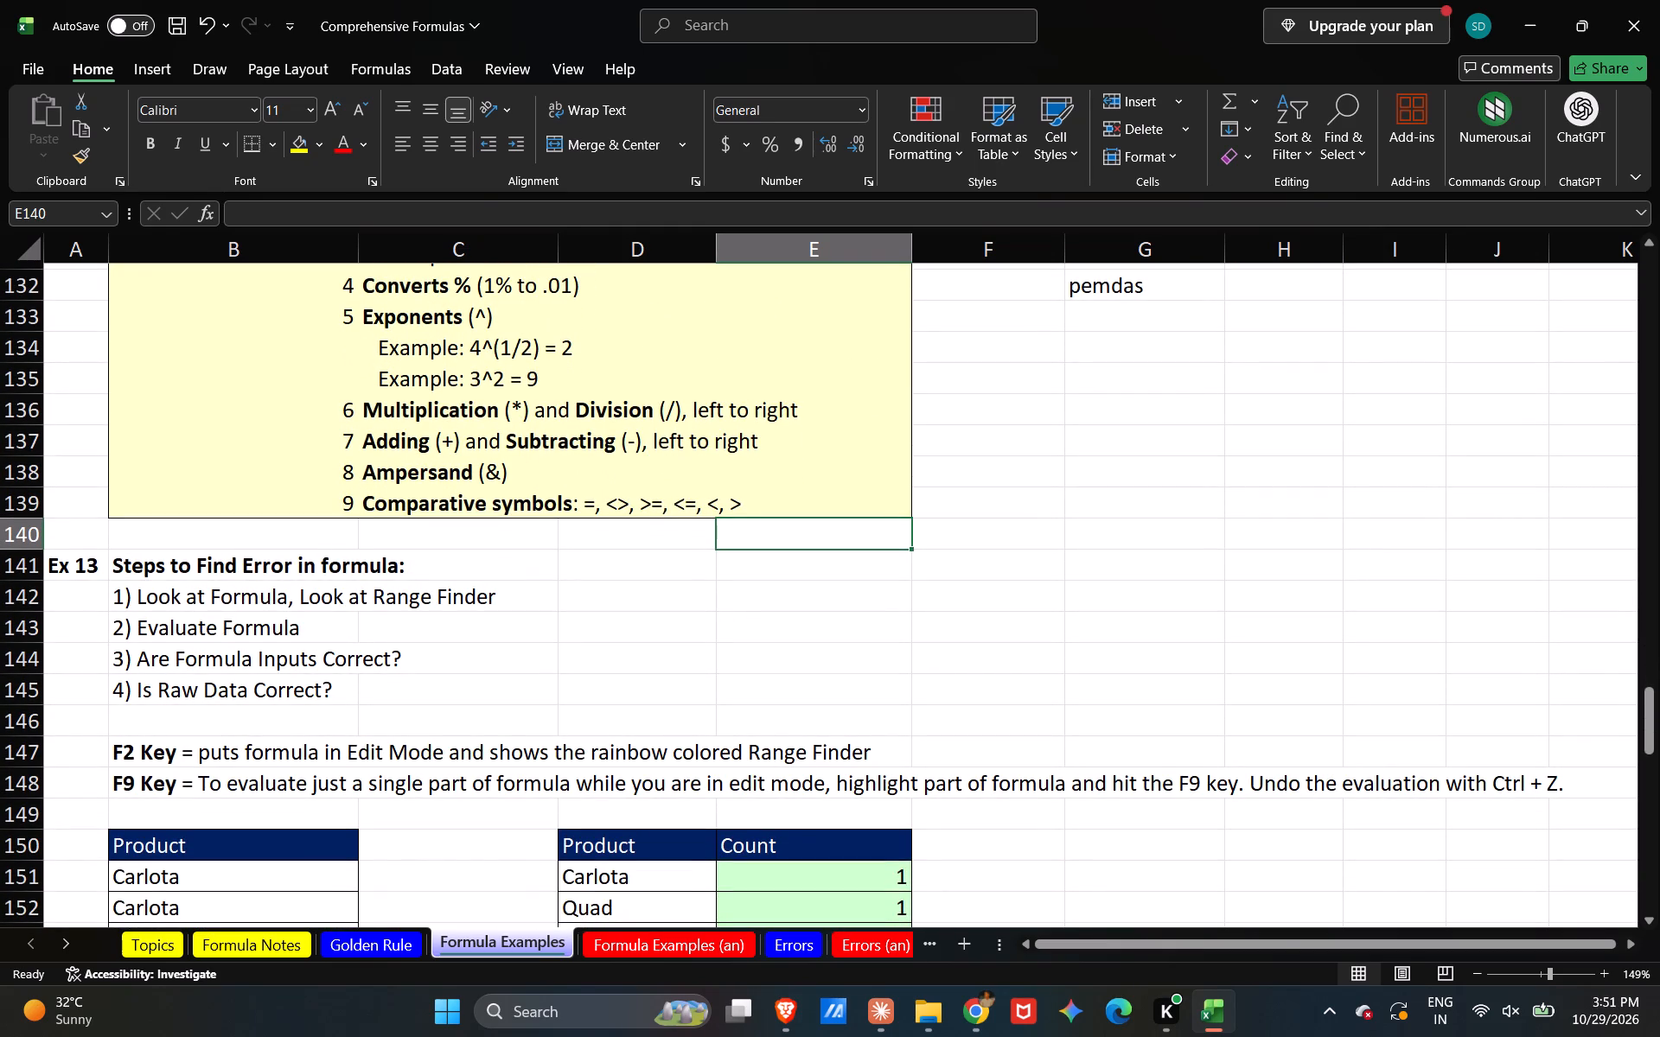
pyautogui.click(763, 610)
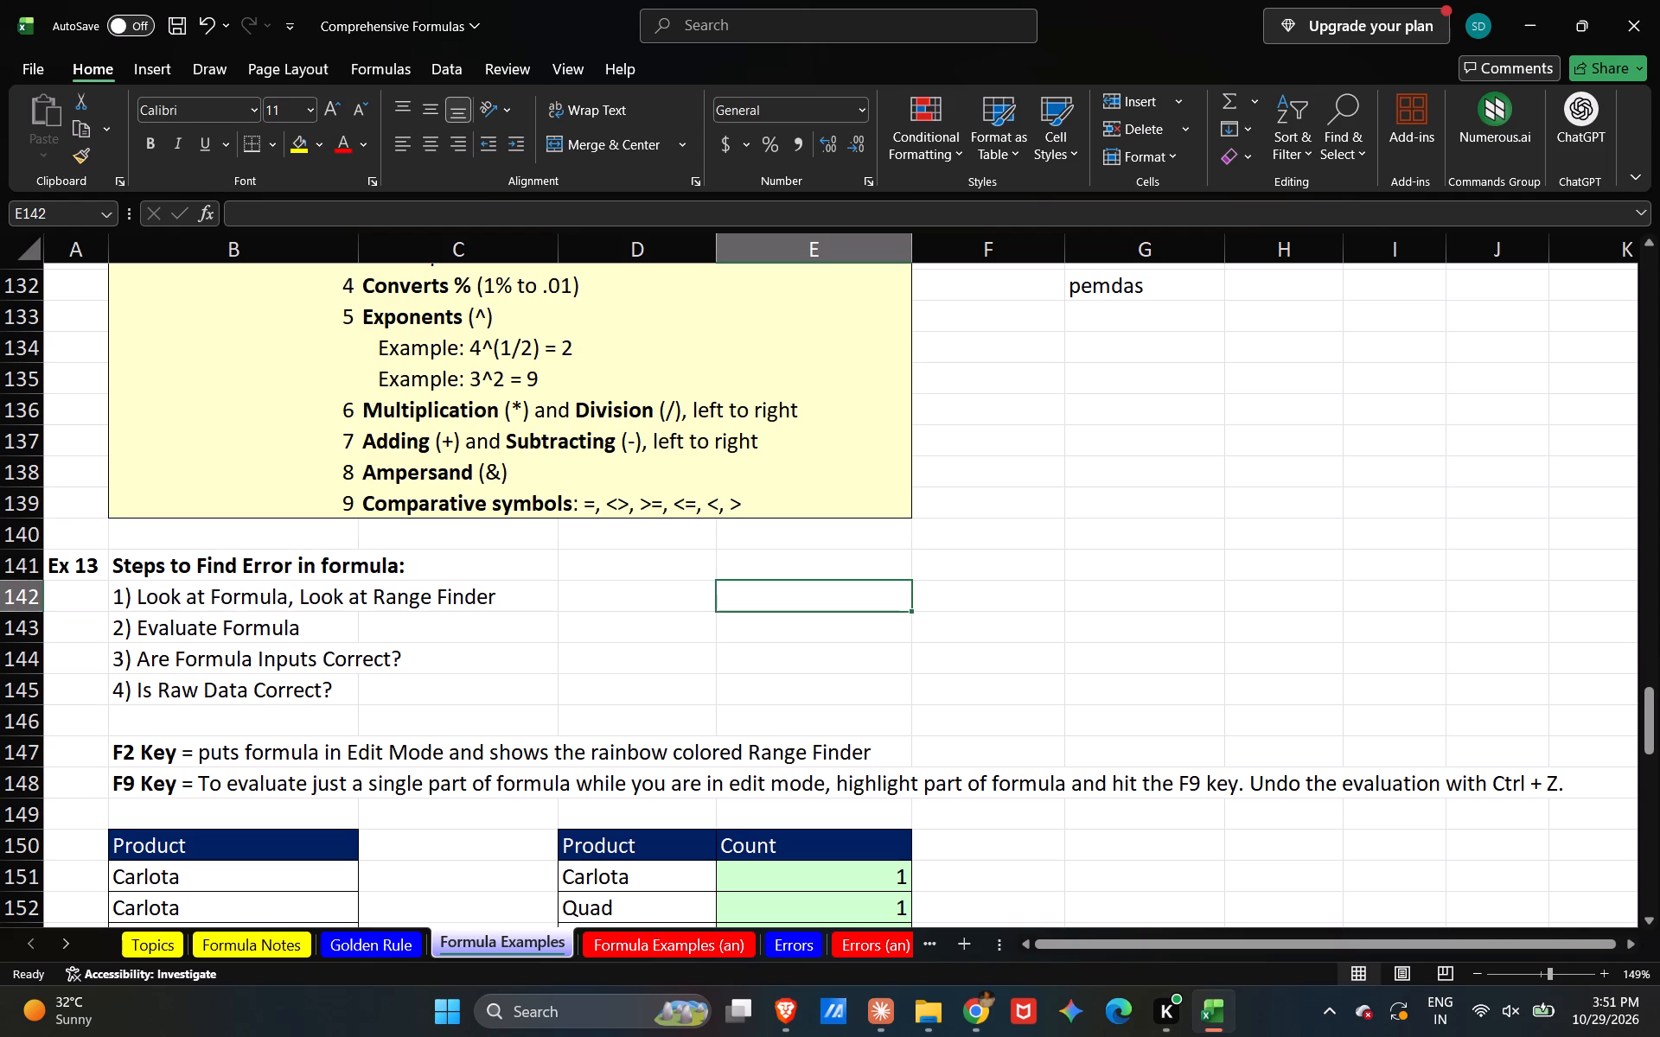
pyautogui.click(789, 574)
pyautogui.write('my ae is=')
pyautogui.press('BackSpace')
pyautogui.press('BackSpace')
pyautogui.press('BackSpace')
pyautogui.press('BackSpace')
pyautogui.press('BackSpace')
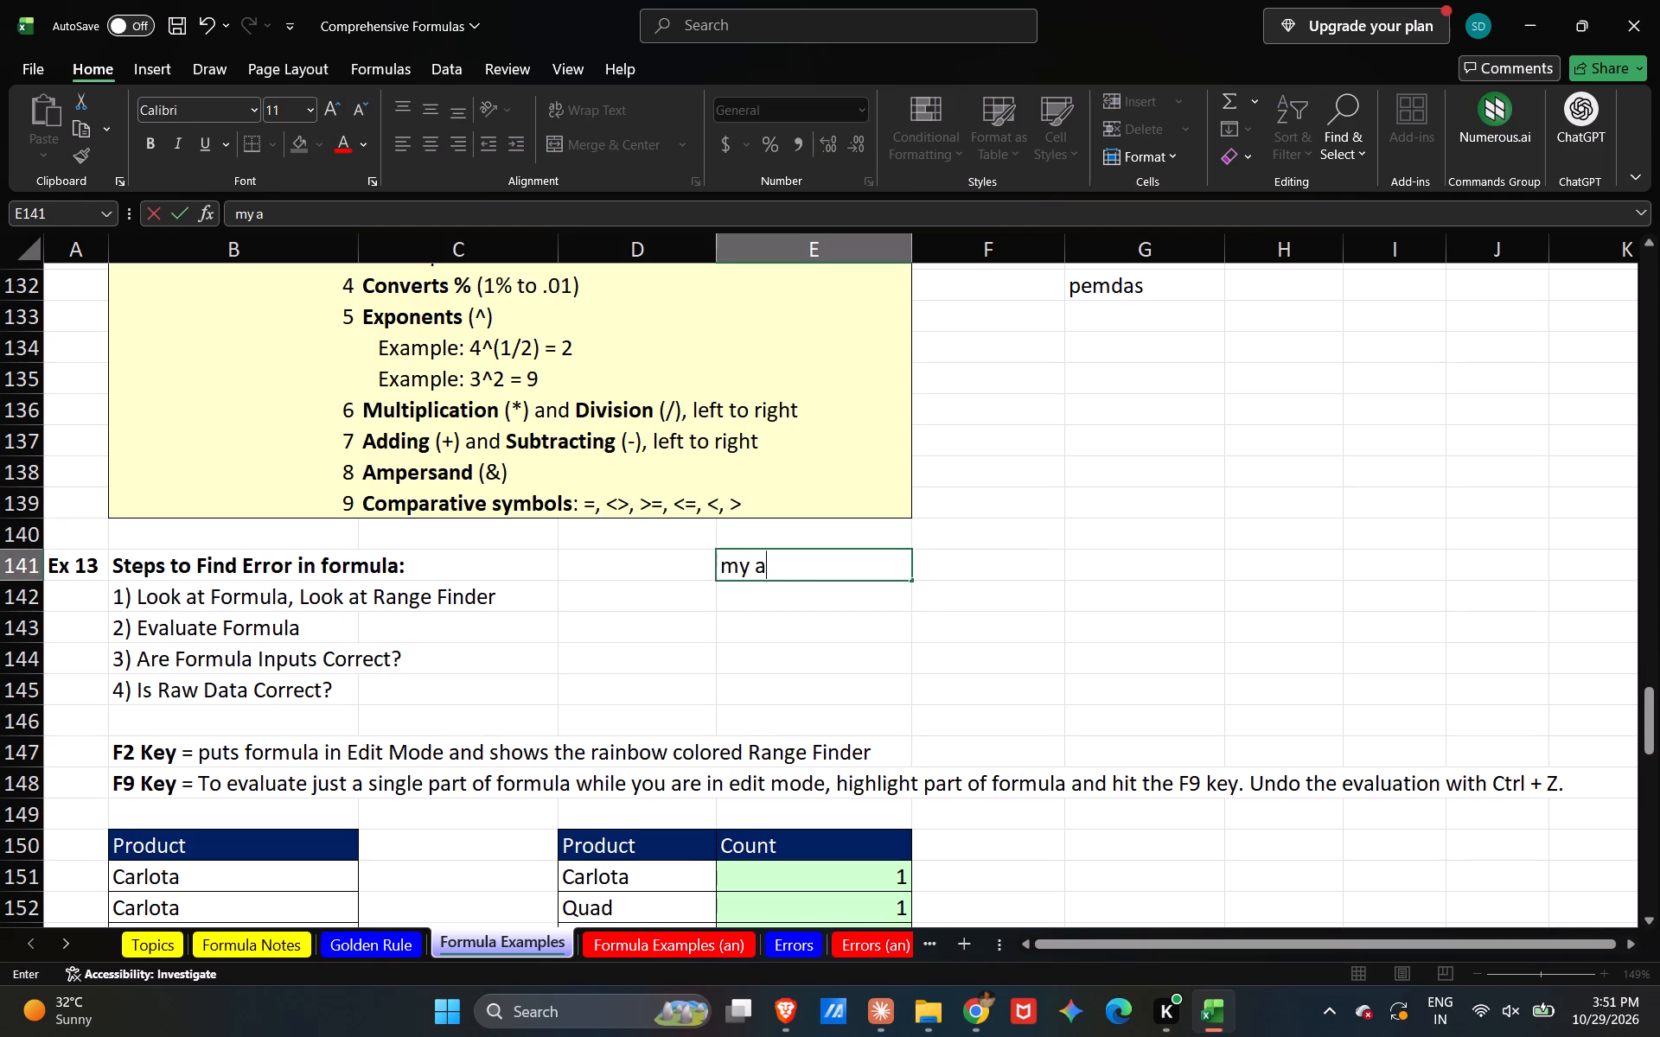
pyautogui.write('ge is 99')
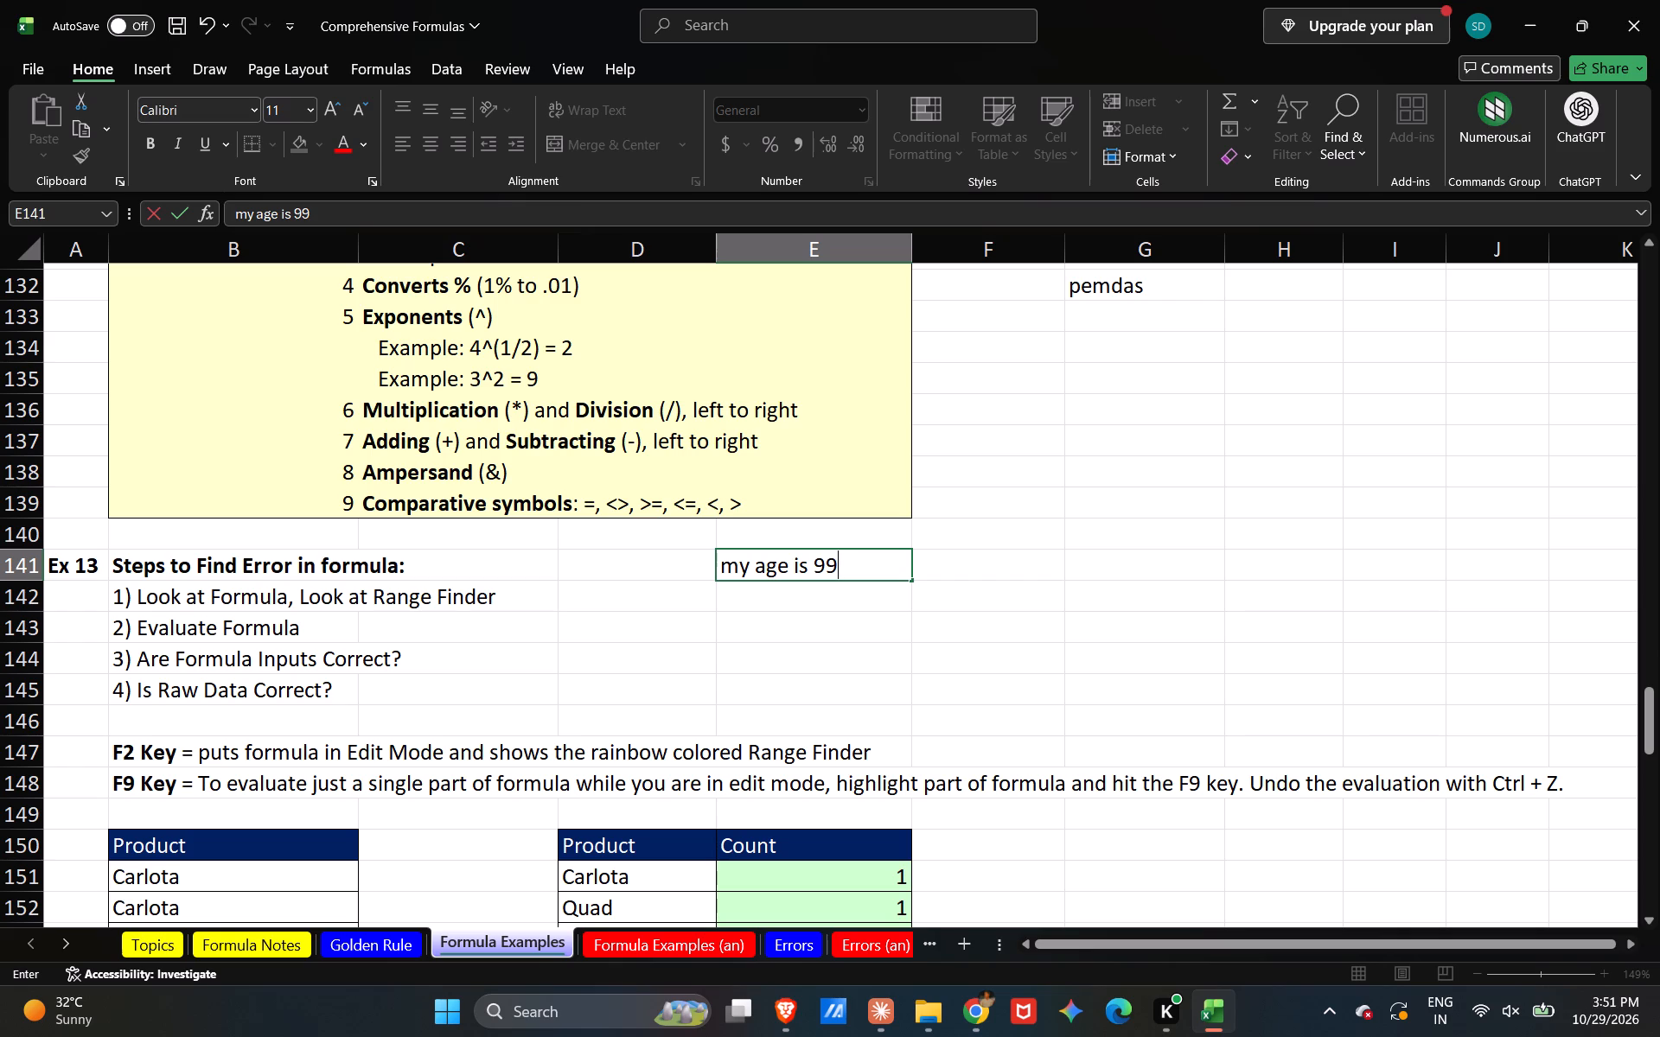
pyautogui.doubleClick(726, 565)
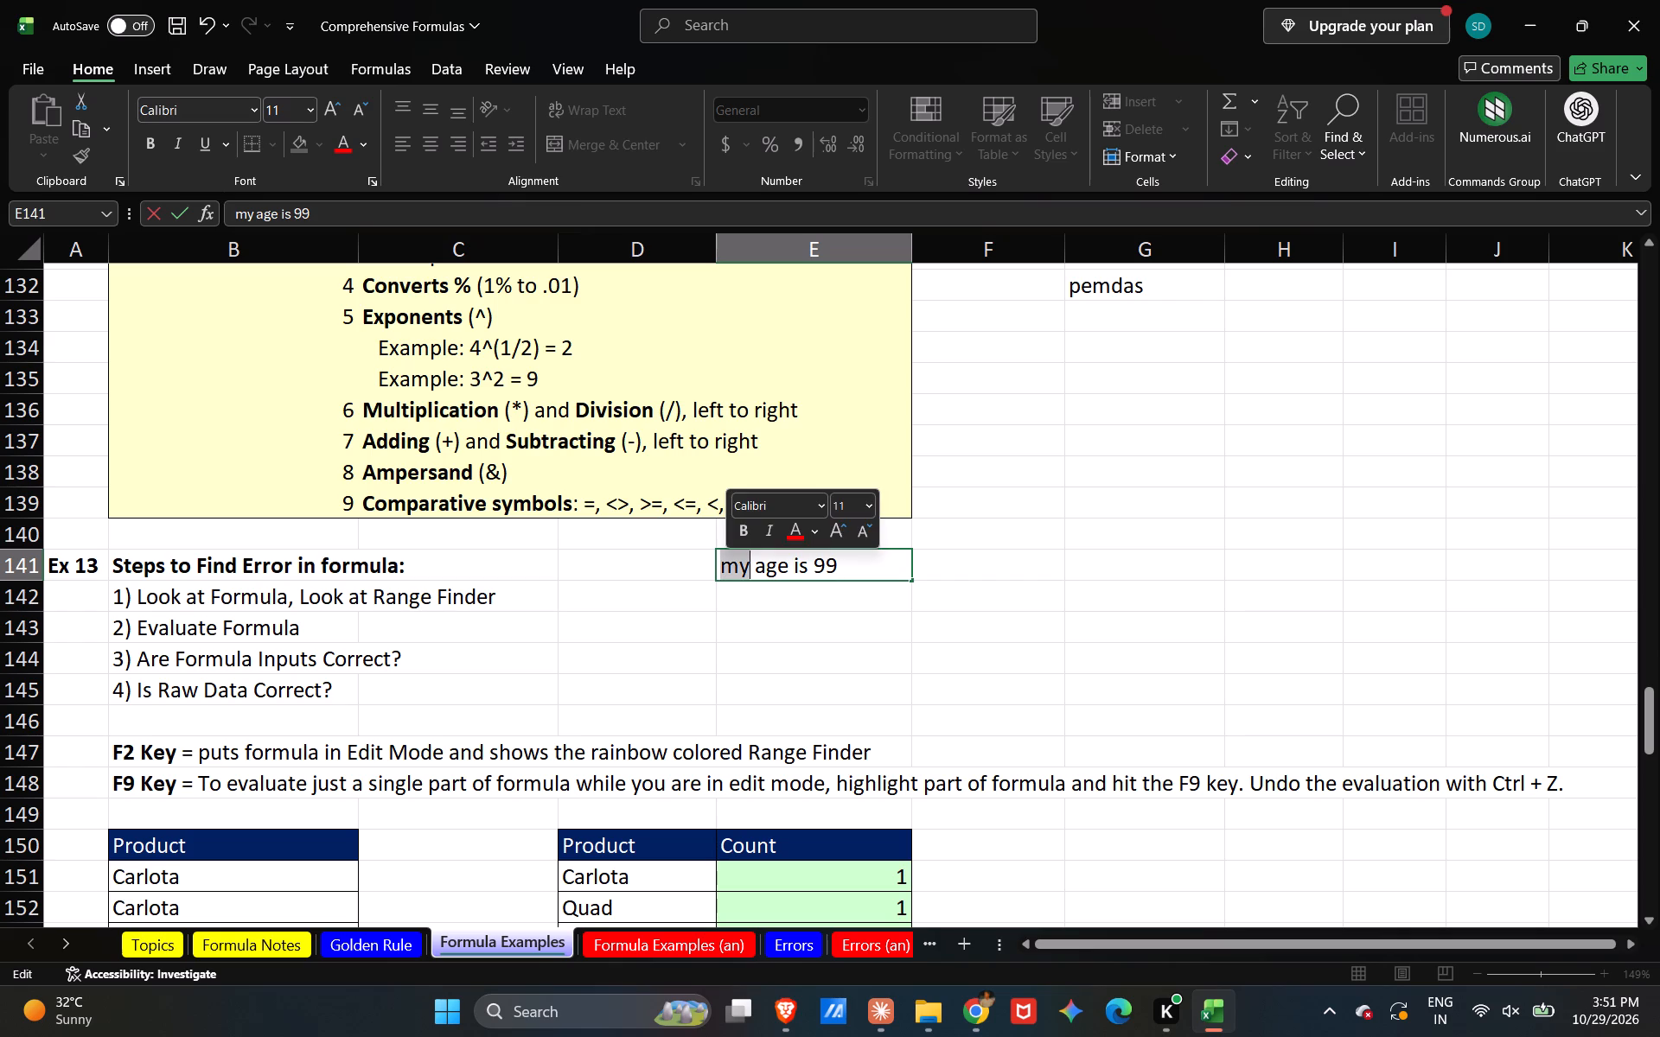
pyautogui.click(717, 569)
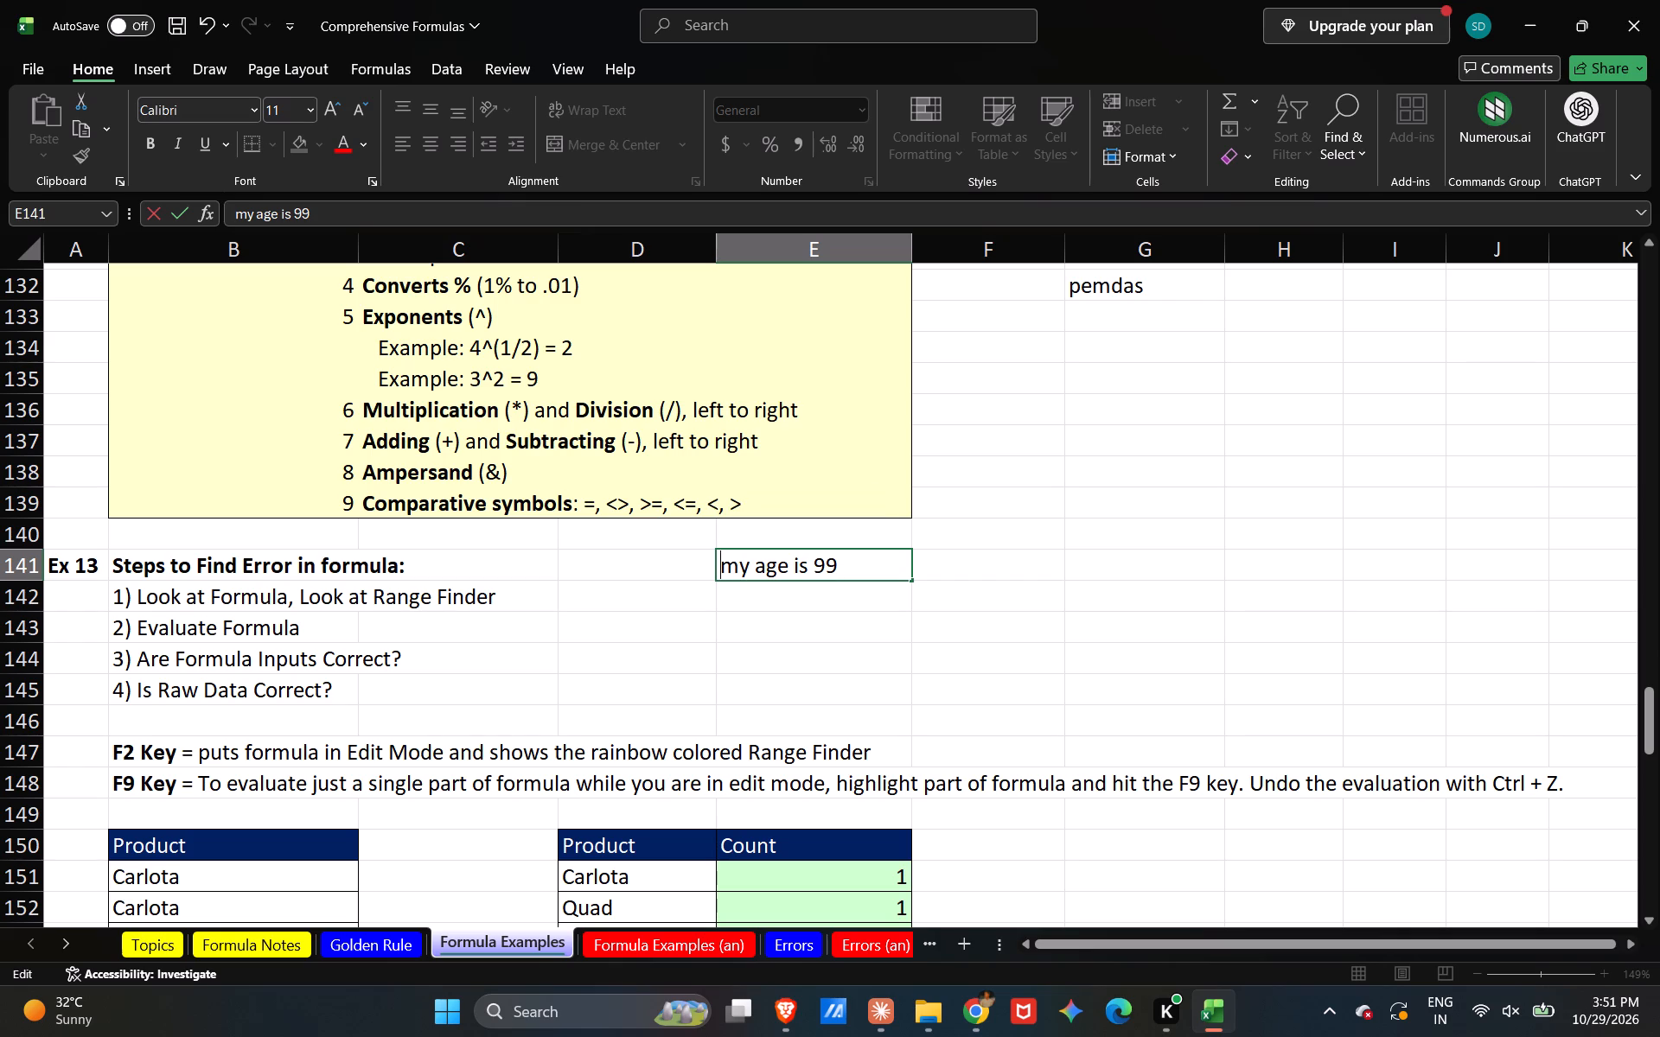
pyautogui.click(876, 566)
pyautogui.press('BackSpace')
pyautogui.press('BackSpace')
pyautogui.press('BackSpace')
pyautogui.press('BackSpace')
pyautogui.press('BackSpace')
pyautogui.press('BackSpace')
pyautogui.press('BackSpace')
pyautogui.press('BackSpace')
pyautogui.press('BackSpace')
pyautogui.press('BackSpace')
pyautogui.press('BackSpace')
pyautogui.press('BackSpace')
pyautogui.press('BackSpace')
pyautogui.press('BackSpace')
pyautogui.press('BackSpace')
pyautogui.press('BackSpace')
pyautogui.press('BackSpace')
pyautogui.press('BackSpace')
# Enter the formula ="my age is "&99 in cell E141, in the Ex 13 heading row.
pyautogui.press('=')
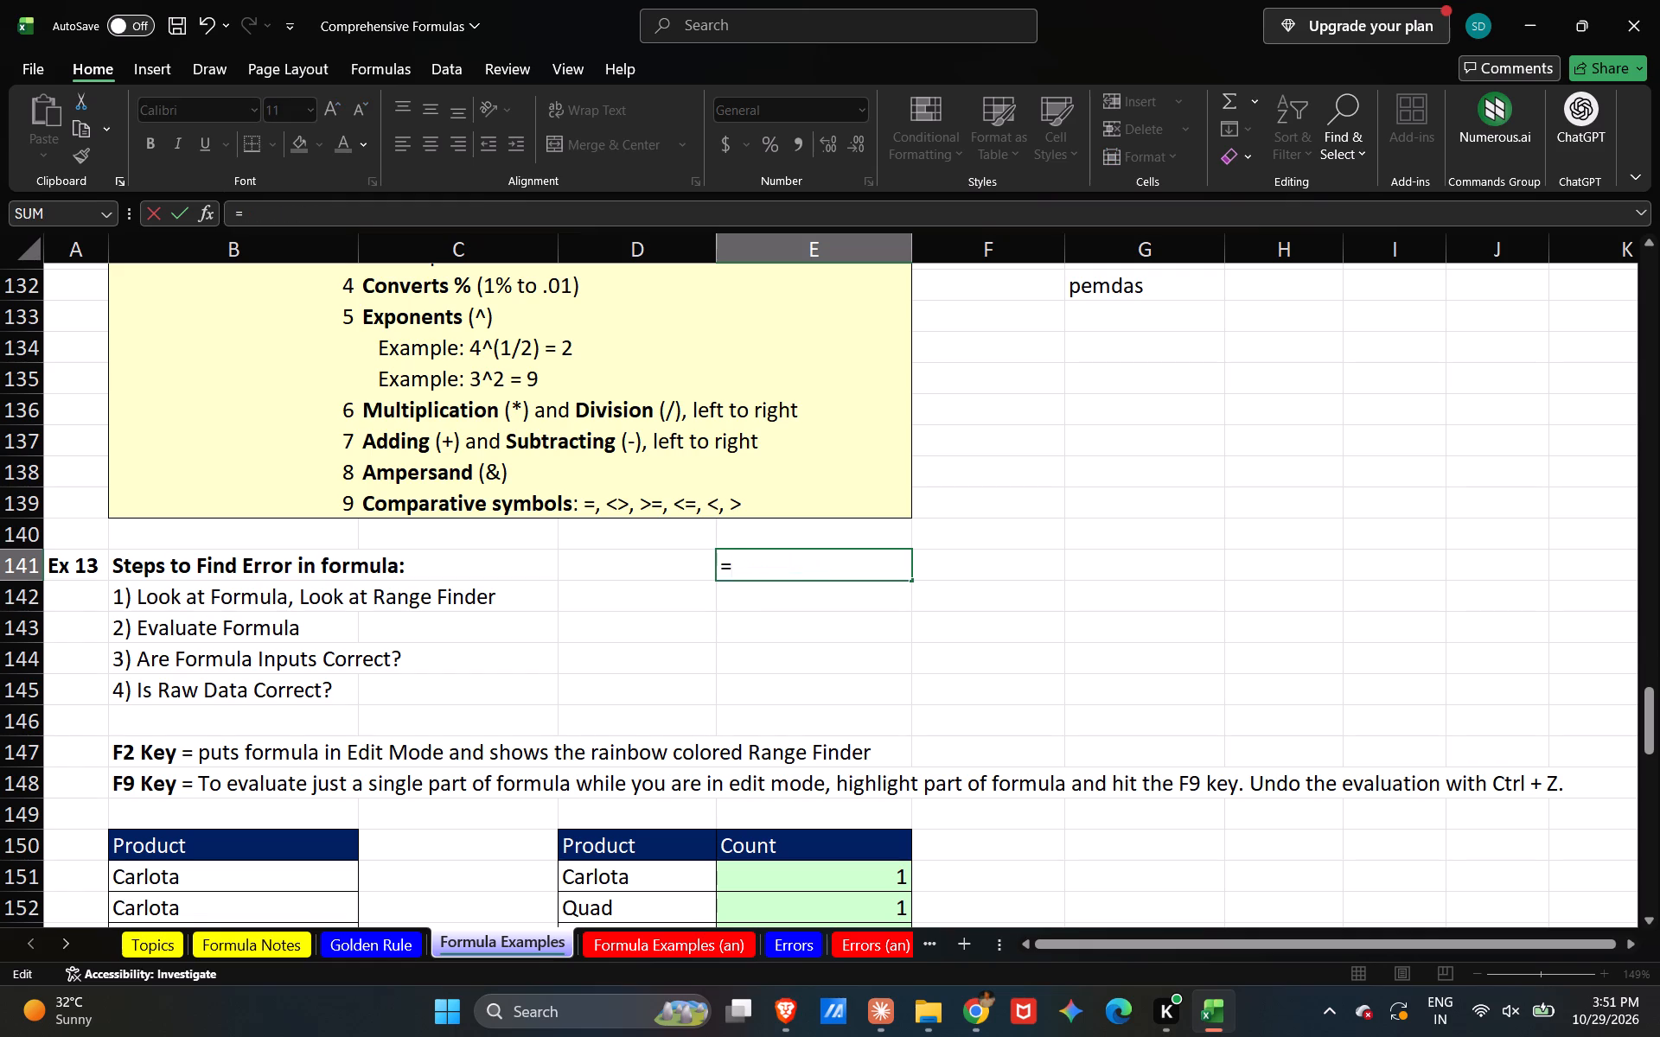
pyautogui.write('""')
pyautogui.press('Left')
pyautogui.write('my age is')
pyautogui.press('space')
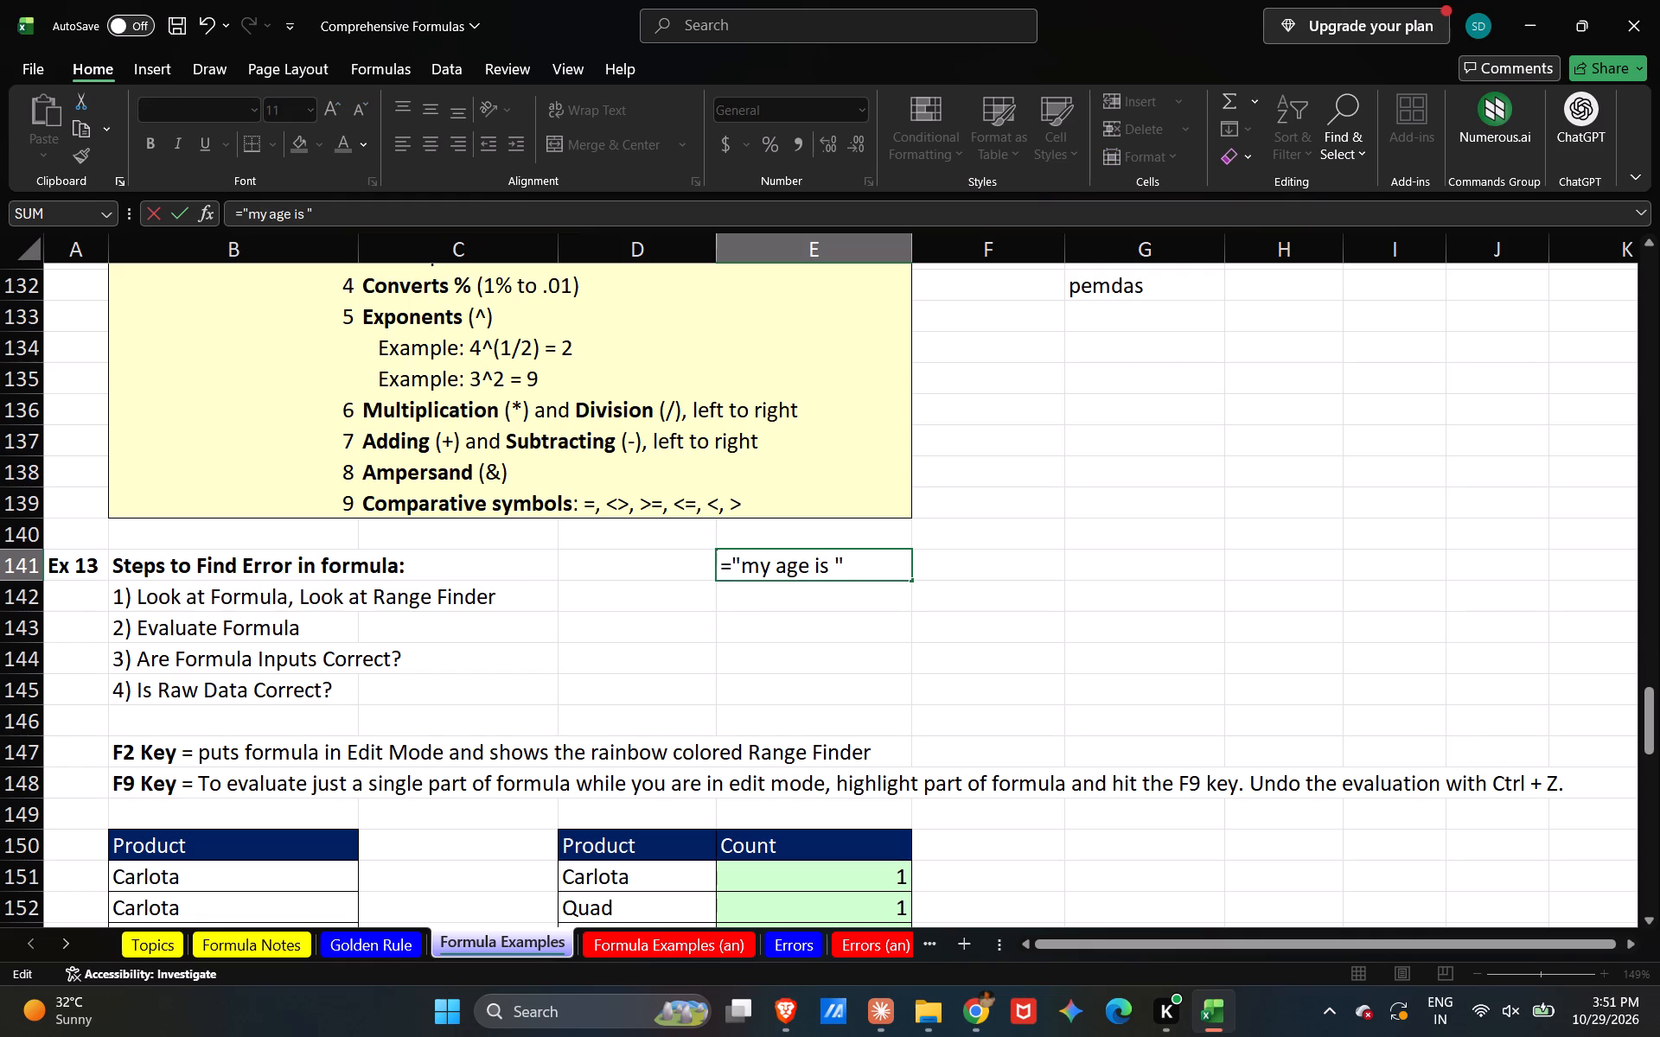
pyautogui.press('Right')
pyautogui.write('&99')
pyautogui.press('Return')
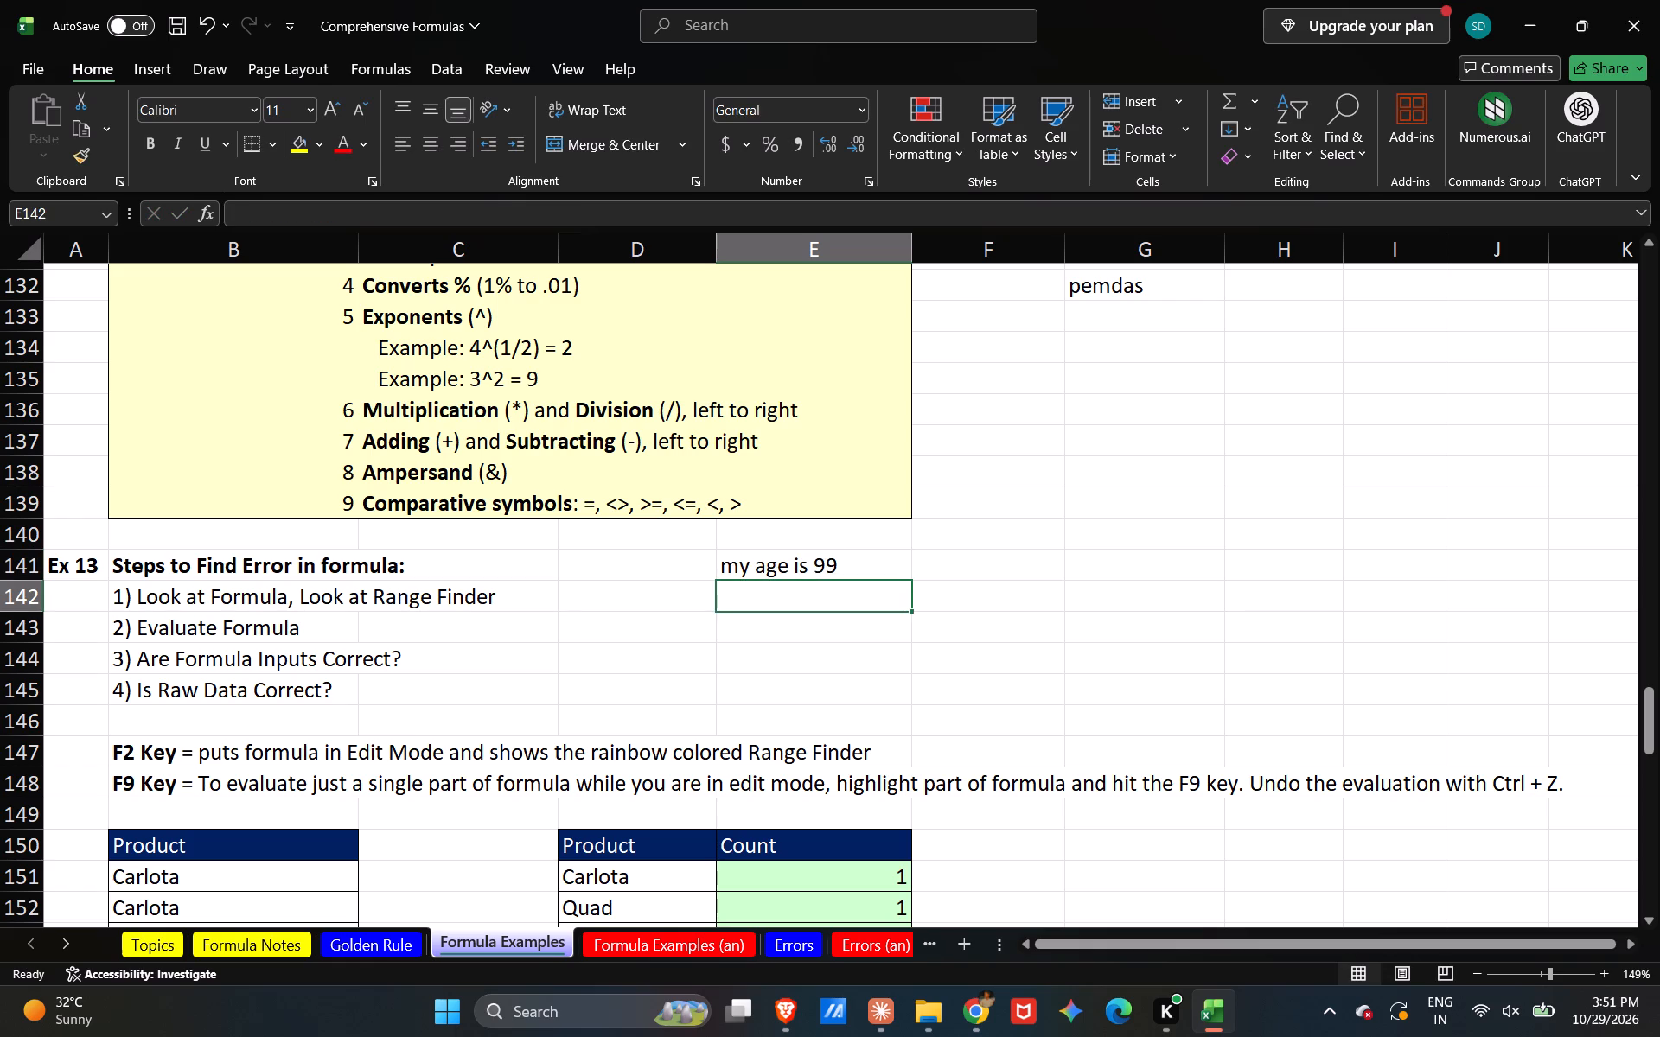
# Write the label "use of ampersand" in cell F141, beside the age formula.
pyautogui.click(980, 569)
pyautogui.write('usi eo')
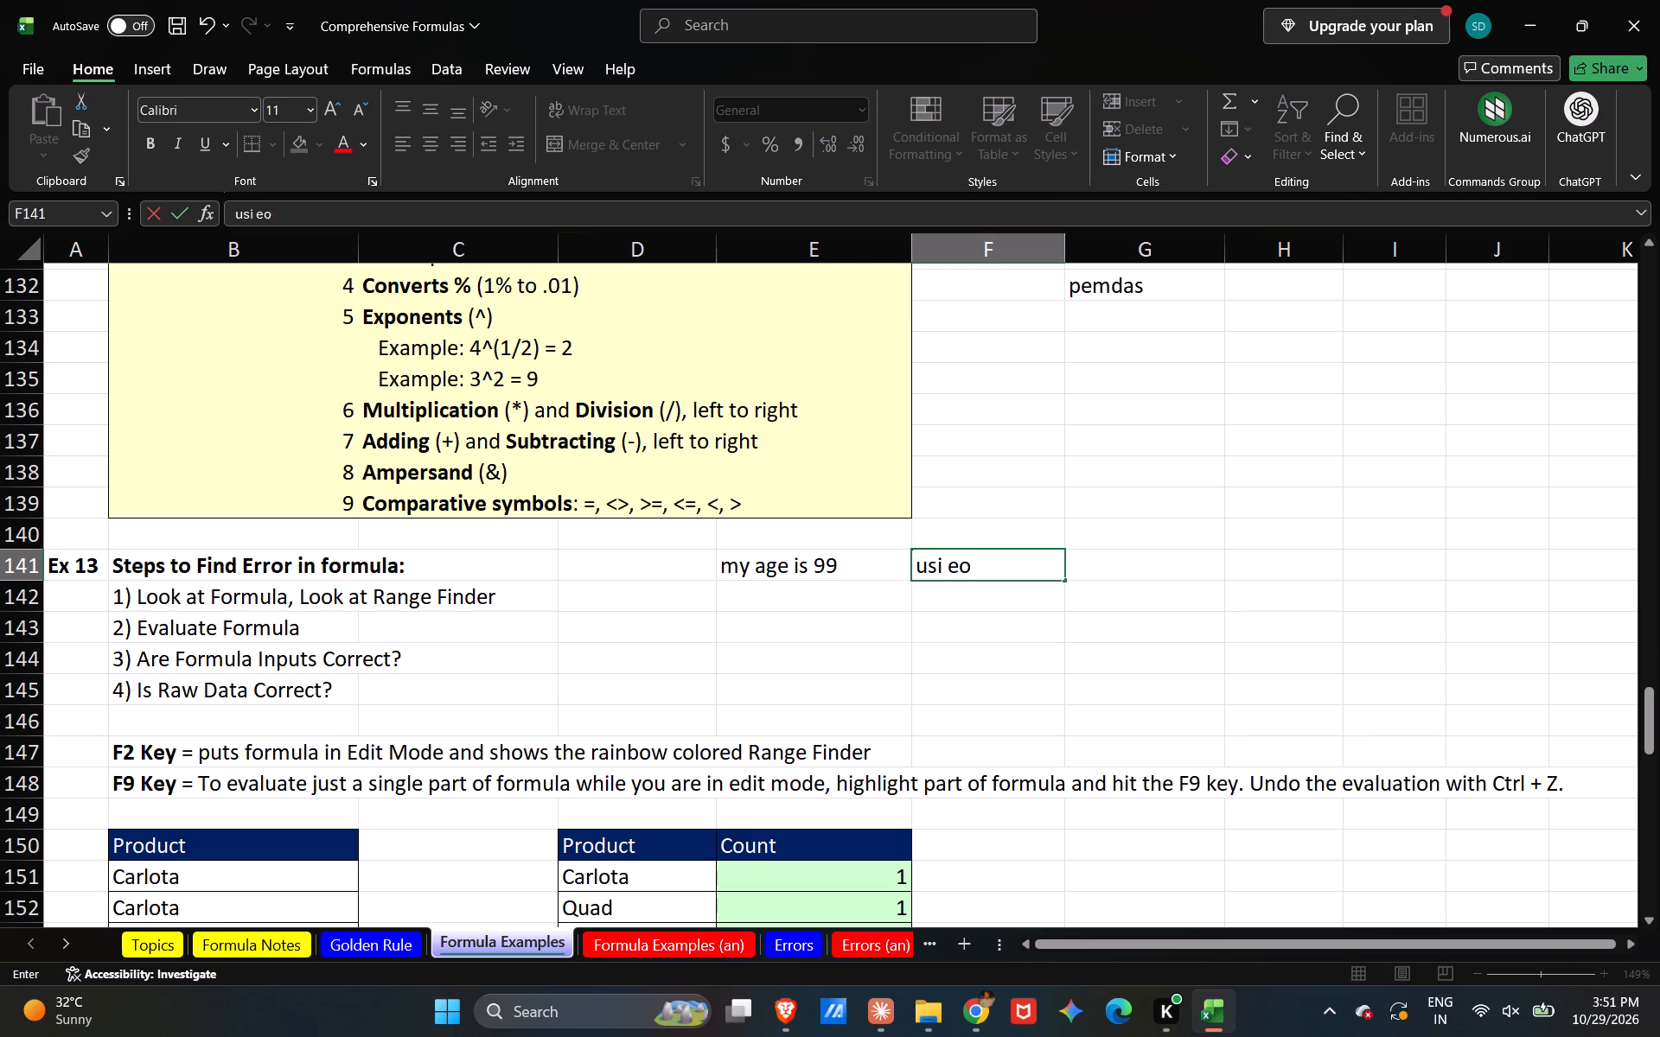
pyautogui.press('BackSpace')
pyautogui.press('BackSpace')
pyautogui.press('BackSpace')
pyautogui.press('BackSpace')
pyautogui.write('e of amr')
pyautogui.press('BackSpace')
pyautogui.write('per')
pyautogui.write('as')
pyautogui.press('BackSpace')
pyautogui.press('BackSpace')
pyautogui.write('sad')
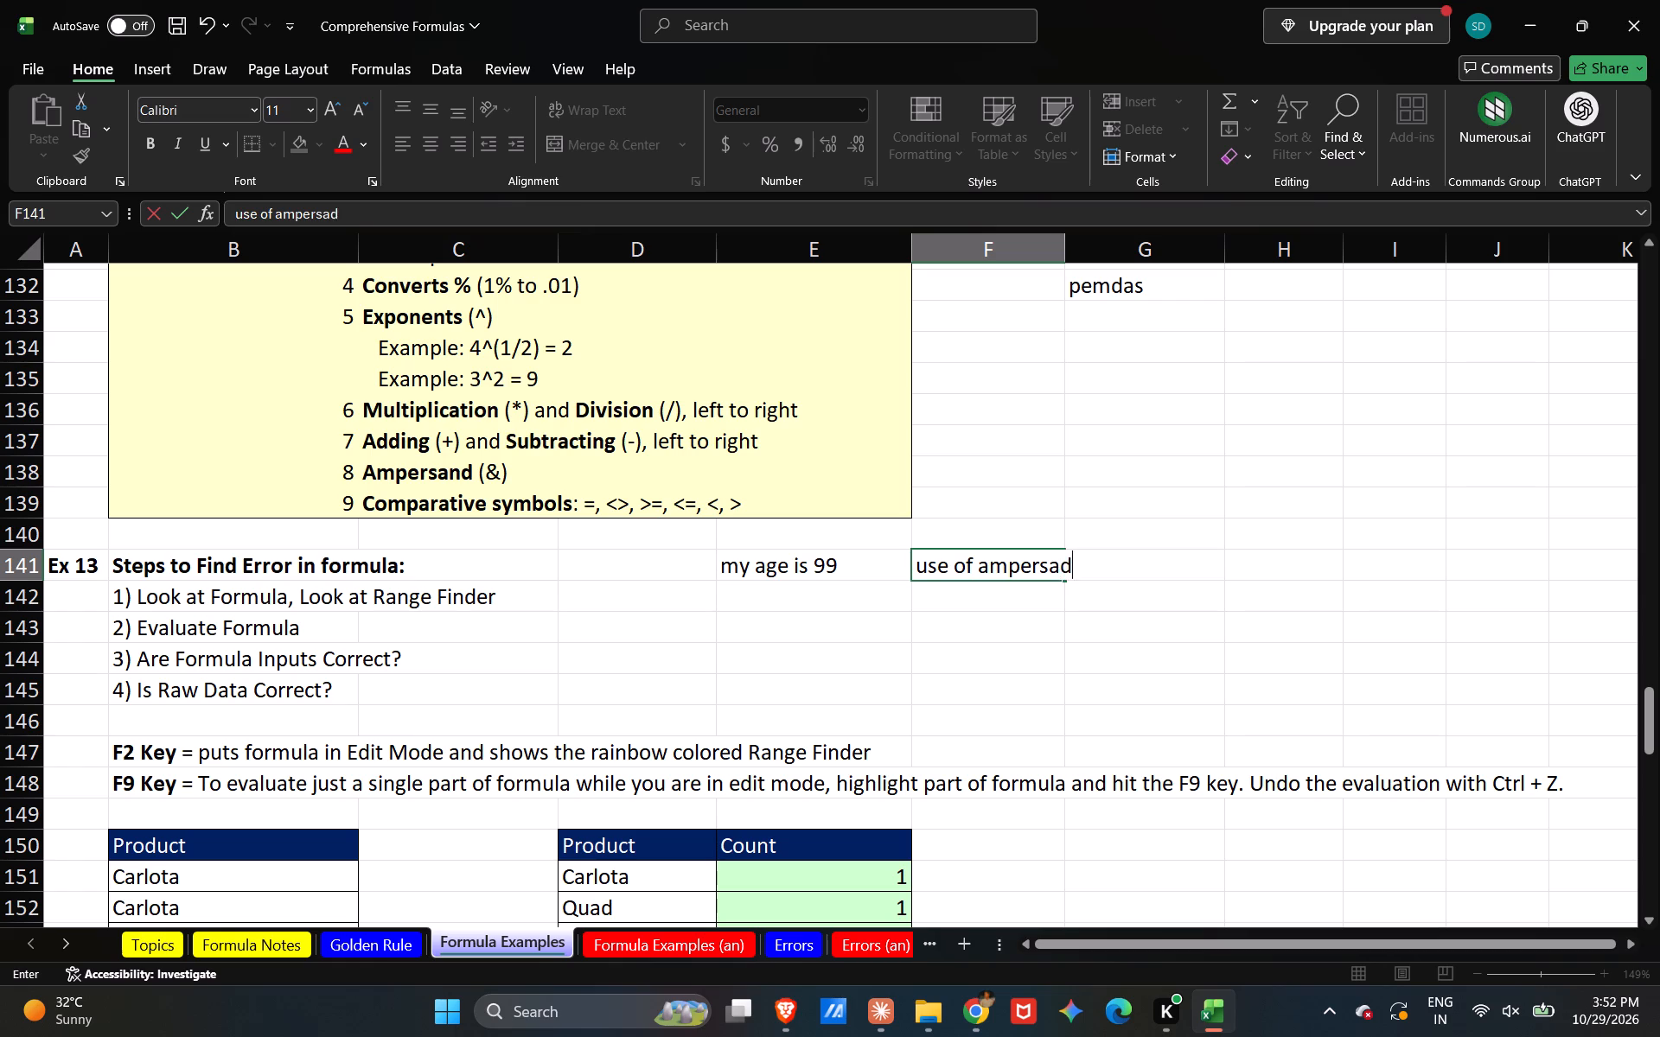
pyautogui.press('BackSpace')
pyautogui.write('nd')
pyautogui.press('Return')
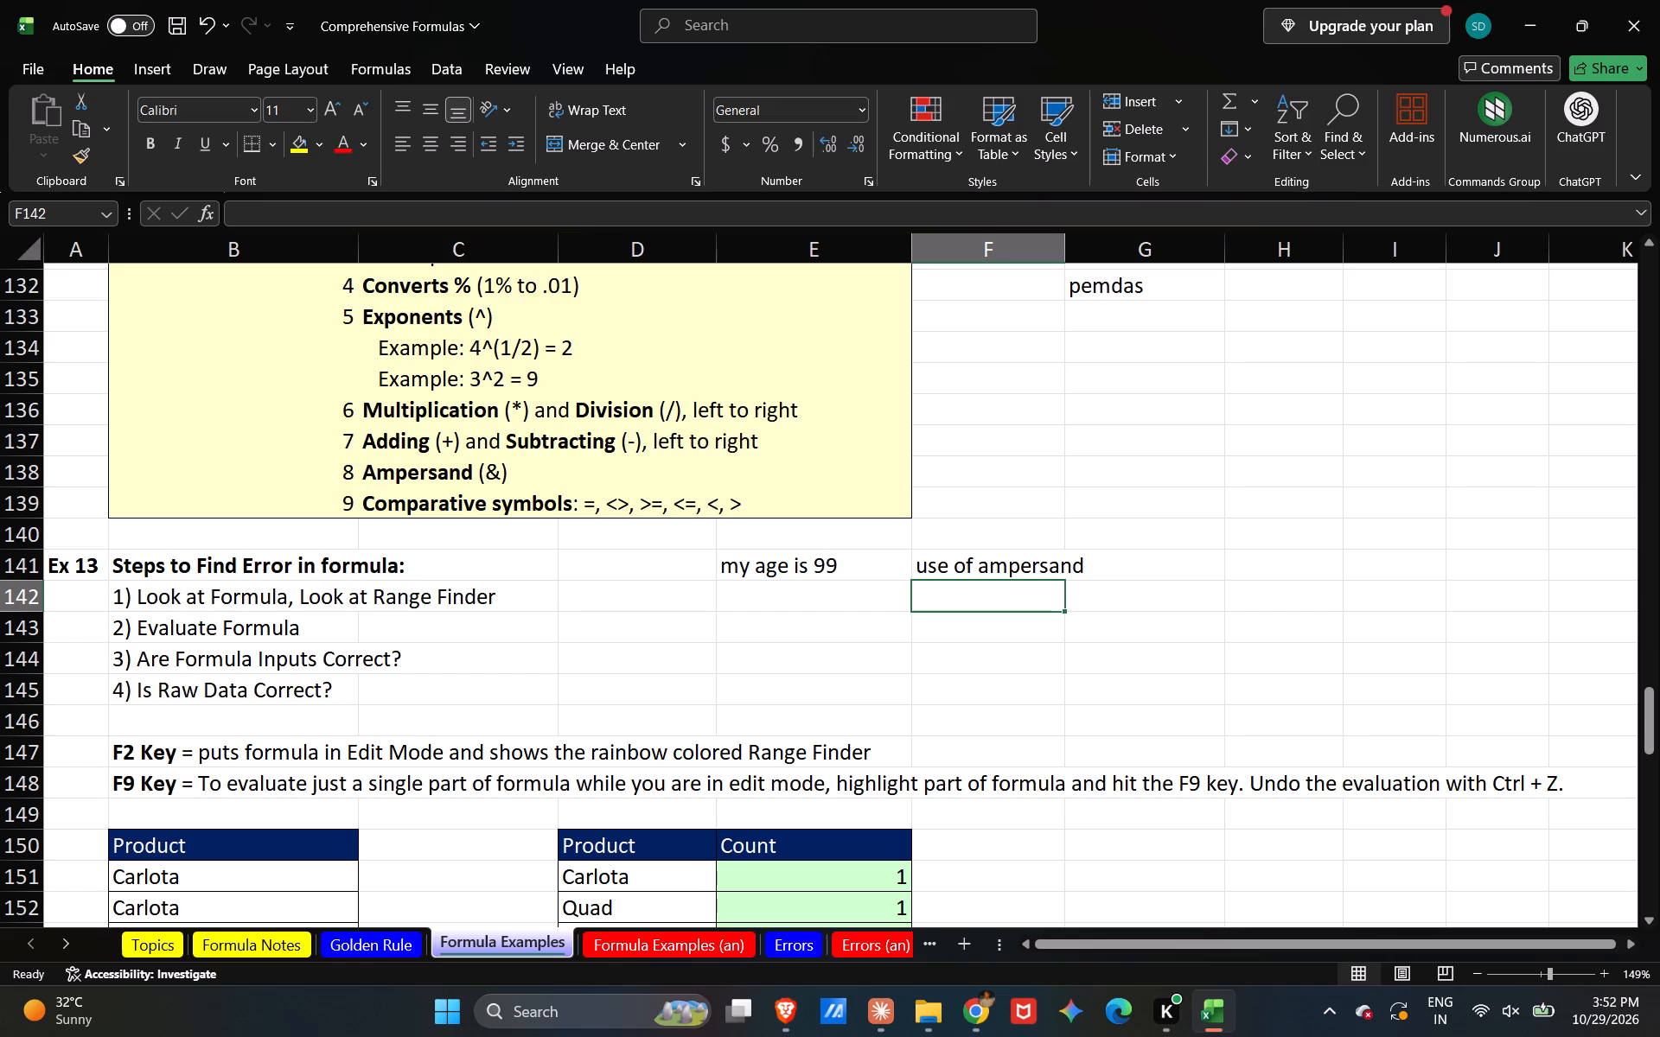
# Add a new blank worksheet directly after the Formula Examples sheet.
pyautogui.click(963, 950)
# Examine the error-message tables on the Errors and Errors (an) sheets, including the formula behind the first #DIV/0! example in C3.
pyautogui.click(878, 949)
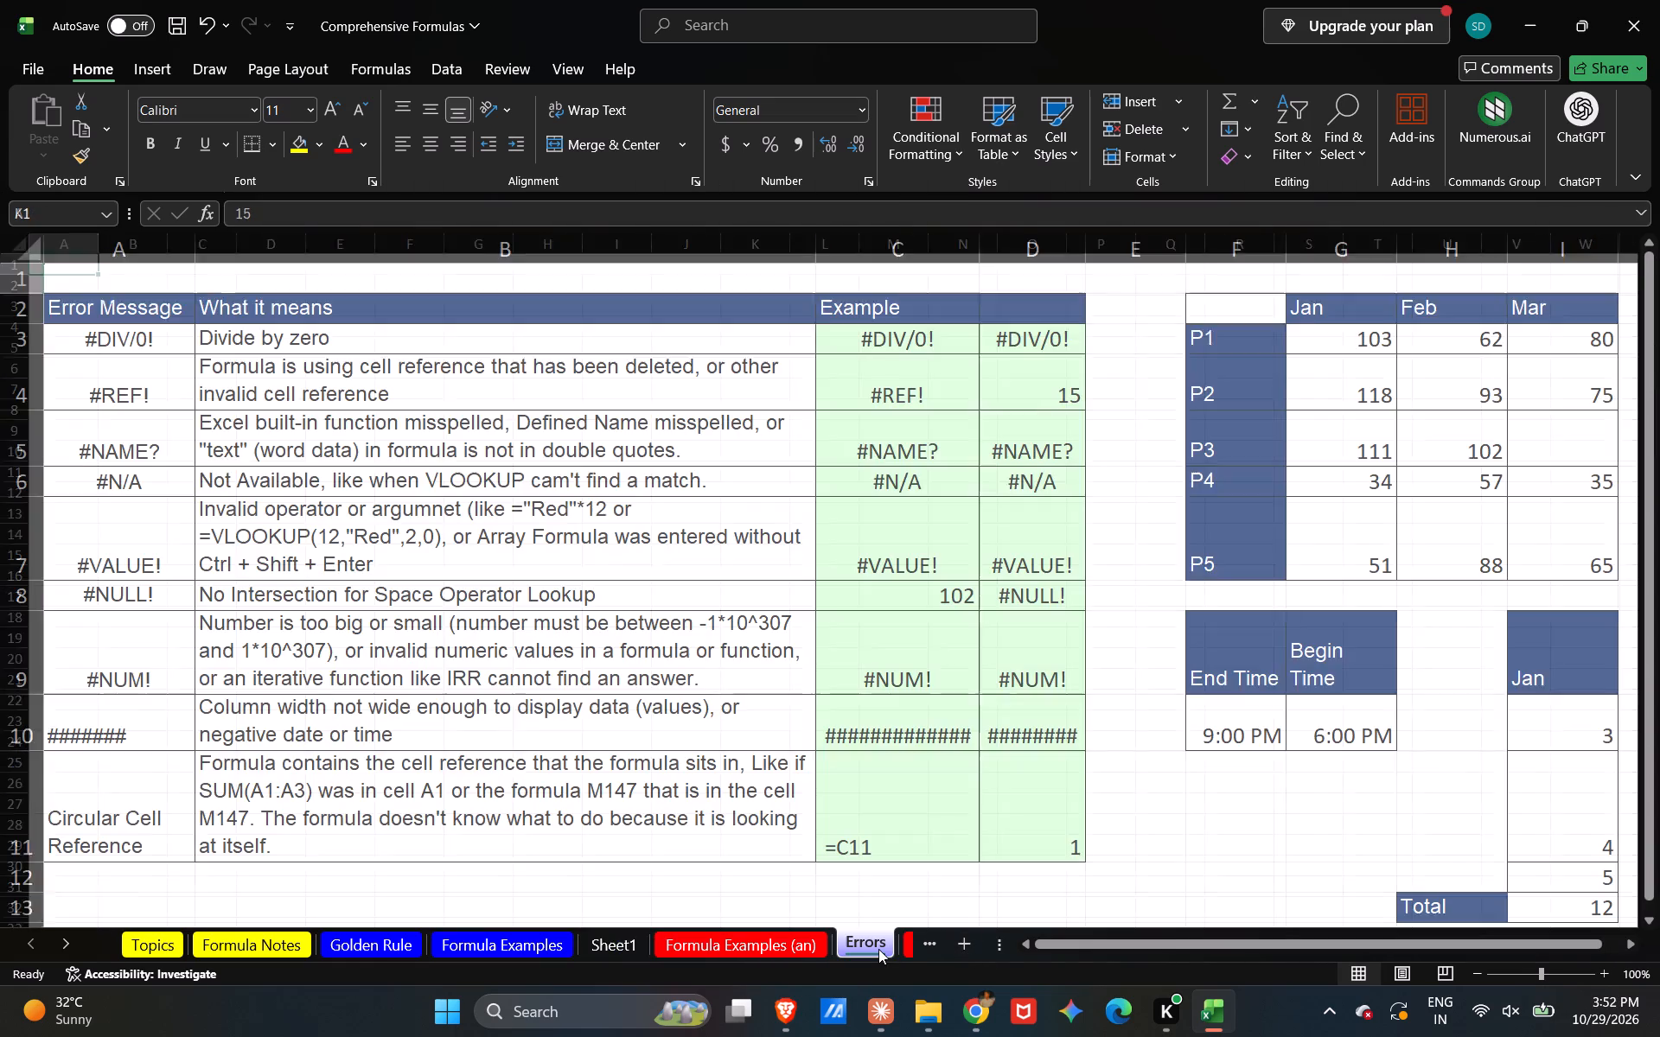
pyautogui.hscroll(-1, 878, 949)
pyautogui.hscroll(1, 878, 949)
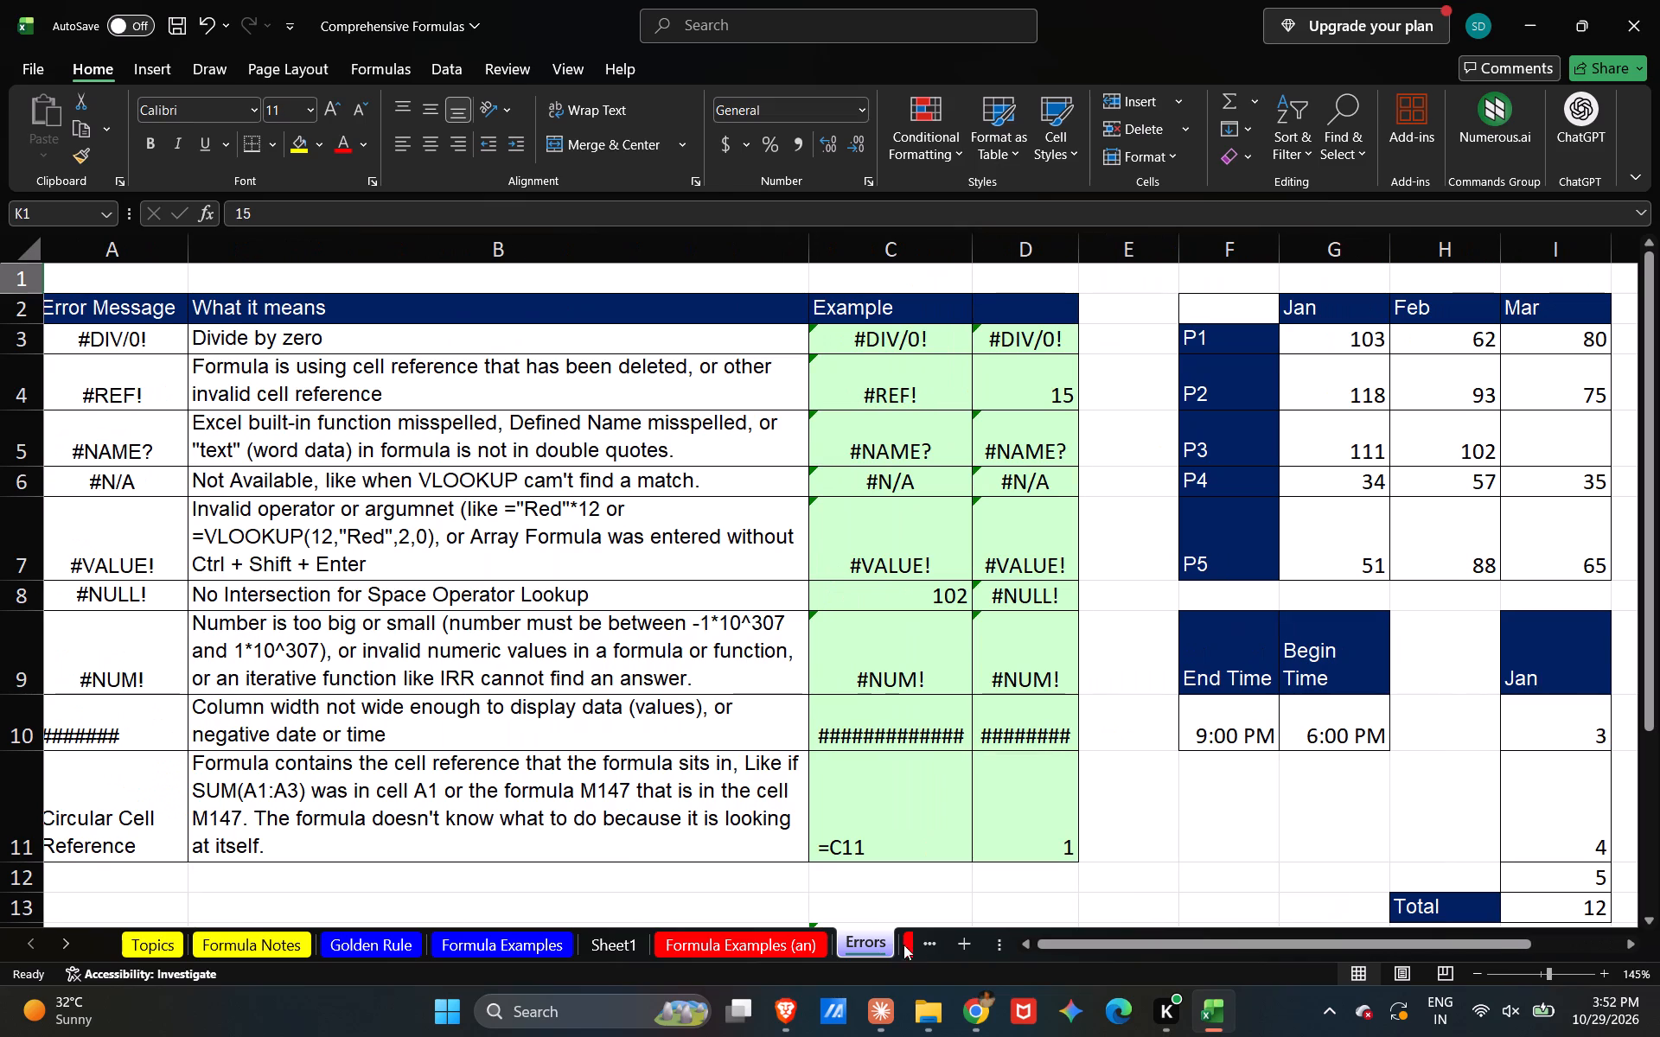
pyautogui.click(900, 945)
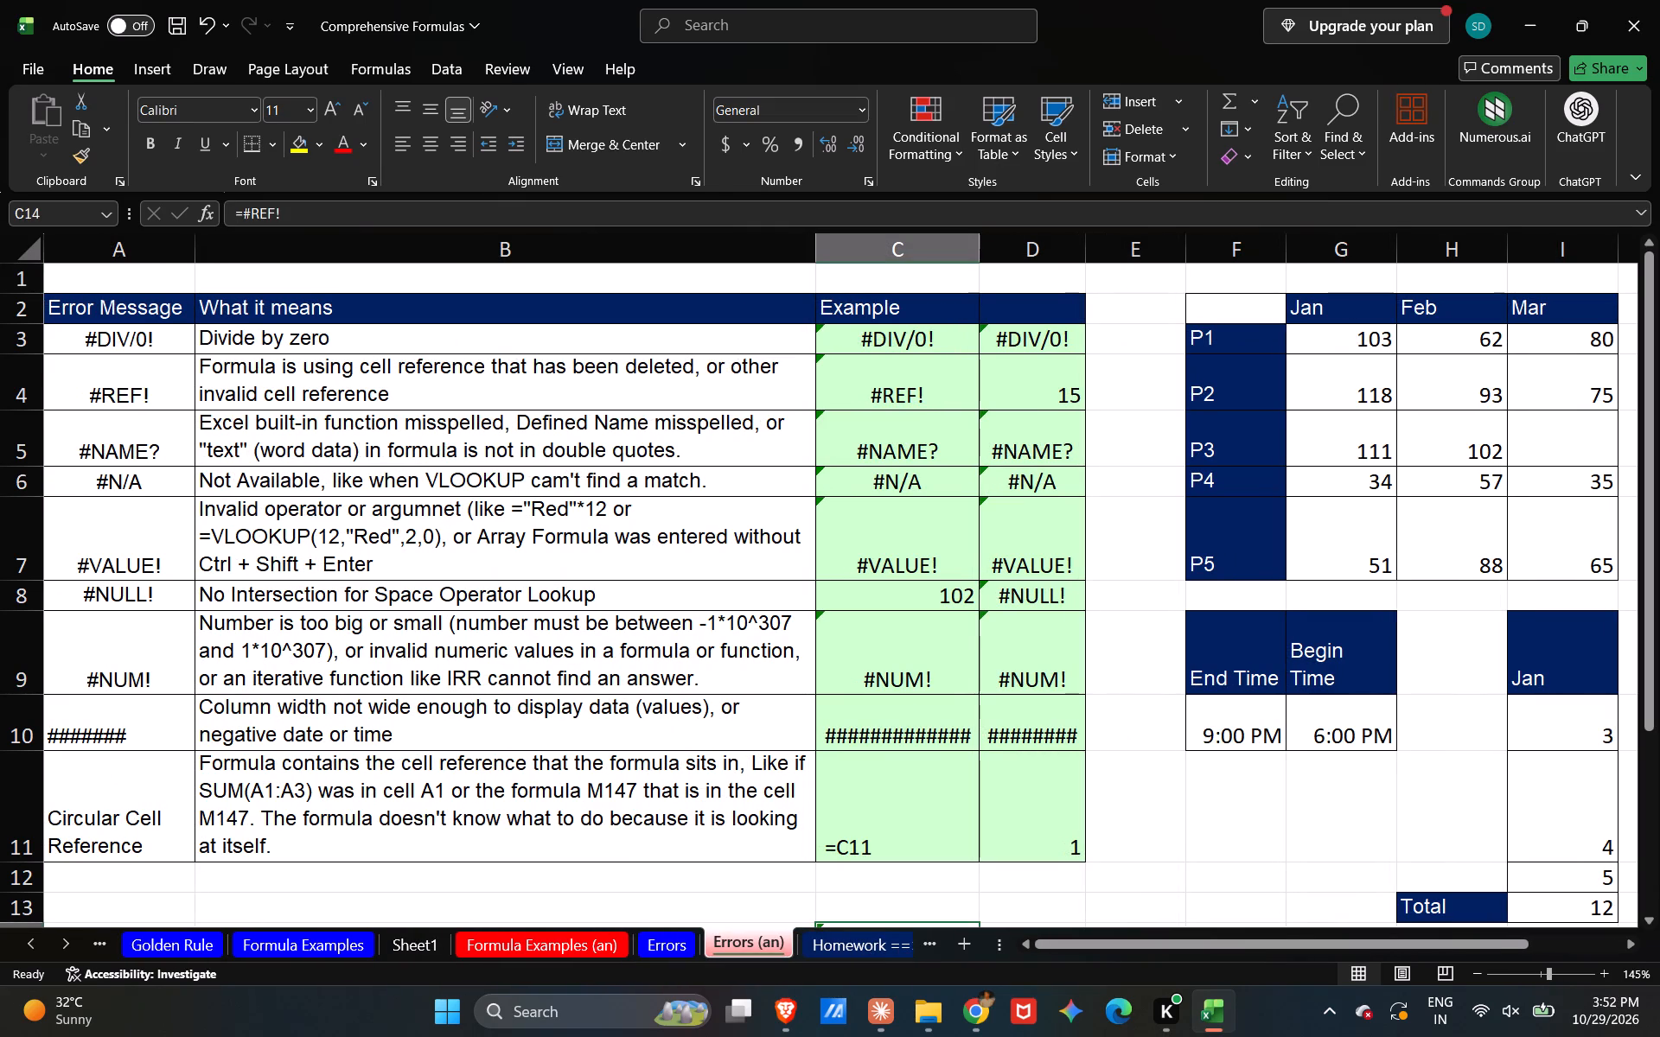
pyautogui.scroll(-3, 828, 731)
pyautogui.scroll(3, 828, 731)
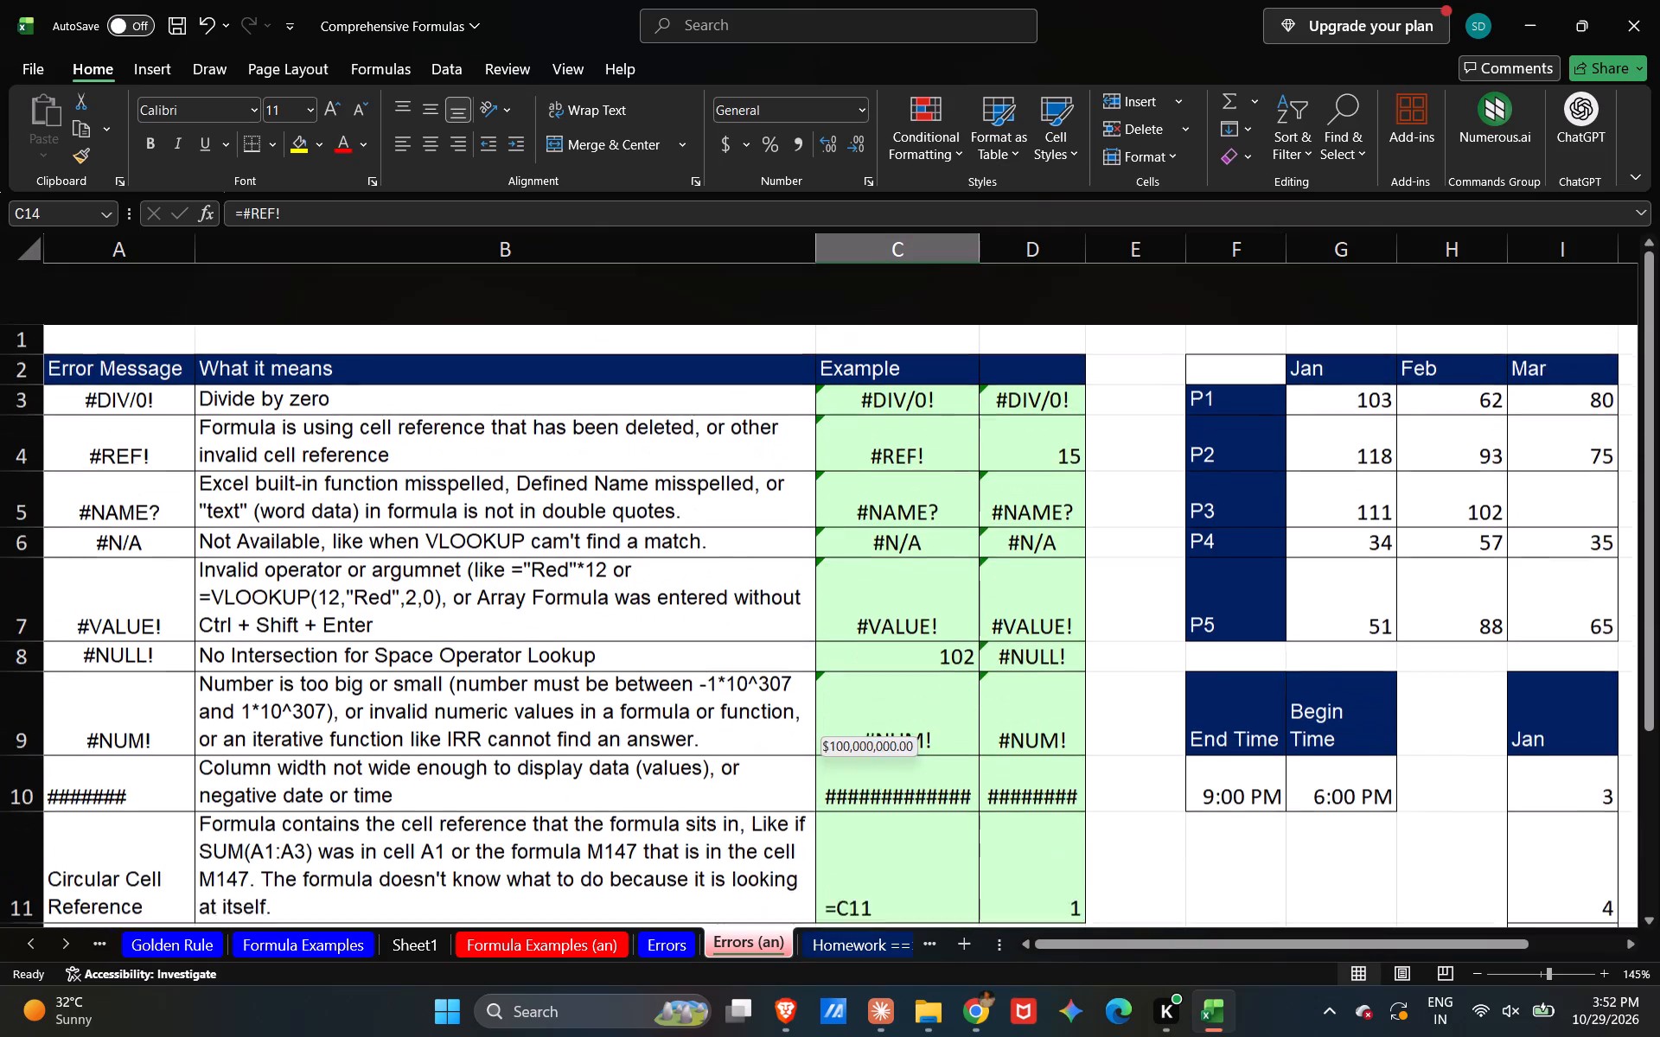
pyautogui.hscroll(-5, 1059, 608)
pyautogui.hscroll(5, 1059, 608)
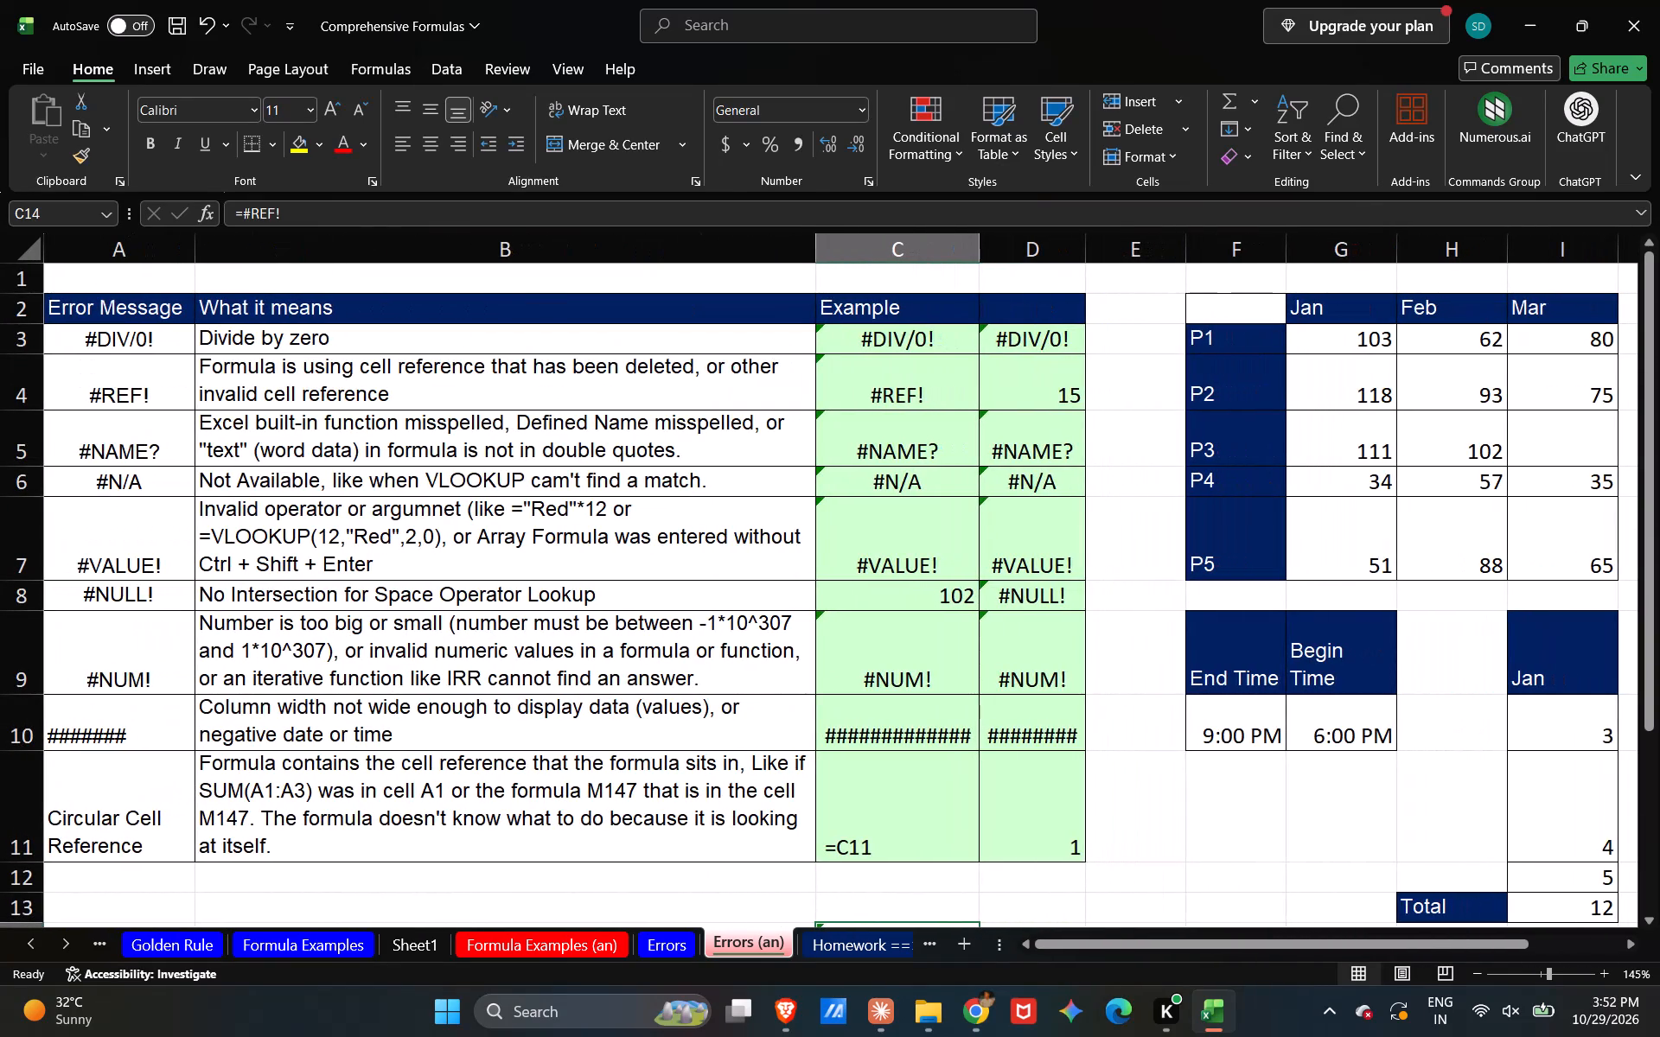
pyautogui.doubleClick(923, 333)
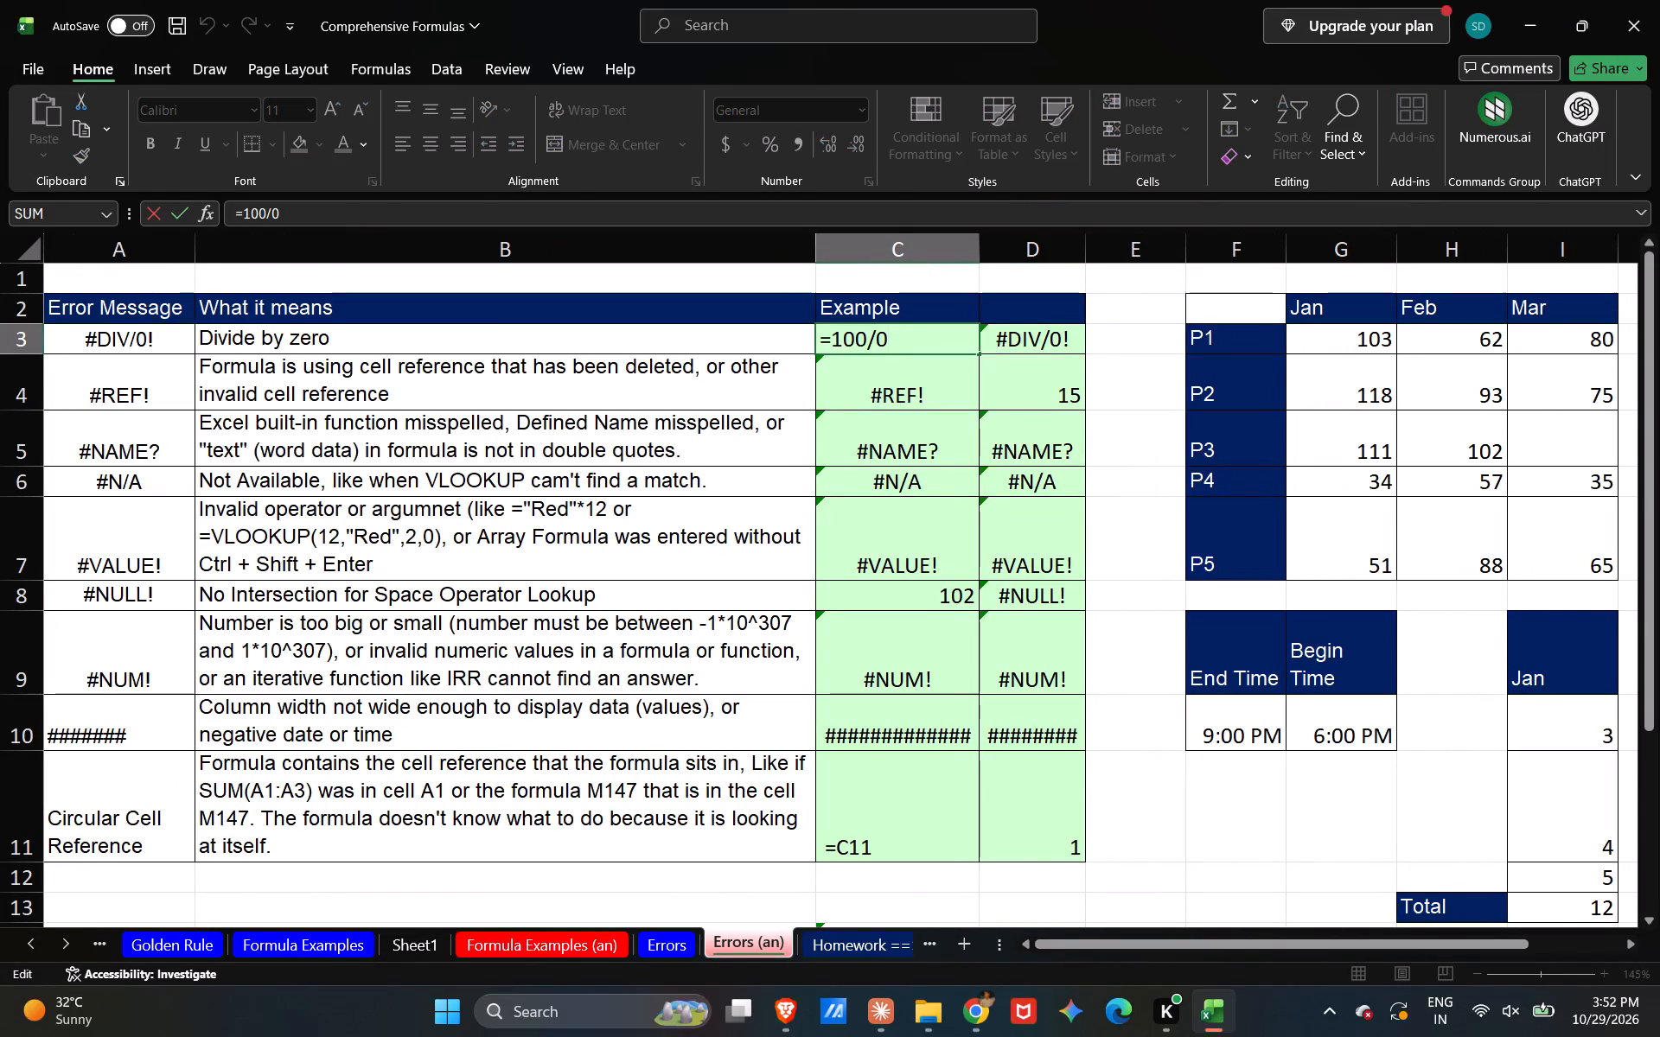
# Save the Comprehensive Formulas workbook.
pyautogui.hotkey('ctrl', 's')
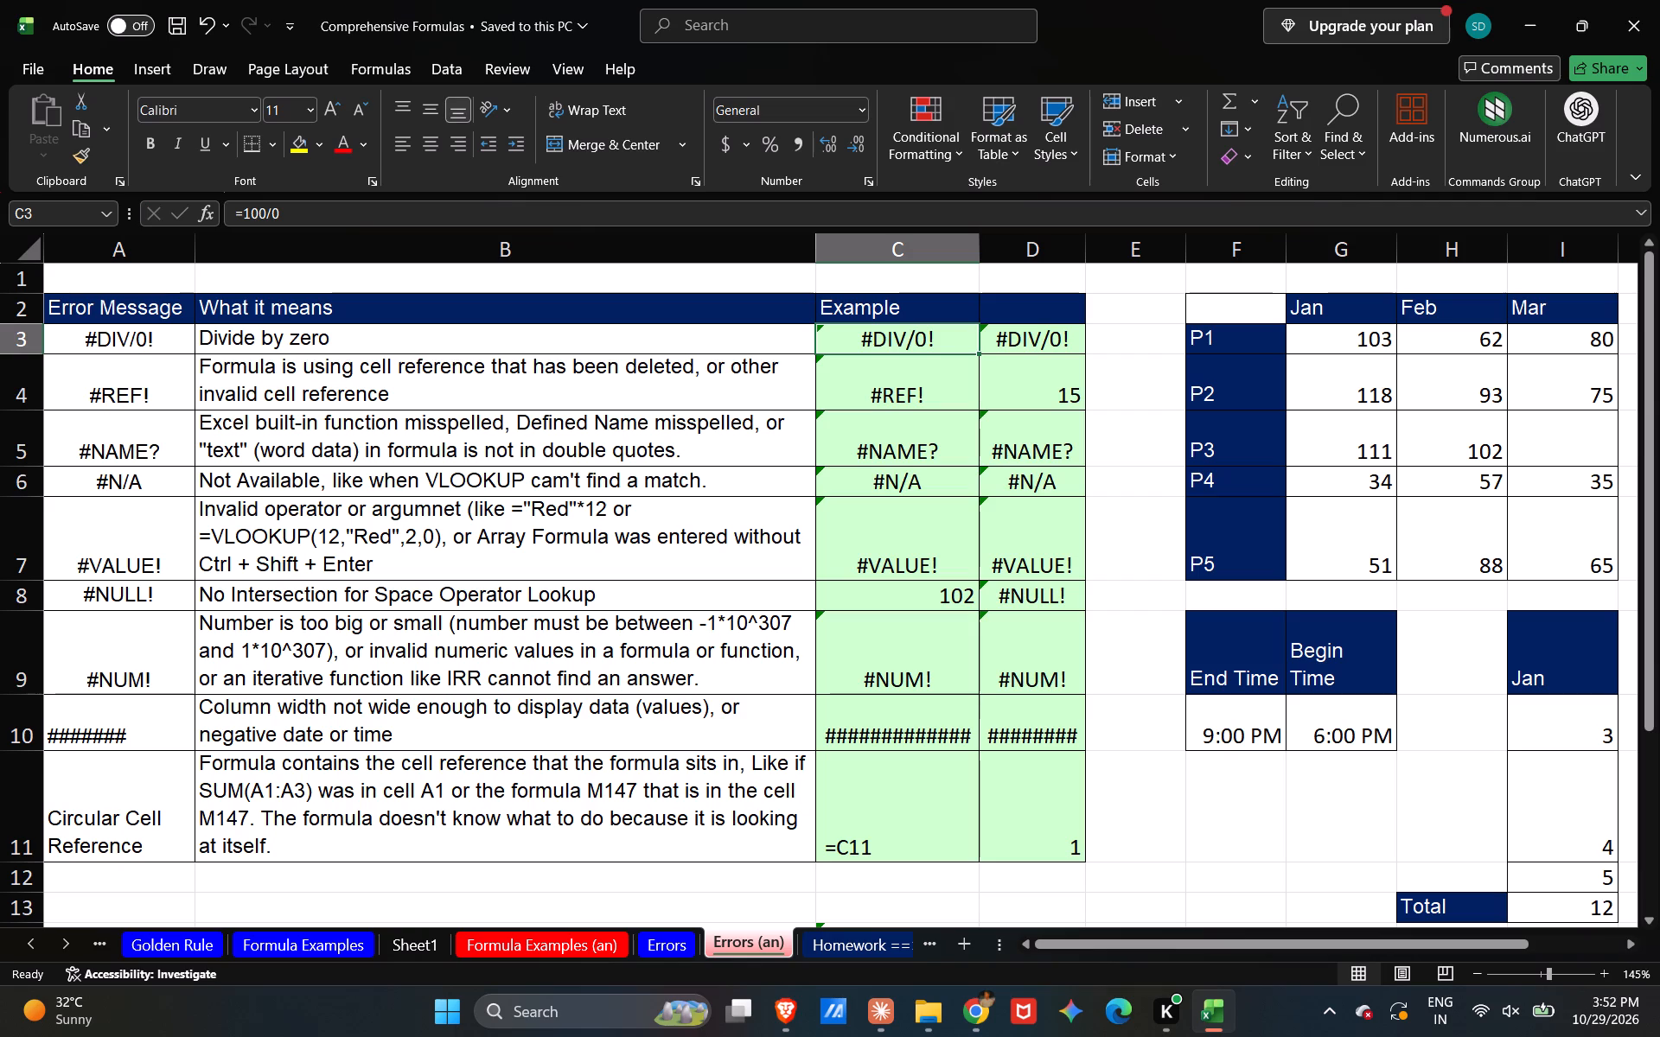
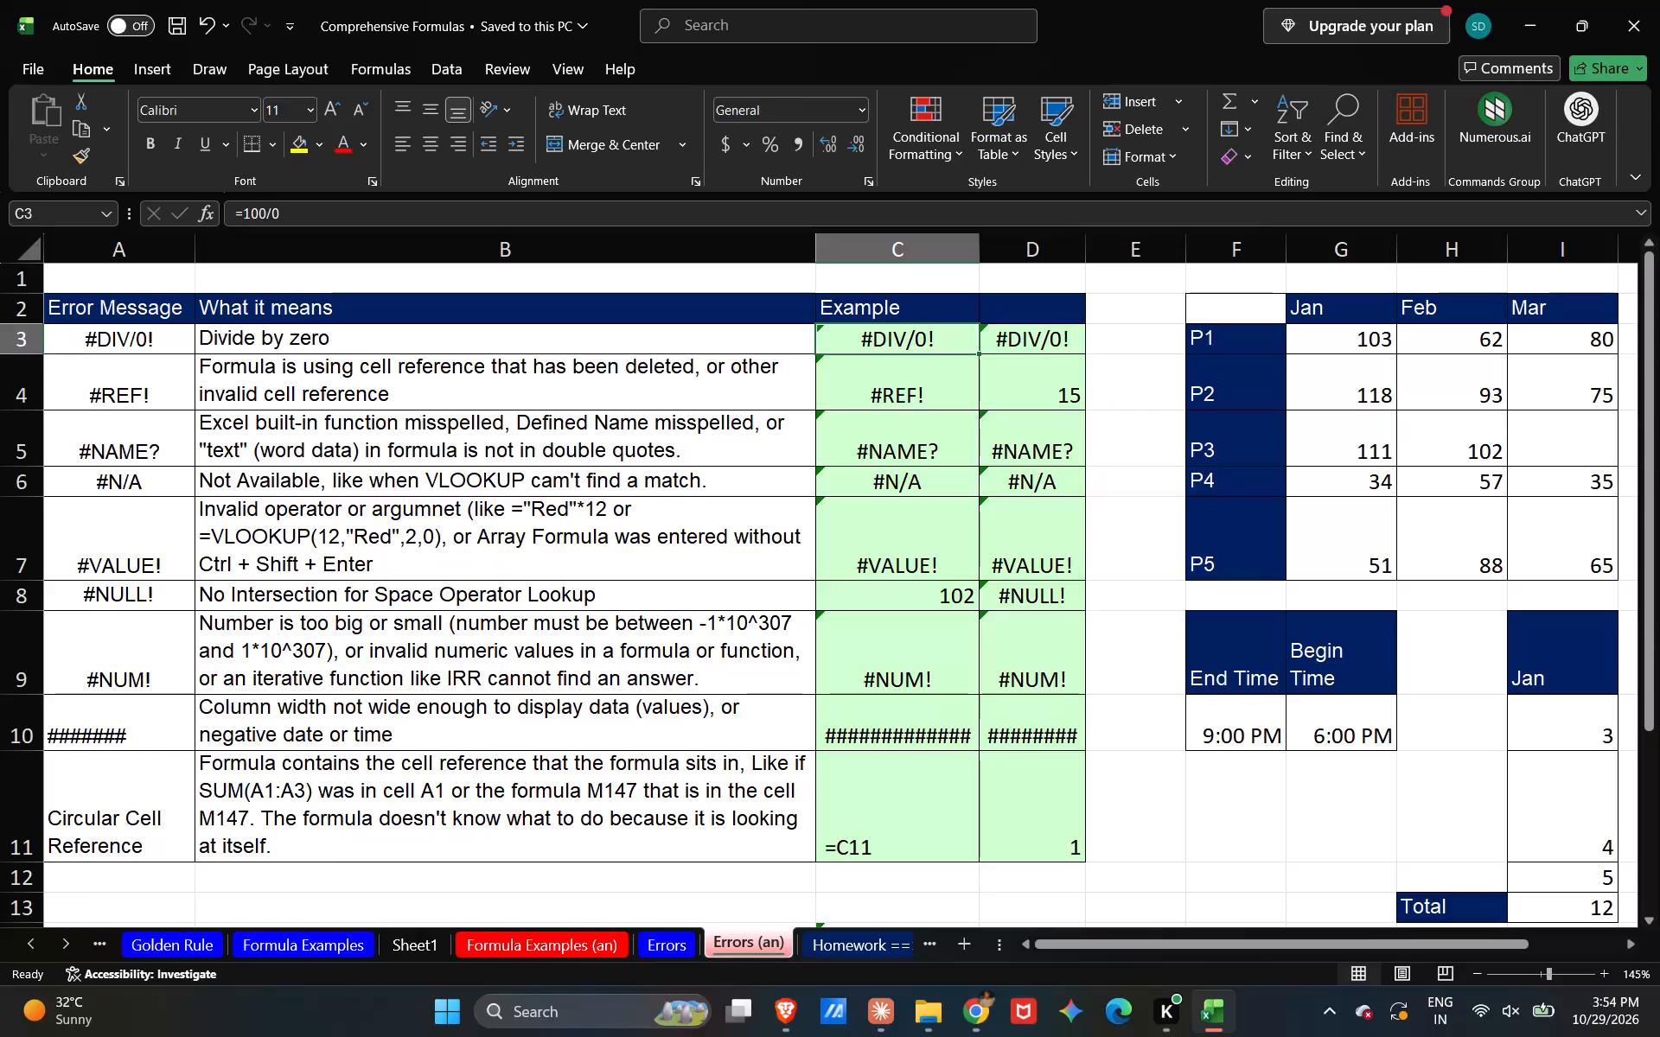
# Inspect the formula behind the #REF! example in cell C4 of the Errors (an) sheet.
pyautogui.doubleClick(906, 372)
pyautogui.doubleClick(906, 372)
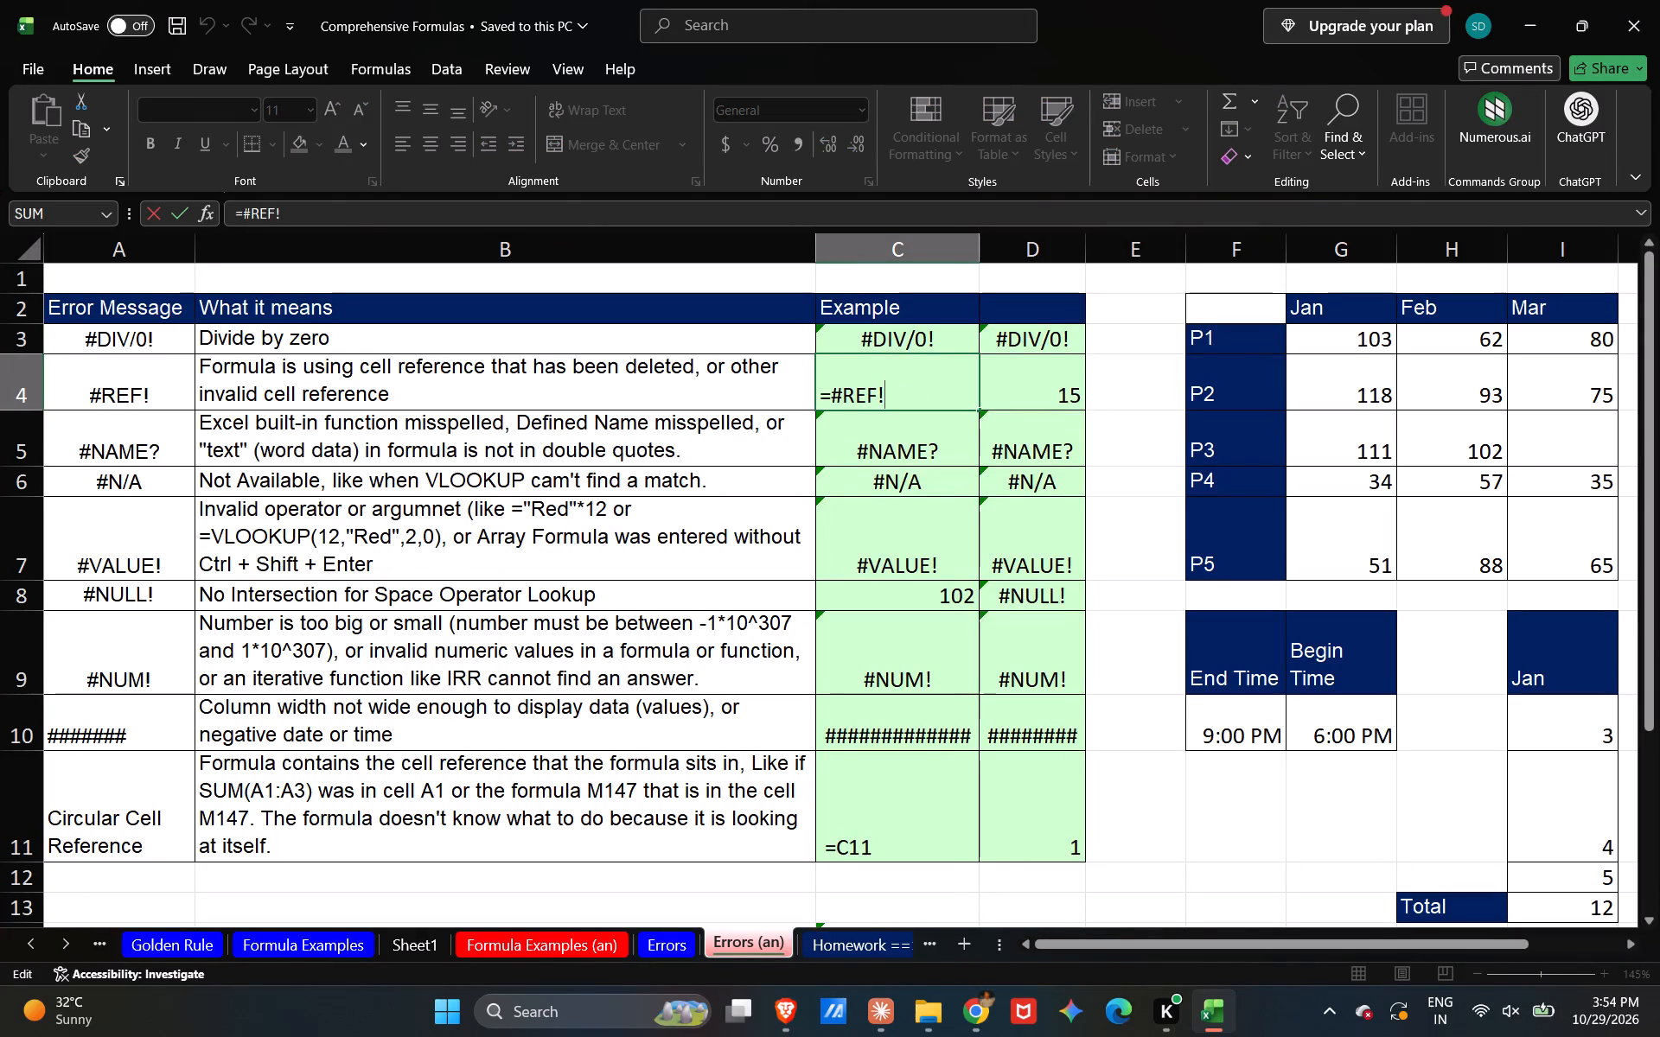
pyautogui.press('Return')
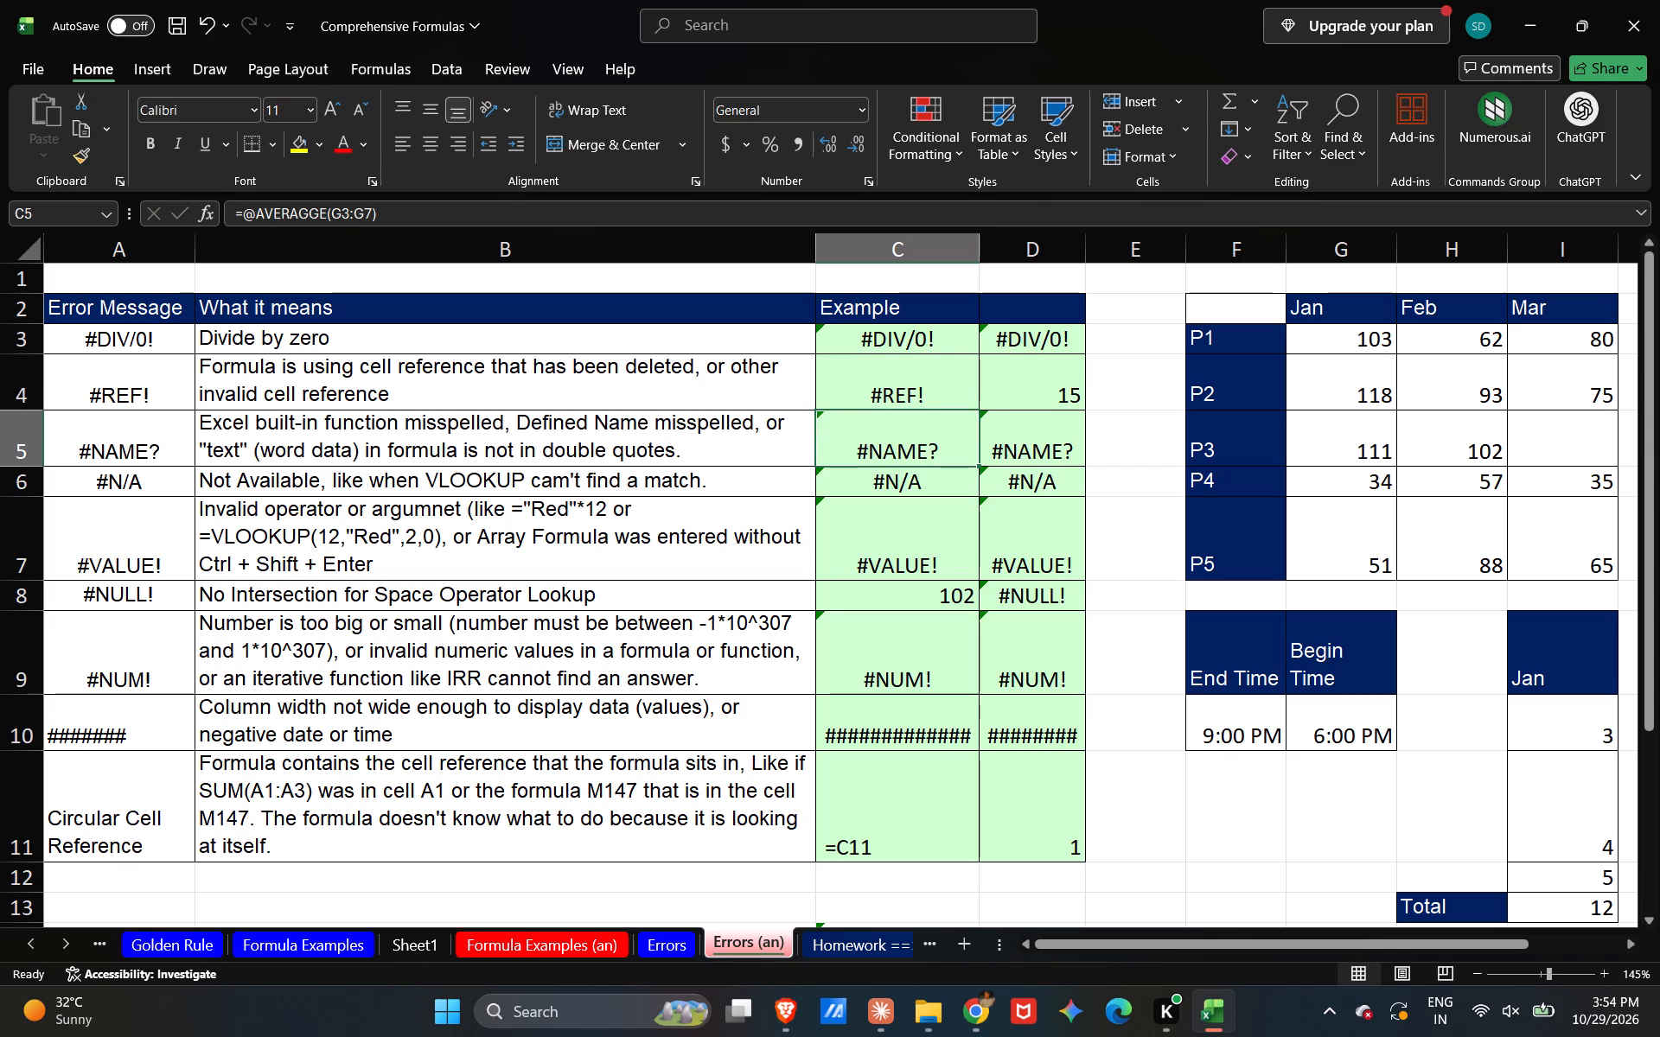
pyautogui.hscroll(-1, 1168, 435)
pyautogui.scroll(1, 1168, 435)
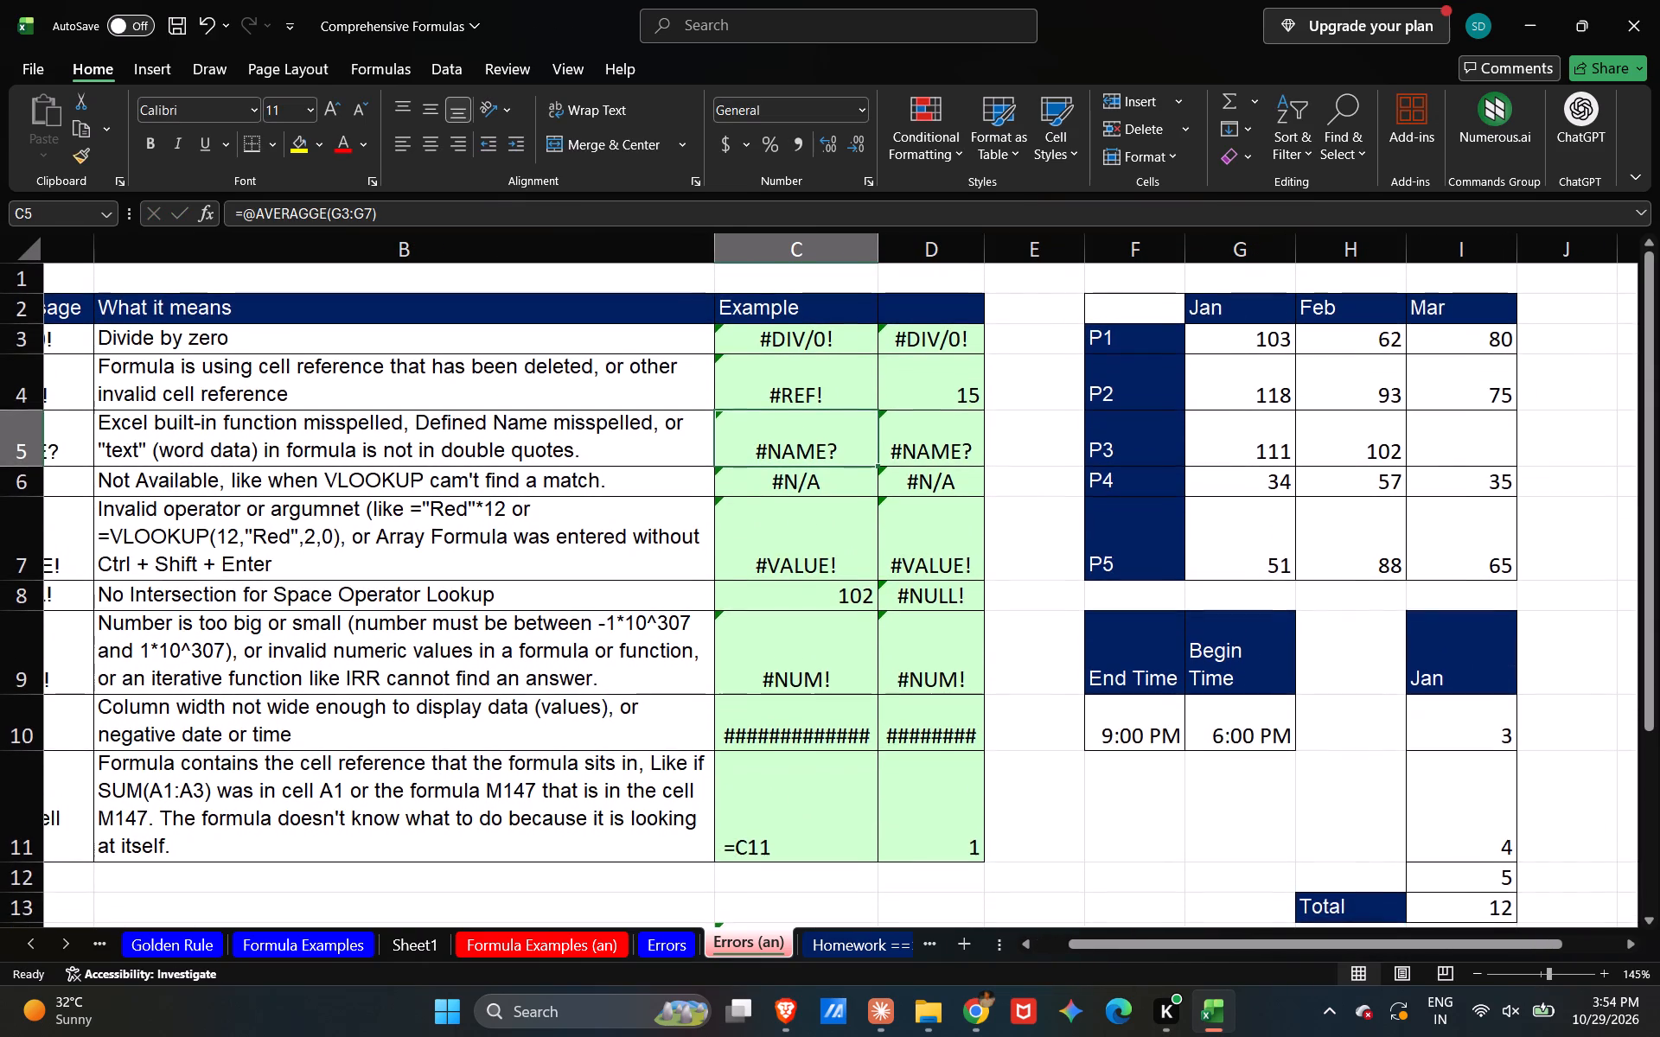
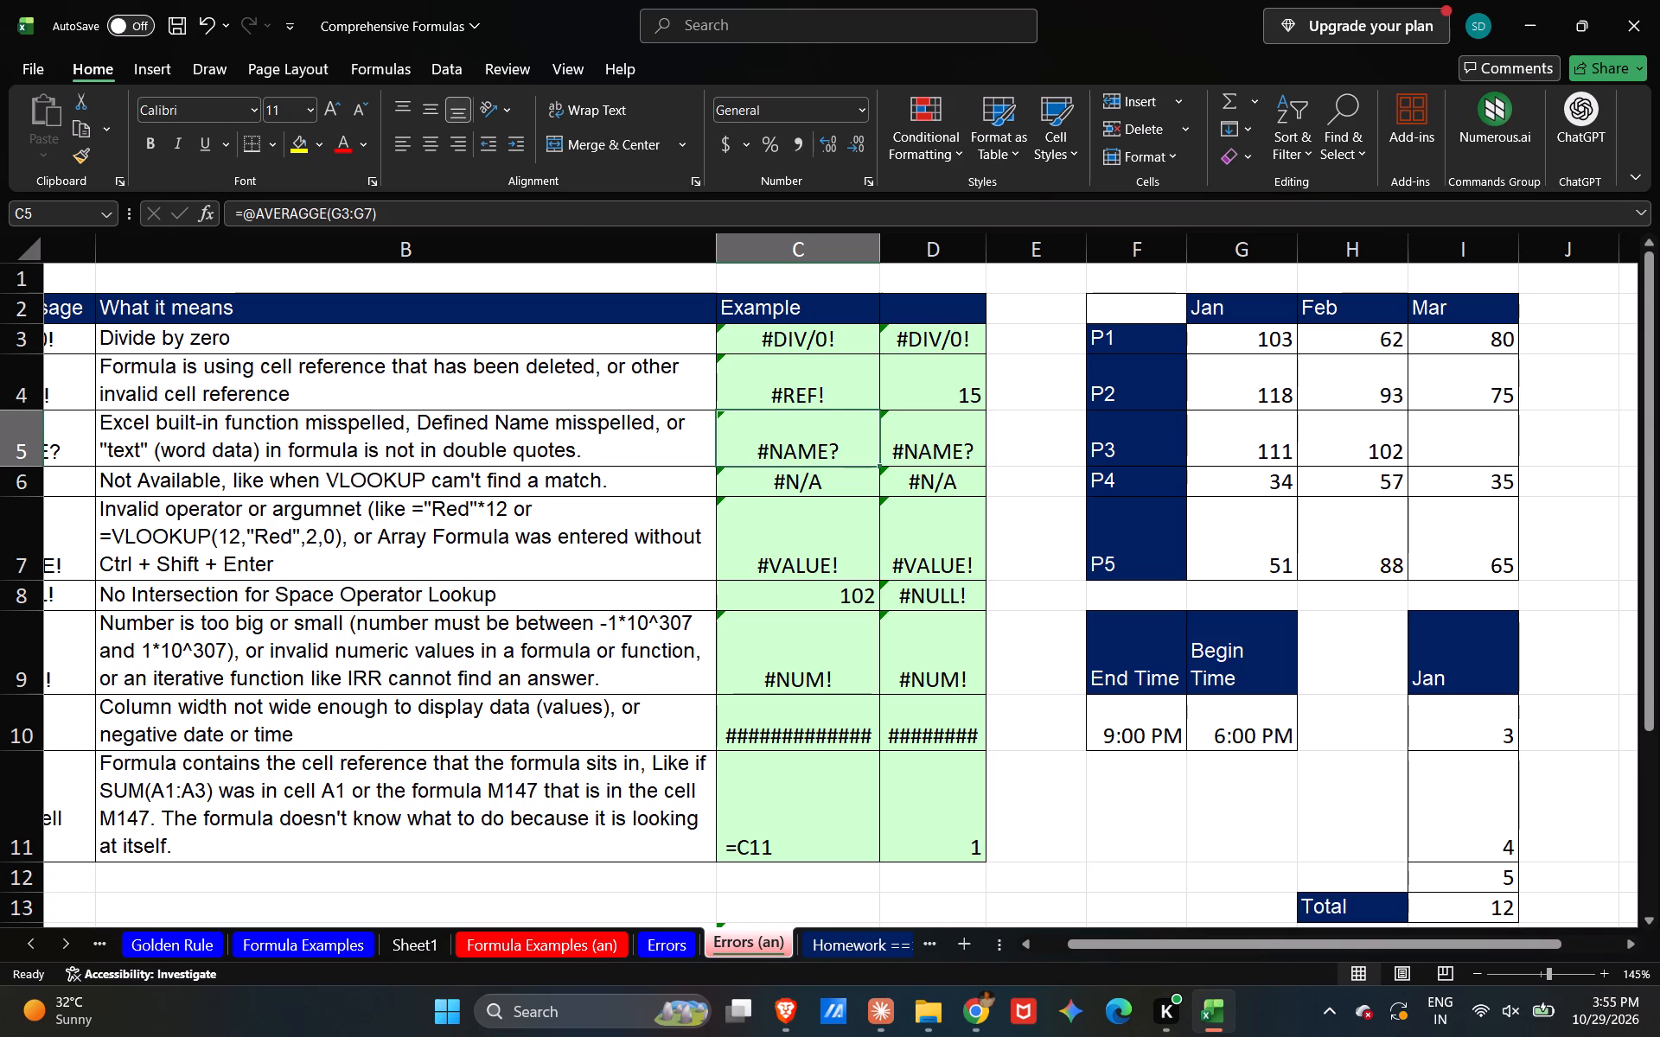
# Inspect the formulas behind the two #NAME? examples in cells C5 and D5 of the Errors (an) sheet.
pyautogui.doubleClick(818, 456)
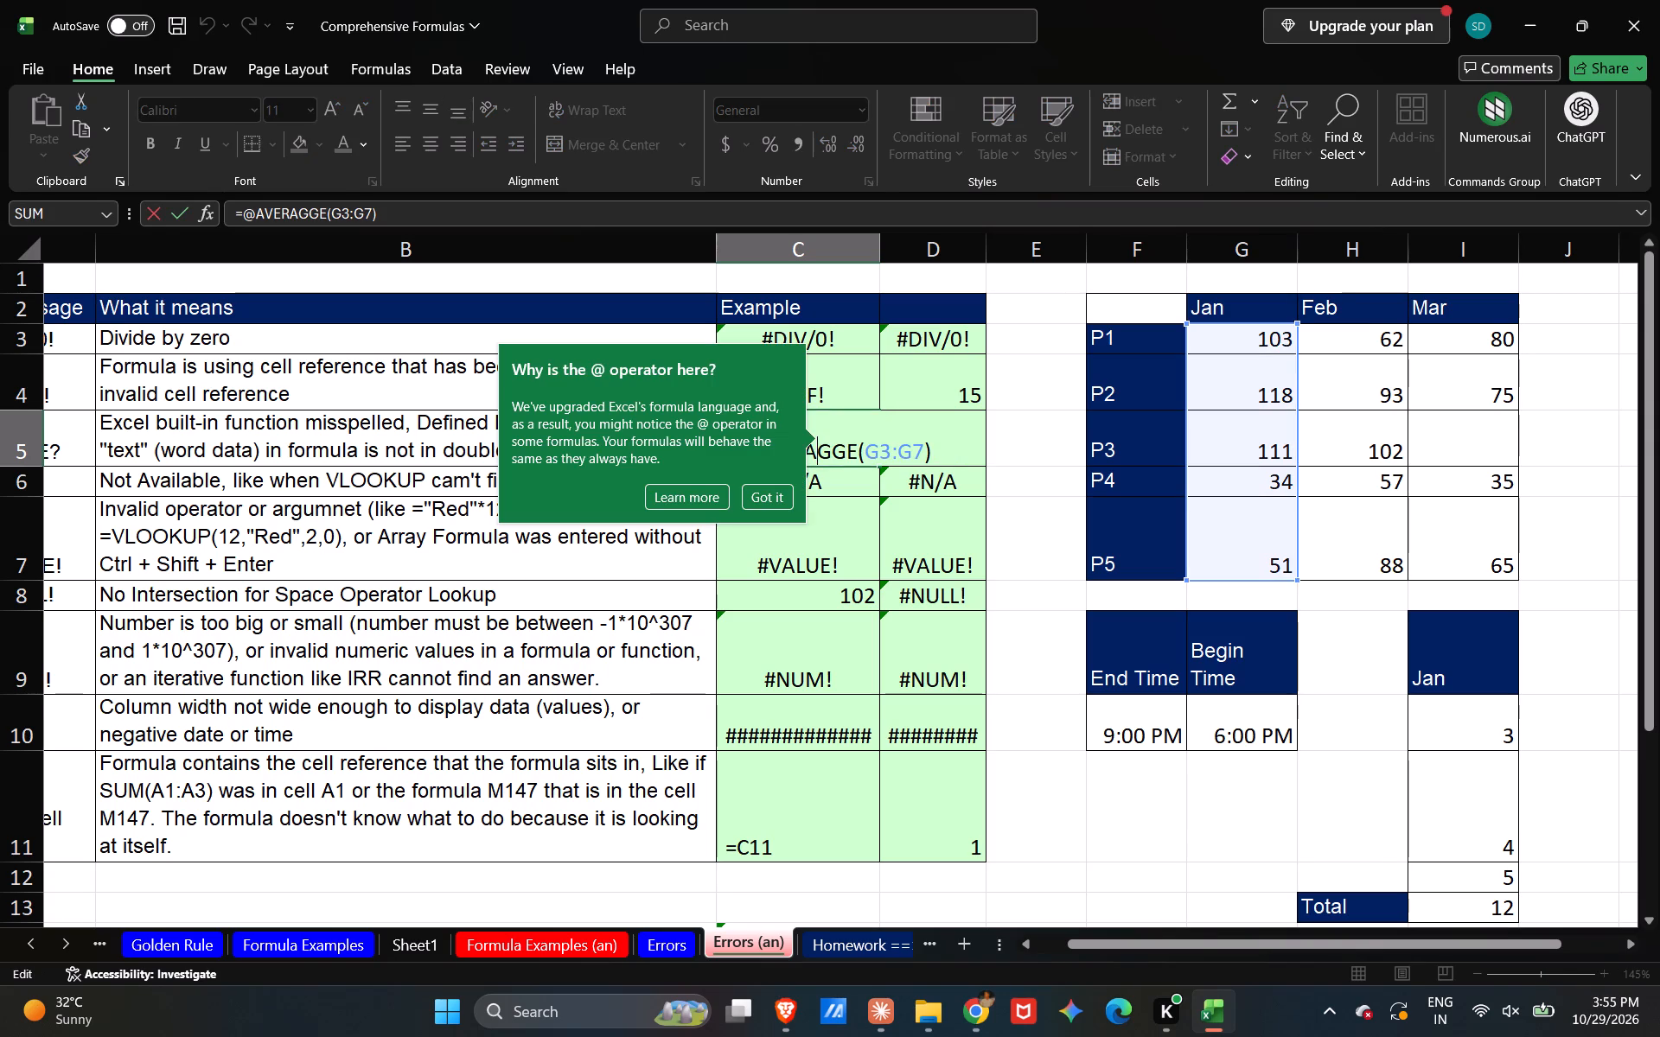
pyautogui.click(776, 497)
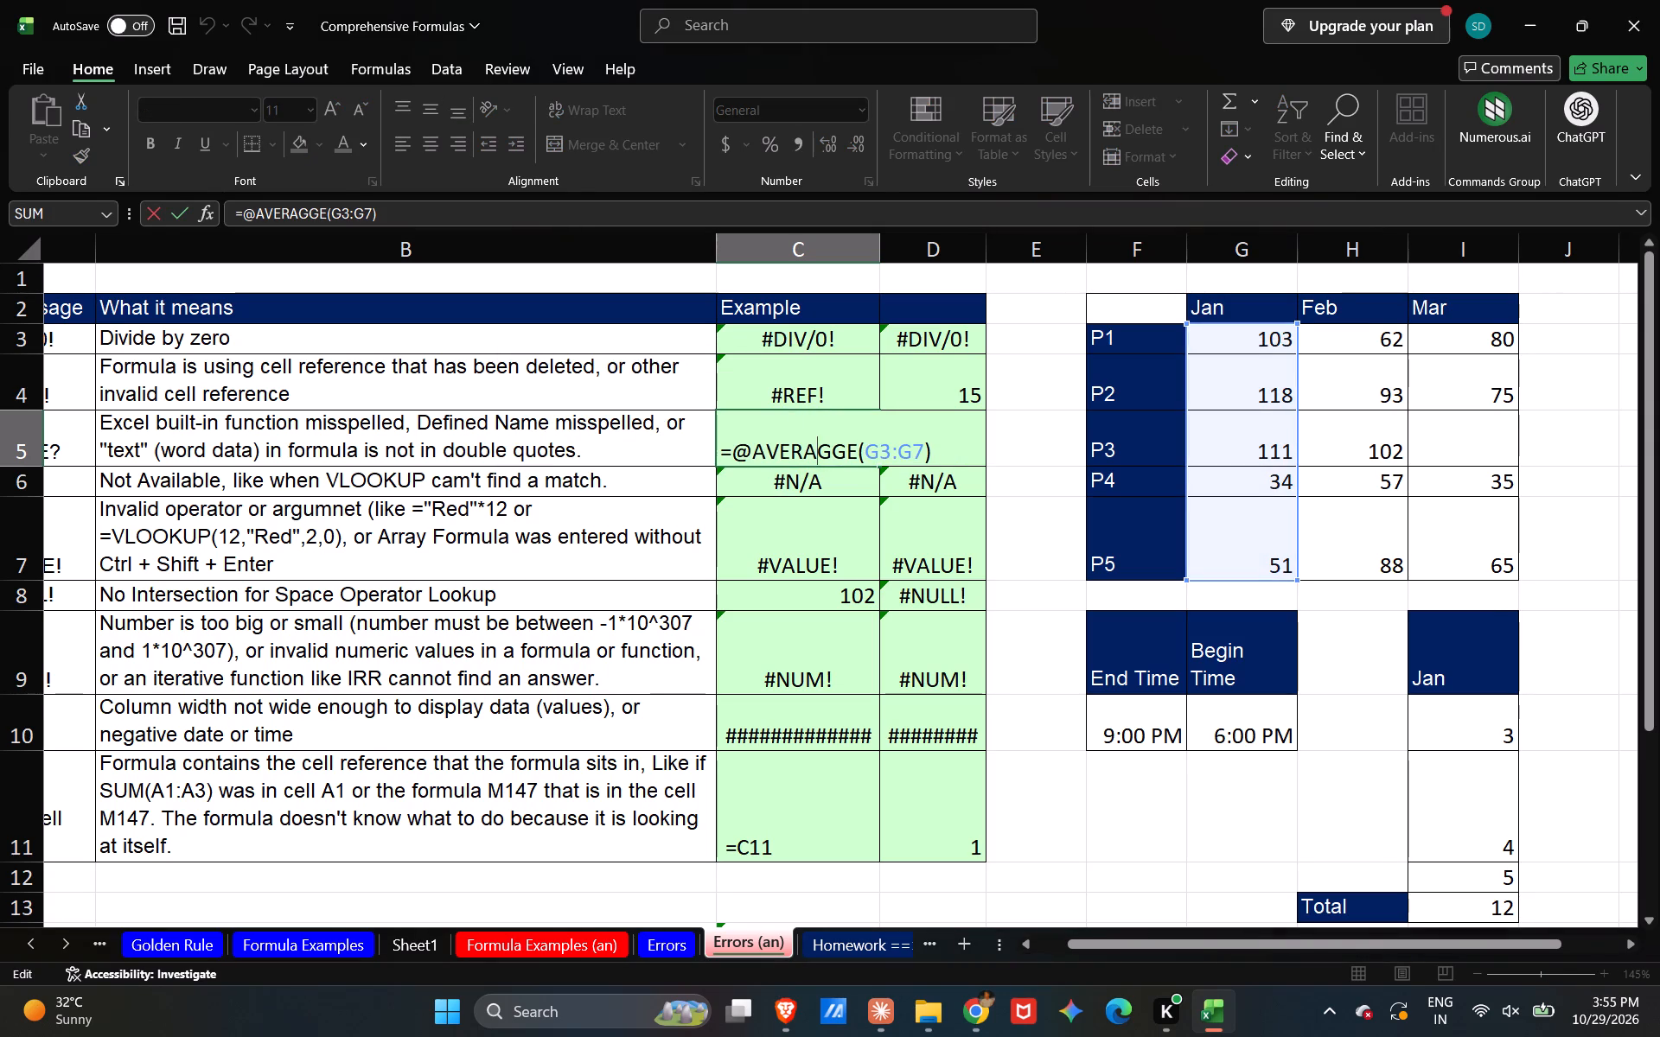
pyautogui.press('Return')
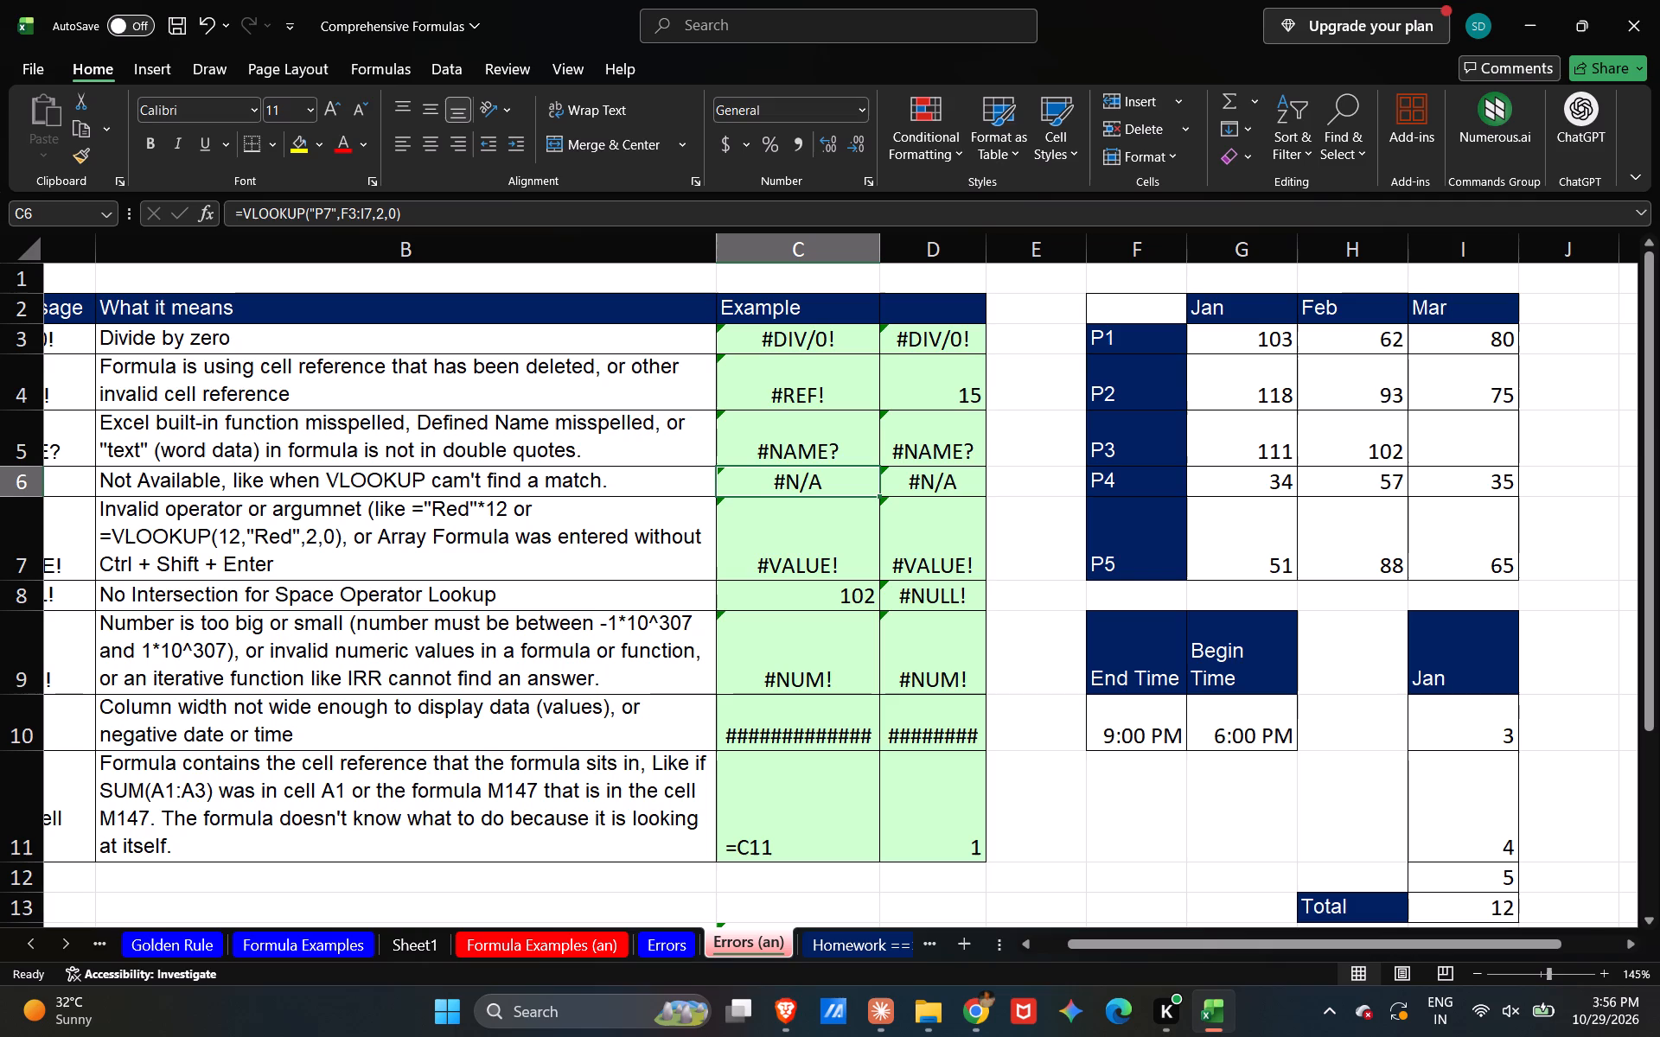
pyautogui.doubleClick(790, 445)
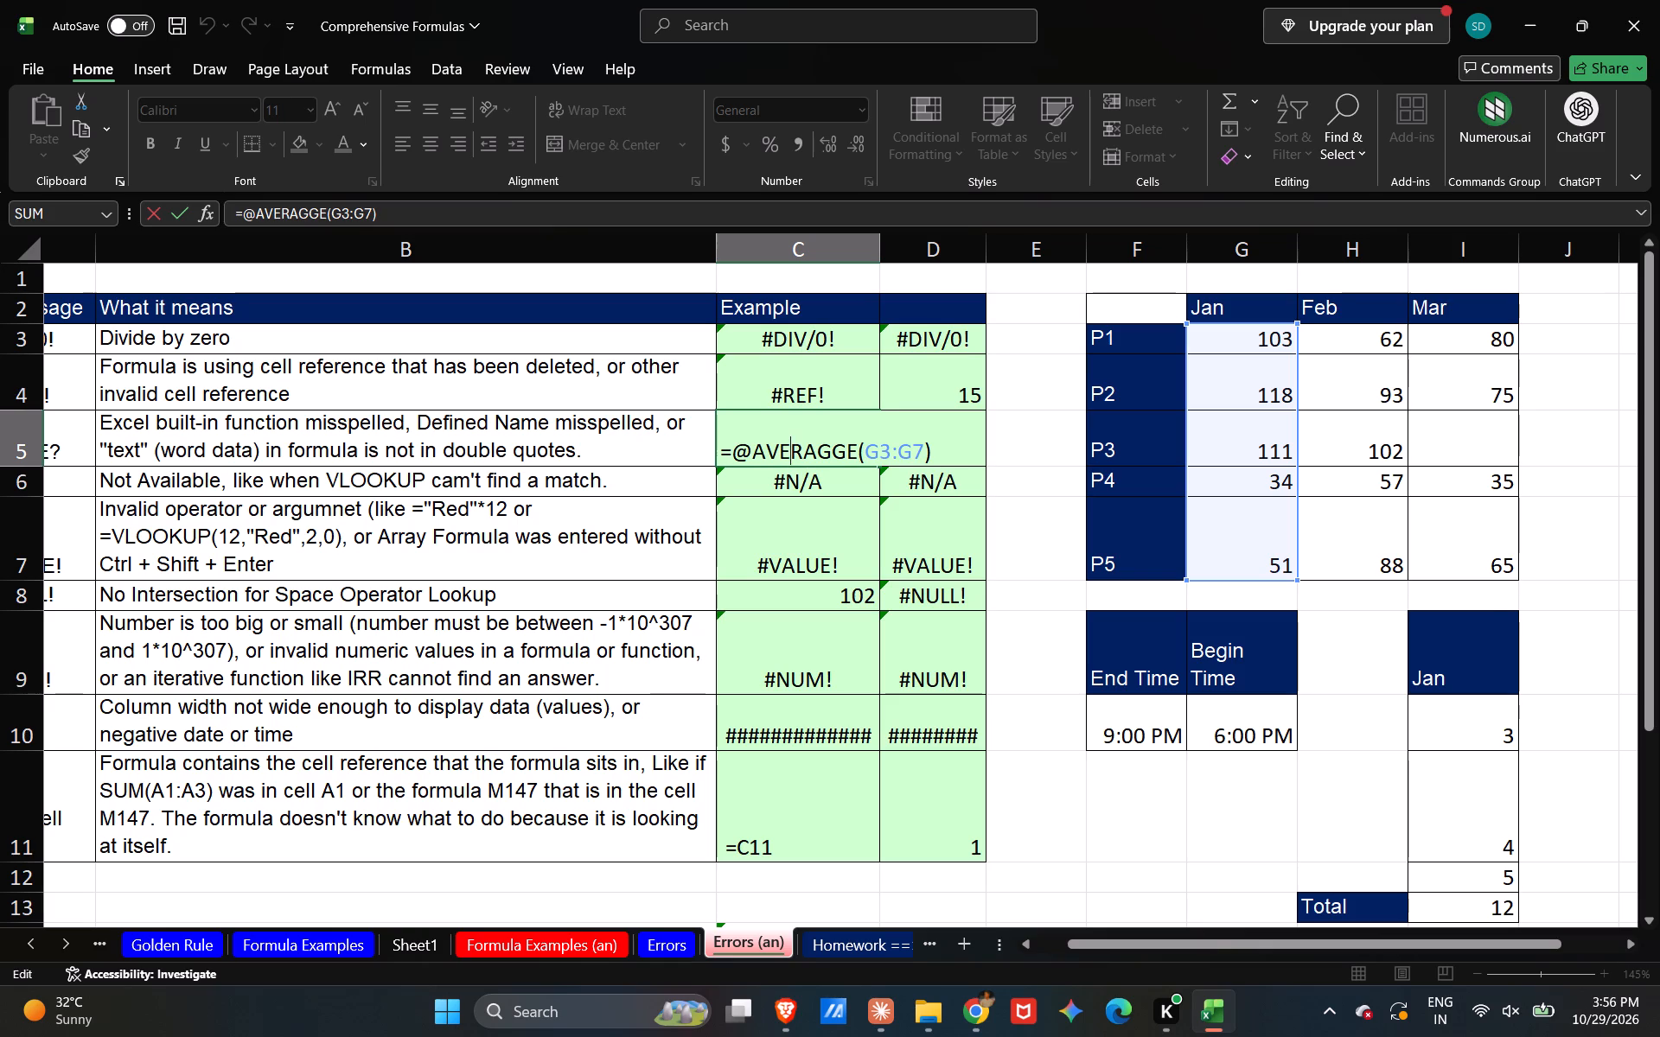
pyautogui.press('Return')
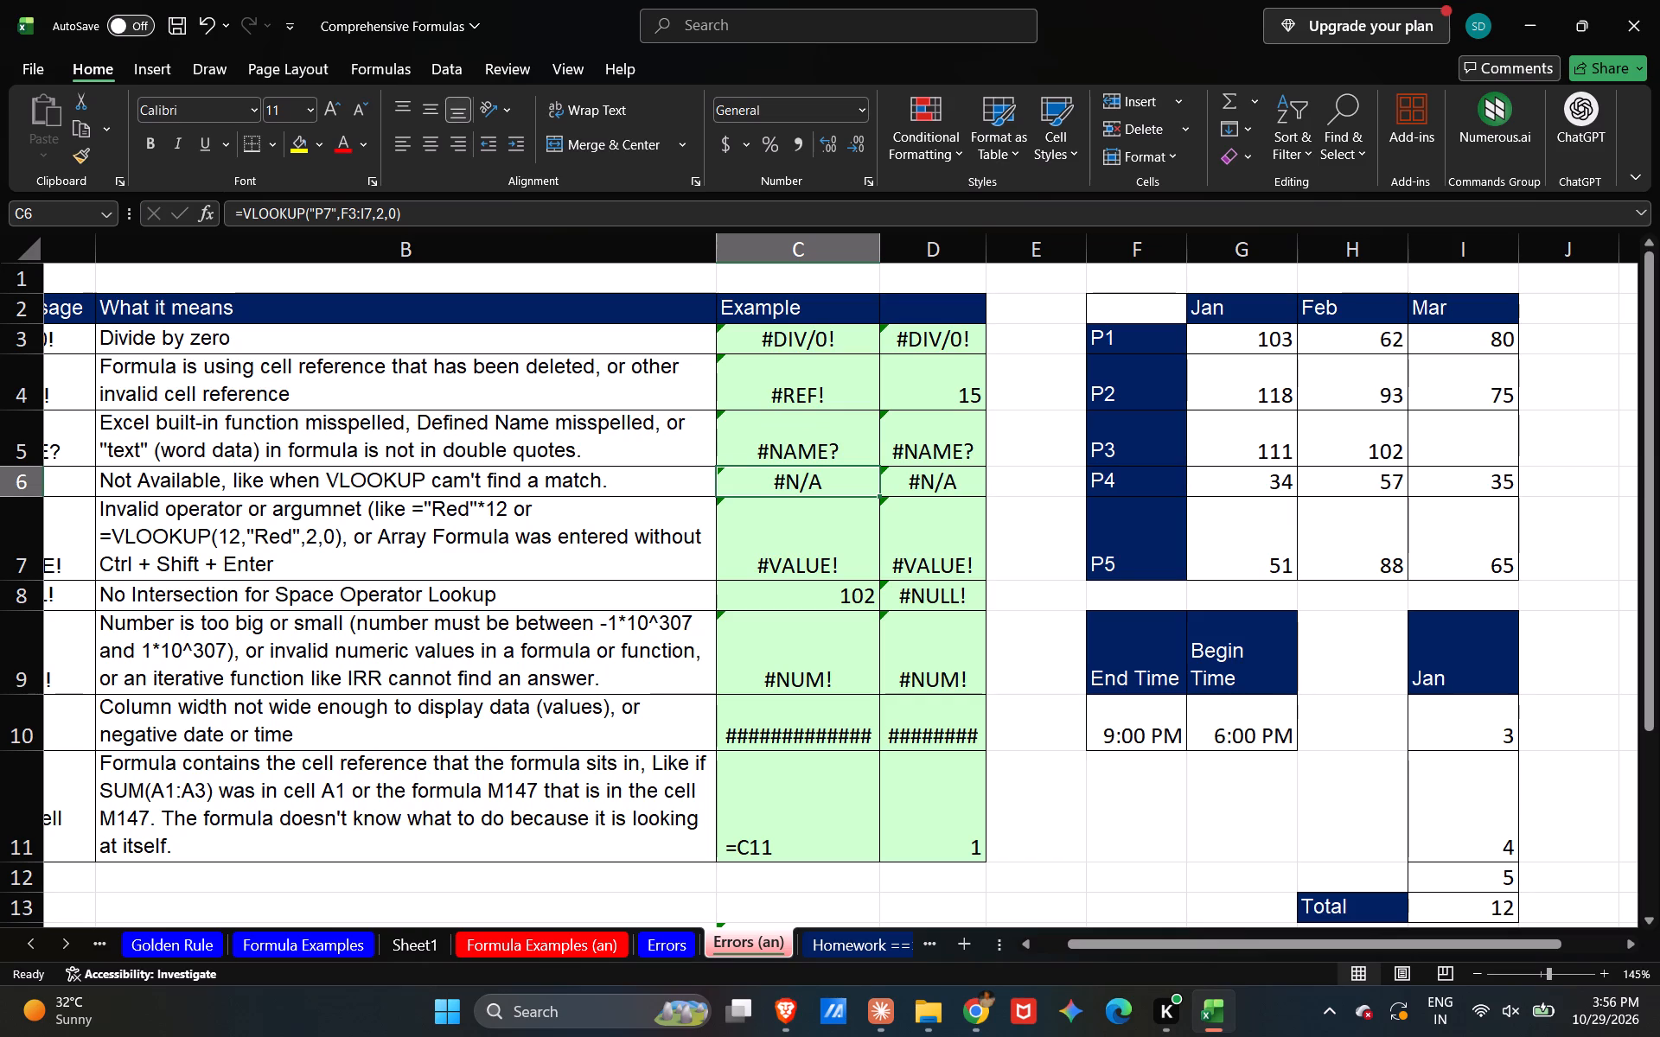
pyautogui.doubleClick(901, 449)
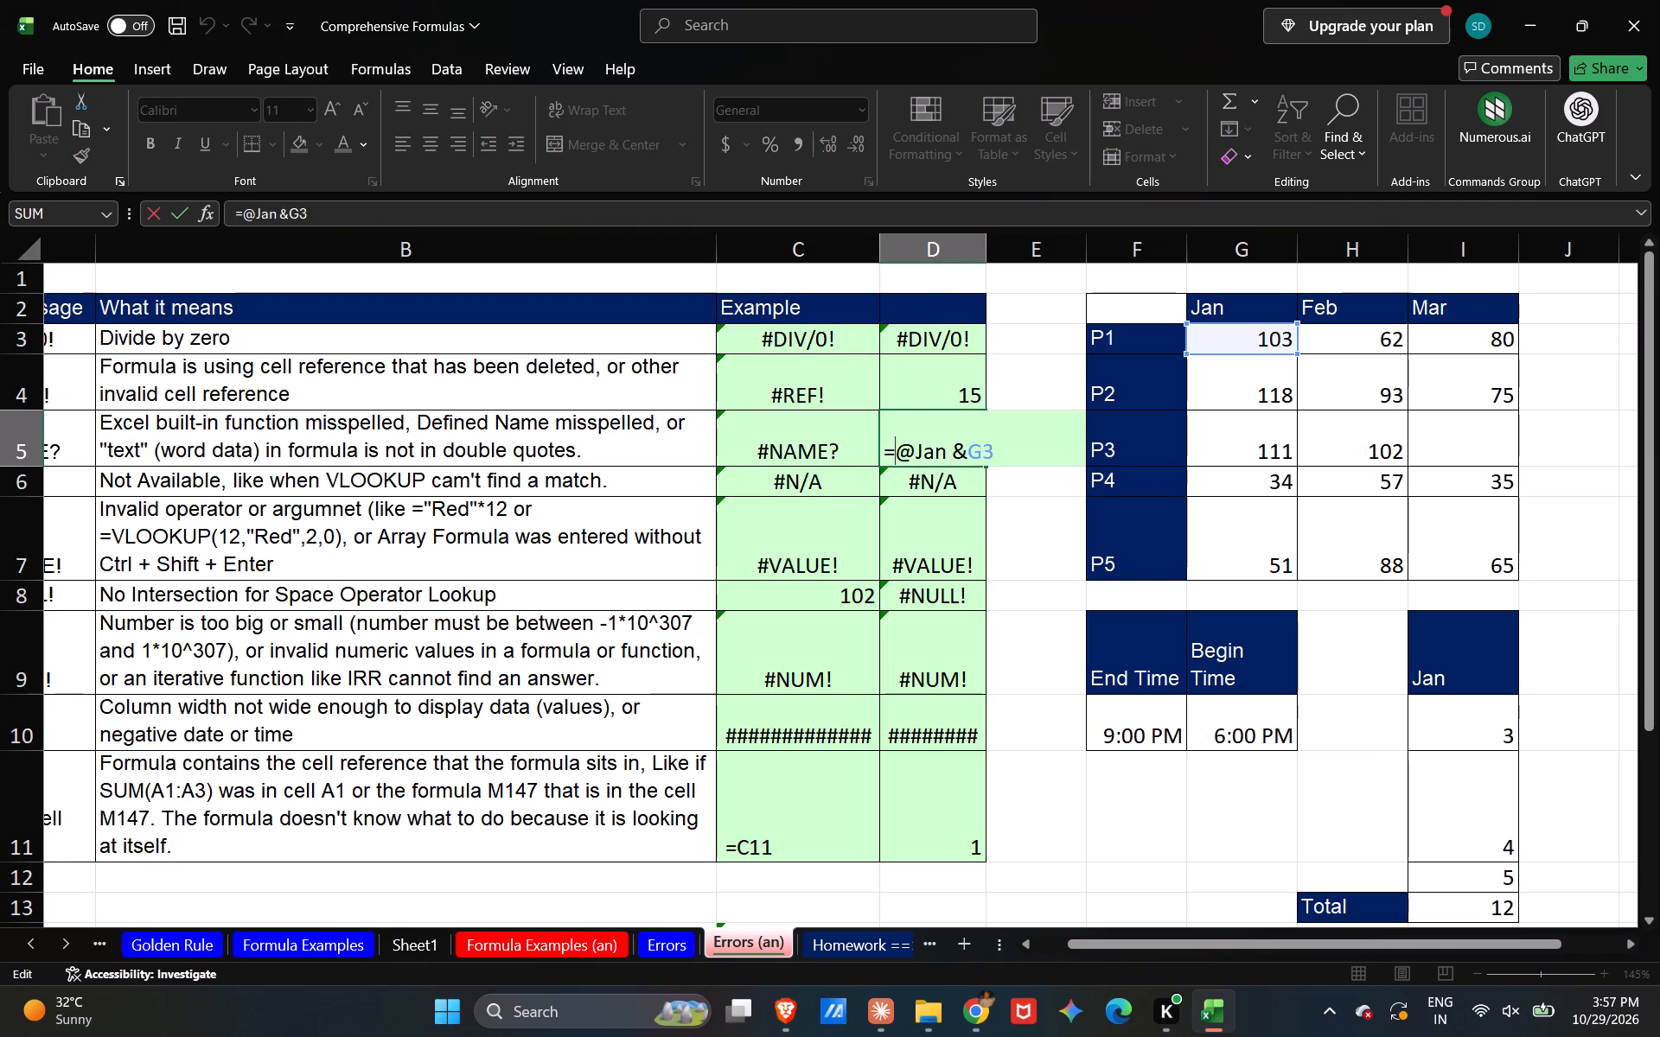
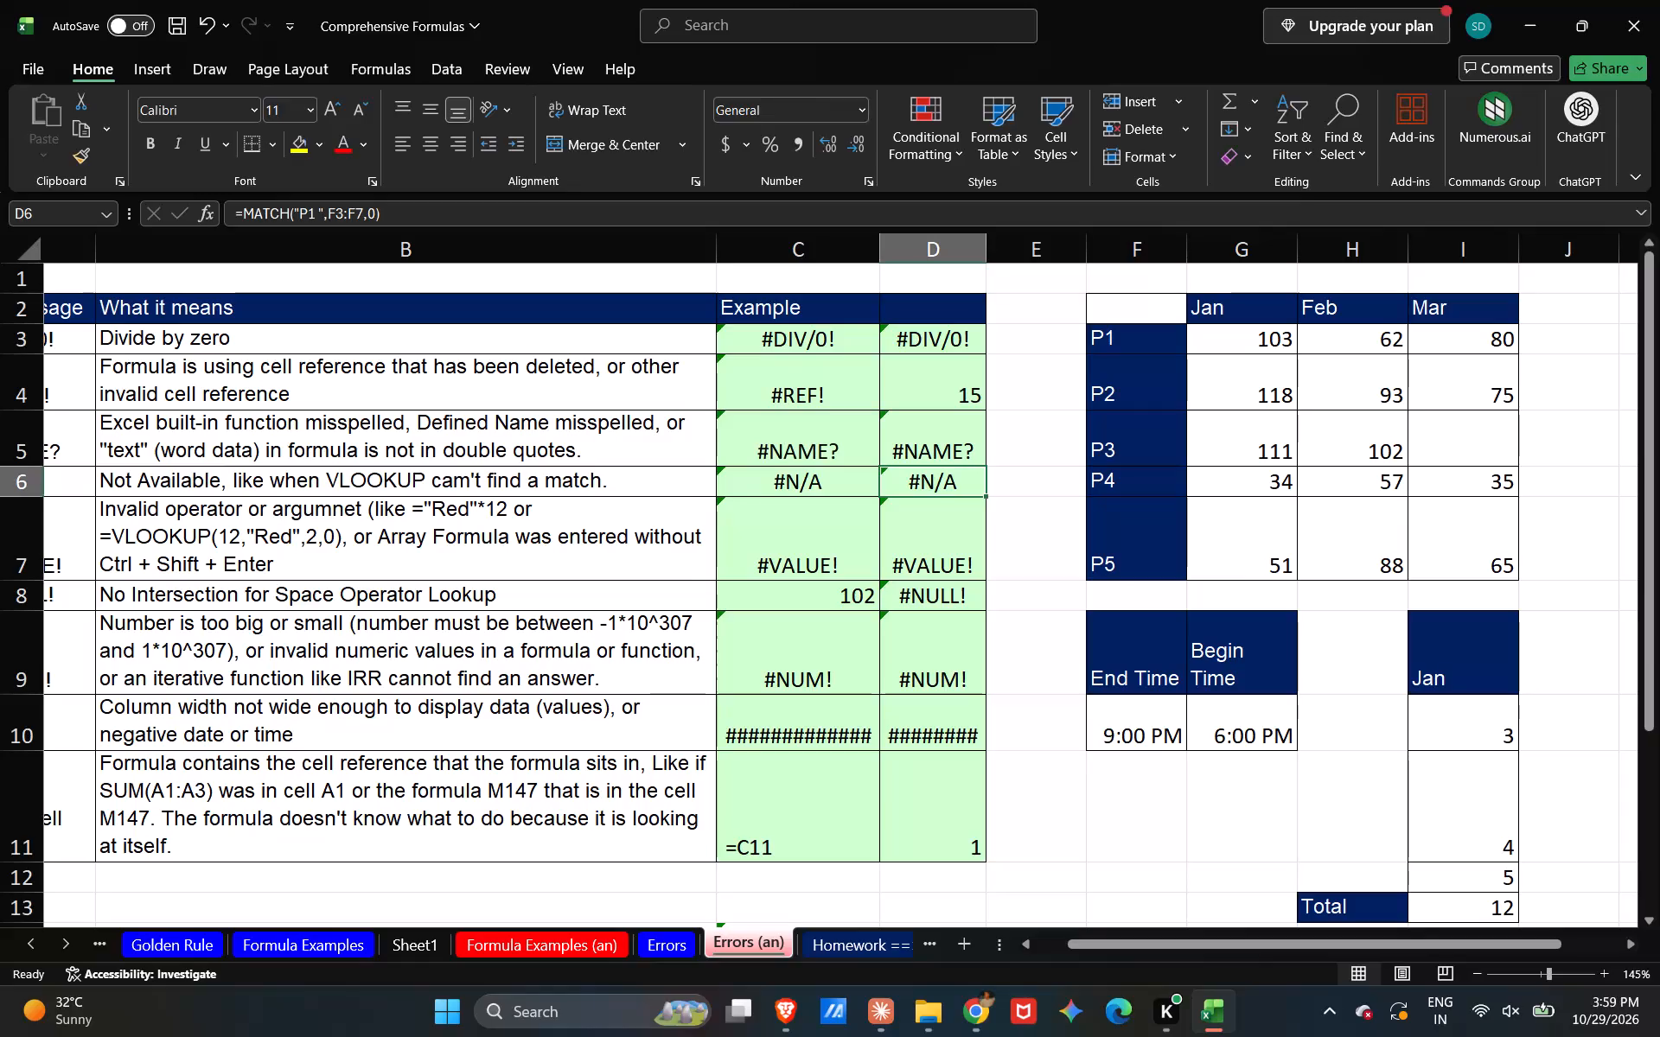
# Inspect the formulas behind the two #VALUE! examples in cells C7 and D7 of the Errors (an) sheet.
pyautogui.click(799, 545)
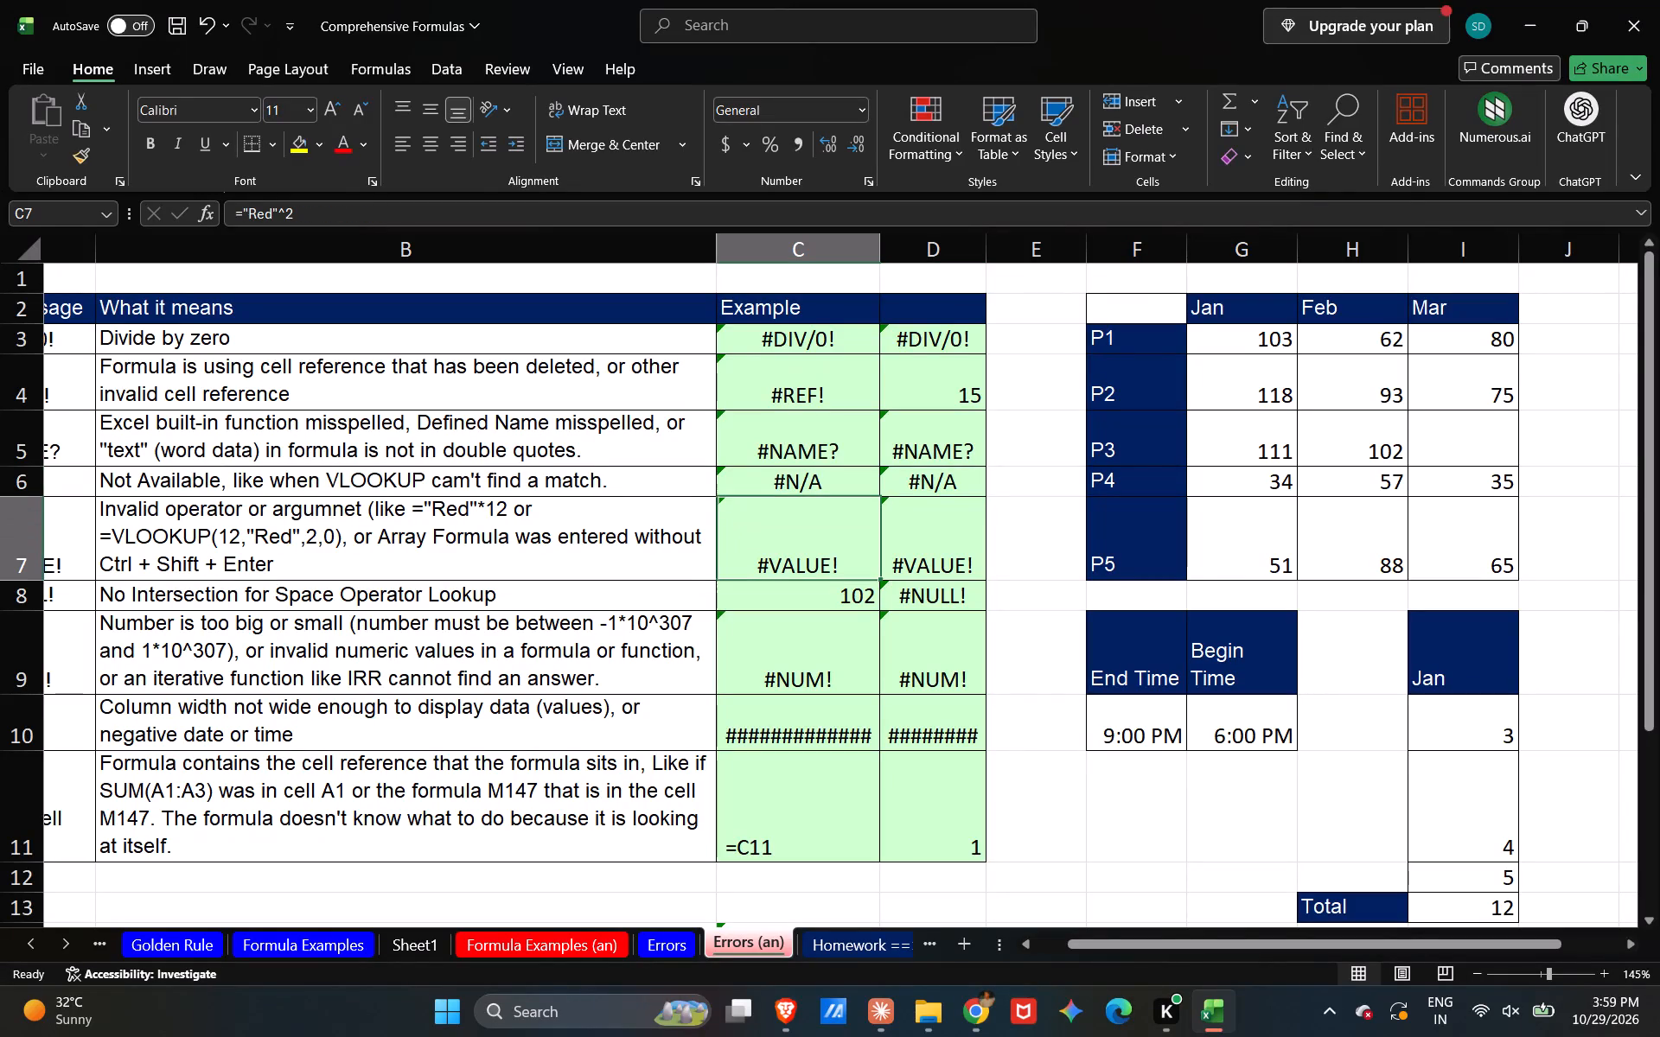
pyautogui.doubleClick(799, 545)
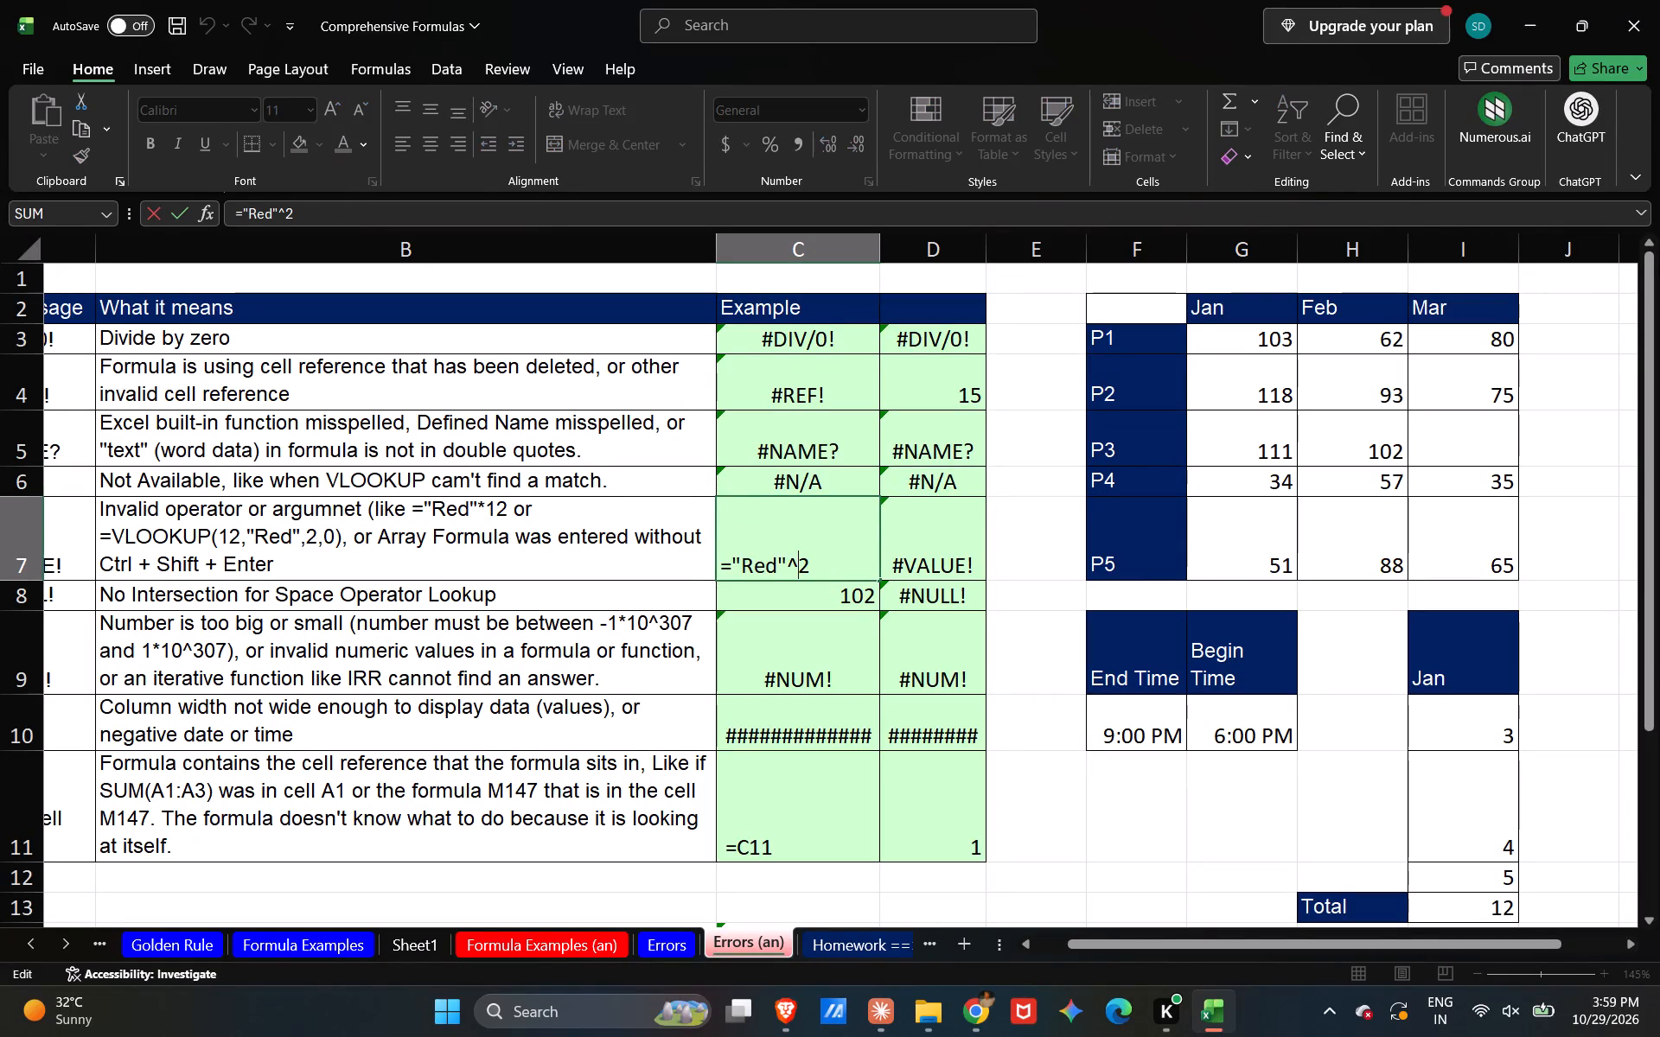
pyautogui.press('Return')
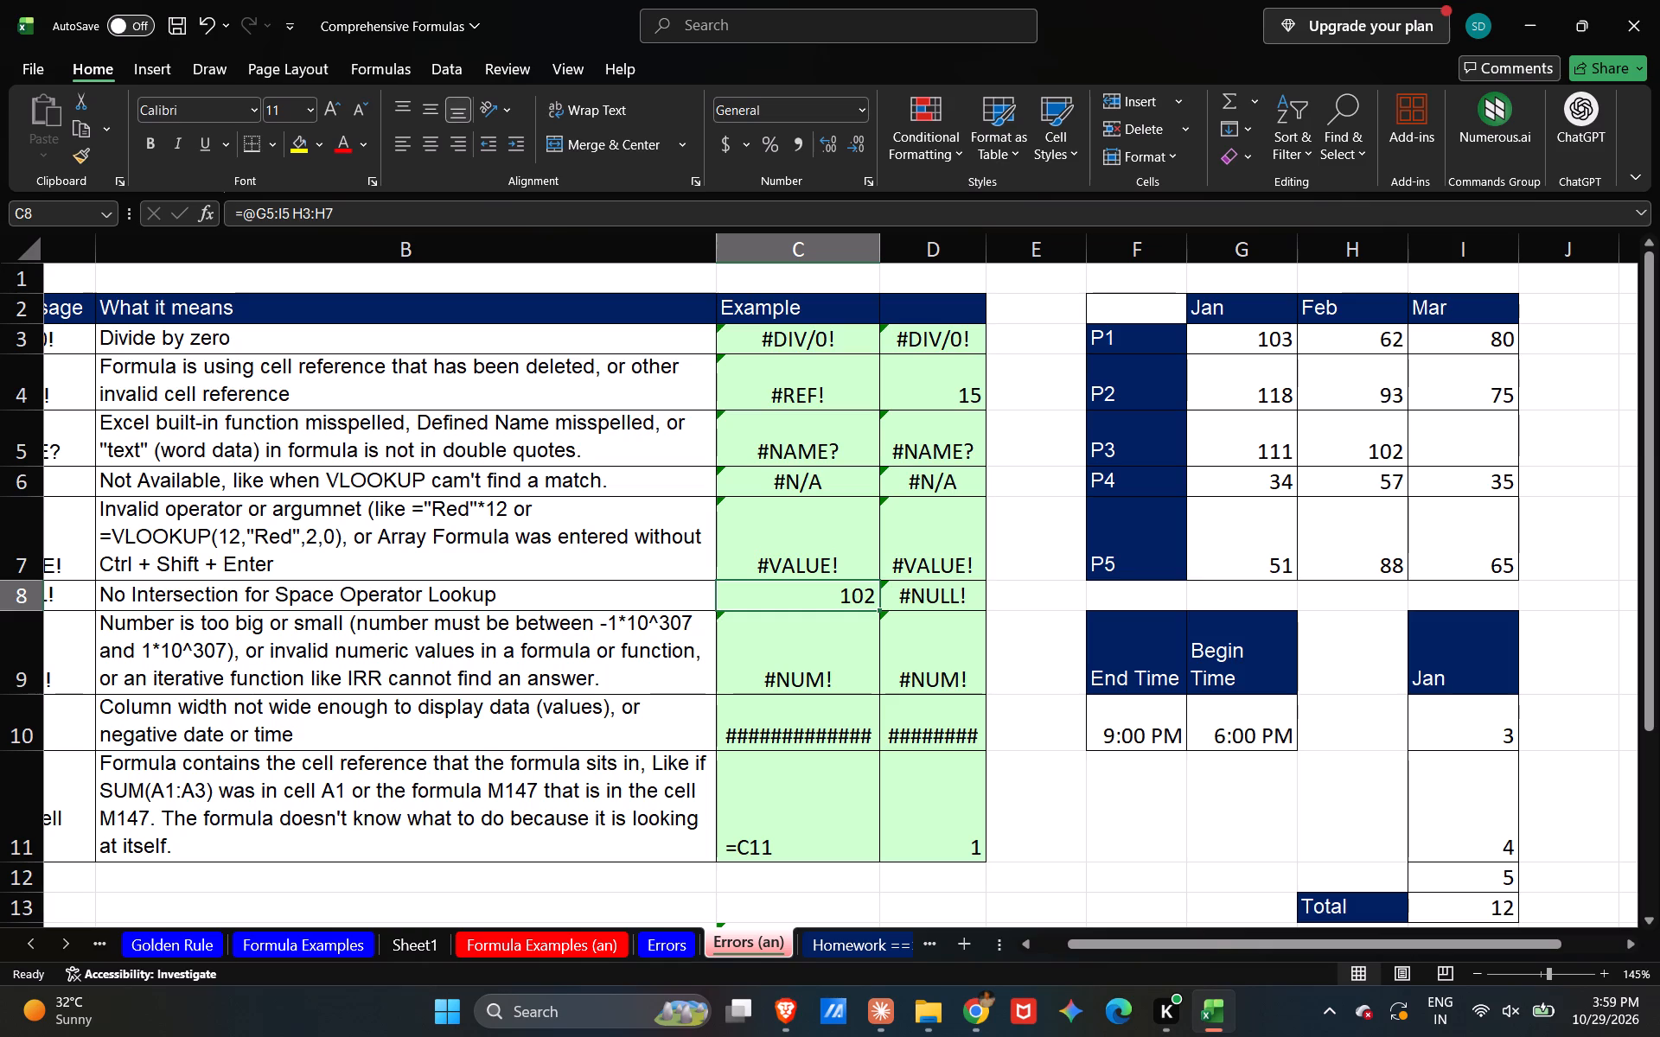
pyautogui.doubleClick(928, 571)
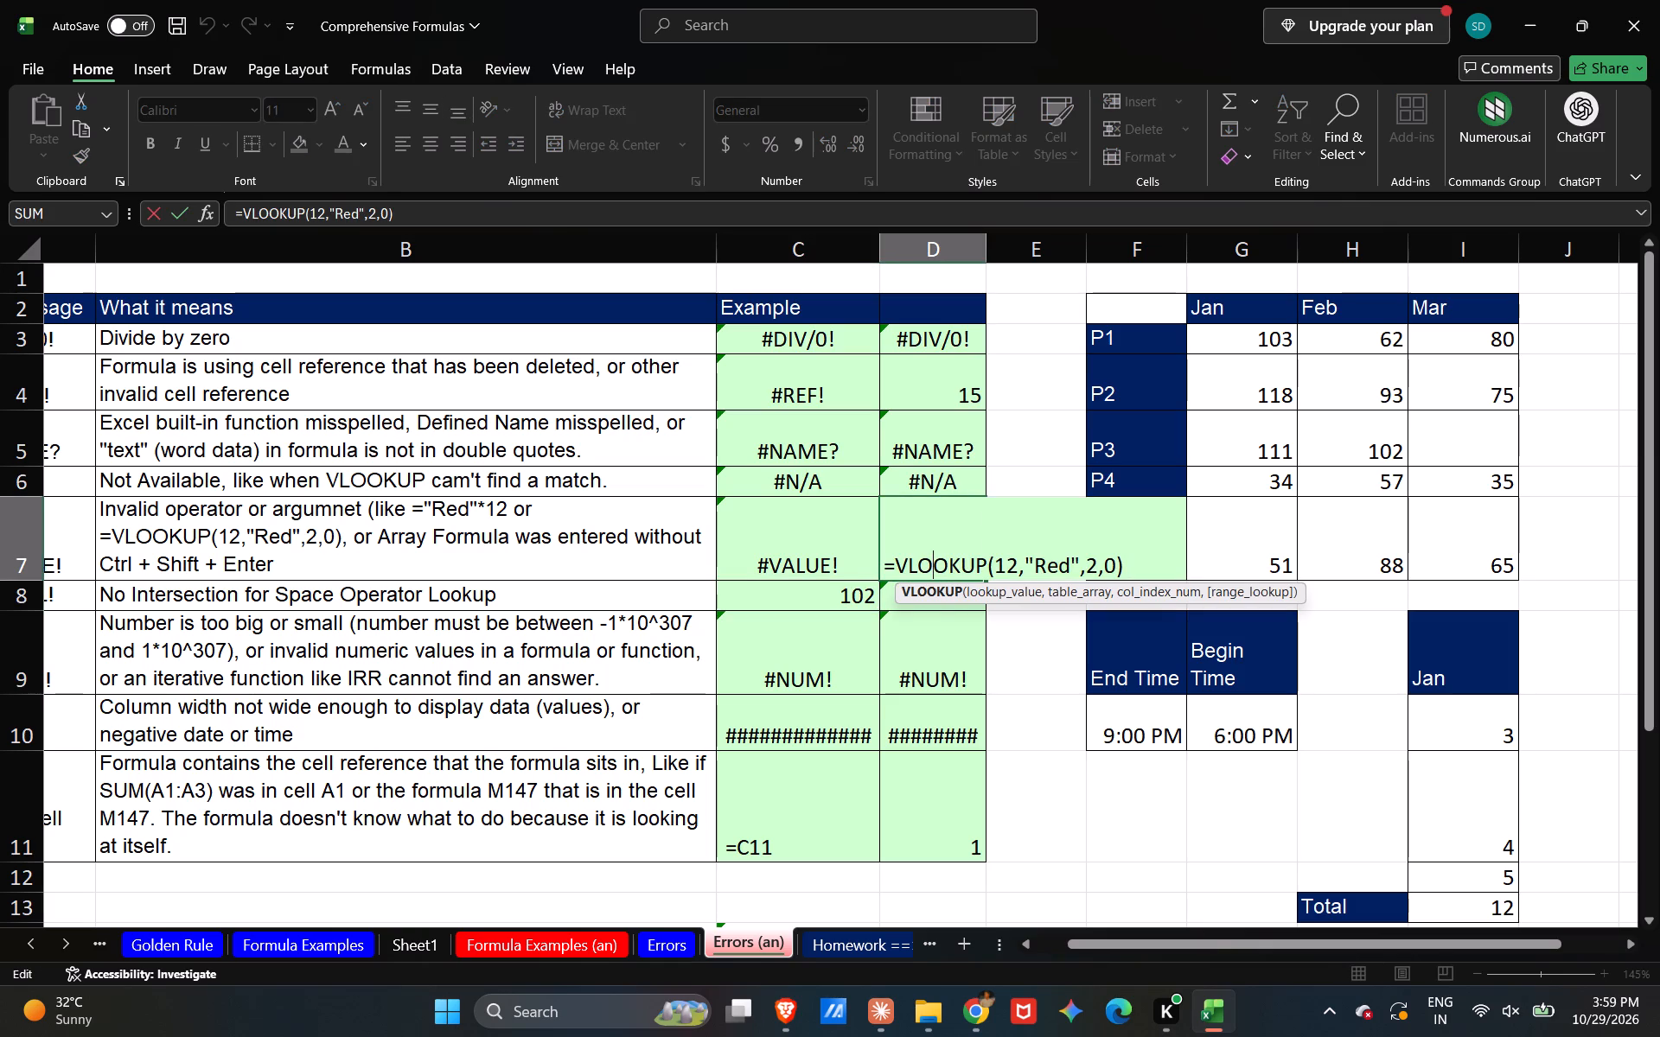
pyautogui.press('Return')
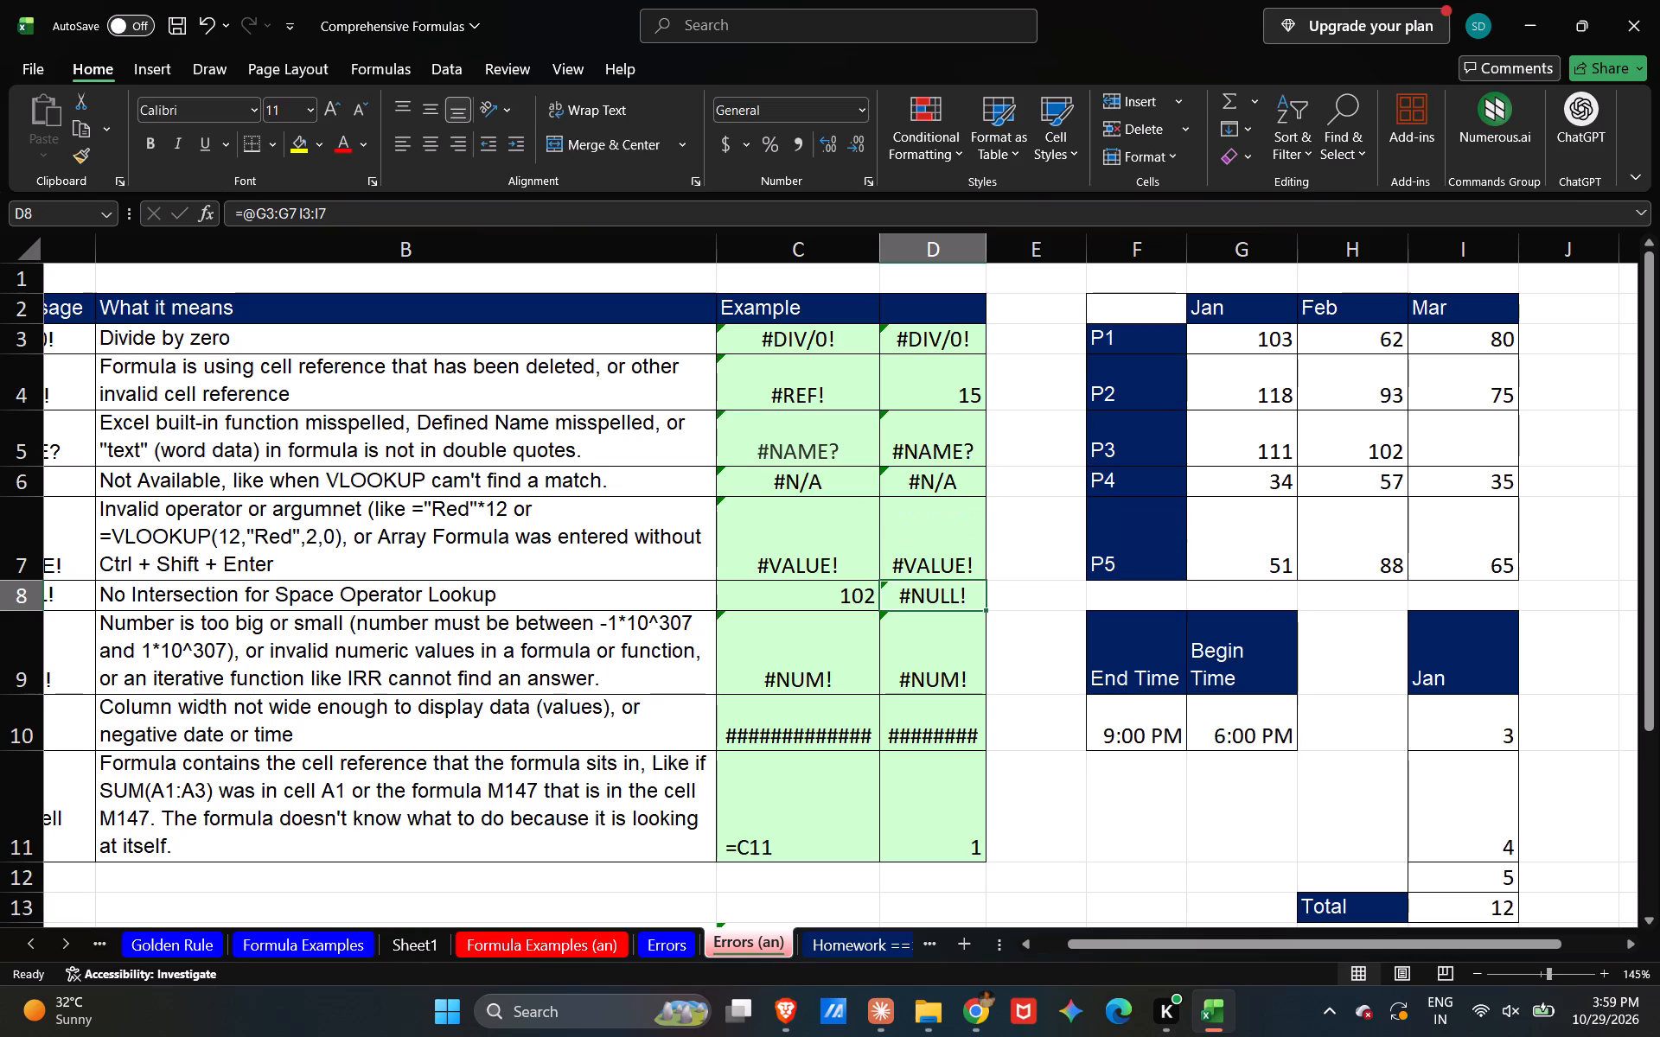
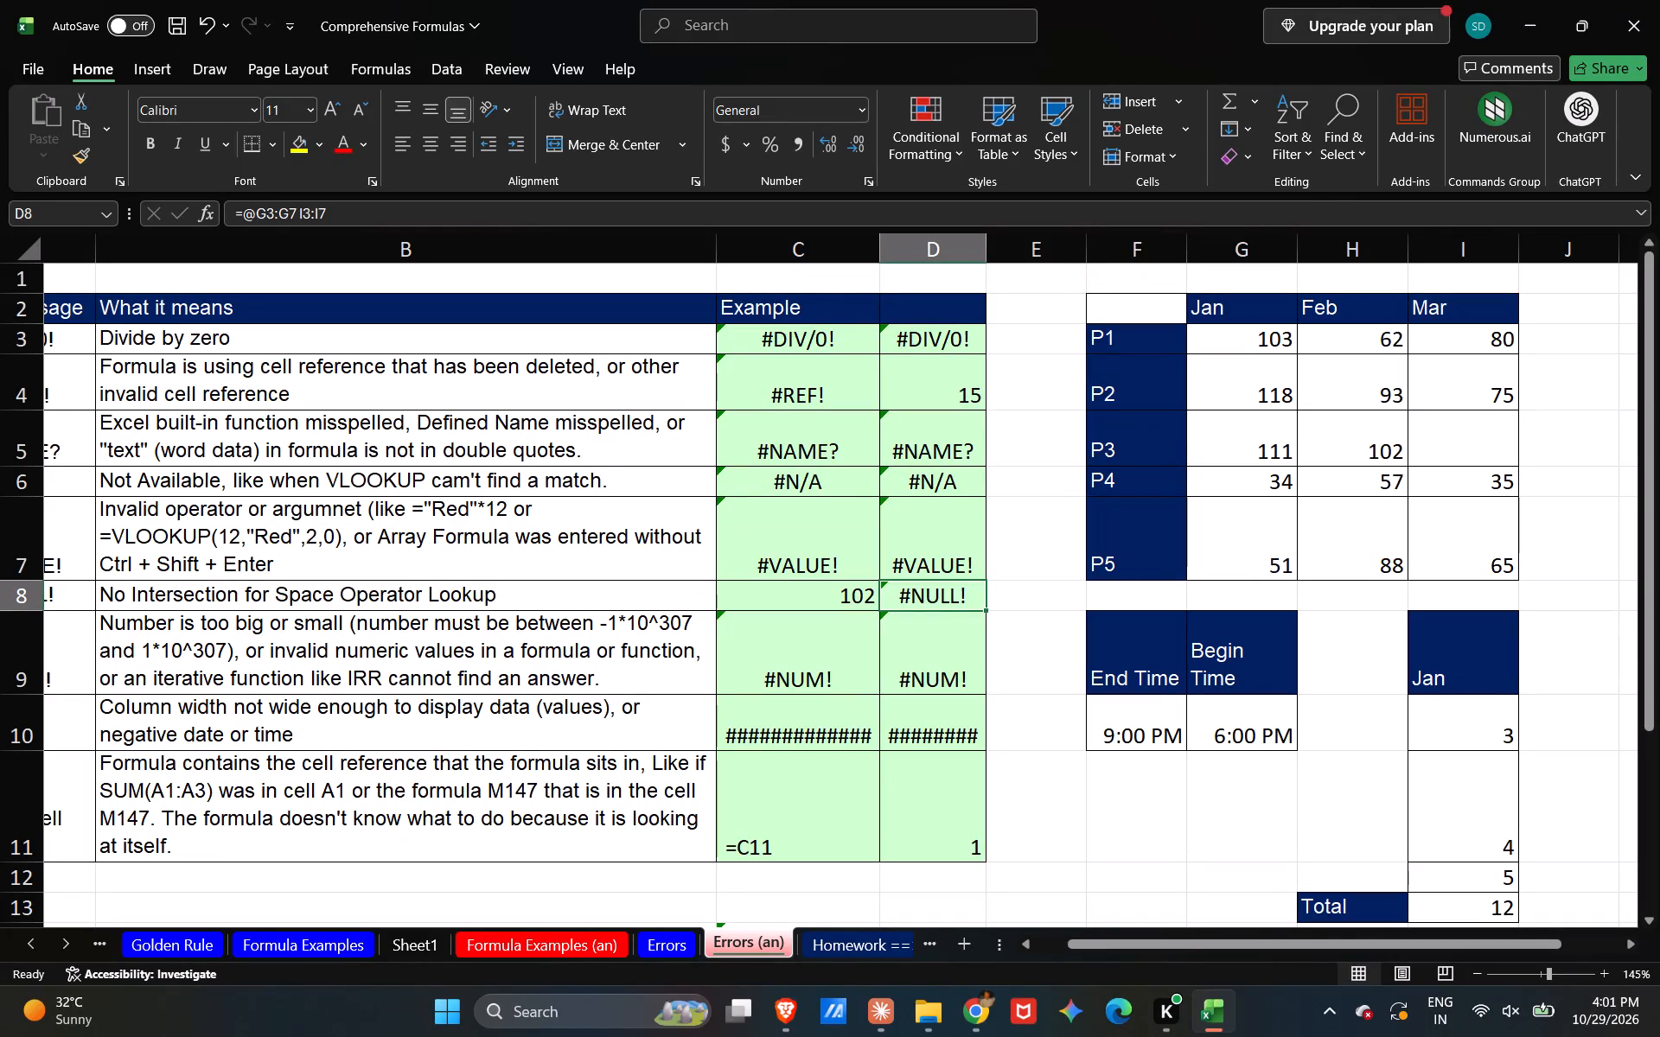
# Inspect the formulas behind the #NULL! example in cell D8 and the column-width example in cell C10.
pyautogui.doubleClick(913, 596)
pyautogui.doubleClick(913, 596)
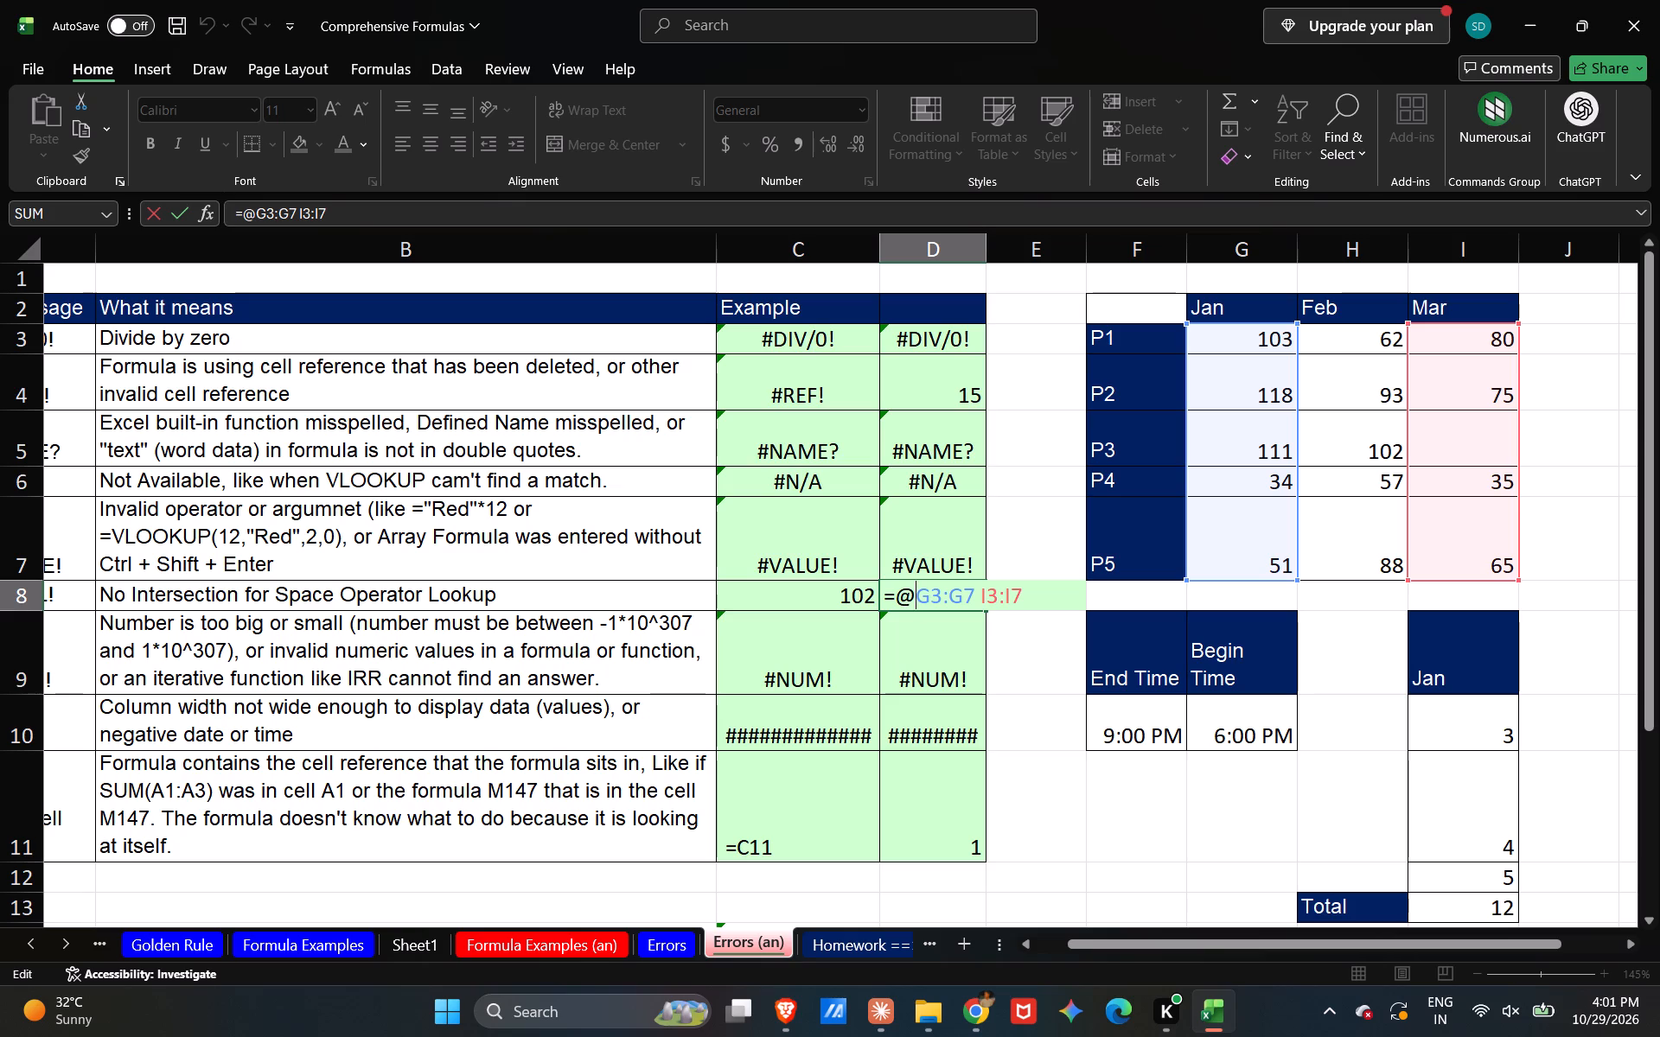
pyautogui.press('Return')
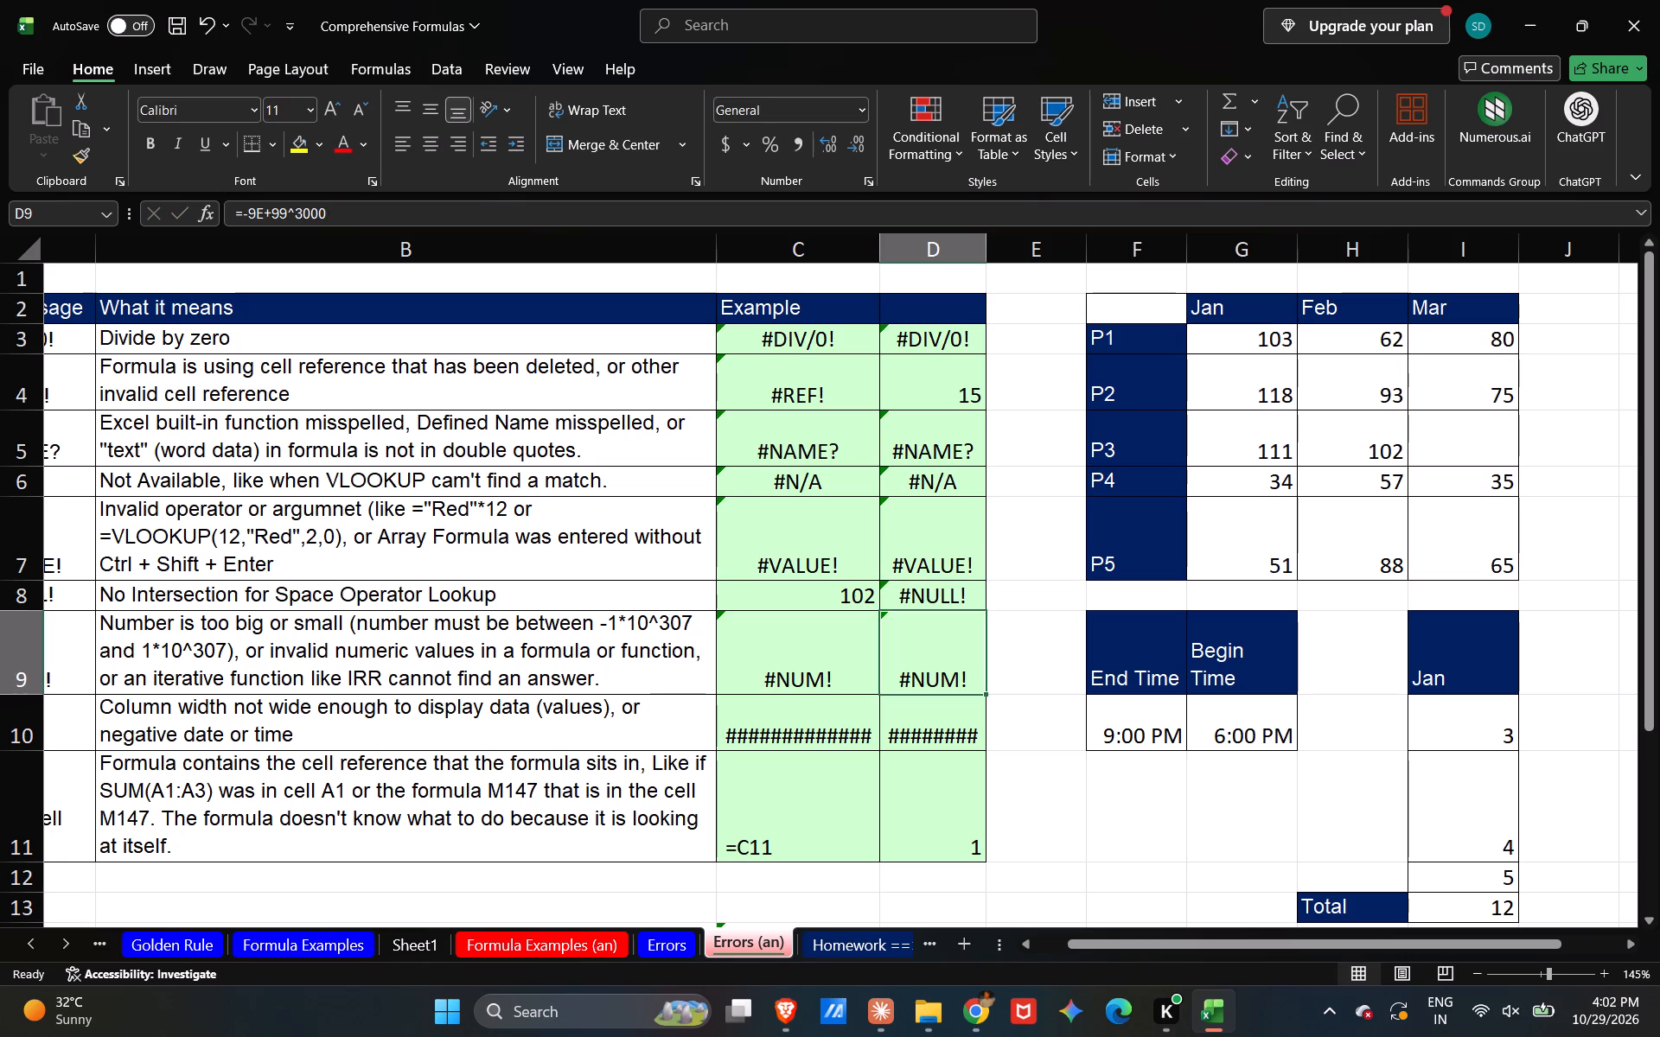
pyautogui.doubleClick(865, 722)
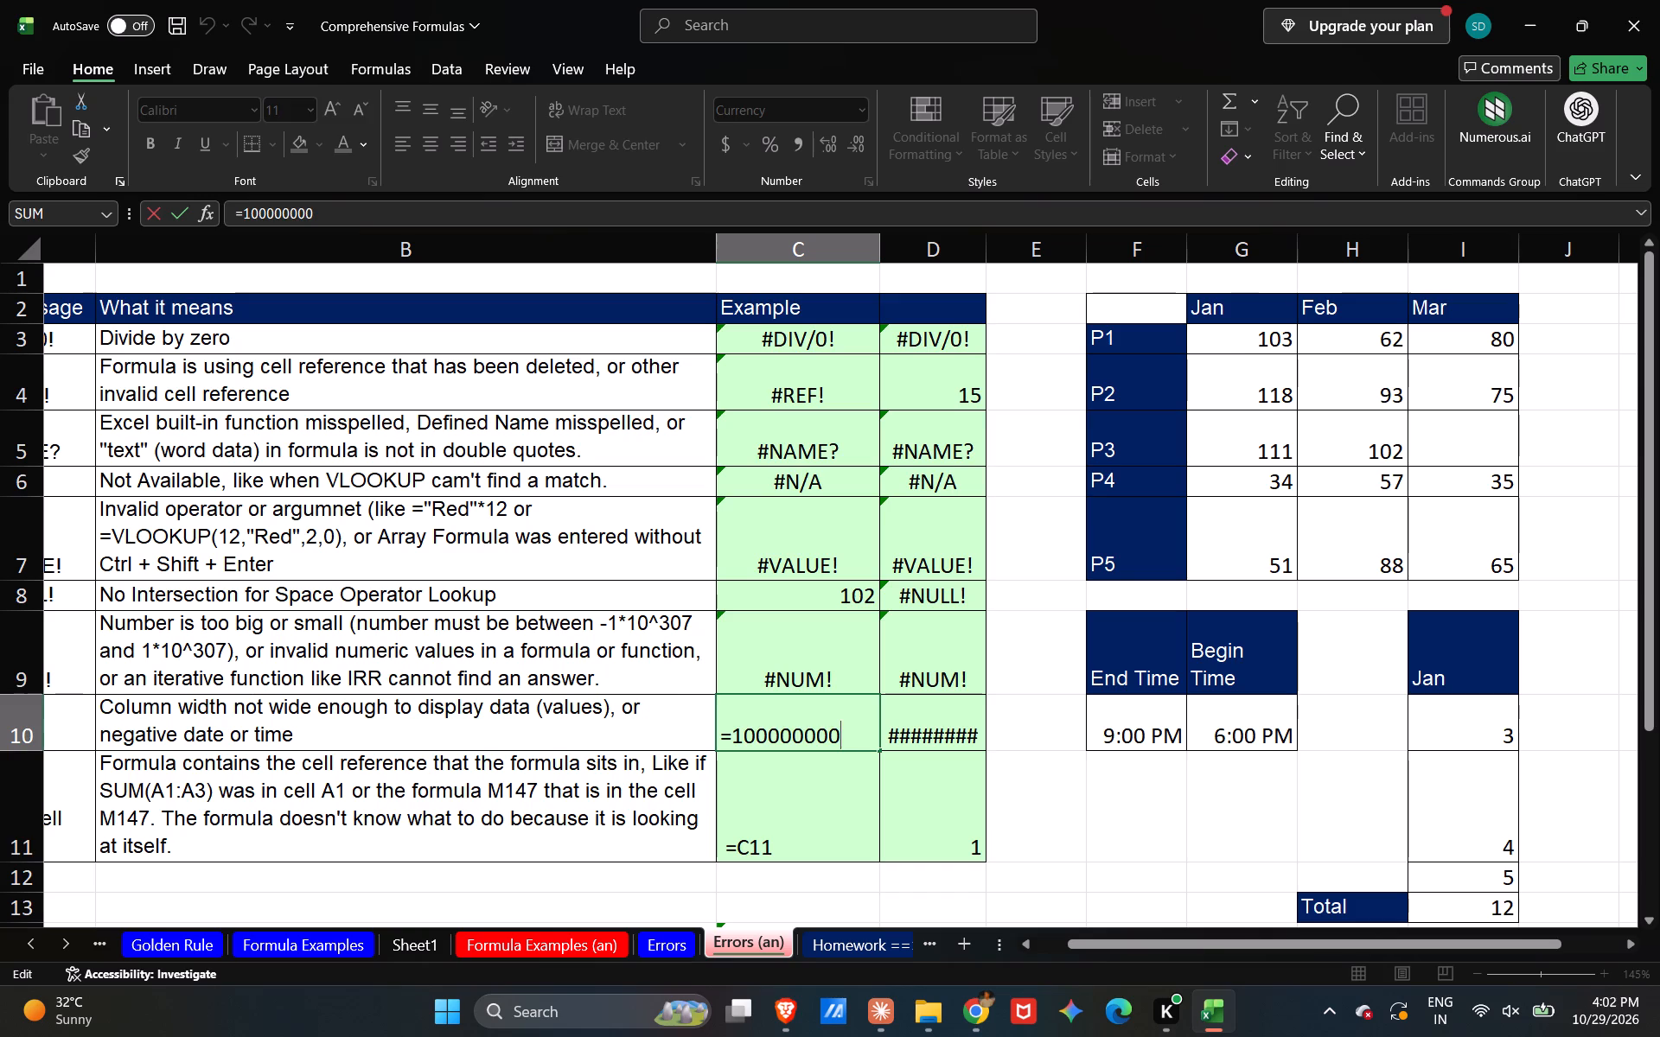
pyautogui.press('Return')
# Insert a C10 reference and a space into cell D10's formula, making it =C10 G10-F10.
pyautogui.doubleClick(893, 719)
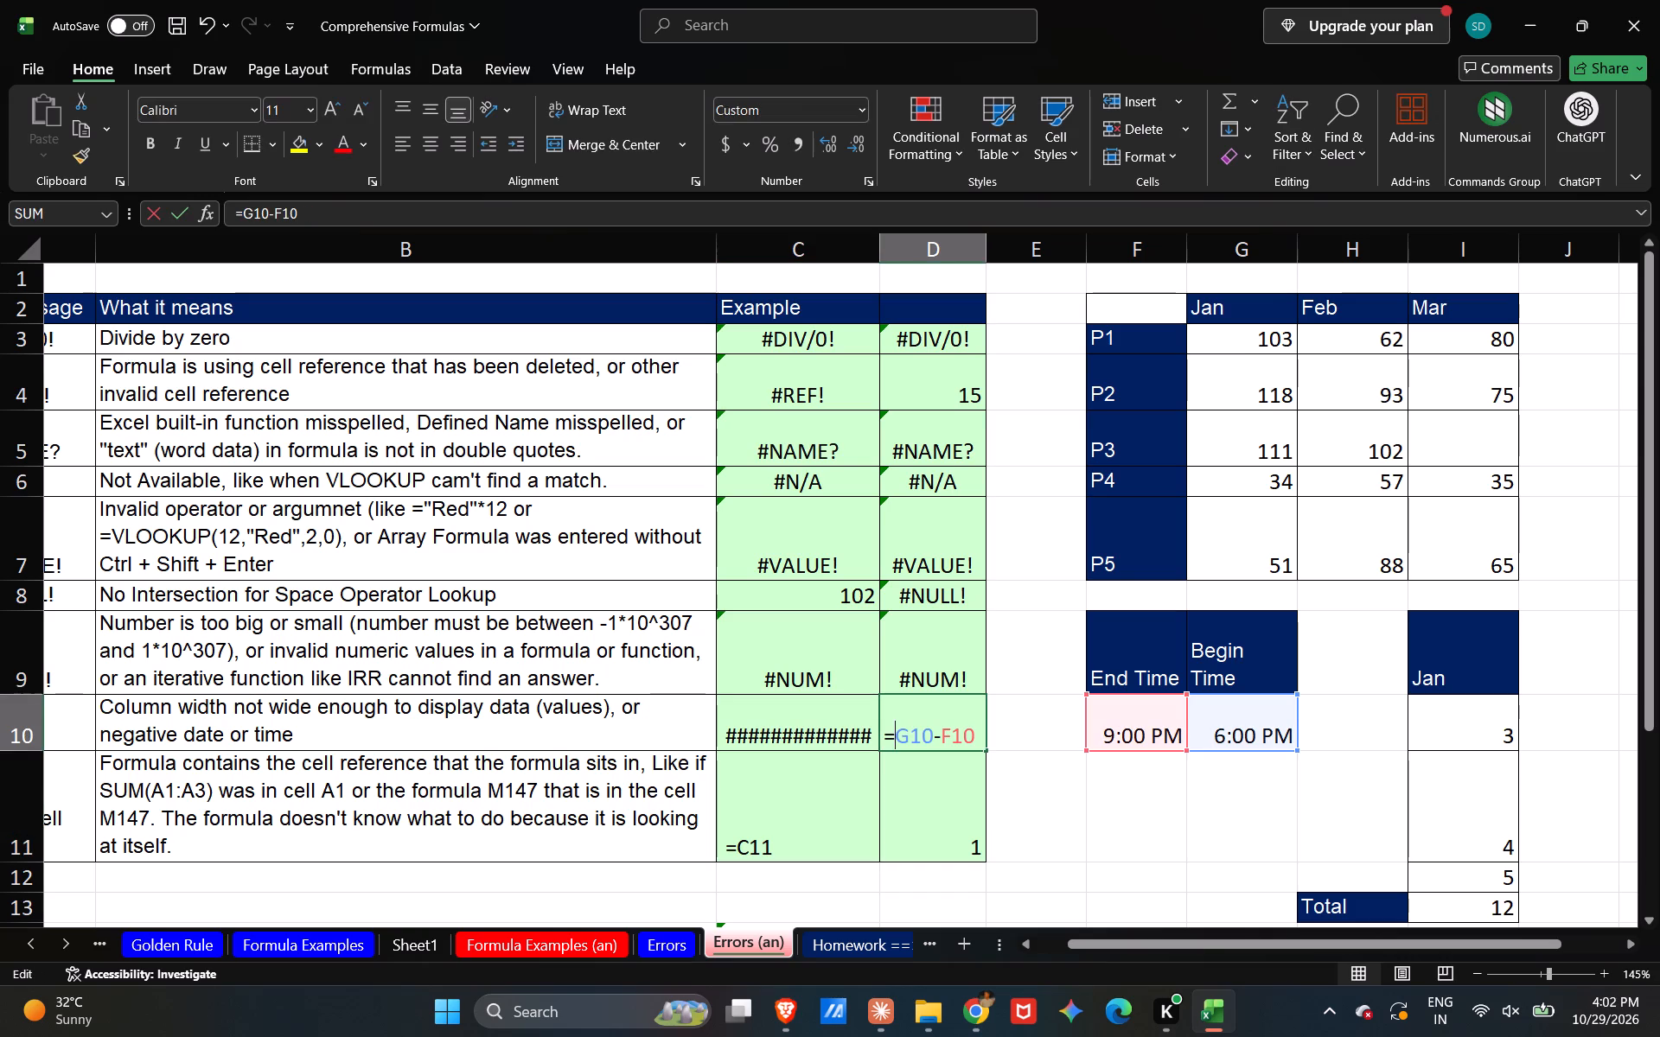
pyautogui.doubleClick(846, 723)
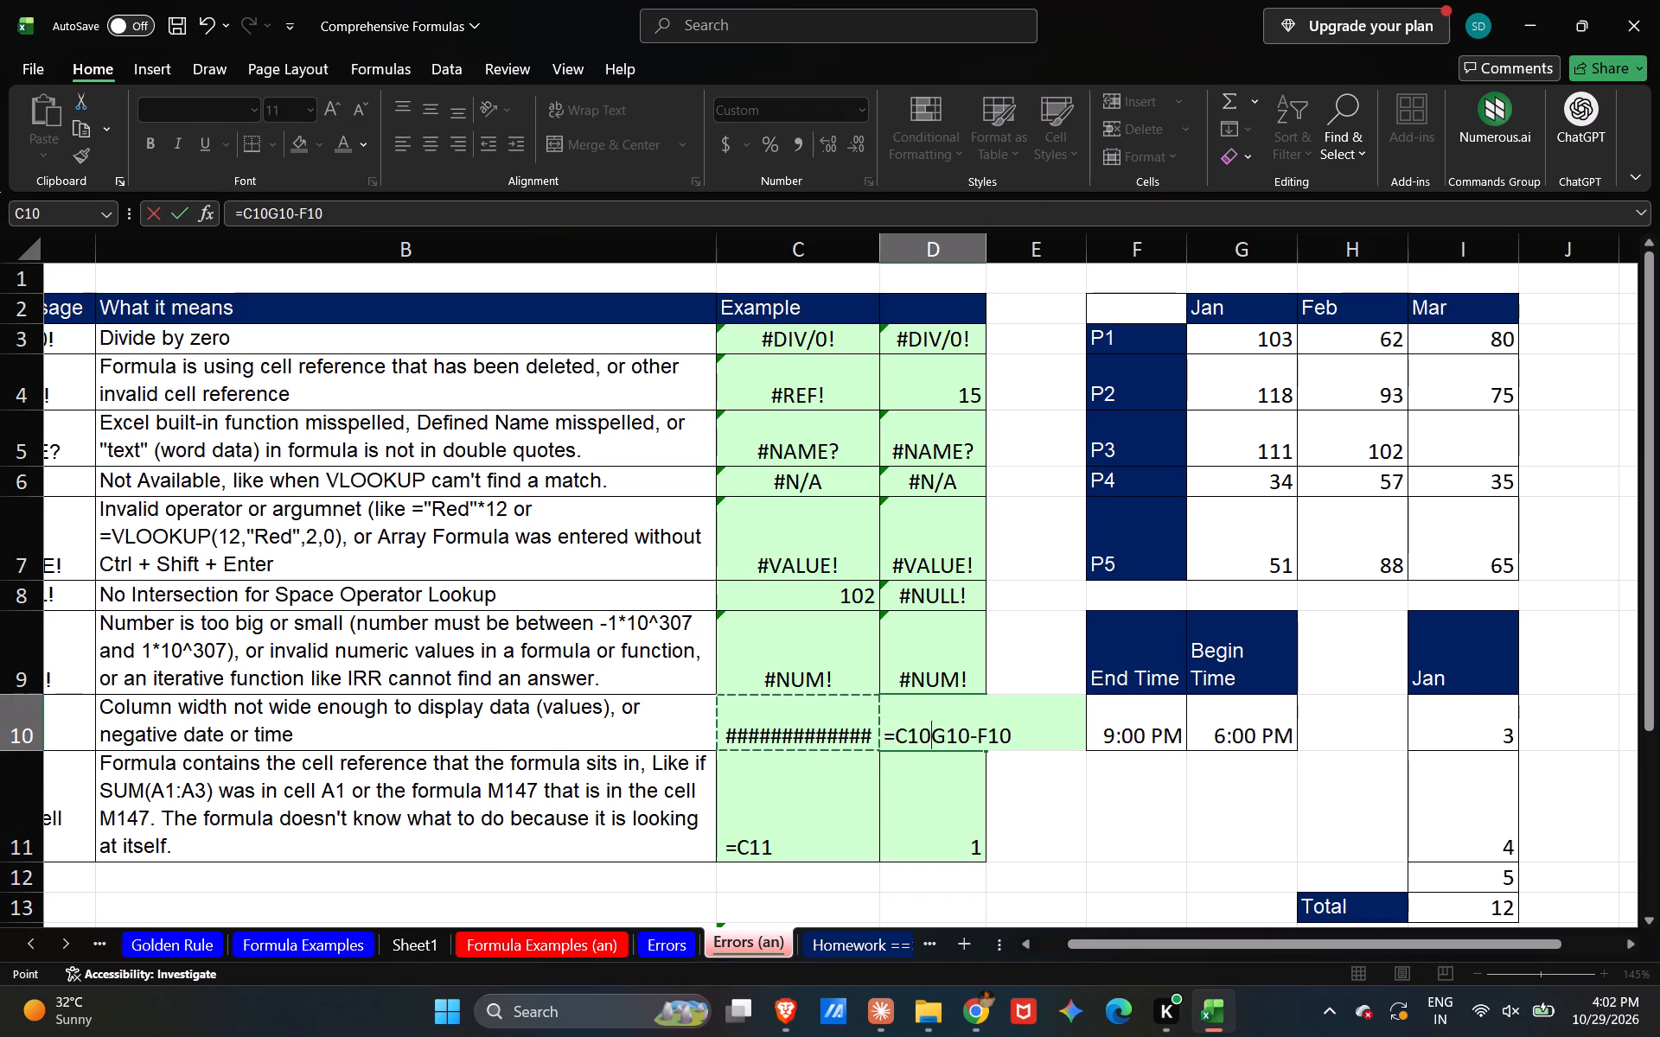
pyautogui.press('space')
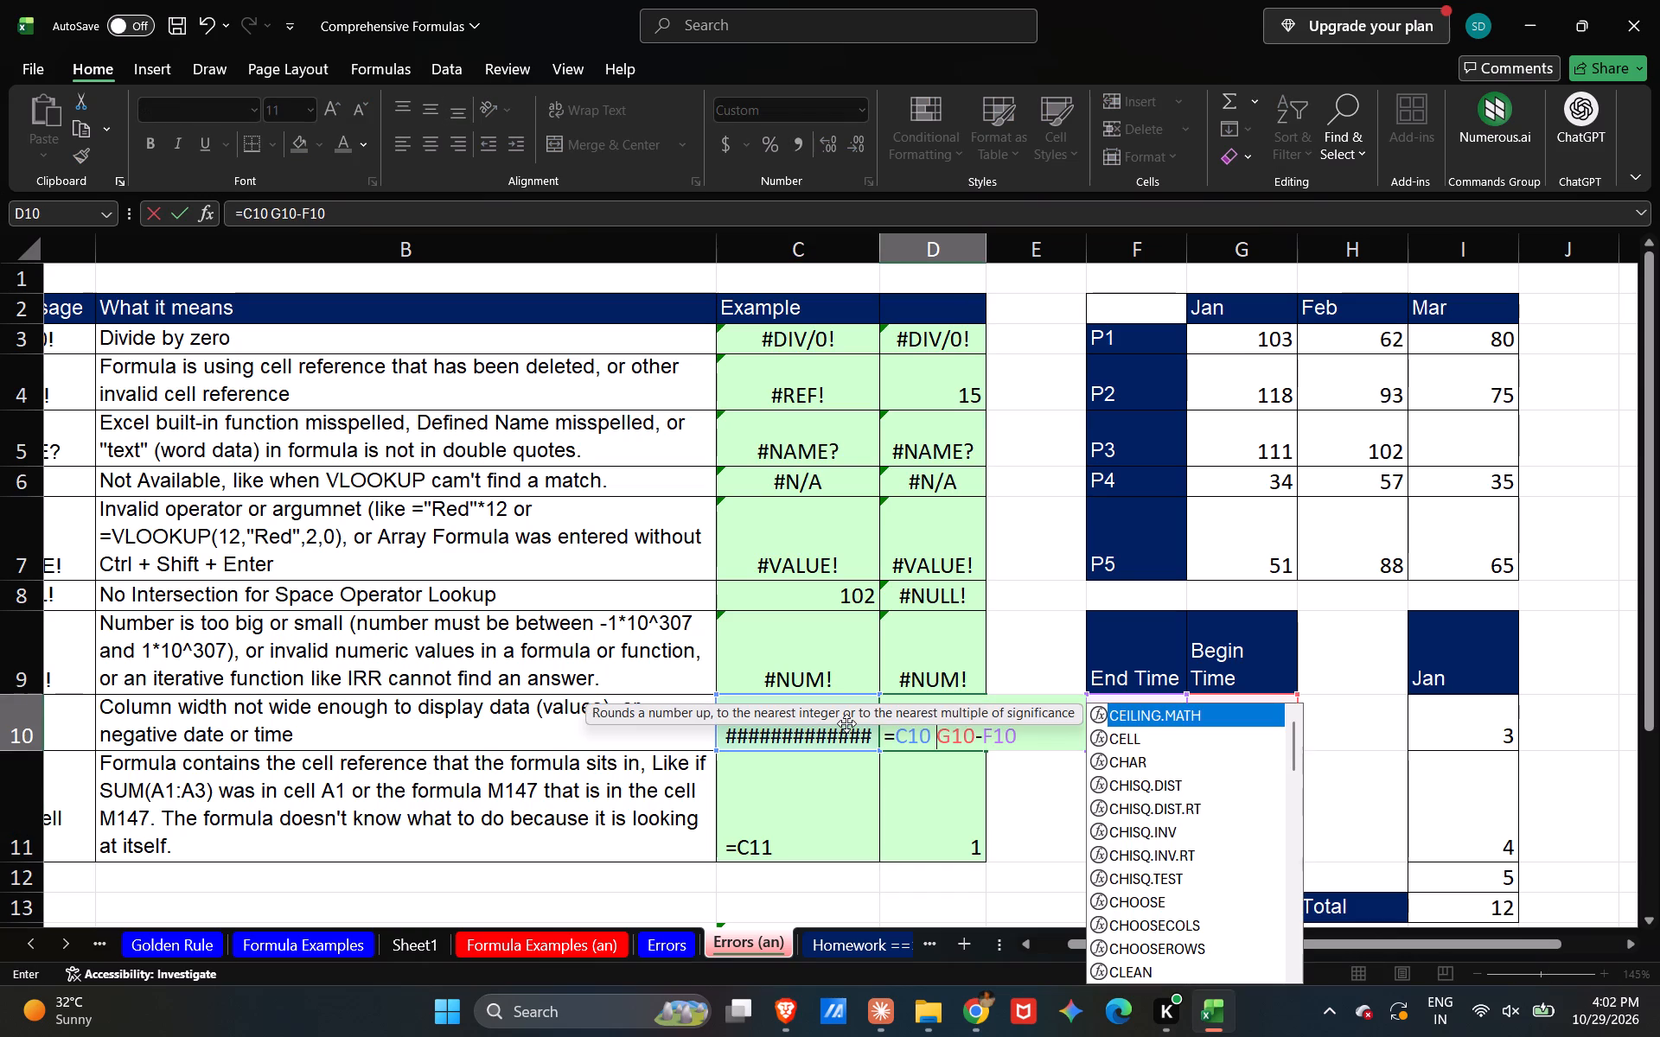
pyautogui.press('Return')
# Remove the space from cell D10's formula and accept the proposed correction, =CG1010-F10.
pyautogui.click(846, 723)
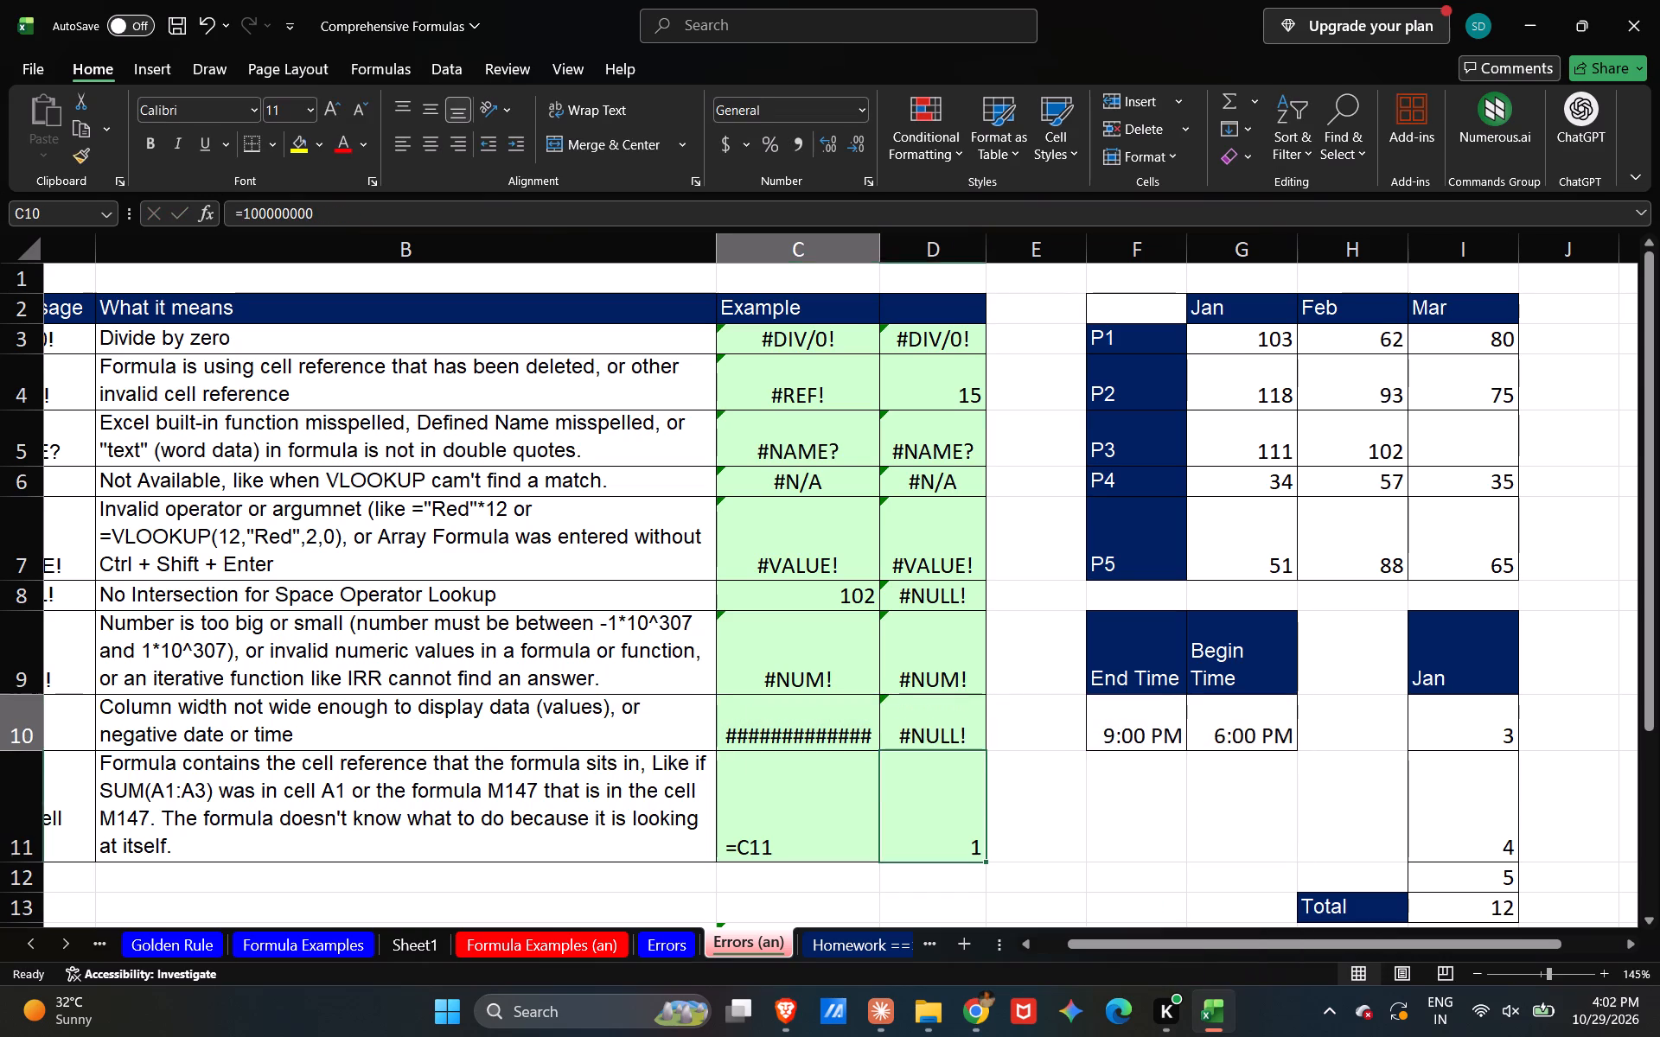
pyautogui.doubleClick(951, 723)
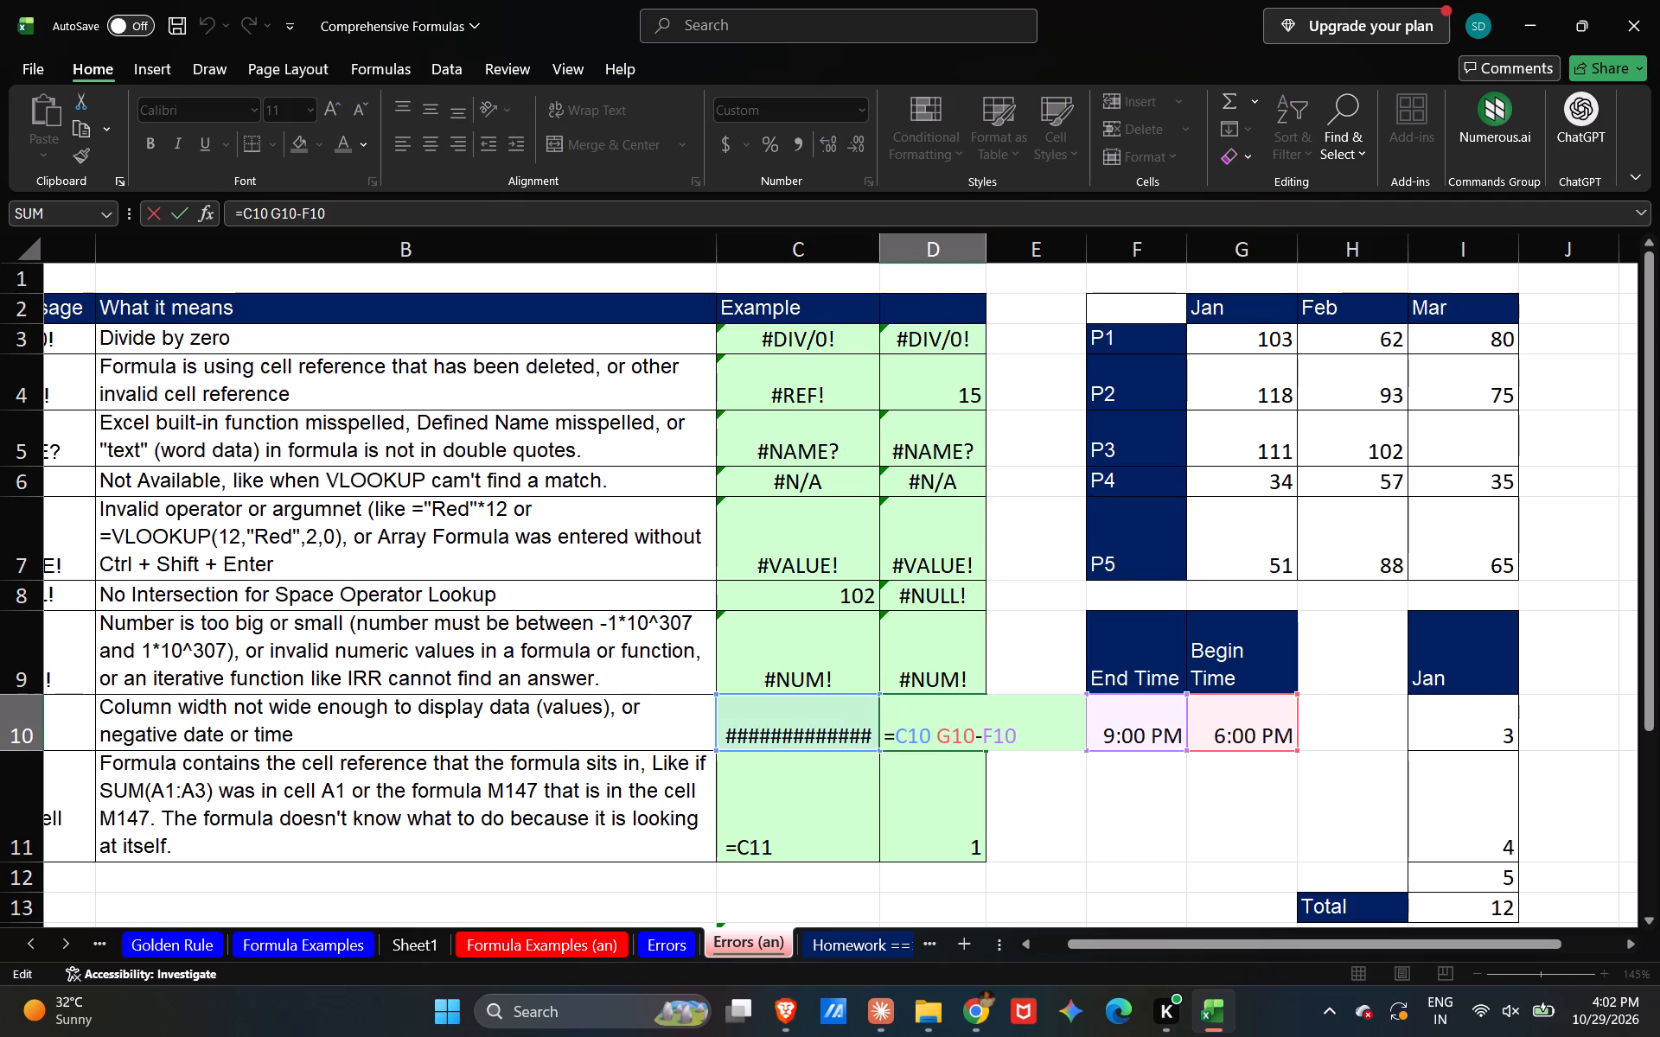
pyautogui.press('Left')
pyautogui.press('BackSpace')
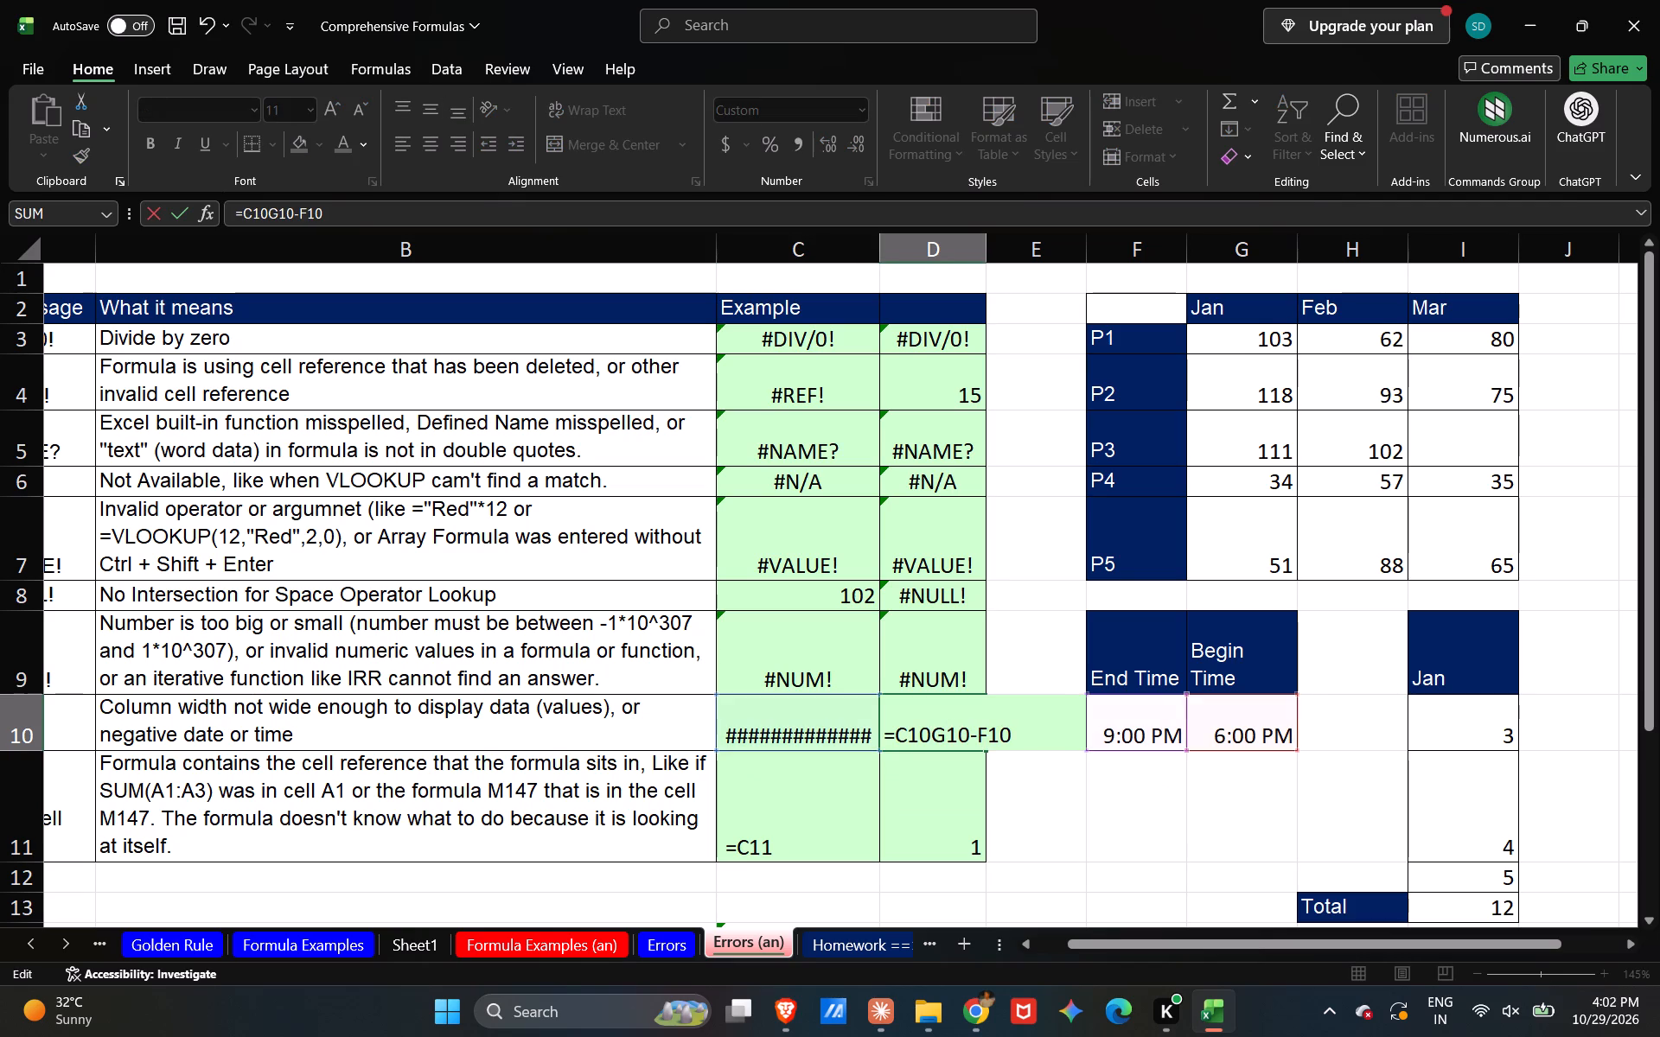
pyautogui.press('Return')
pyautogui.press('Return')
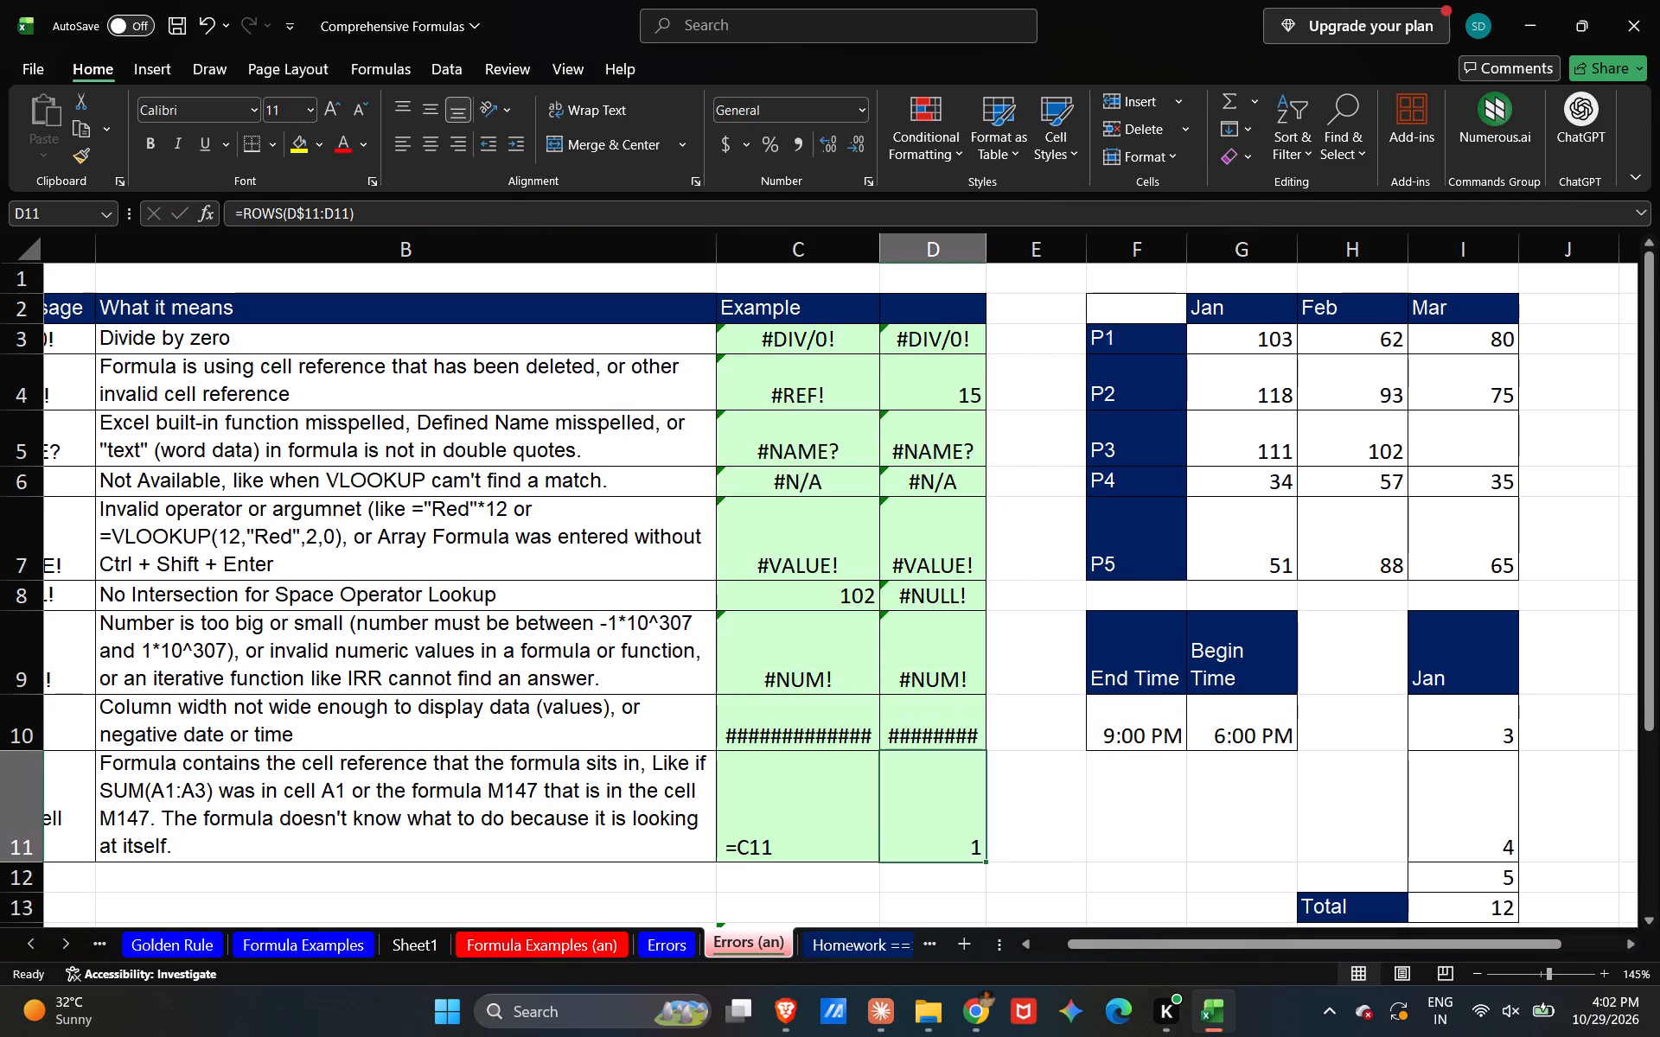
# Re-examine the formulas behind the two column-width and negative-time examples in cells C10 and D10.
pyautogui.doubleClick(836, 735)
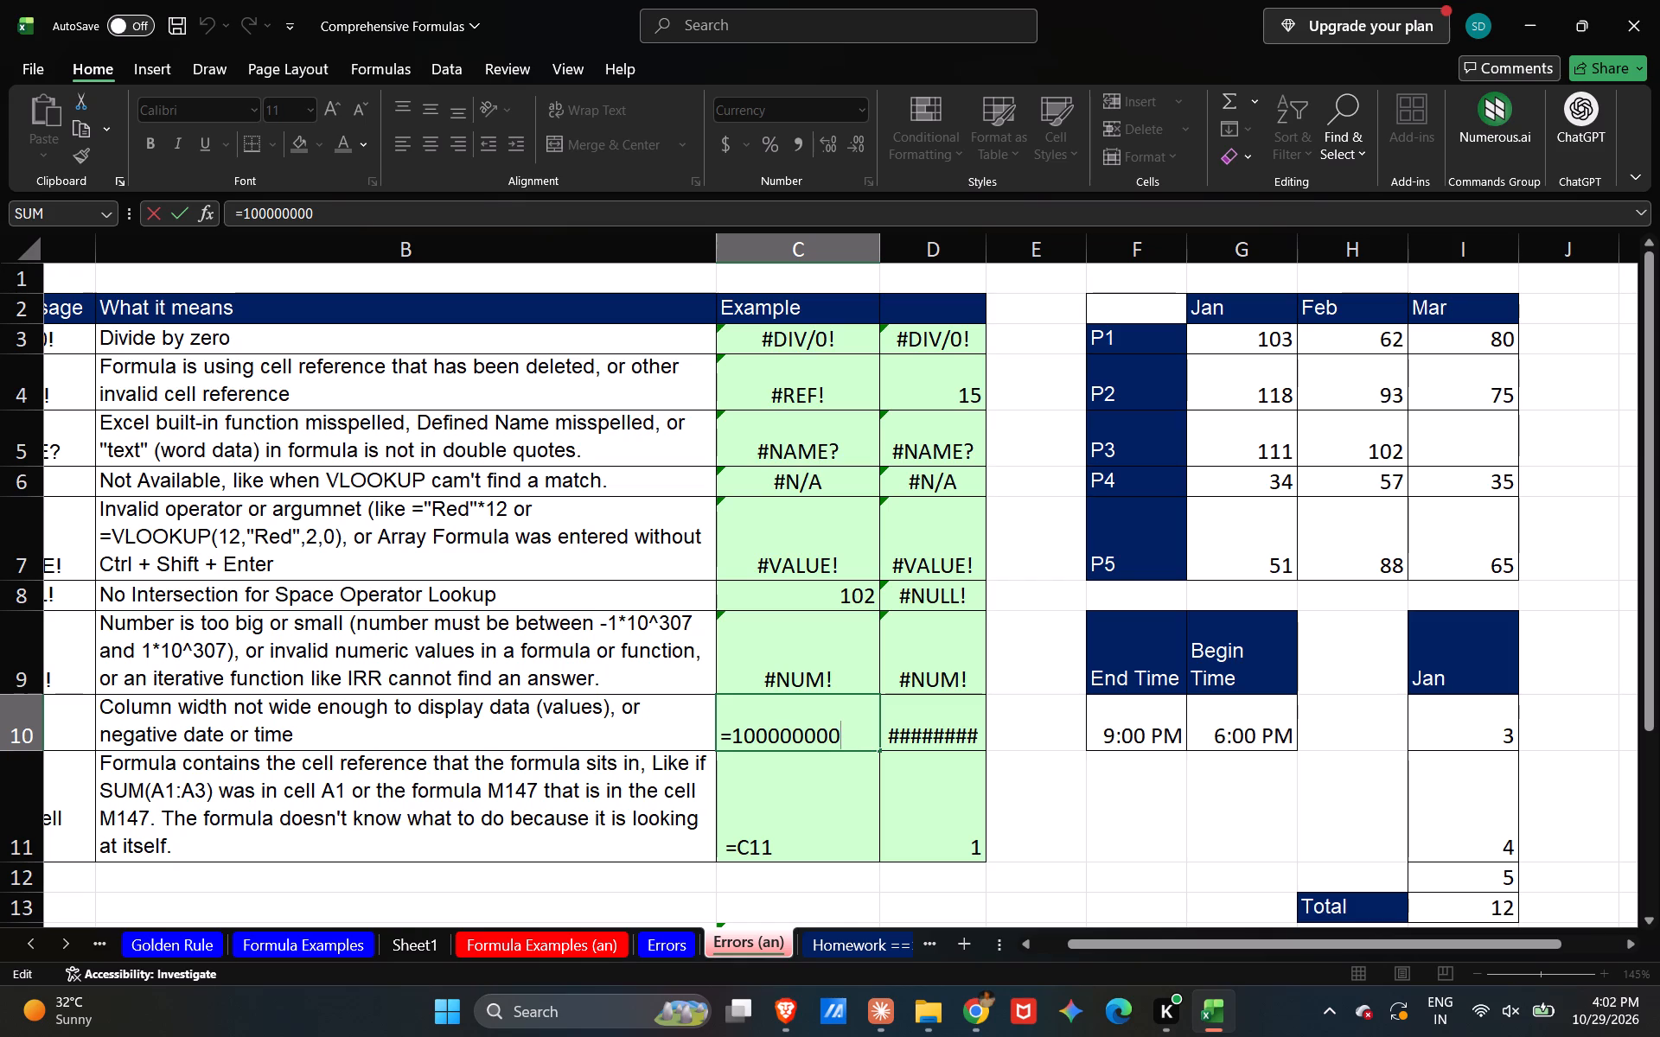
pyautogui.press('Return')
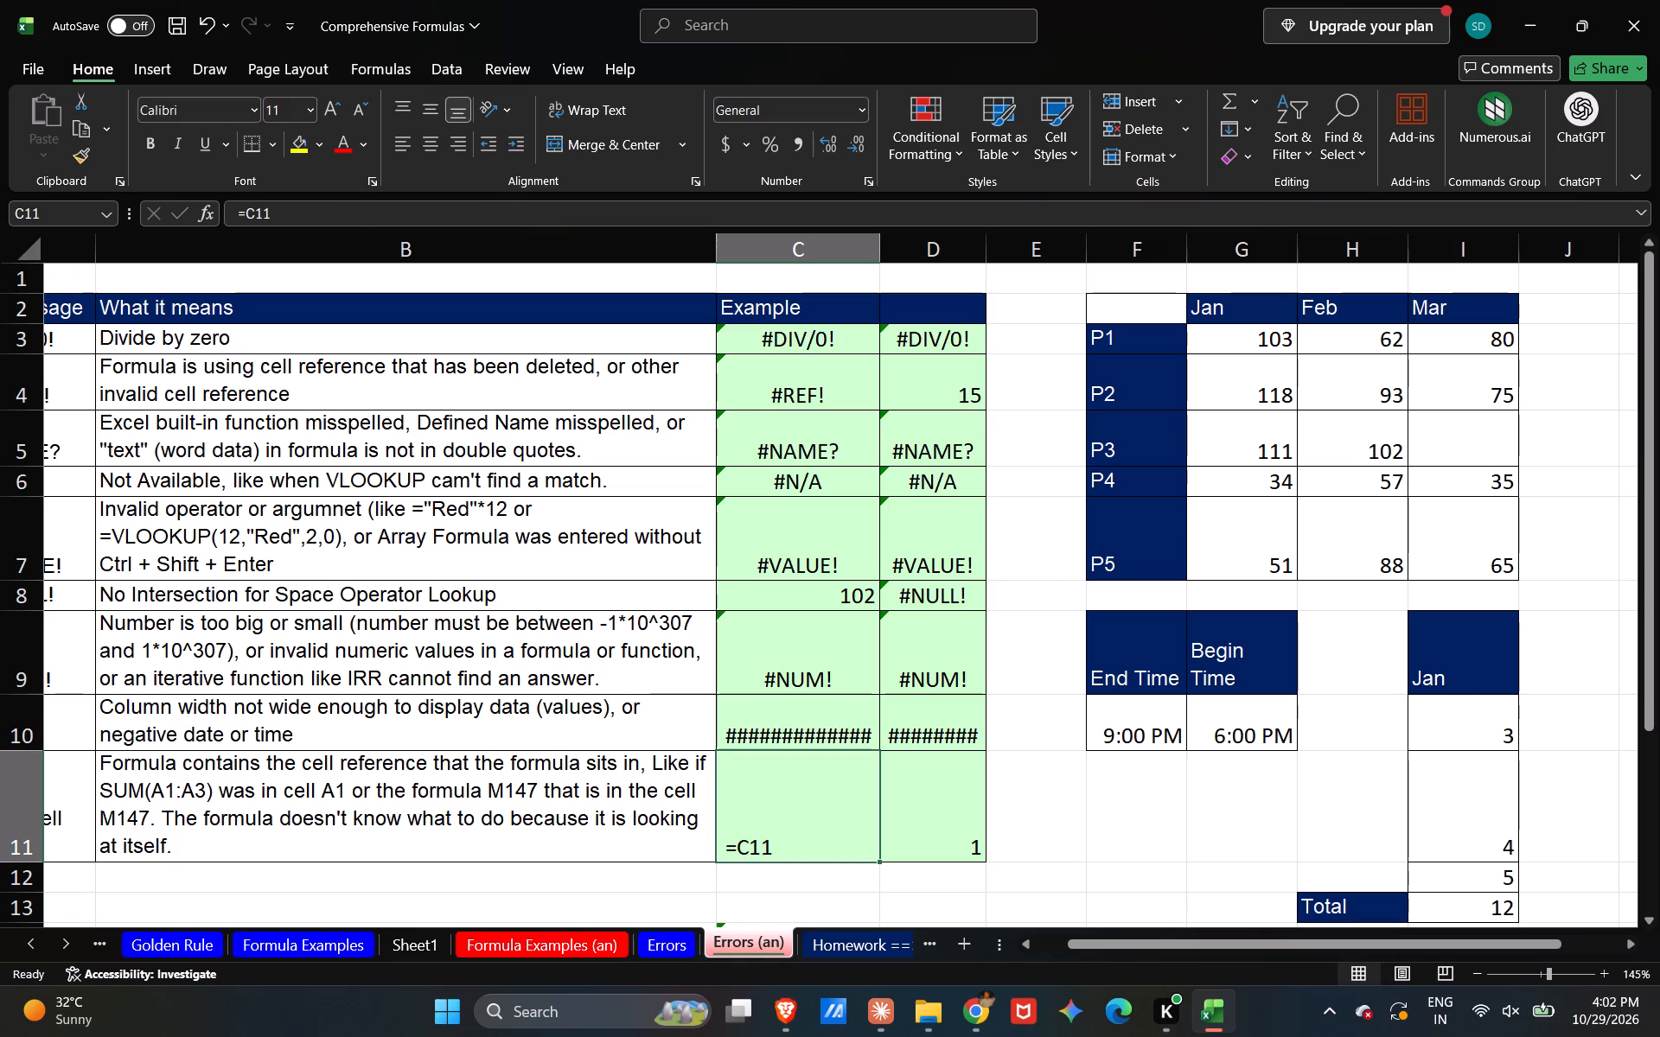
pyautogui.click(884, 736)
pyautogui.click(884, 736)
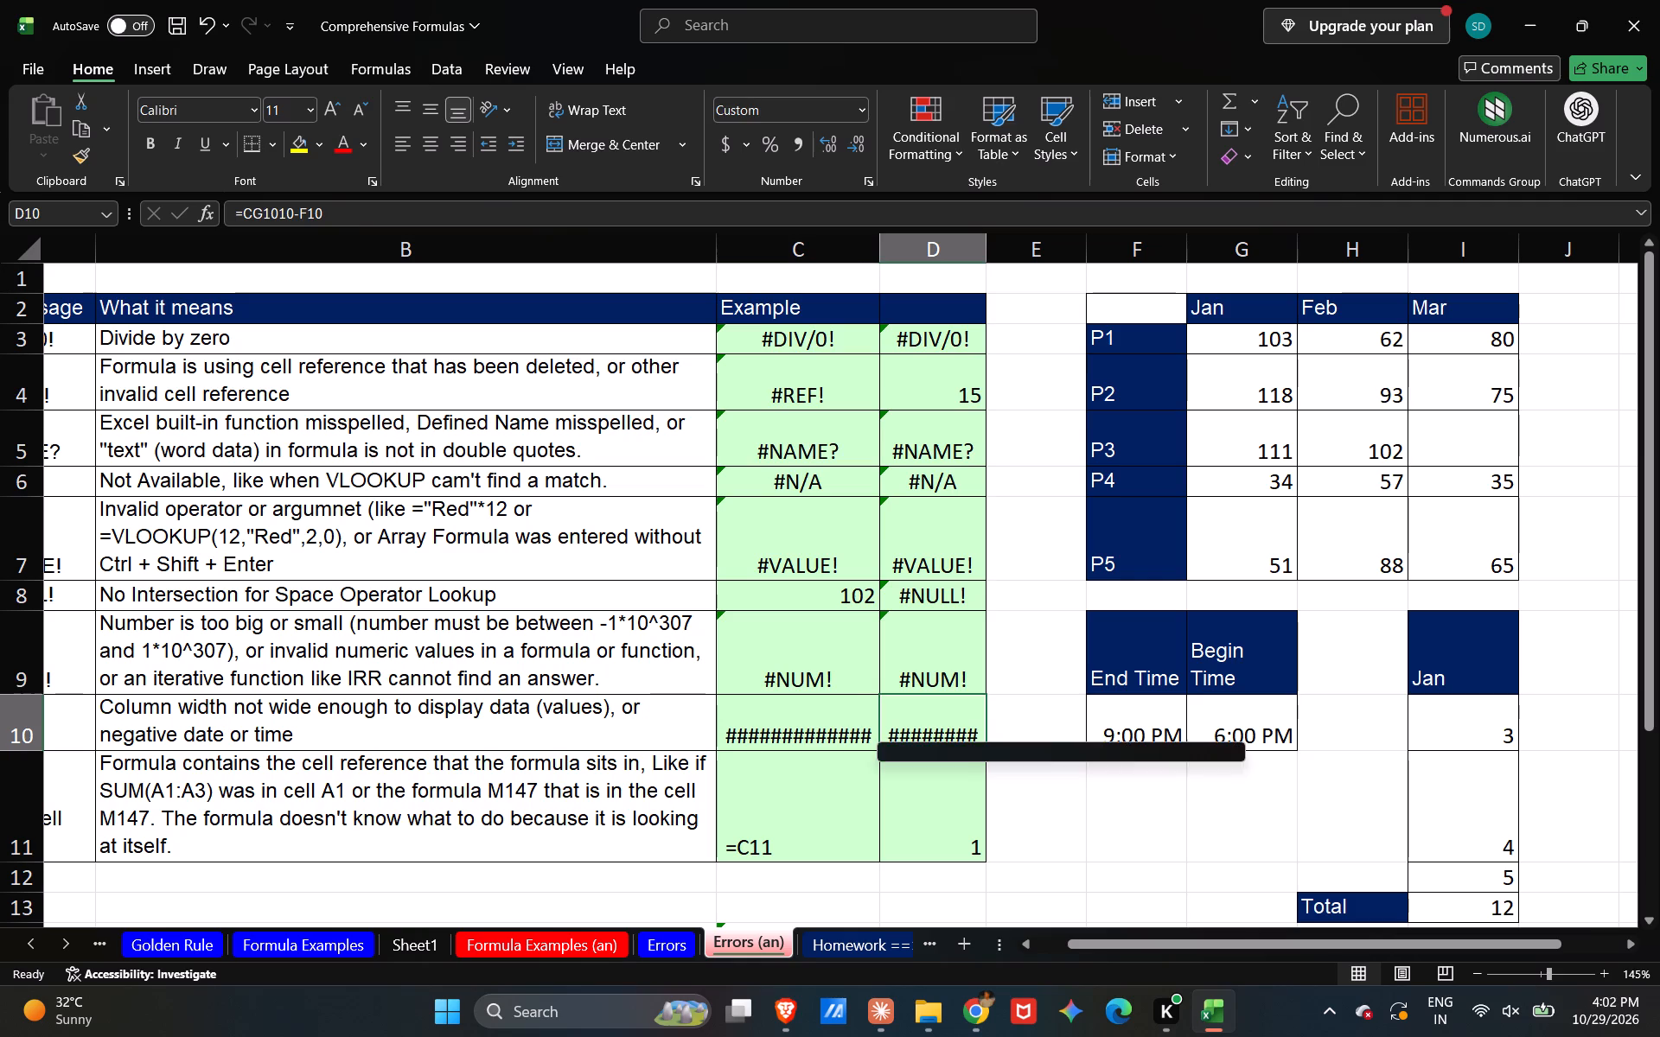
pyautogui.doubleClick(884, 736)
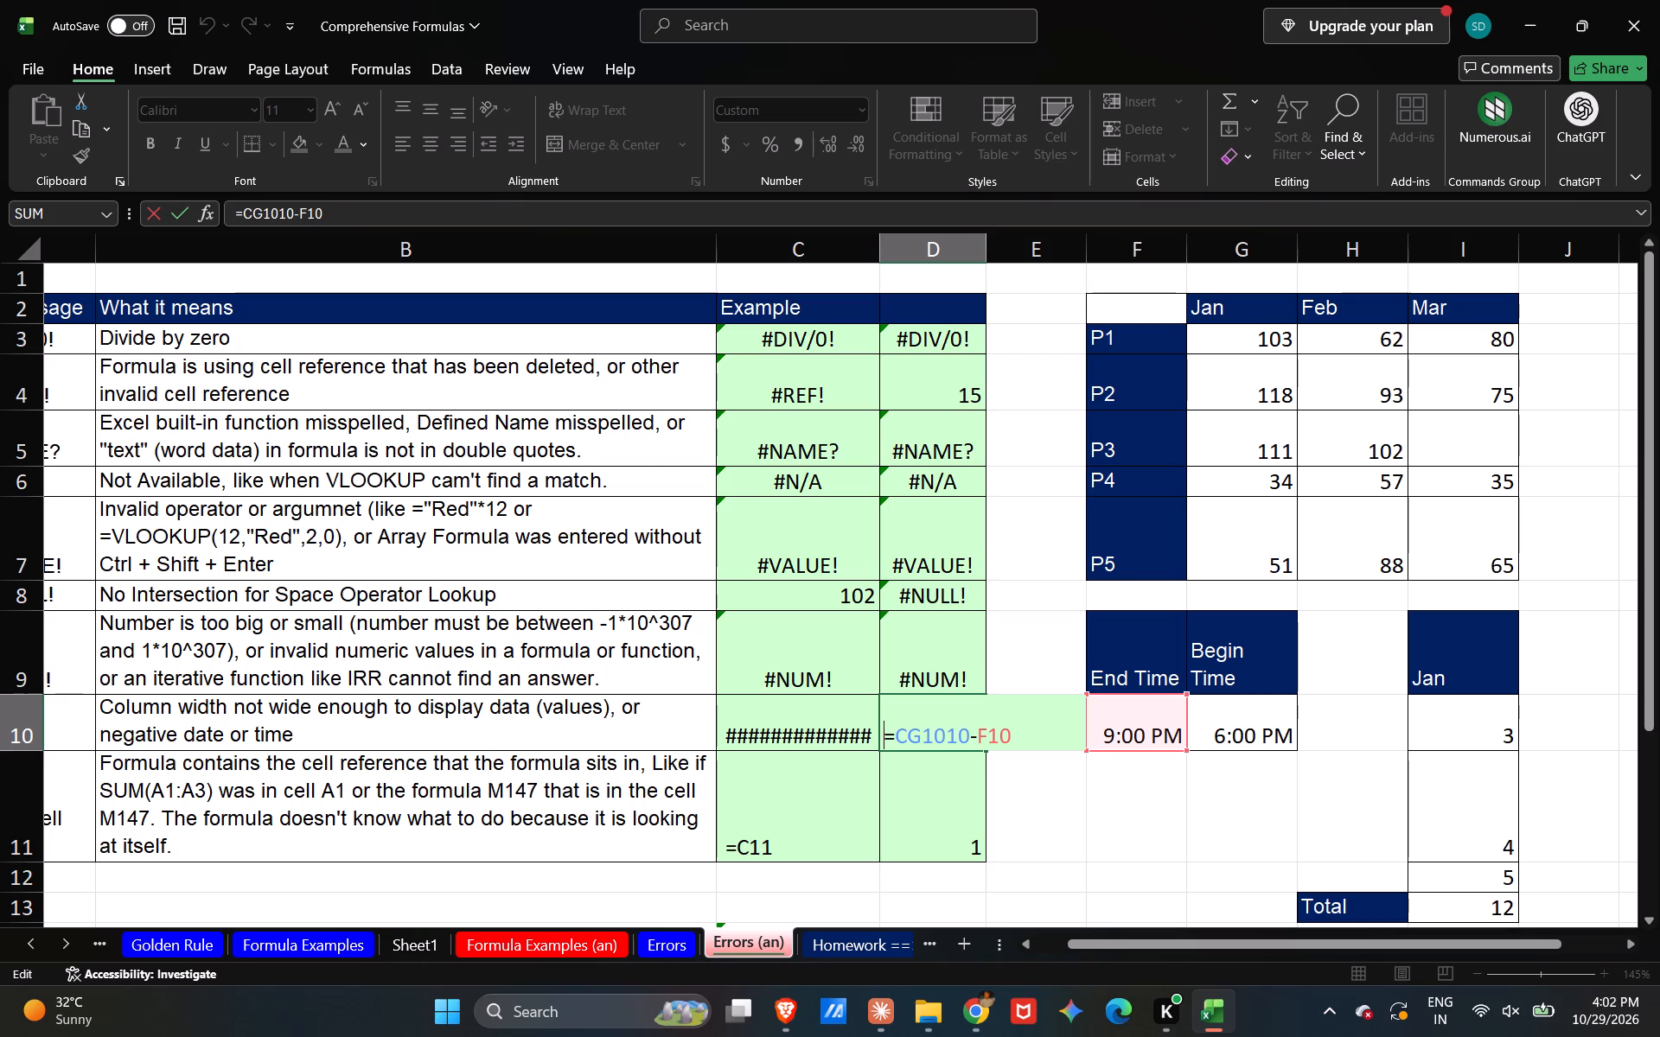
pyautogui.click(912, 734)
pyautogui.click(865, 777)
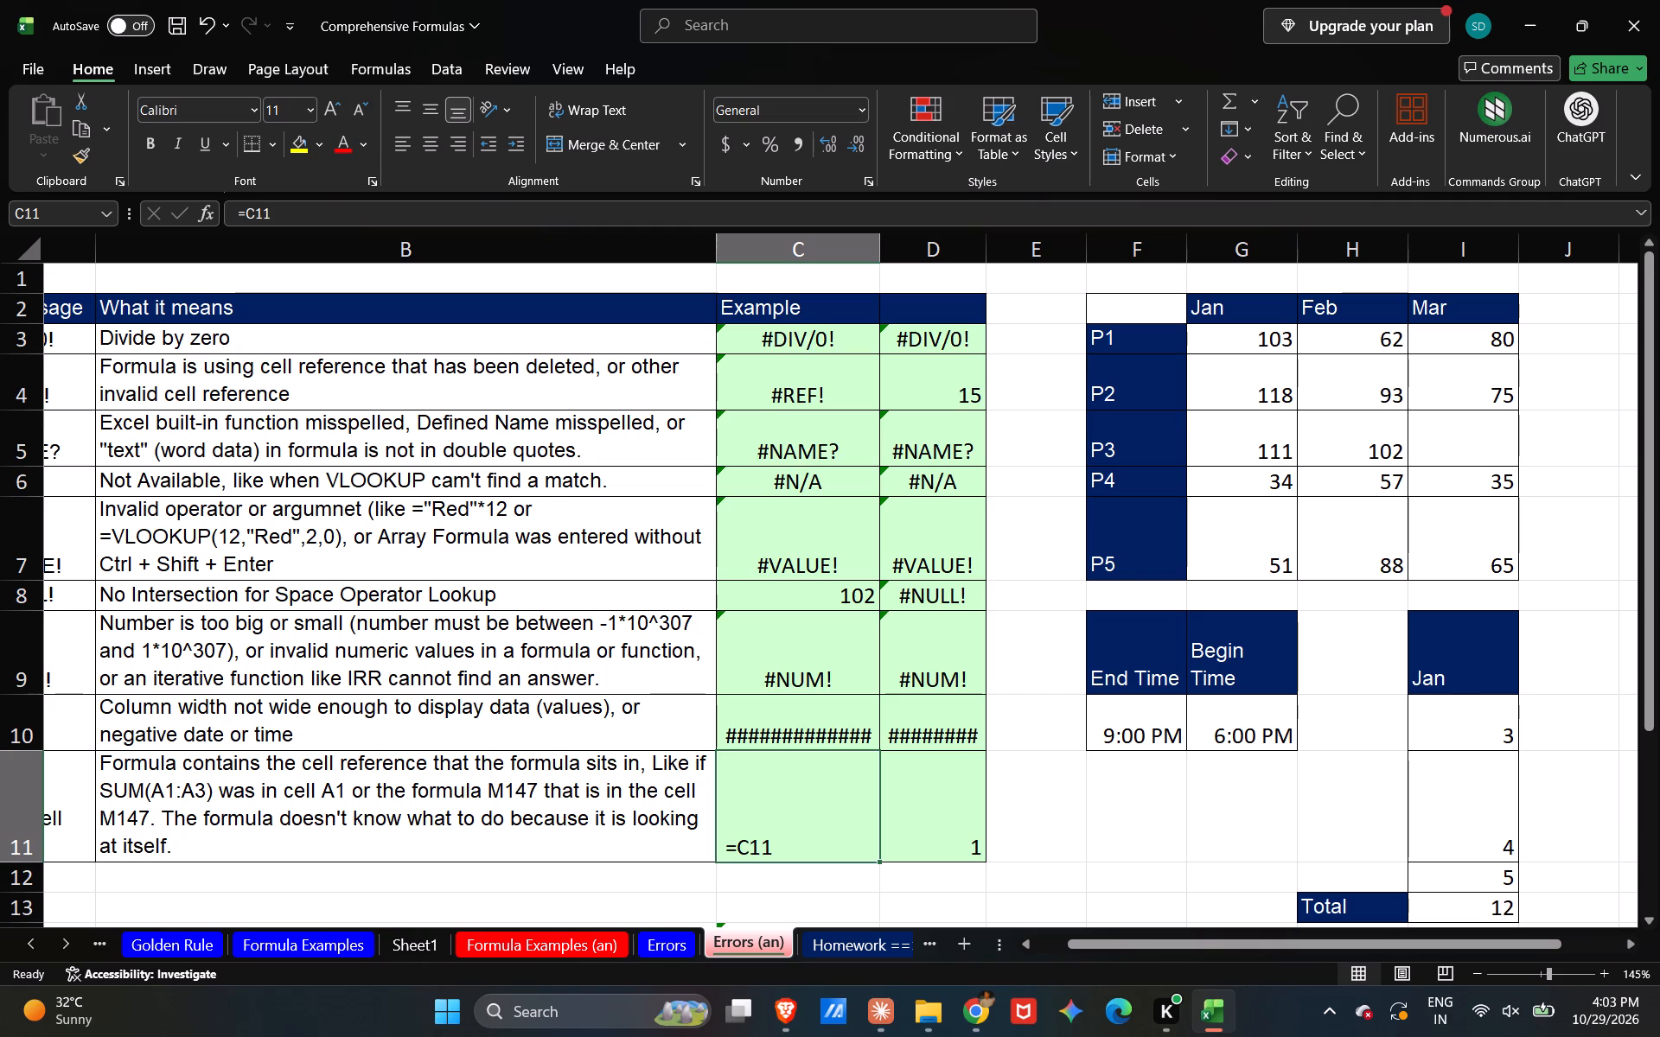
pyautogui.doubleClick(968, 738)
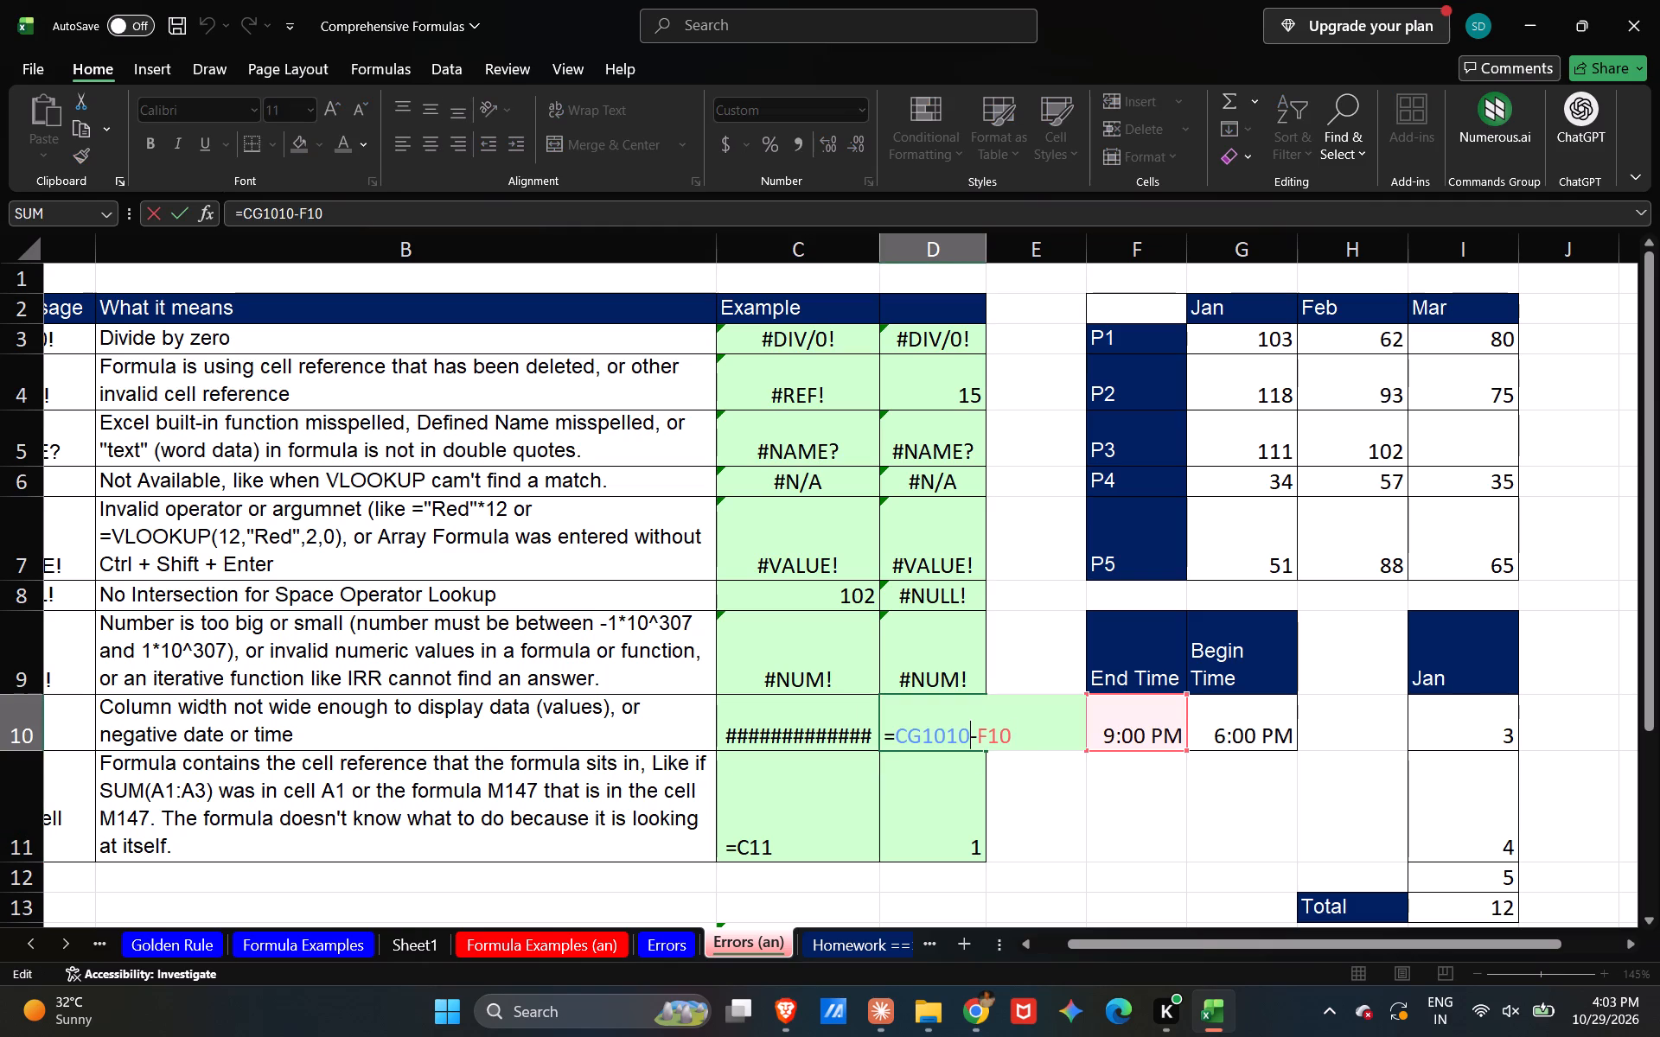
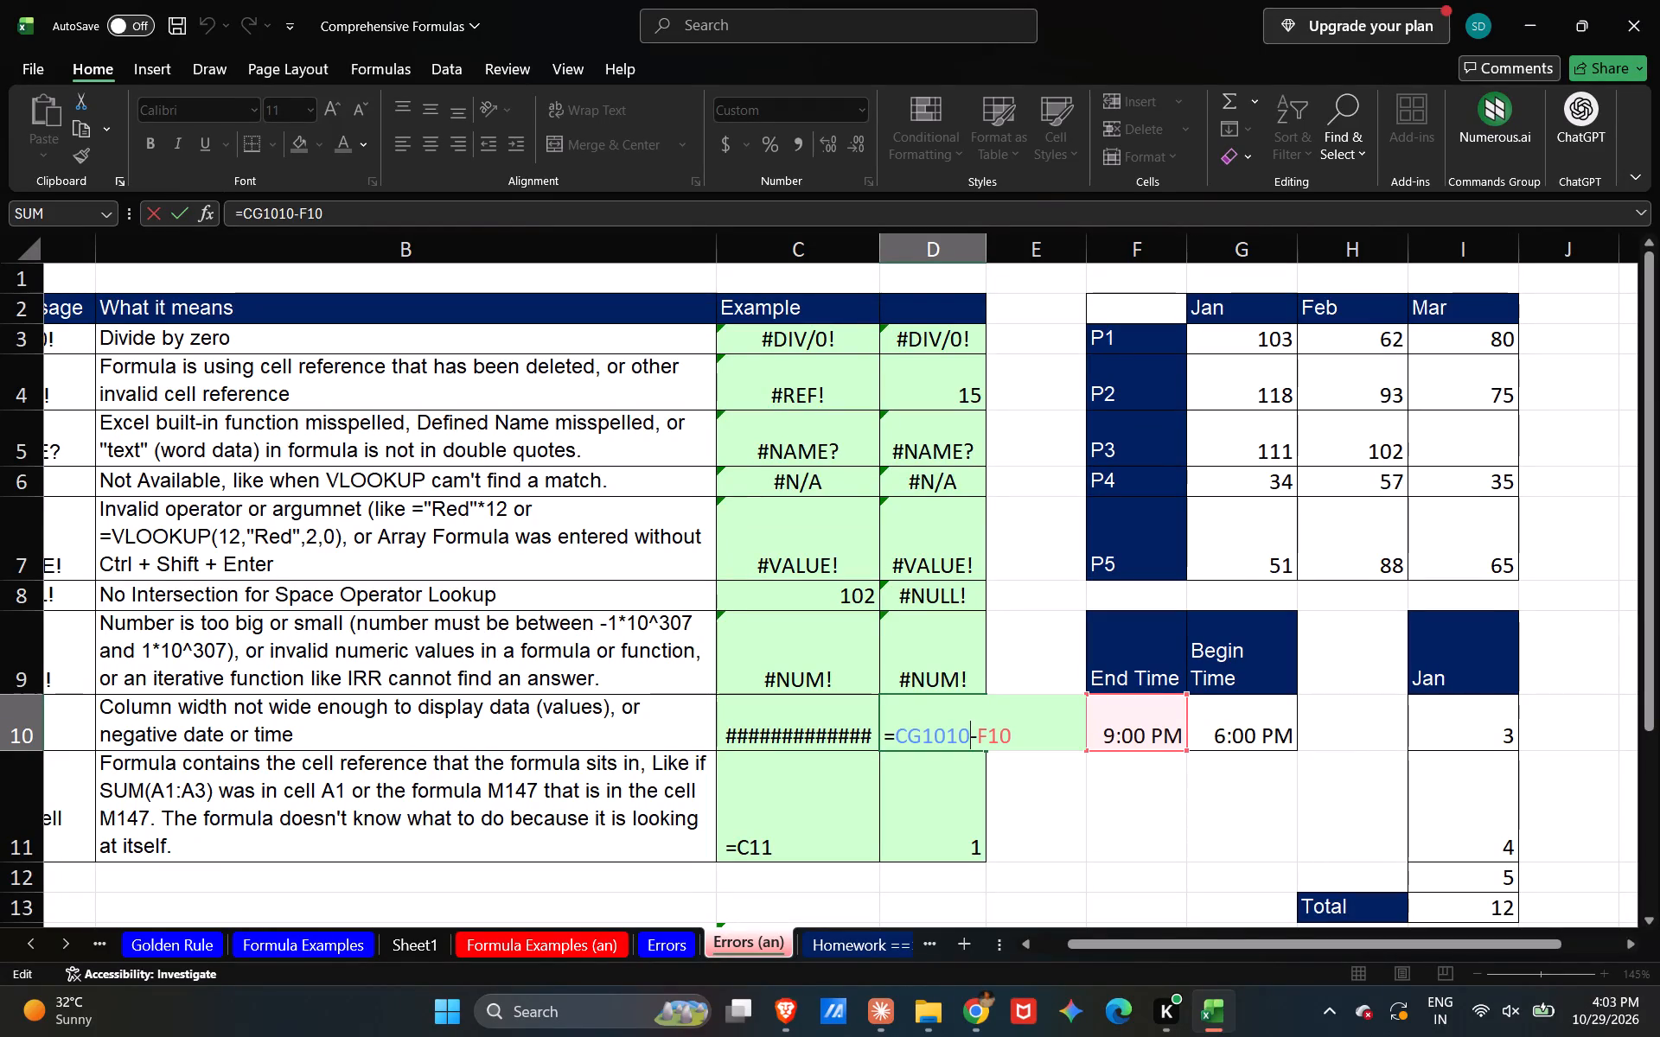
# Correct the negative-time formula in cell D10 to =G10-F10 and reopen it to check its references.
pyautogui.scroll(-1, 980, 627)
pyautogui.press('Return')
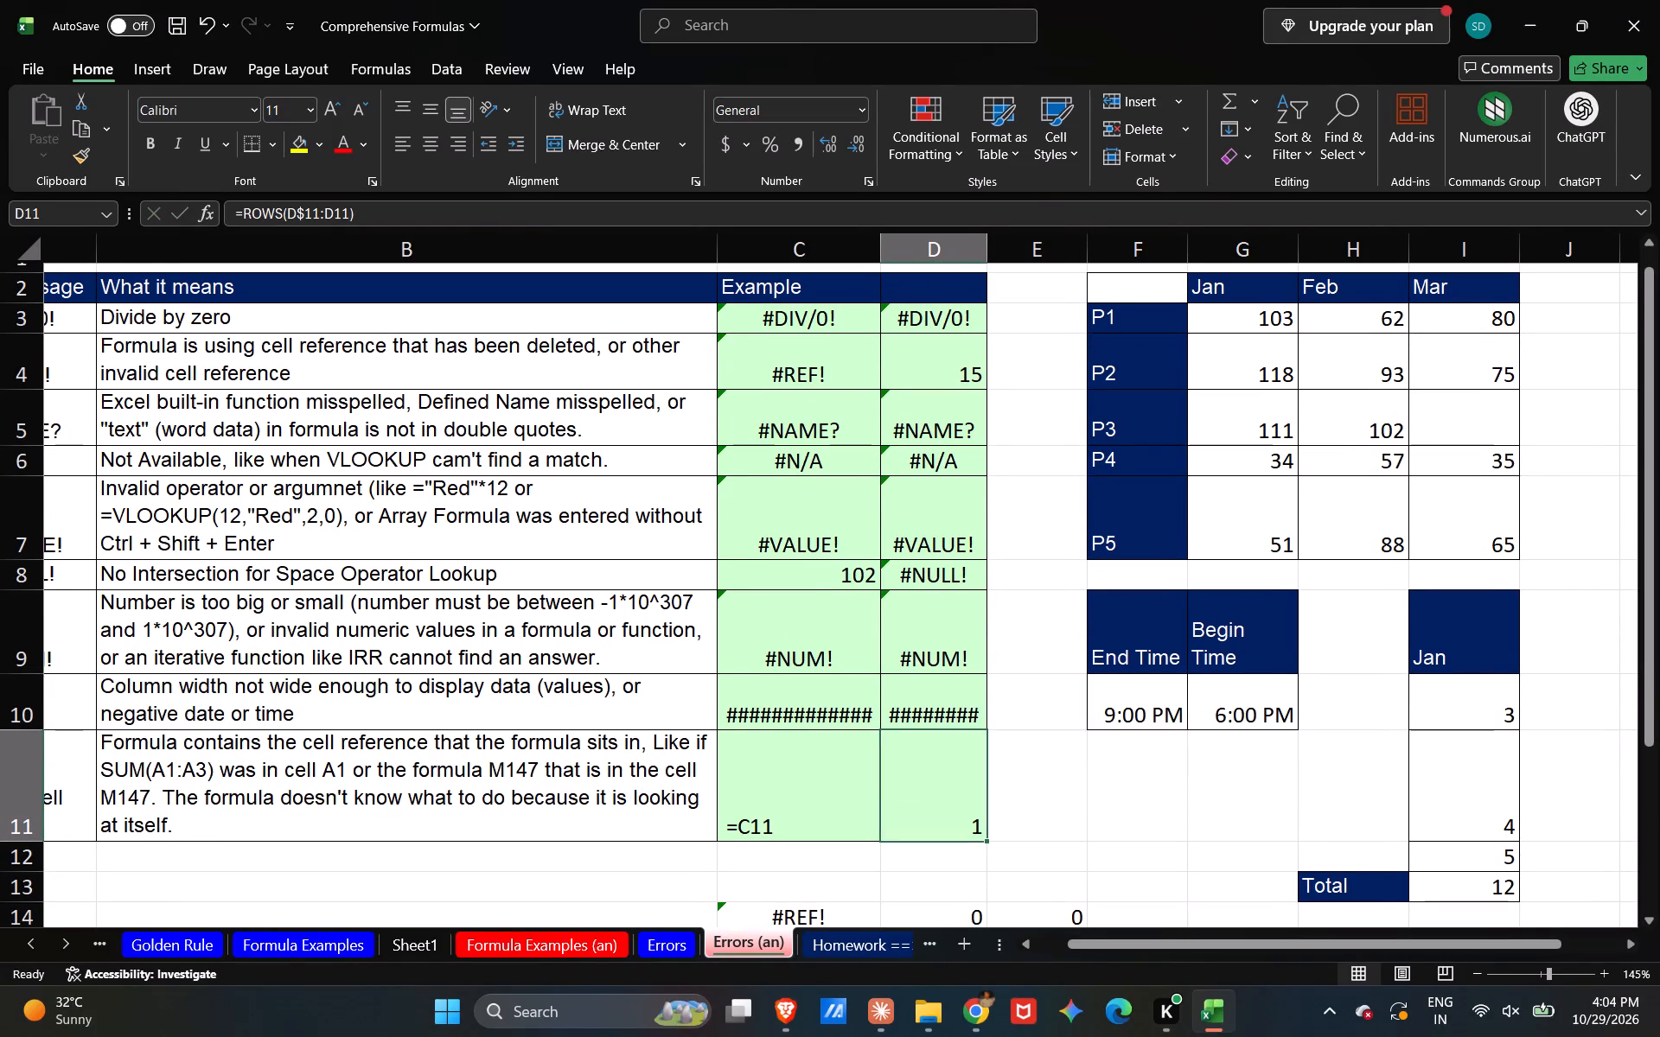
pyautogui.doubleClick(947, 707)
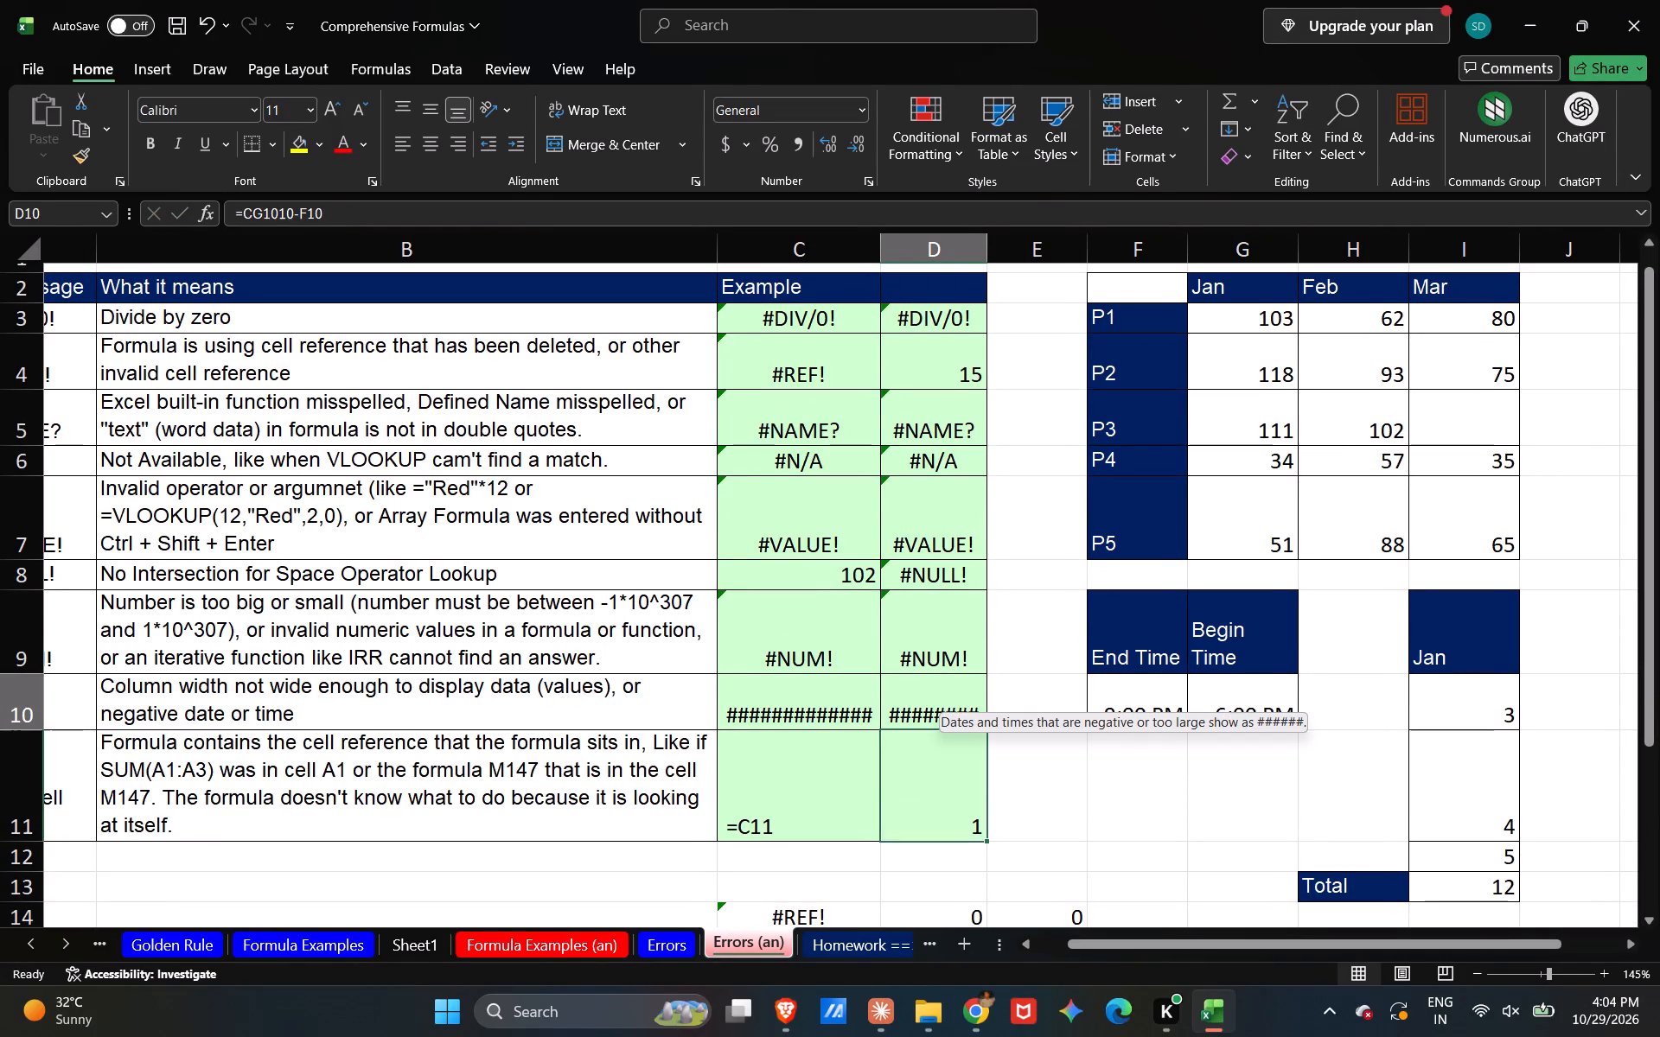
pyautogui.click(906, 713)
pyautogui.press('BackSpace')
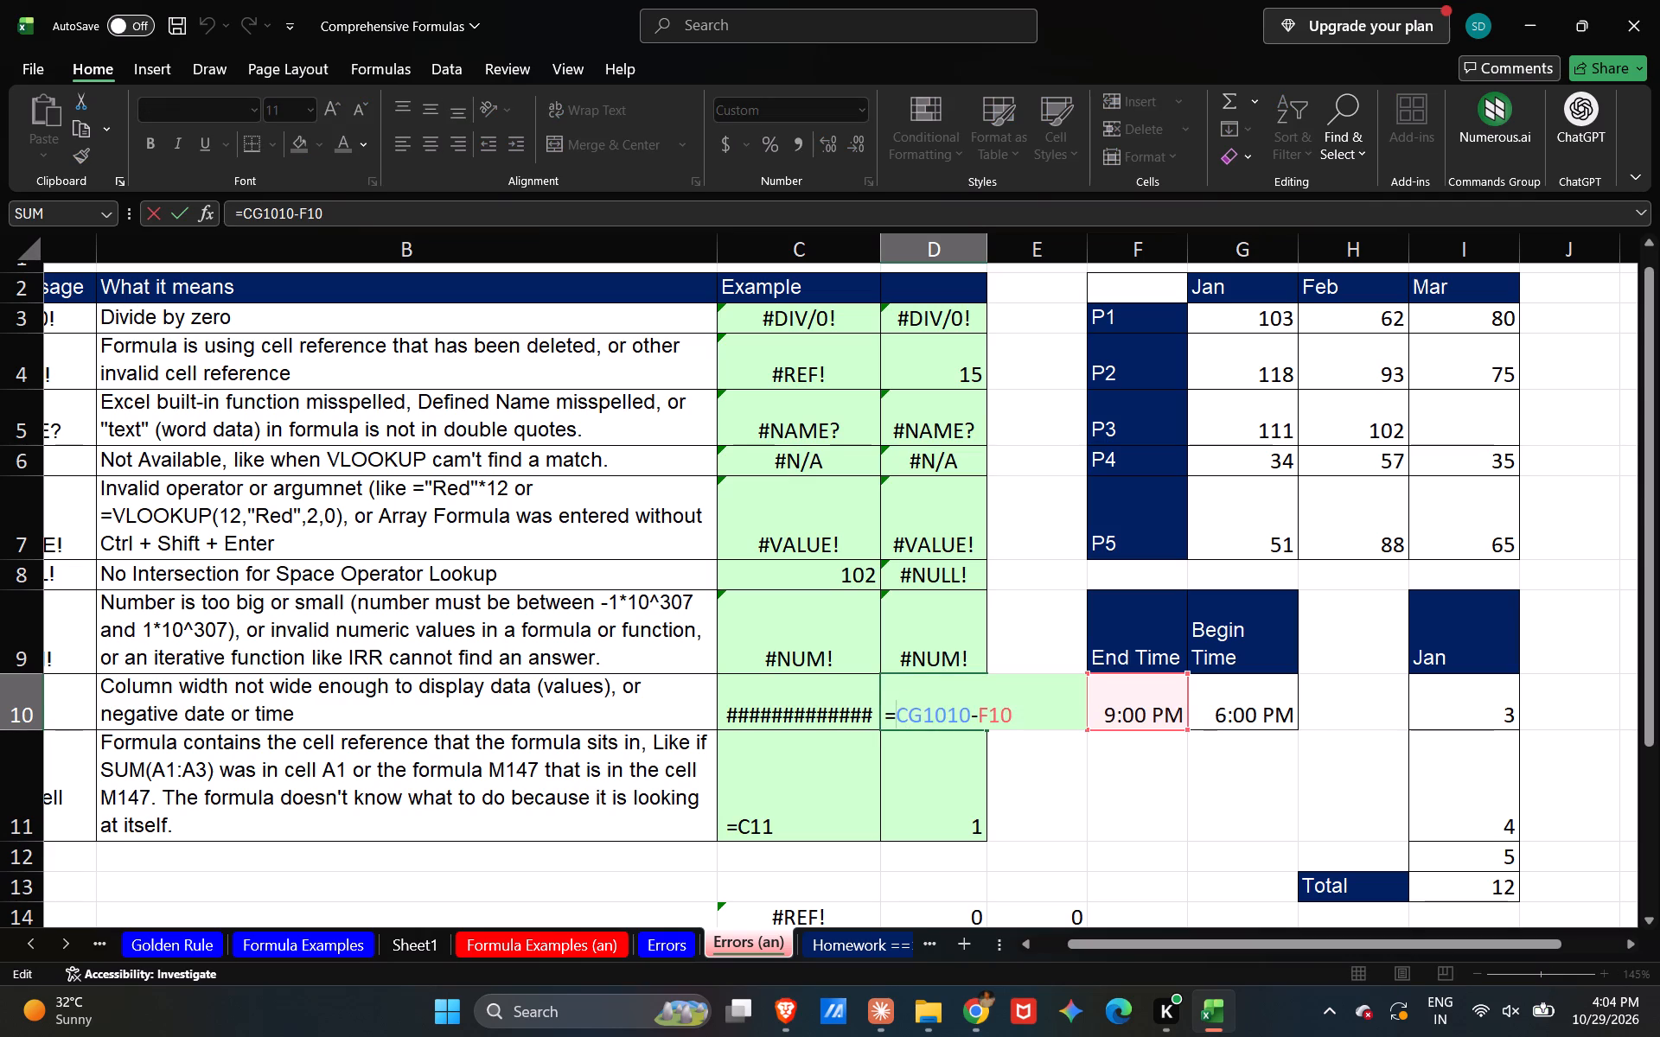
pyautogui.press('space')
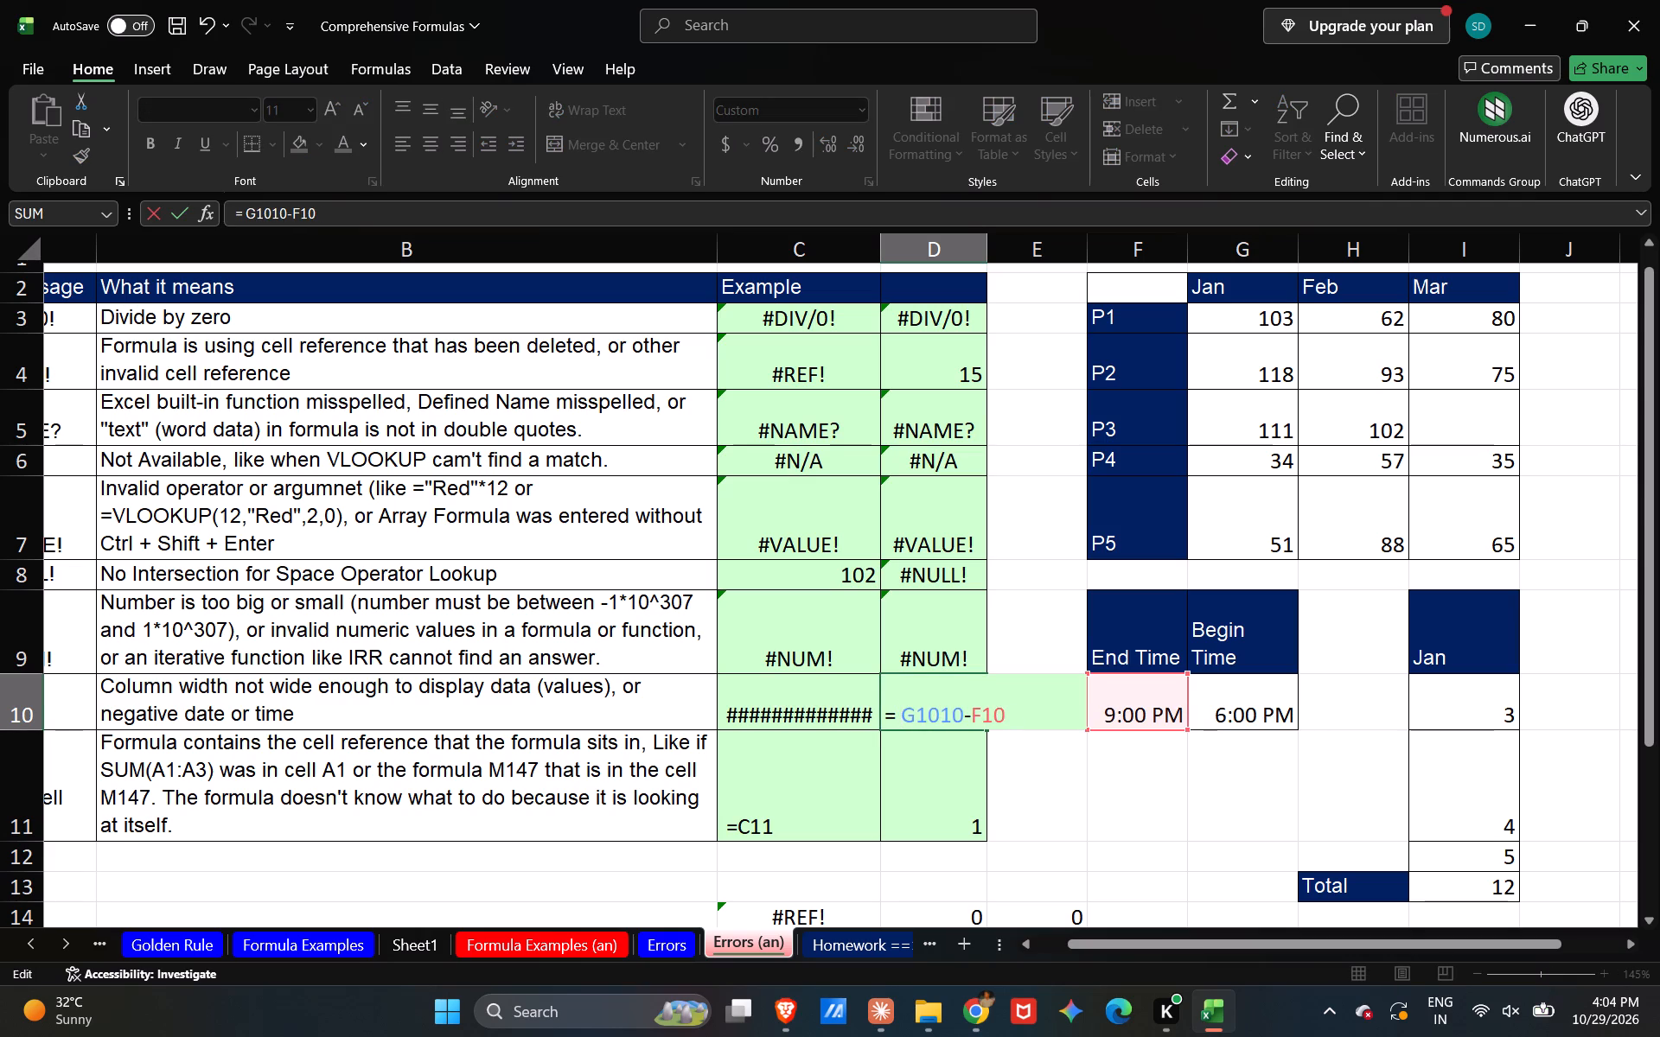
pyautogui.press('BackSpace')
pyautogui.press('Right')
pyautogui.press('Right')
pyautogui.press('Right')
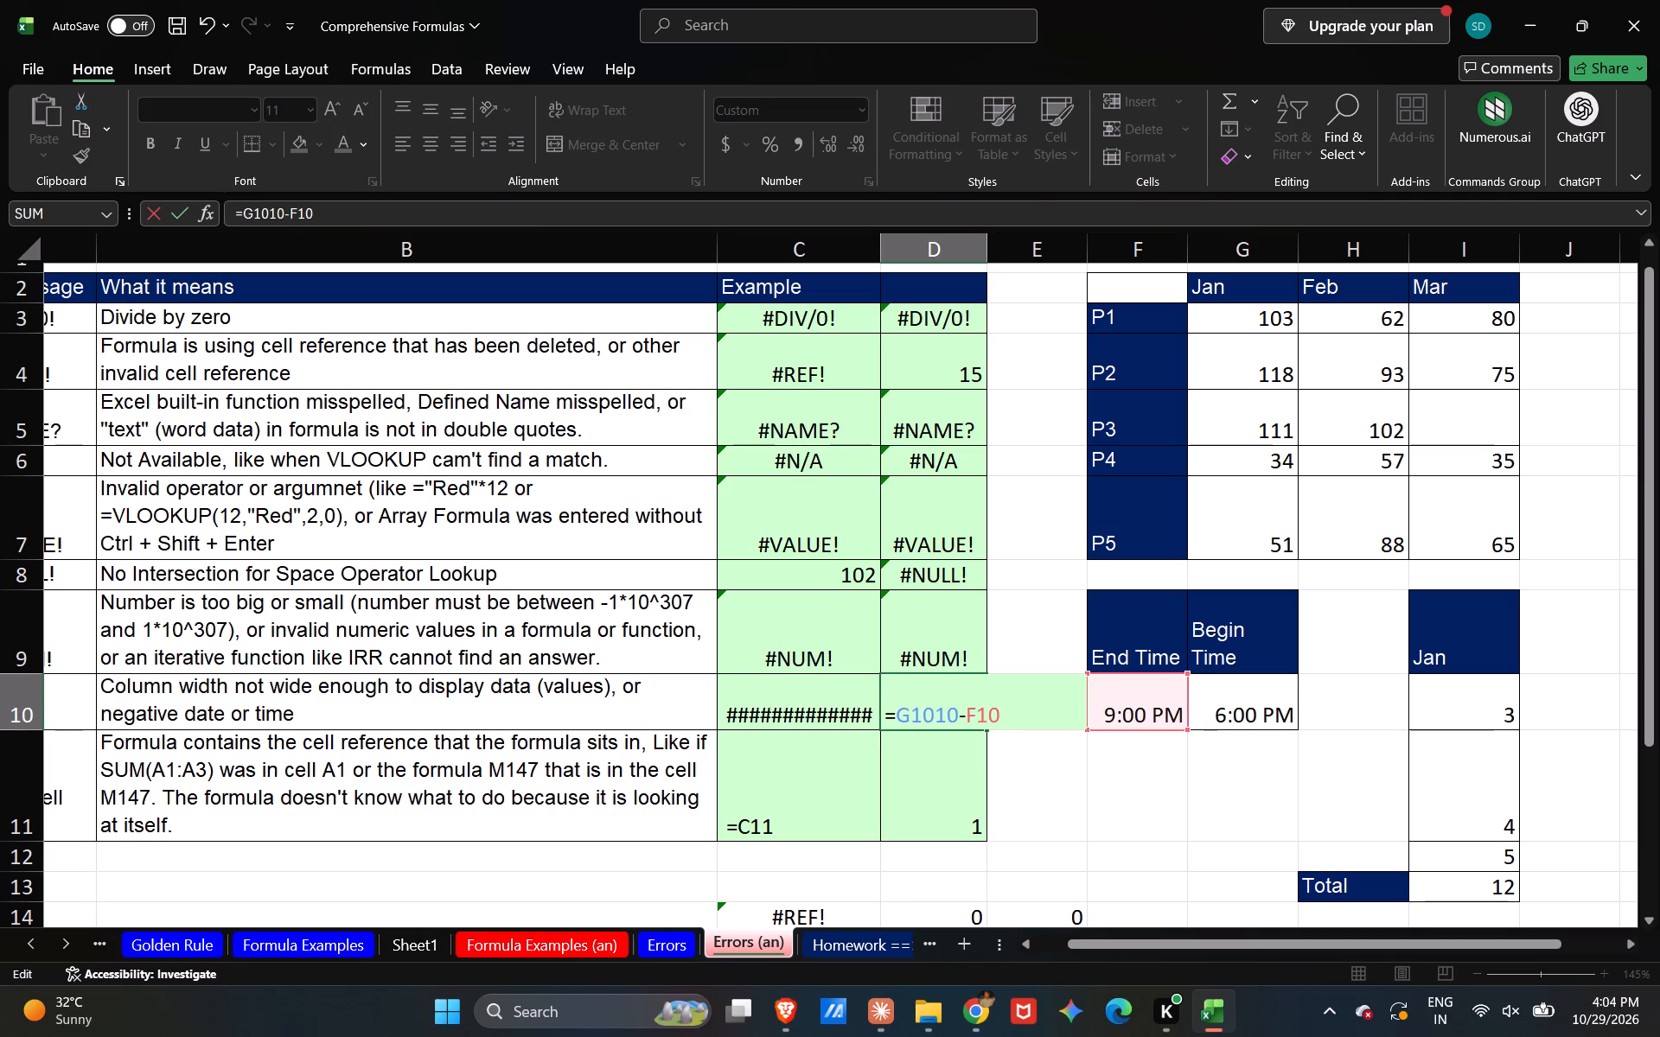
pyautogui.press('BackSpace')
pyautogui.press('BackSpace')
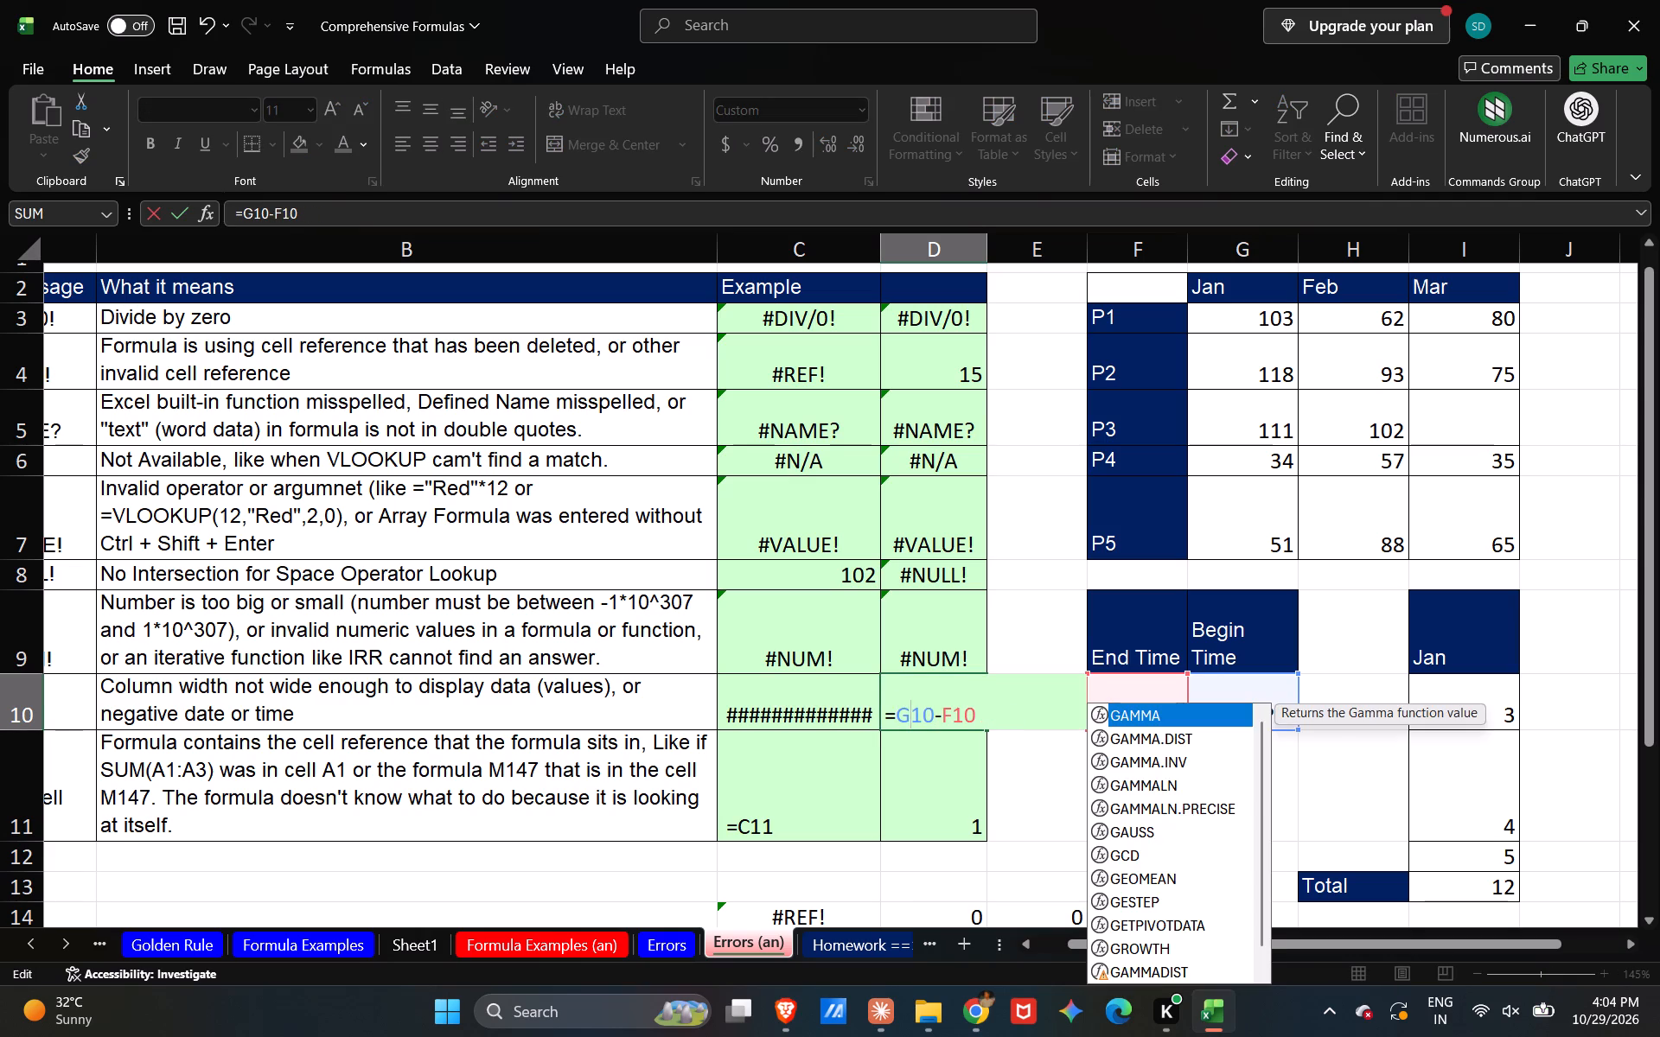
pyautogui.press('Return')
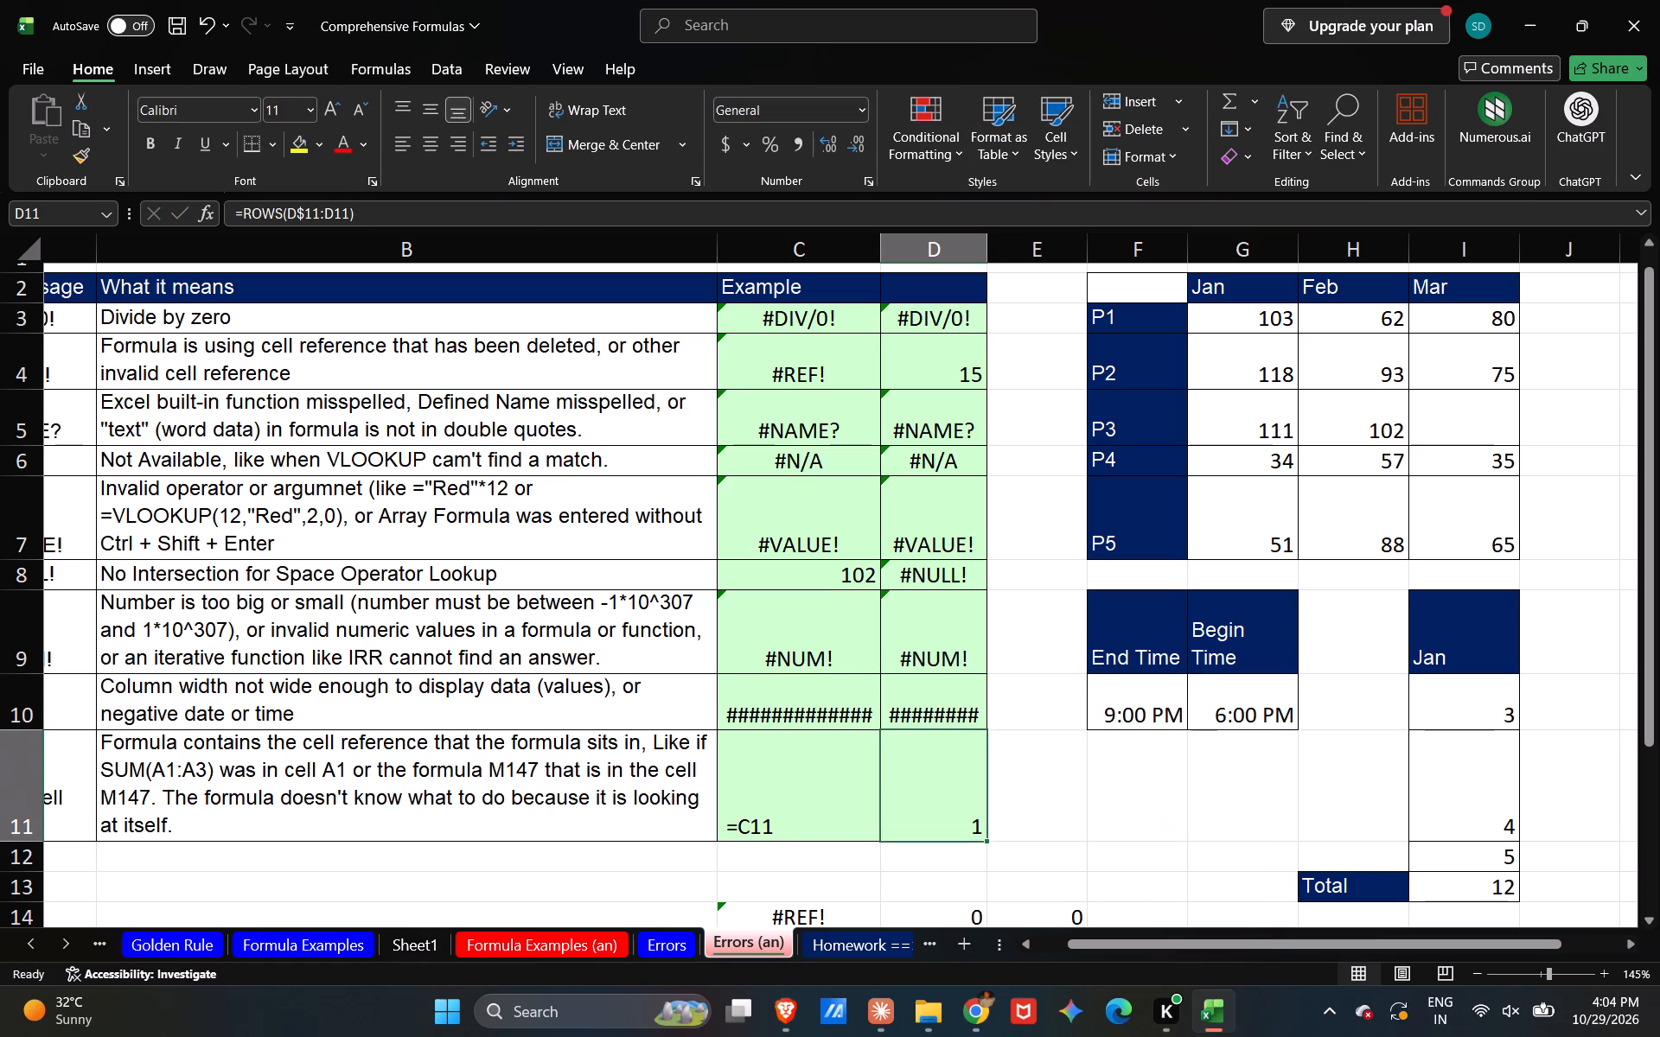
pyautogui.doubleClick(919, 716)
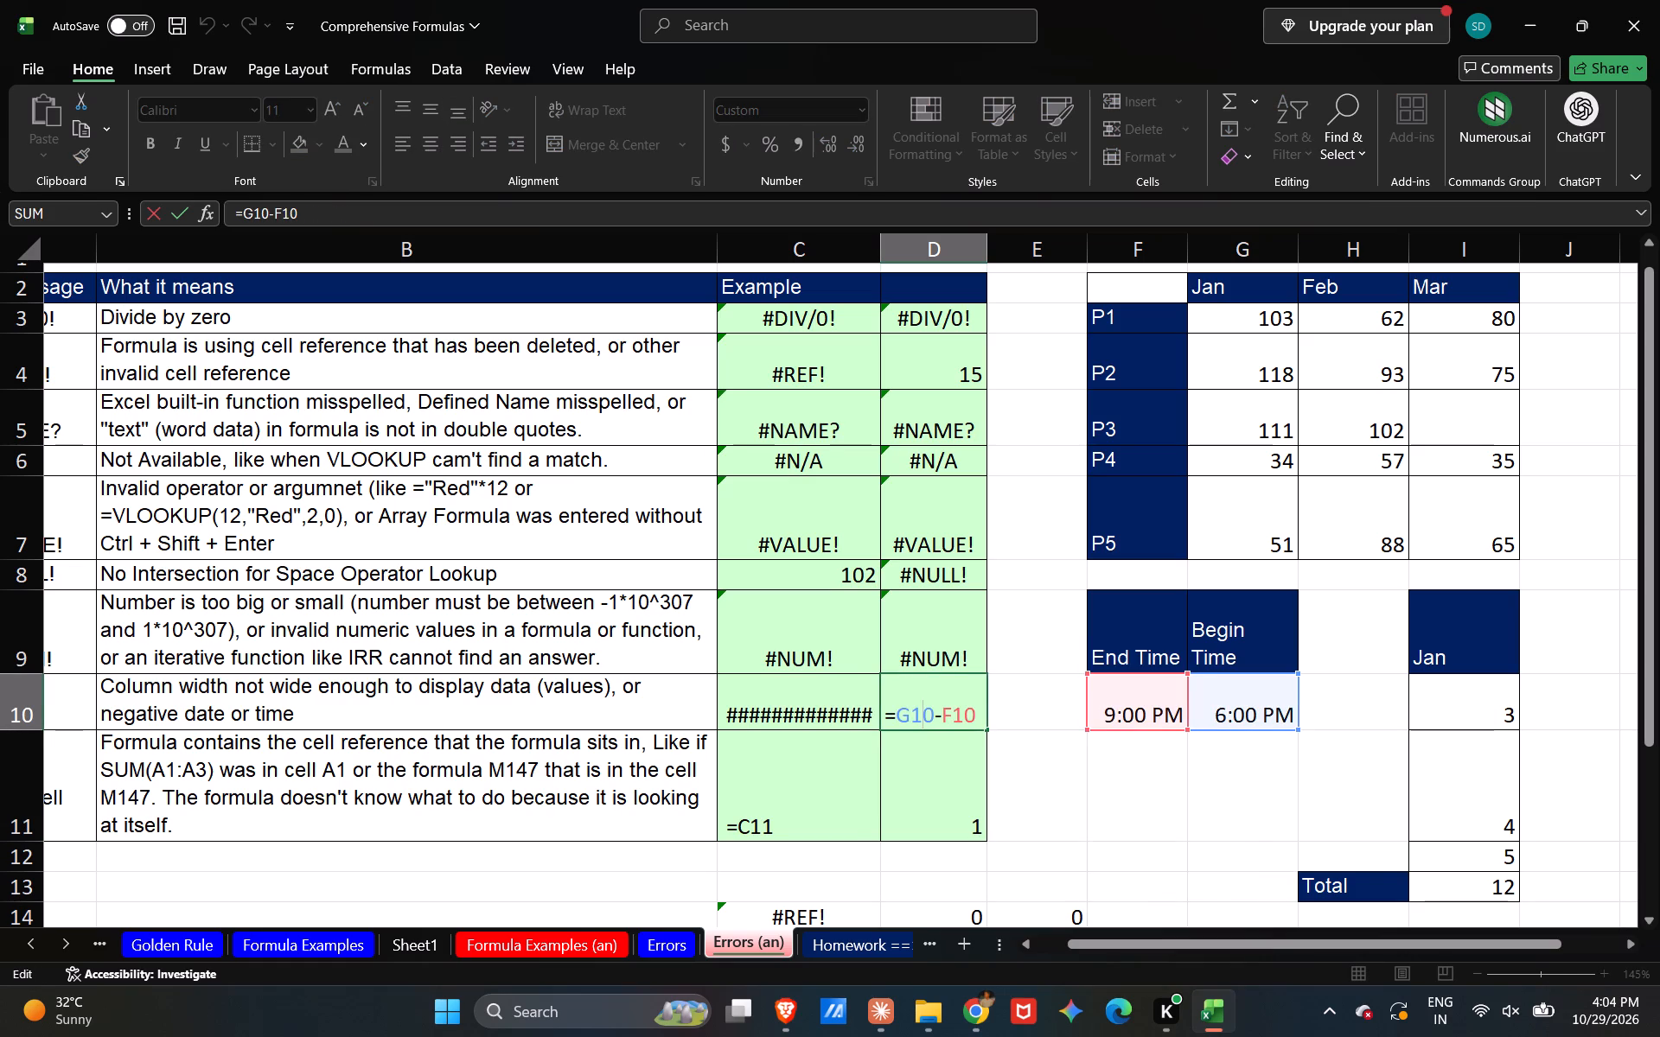
pyautogui.press('Return')
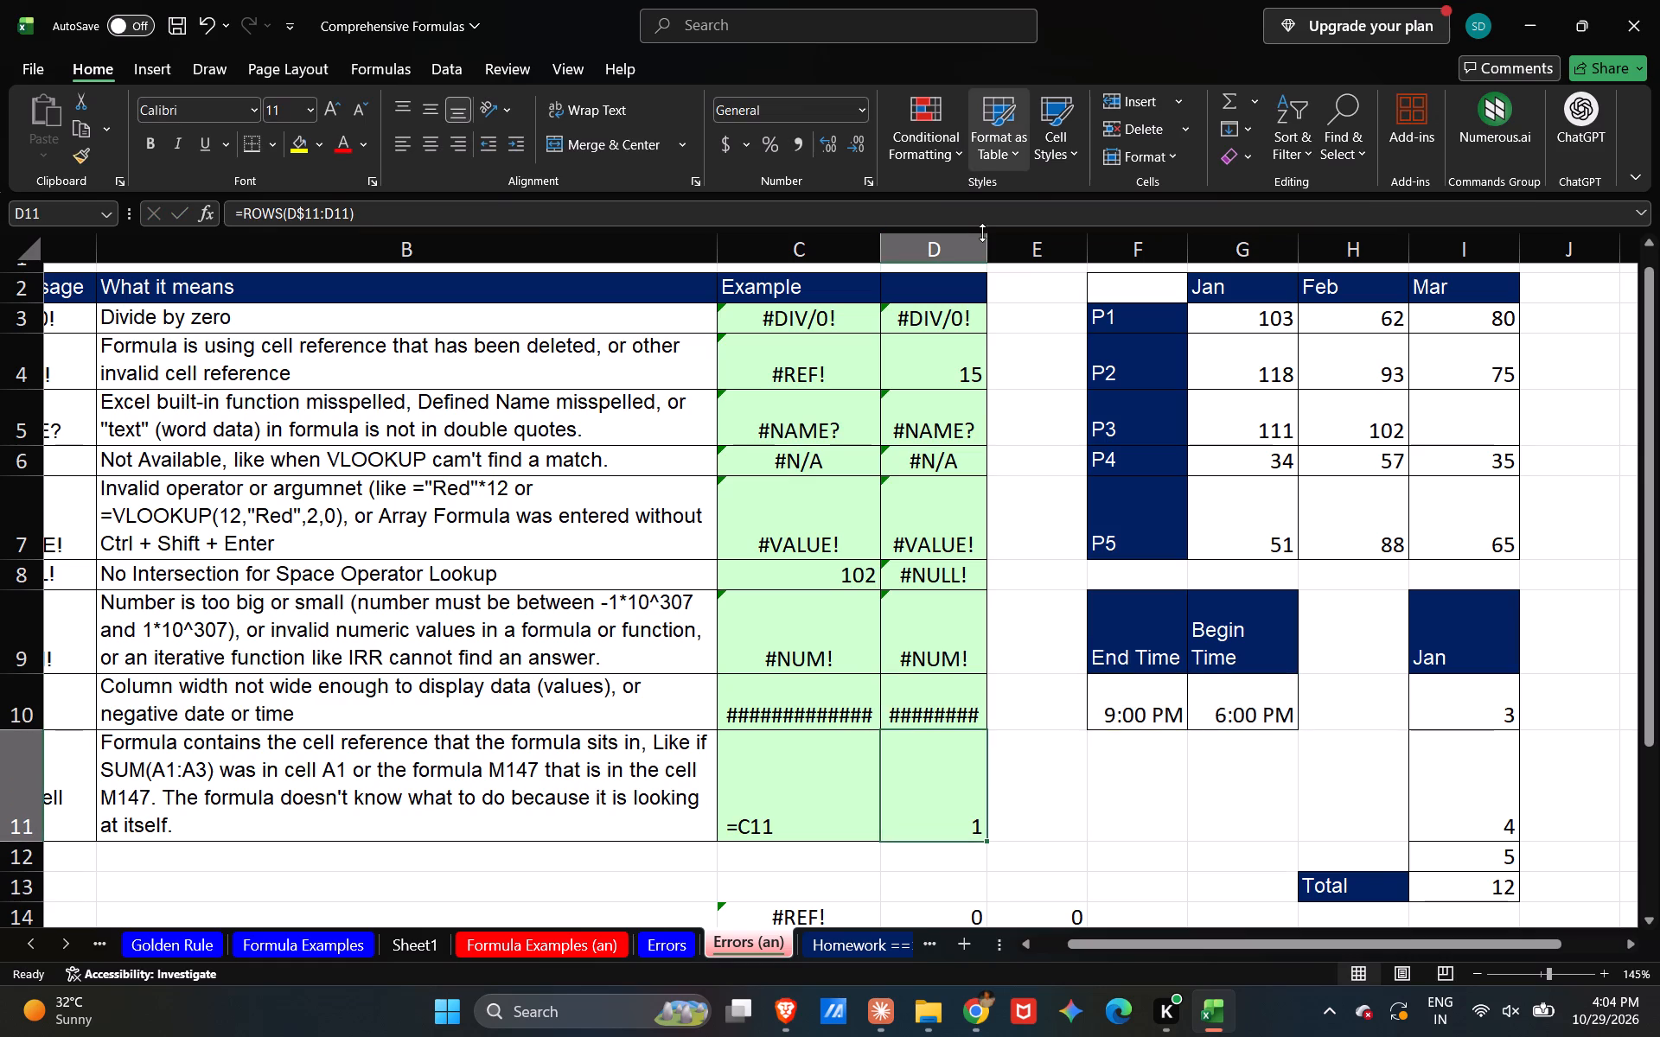
# Widen column D slightly and review the formula in cell D10 again.
pyautogui.moveTo(990, 240); pyautogui.dragTo(1001, 239)
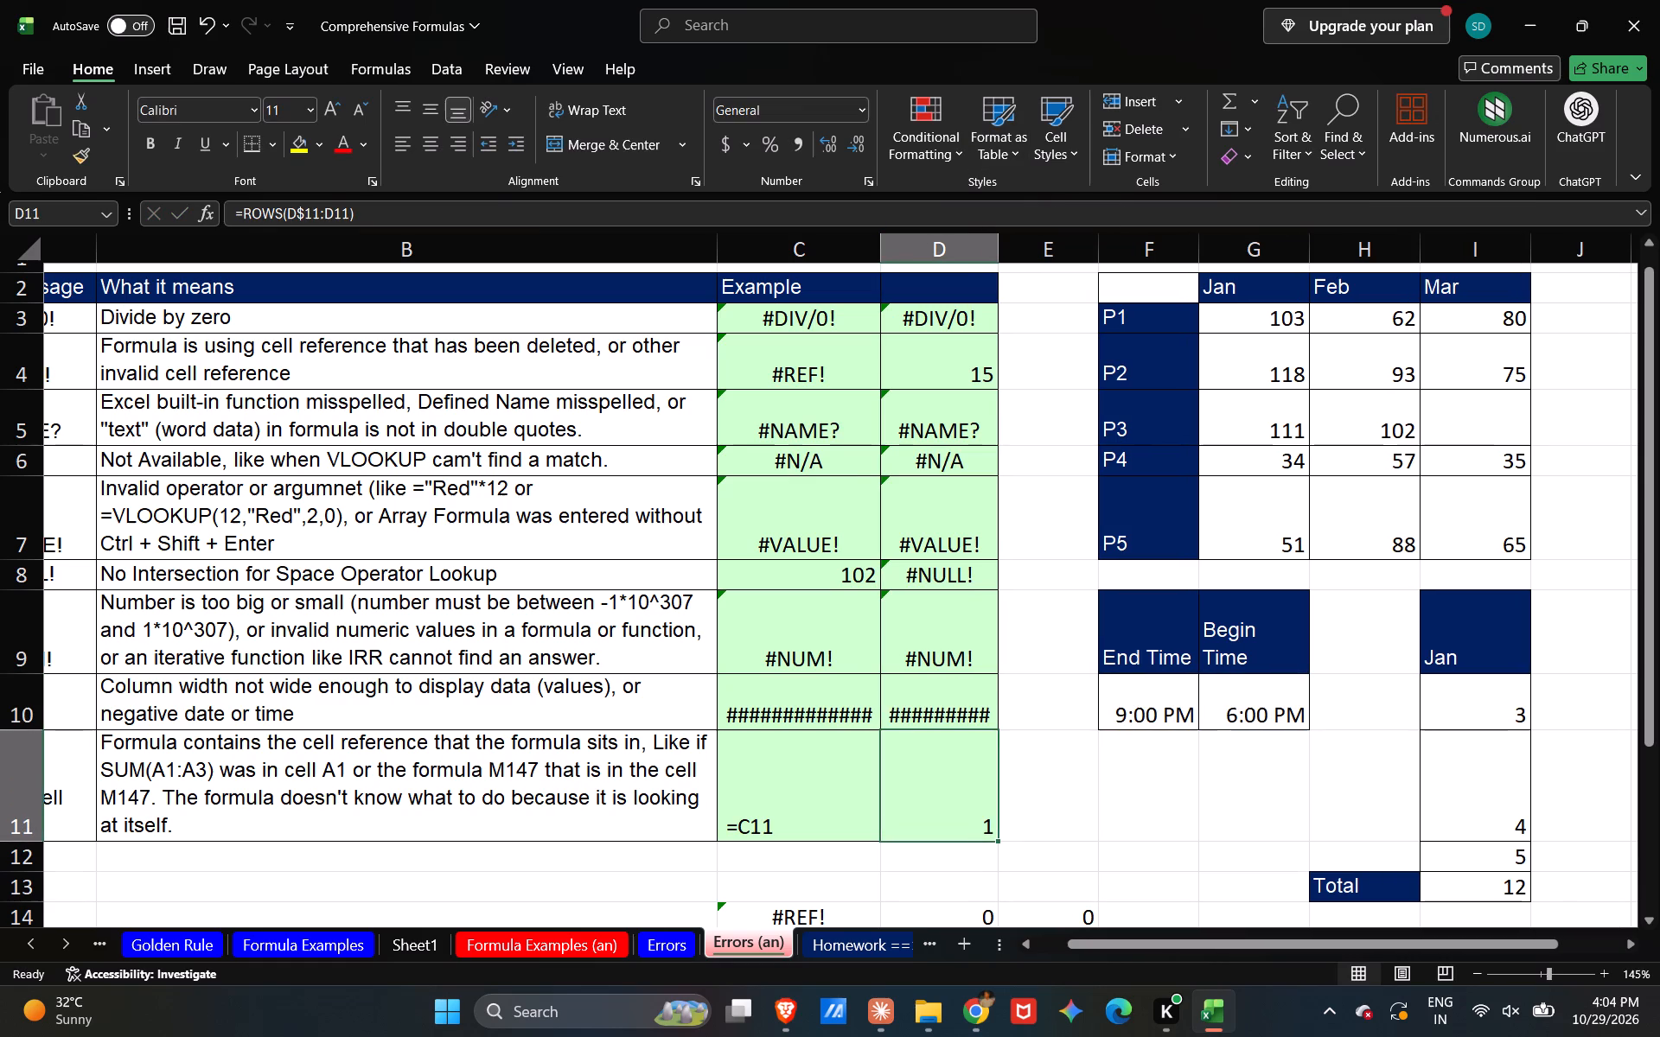
pyautogui.doubleClick(986, 673)
pyautogui.doubleClick(967, 717)
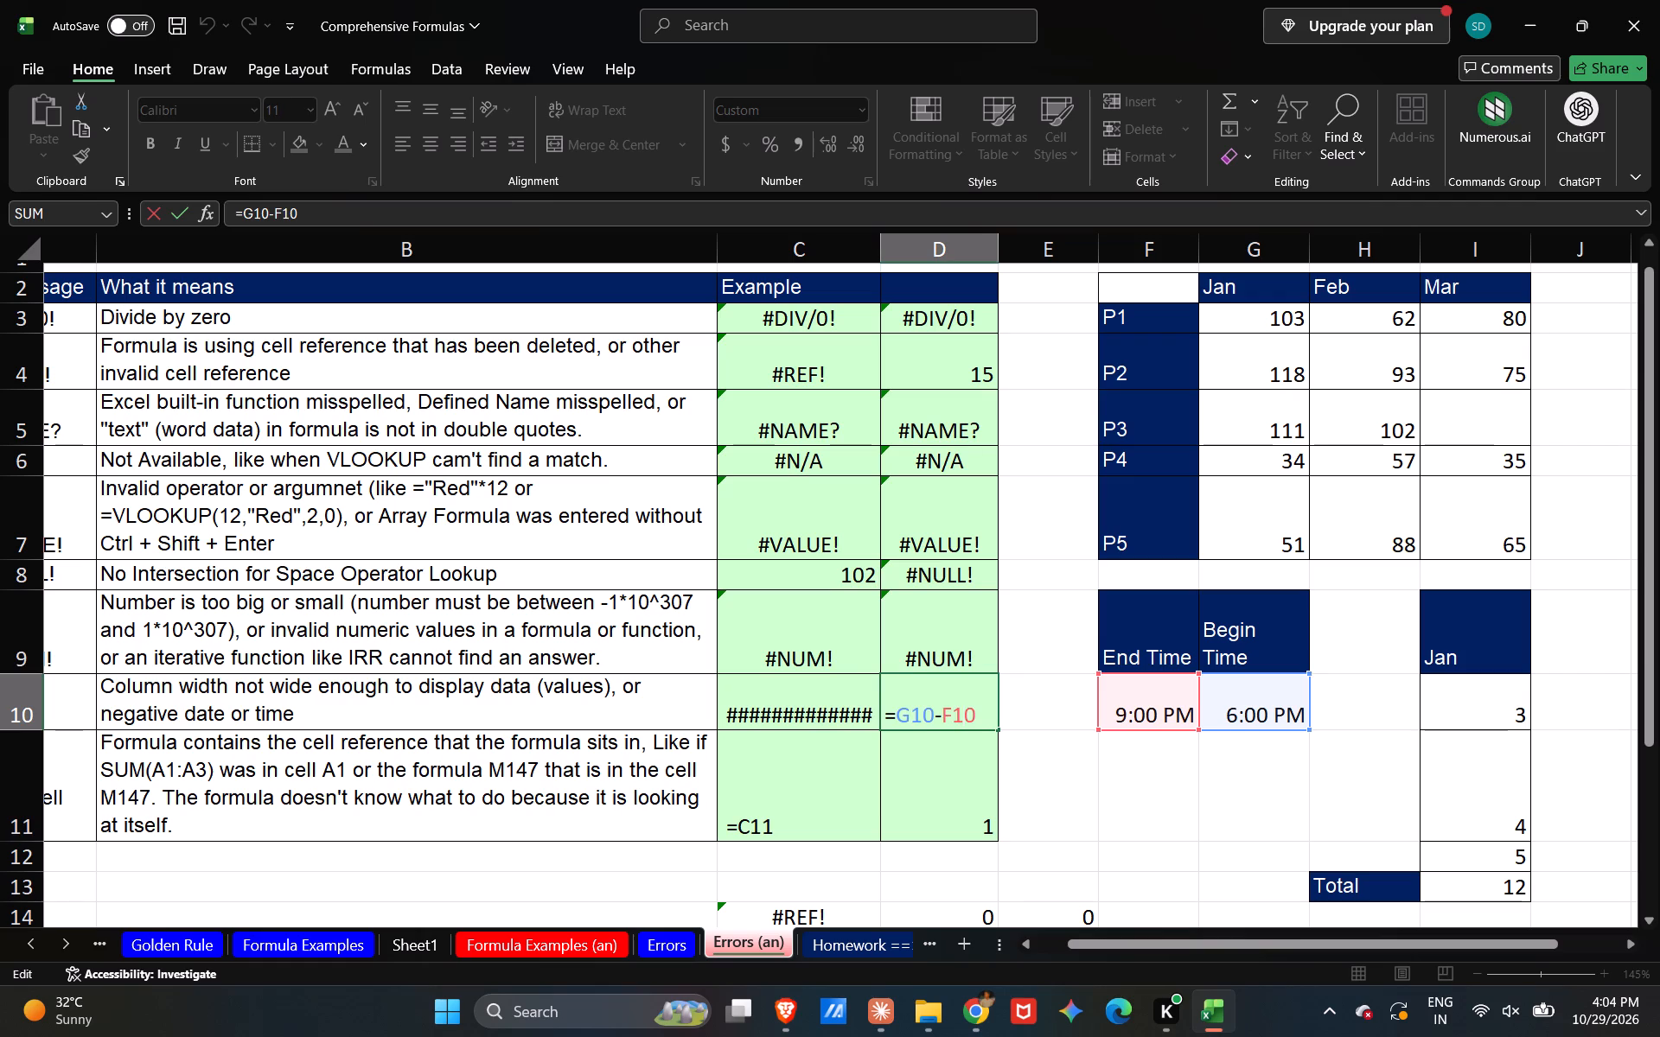
pyautogui.press('Return')
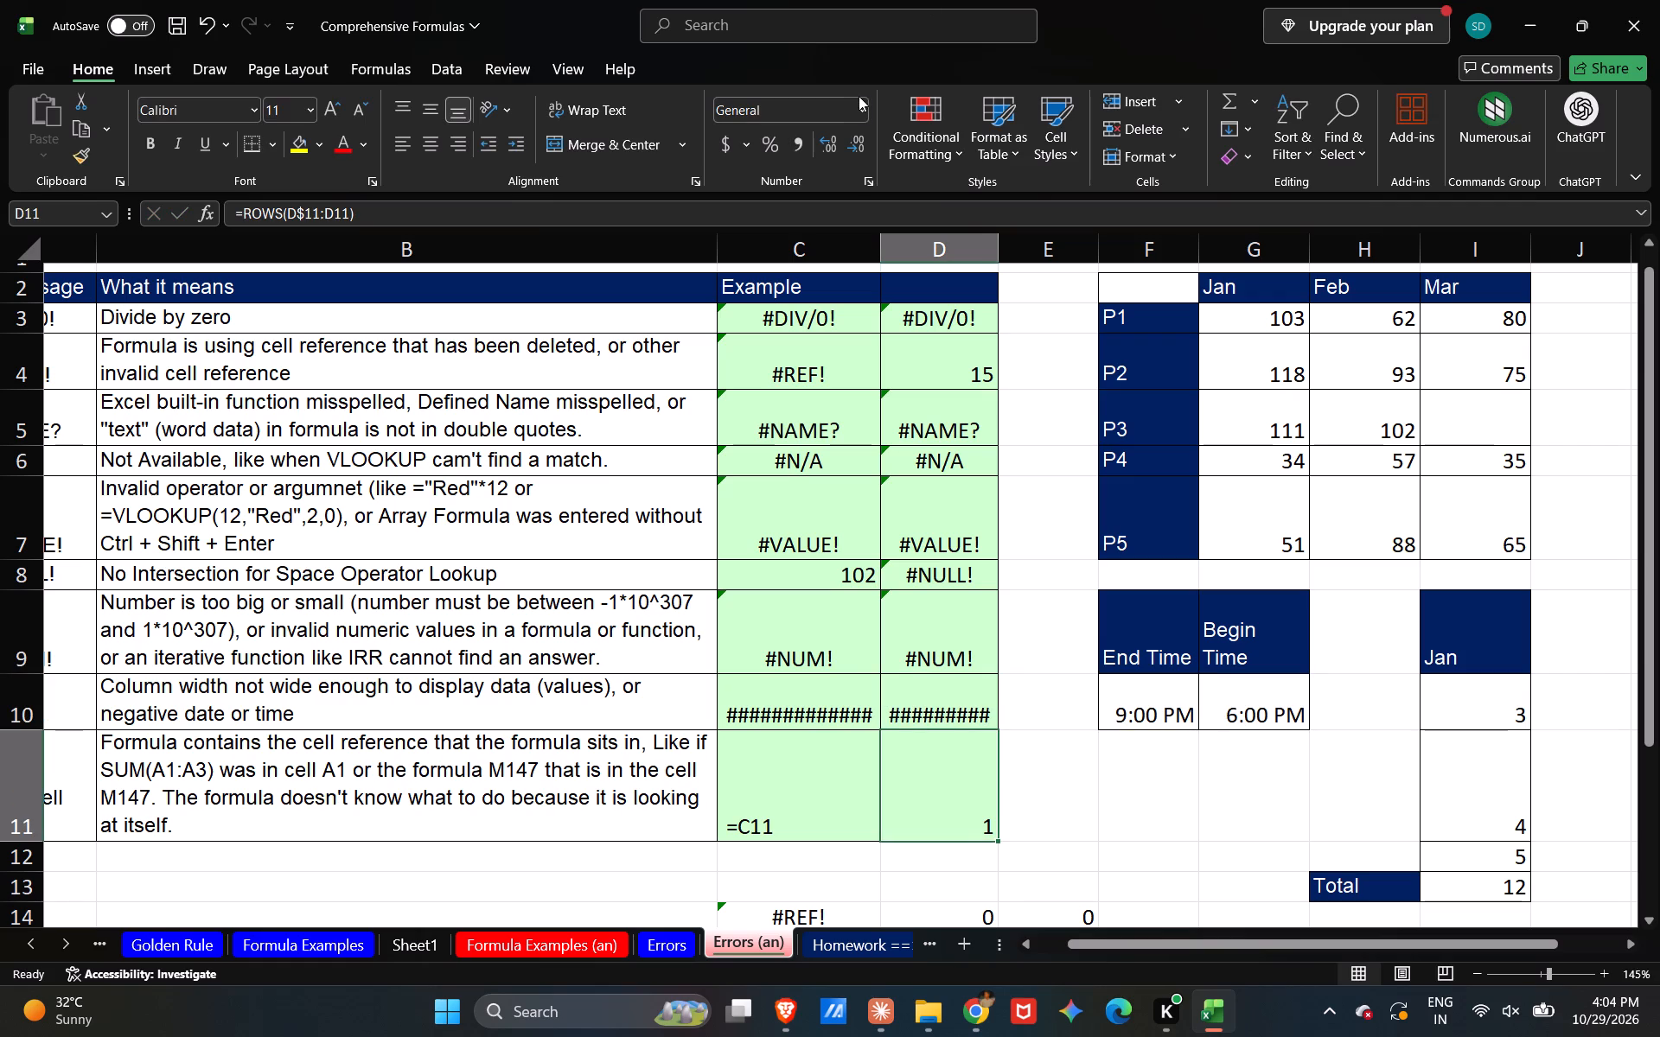
# Apply the General number format to cell D11.
pyautogui.click(861, 104)
pyautogui.click(843, 155)
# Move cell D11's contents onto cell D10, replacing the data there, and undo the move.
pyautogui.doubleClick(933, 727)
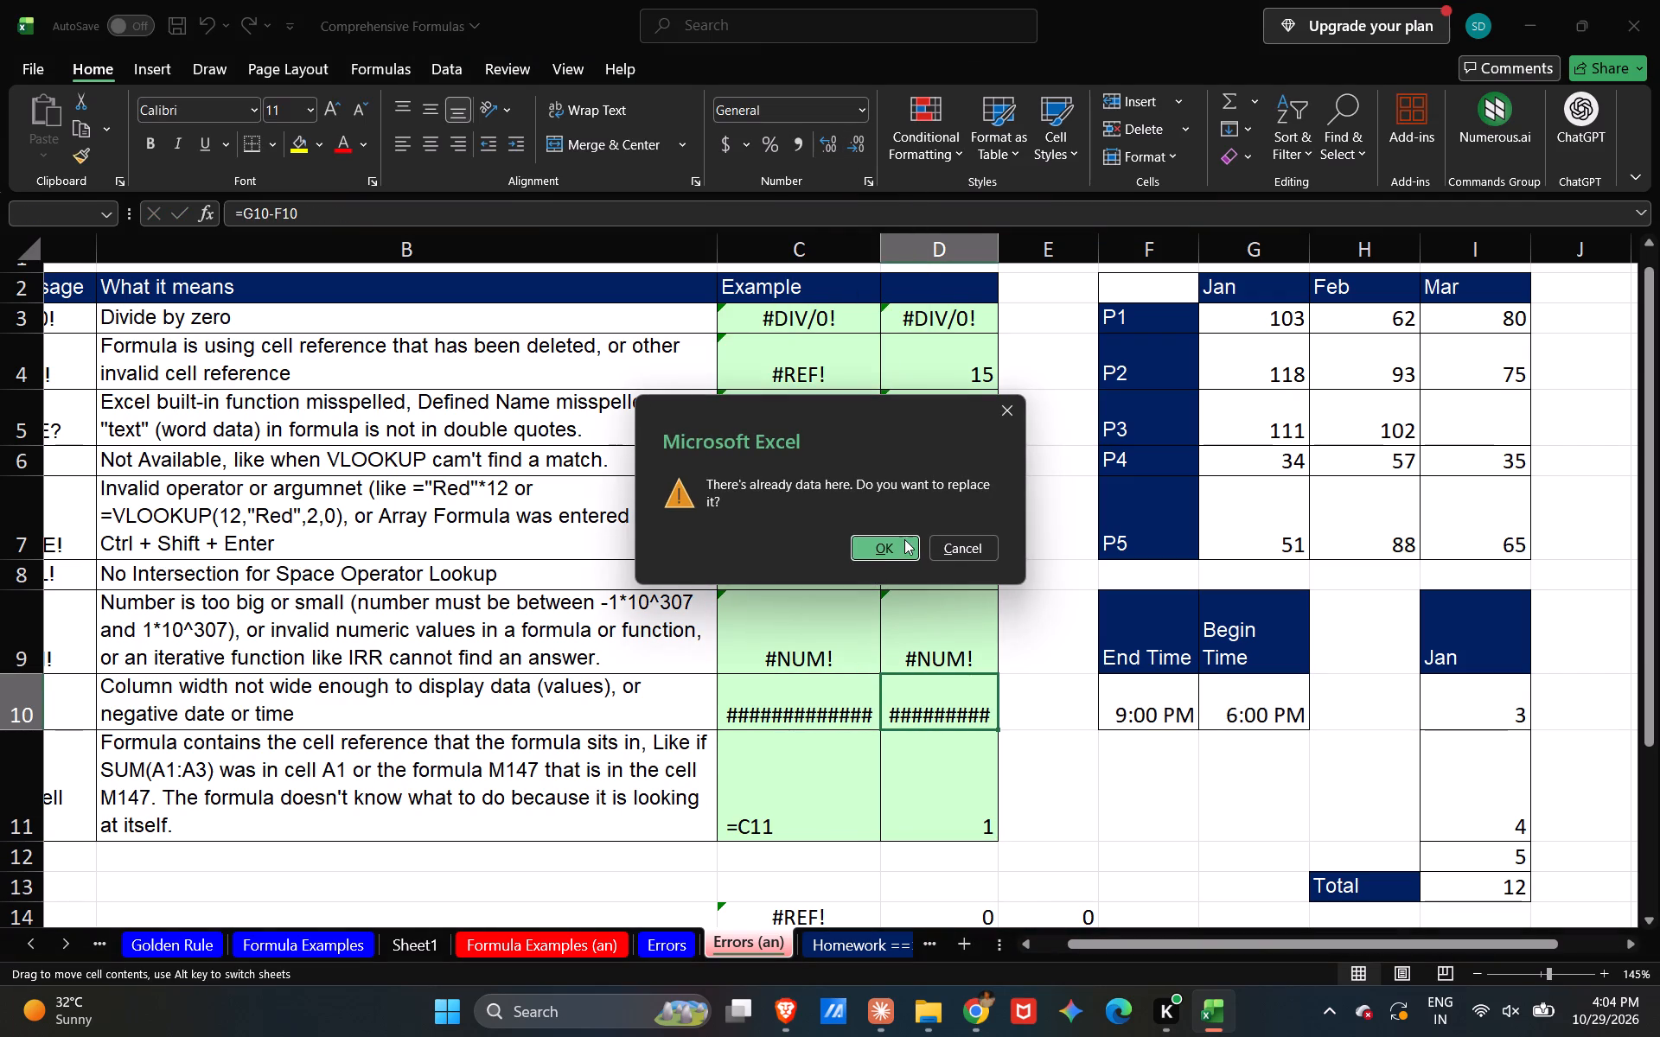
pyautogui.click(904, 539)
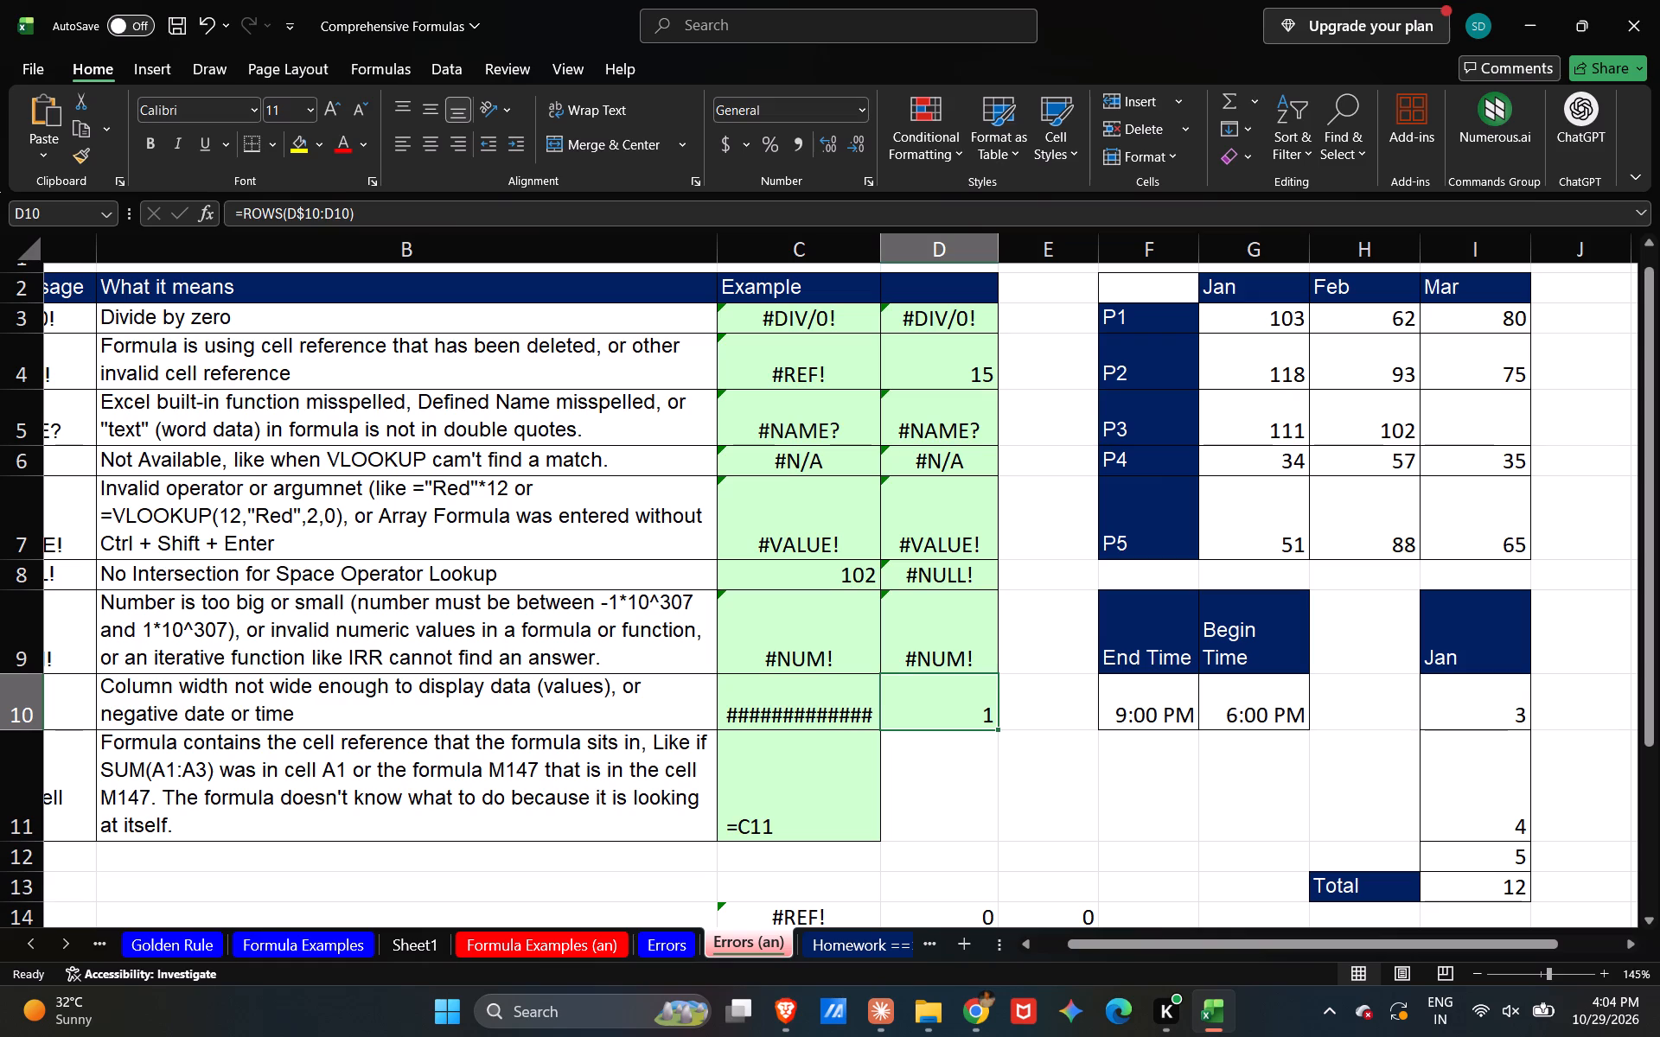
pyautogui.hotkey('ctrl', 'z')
# Append a multiplication by 24 to cell D10's formula, making it =G10-F10*24.
pyautogui.doubleClick(945, 711)
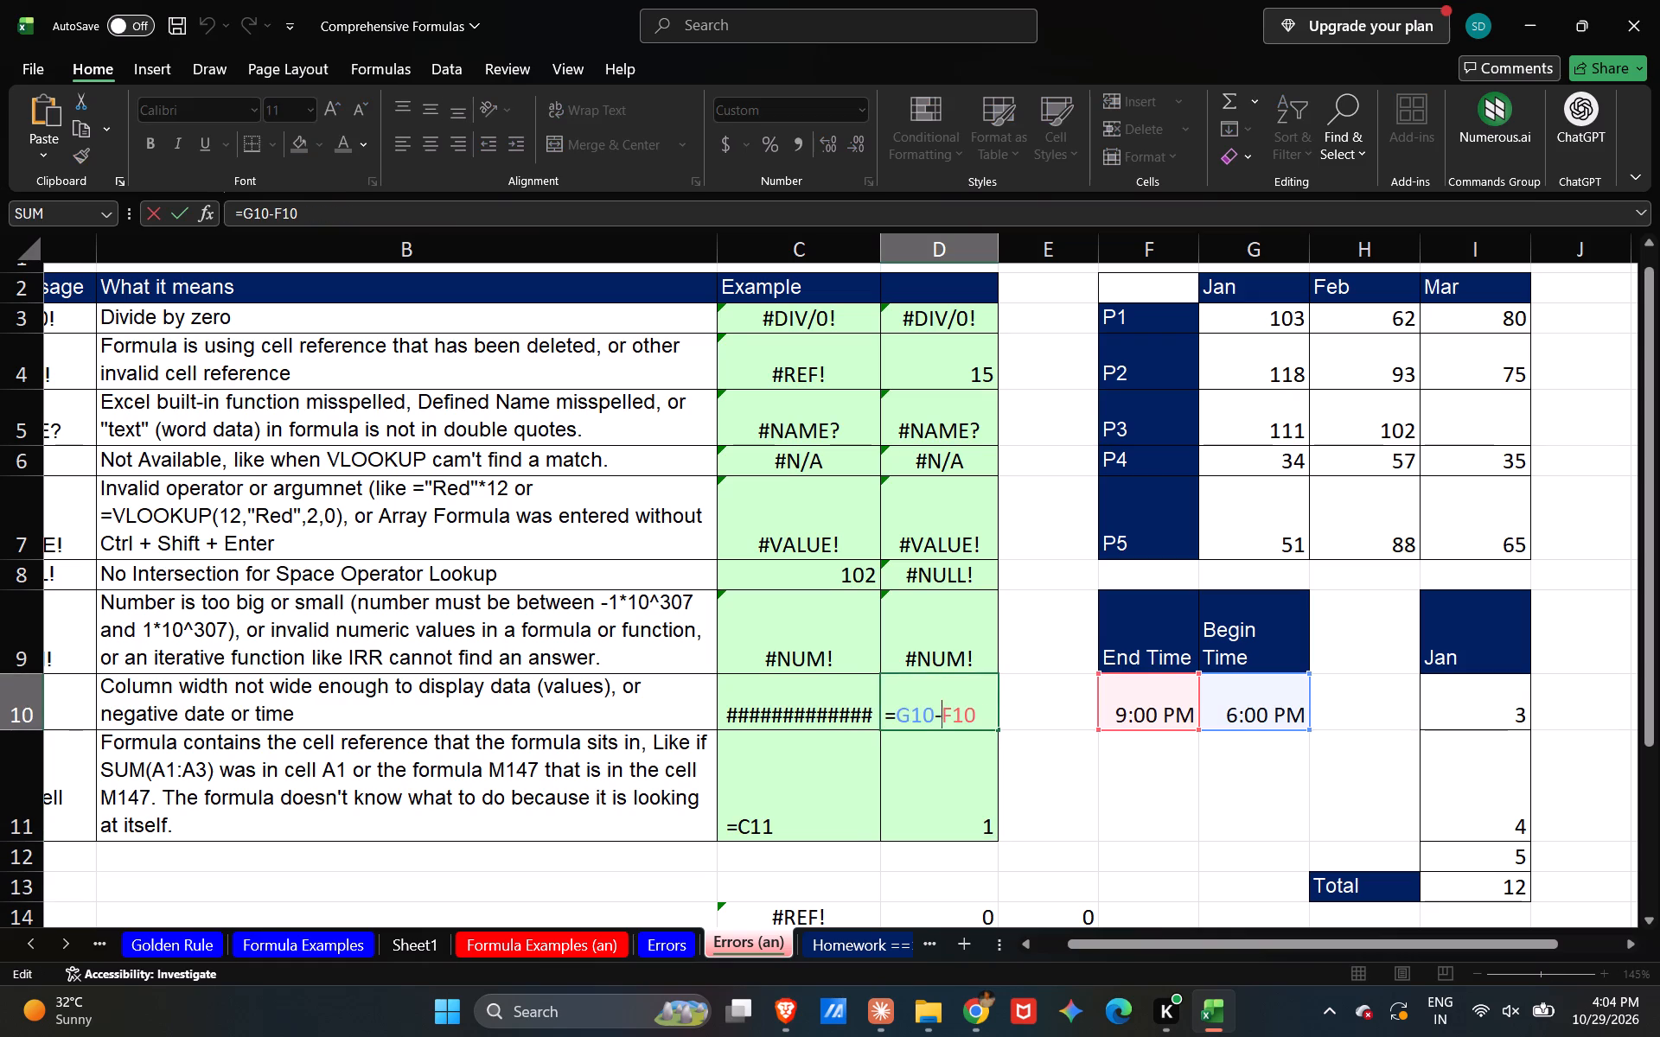
pyautogui.doubleClick(833, 687)
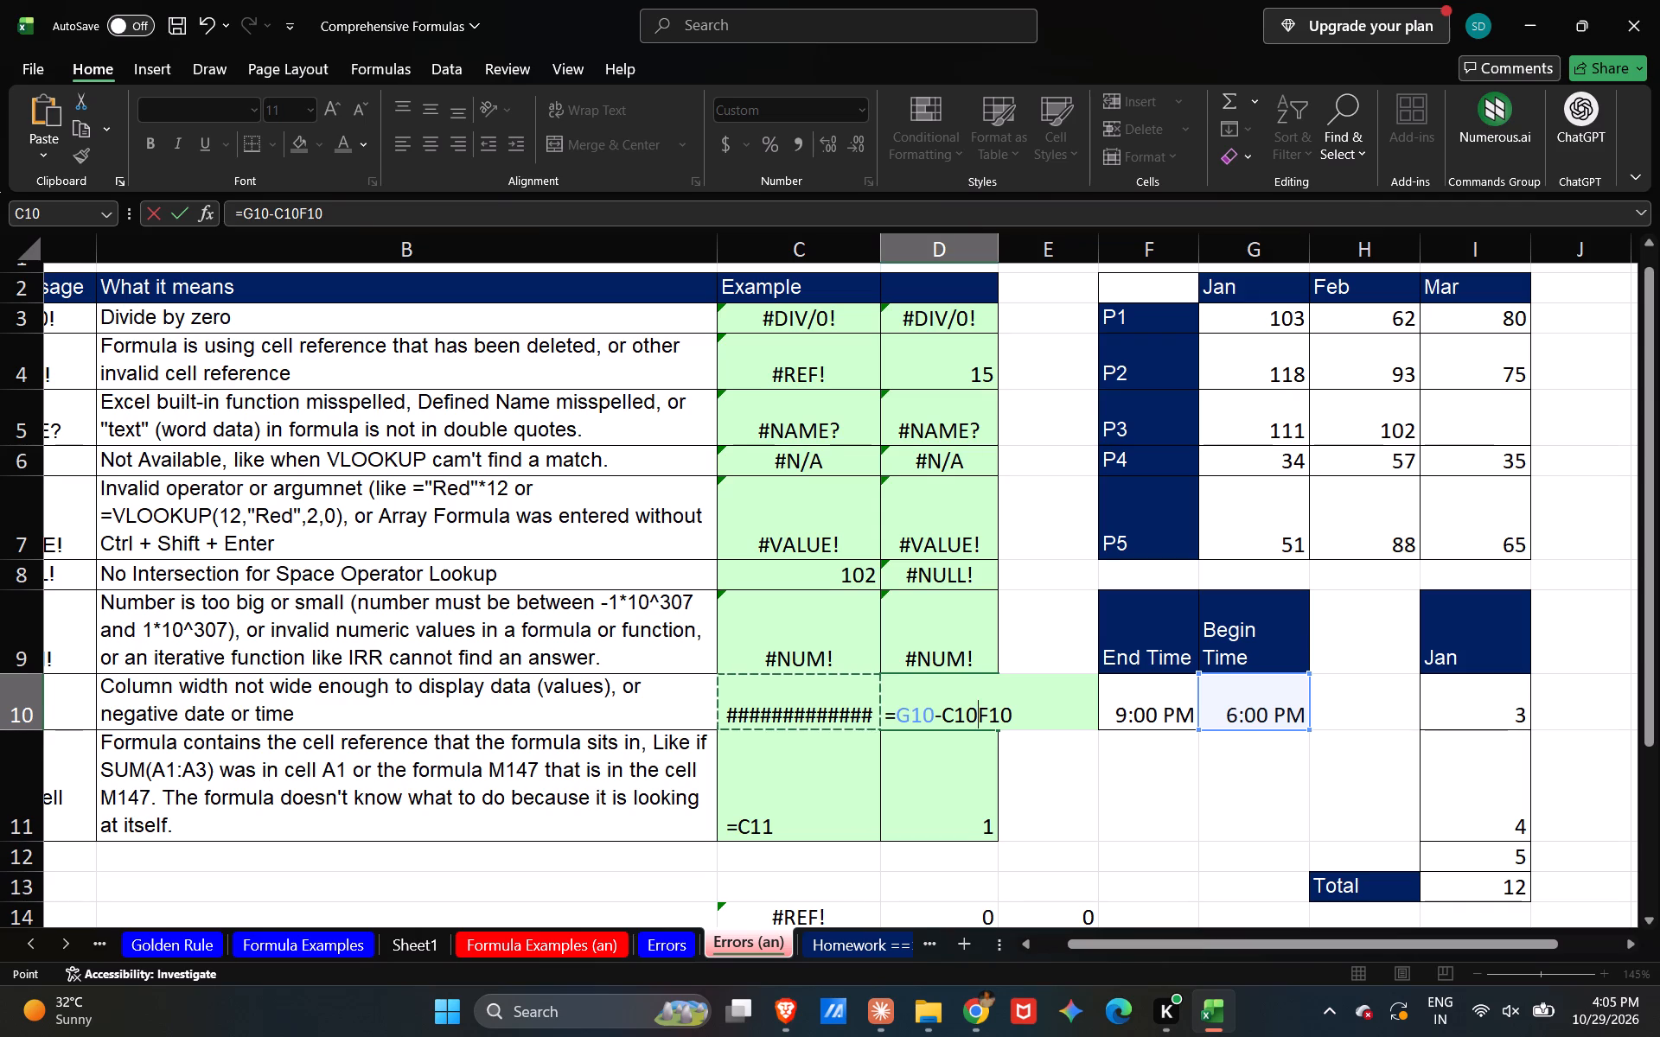
pyautogui.click(1037, 721)
pyautogui.click(976, 713)
pyautogui.press('BackSpace')
pyautogui.press('BackSpace')
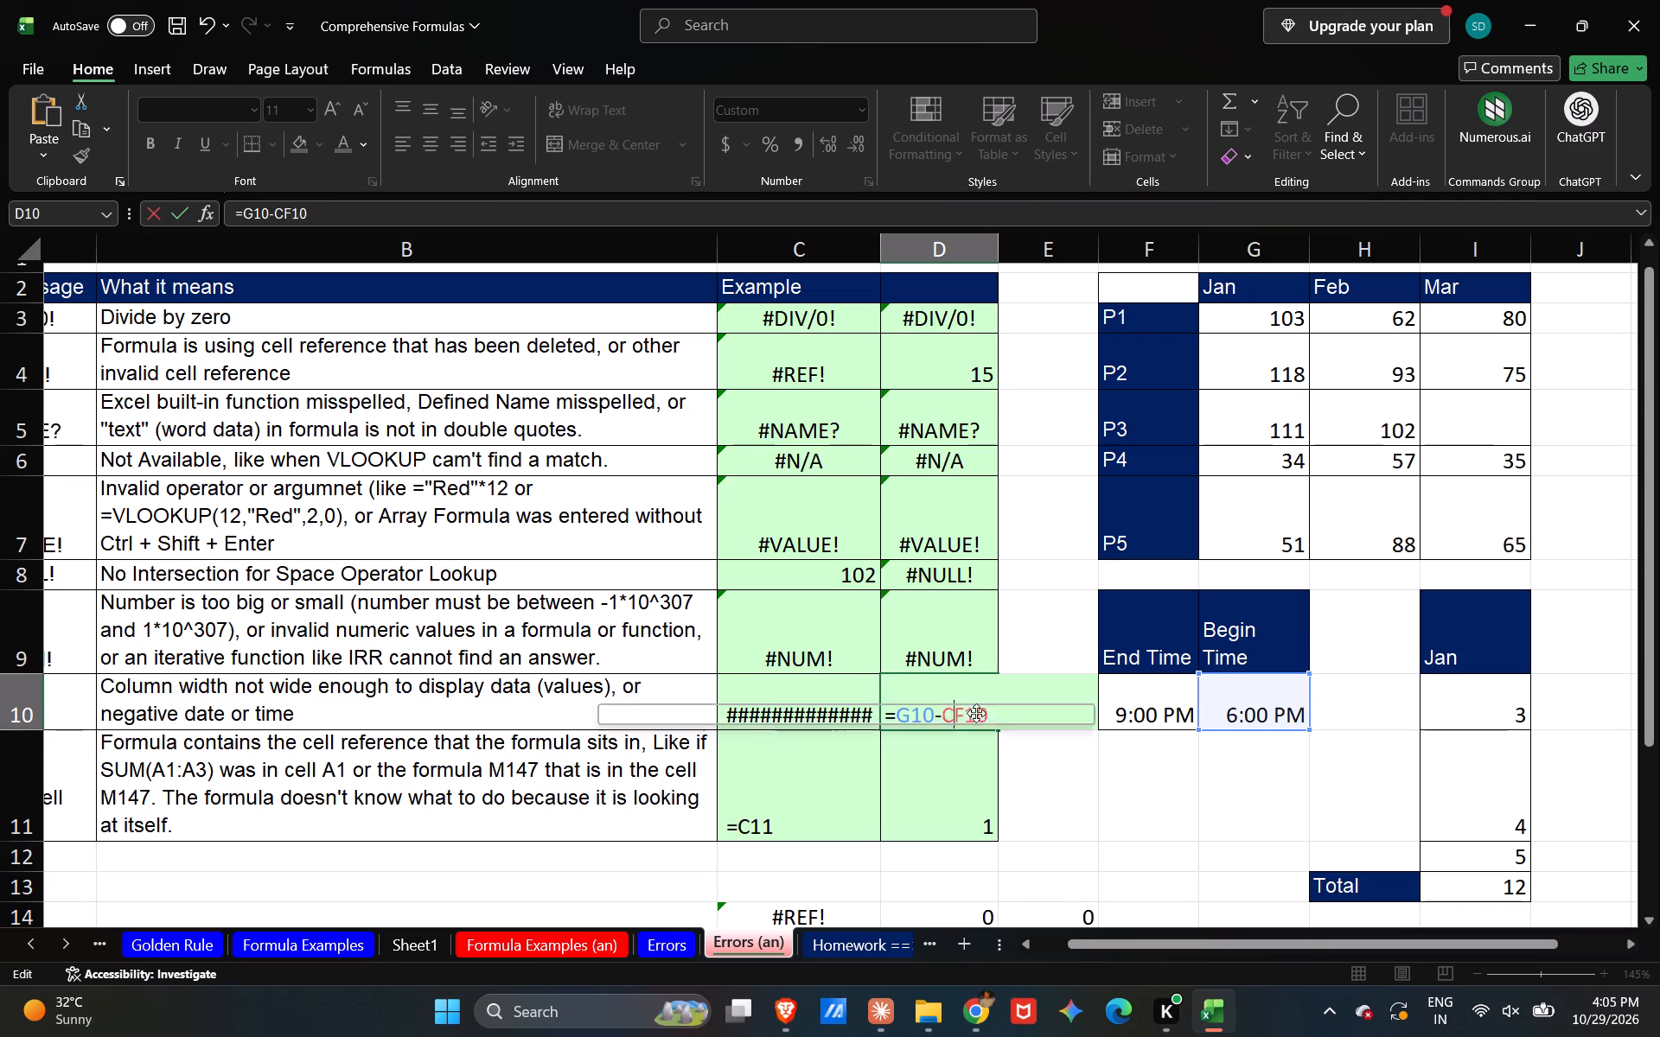
pyautogui.press('BackSpace')
pyautogui.press('Right')
pyautogui.press('Right')
pyautogui.press('Right')
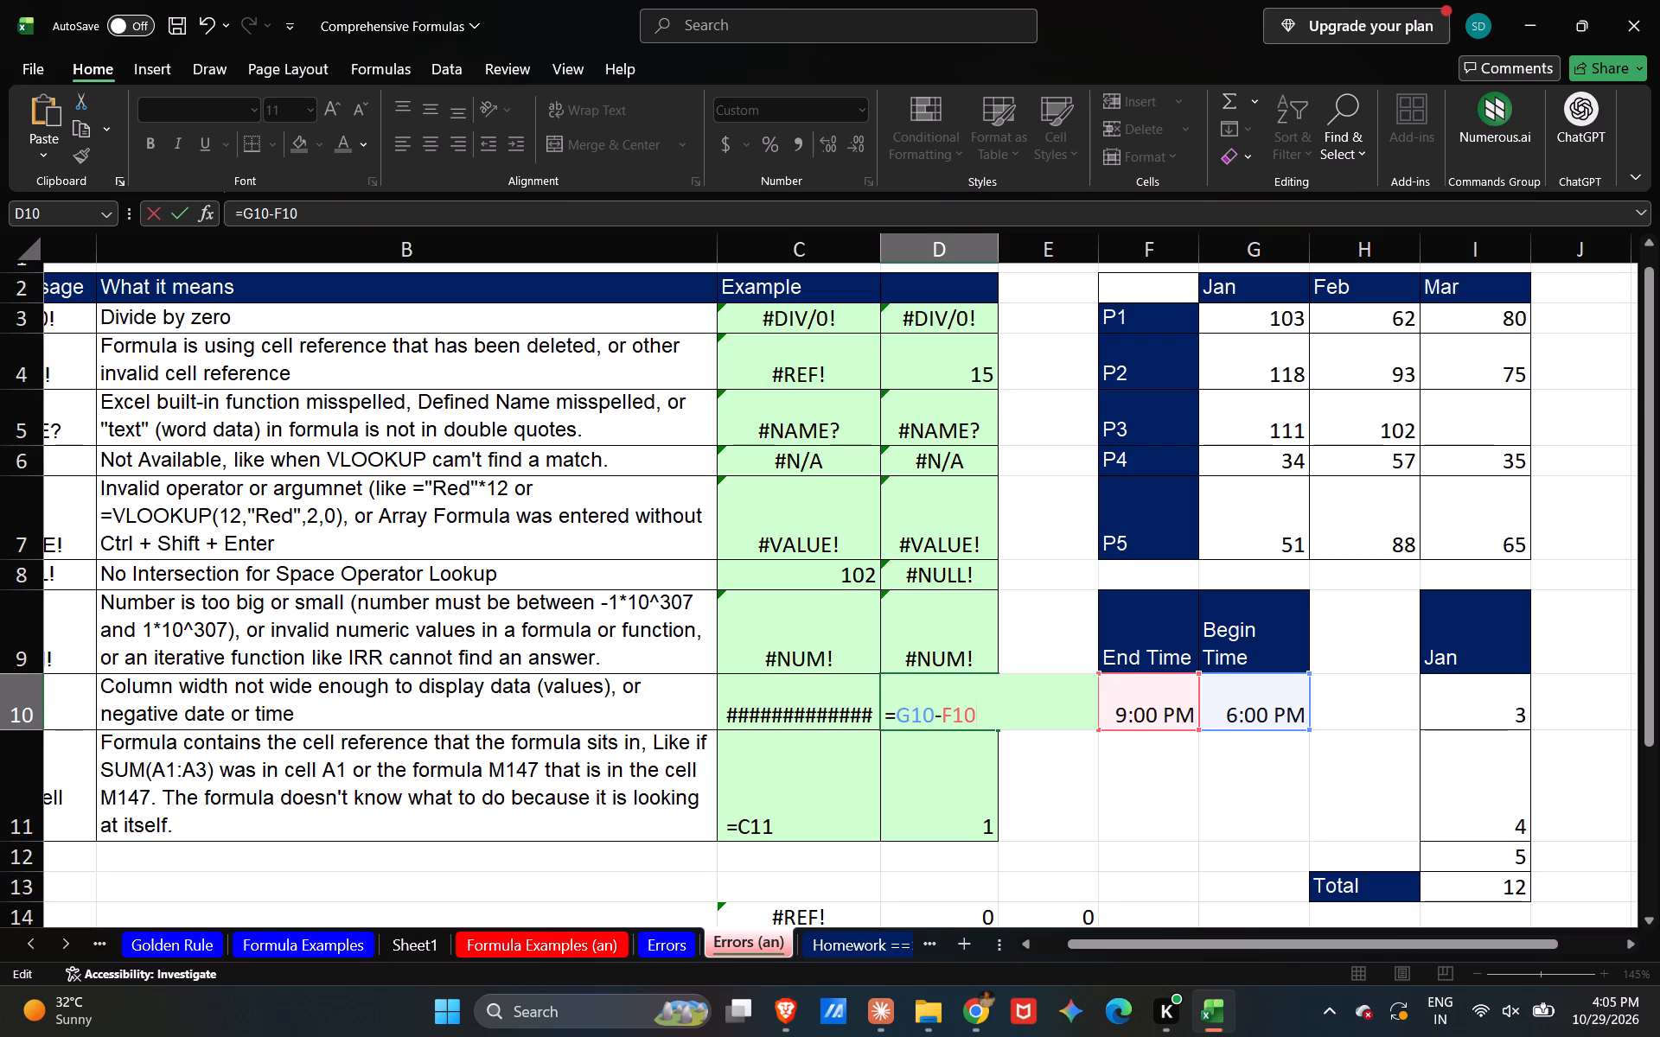
pyautogui.write('*24')
pyautogui.press('Return')
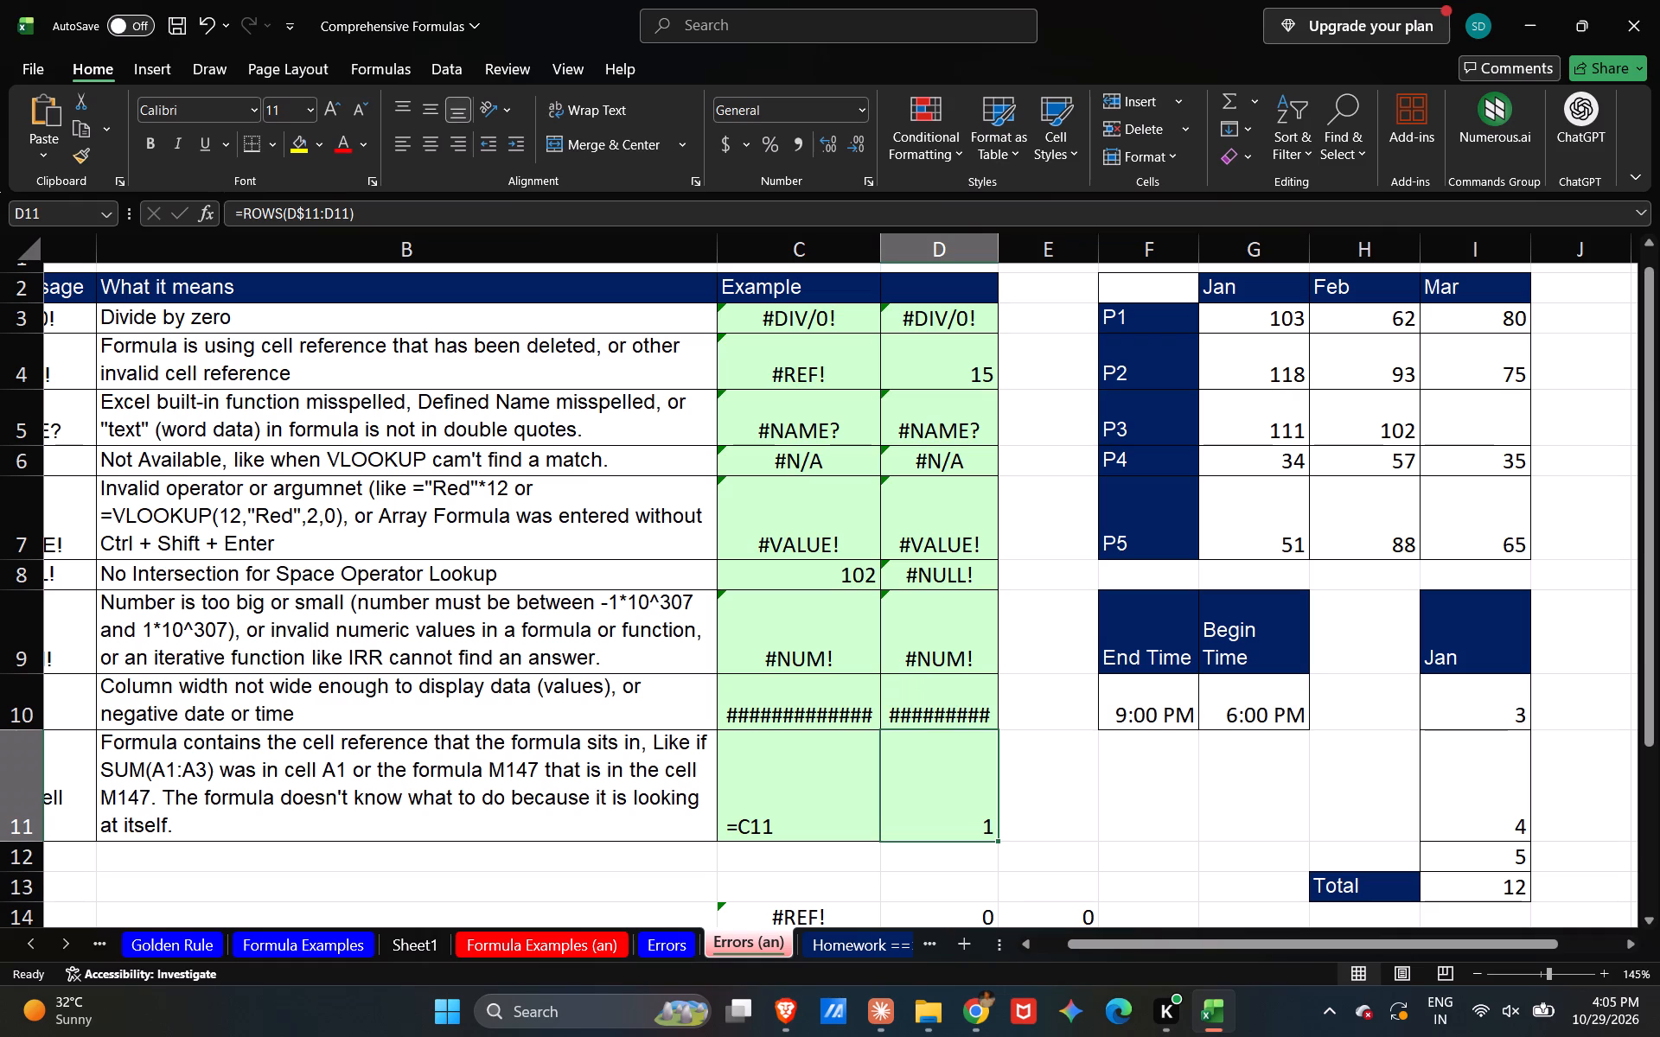
# Enclose the subtraction in cell D10's formula in parentheses, making it =(G10-F10)*24, and recheck the entry.
pyautogui.doubleClick(976, 713)
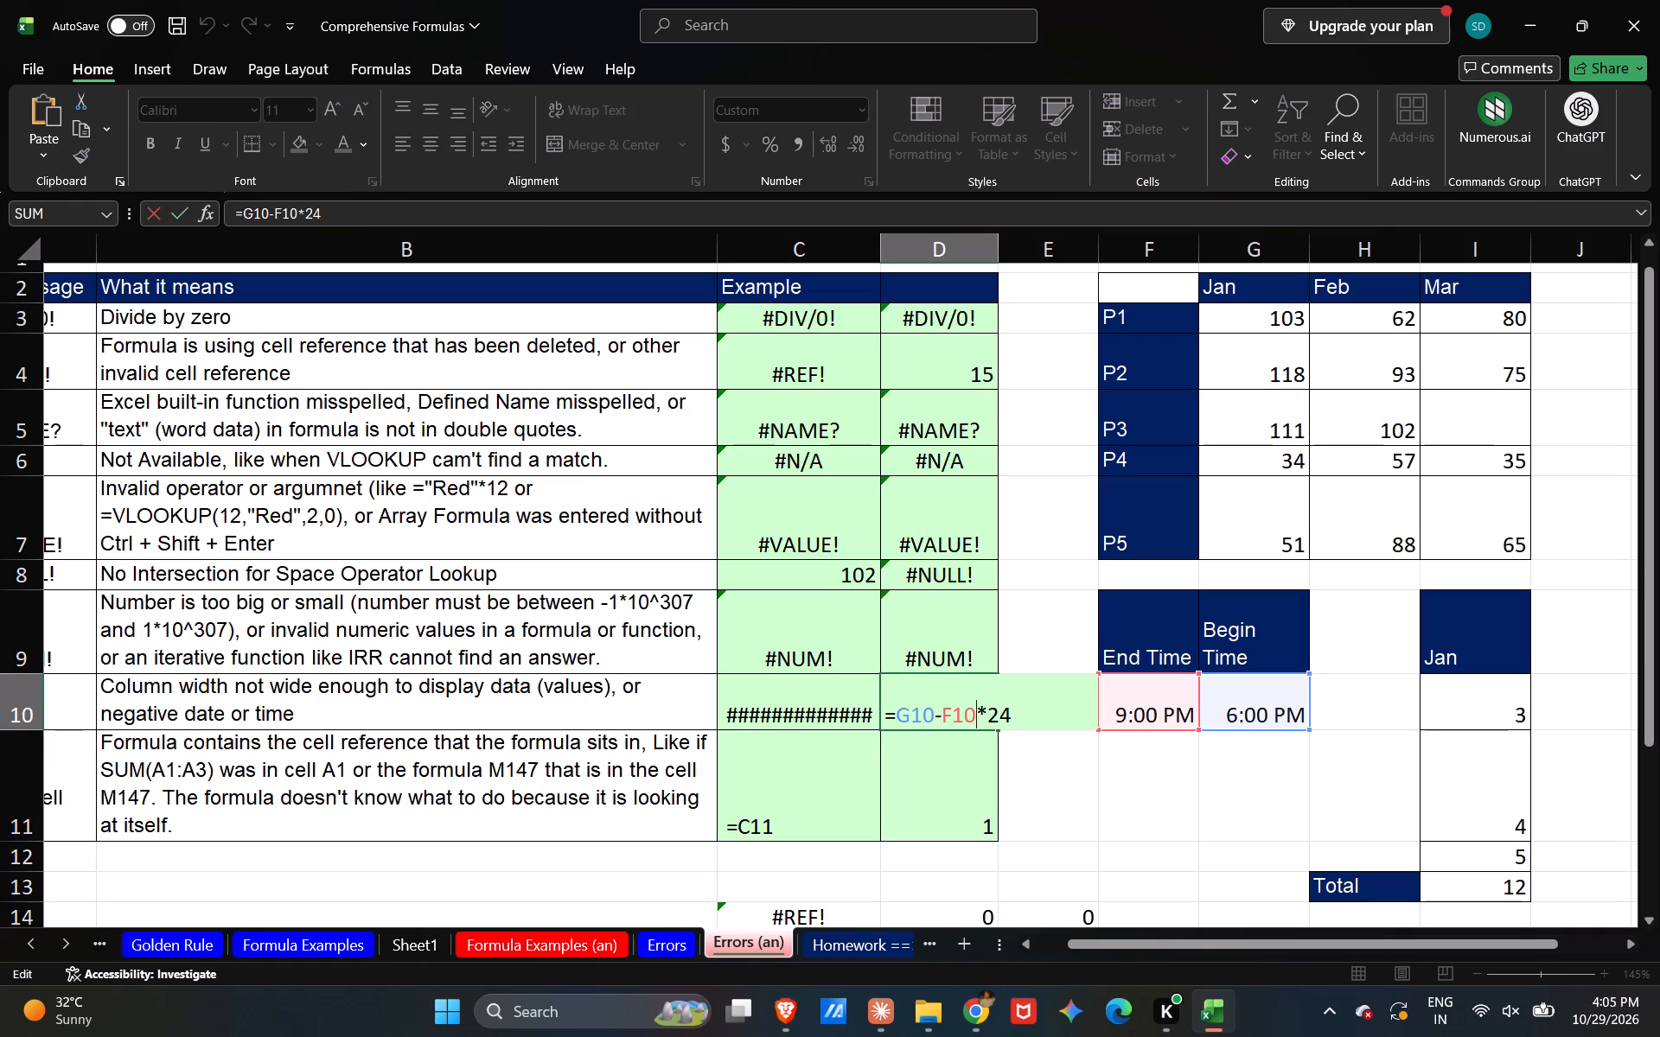
pyautogui.hotkey('shift', ')')
pyautogui.press('Left')
pyautogui.press('Left')
pyautogui.press('Left')
pyautogui.press('Left')
pyautogui.press('Left')
pyautogui.press('Left')
pyautogui.press('Left')
pyautogui.press('Left')
pyautogui.hotkey('shift', '(')
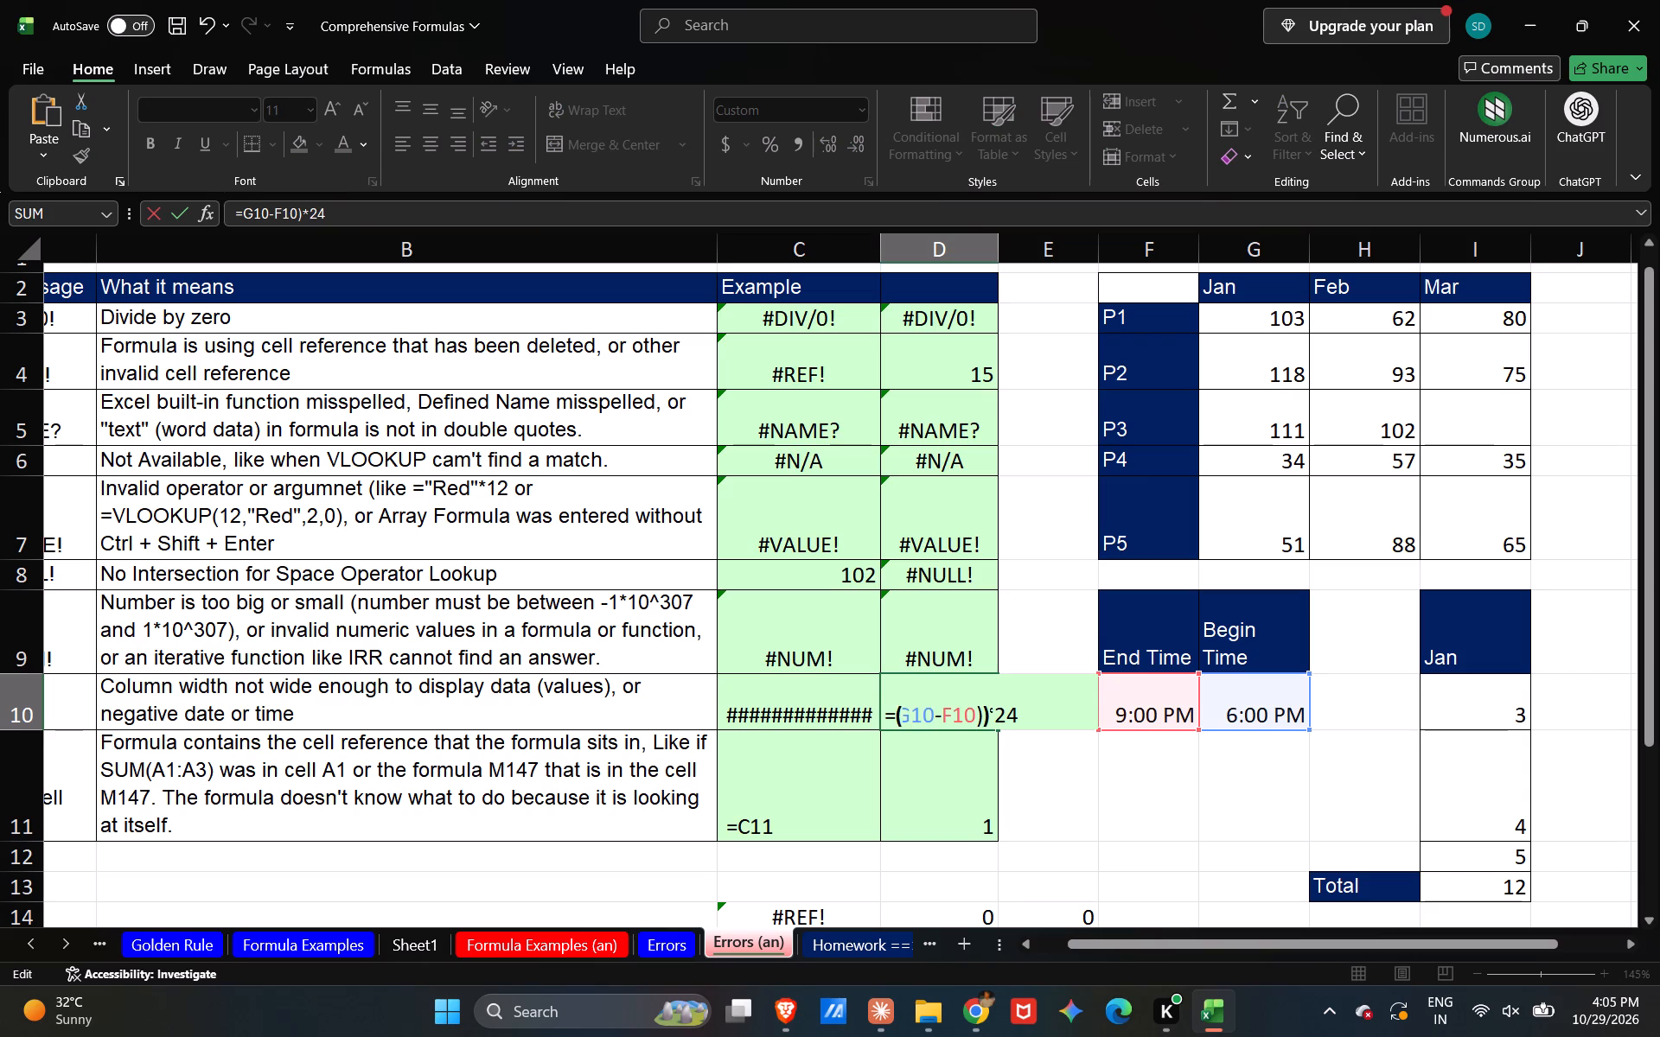
pyautogui.press('Return')
pyautogui.doubleClick(976, 718)
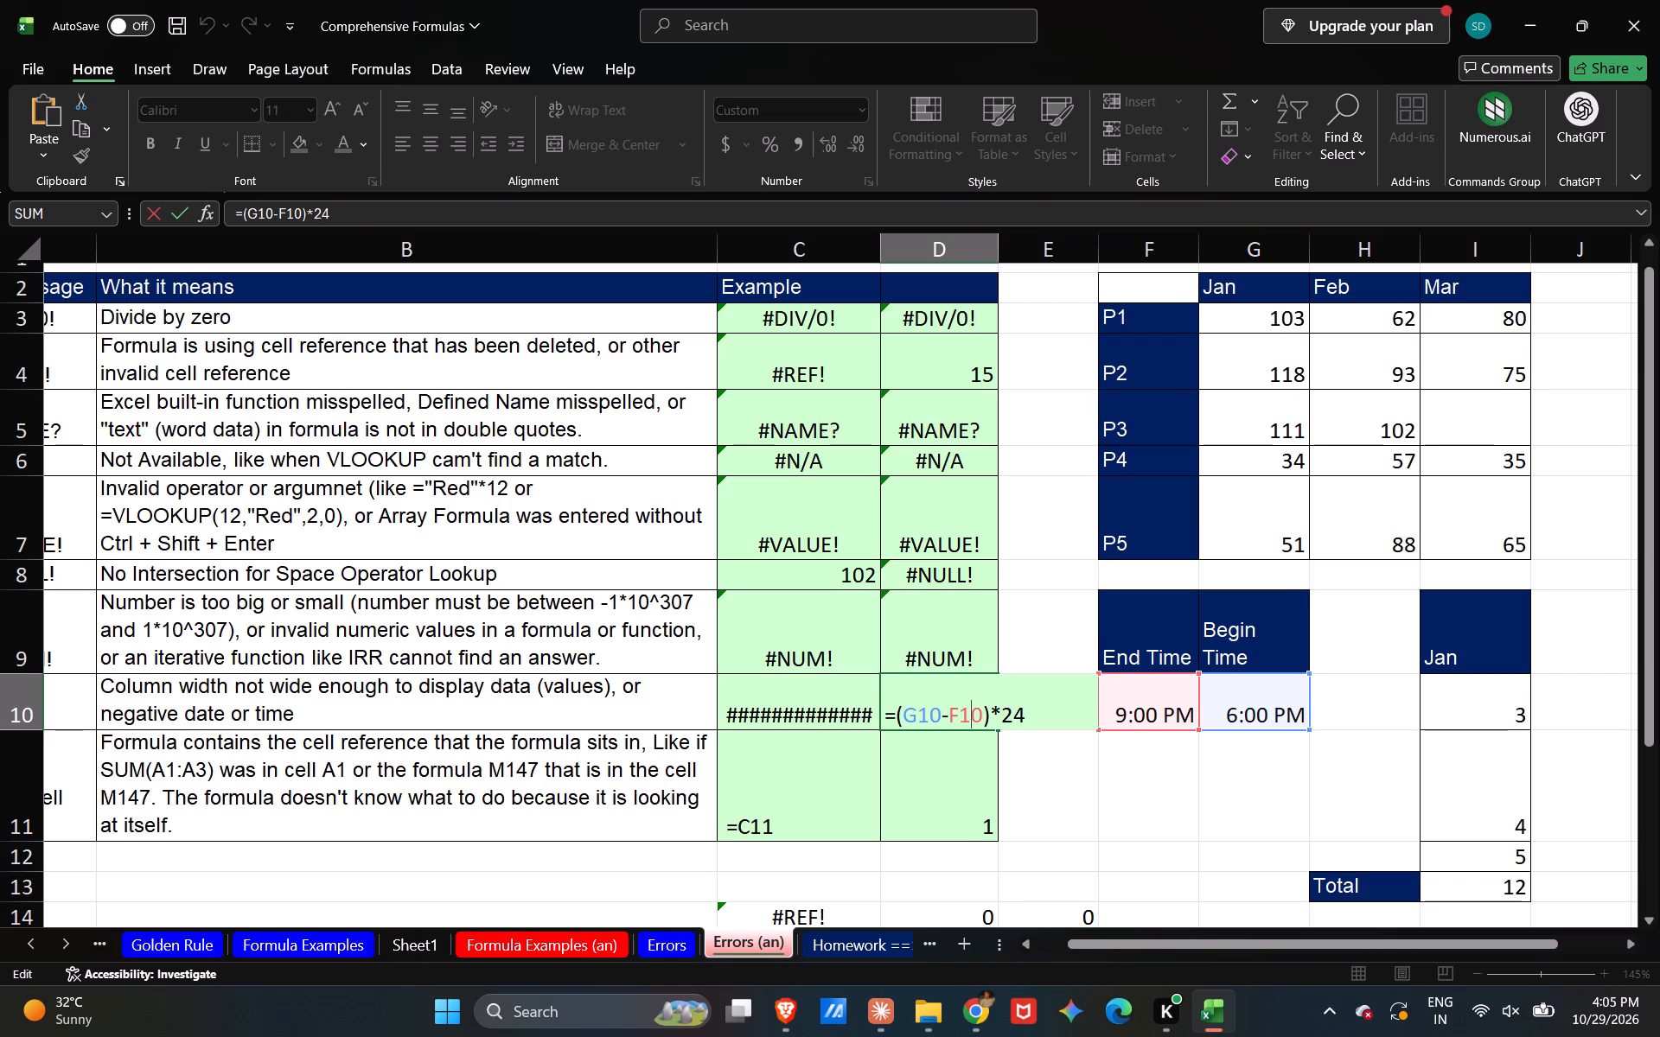
pyautogui.press('Return')
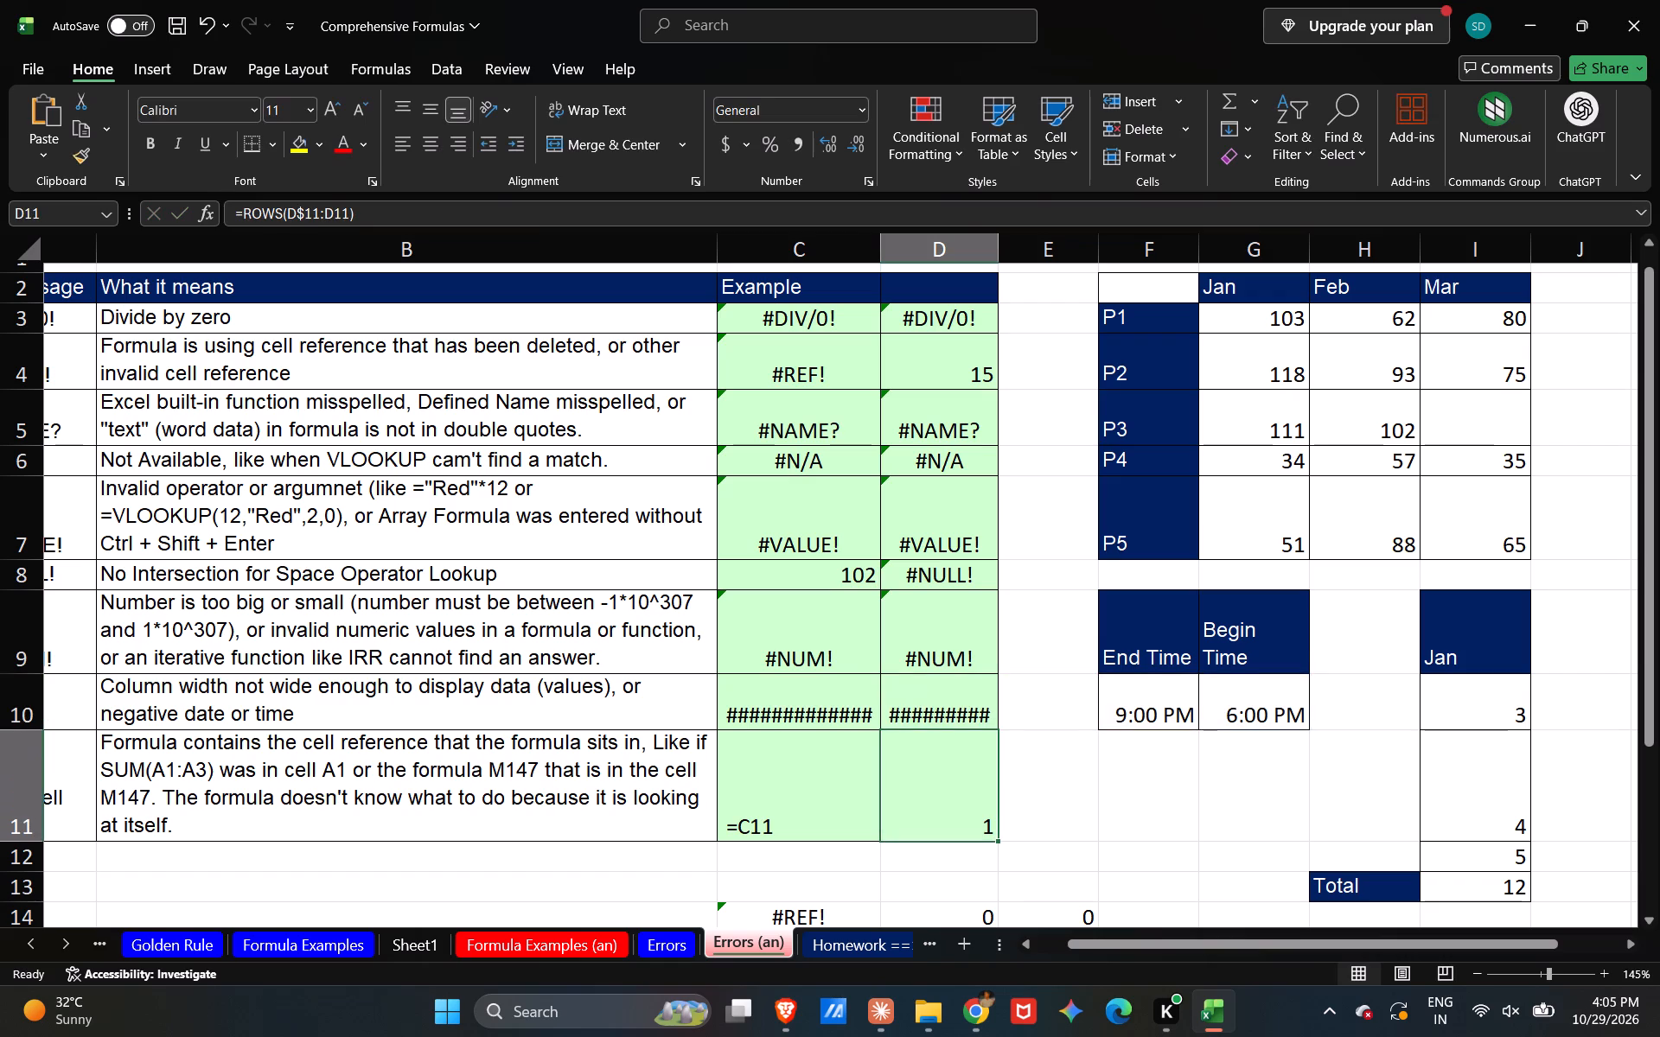
# Inspect the formula behind the column-width example in cell C10.
pyautogui.doubleClick(827, 694)
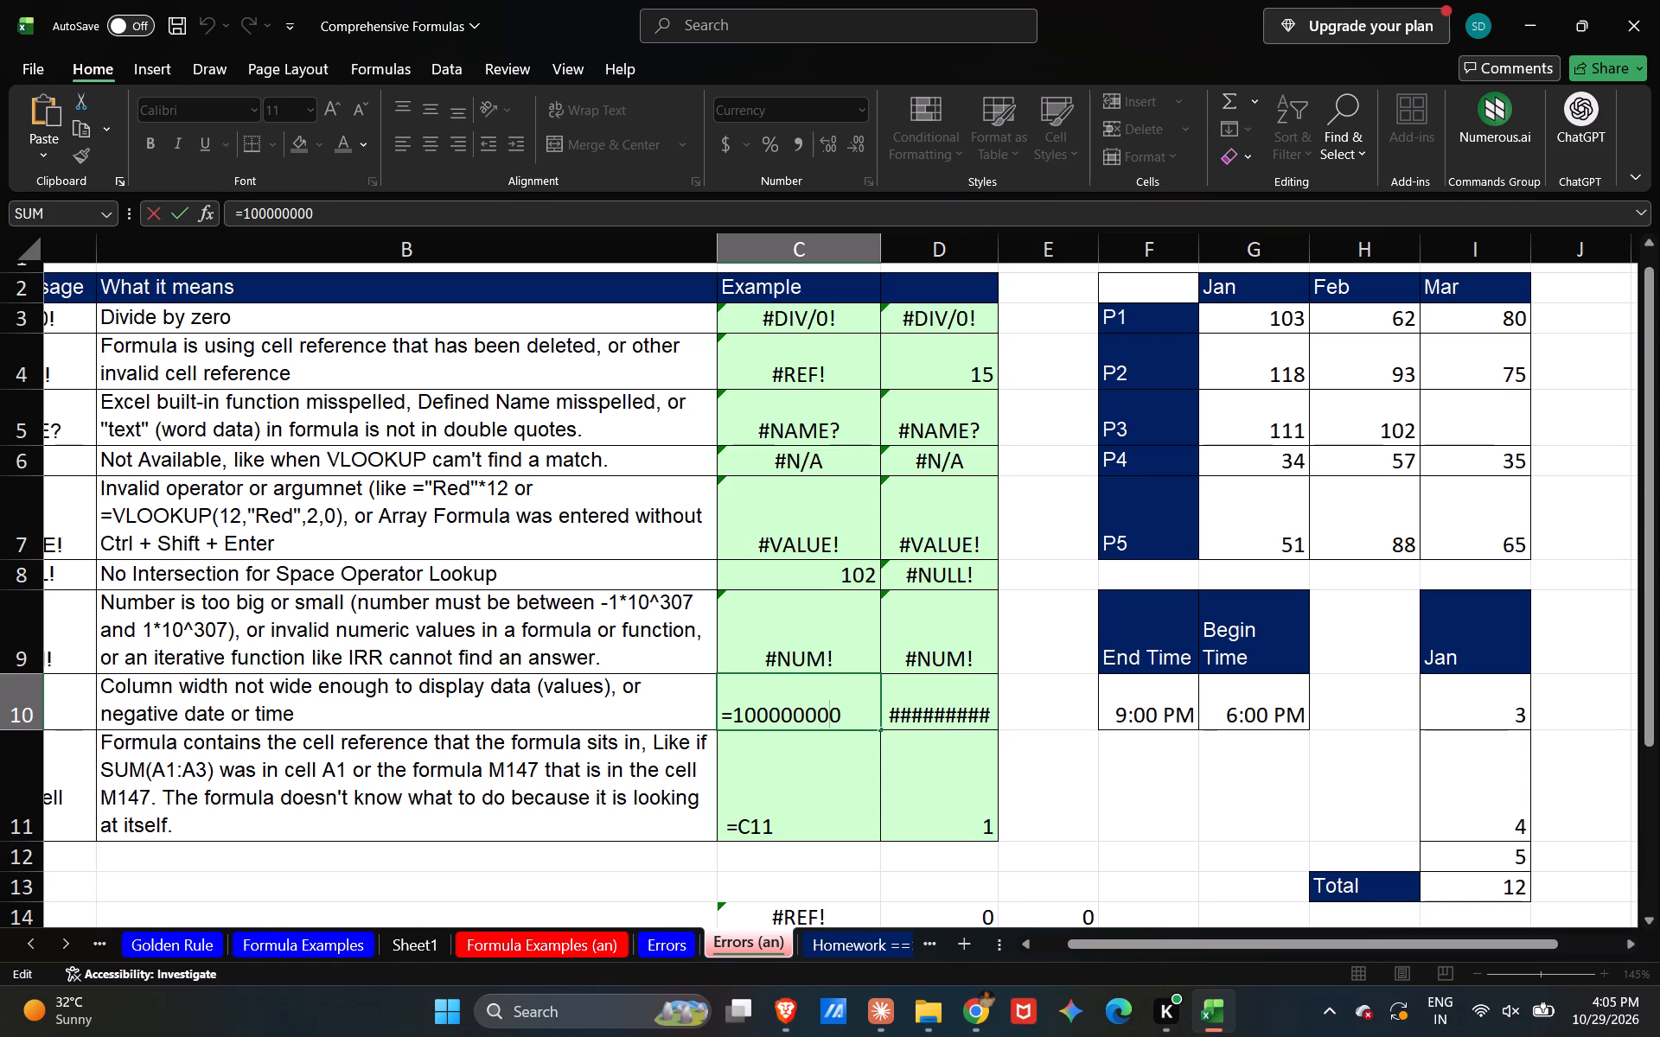
pyautogui.click(855, 707)
pyautogui.press('Return')
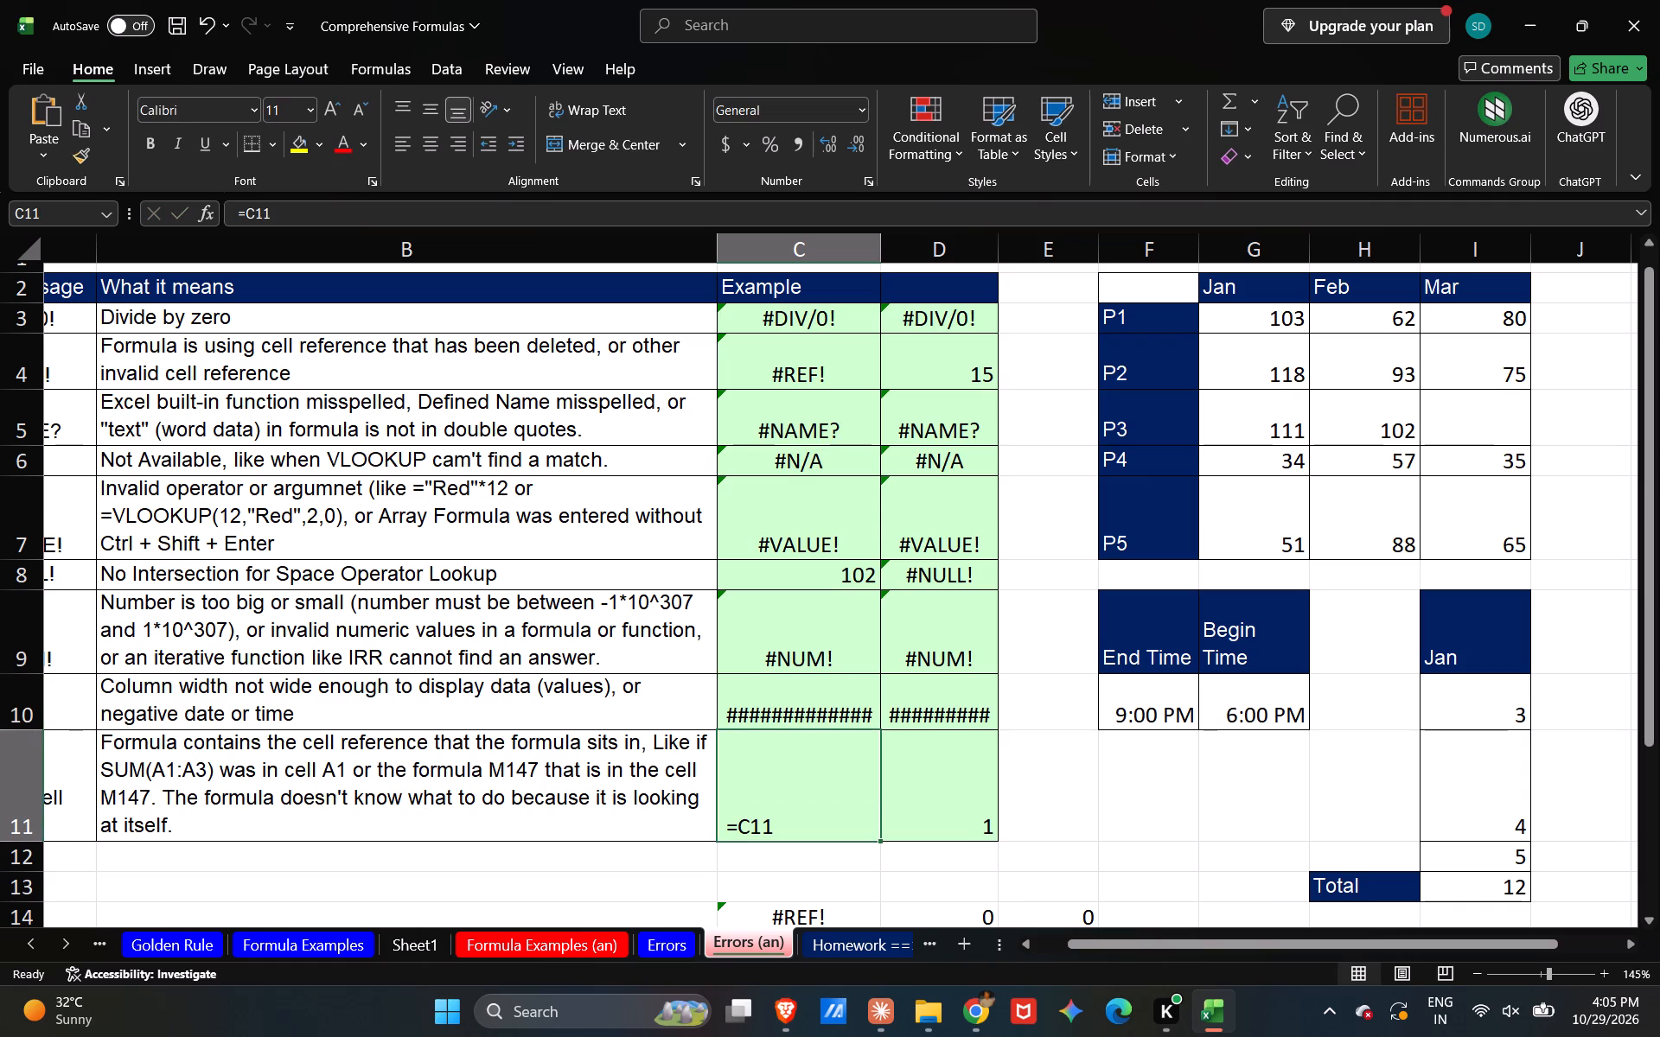
# Apply the General number format to cell C11.
pyautogui.click(867, 118)
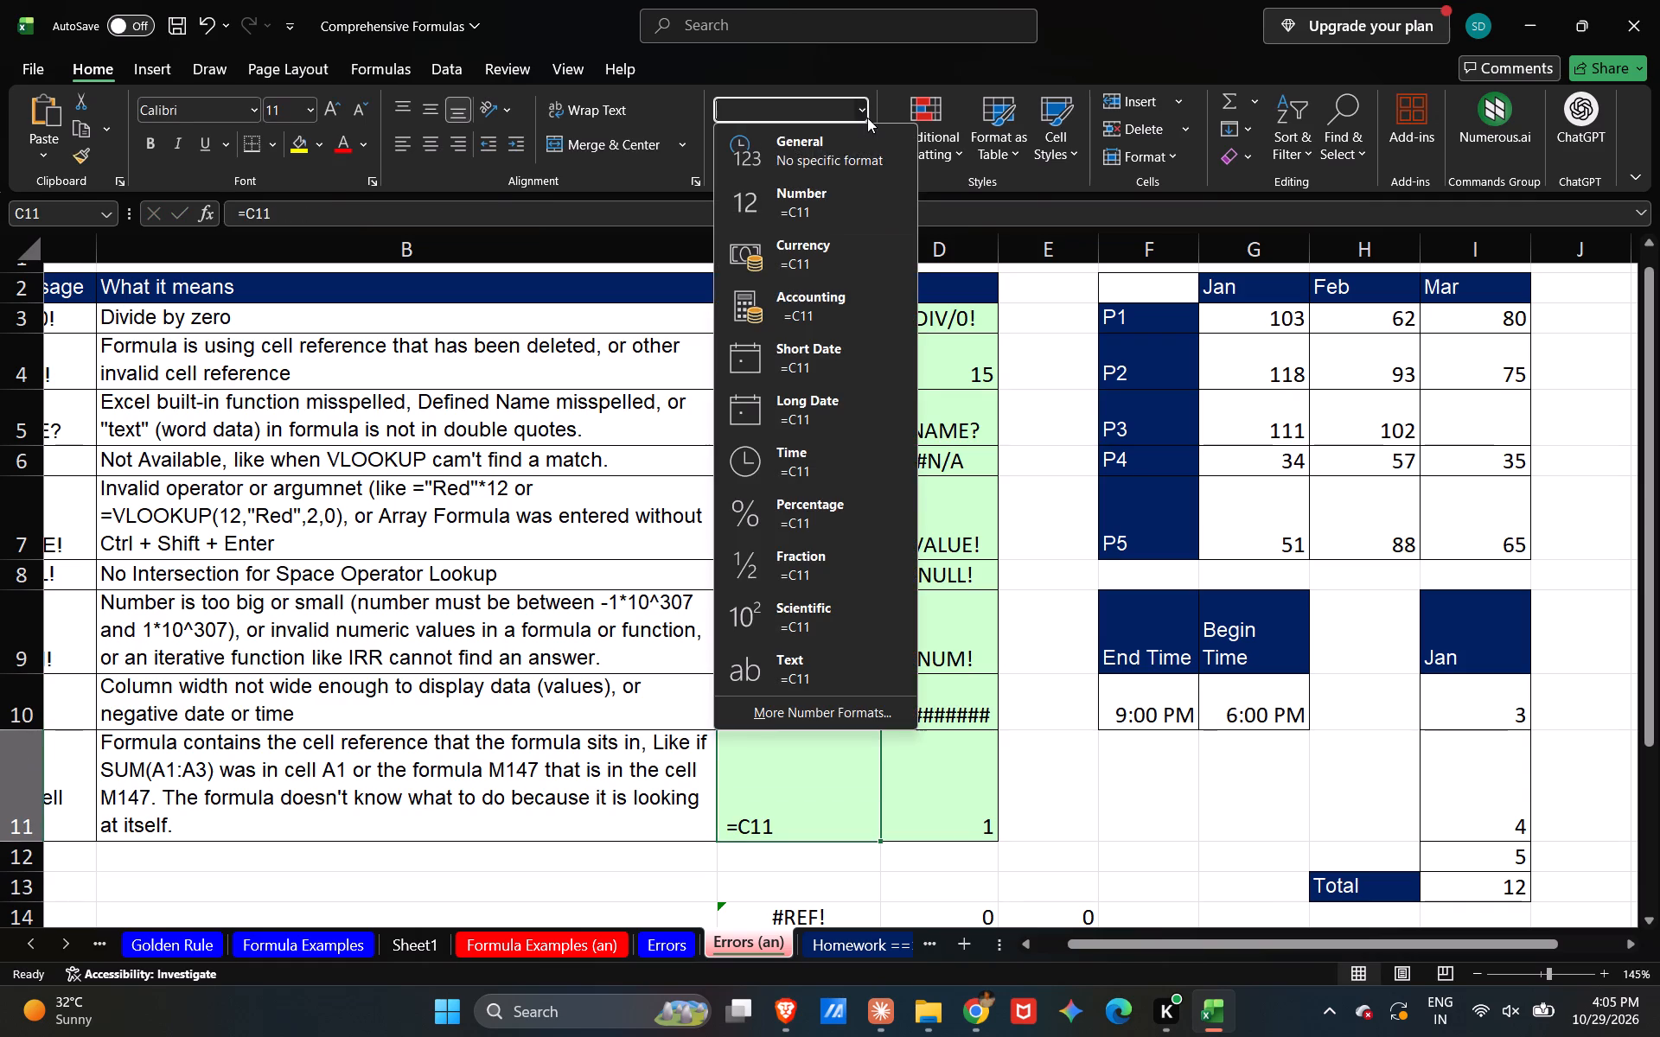
pyautogui.click(823, 143)
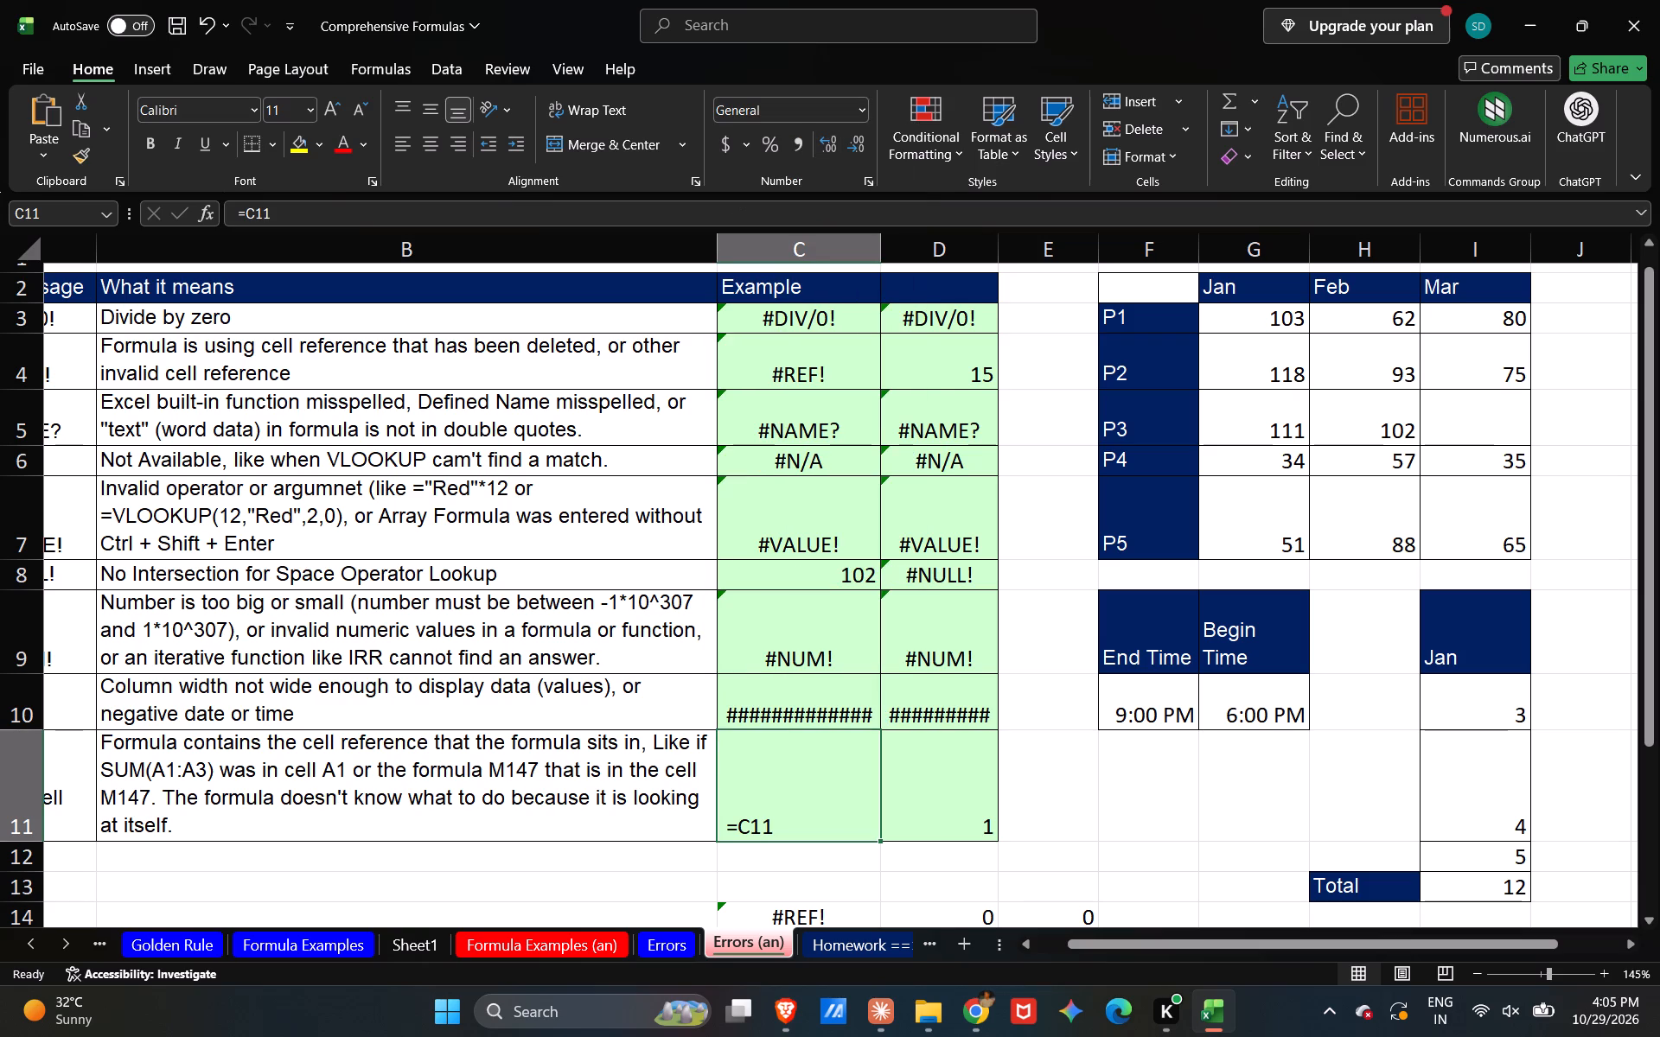
# Recheck the formula in cell C10 and auto-fit column C's width to its contents.
pyautogui.doubleClick(840, 690)
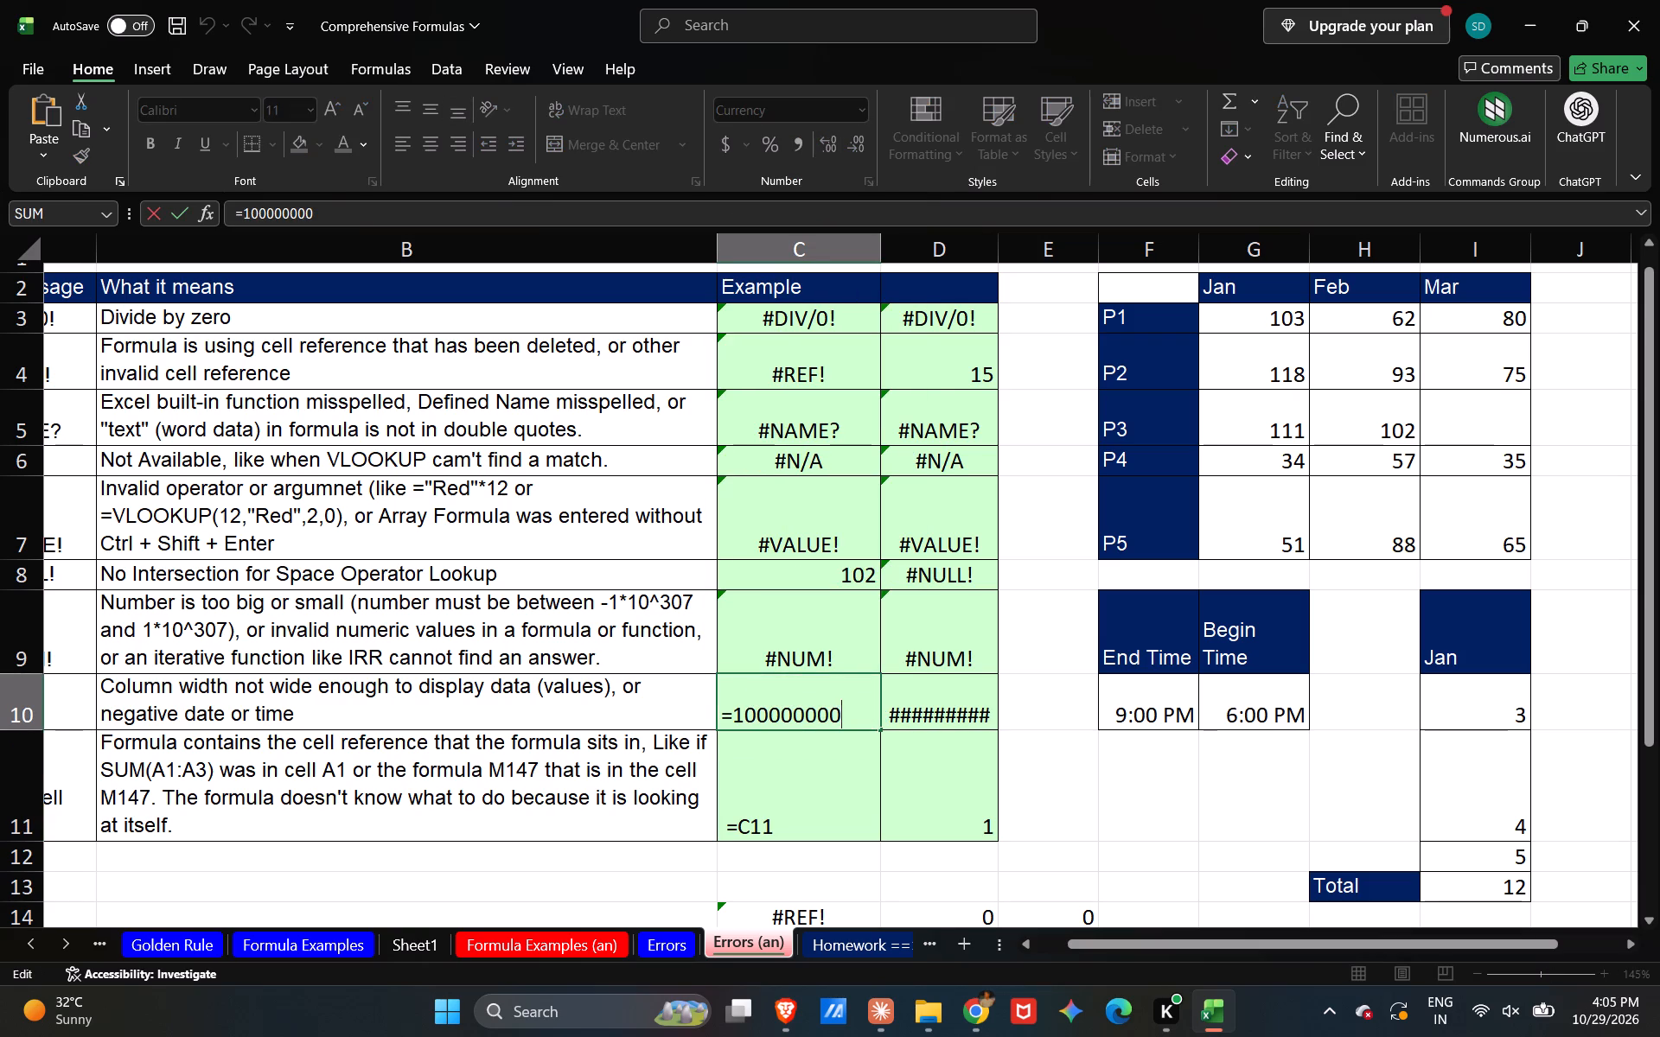
pyautogui.click(858, 681)
pyautogui.press('Return')
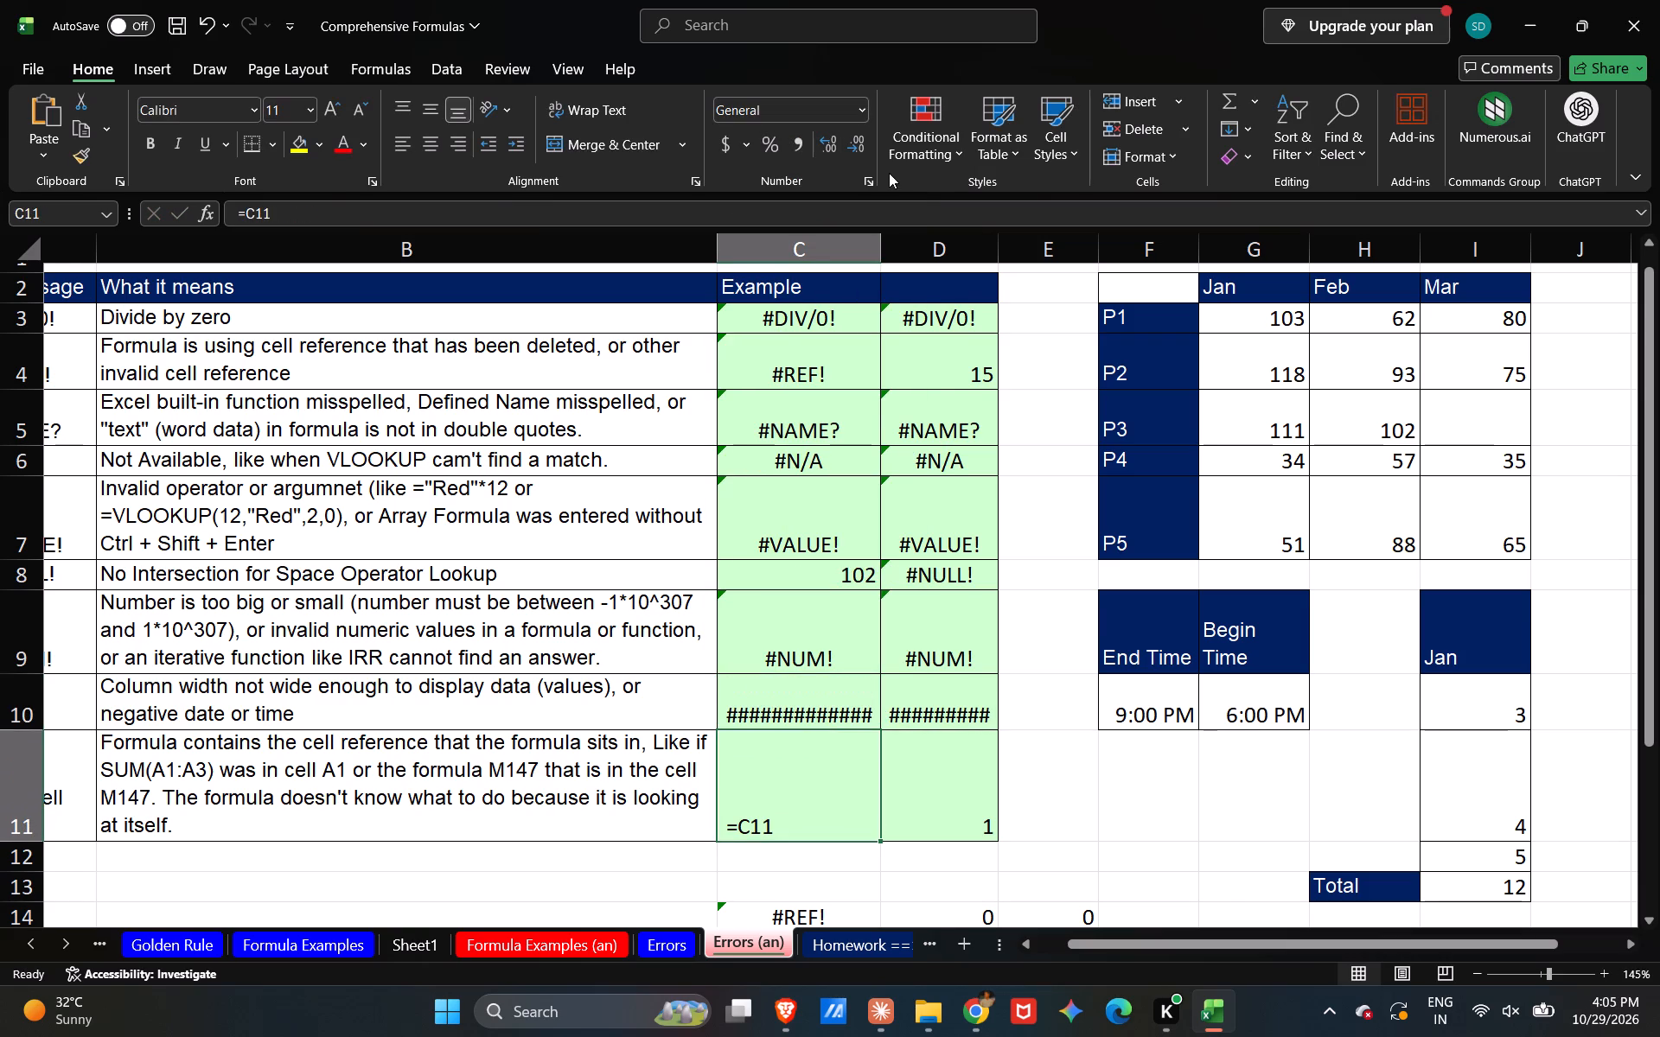
pyautogui.doubleClick(861, 247)
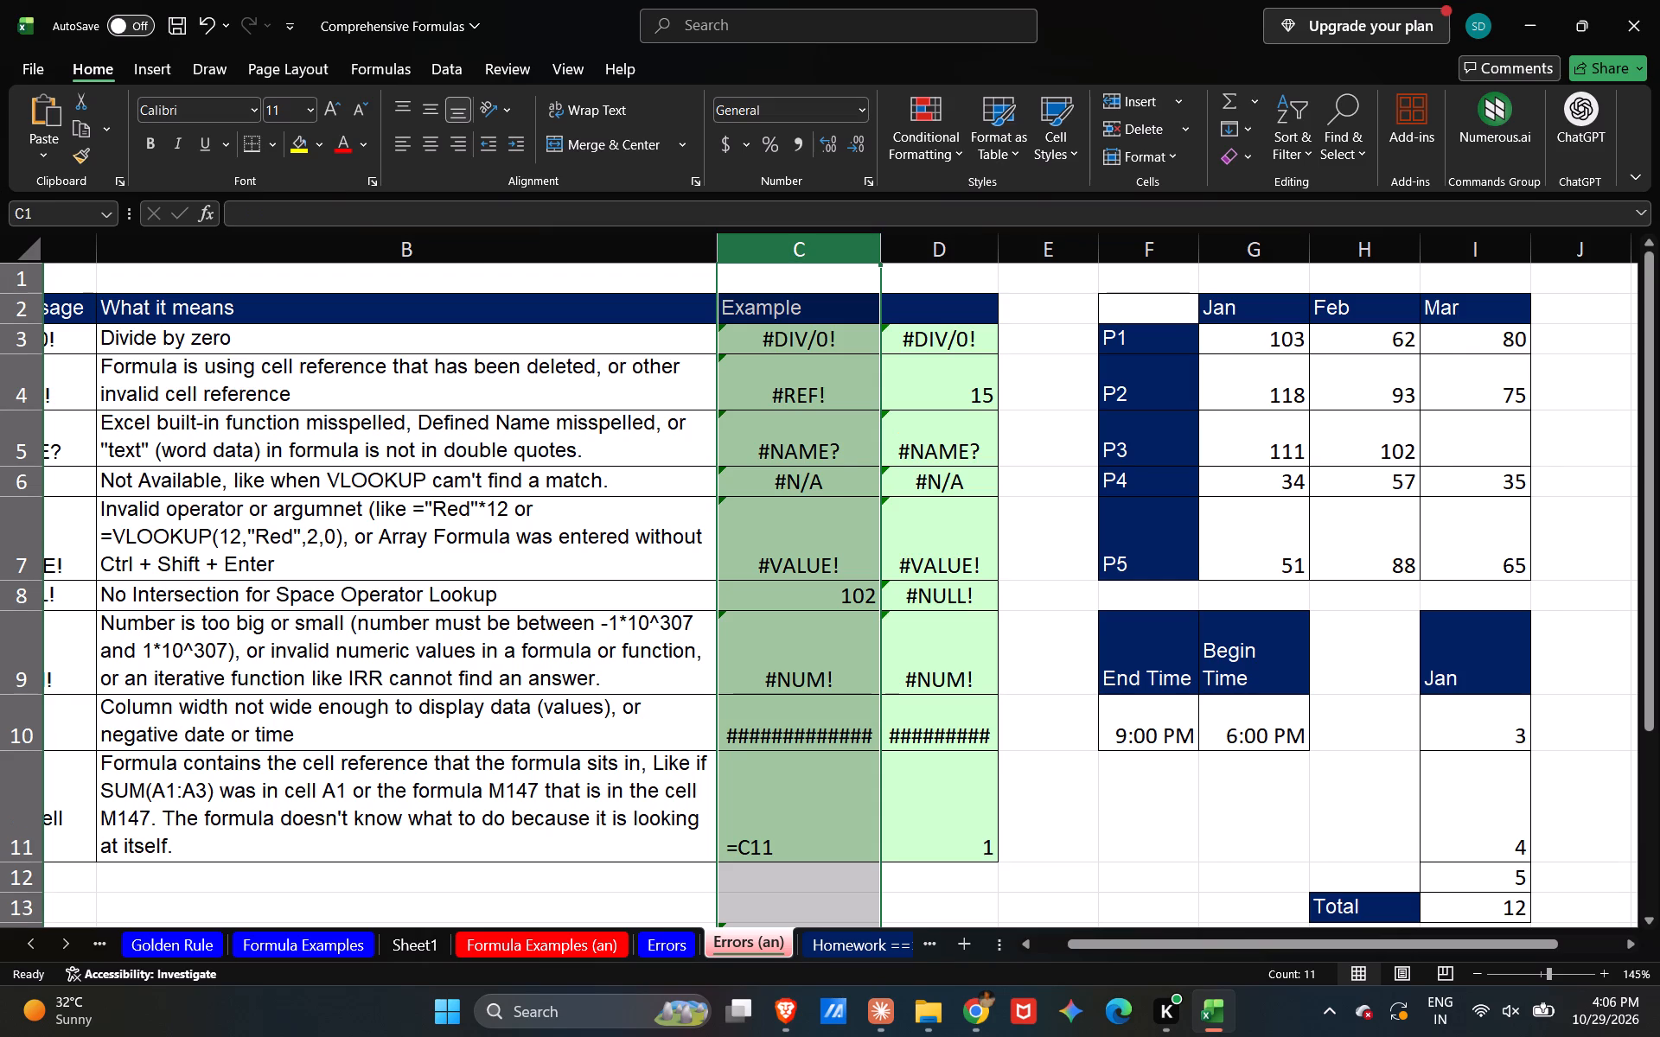
pyautogui.doubleClick(882, 248)
pyautogui.doubleClick(882, 248)
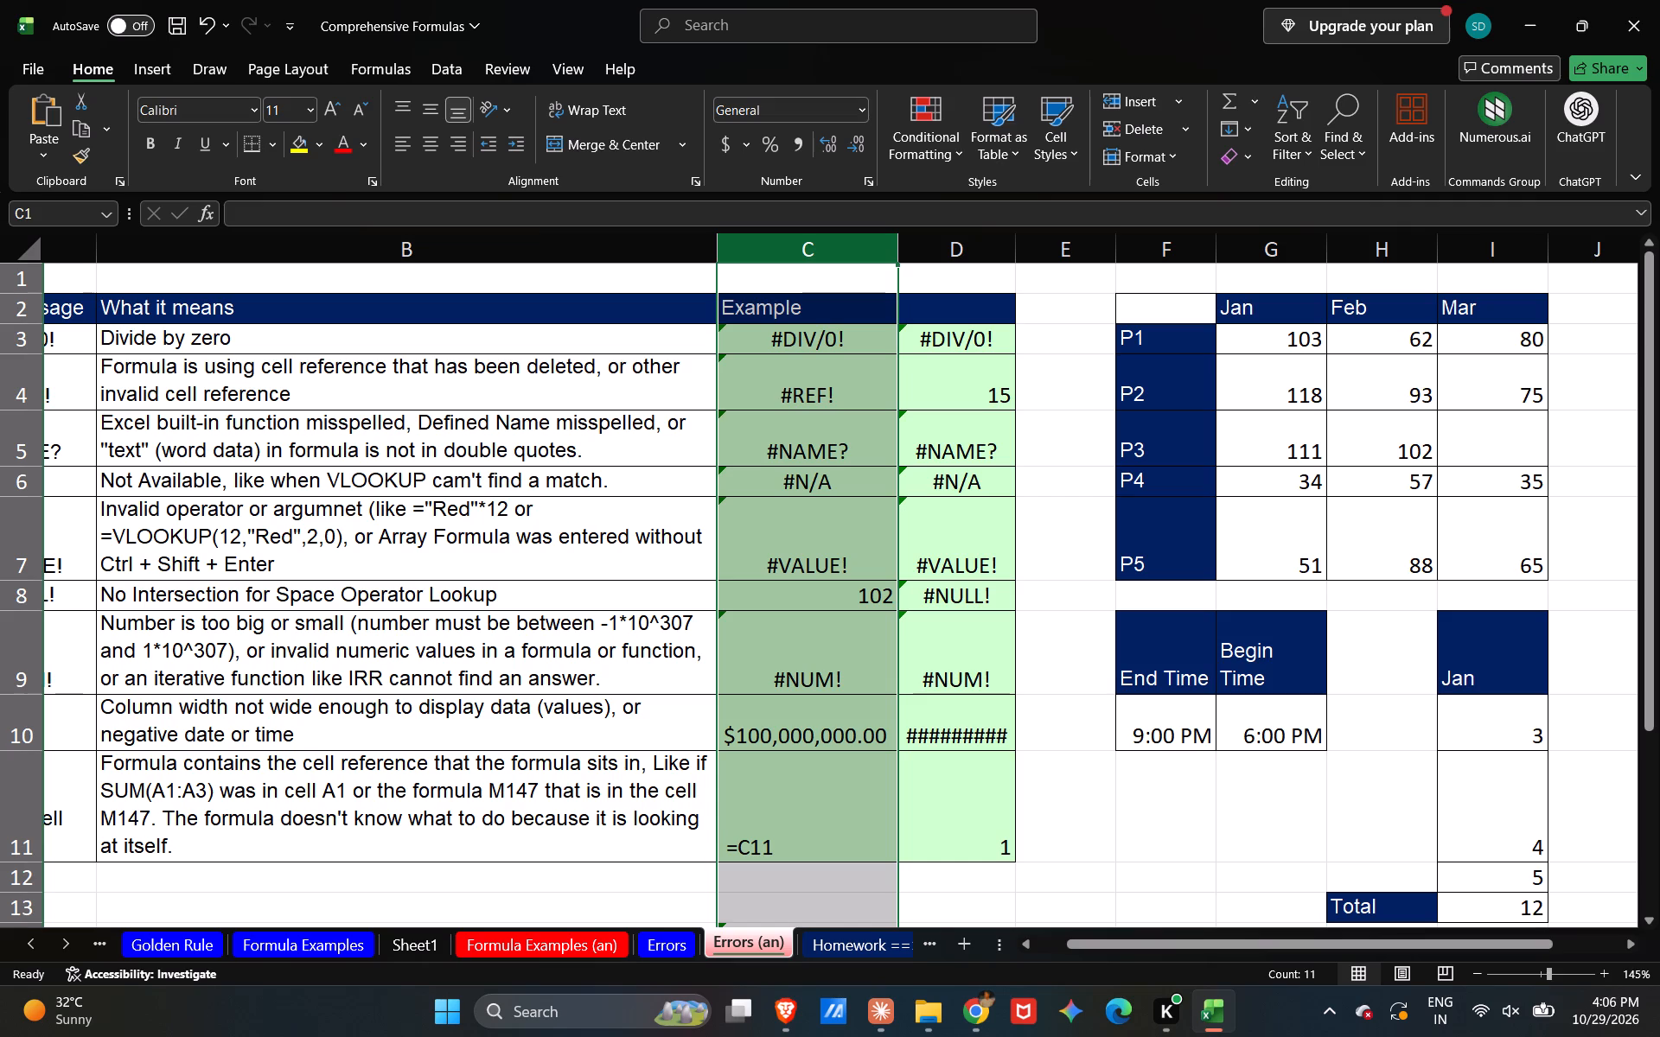
# Examine the time-difference formula behind the negative-time example in cell D10.
pyautogui.click(923, 721)
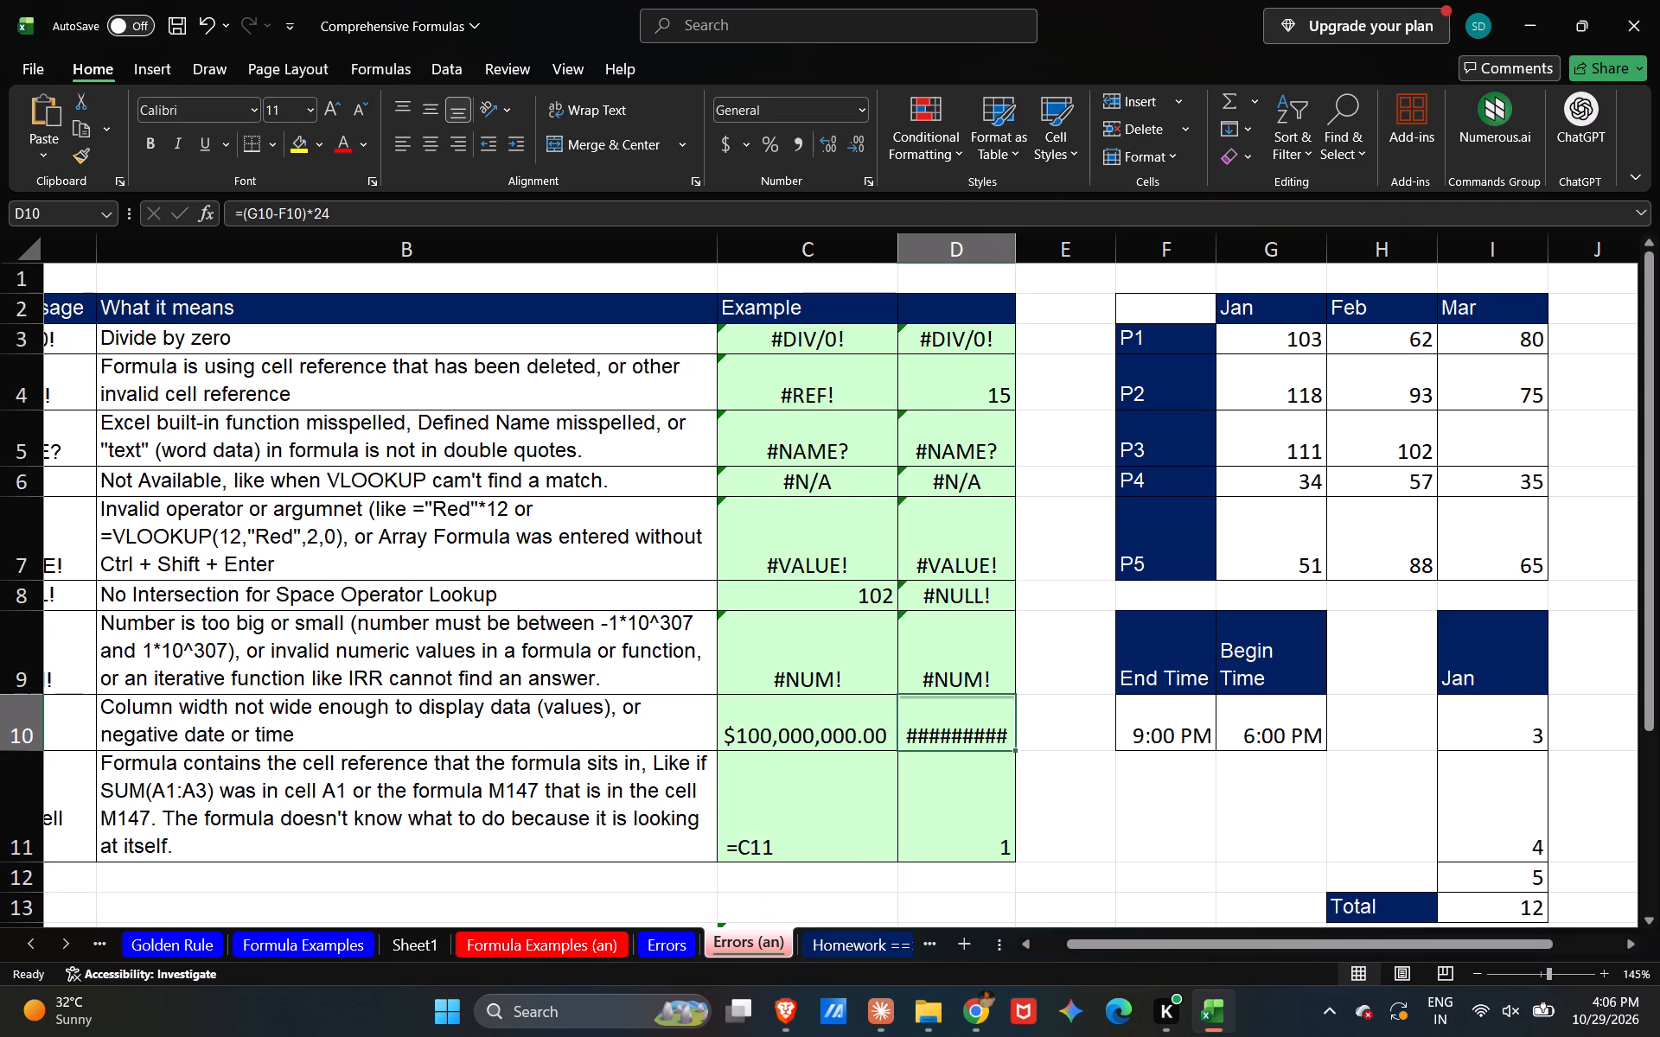
pyautogui.click(952, 714)
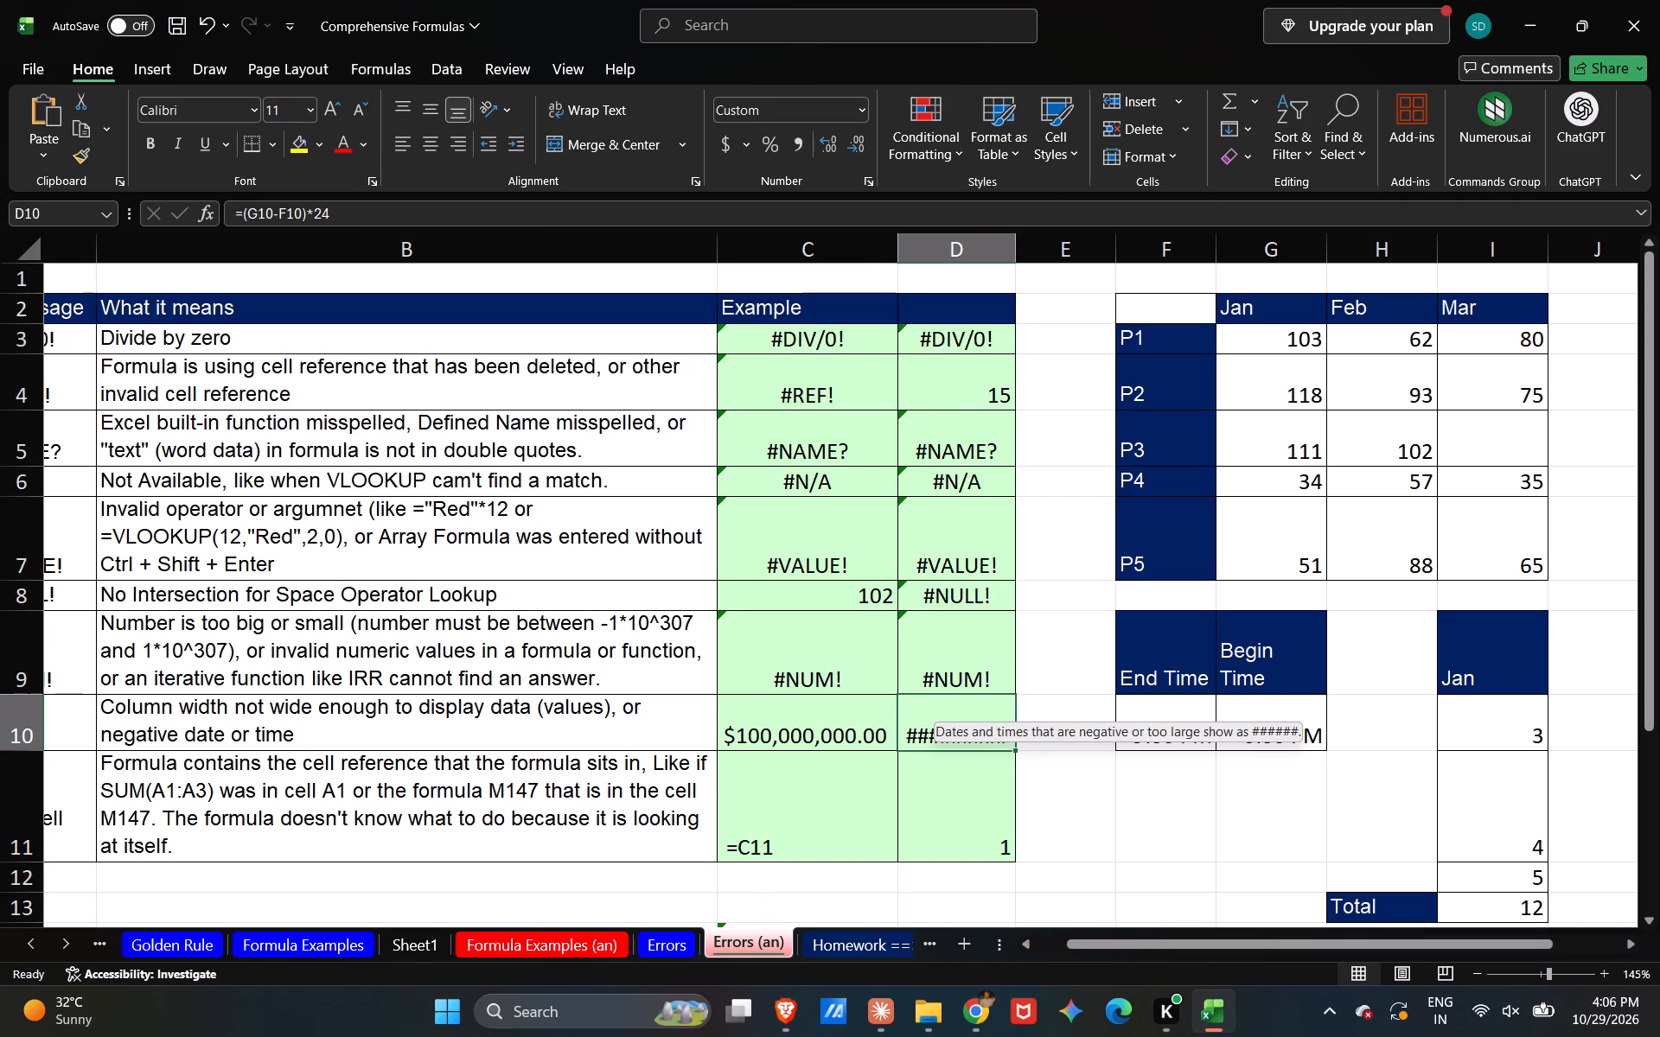
pyautogui.doubleClick(952, 714)
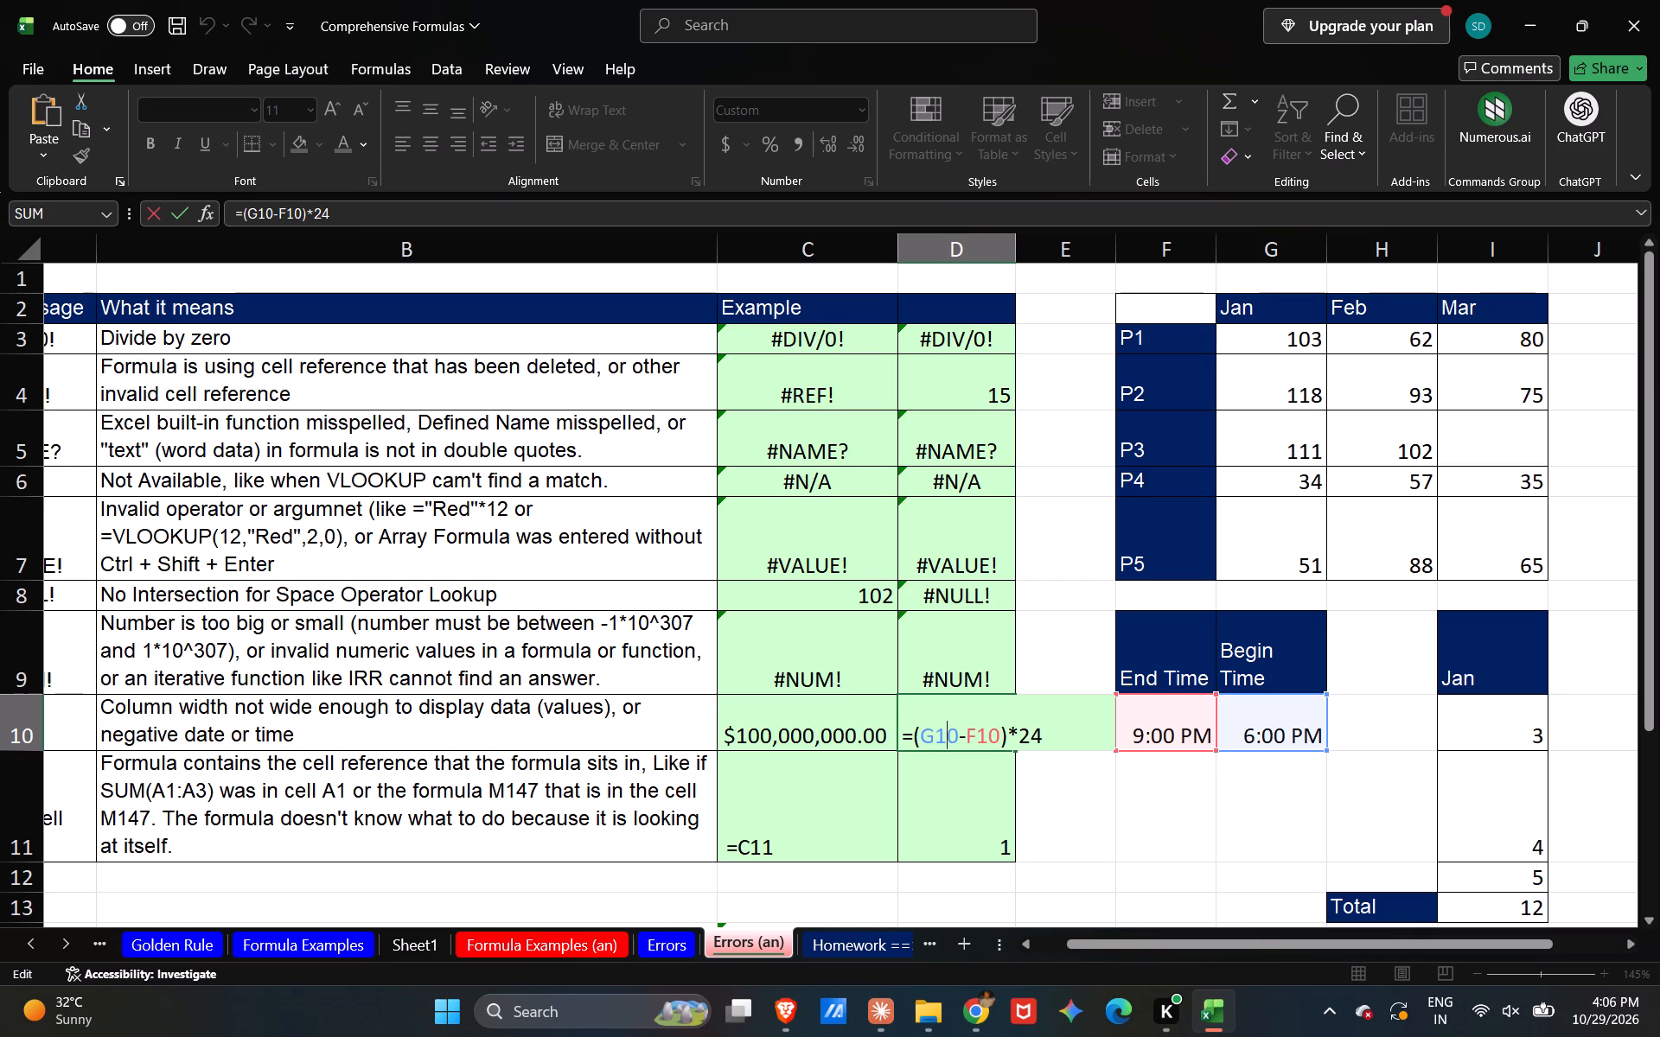
pyautogui.press('Return')
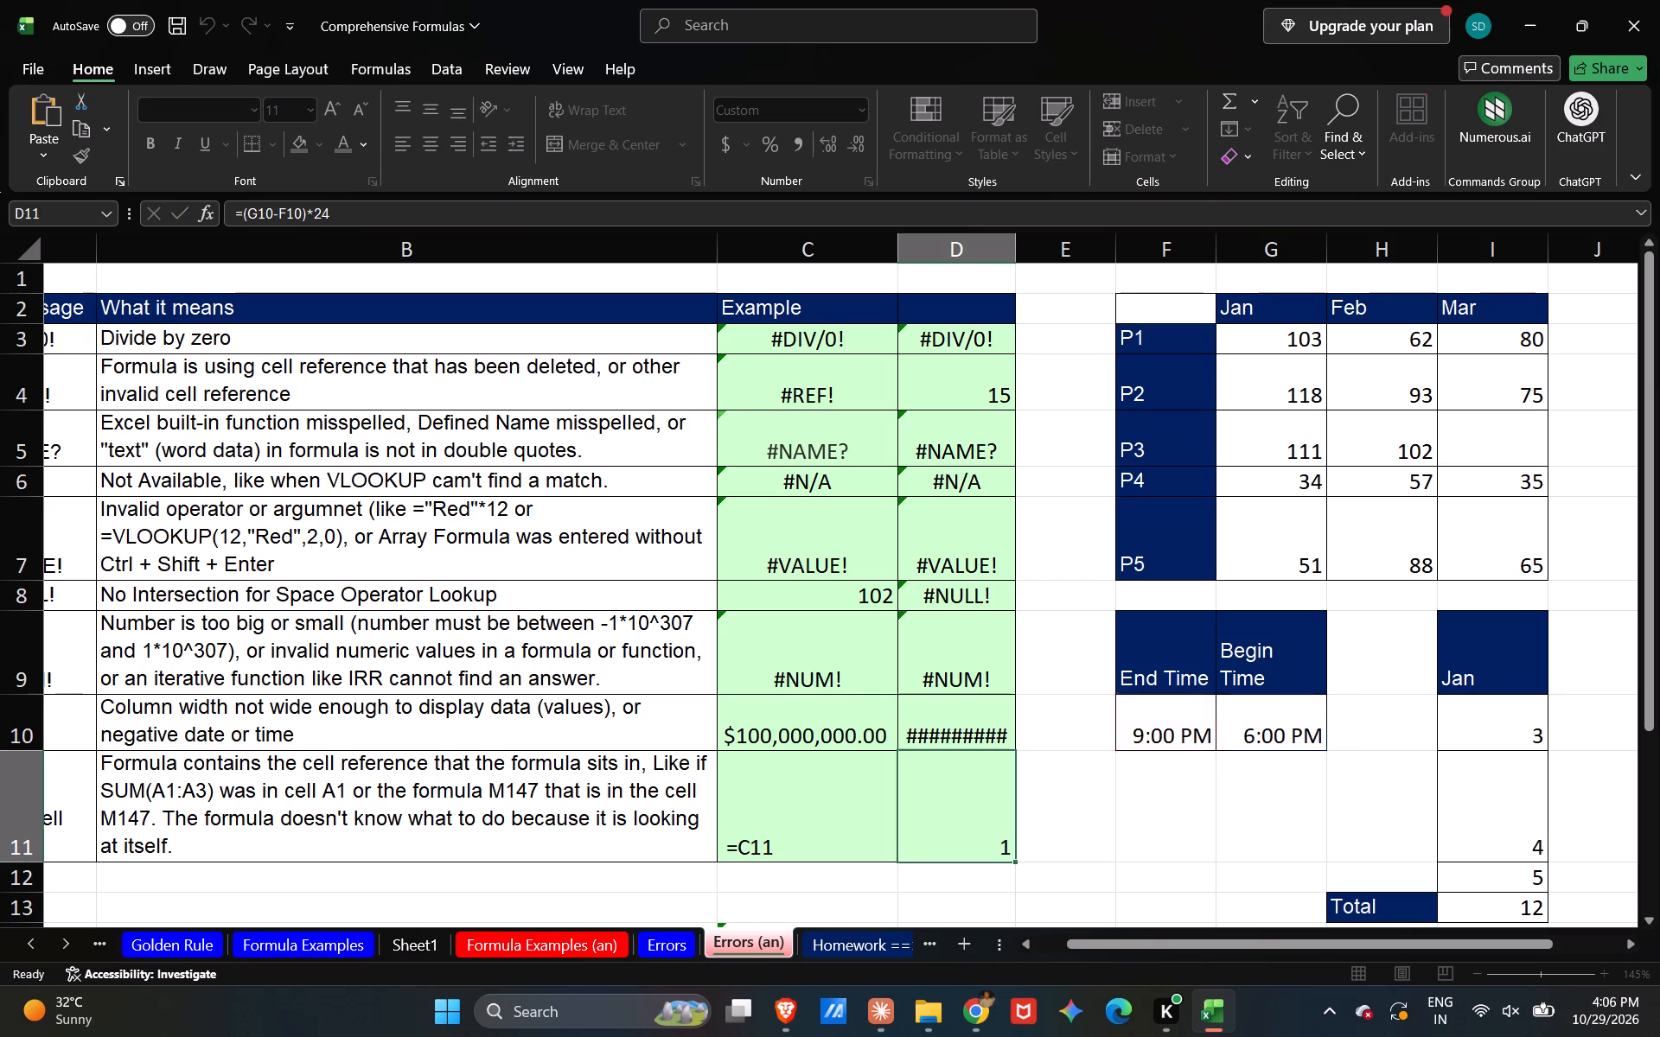
pyautogui.click(995, 726)
pyautogui.click(995, 726)
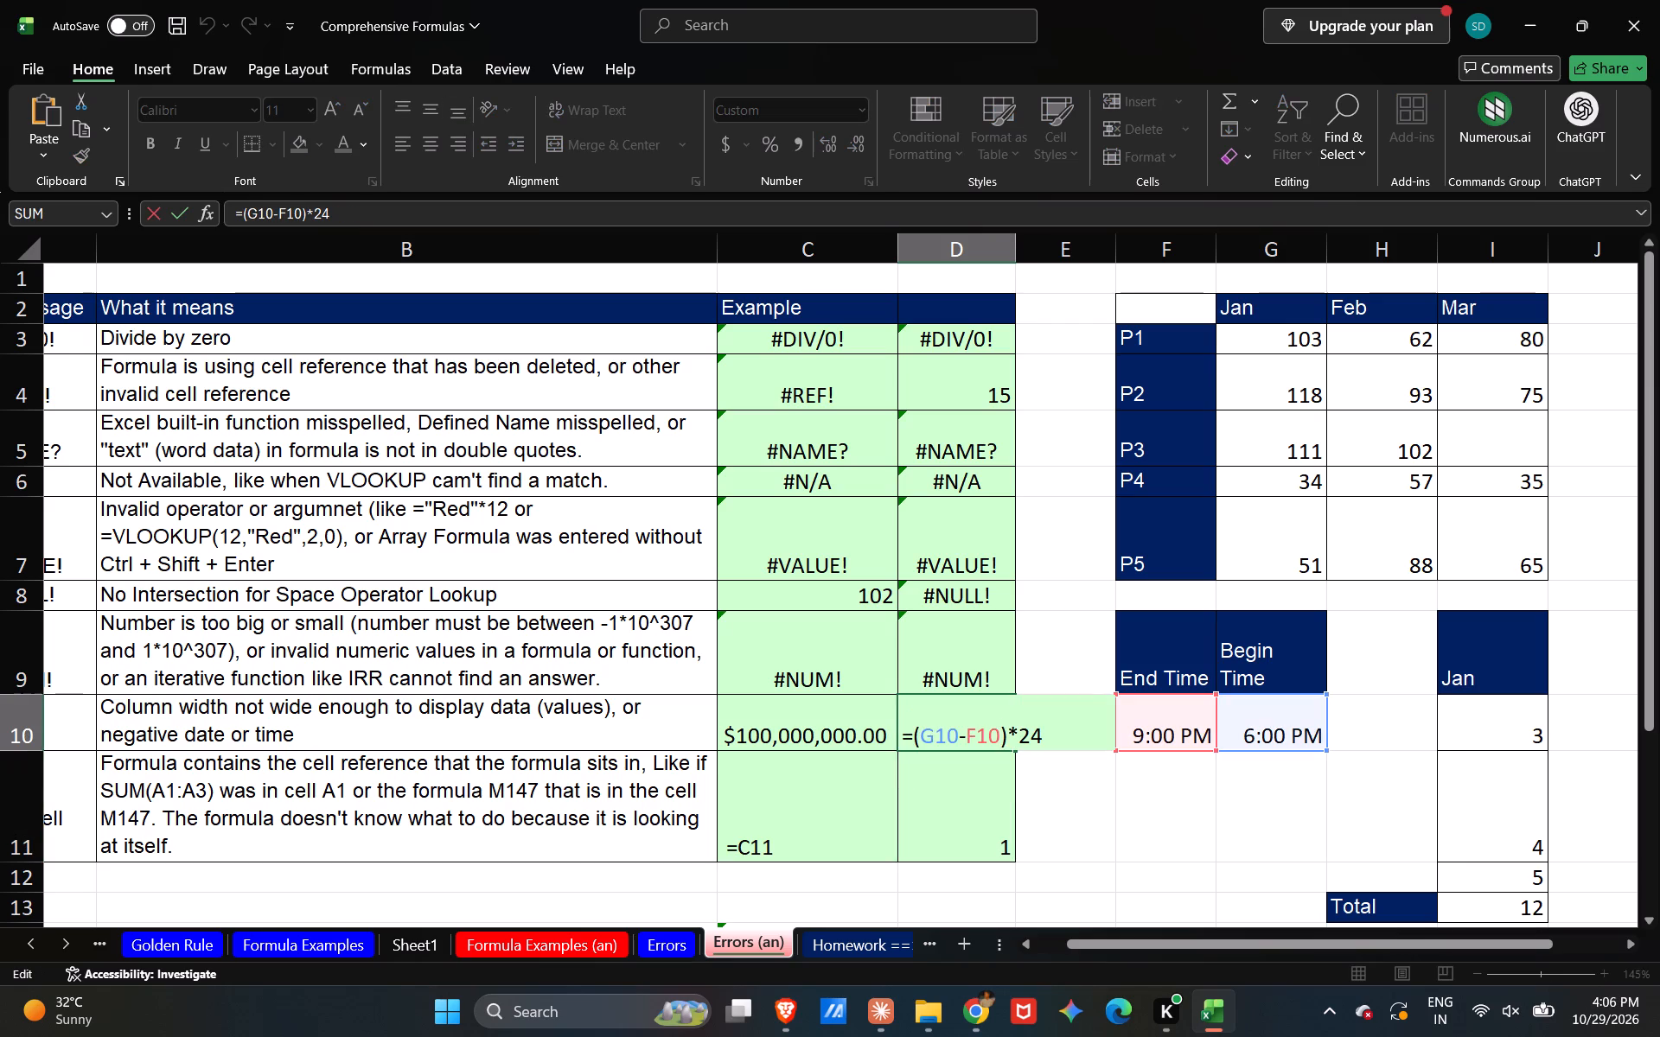
pyautogui.press('Return')
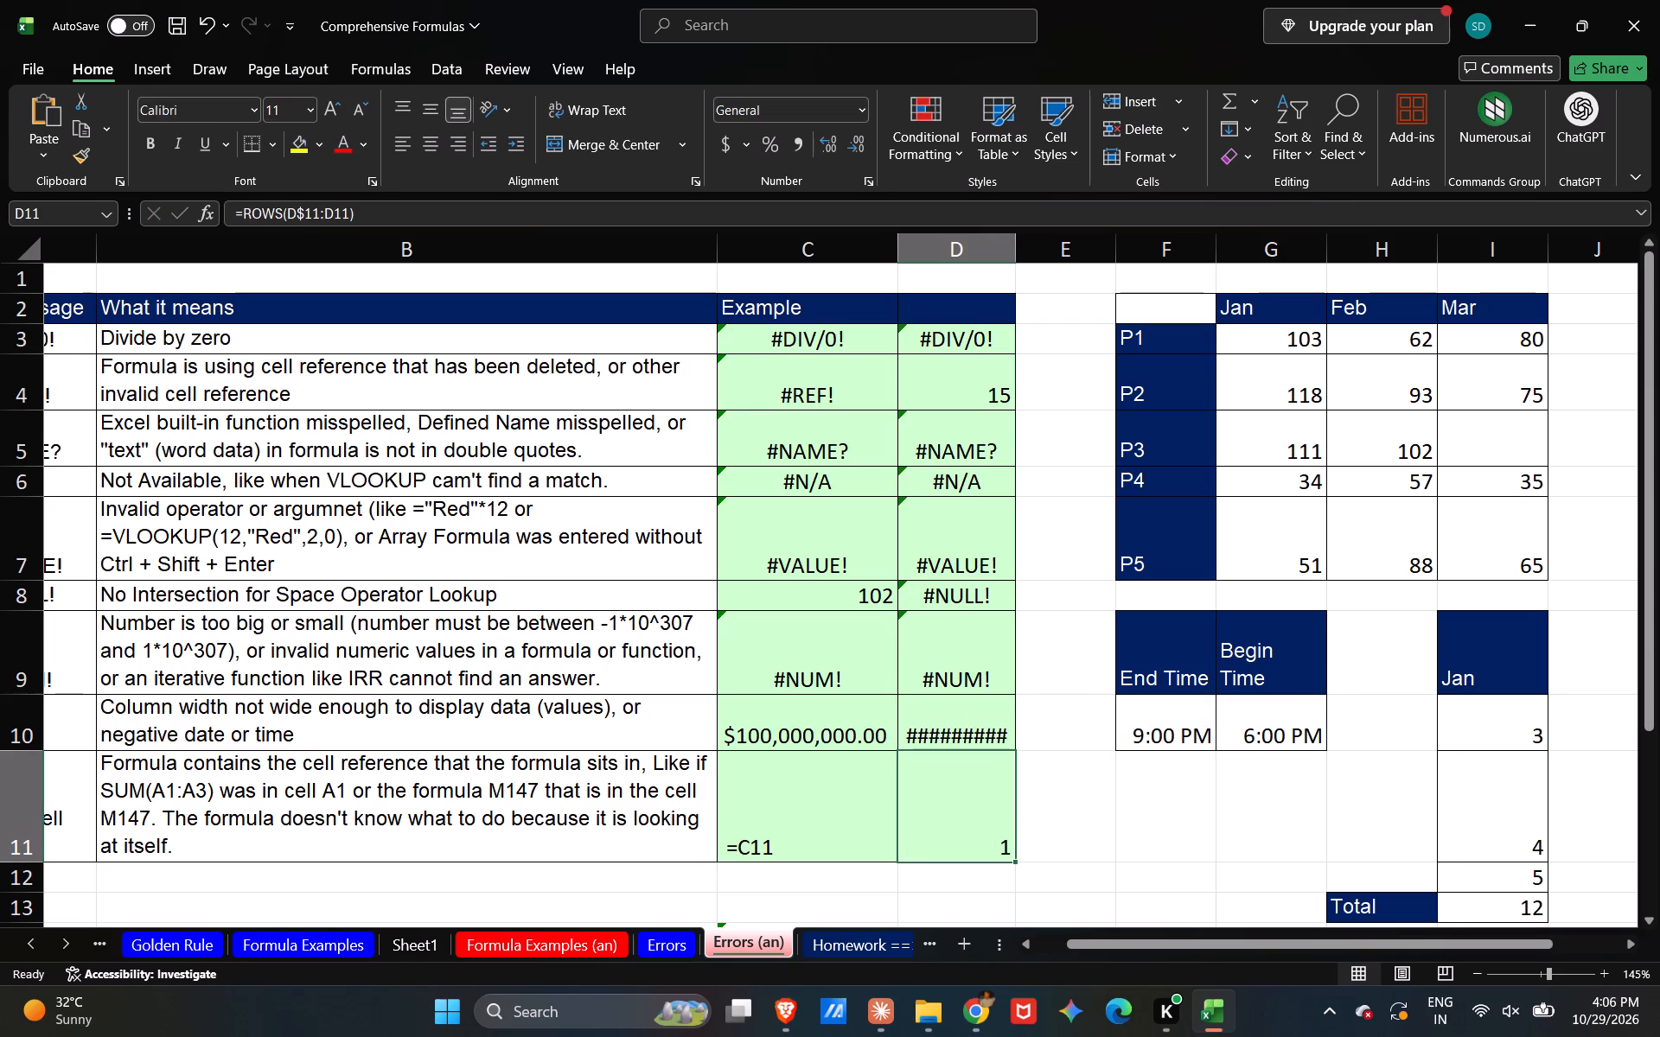
# Auto-fit column D, widen it further by hand, and recheck the formula in cell D10.
pyautogui.doubleClick(1014, 246)
pyautogui.doubleClick(993, 245)
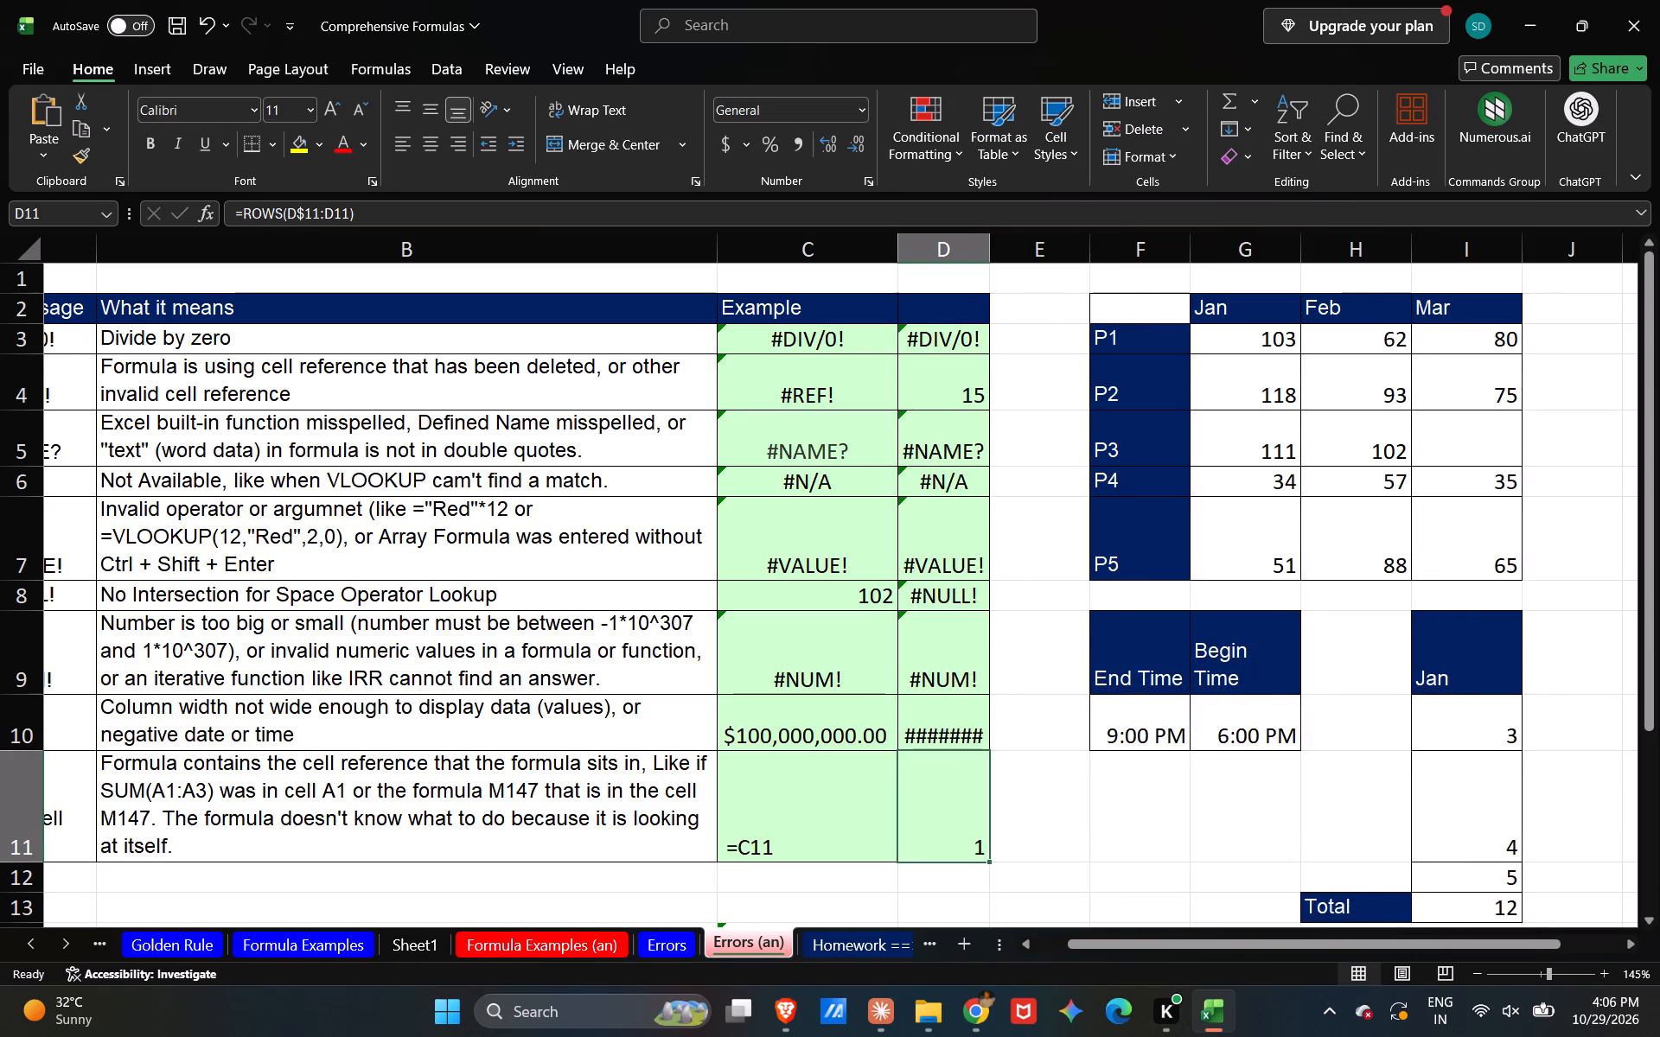
pyautogui.moveTo(990, 238); pyautogui.dragTo(1033, 232)
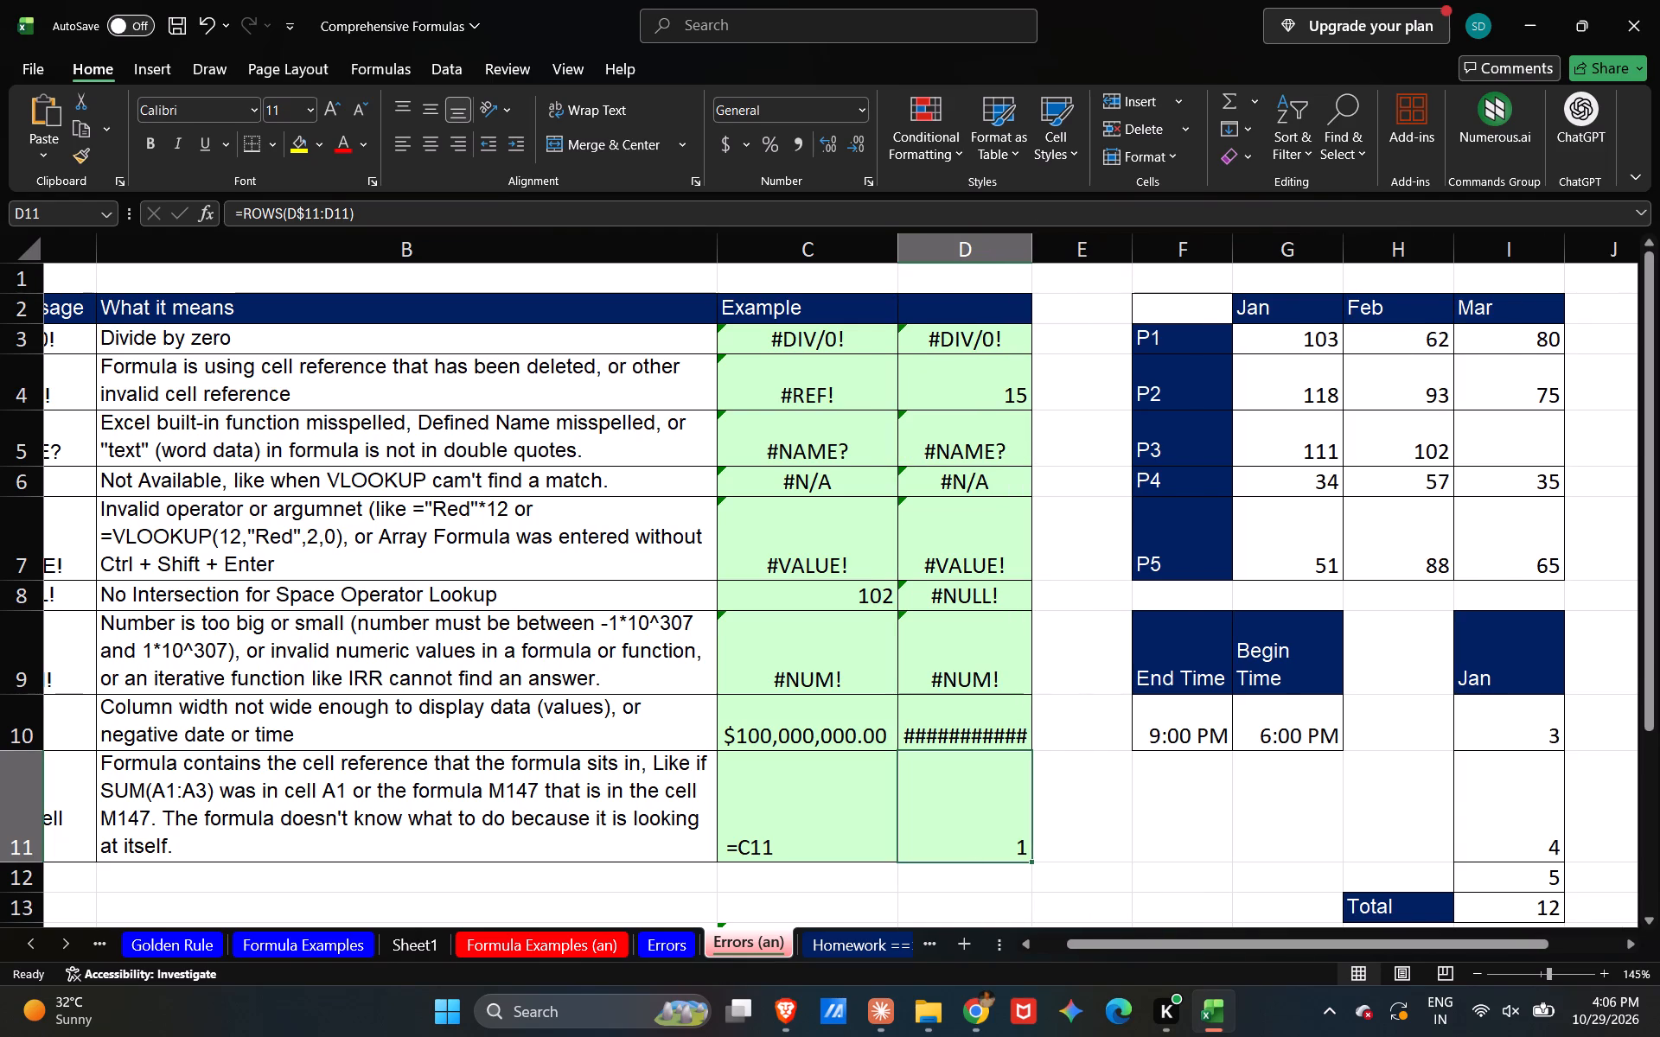
pyautogui.doubleClick(990, 728)
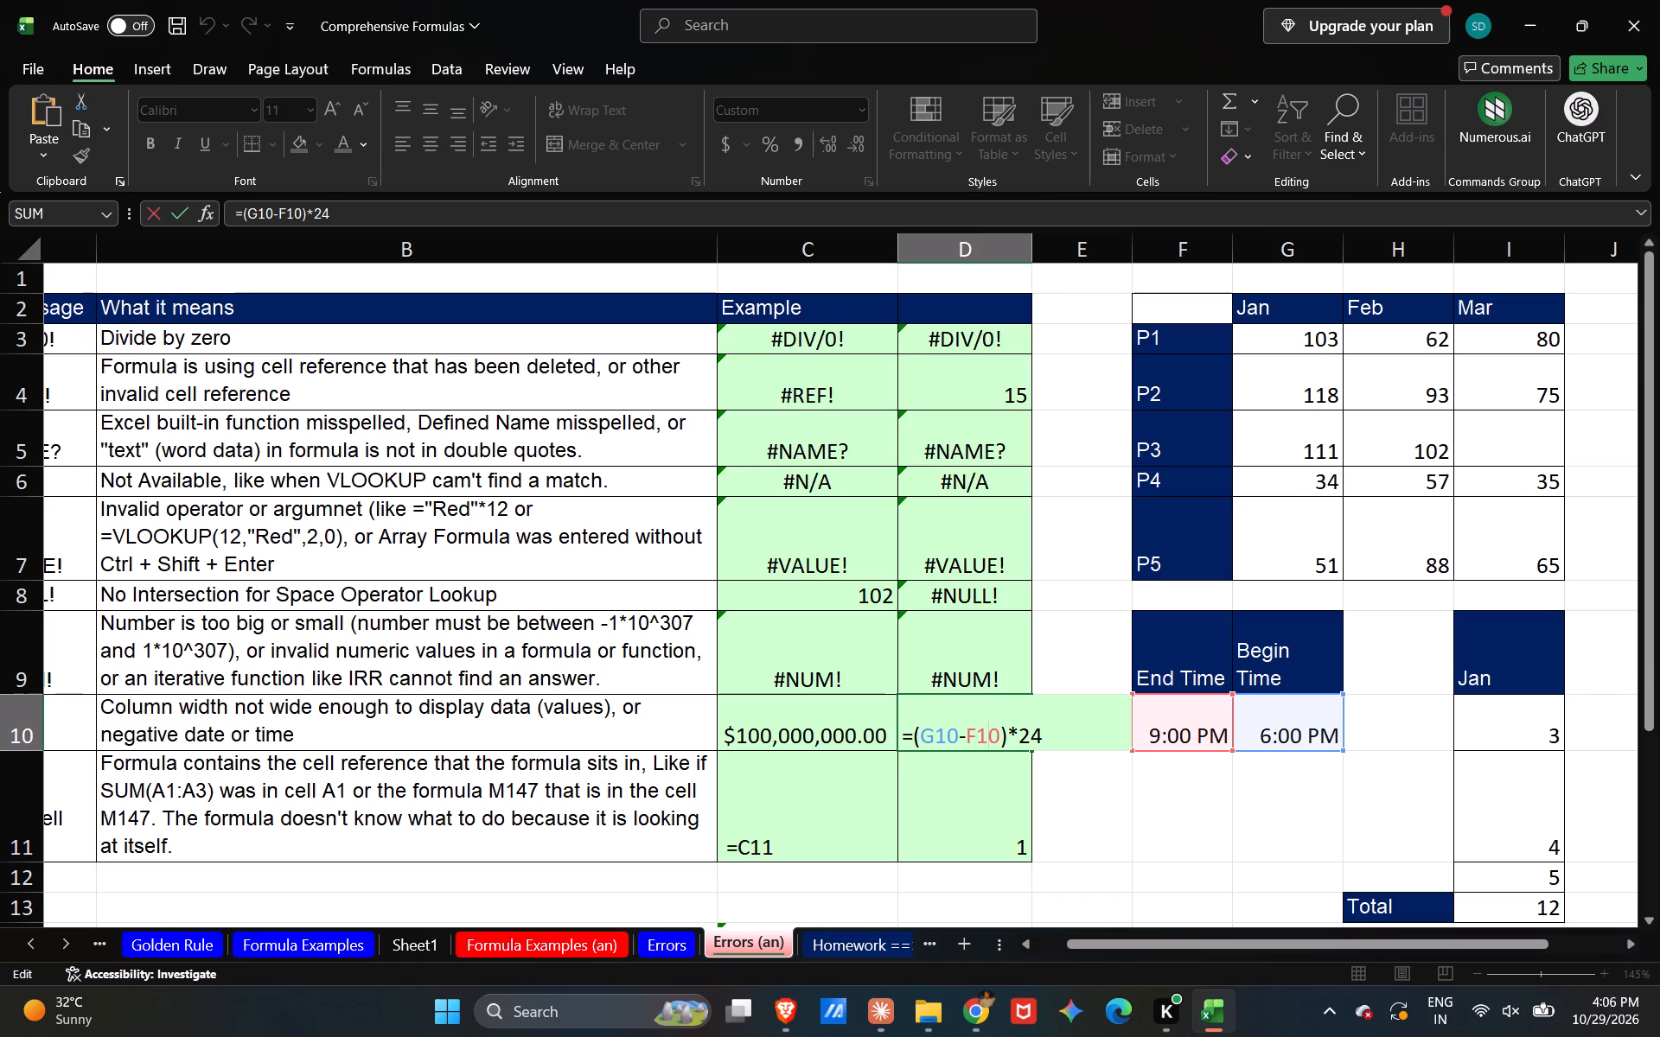
pyautogui.press('Return')
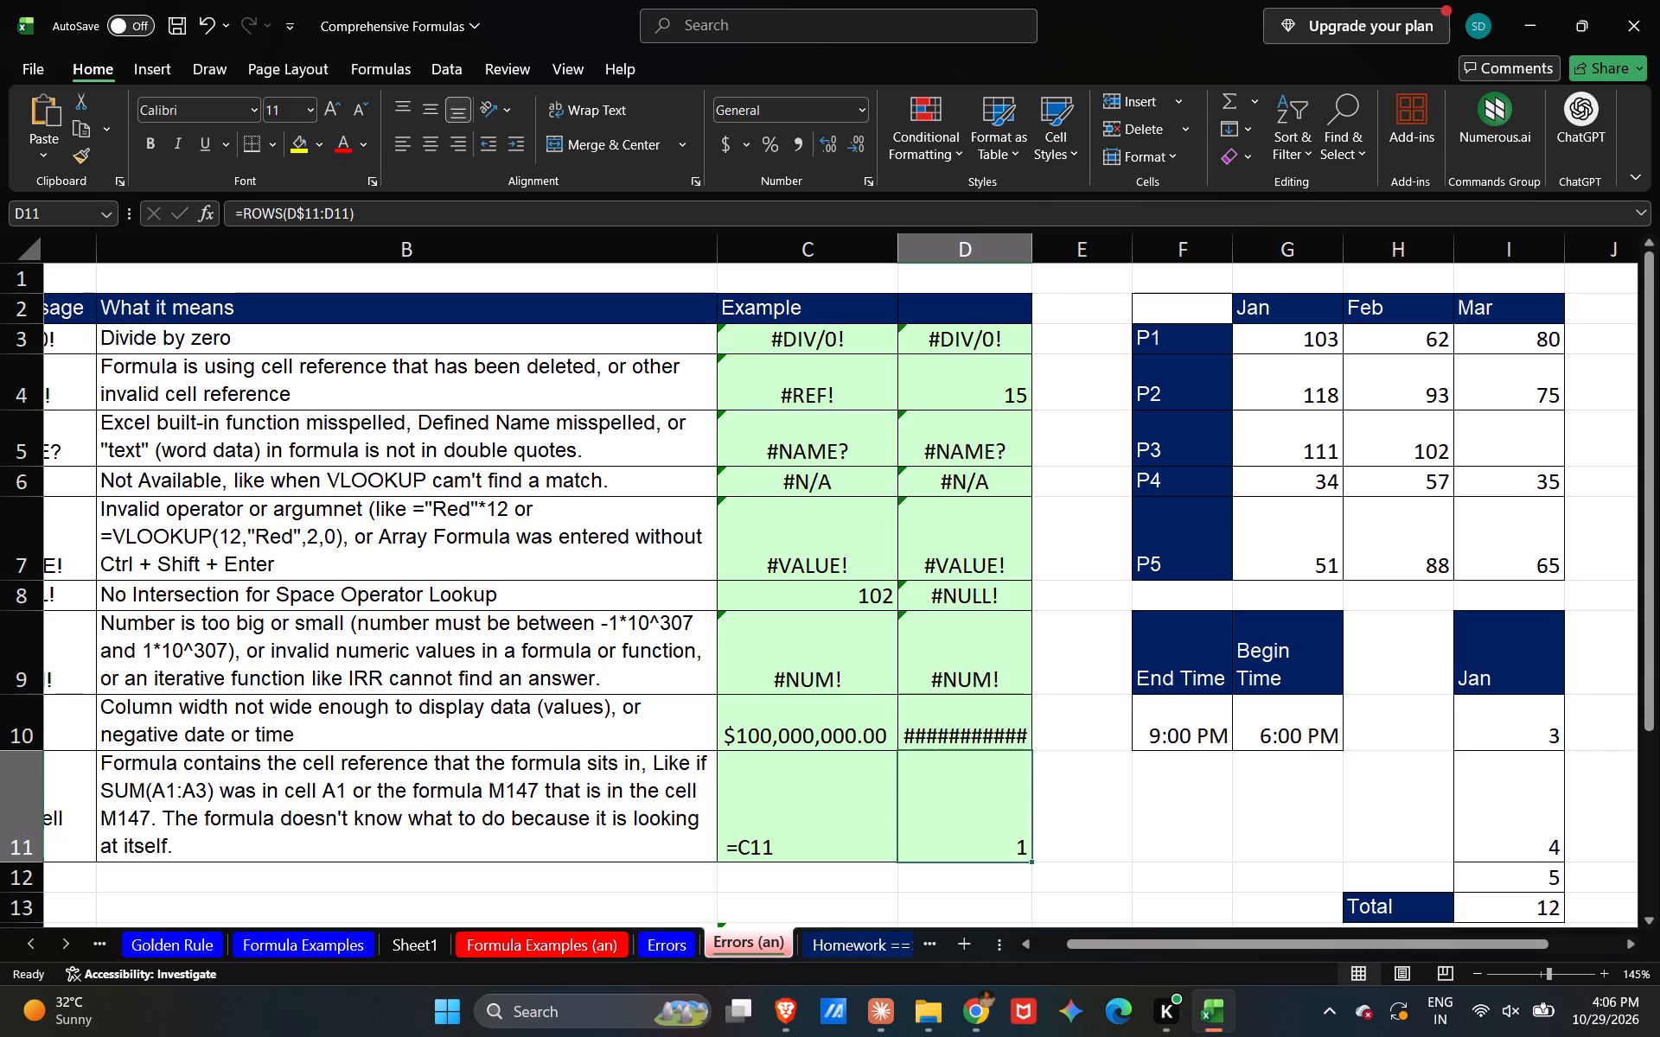
# Change the End Time in cell F10 to 9:00 AM.
pyautogui.doubleClick(1203, 745)
pyautogui.press('BackSpace')
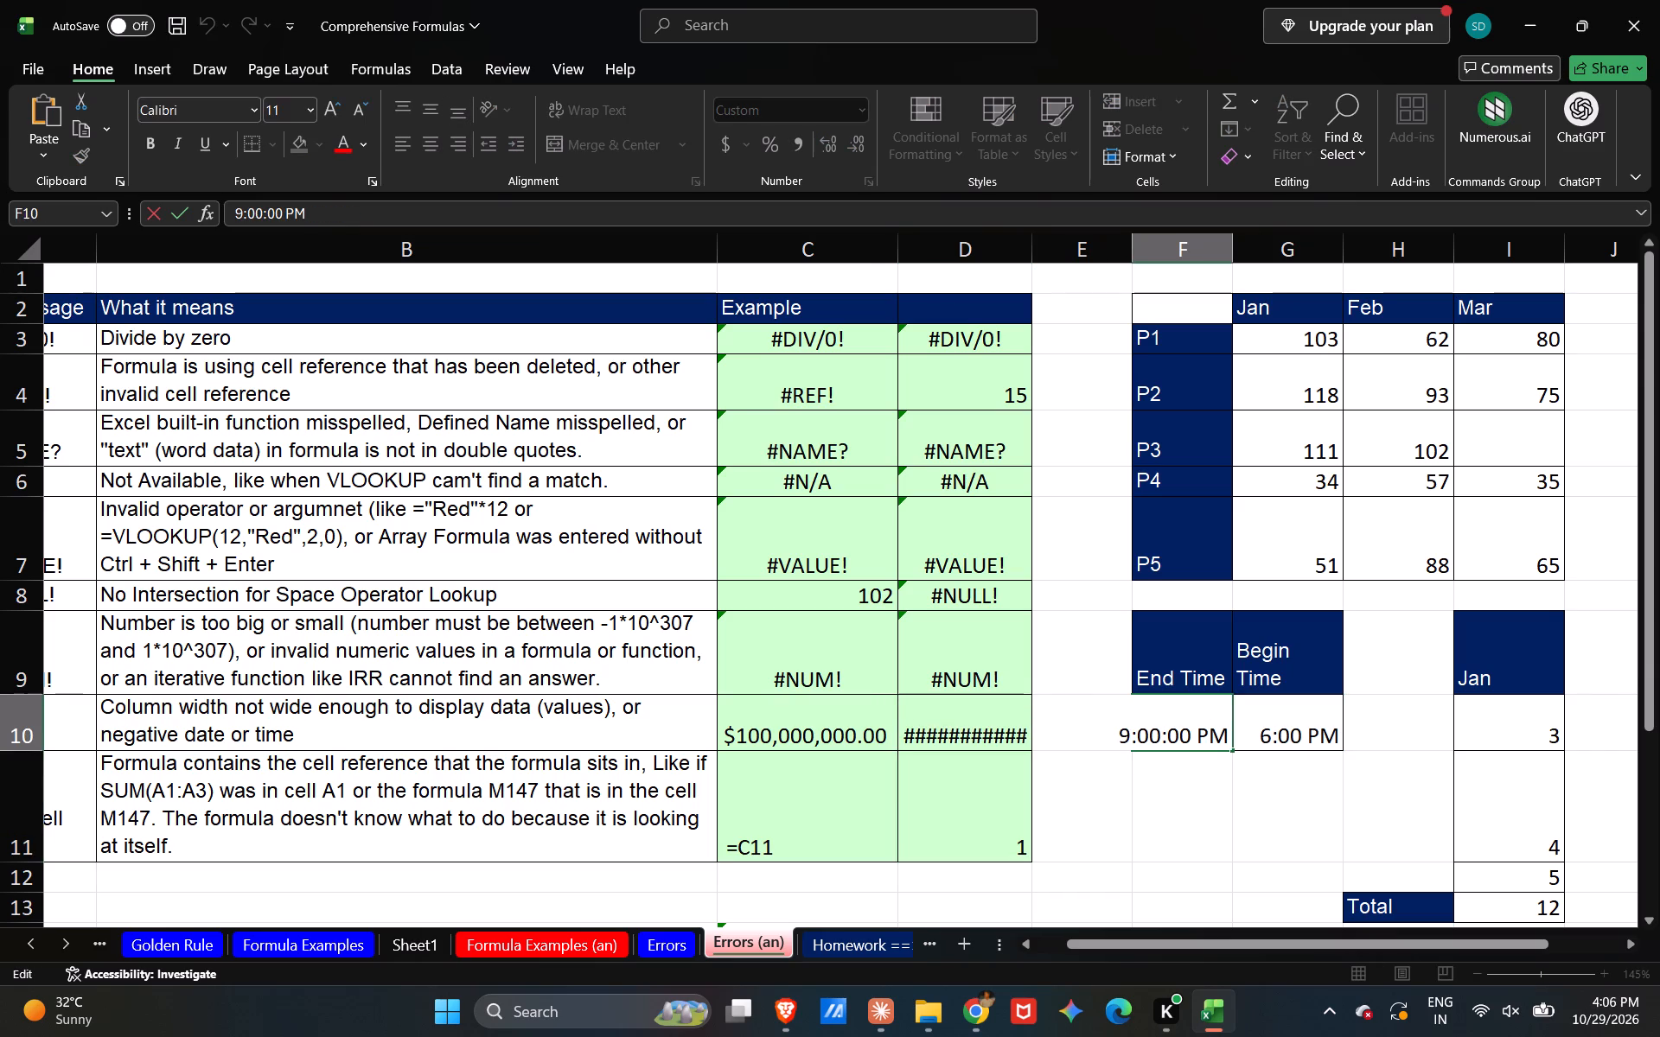
pyautogui.hotkey('shift', 'a')
pyautogui.press('Return')
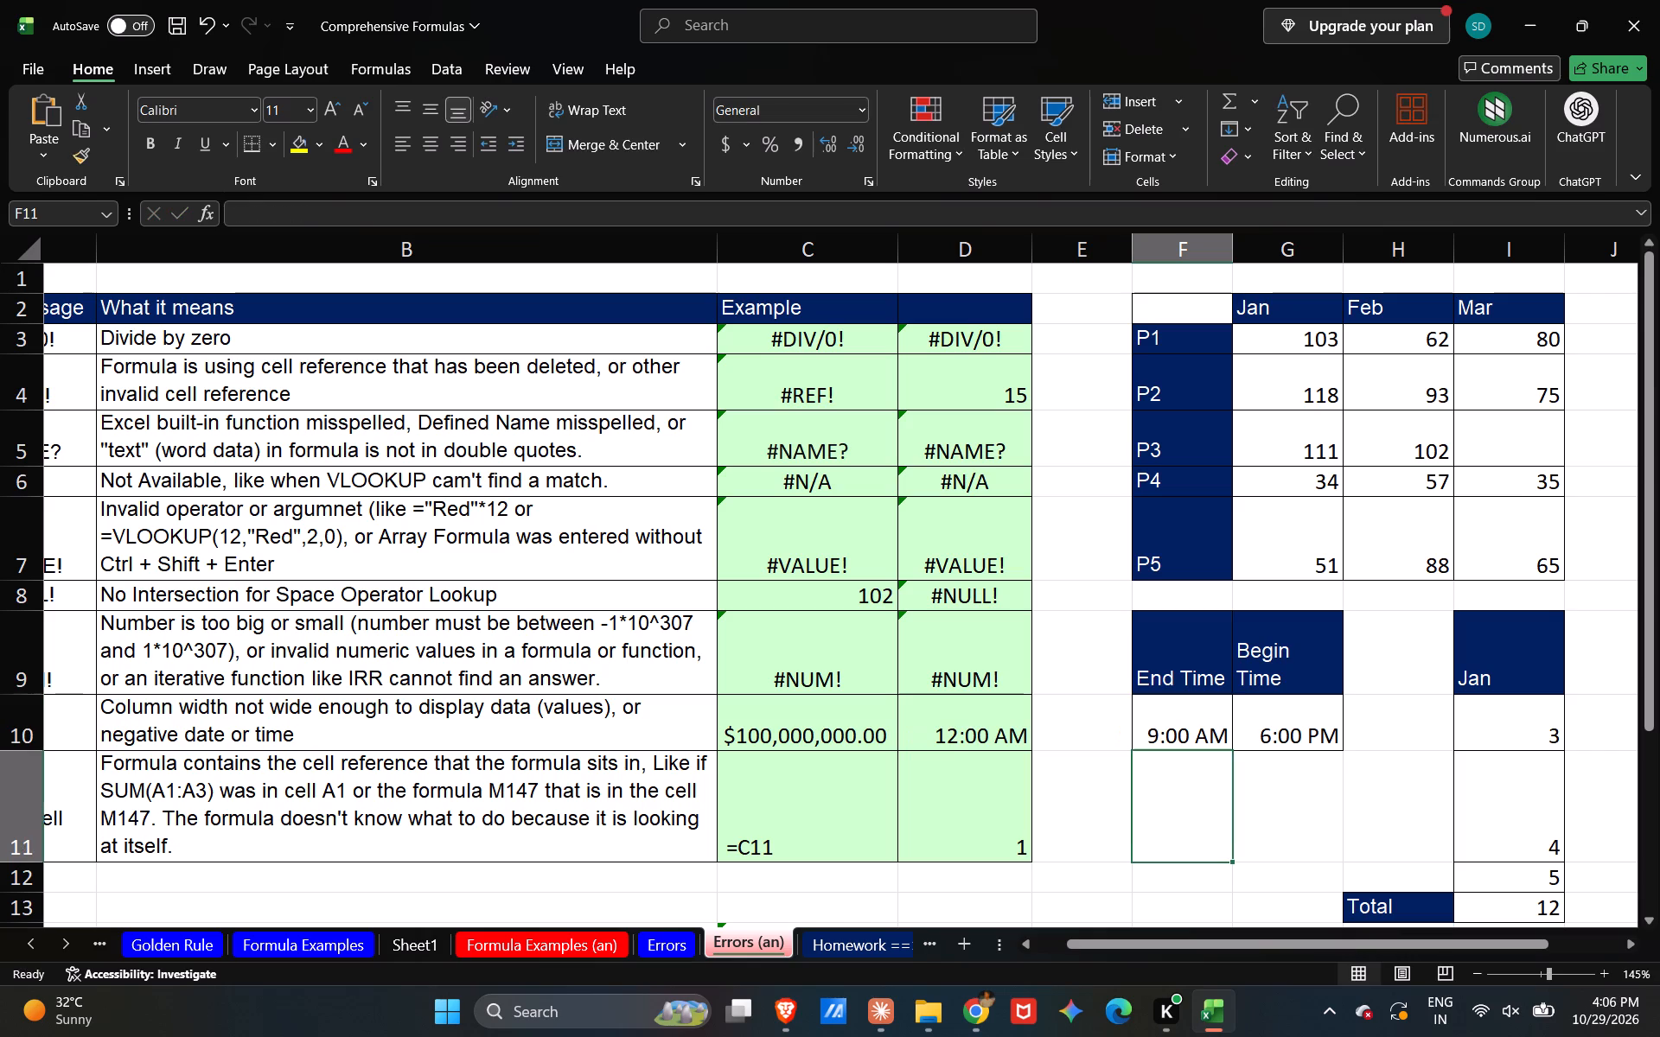
# Inspect the formula in cell D10 again using the new end time.
pyautogui.doubleClick(982, 723)
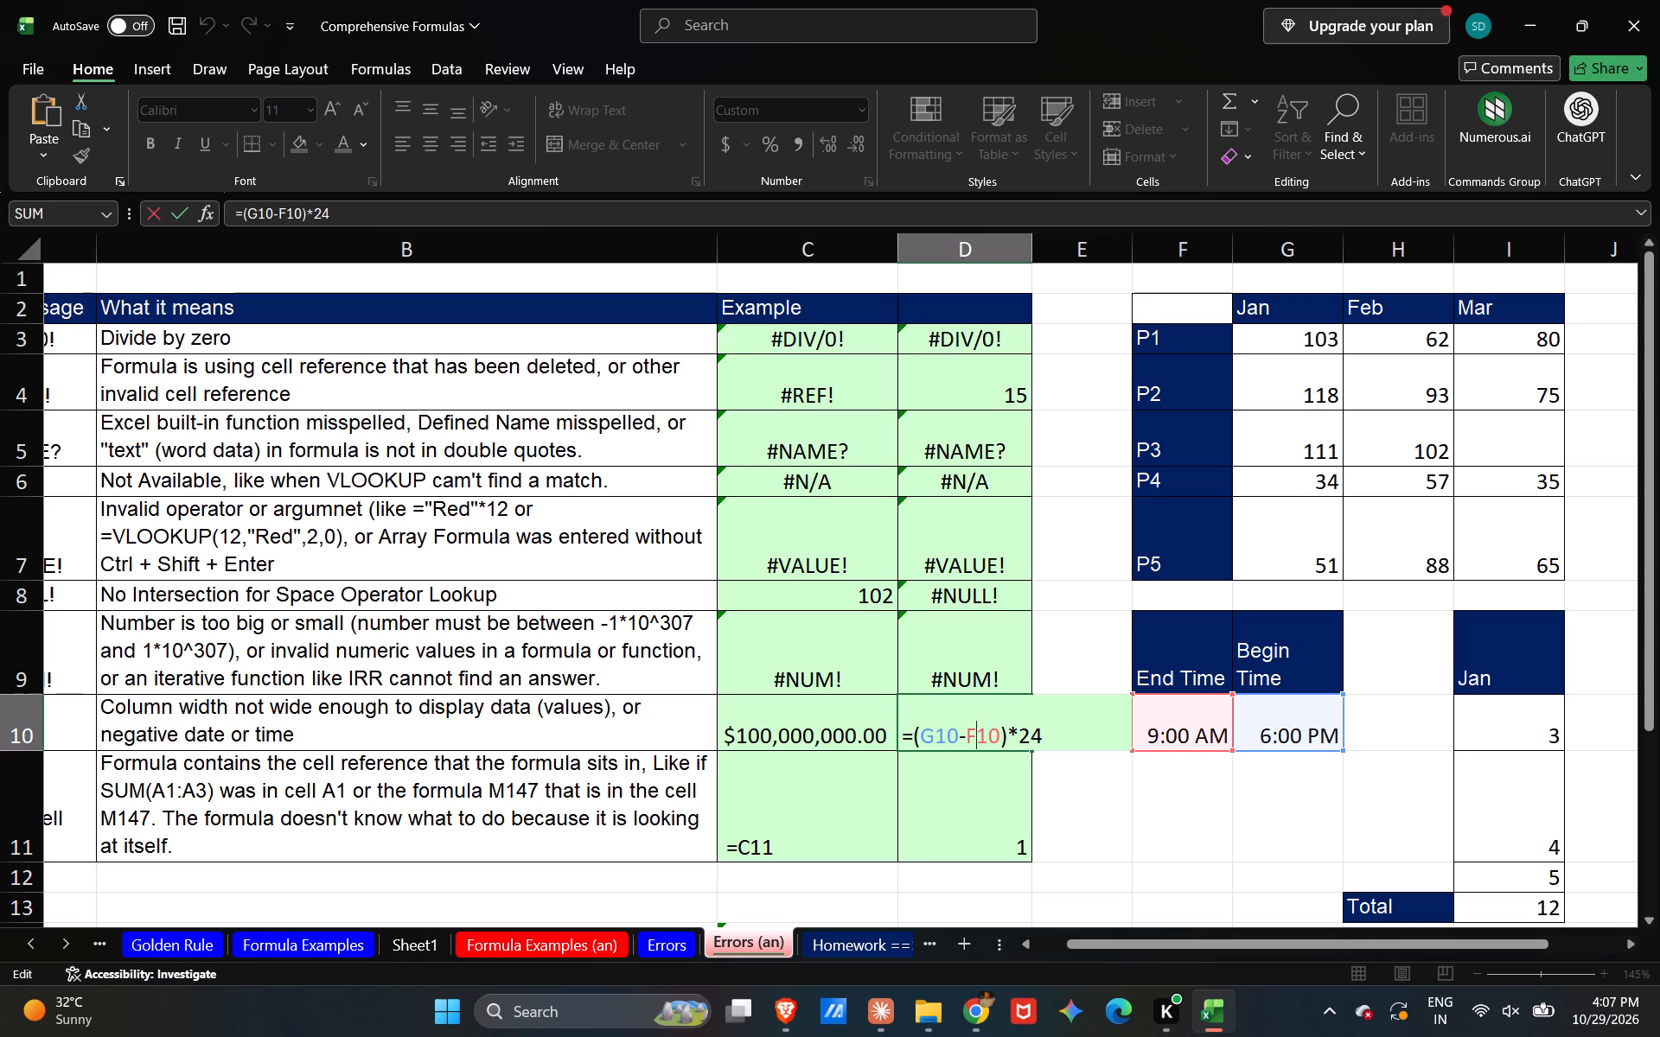
pyautogui.press('Return')
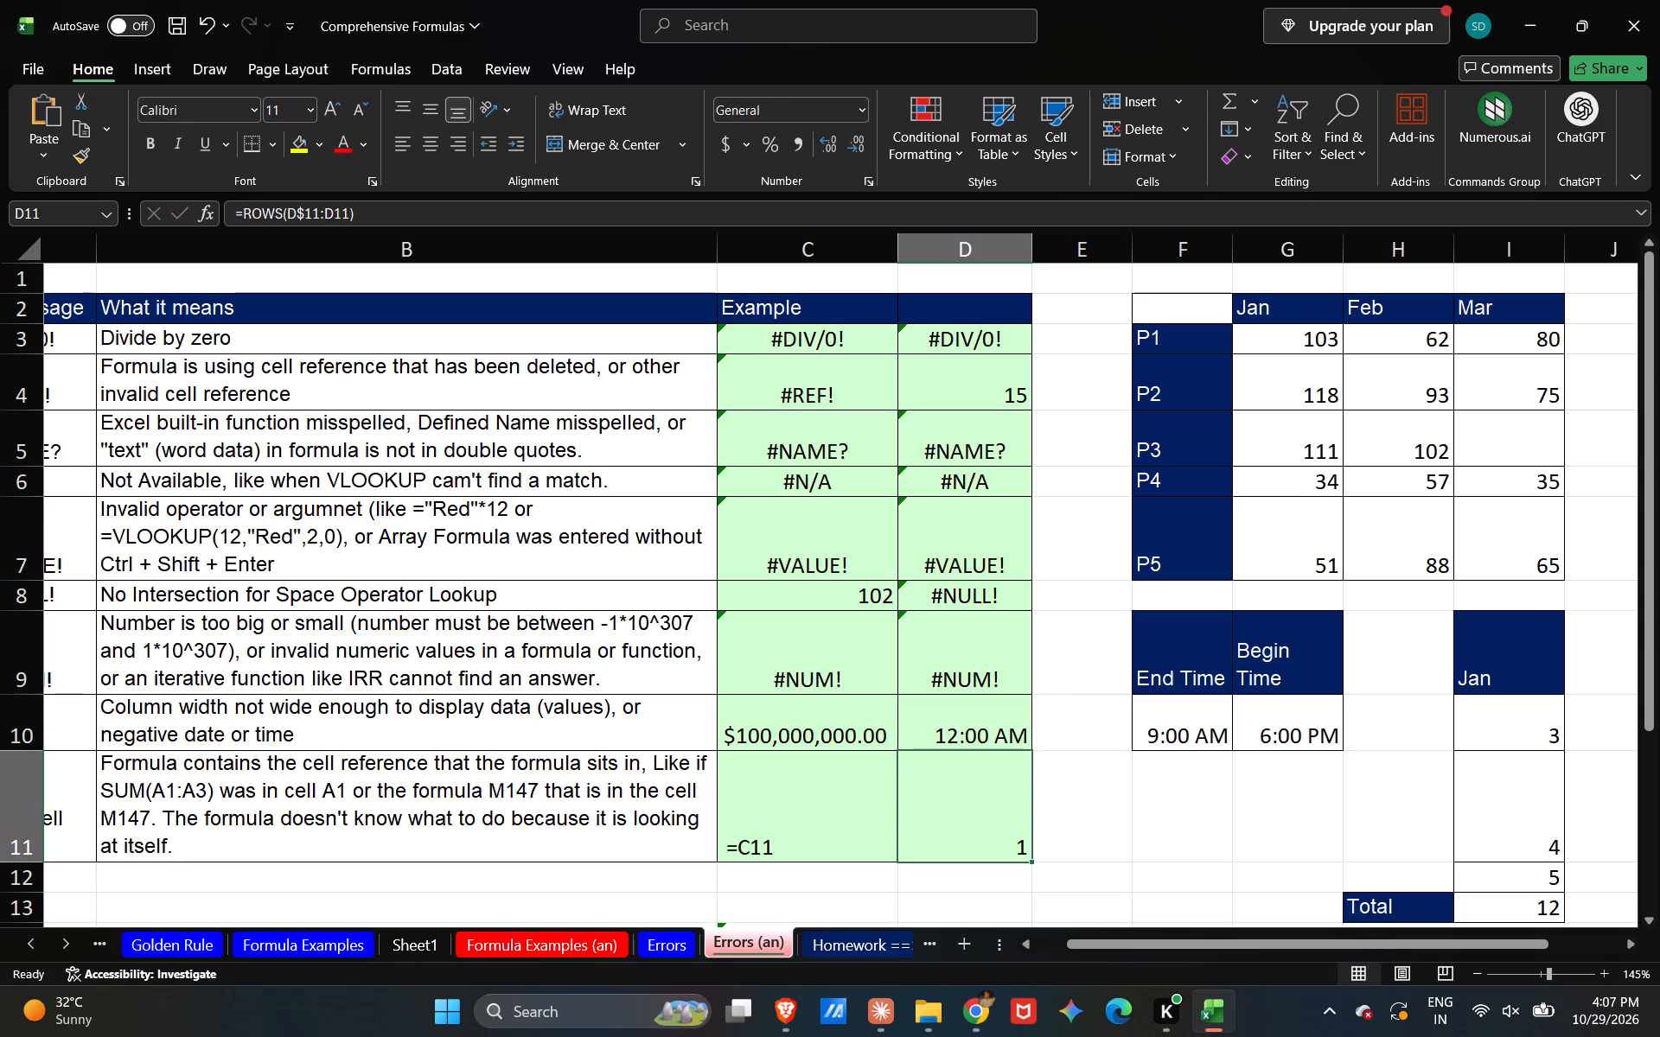
pyautogui.doubleClick(982, 723)
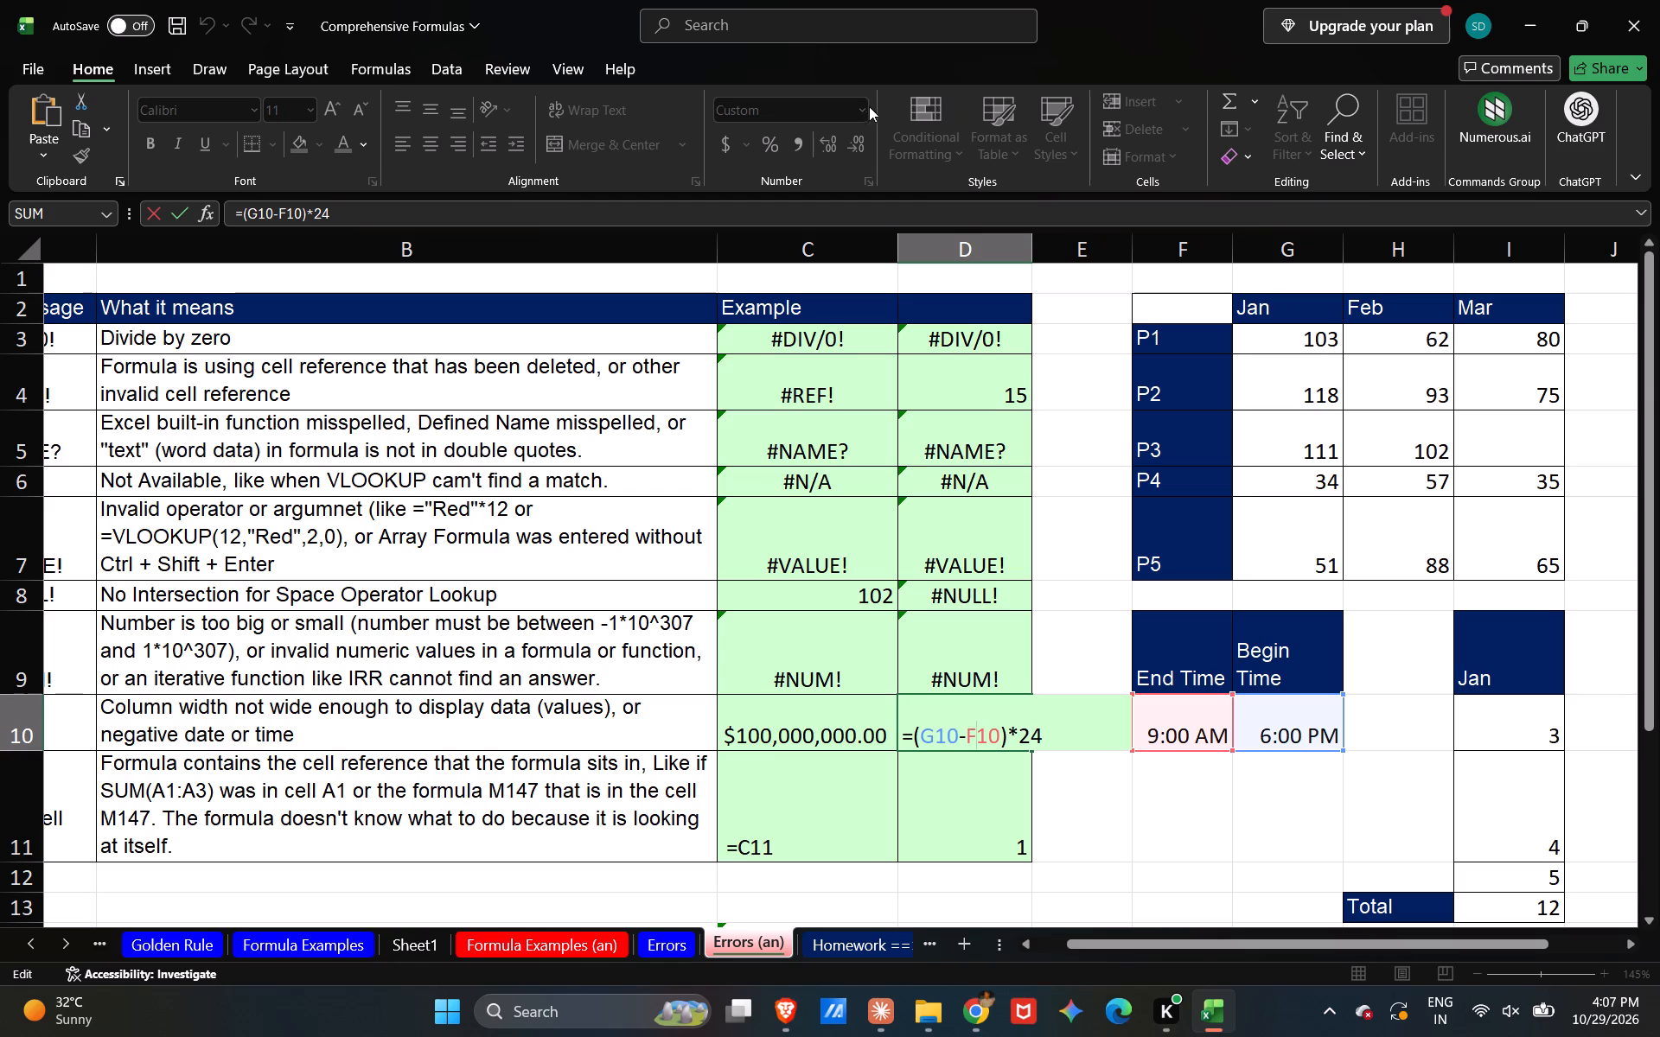
pyautogui.press('Return')
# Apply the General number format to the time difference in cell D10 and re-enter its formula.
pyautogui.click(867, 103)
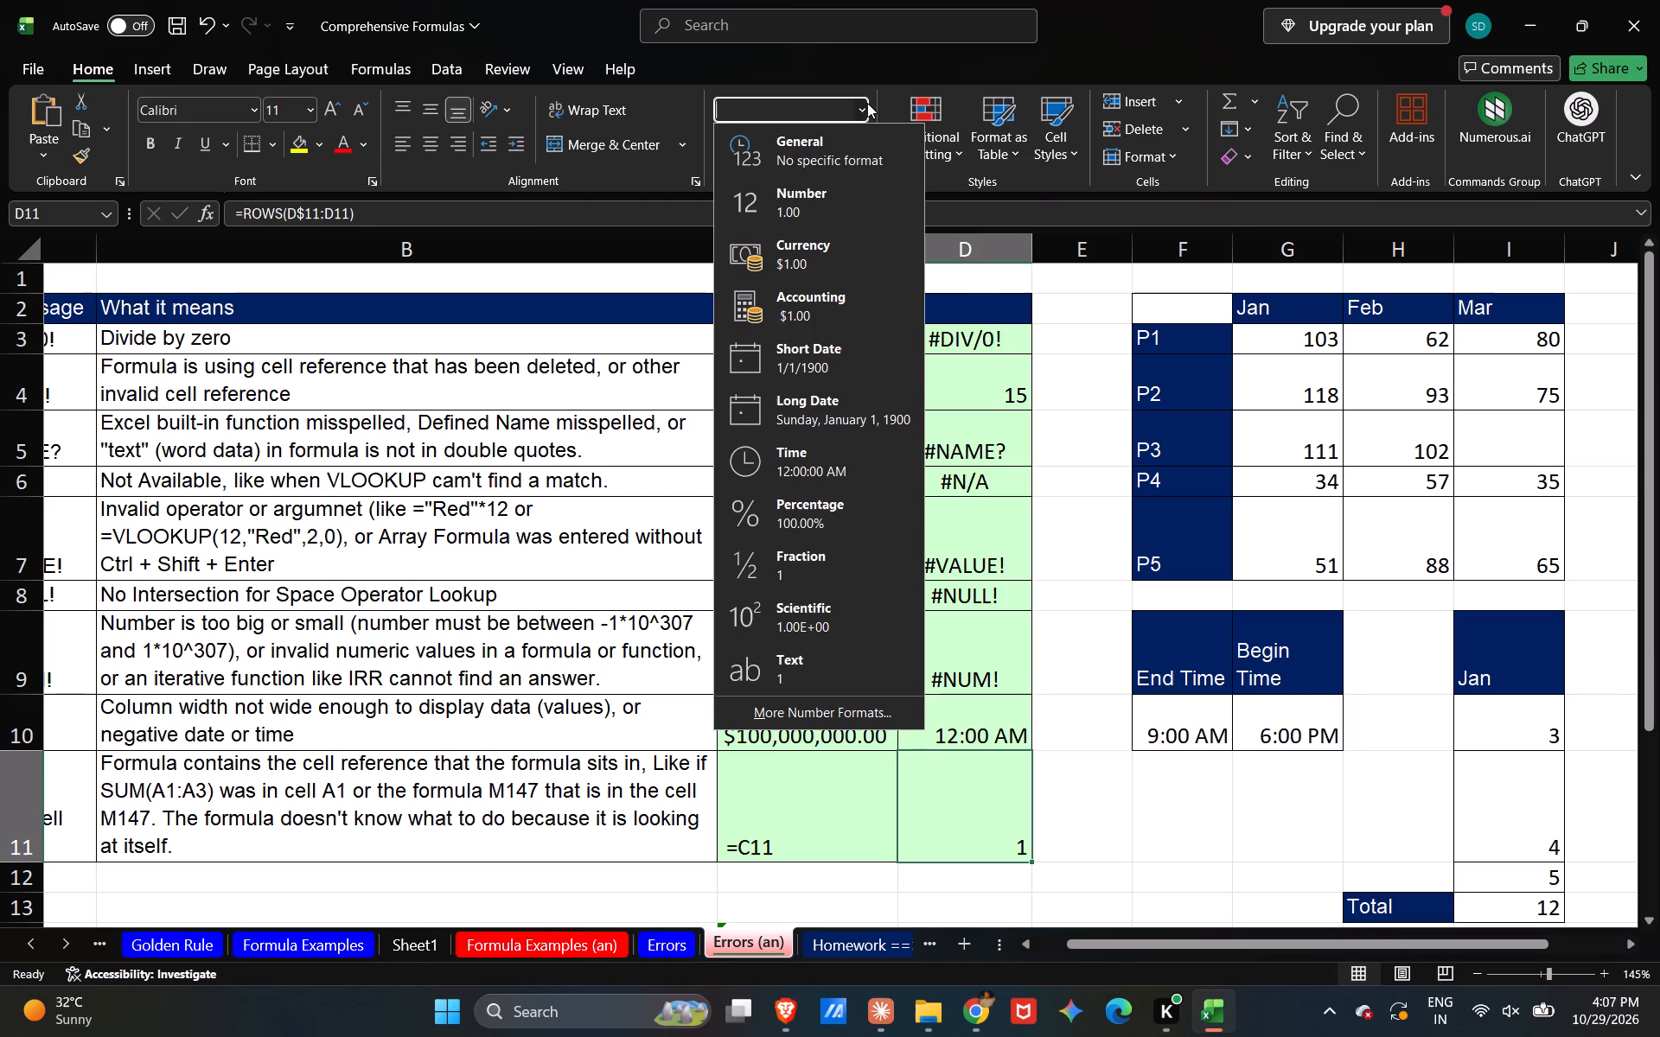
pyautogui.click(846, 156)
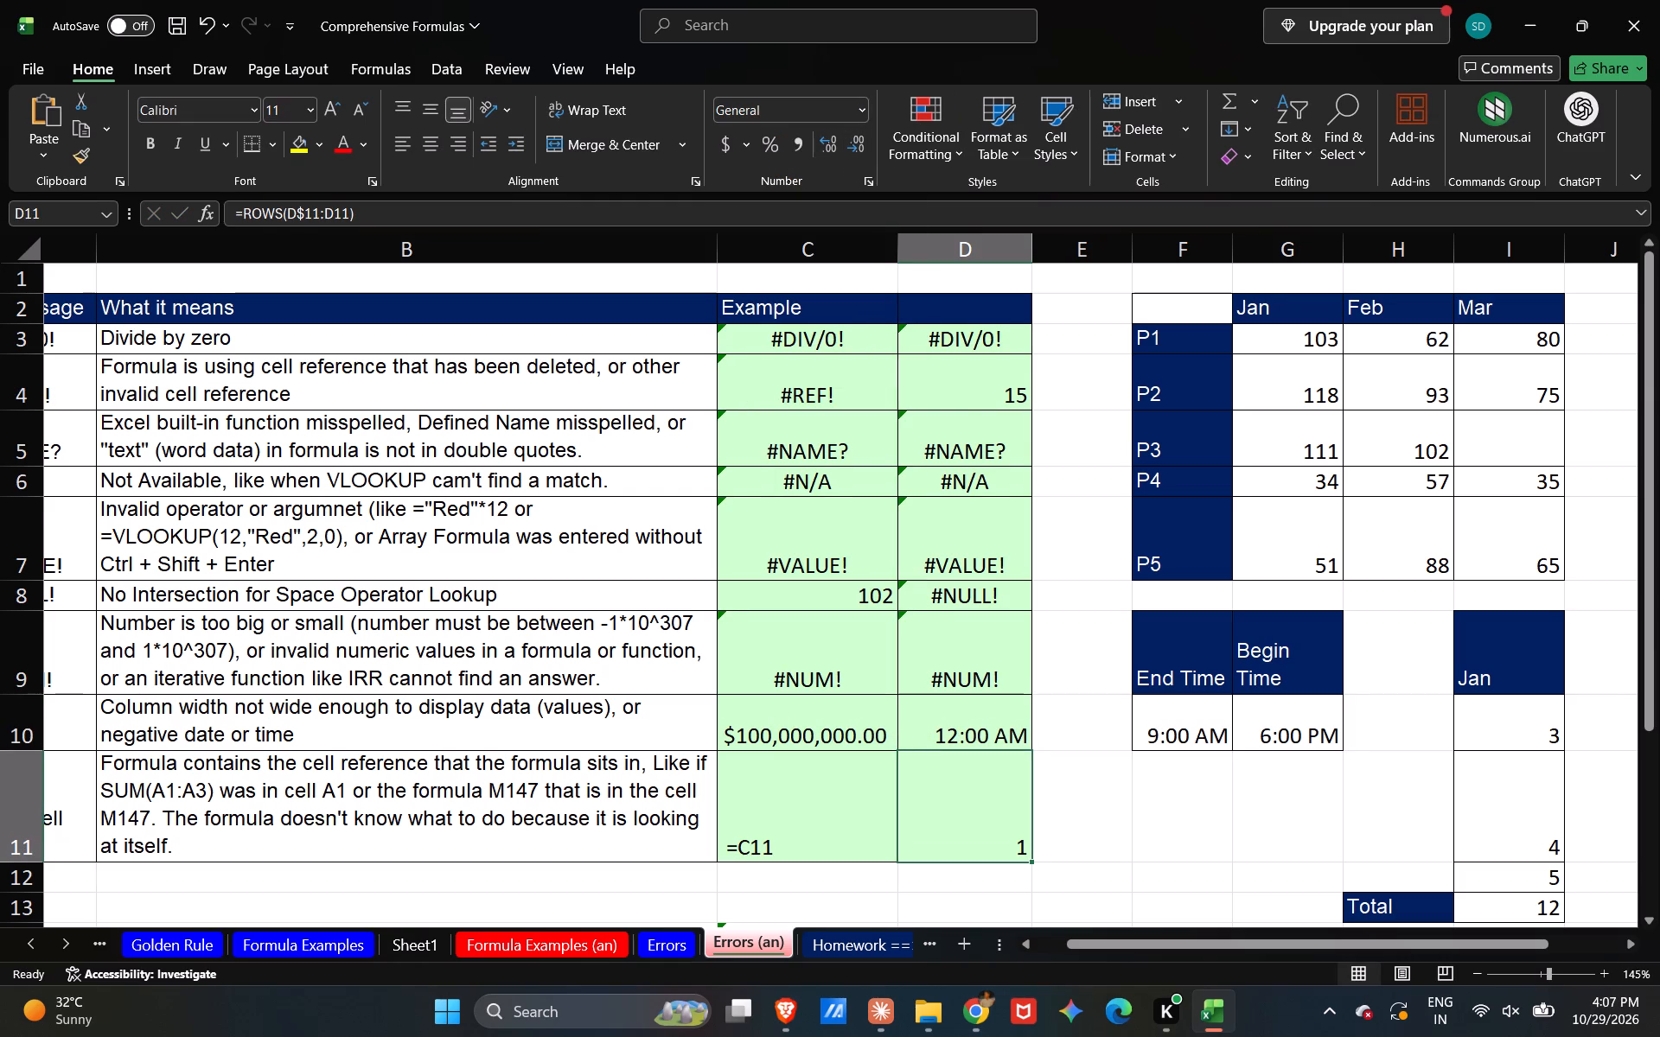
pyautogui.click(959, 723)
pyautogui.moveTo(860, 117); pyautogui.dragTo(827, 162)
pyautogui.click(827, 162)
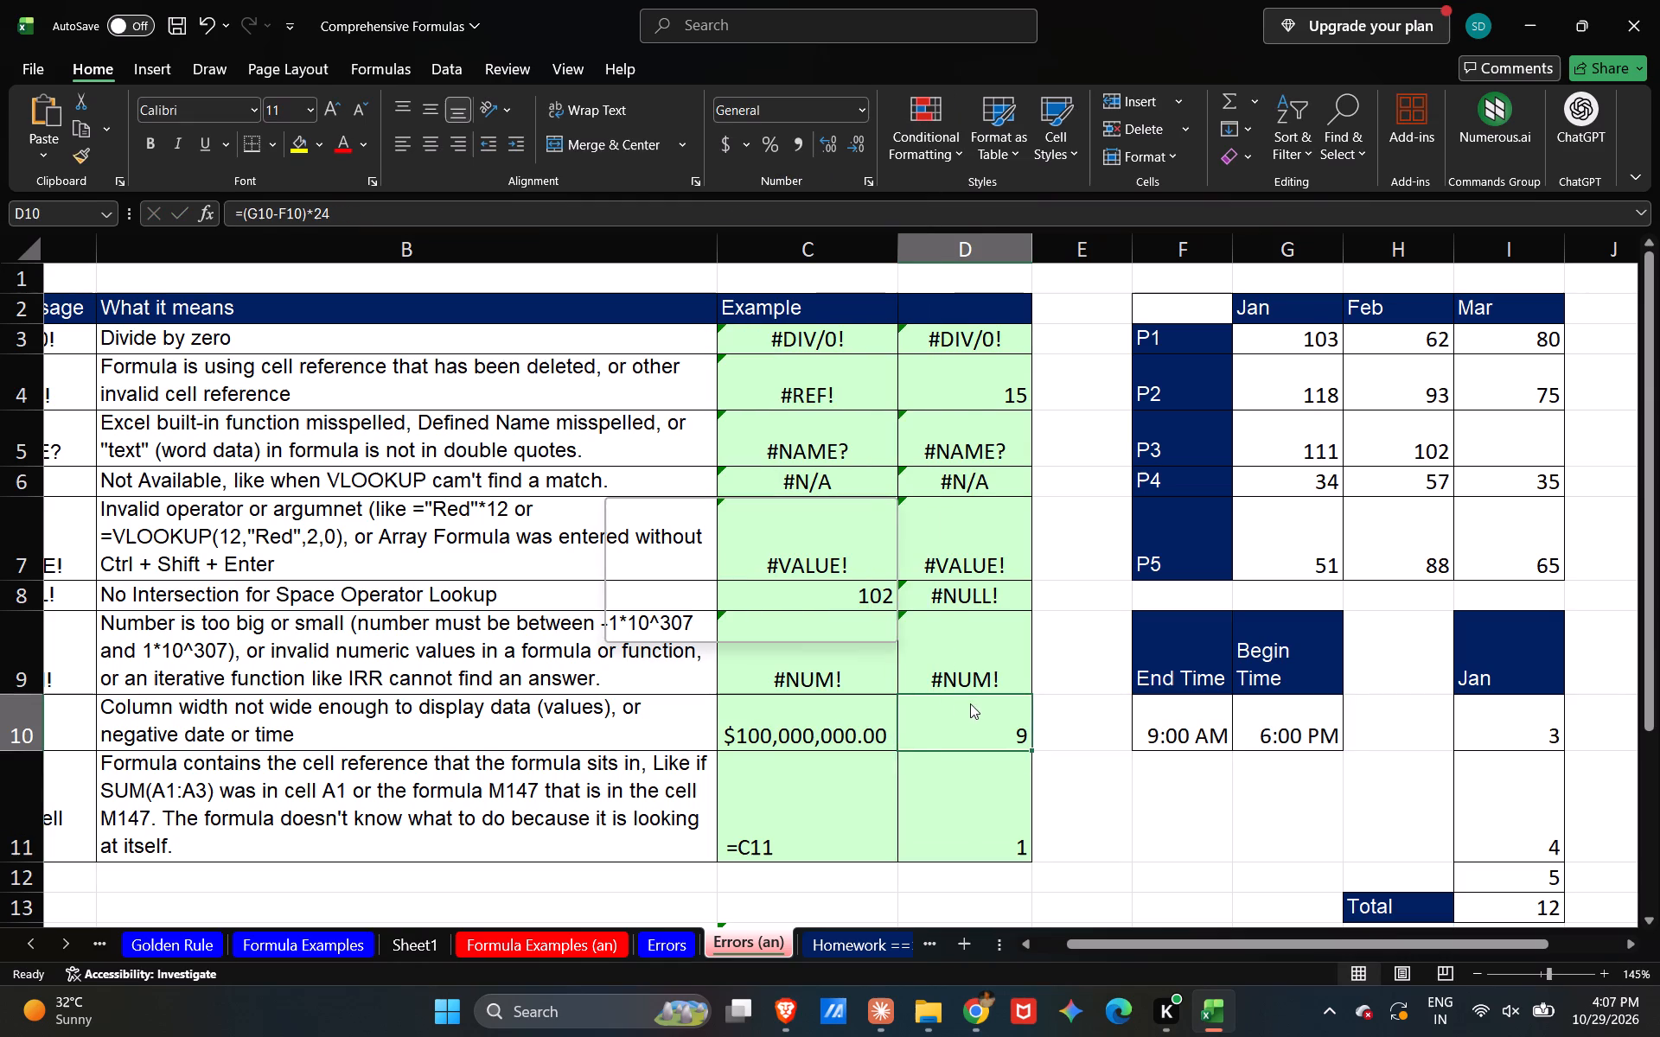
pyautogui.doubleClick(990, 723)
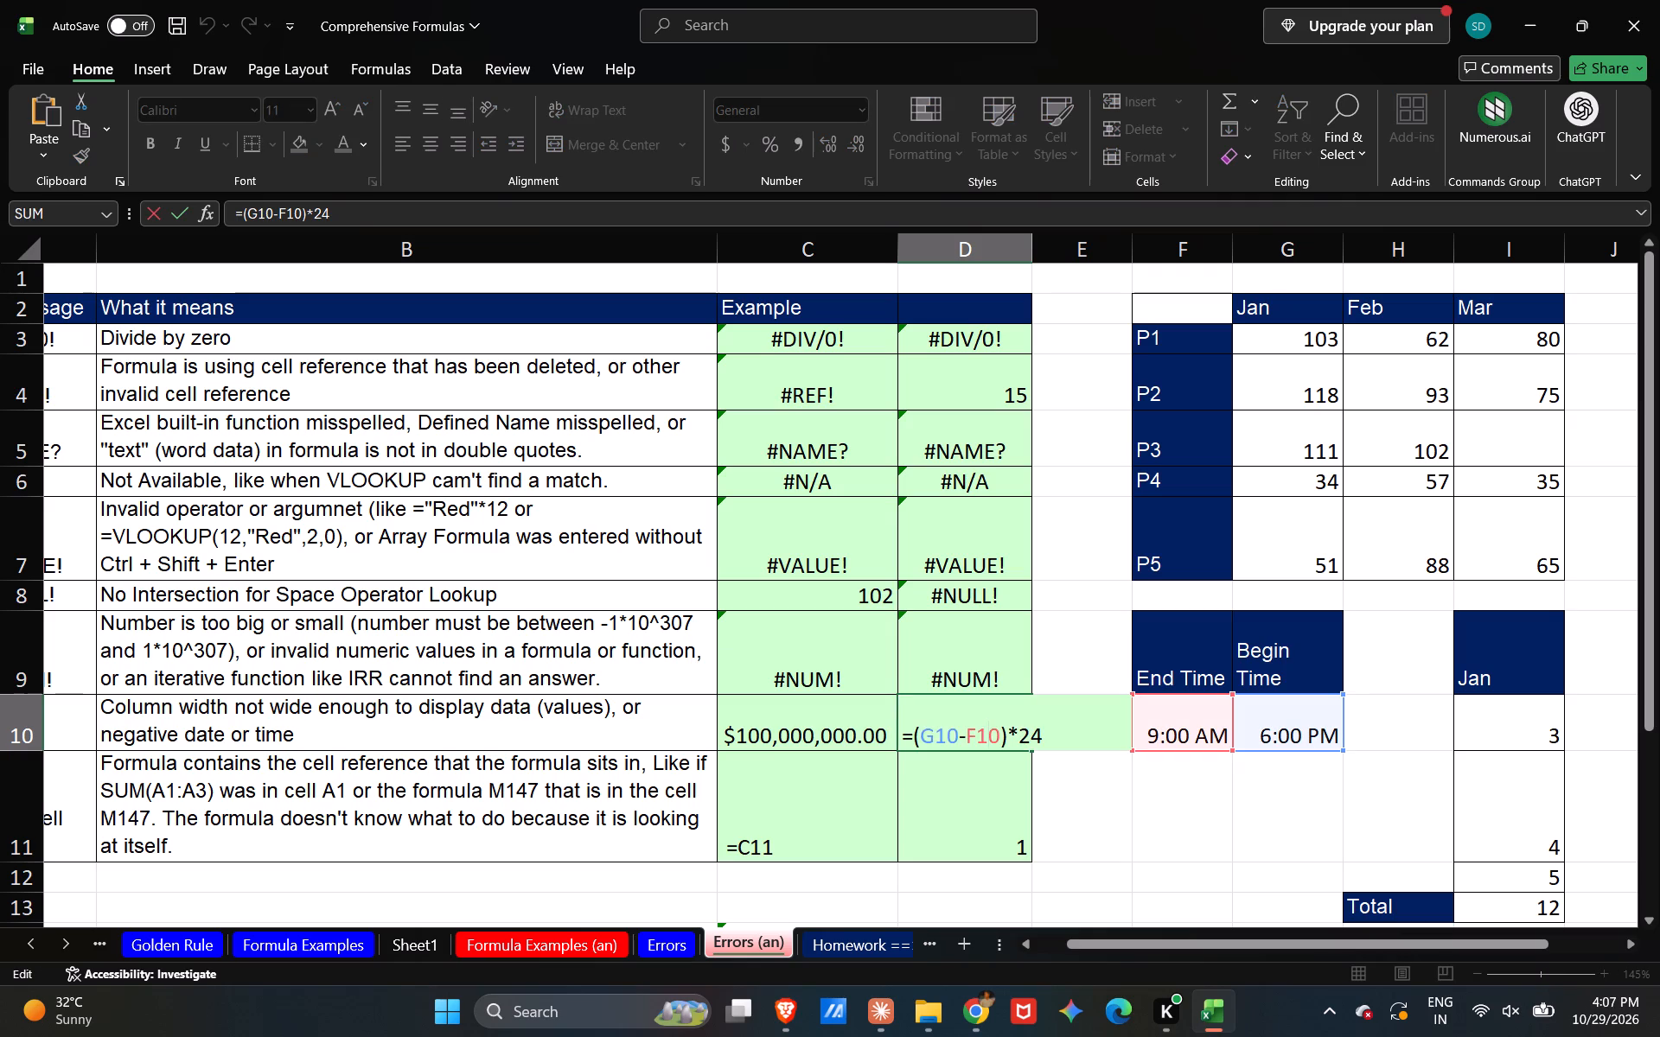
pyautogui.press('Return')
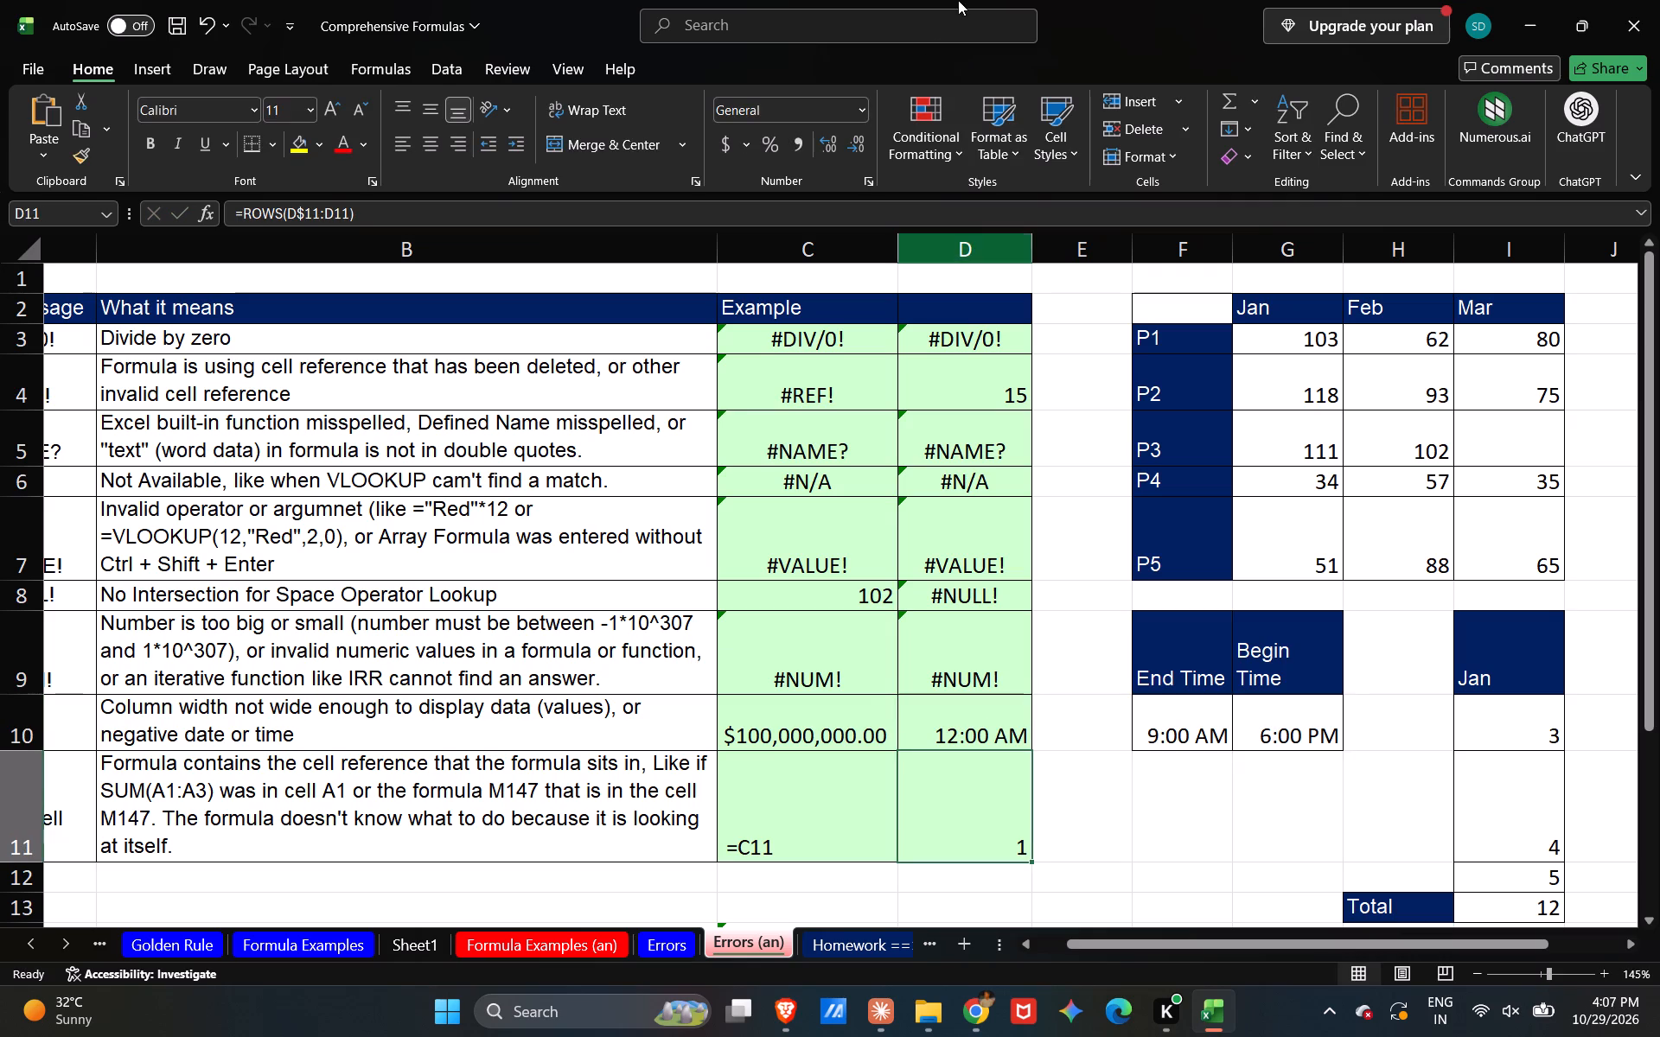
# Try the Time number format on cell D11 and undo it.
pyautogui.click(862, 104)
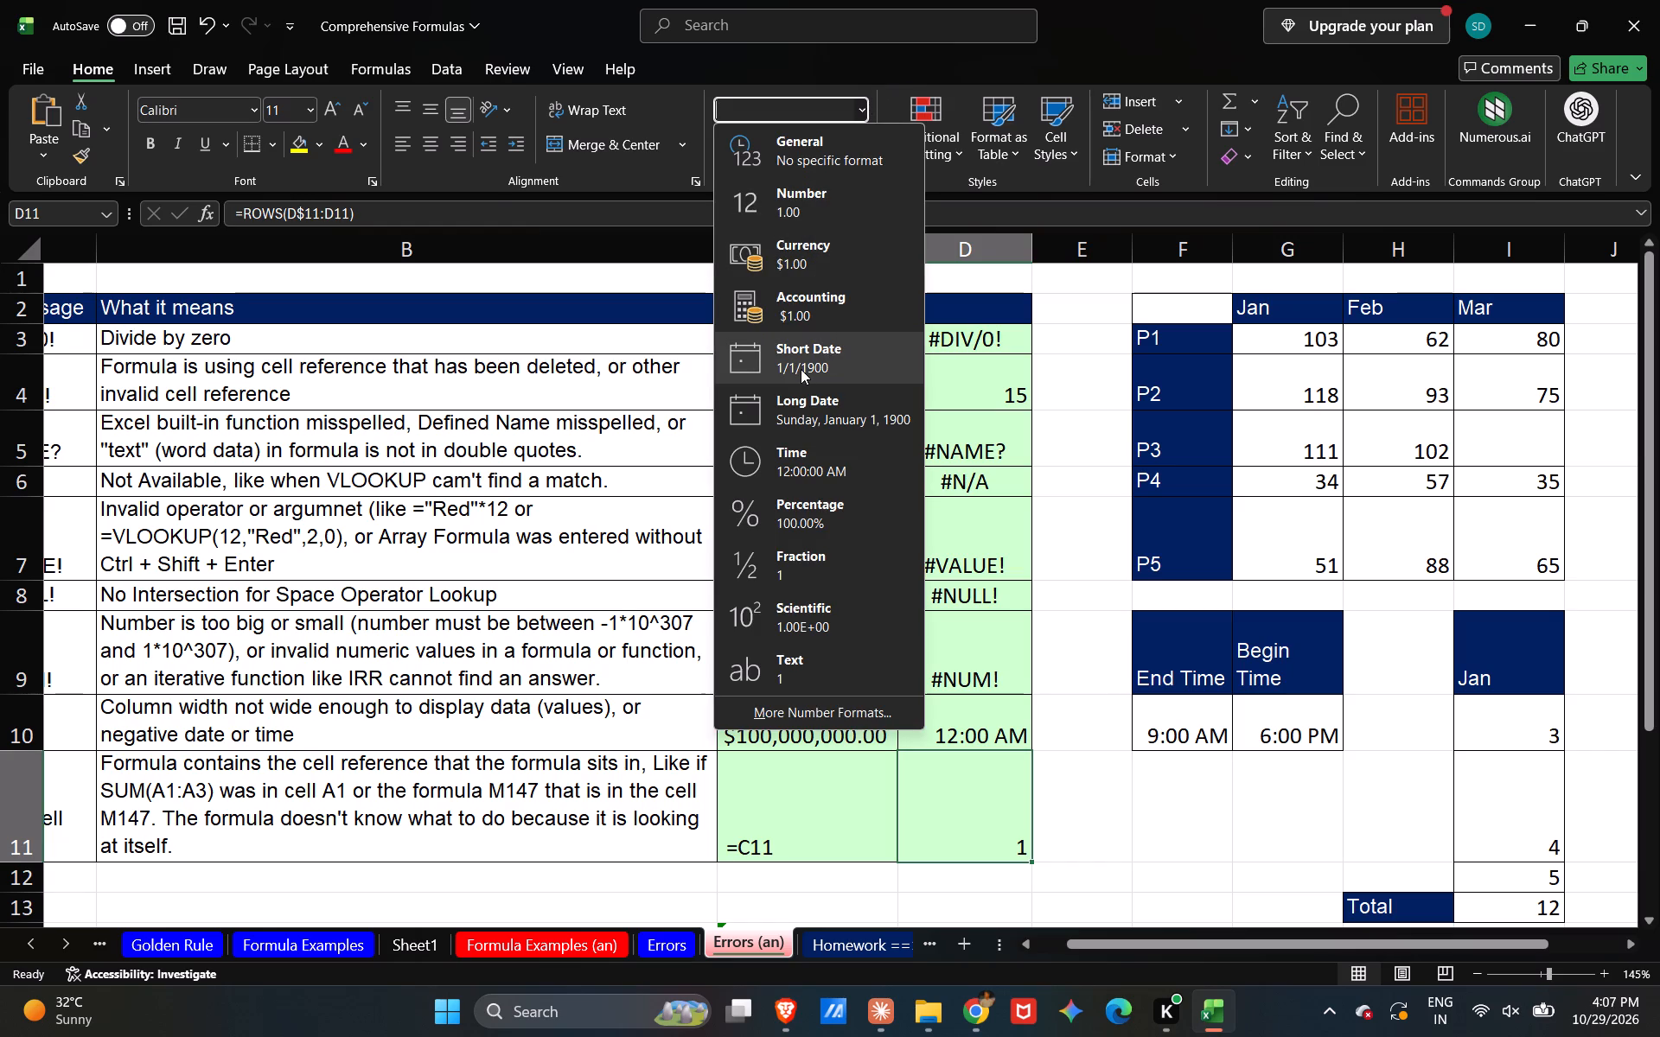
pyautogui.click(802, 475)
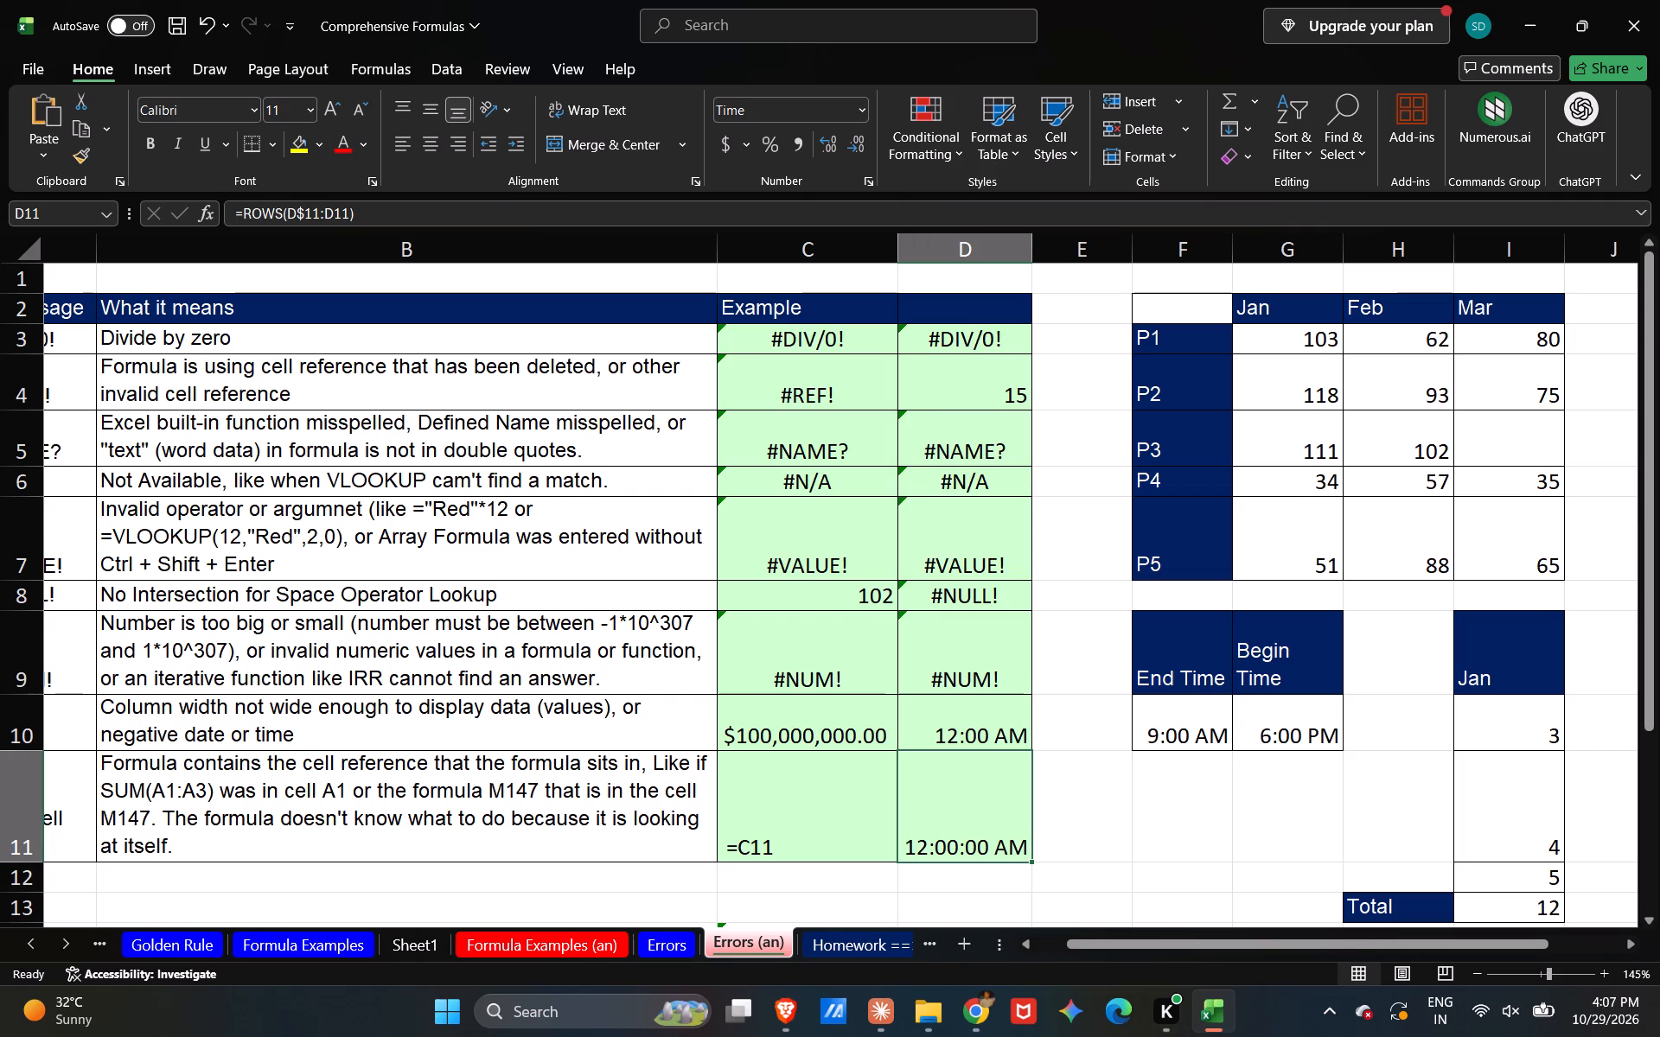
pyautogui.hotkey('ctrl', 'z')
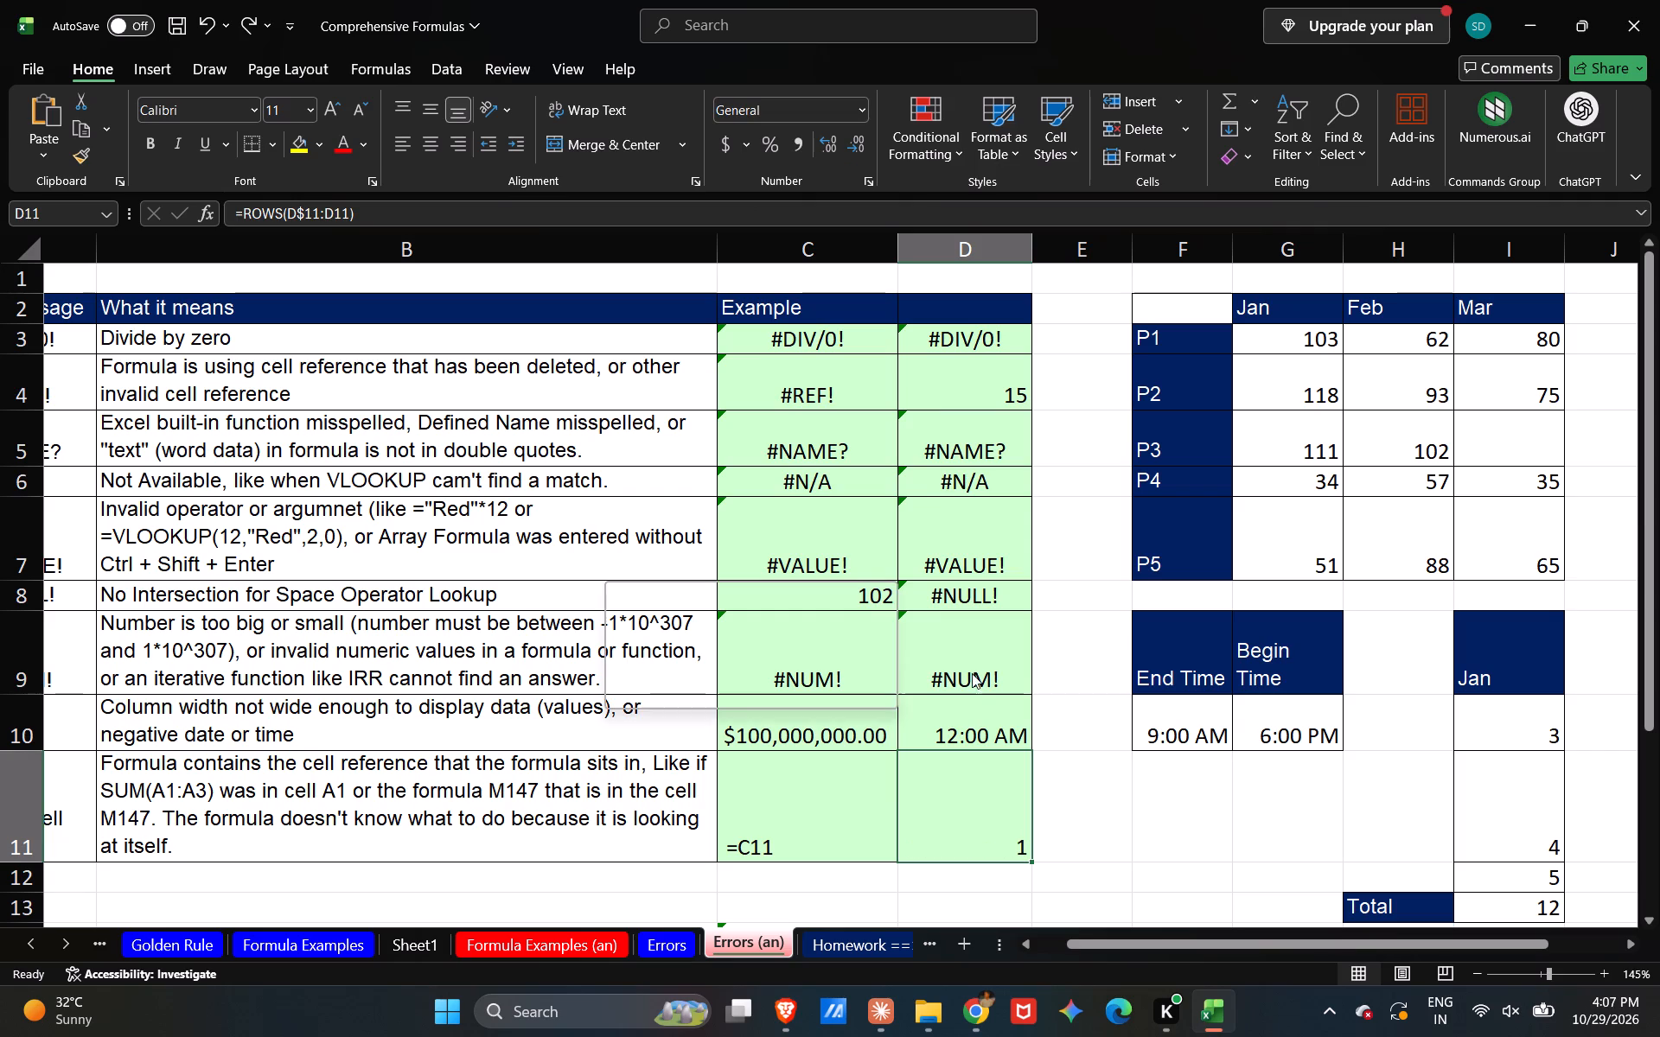
# Recheck the formula in cell D10.
pyautogui.click(964, 723)
pyautogui.doubleClick(964, 723)
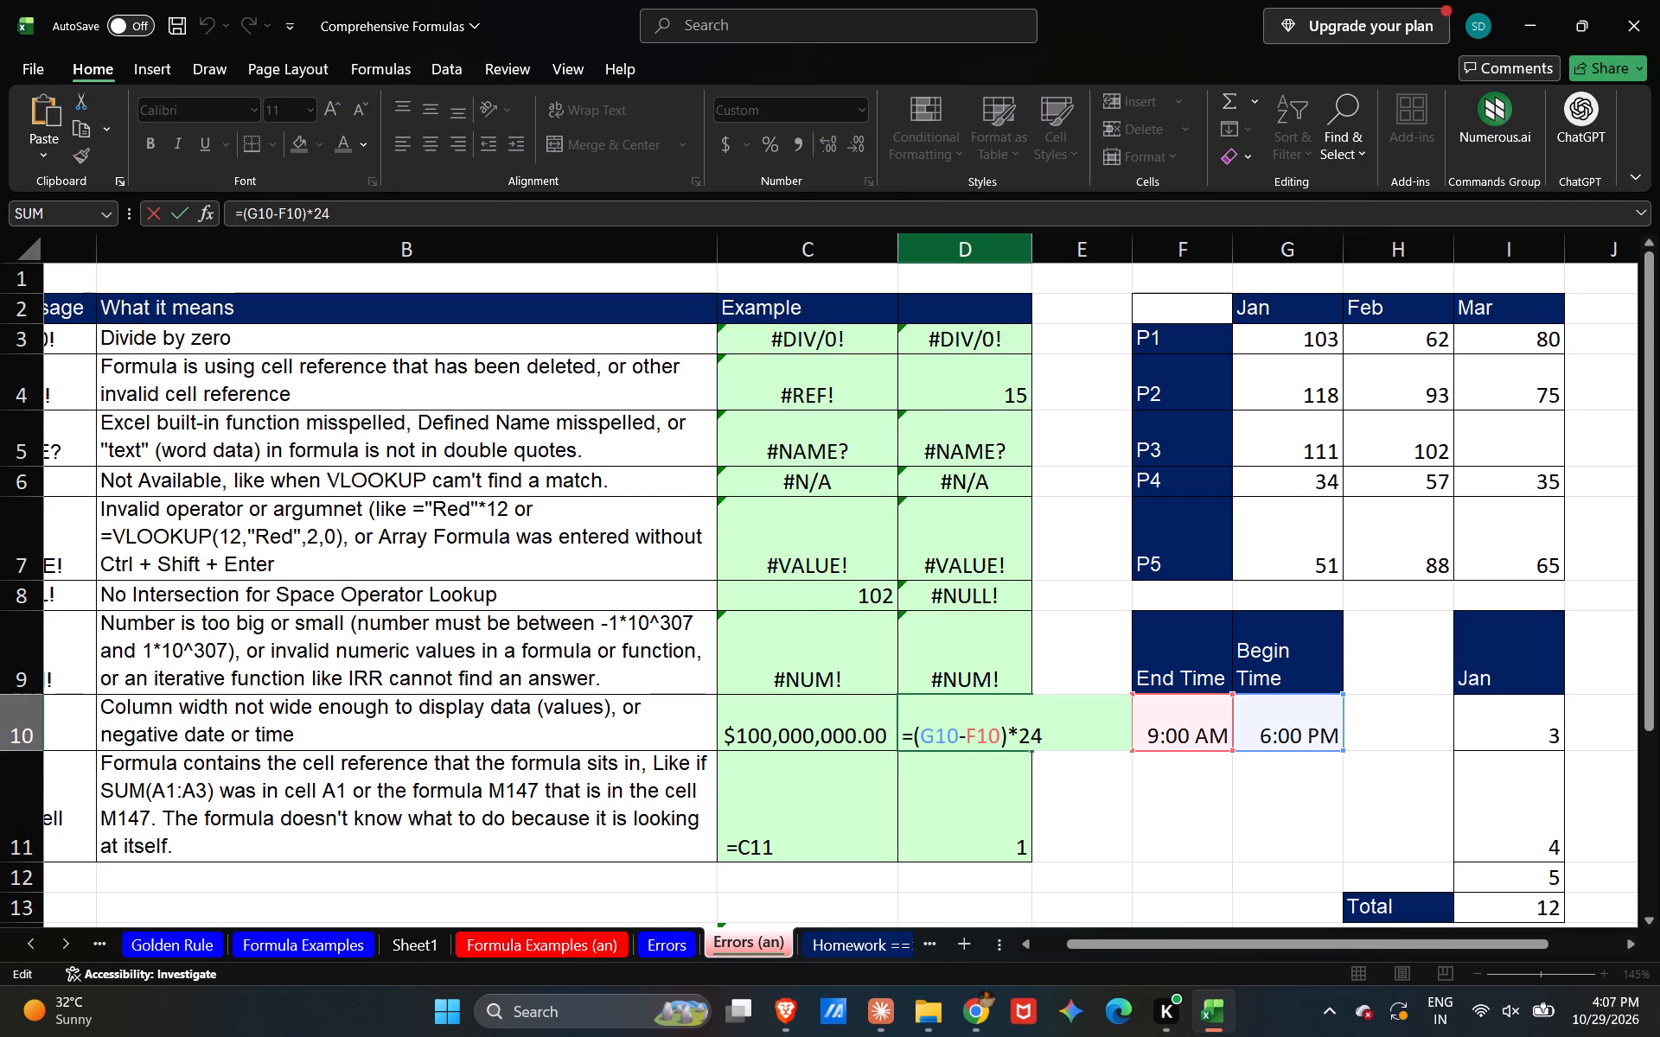
pyautogui.press('Return')
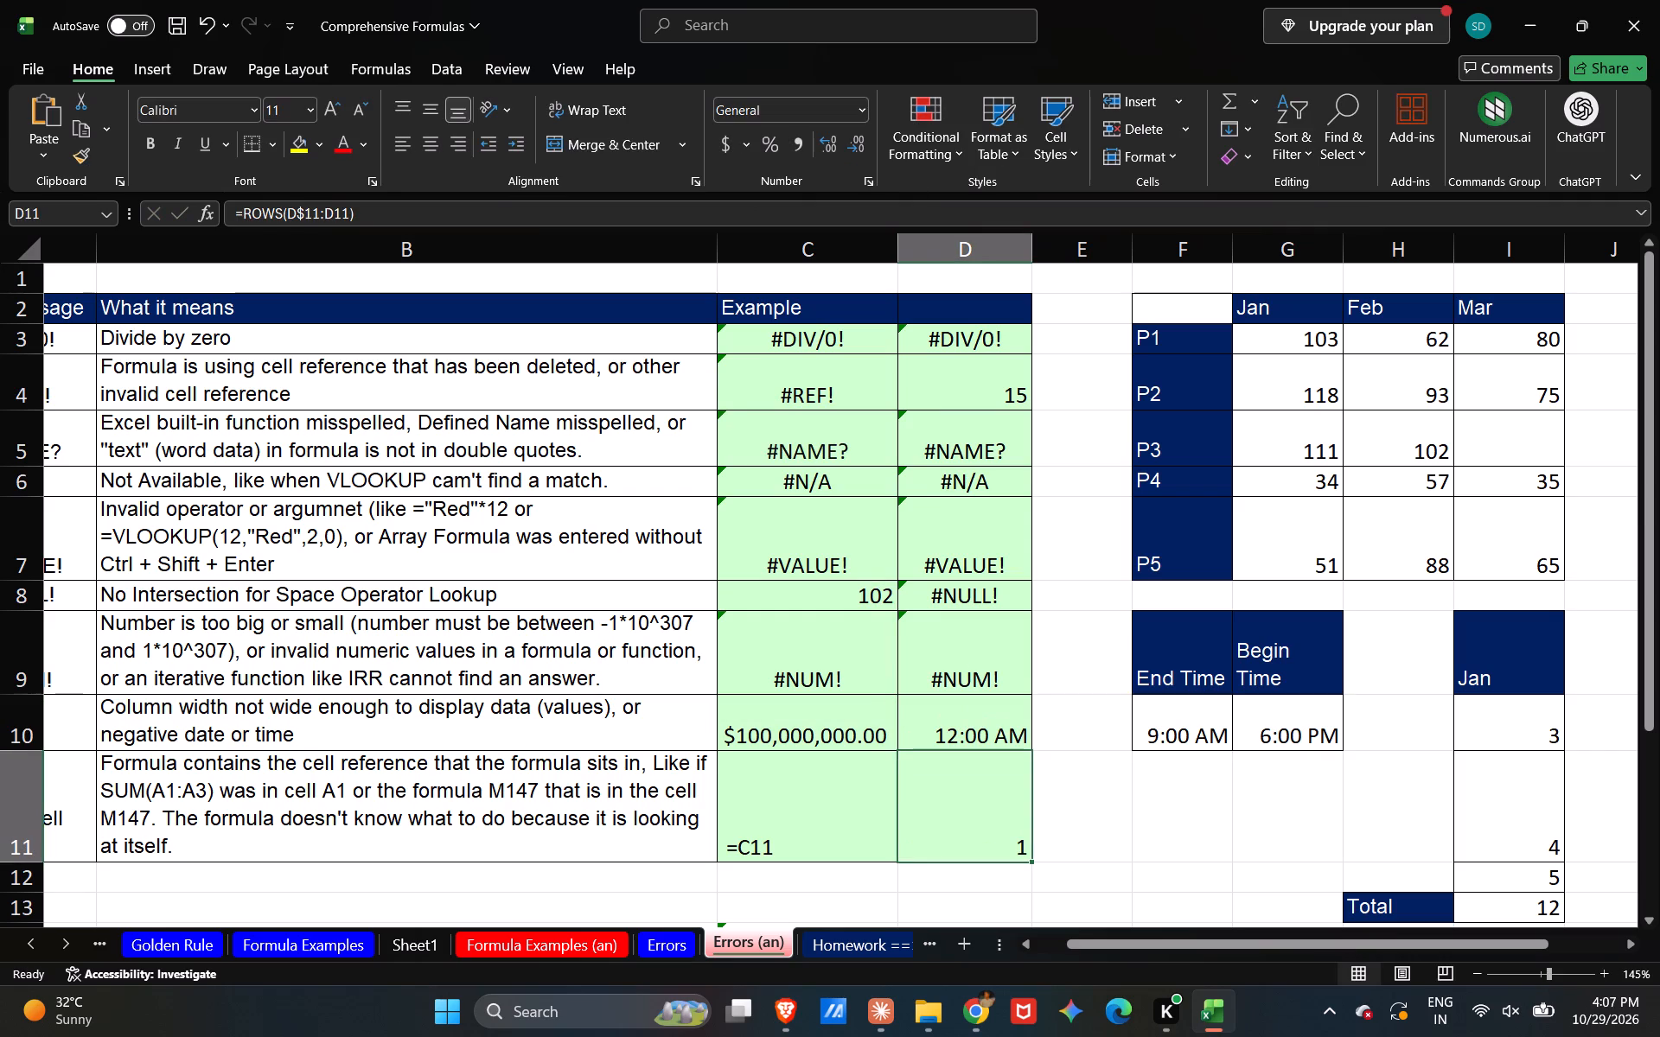
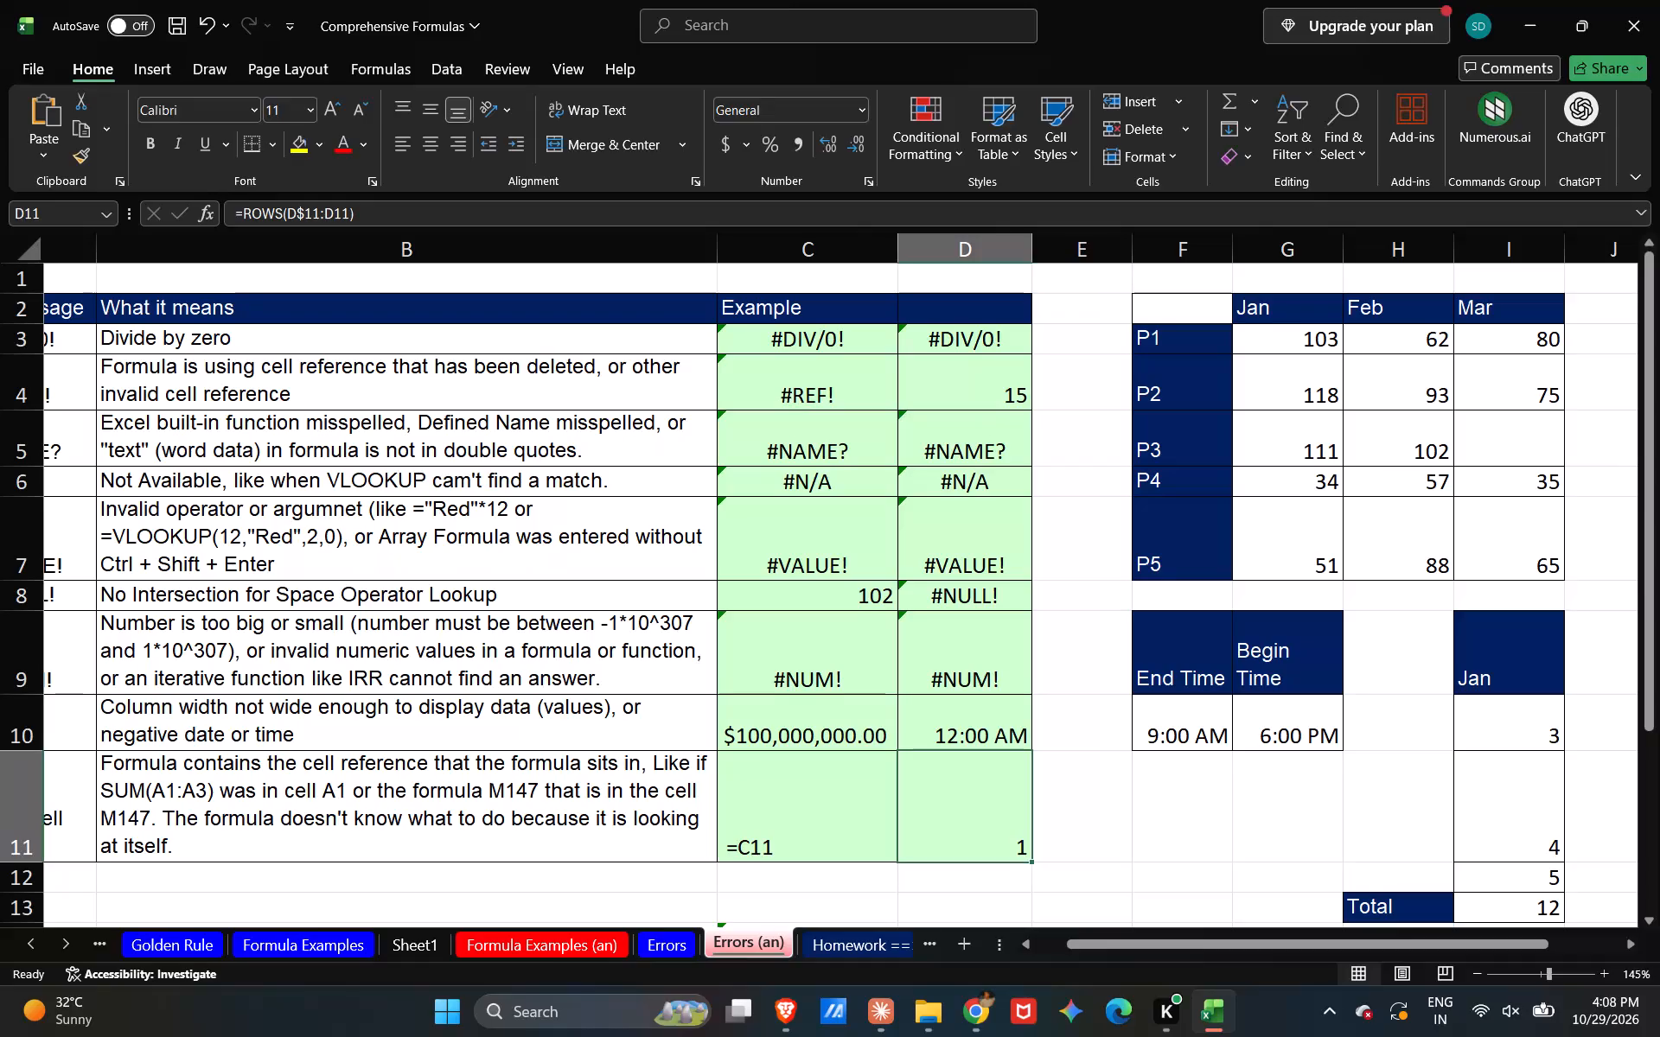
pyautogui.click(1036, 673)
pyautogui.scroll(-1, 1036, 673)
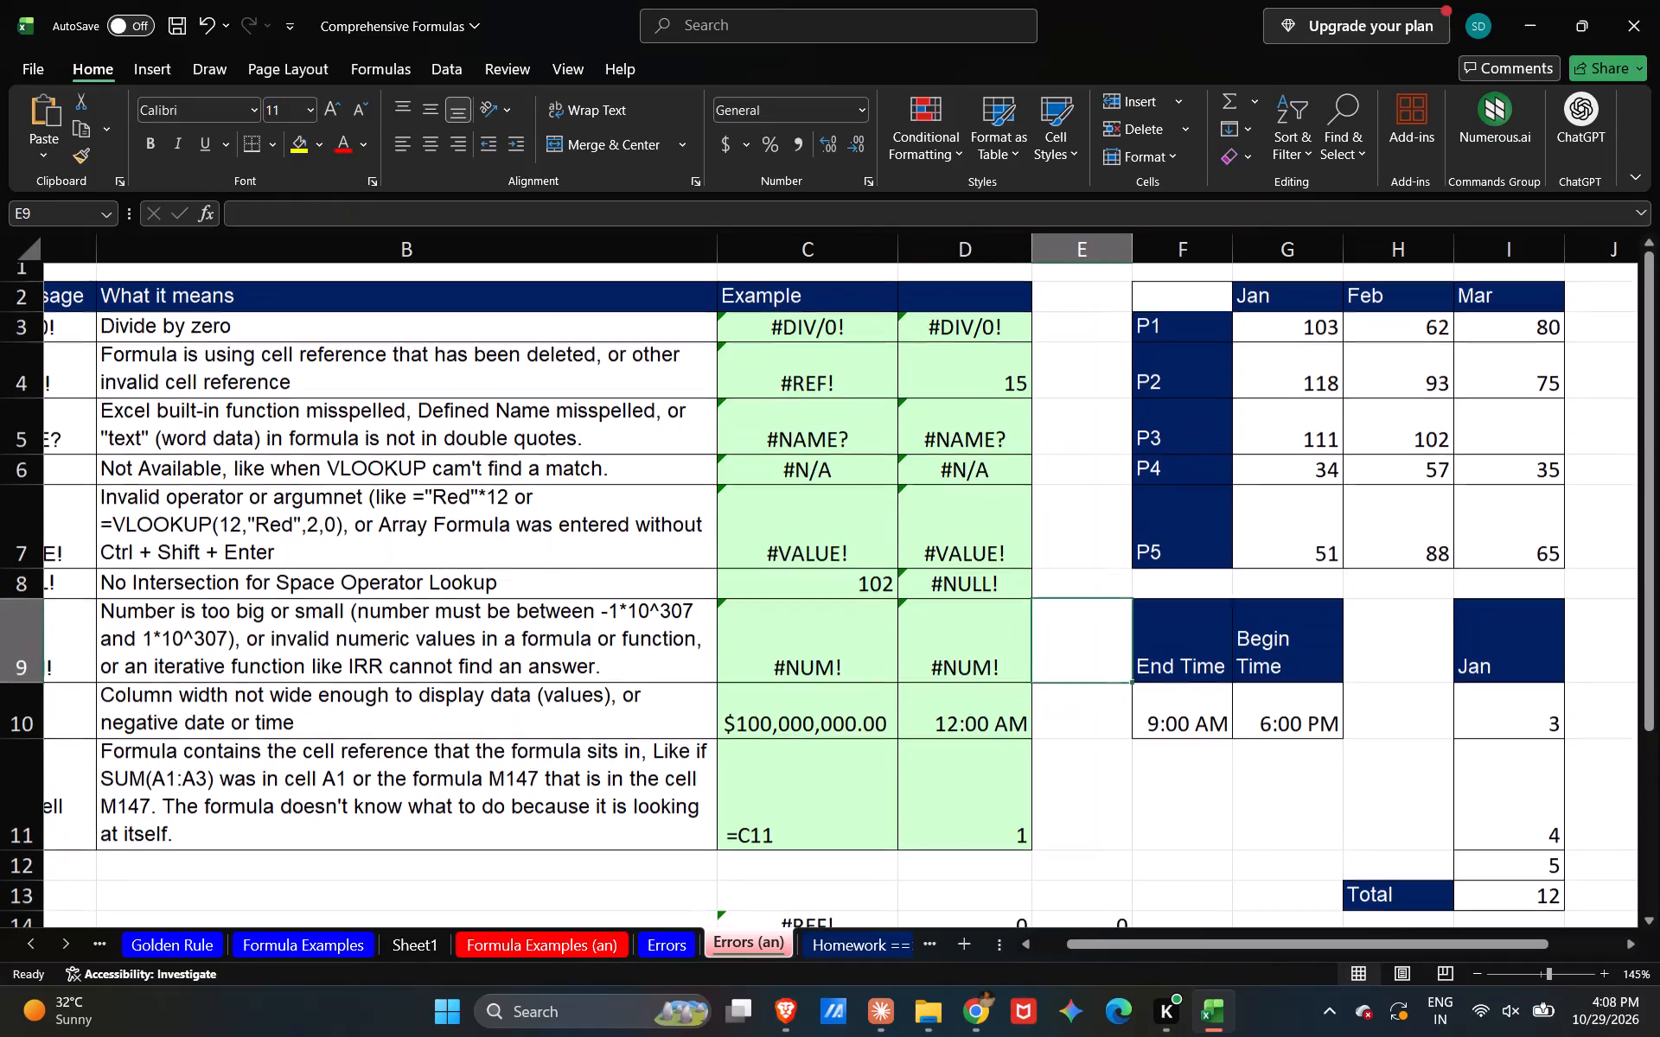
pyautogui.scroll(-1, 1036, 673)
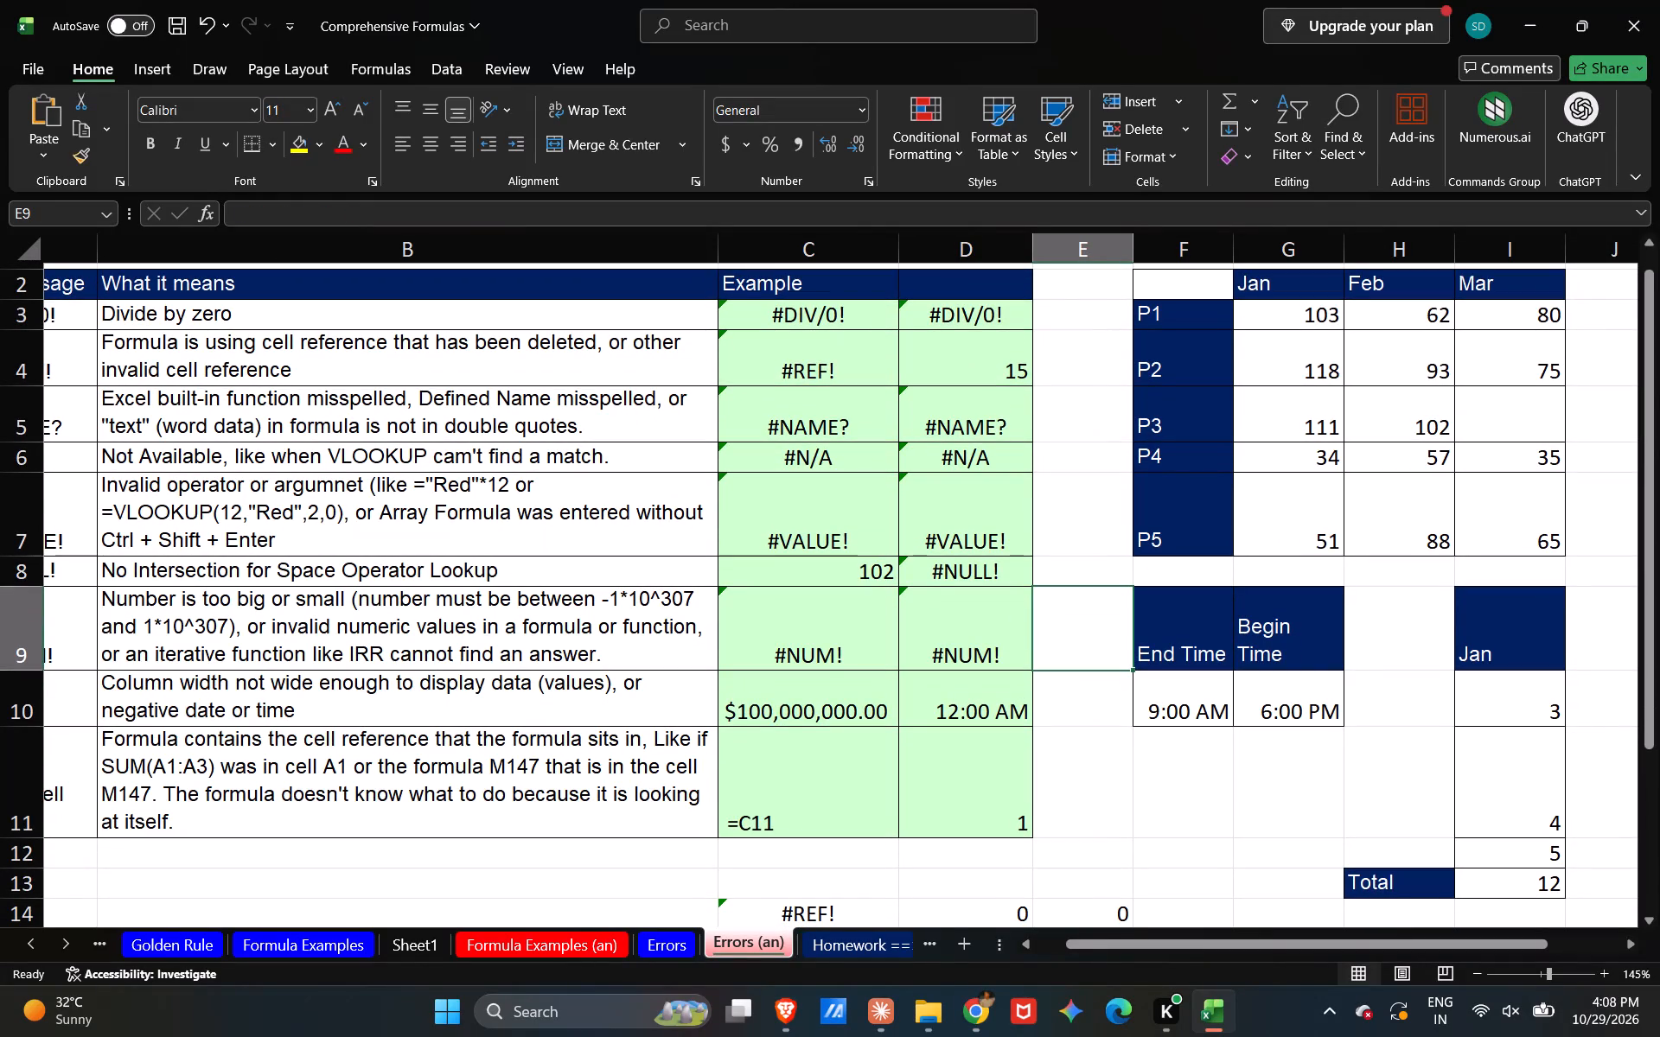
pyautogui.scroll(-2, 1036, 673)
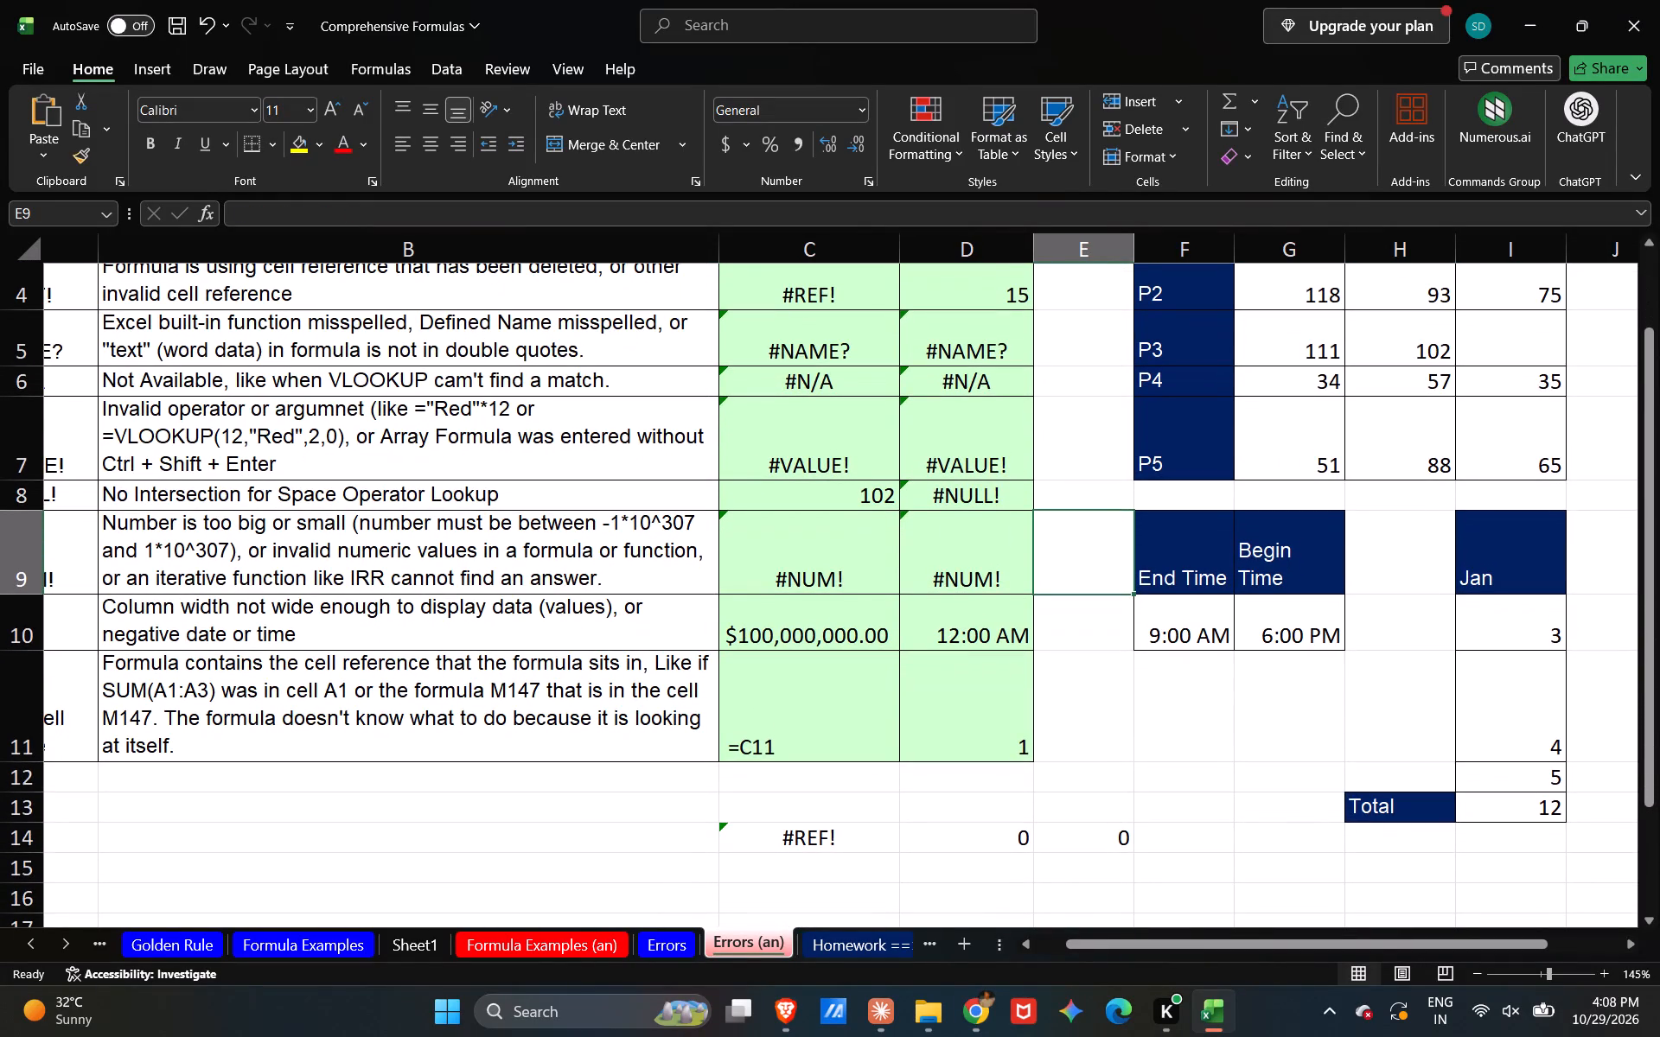
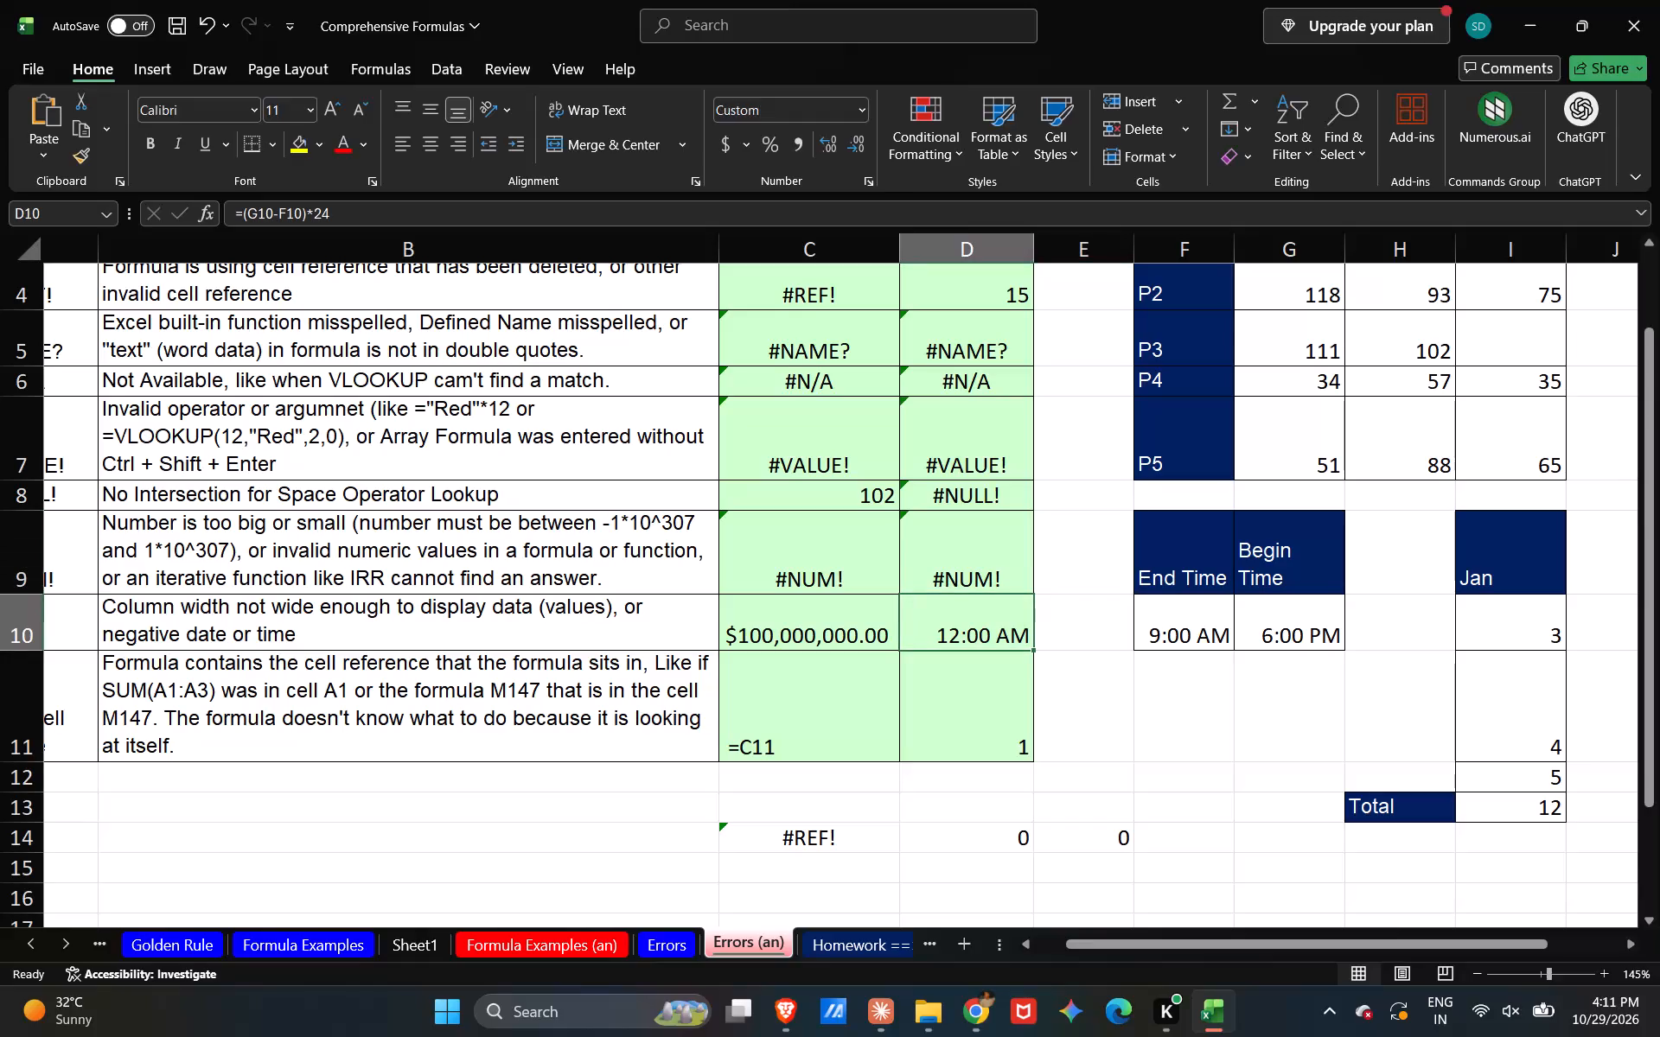
# Set the number format of the hours formula in cell D10 to General.
pyautogui.click(865, 111)
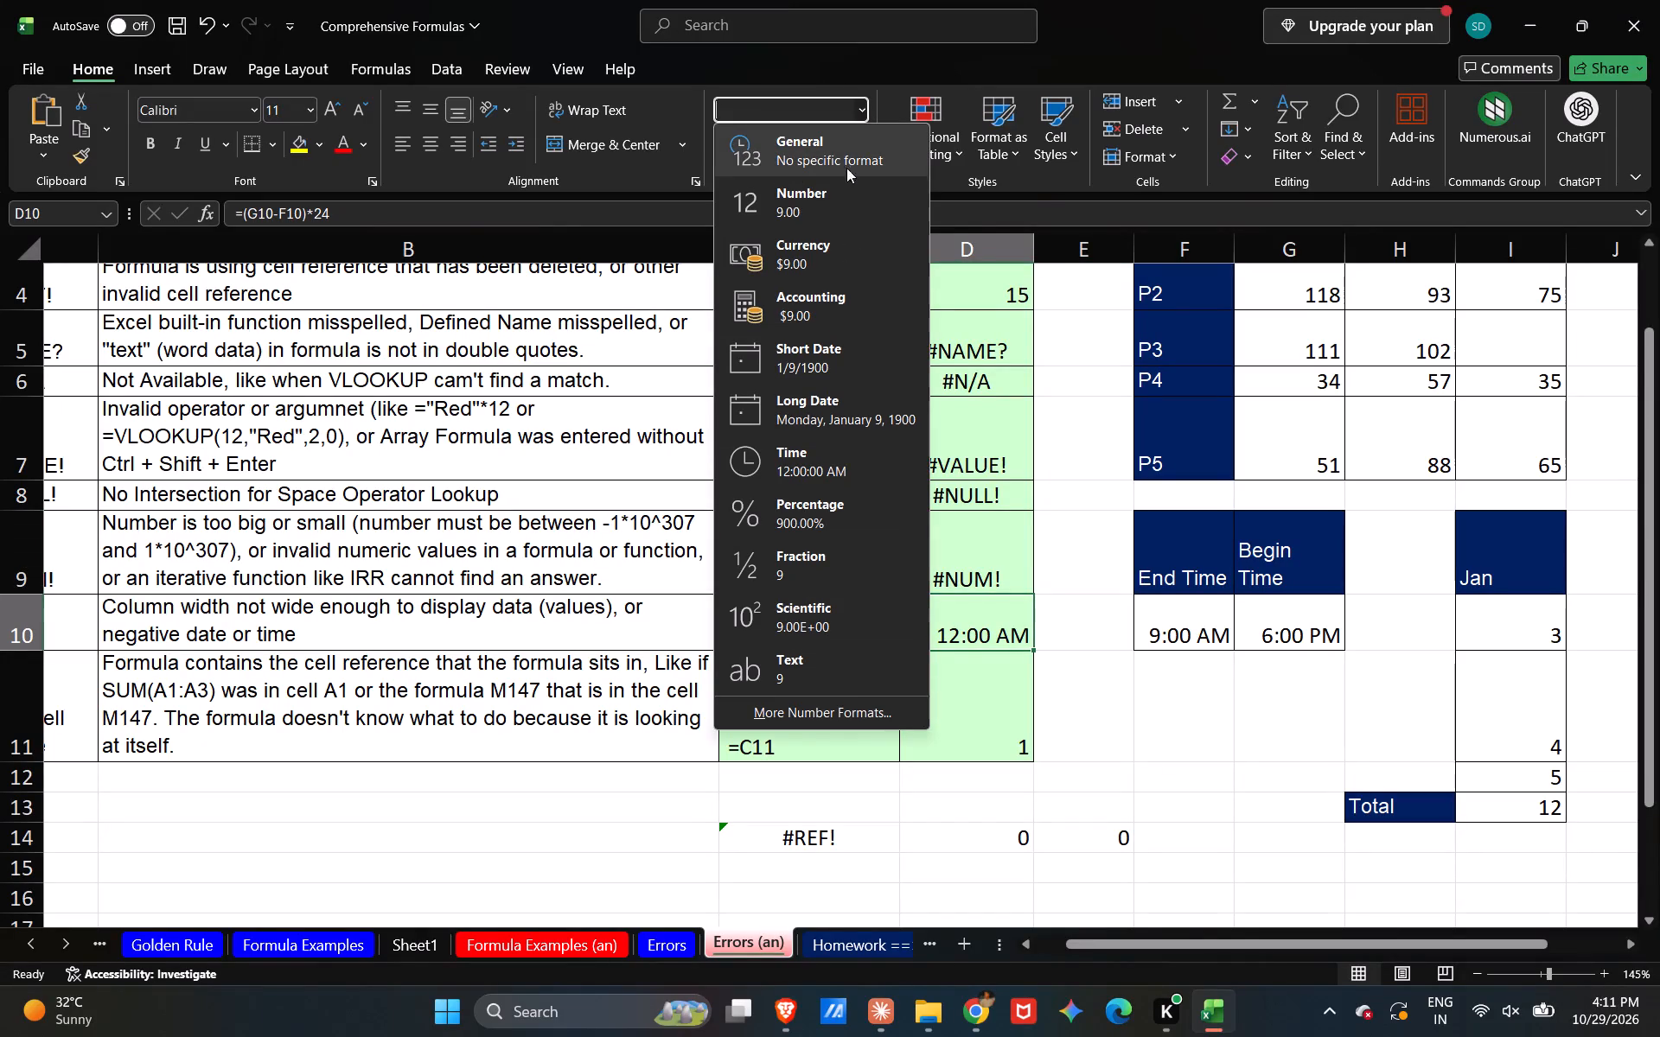
pyautogui.click(792, 150)
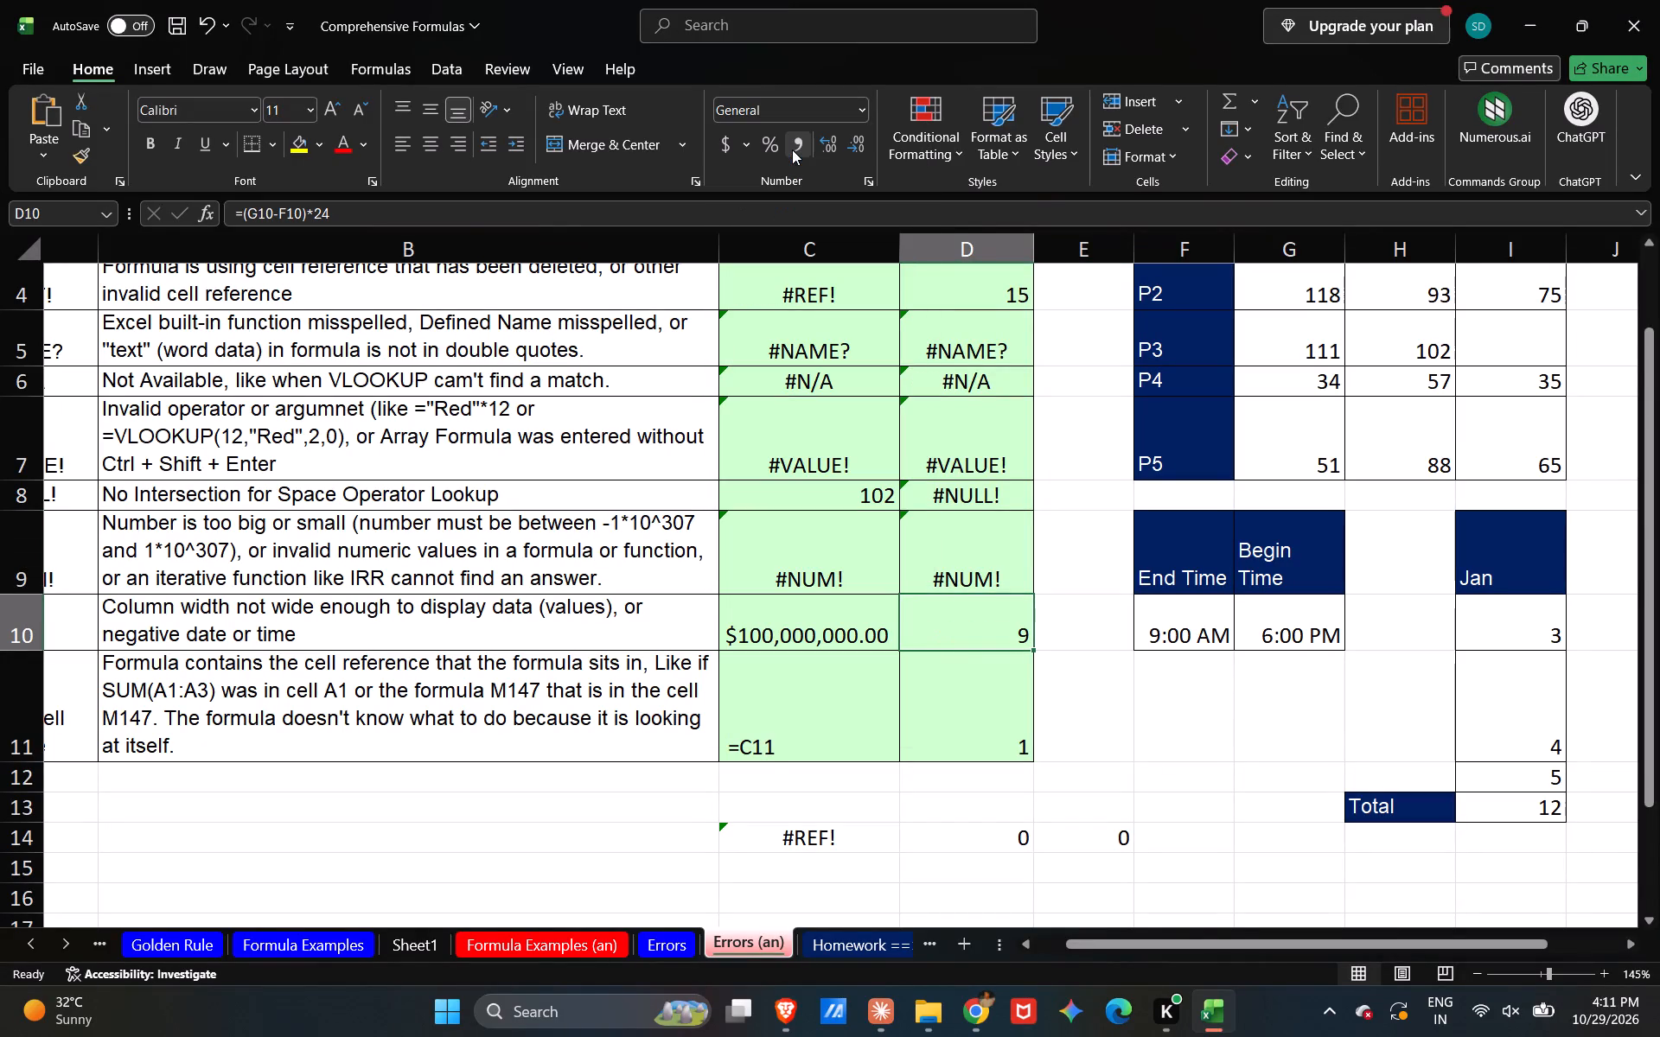
pyautogui.click(1213, 737)
pyautogui.click(1134, 737)
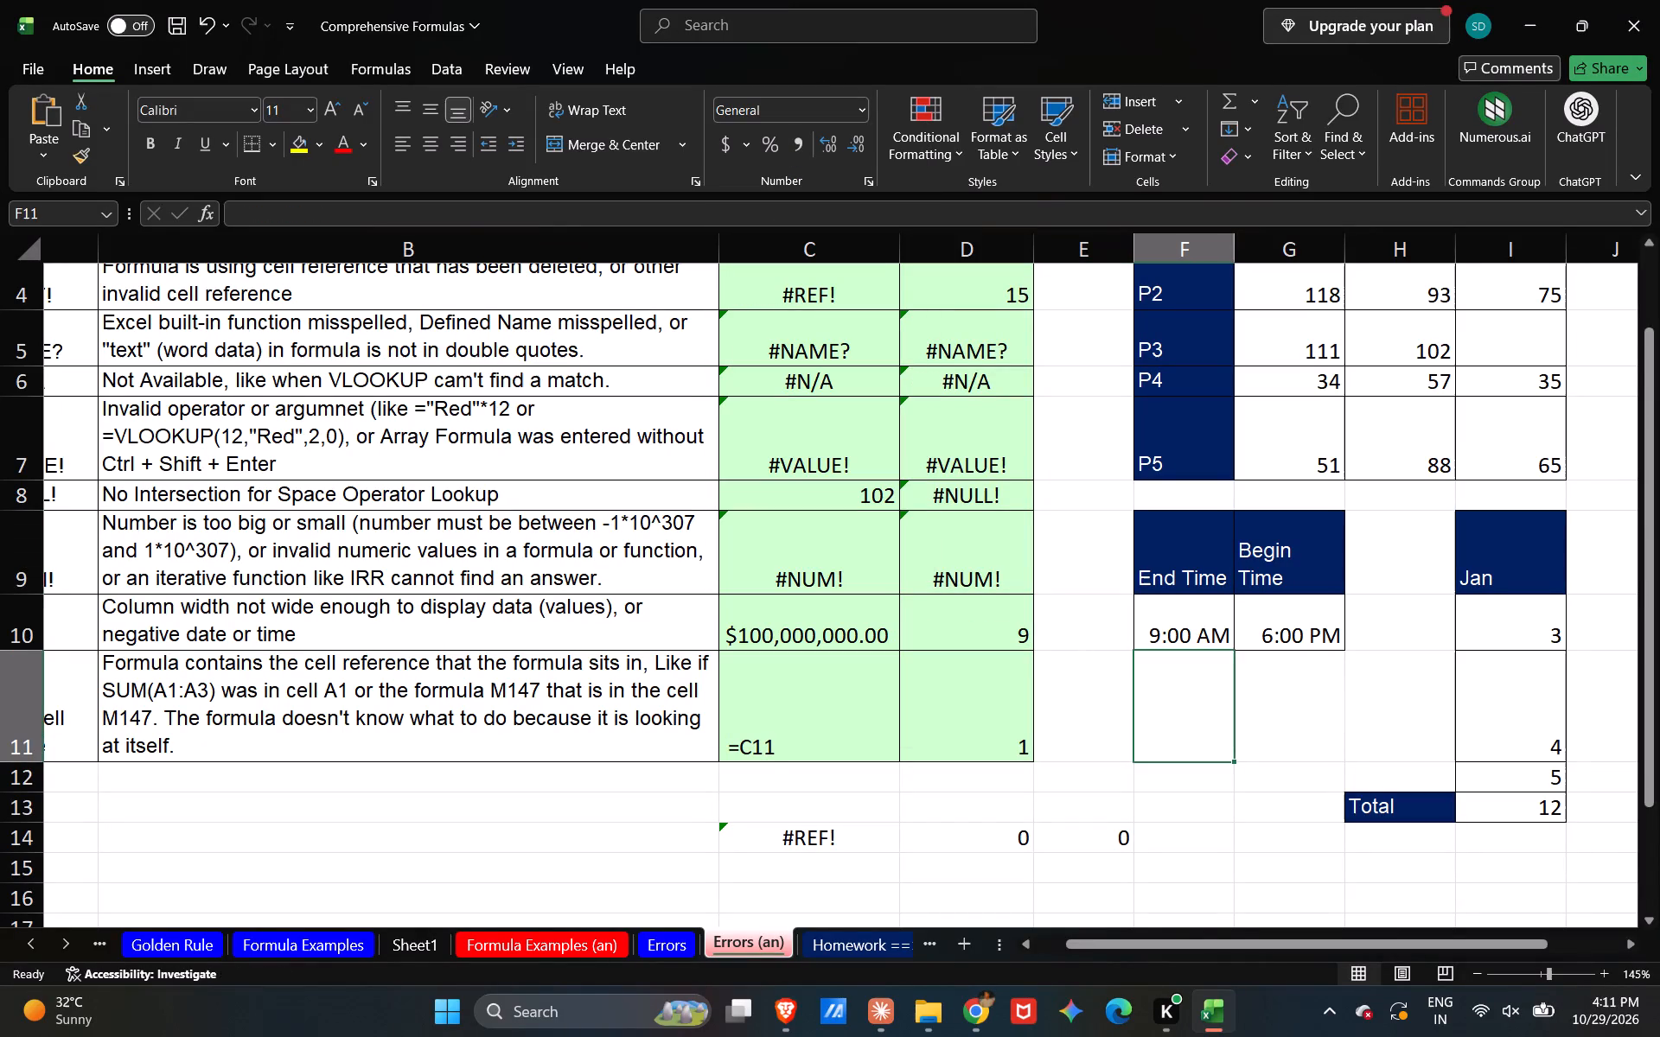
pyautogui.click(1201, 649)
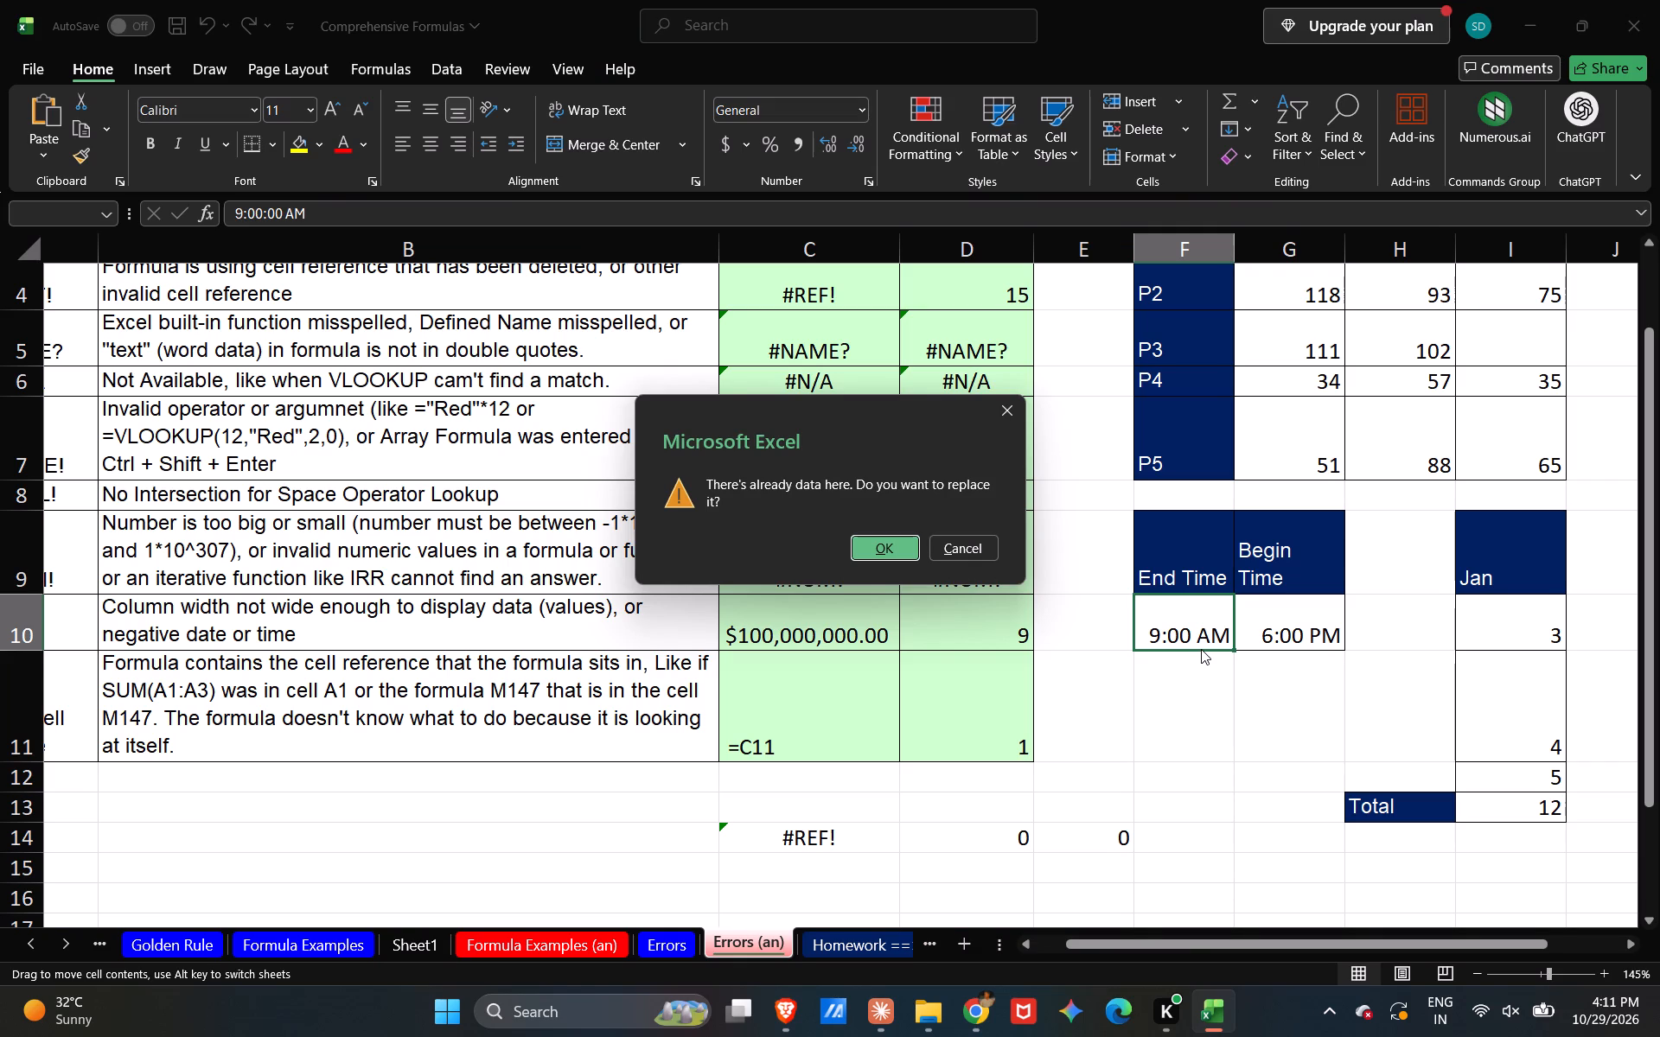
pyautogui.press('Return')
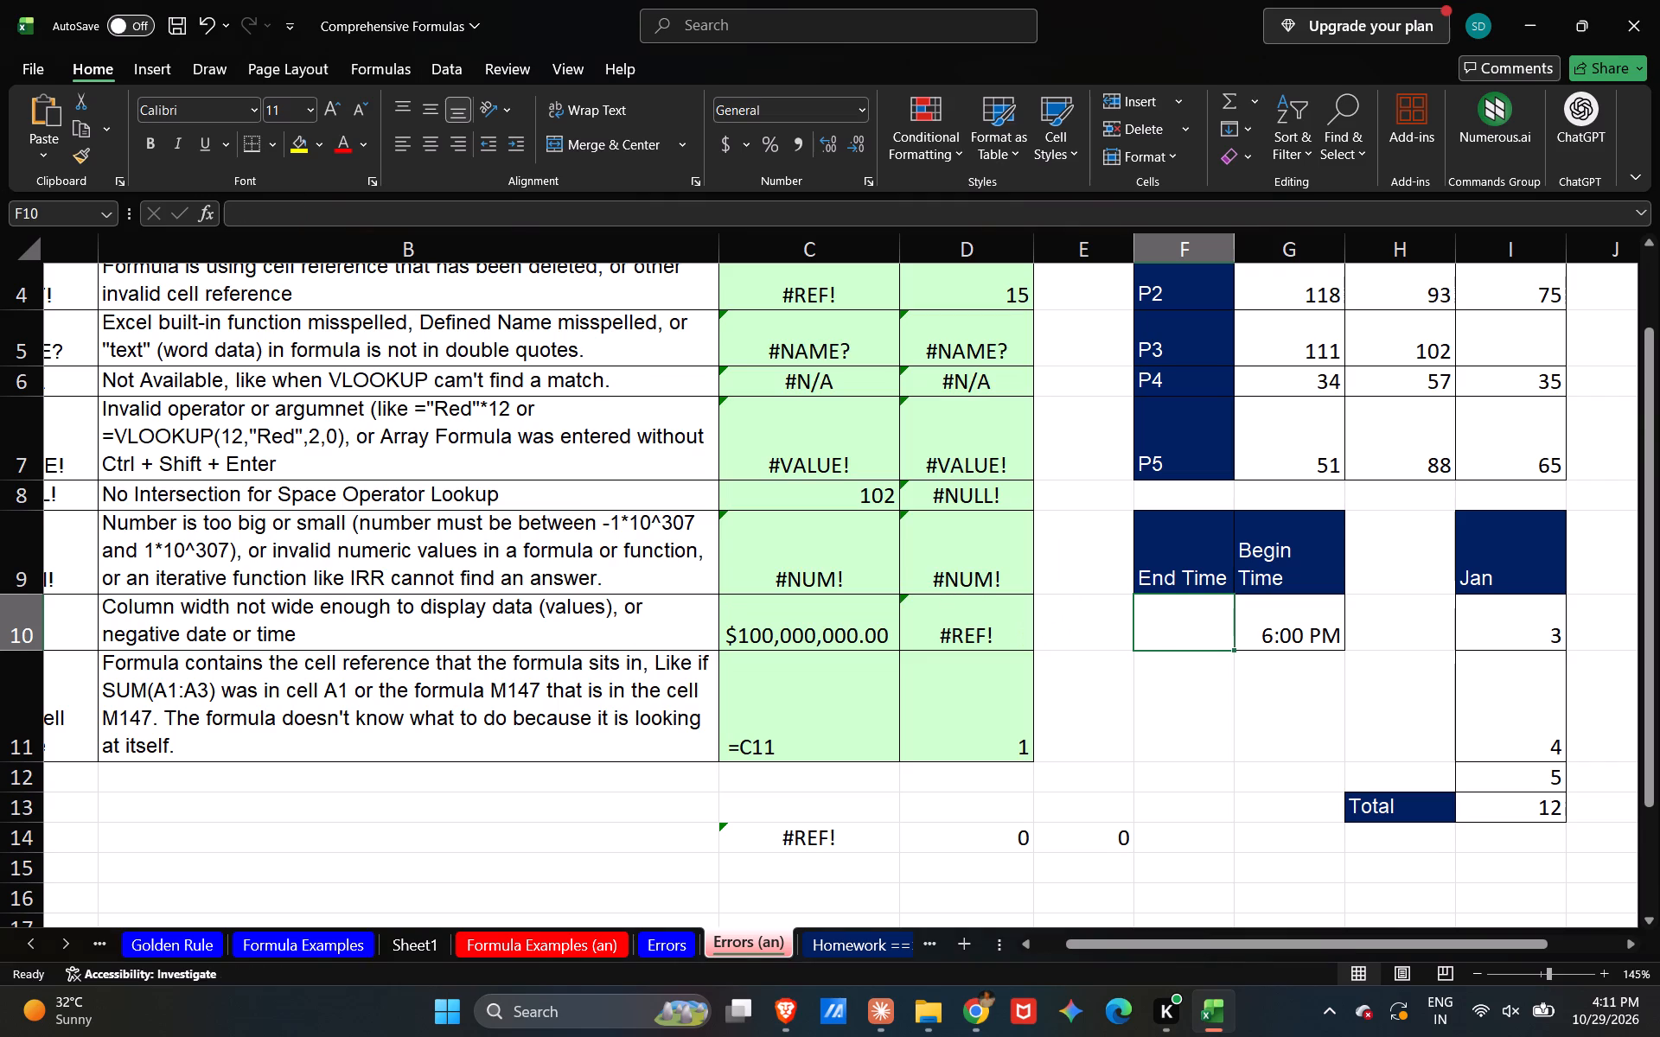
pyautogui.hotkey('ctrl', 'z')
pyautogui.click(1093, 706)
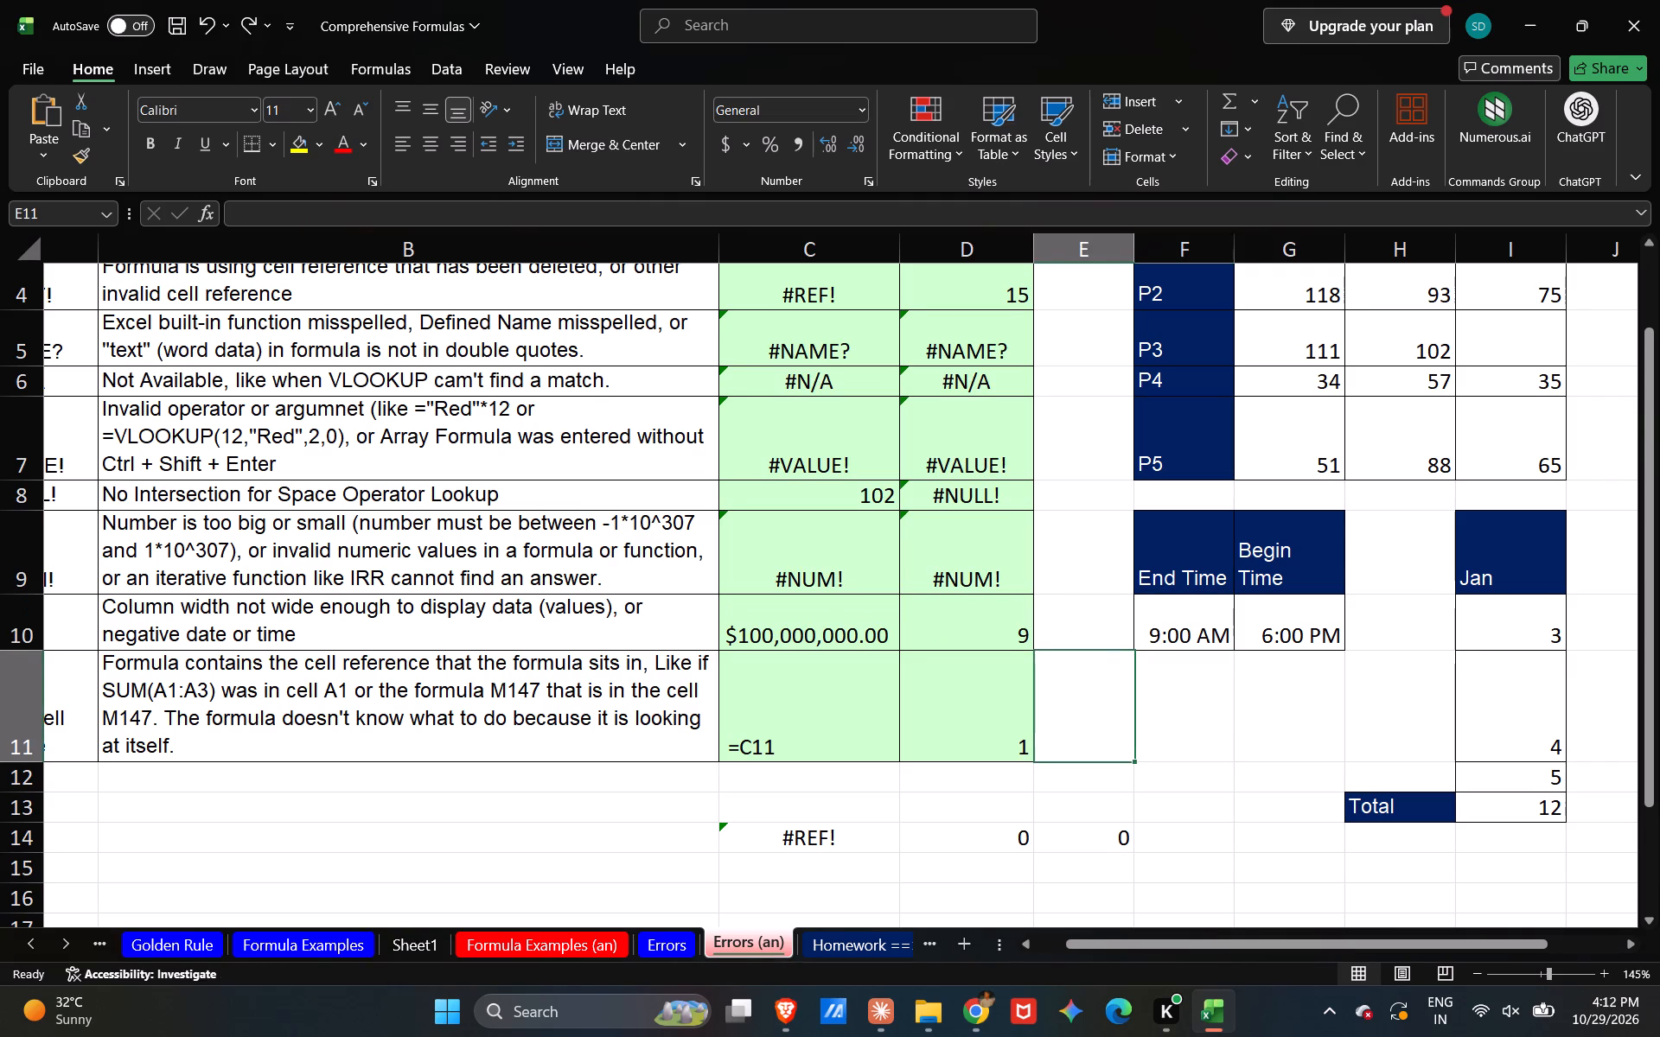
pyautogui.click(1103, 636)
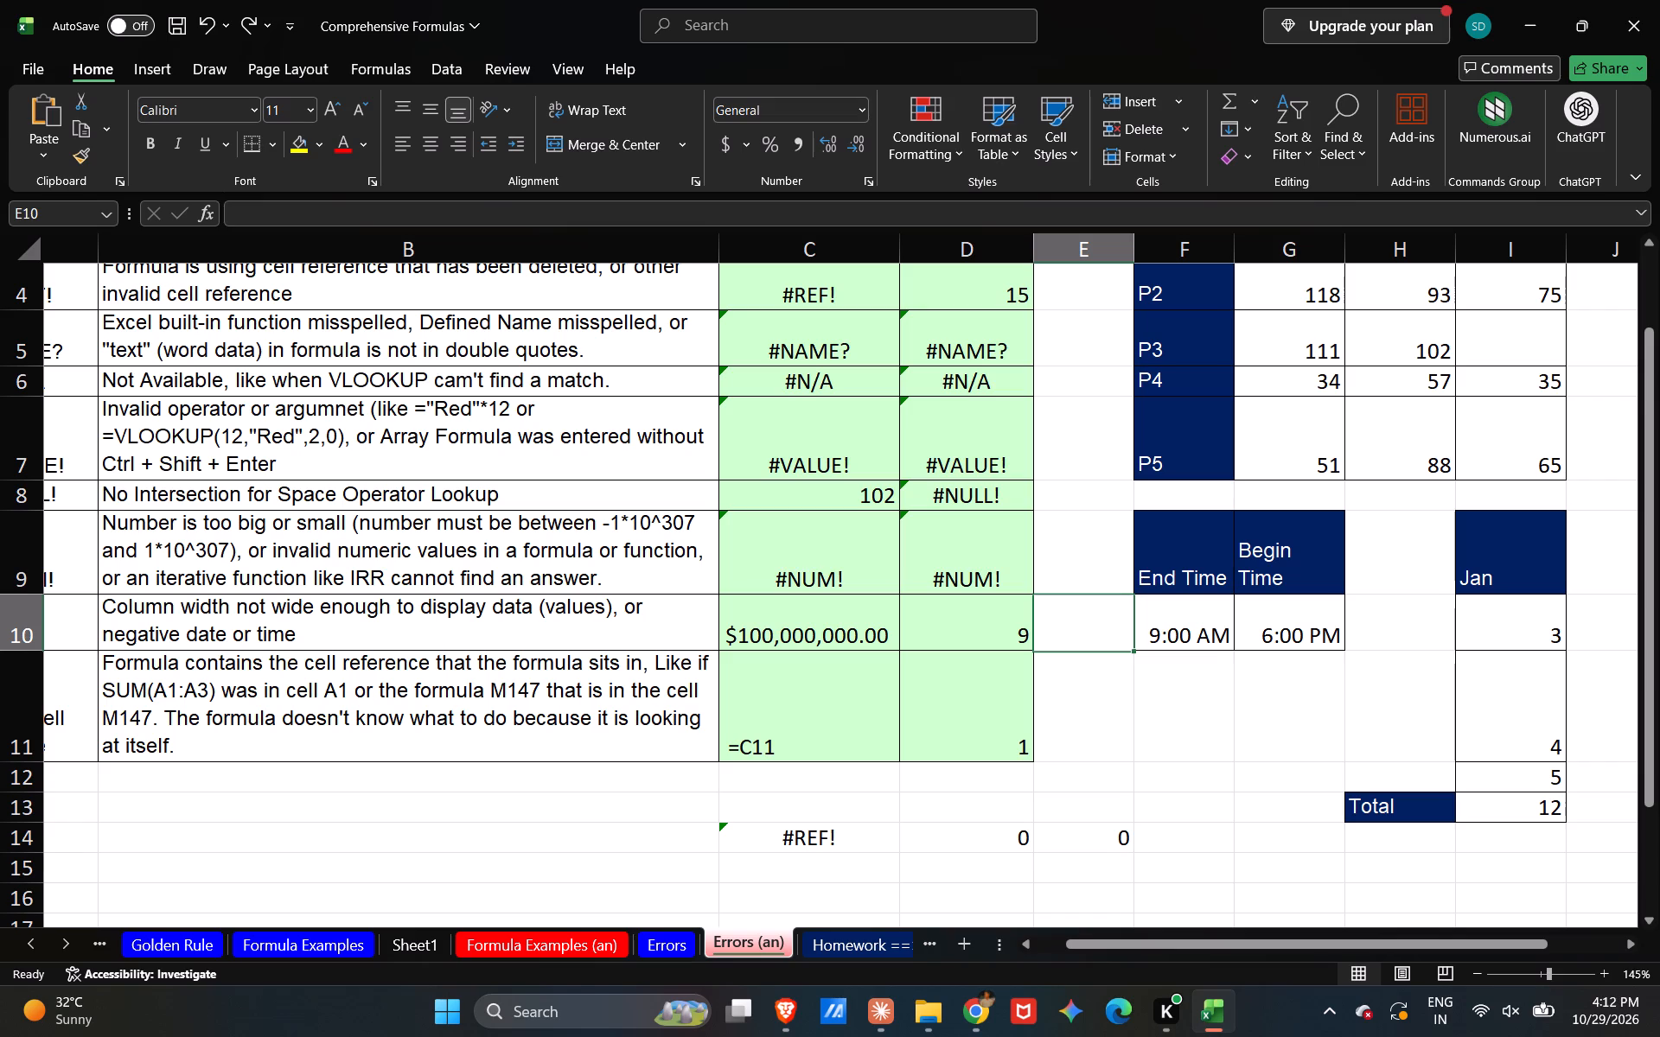
# Examine the circular reference example in row 11, checking the formulas in cells C11 and D11.
pyautogui.click(1093, 766)
pyautogui.scroll(-1, 1093, 766)
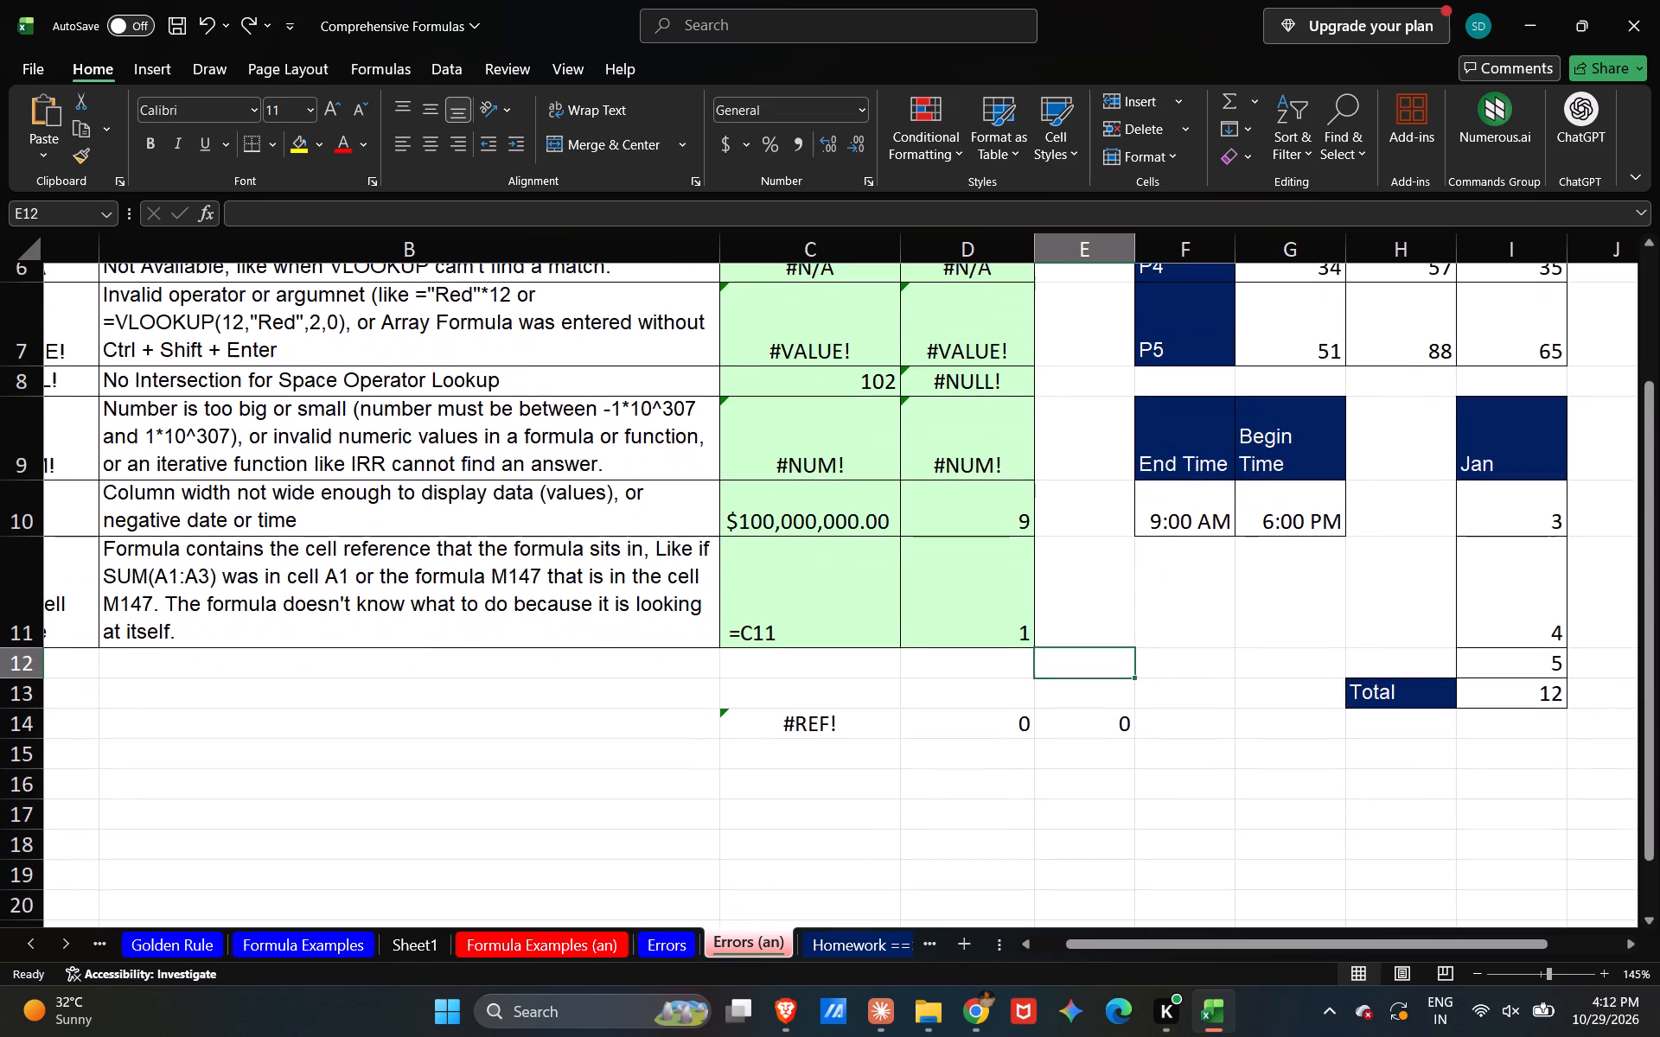
pyautogui.click(819, 633)
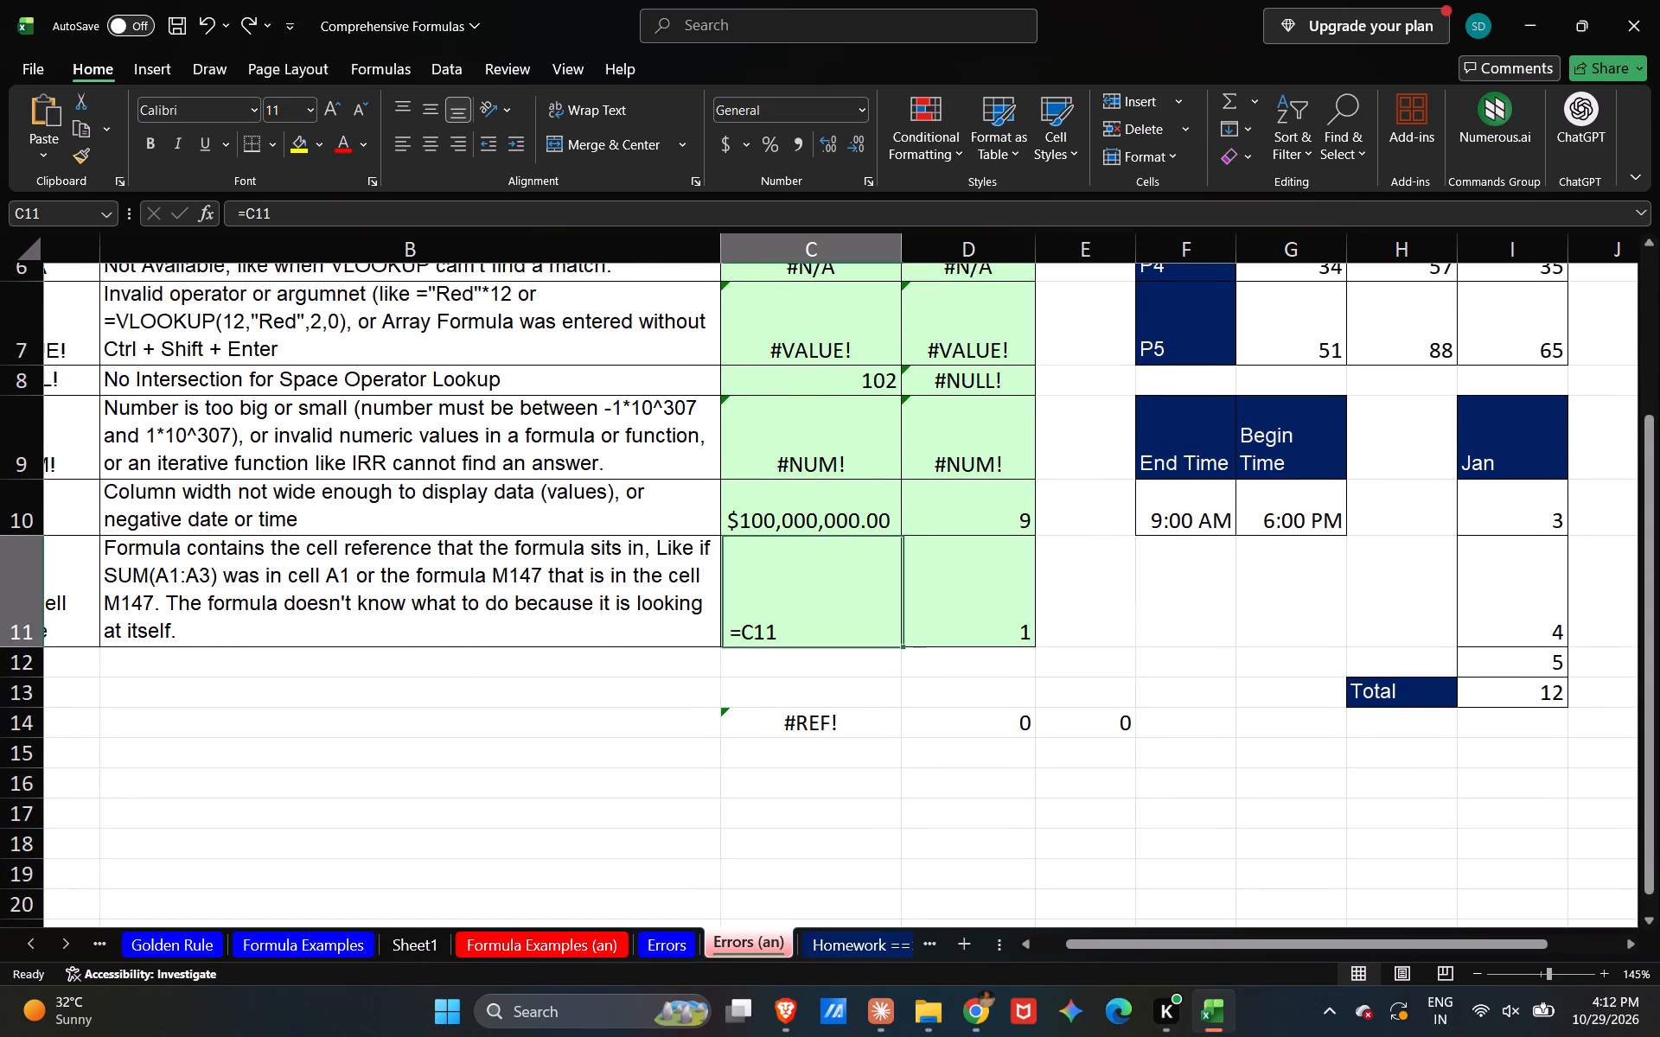
pyautogui.click(967, 582)
pyautogui.click(778, 594)
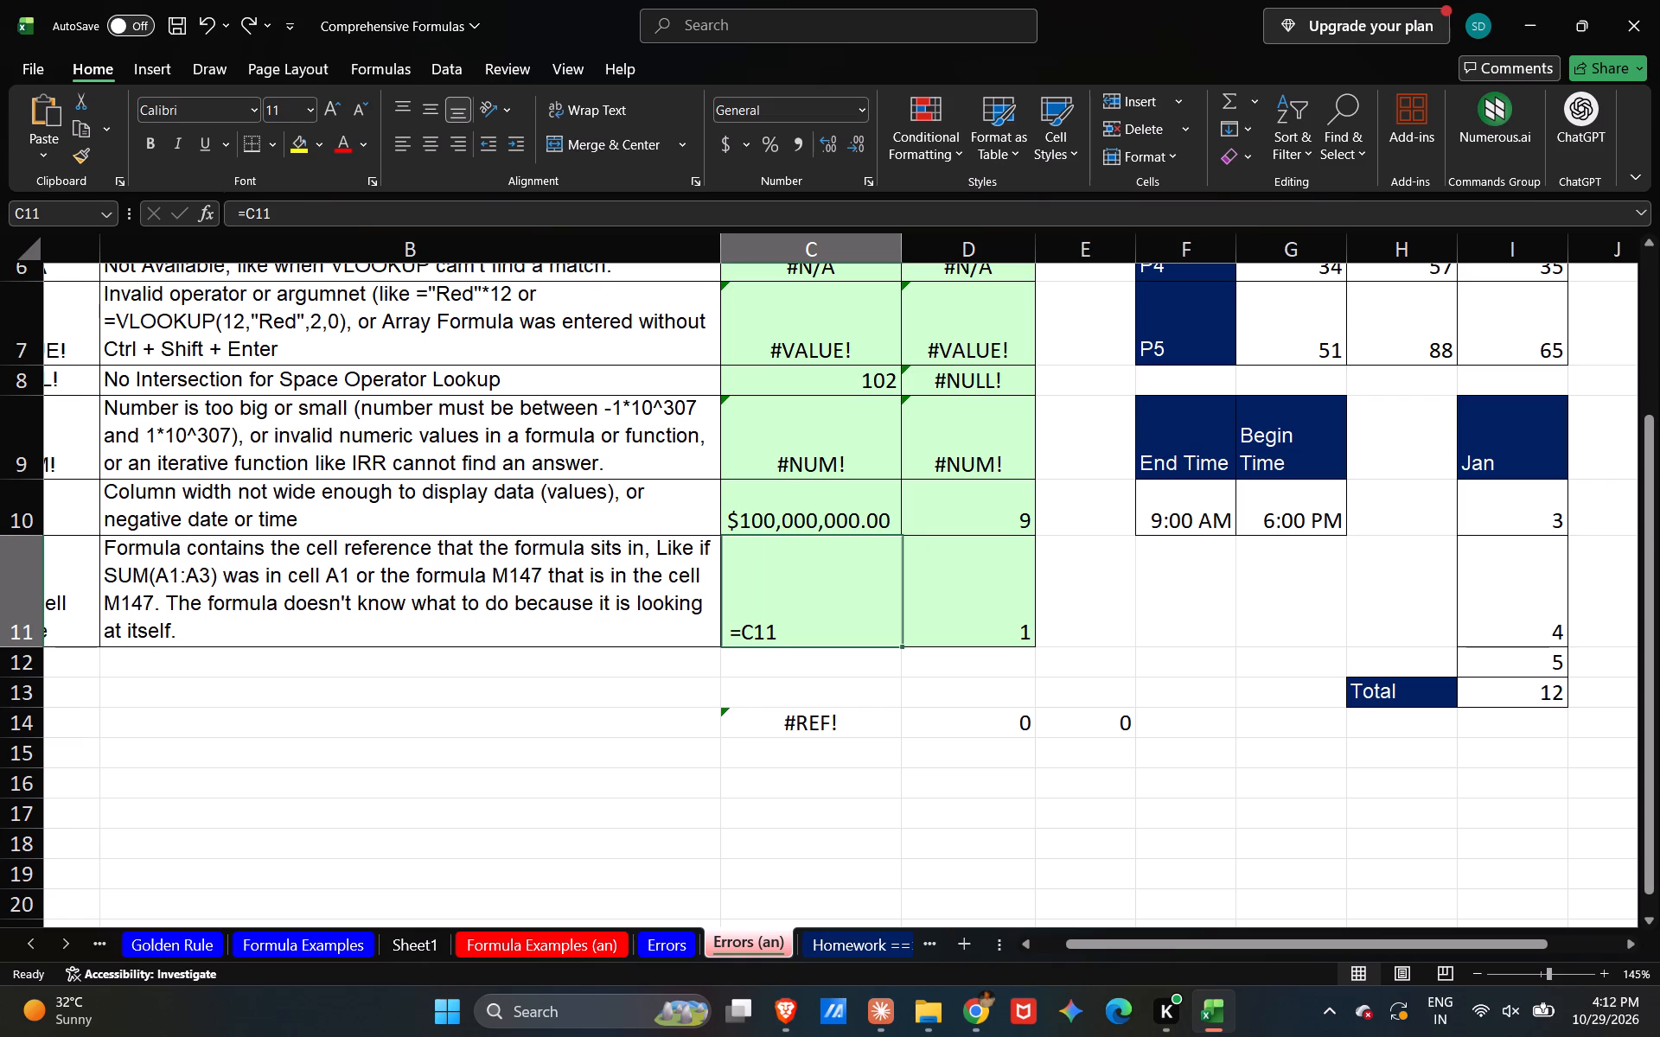
pyautogui.doubleClick(1025, 632)
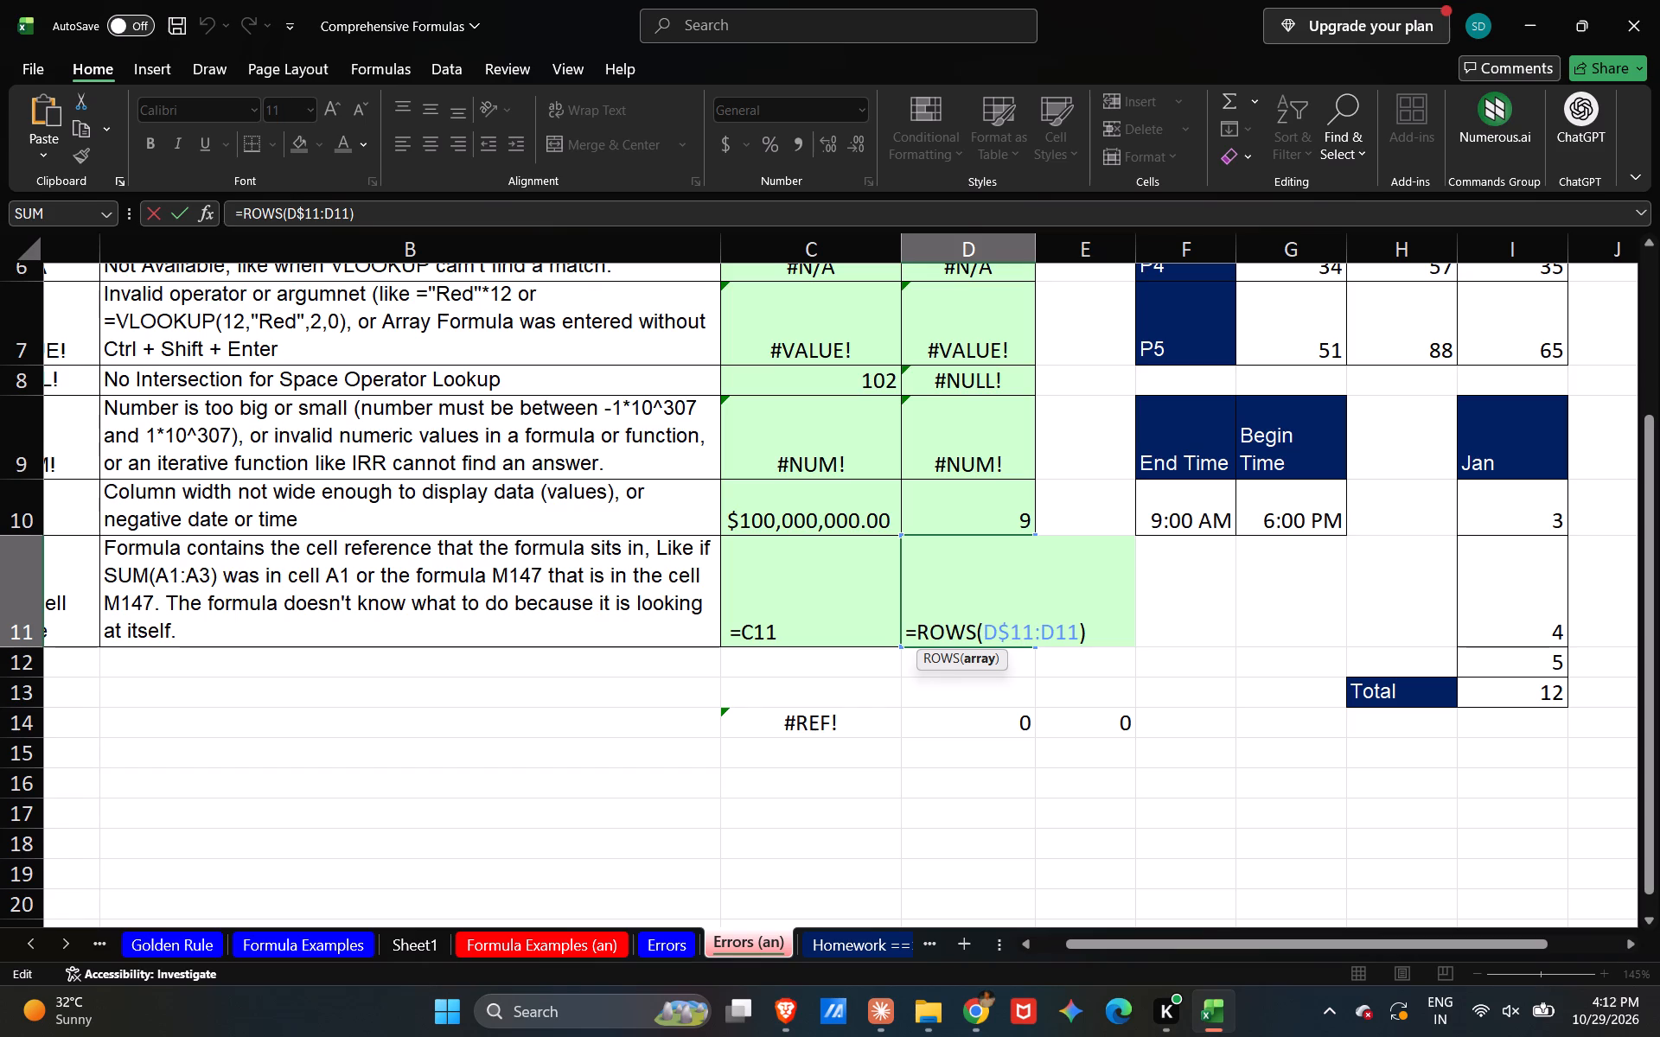
pyautogui.press('Return')
# On the HW(1) homework sheet, total Monday's expenses in B8 with =SUM(B5:B7) and copy the formula through F8.
pyautogui.click(879, 938)
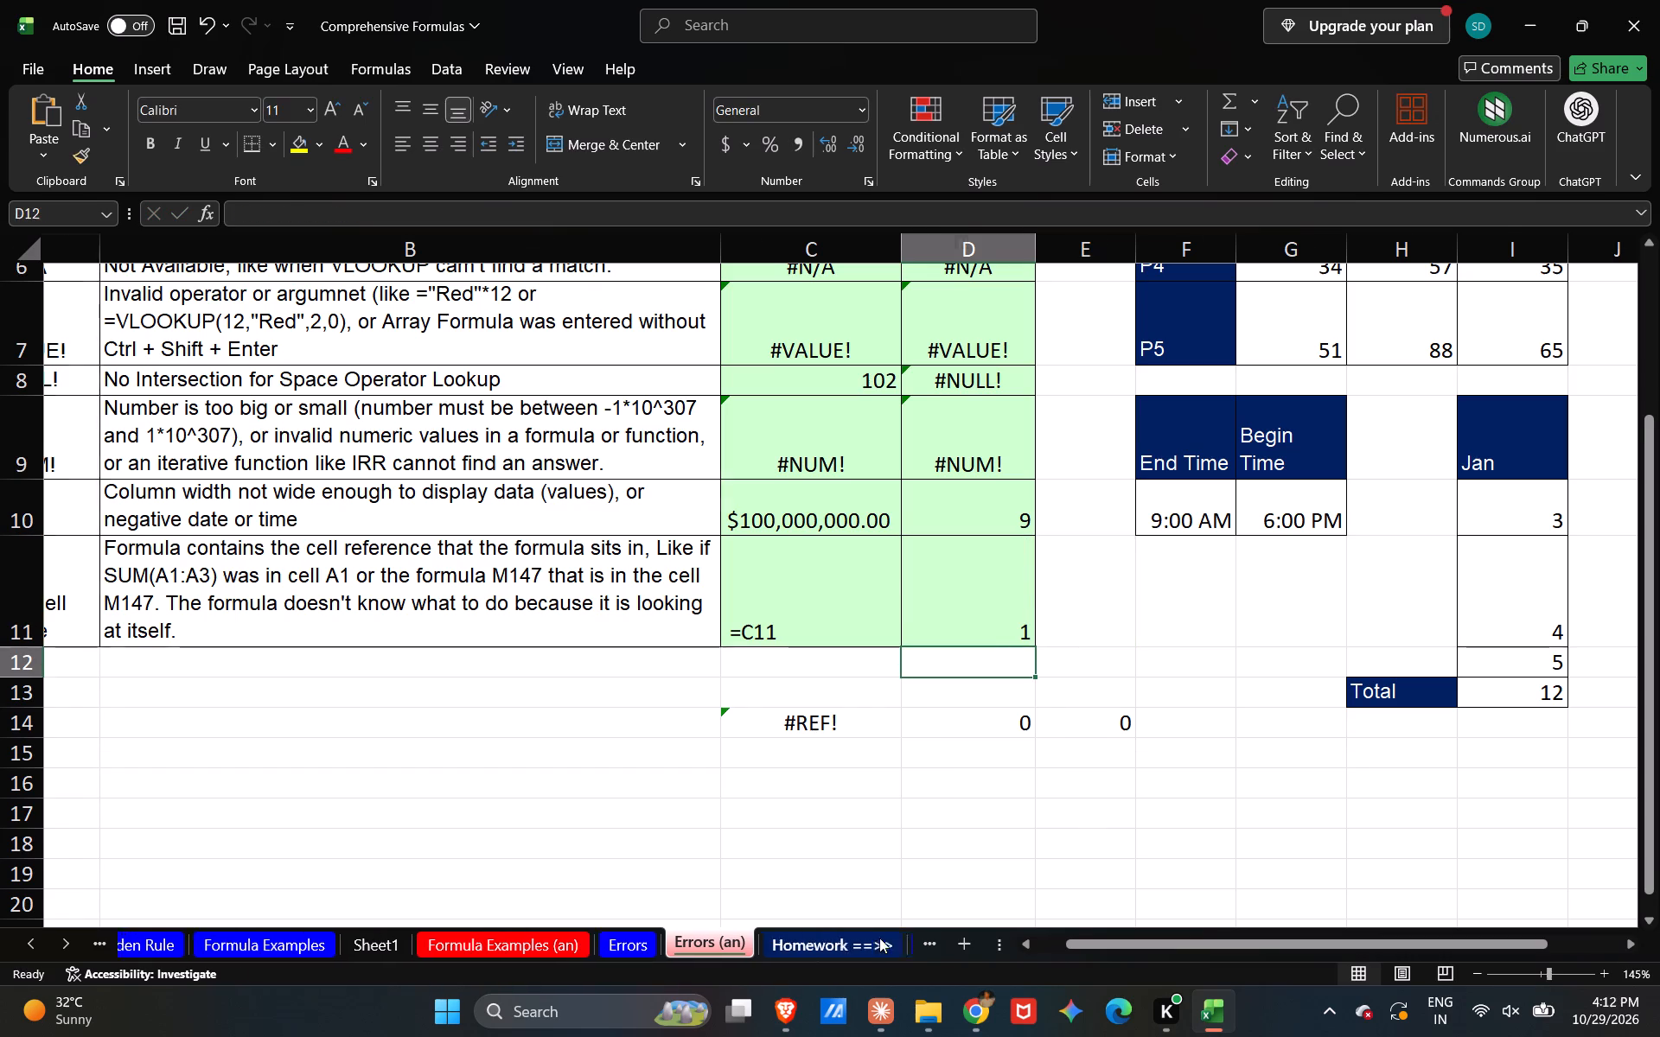
pyautogui.scroll(1, 747, 832)
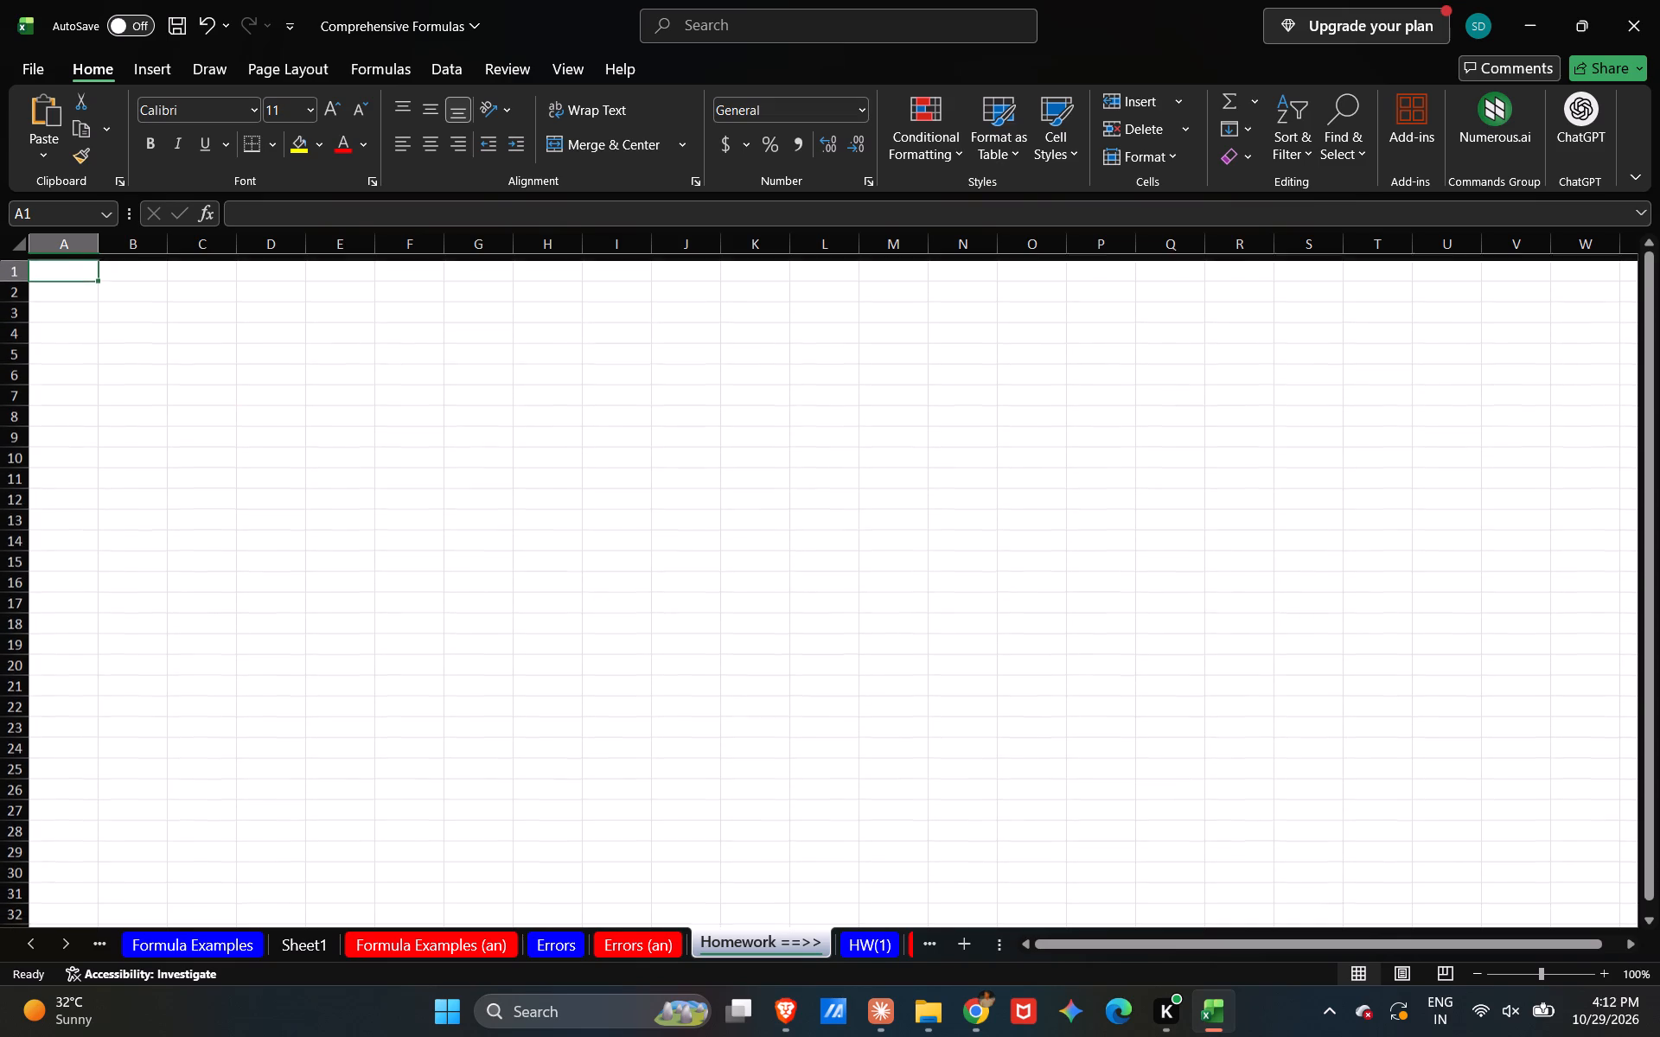
pyautogui.click(881, 949)
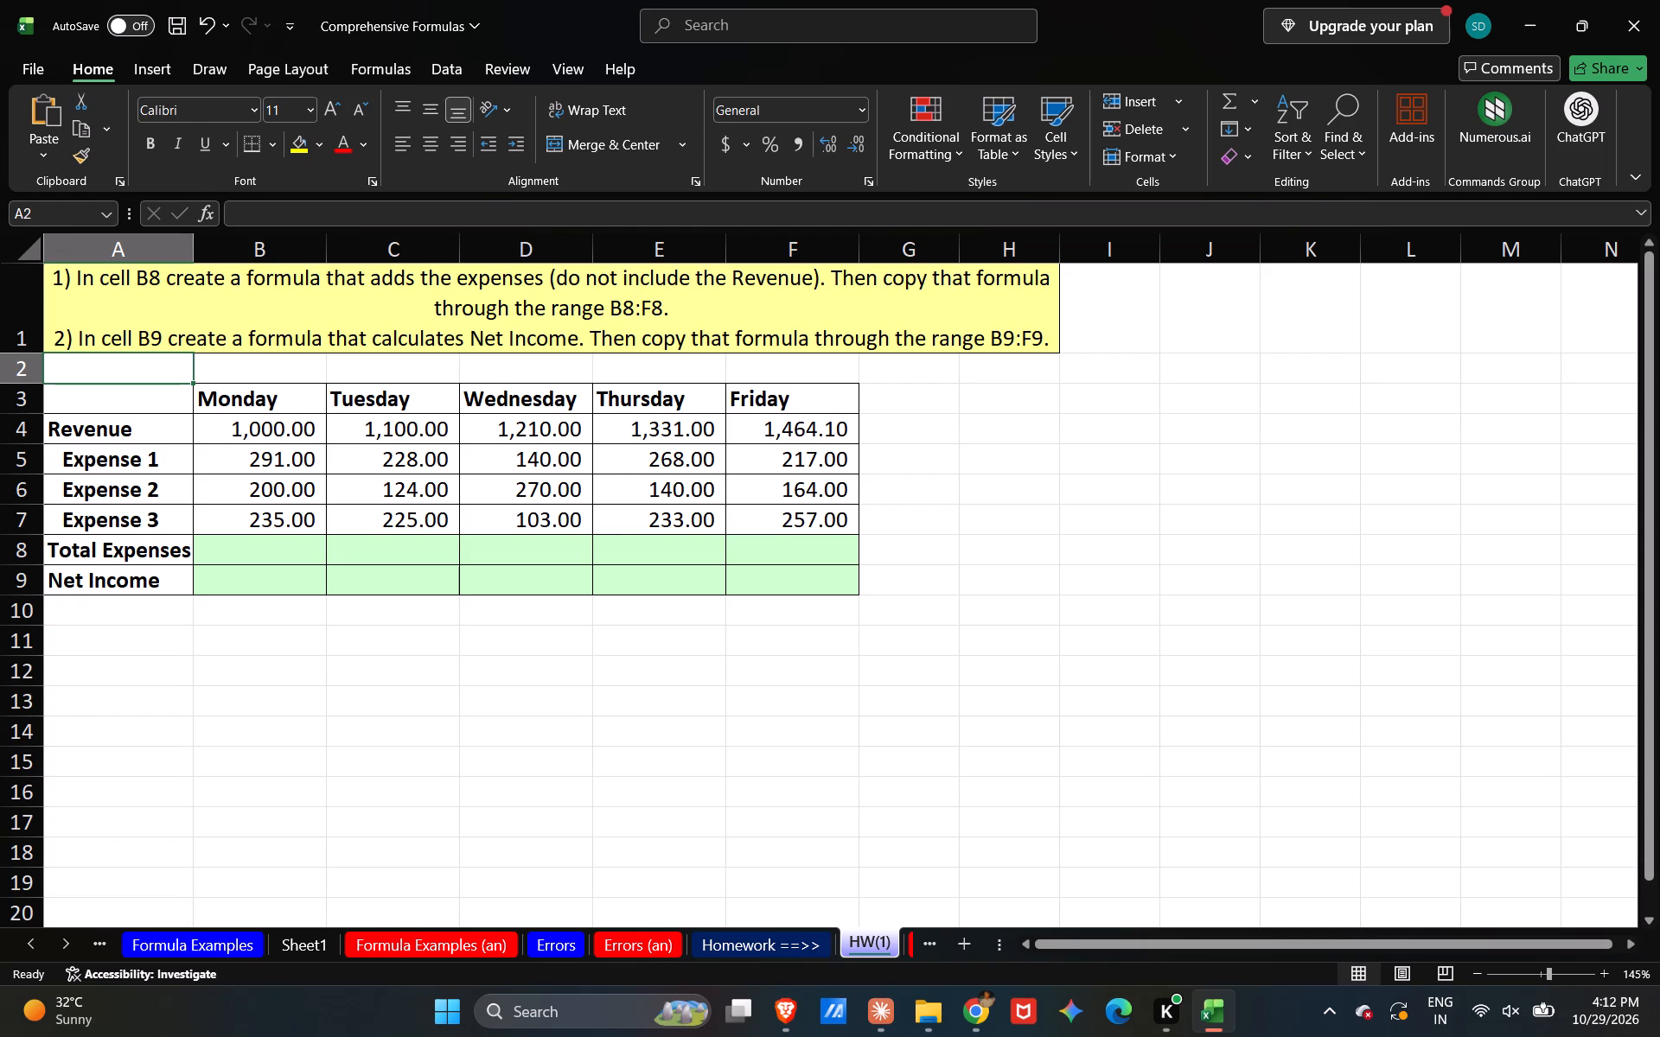
pyautogui.moveTo(278, 456); pyautogui.dragTo(292, 527)
pyautogui.click(278, 550)
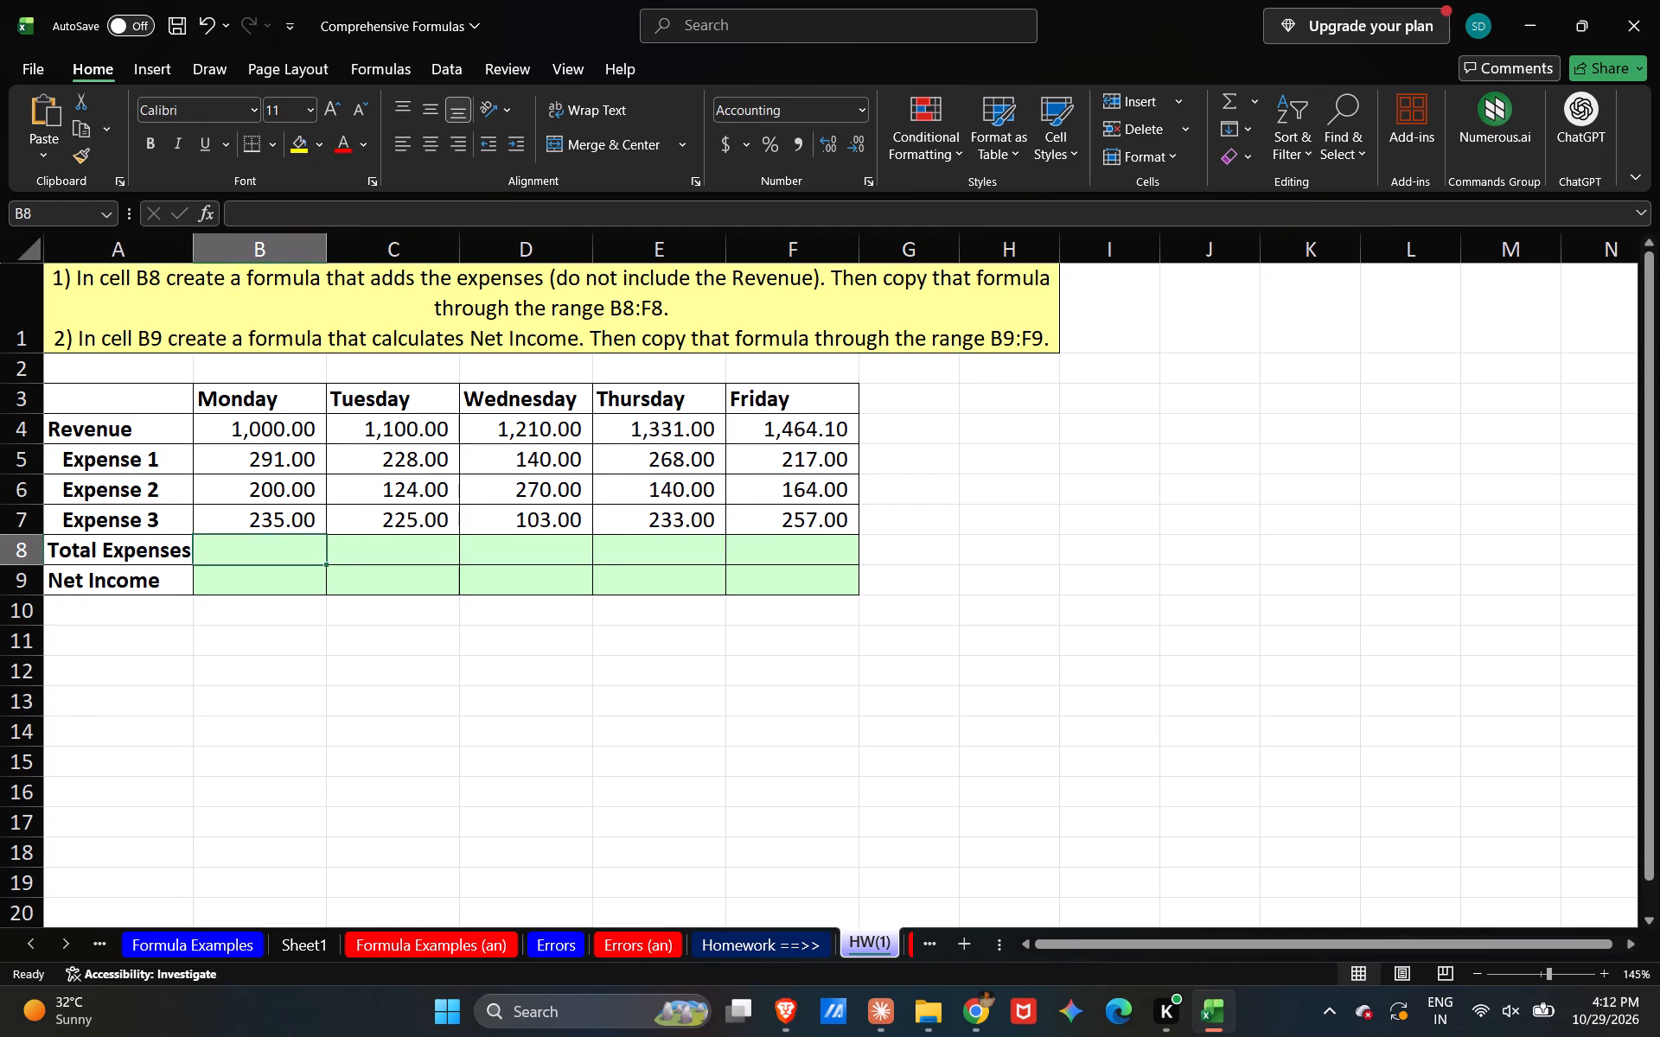
pyautogui.press('=')
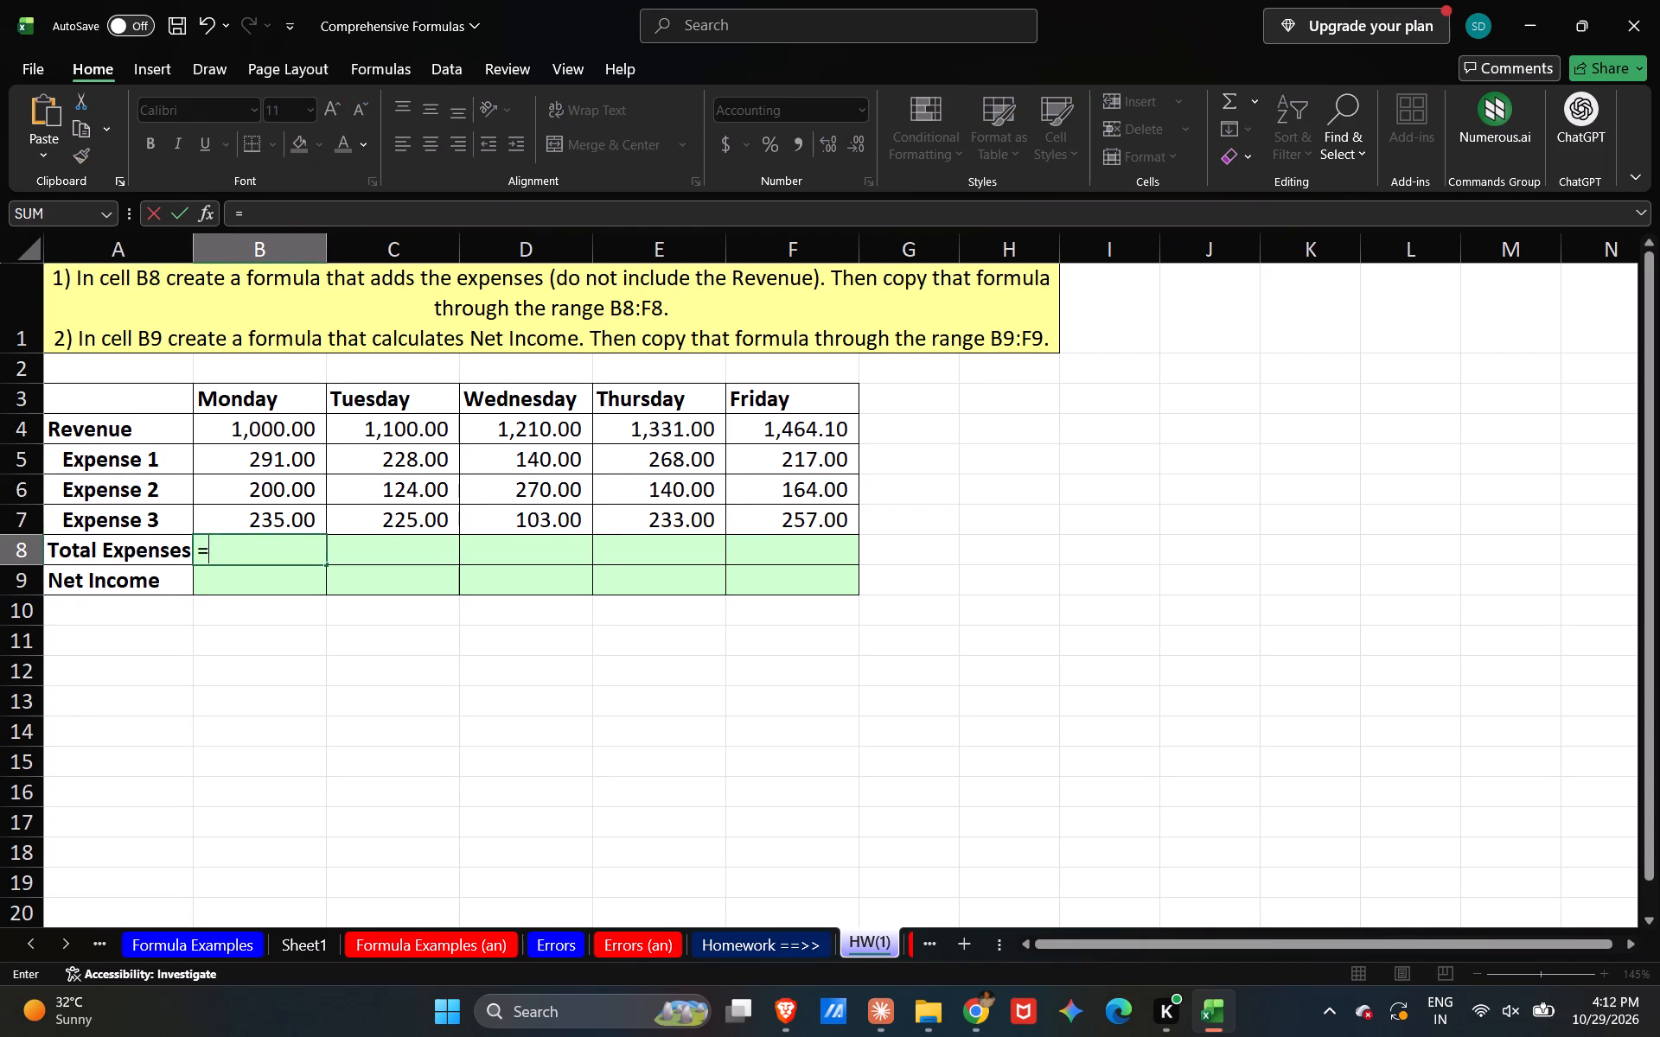
pyautogui.press('Tab')
pyautogui.press('Left')
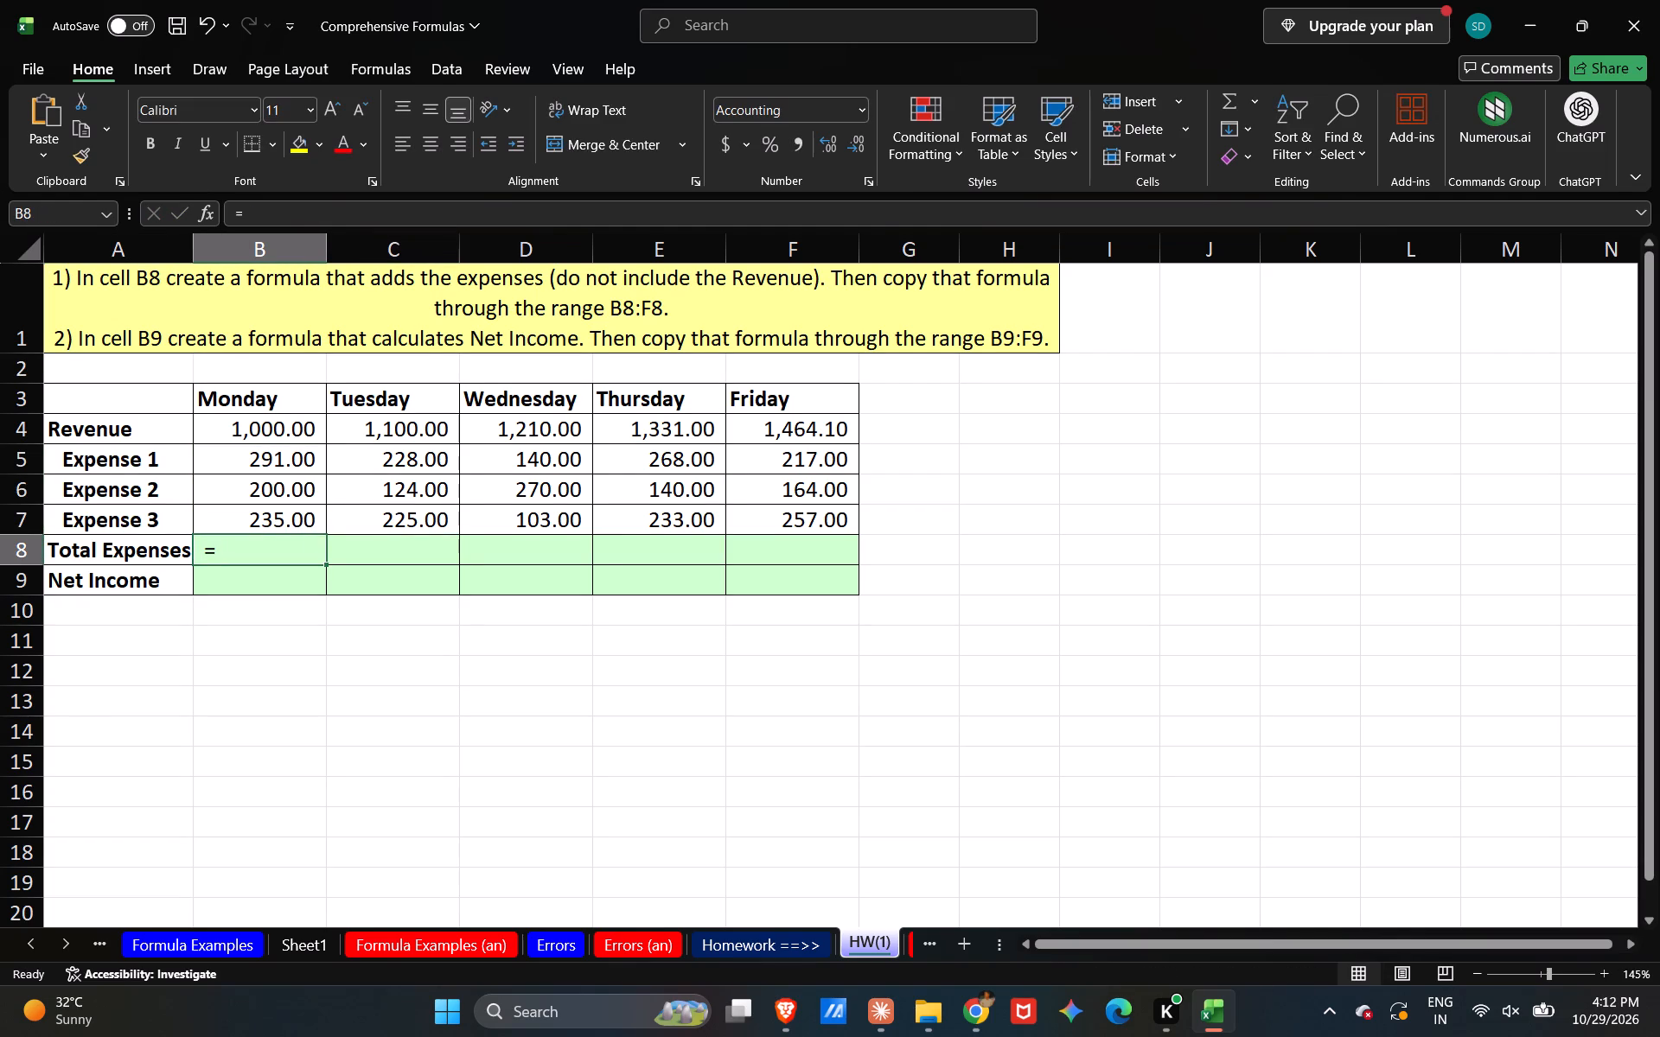
pyautogui.write('=s')
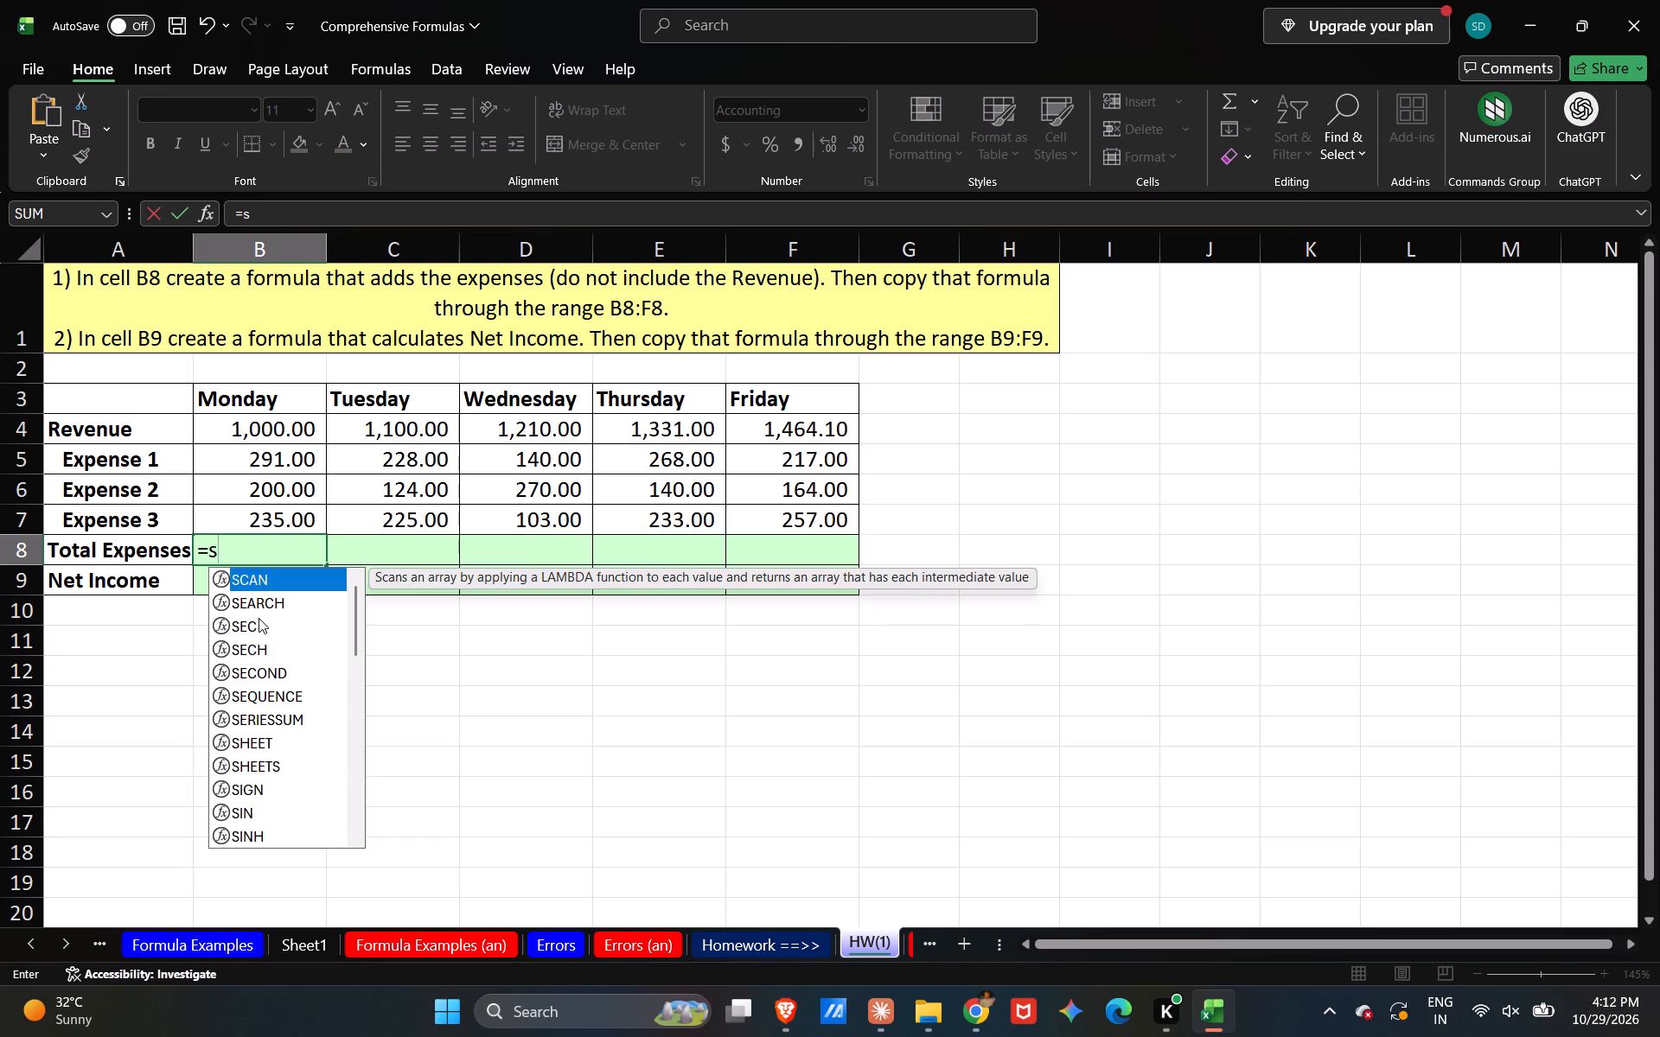
pyautogui.write('um')
pyautogui.press('Tab')
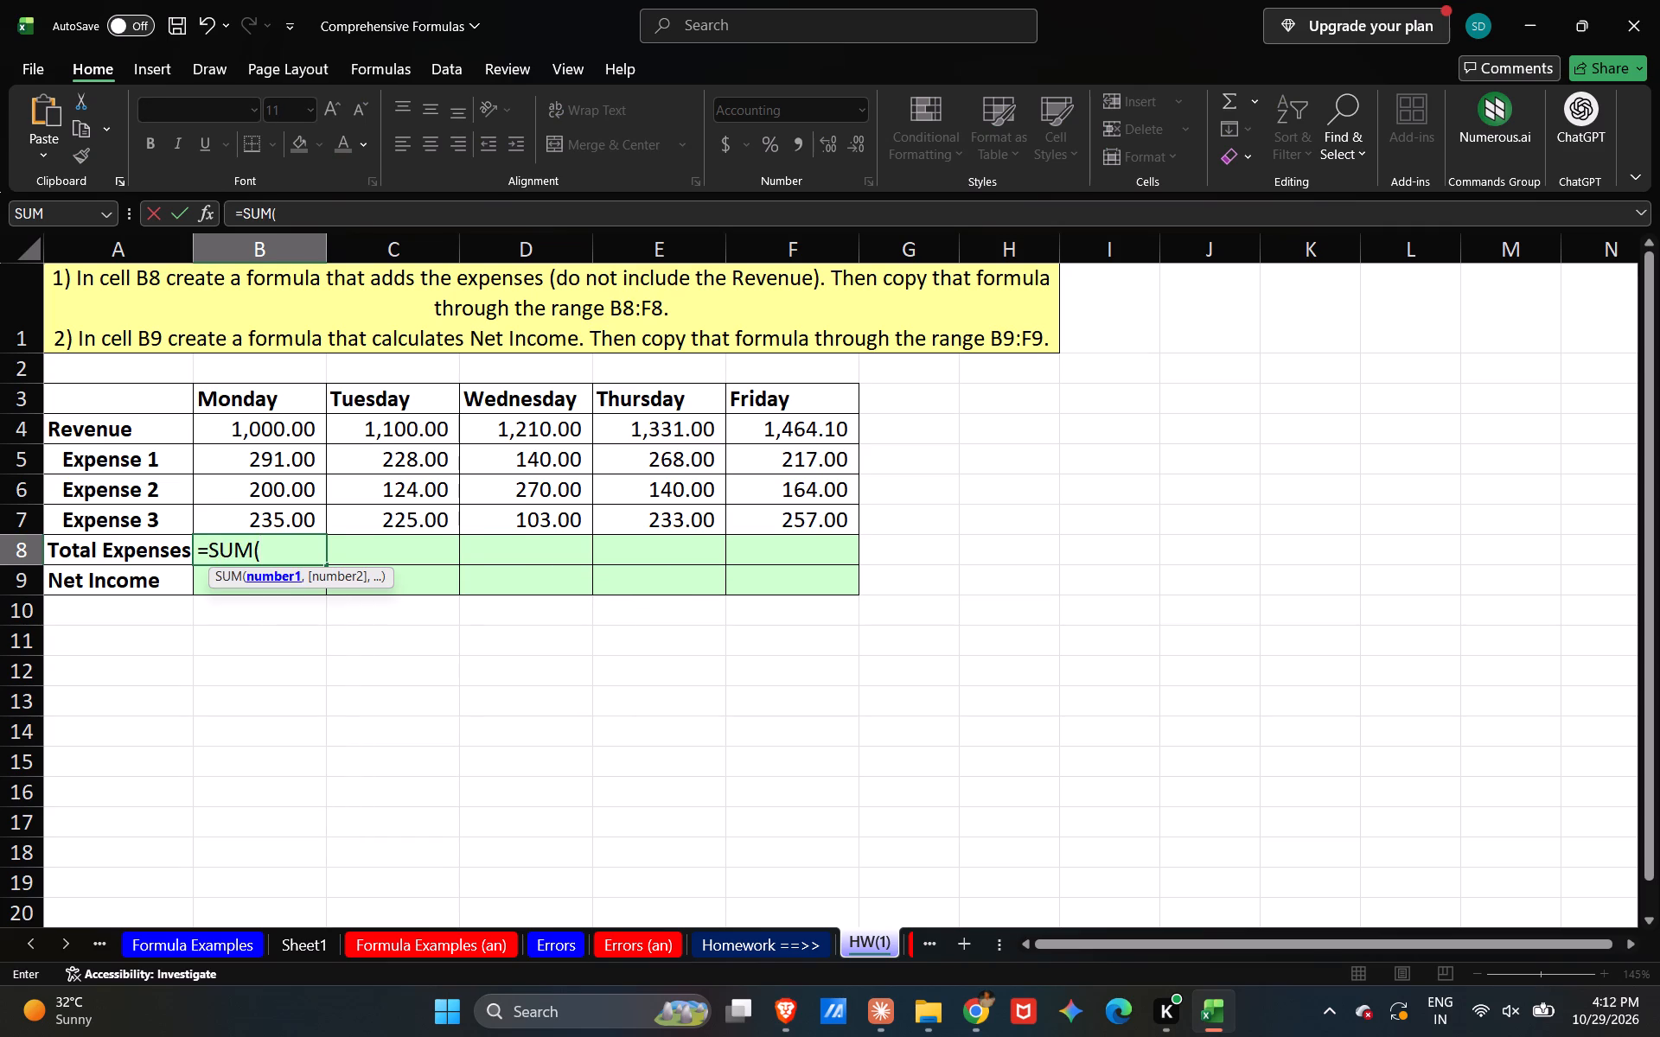
pyautogui.keyDown('shift'); pyautogui.moveTo(283, 459); pyautogui.dragTo(286, 519); pyautogui.keyUp('shift')
pyautogui.hotkey('shift', ')')
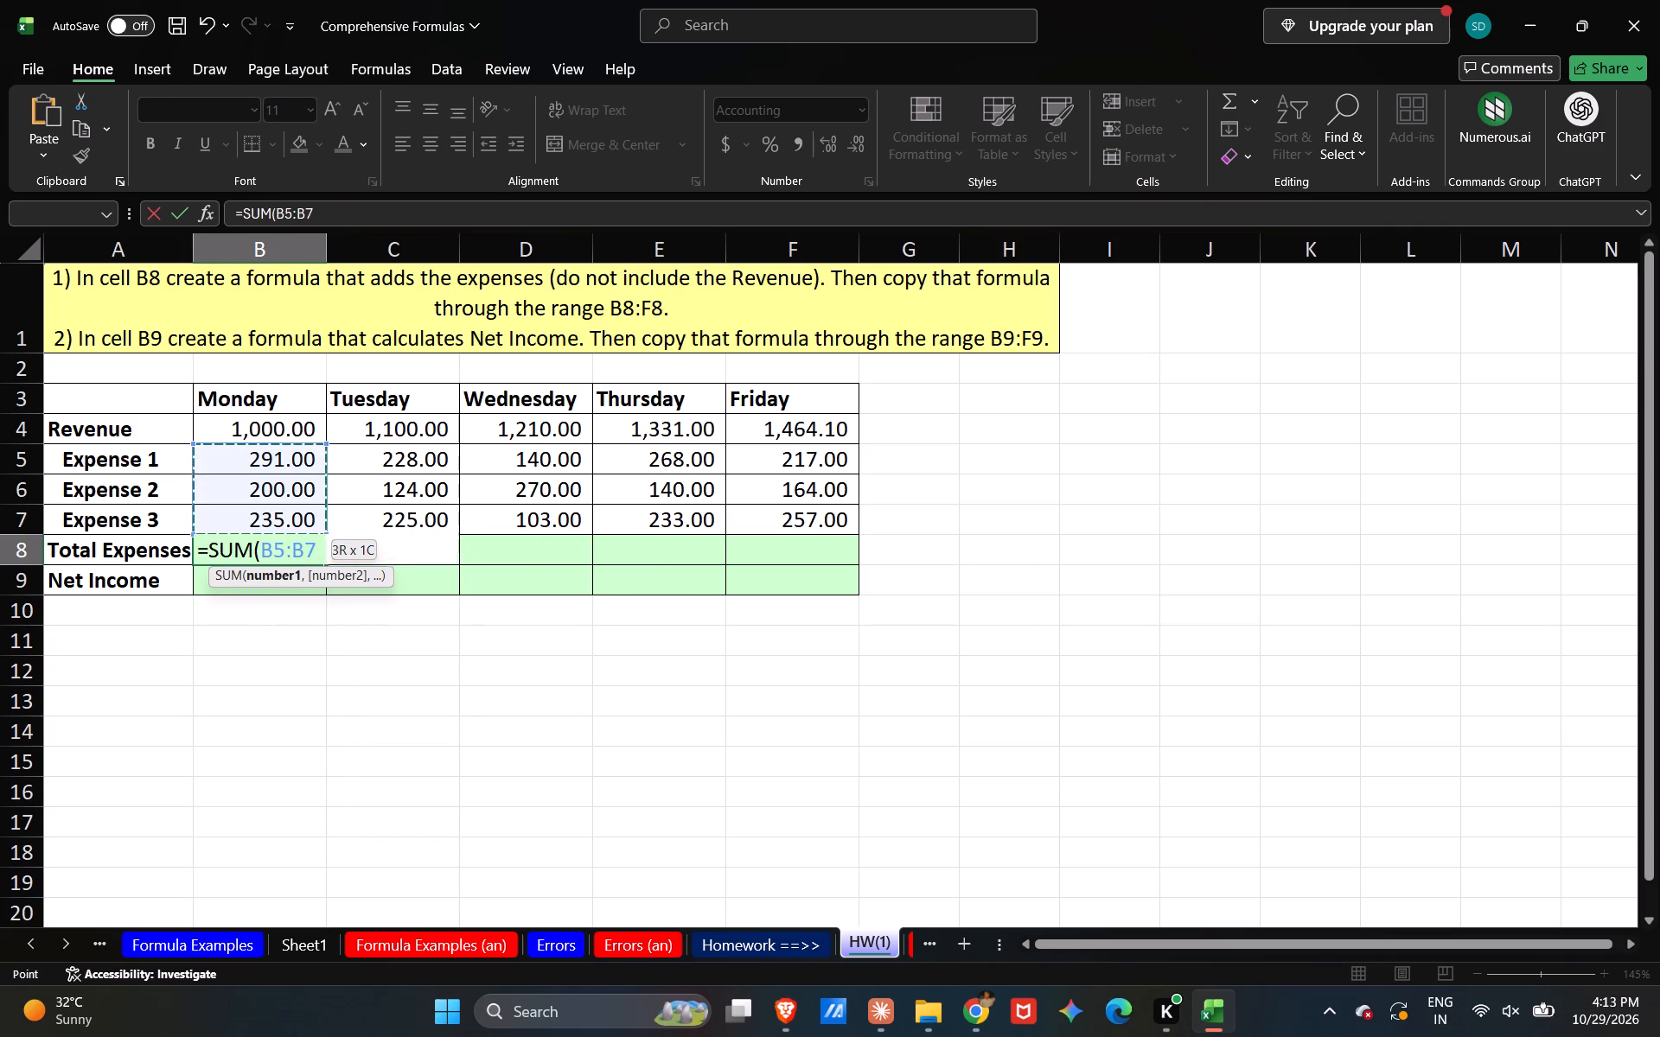
pyautogui.press('Return')
pyautogui.click(320, 554)
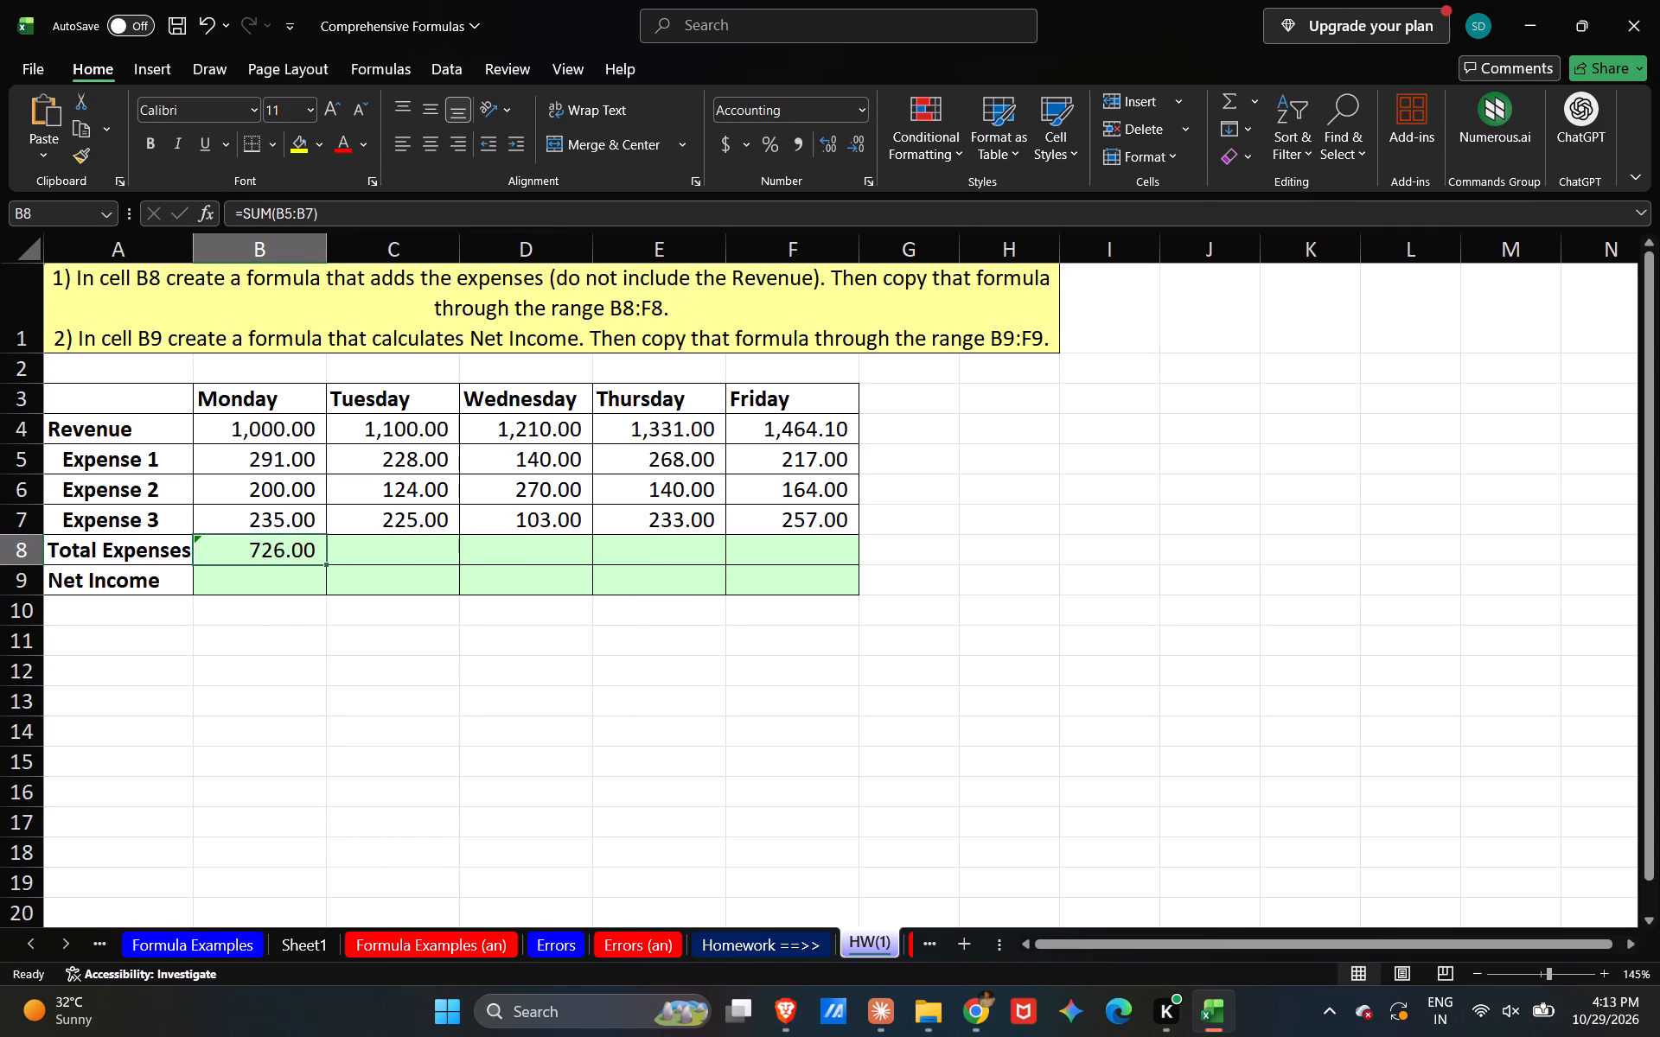
pyautogui.moveTo(326, 562); pyautogui.dragTo(861, 571)
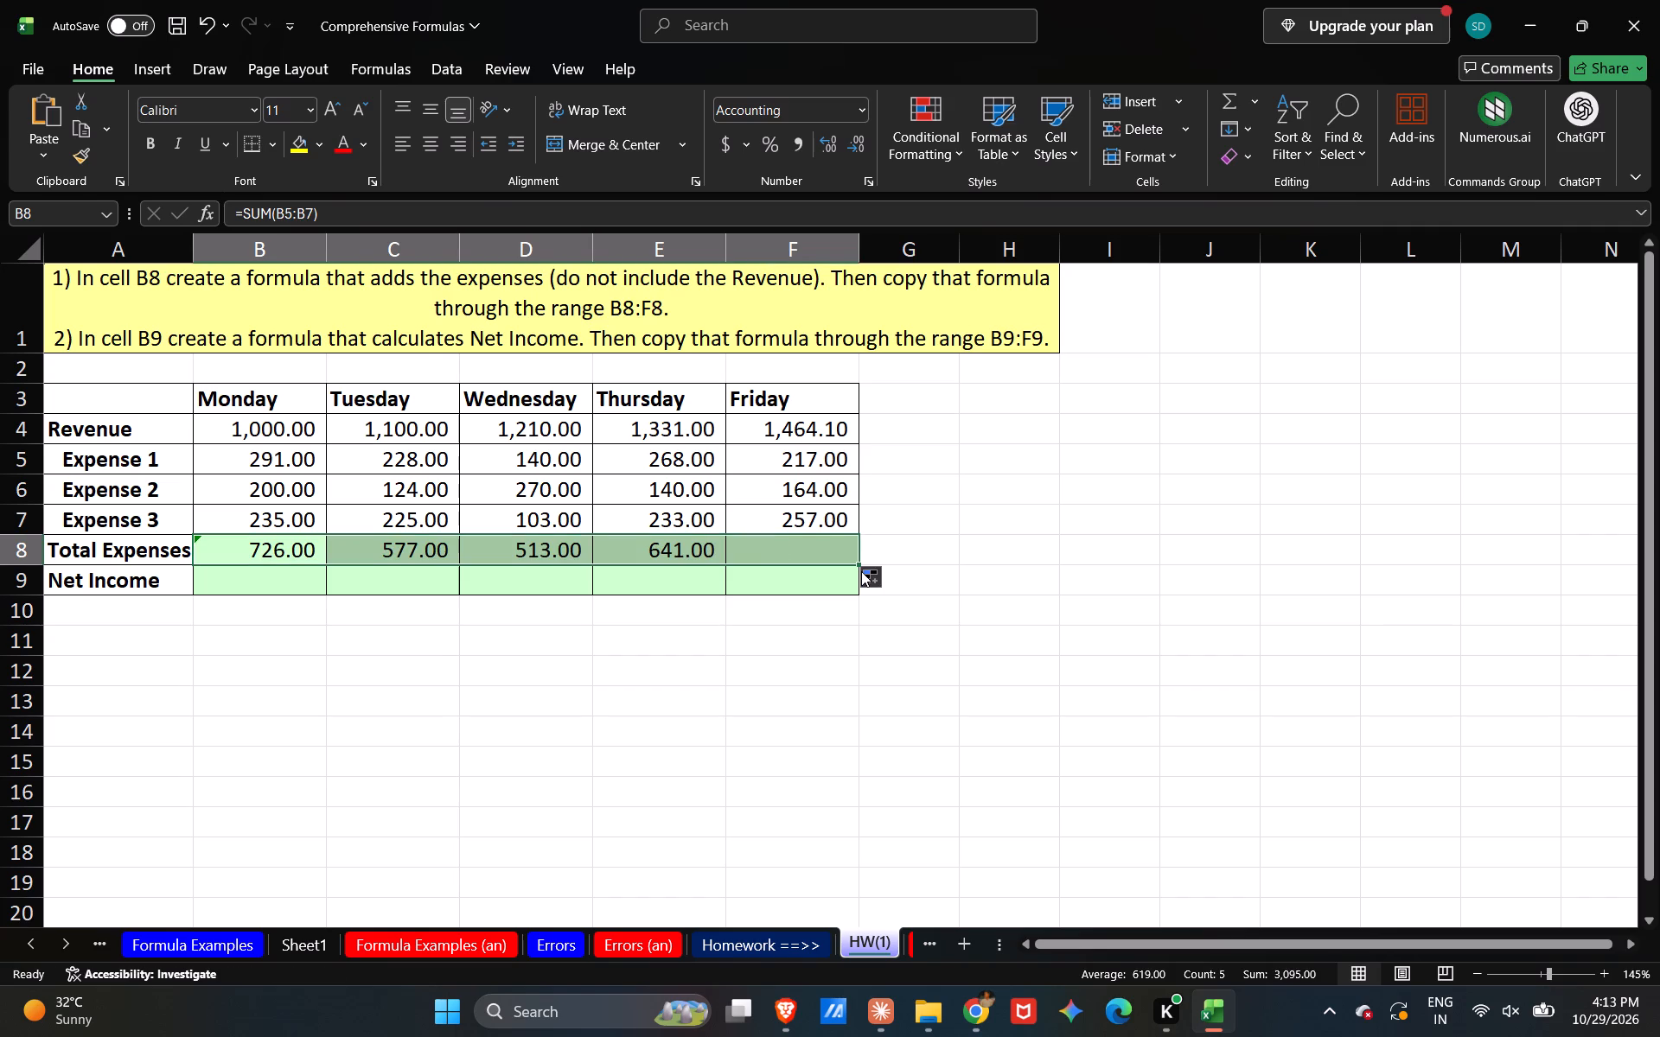
# Calculate Monday's net income in B9 with =B4-B8 and copy the formula through F9.
pyautogui.click(284, 577)
pyautogui.press('=')
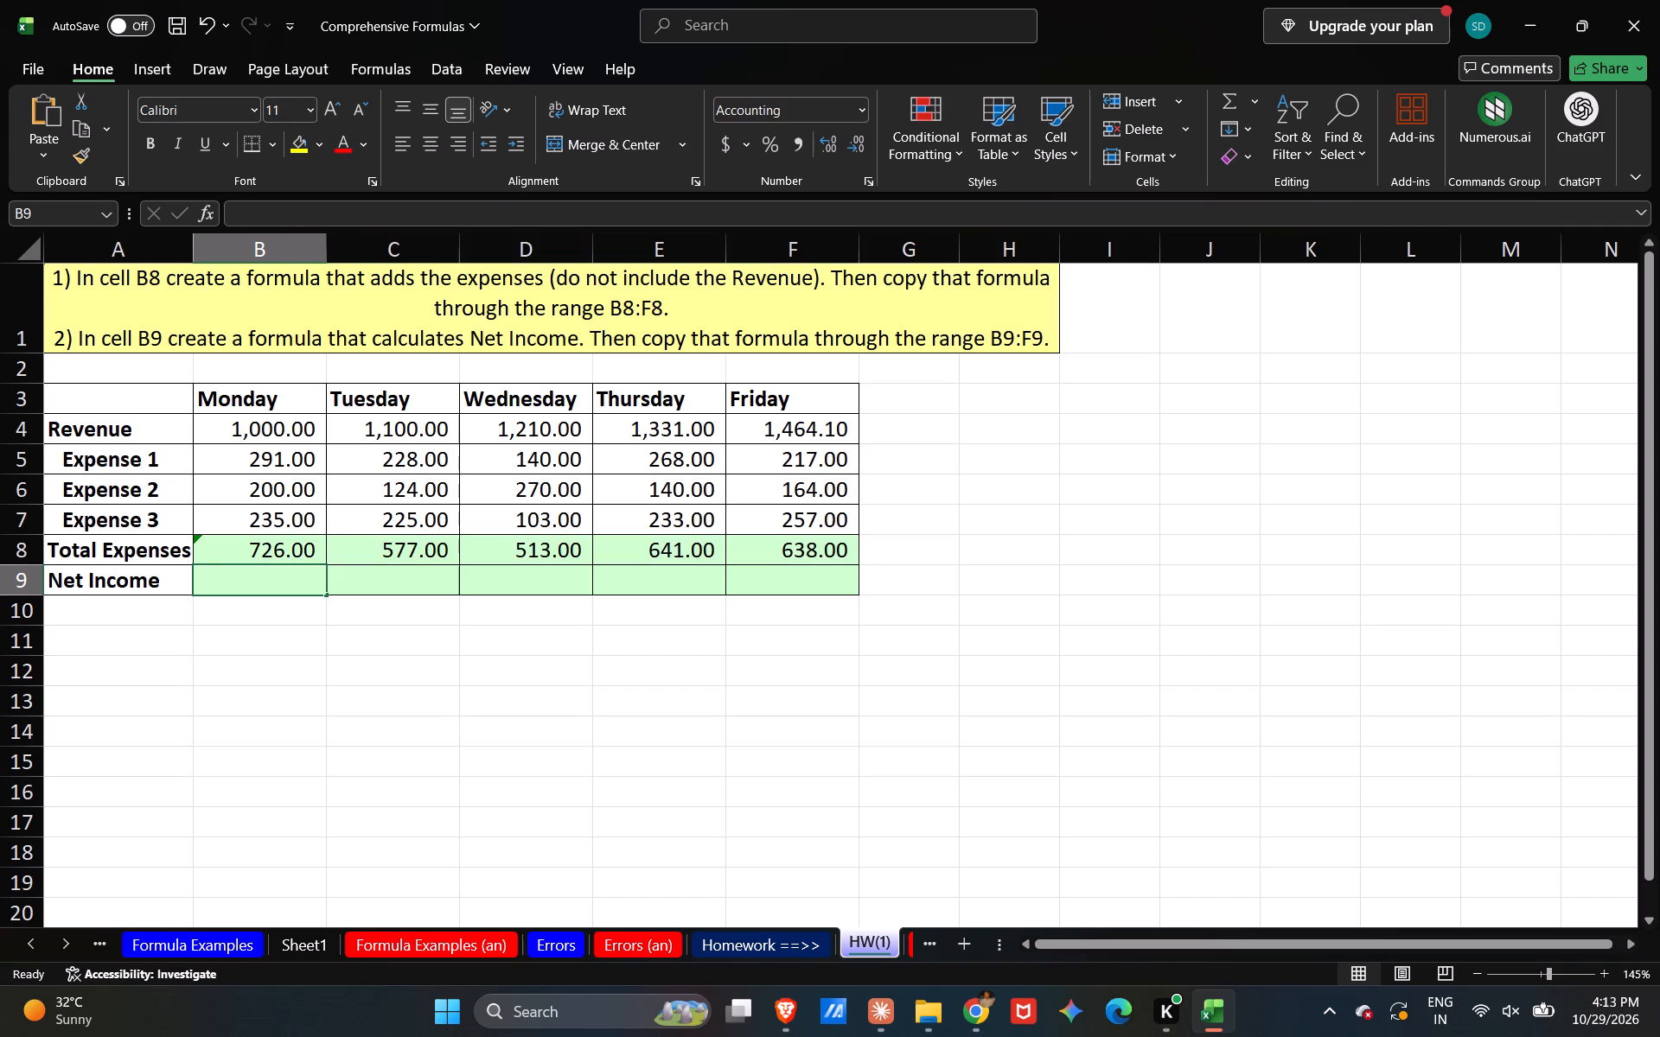
pyautogui.keyDown('shift'); pyautogui.click(276, 422); pyautogui.keyUp('shift')
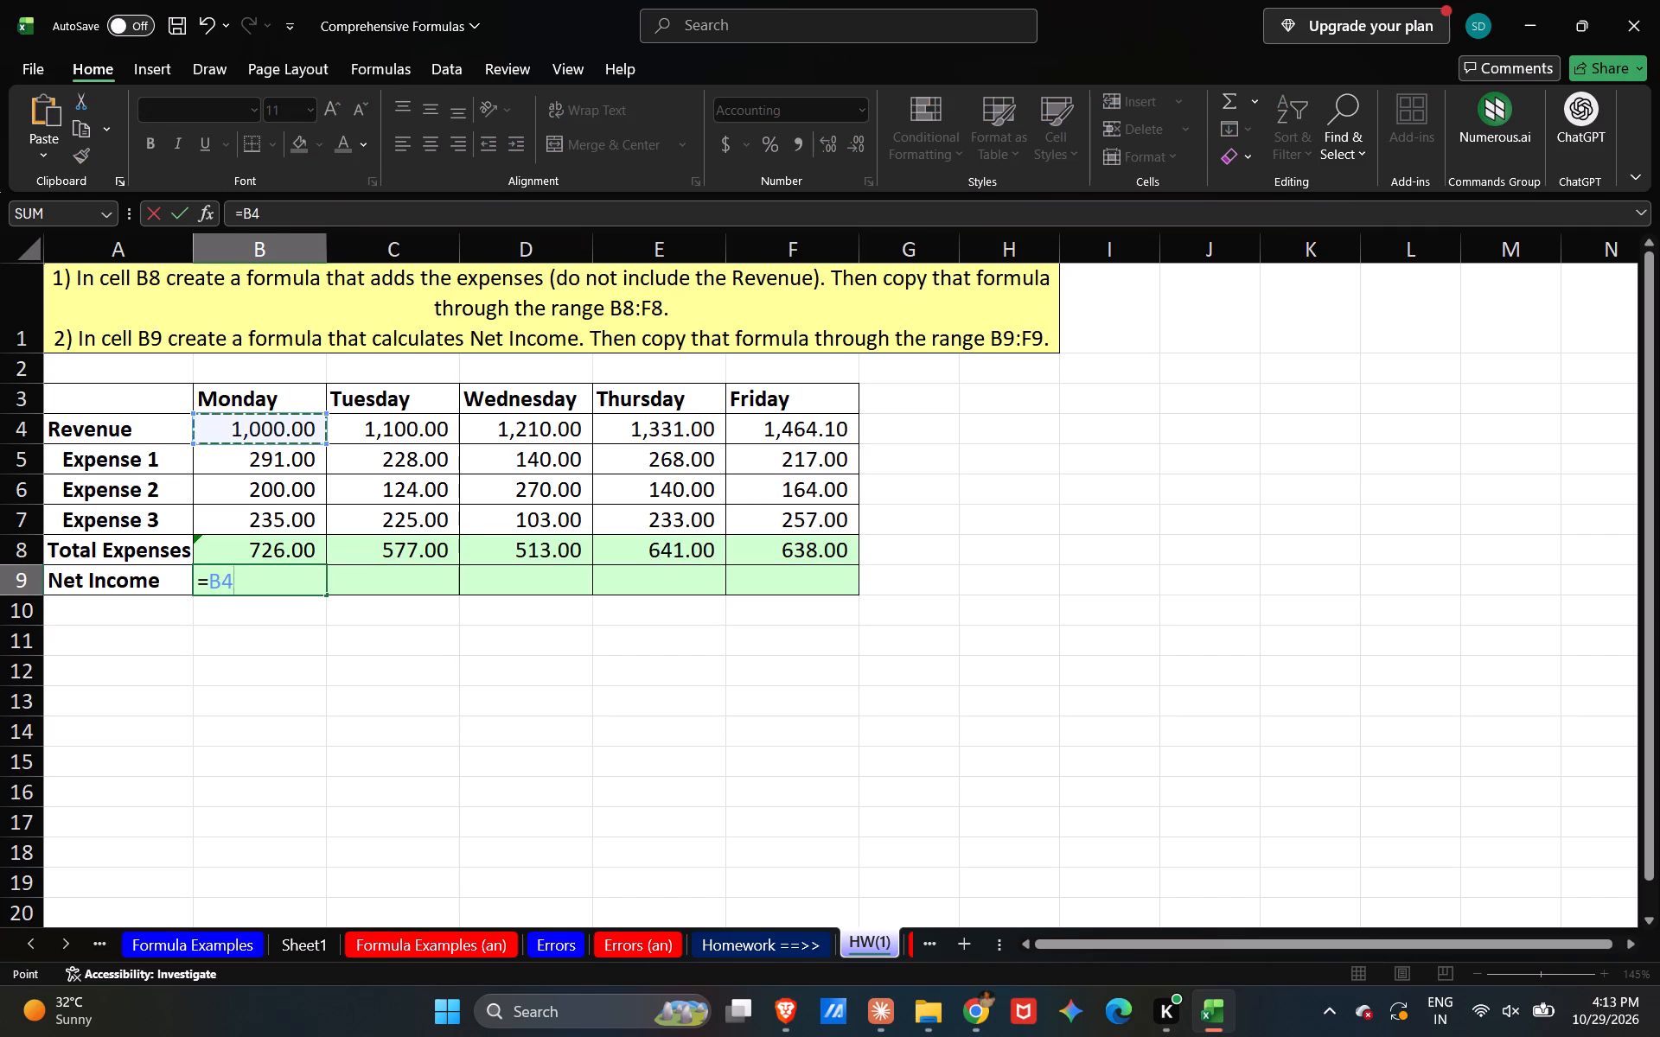
pyautogui.press('-')
pyautogui.keyDown('shift'); pyautogui.click(273, 548); pyautogui.keyUp('shift')
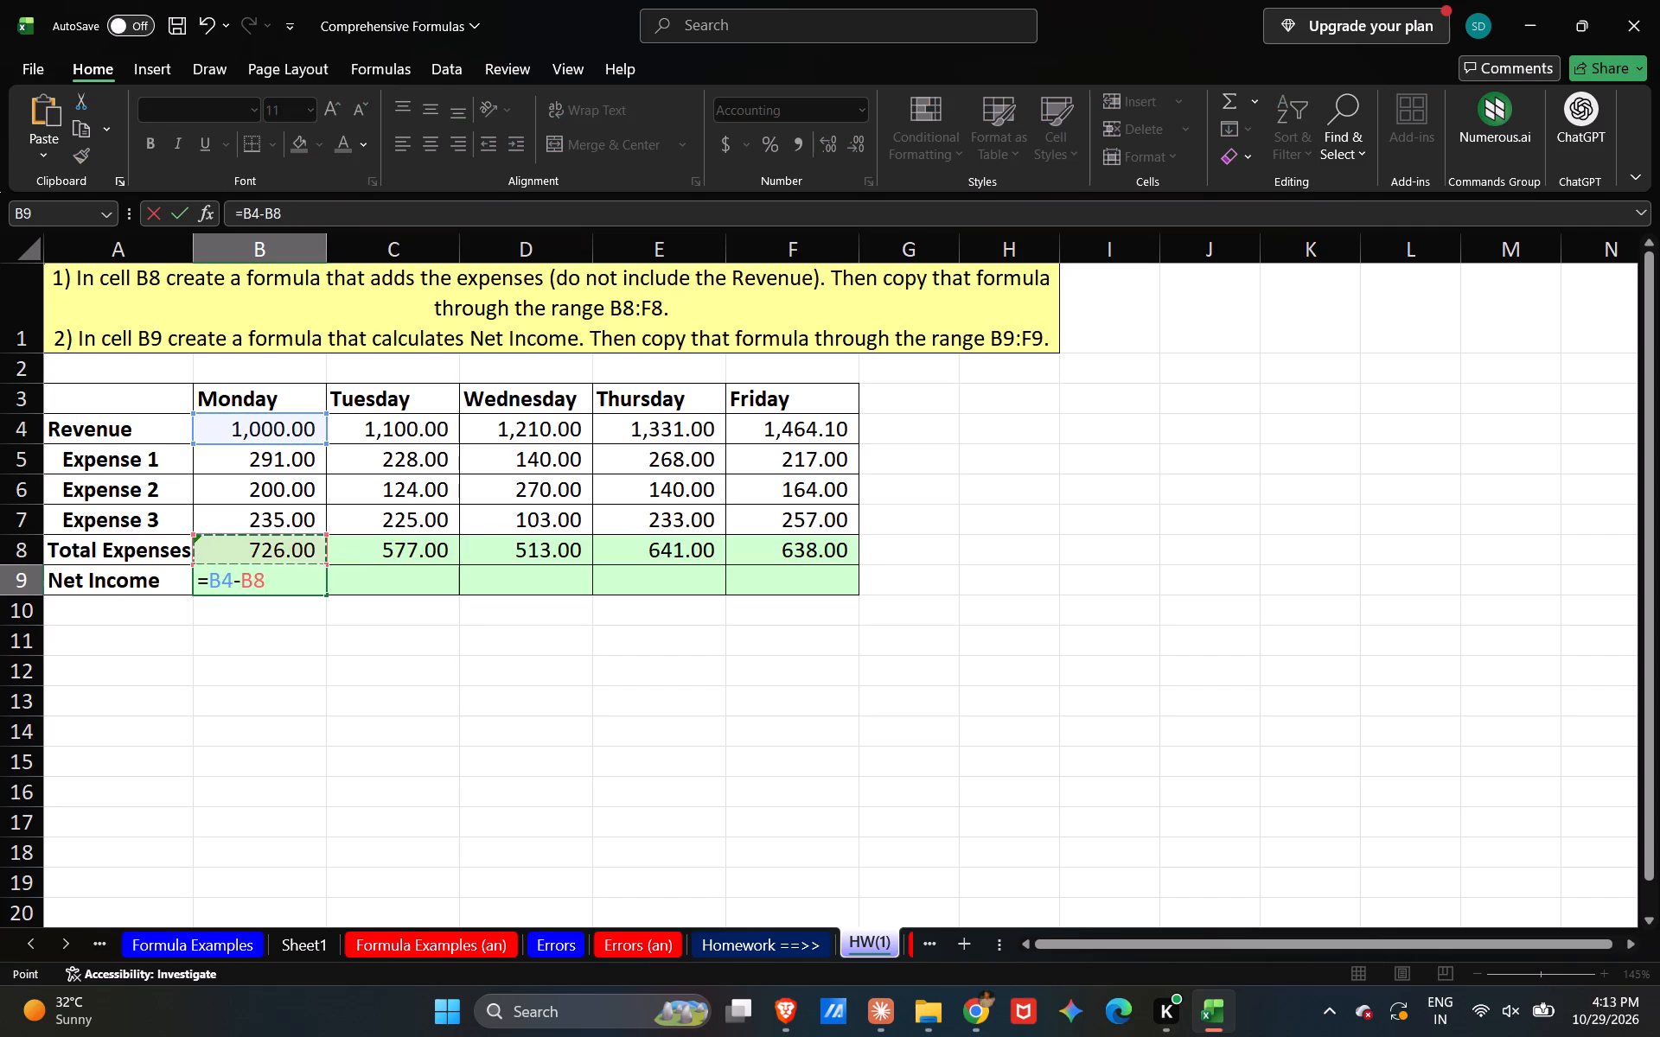
pyautogui.press('Return')
pyautogui.click(290, 582)
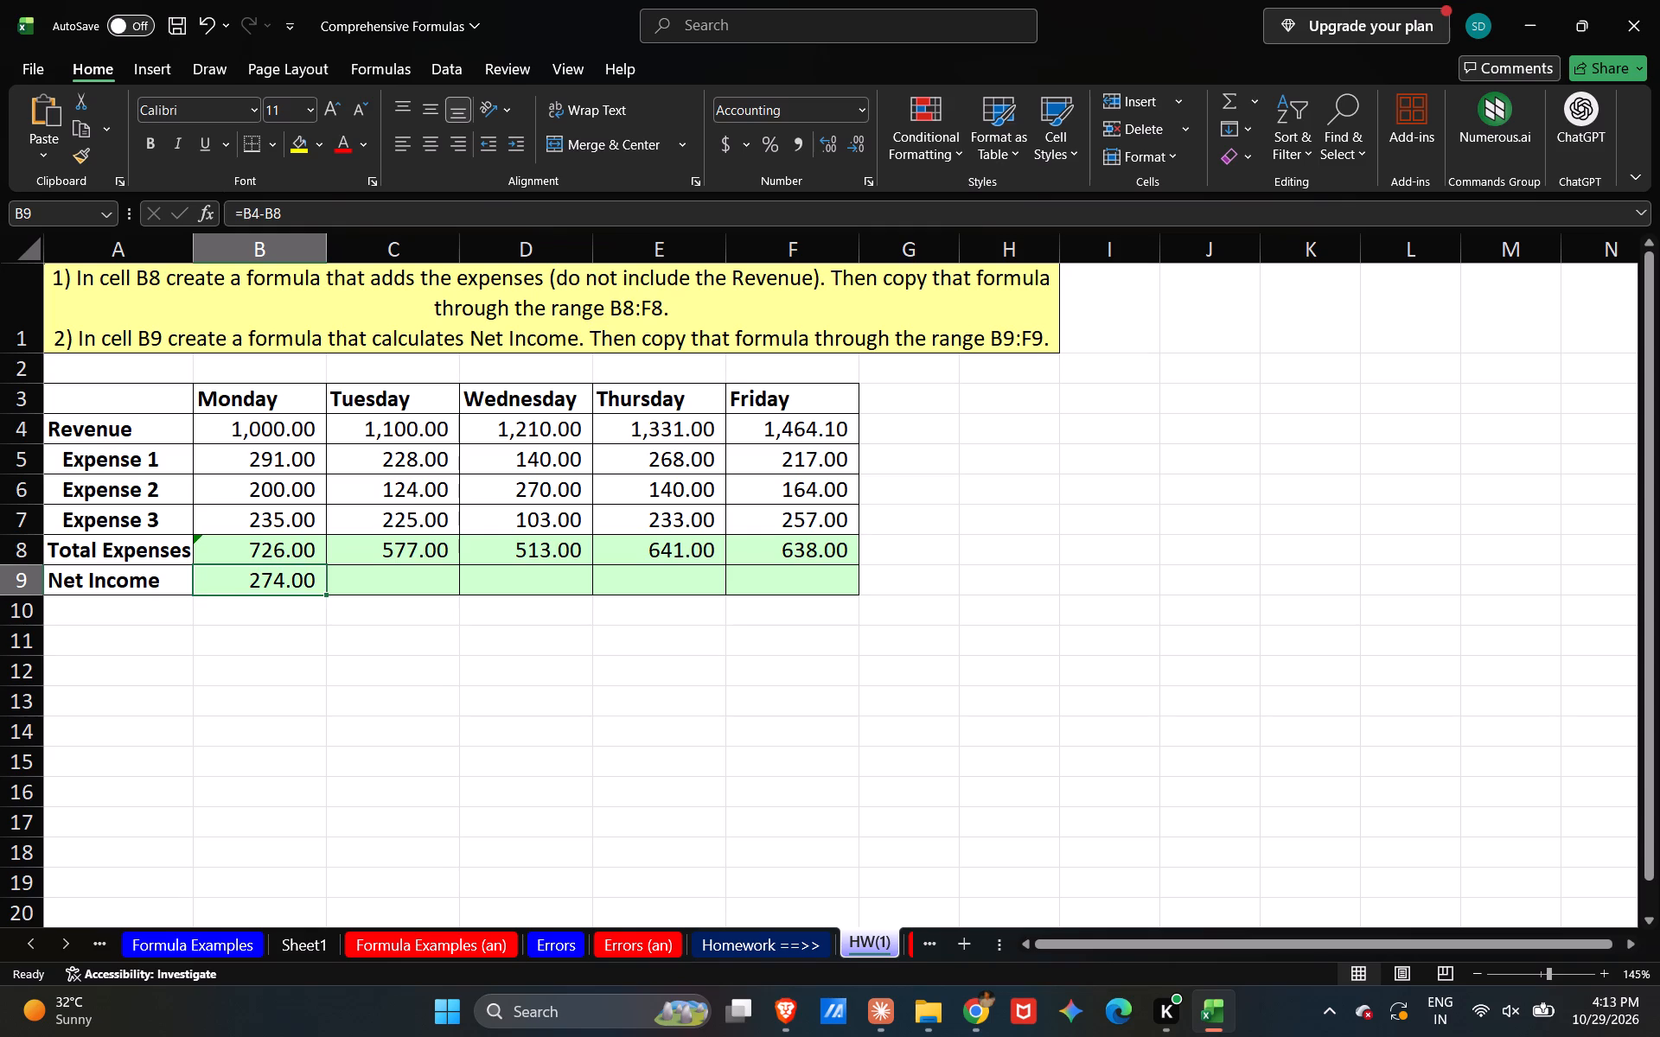
pyautogui.moveTo(325, 596); pyautogui.dragTo(800, 565)
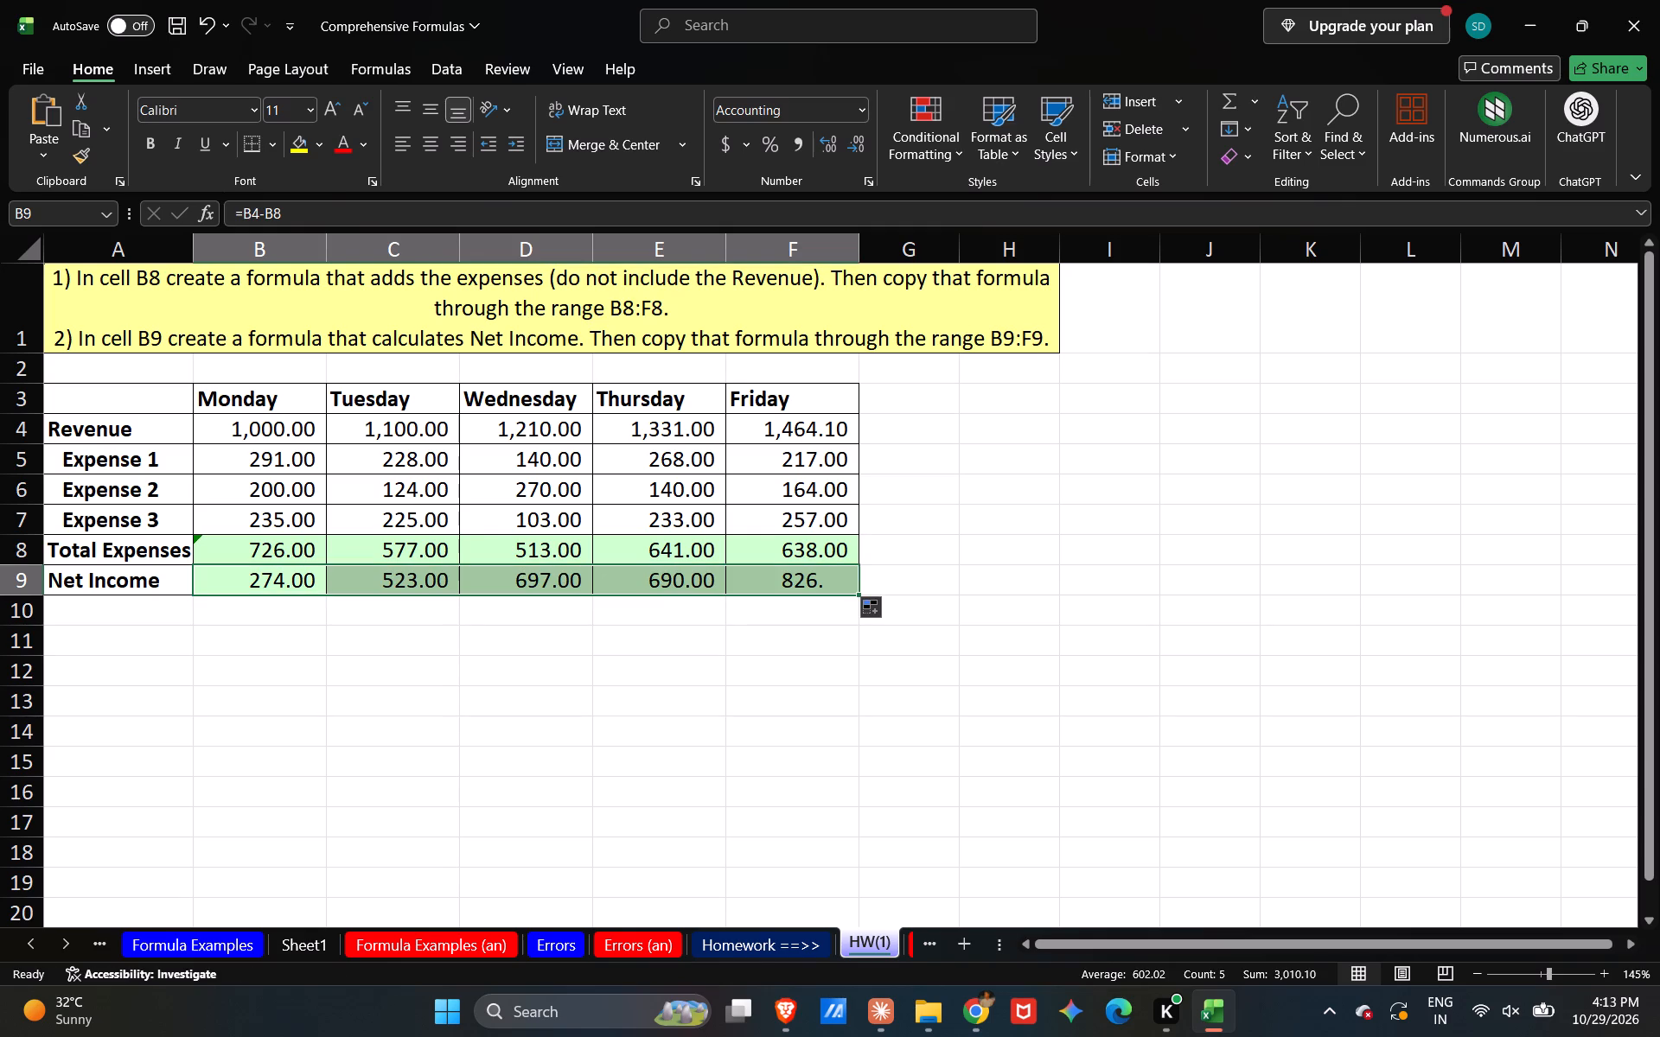
# Save the workbook.
pyautogui.click(1007, 549)
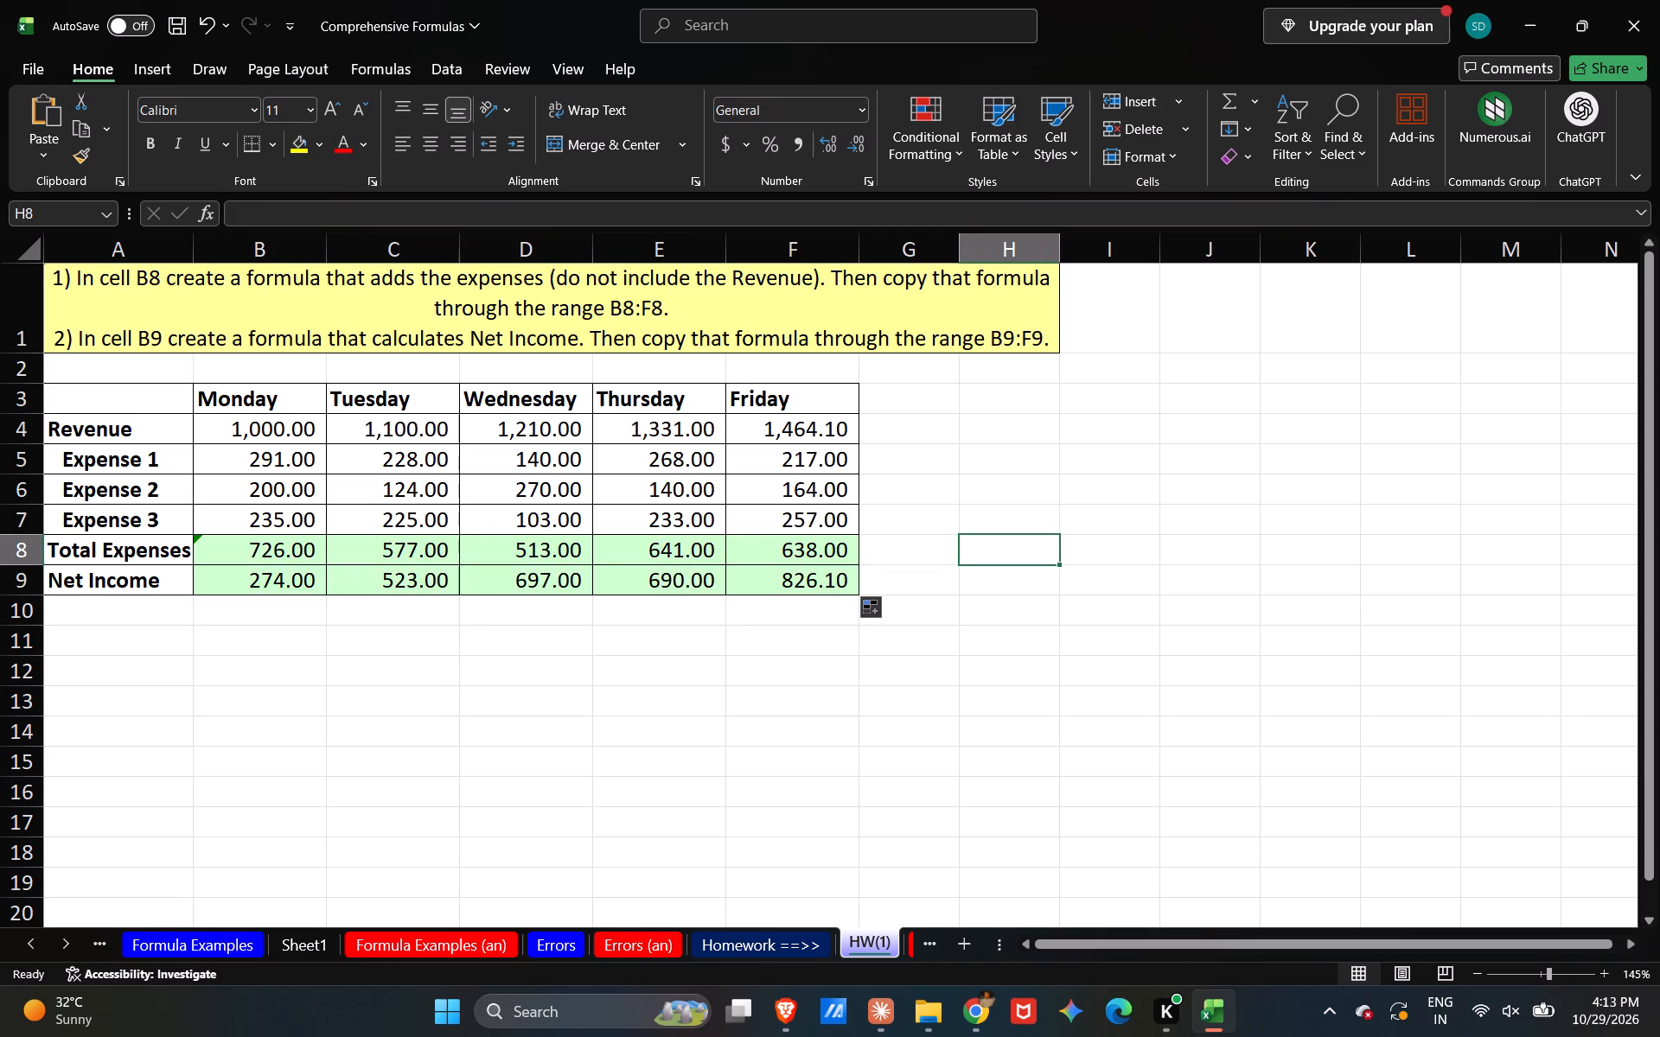
pyautogui.hotkey('ctrl', 's')
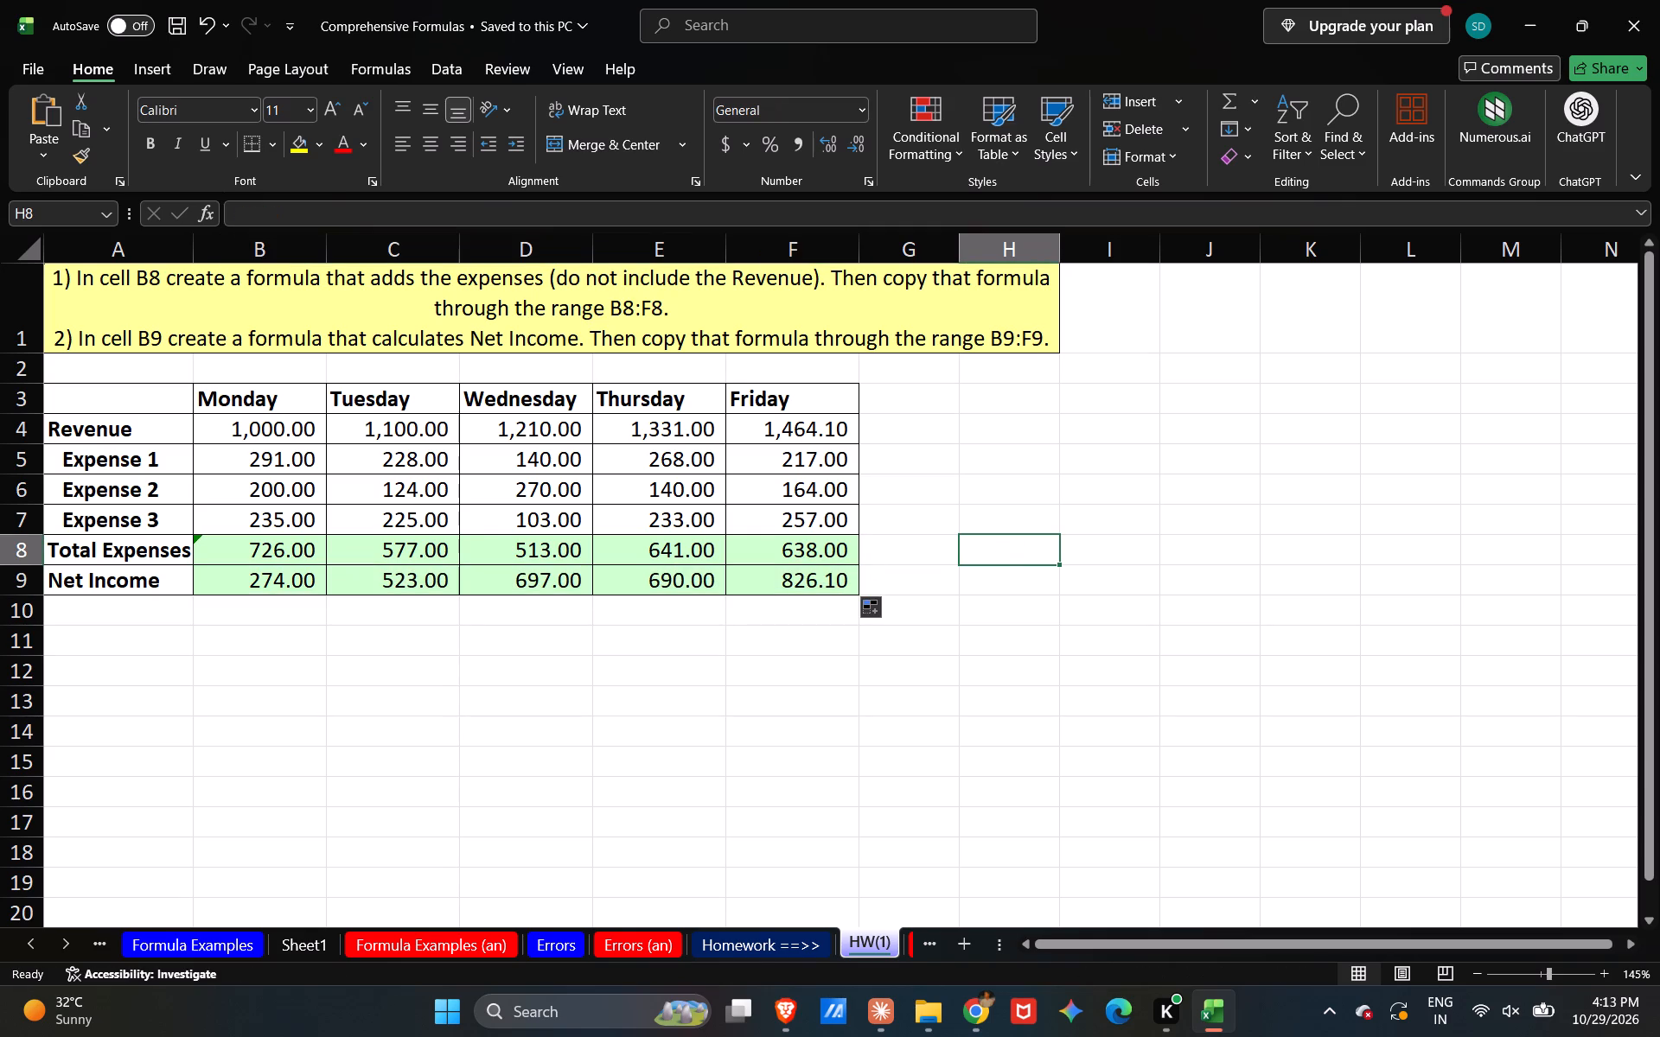
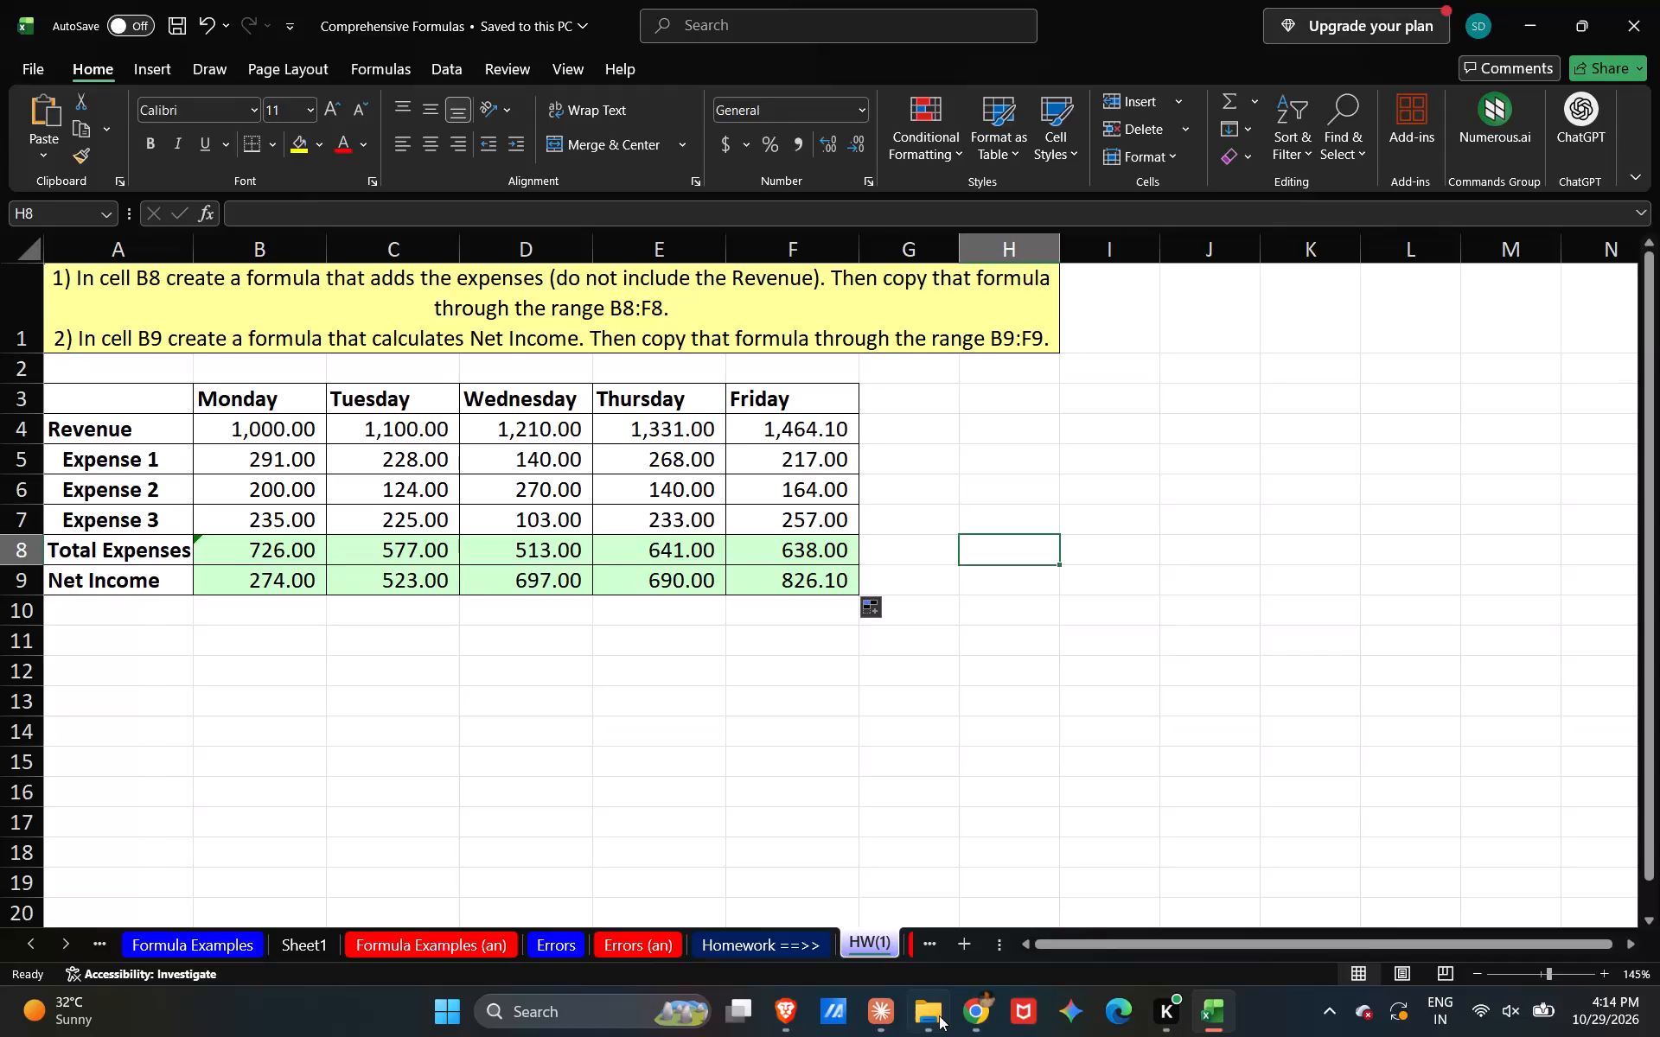
# Check the HW(1) expense and net income results against the HW(1an) answer sheet.
pyautogui.click(1147, 849)
pyautogui.click(912, 945)
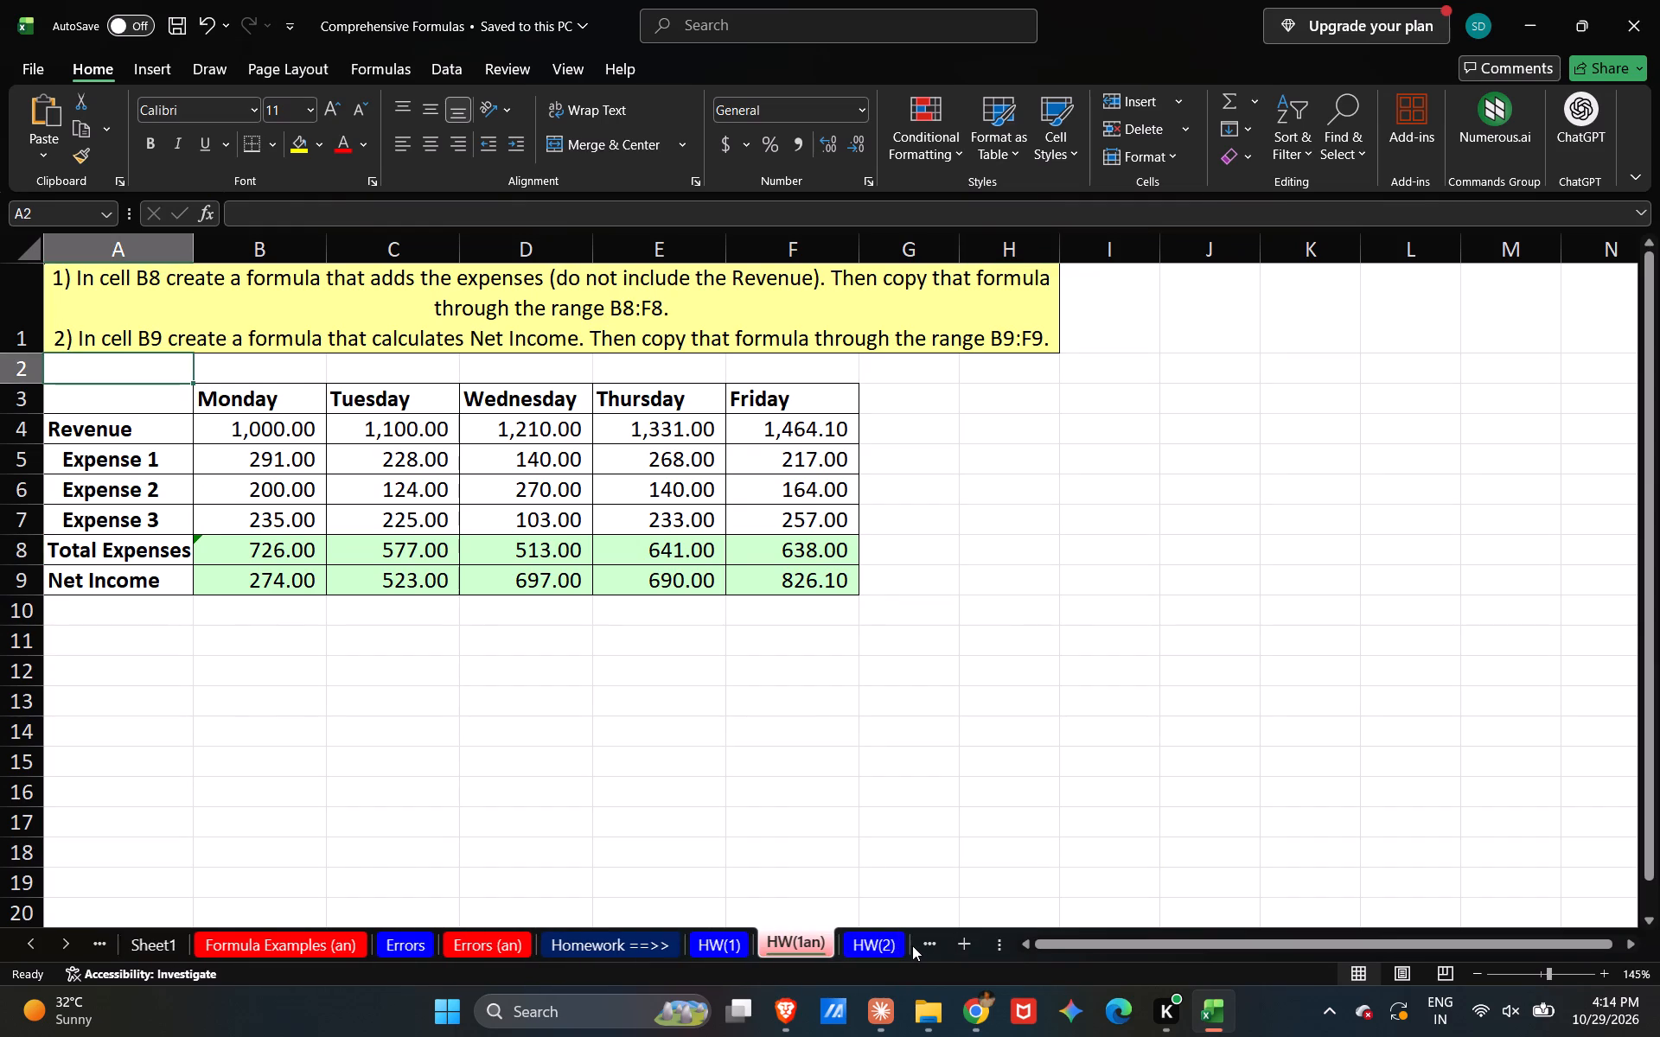
pyautogui.click(792, 938)
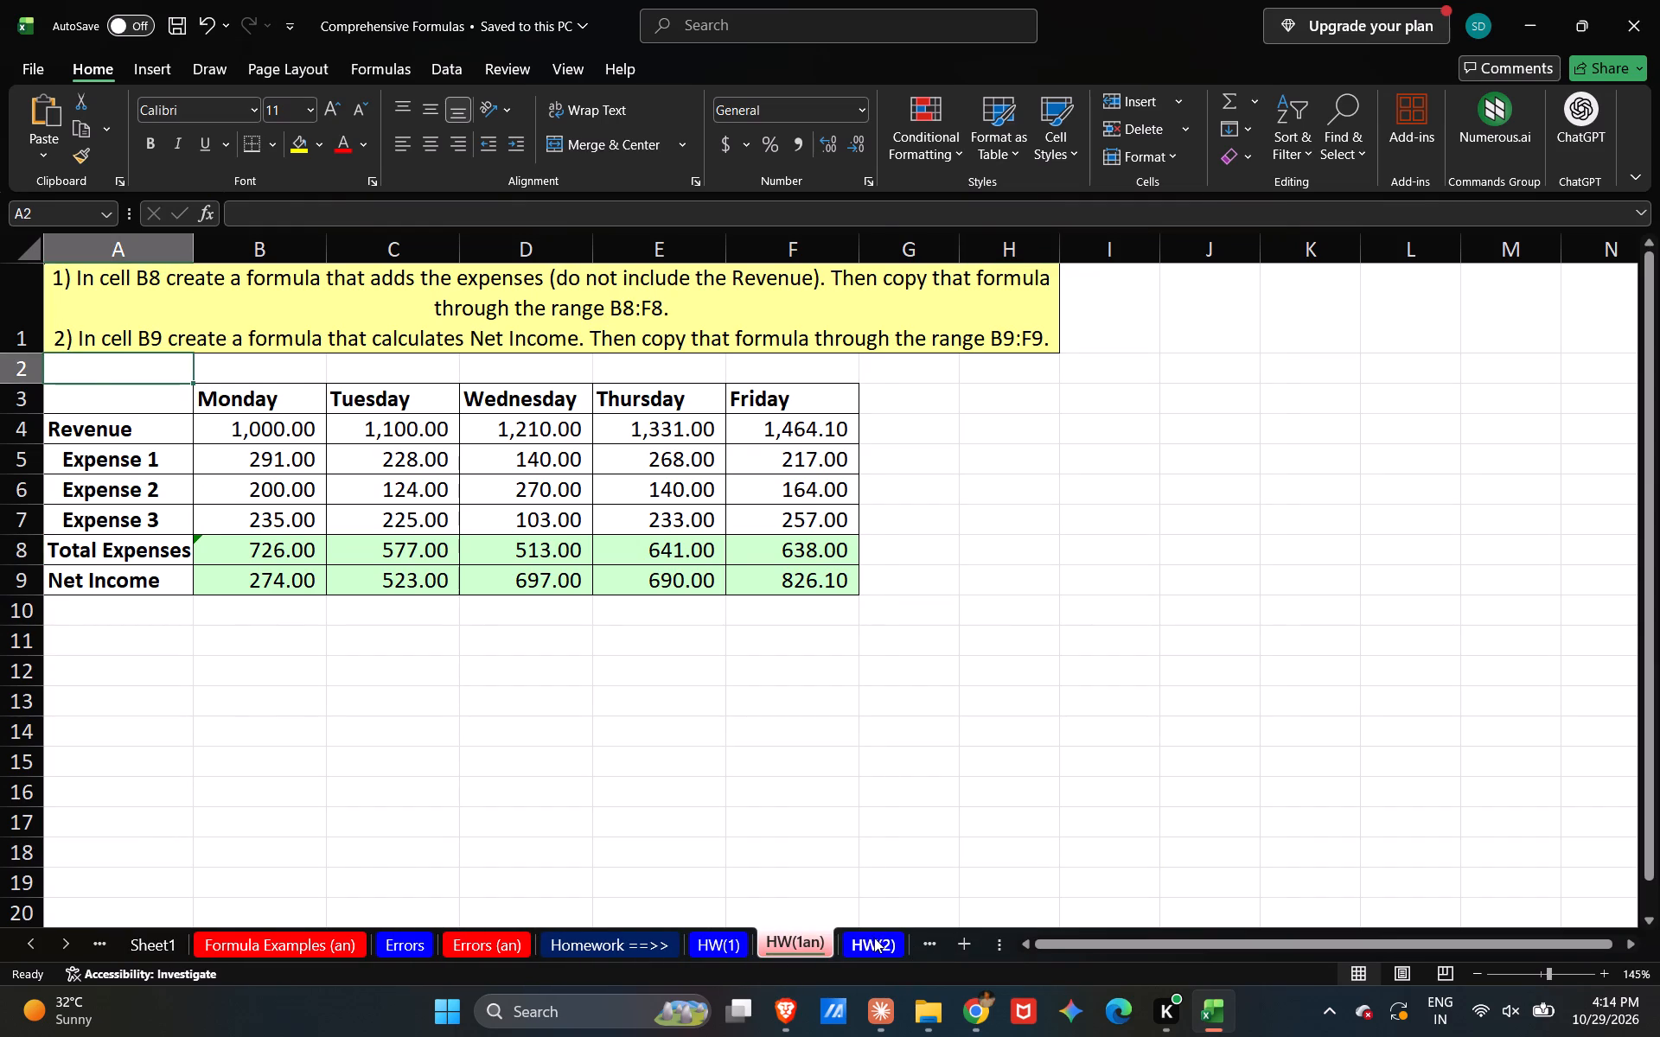
# Open the HW(2) homework sheet with the employee phone calls exercise.
pyautogui.click(874, 938)
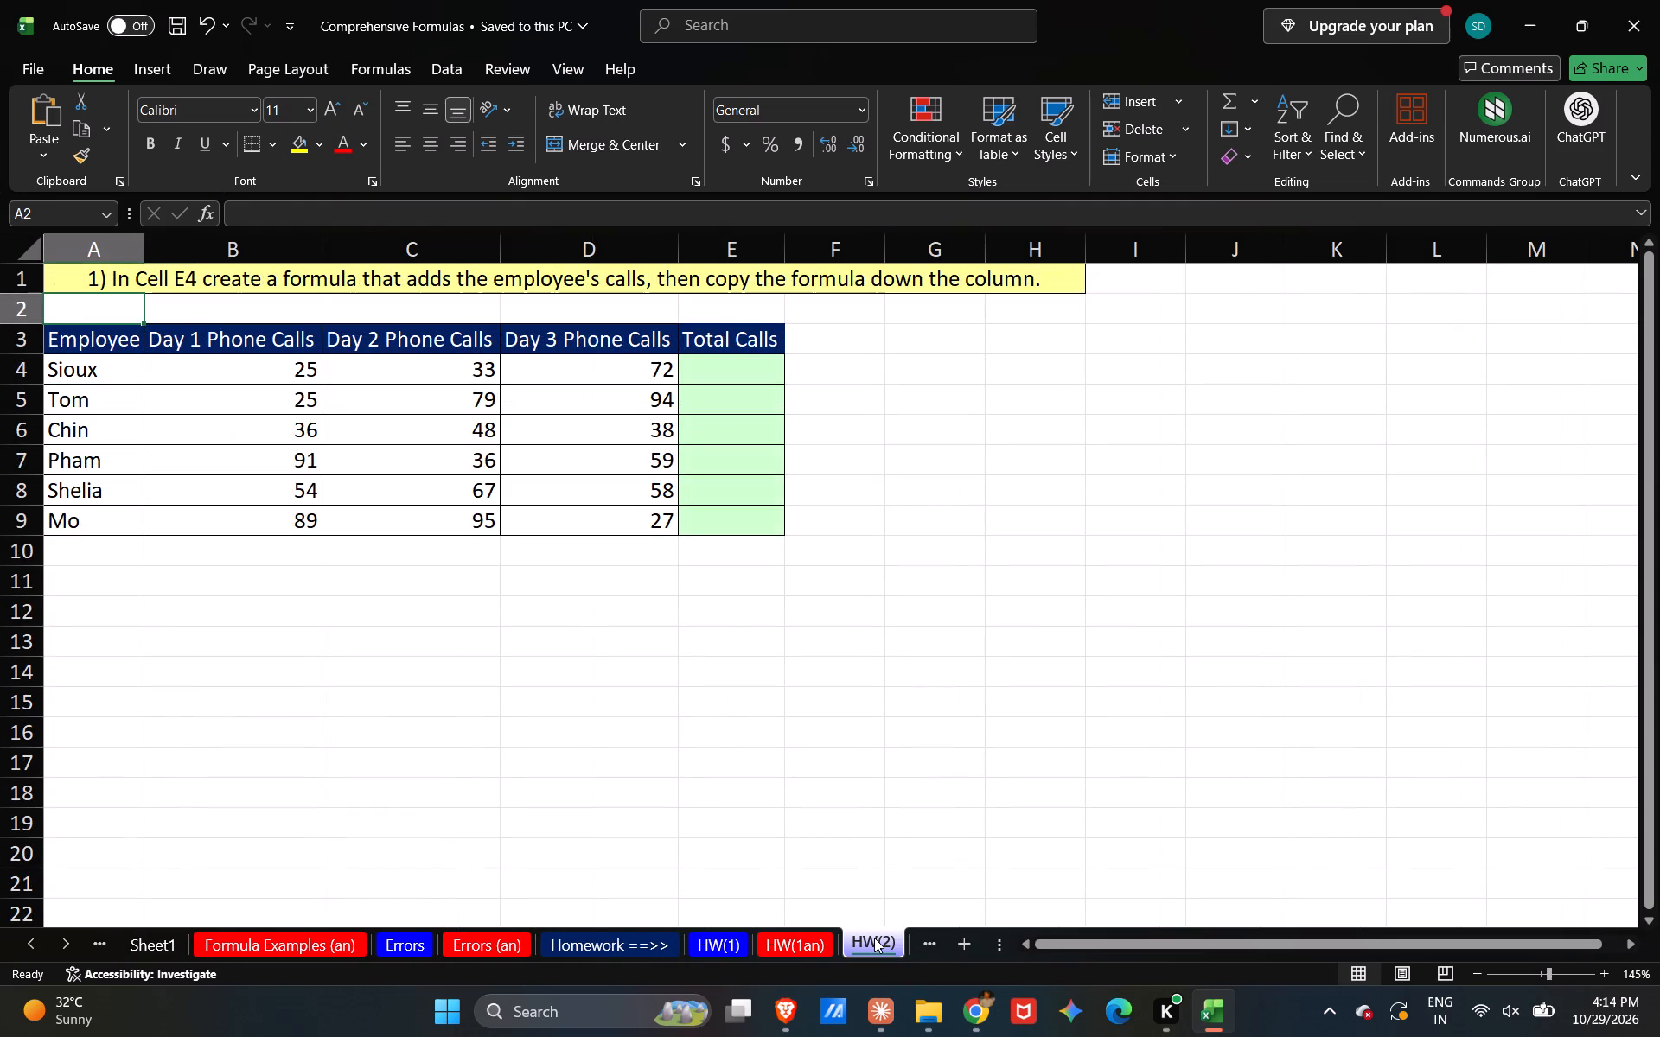
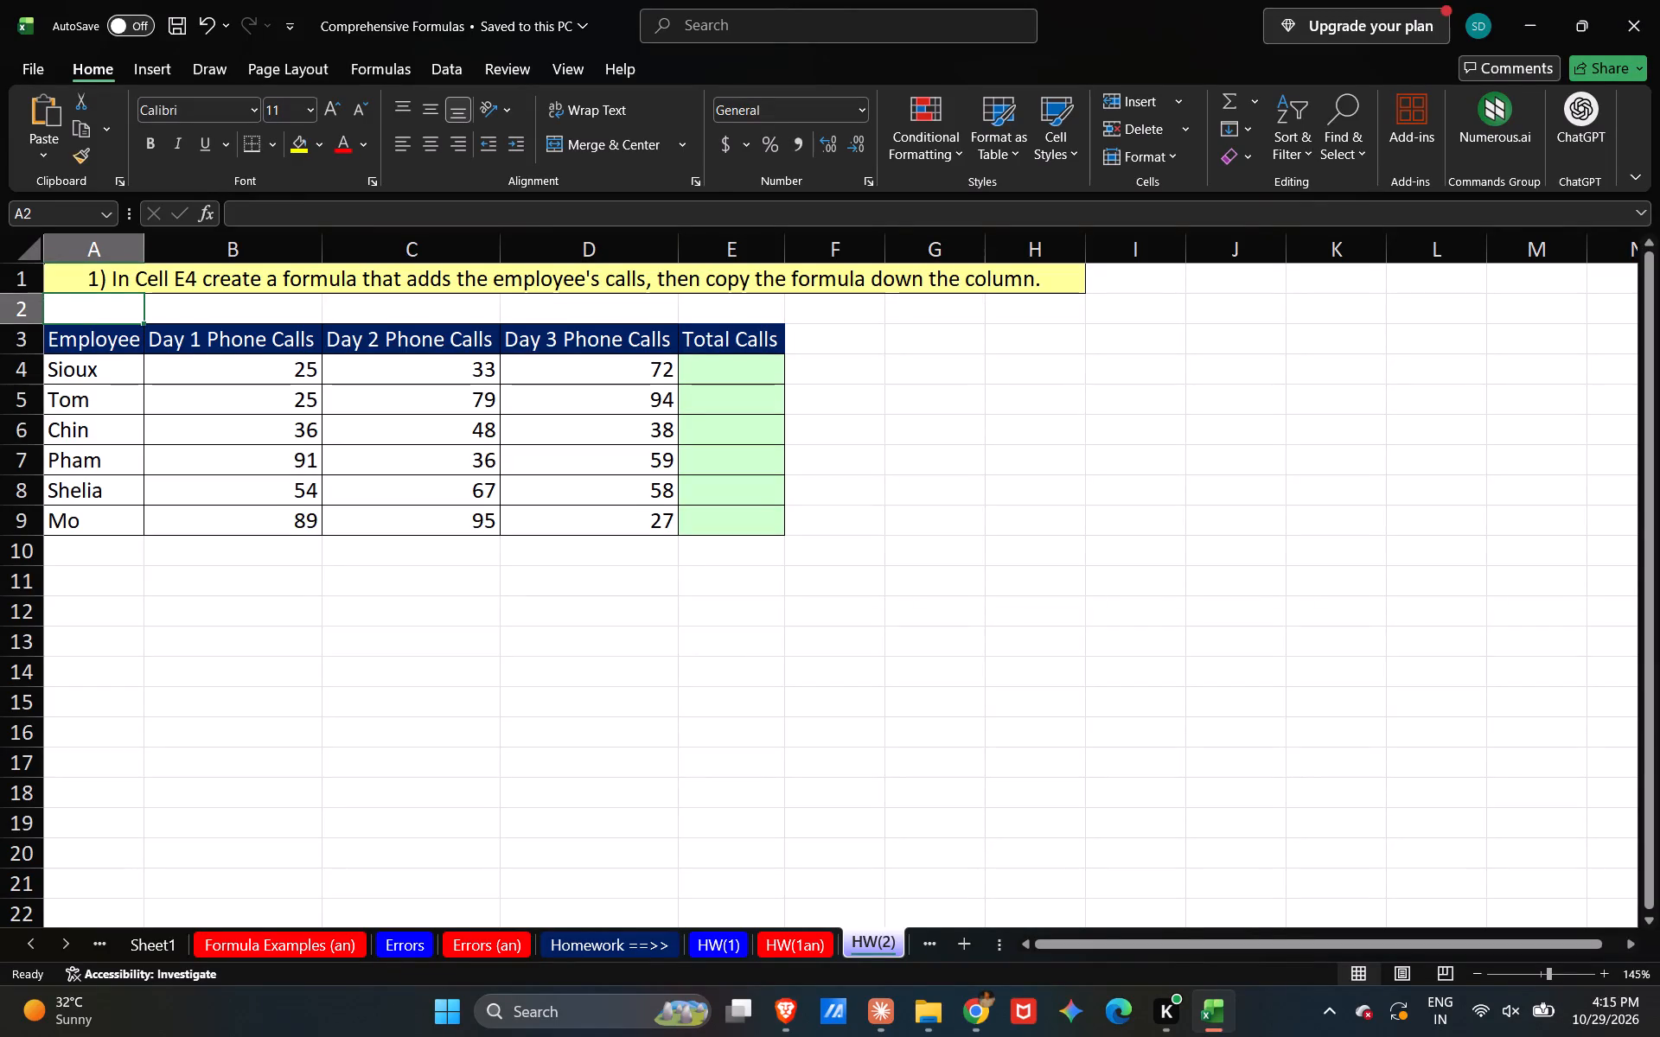
# Compare the HW(1an) and HW(2) sheets and view the total calls results on the HW(2an) answer sheet.
pyautogui.scroll(2, 618, 702)
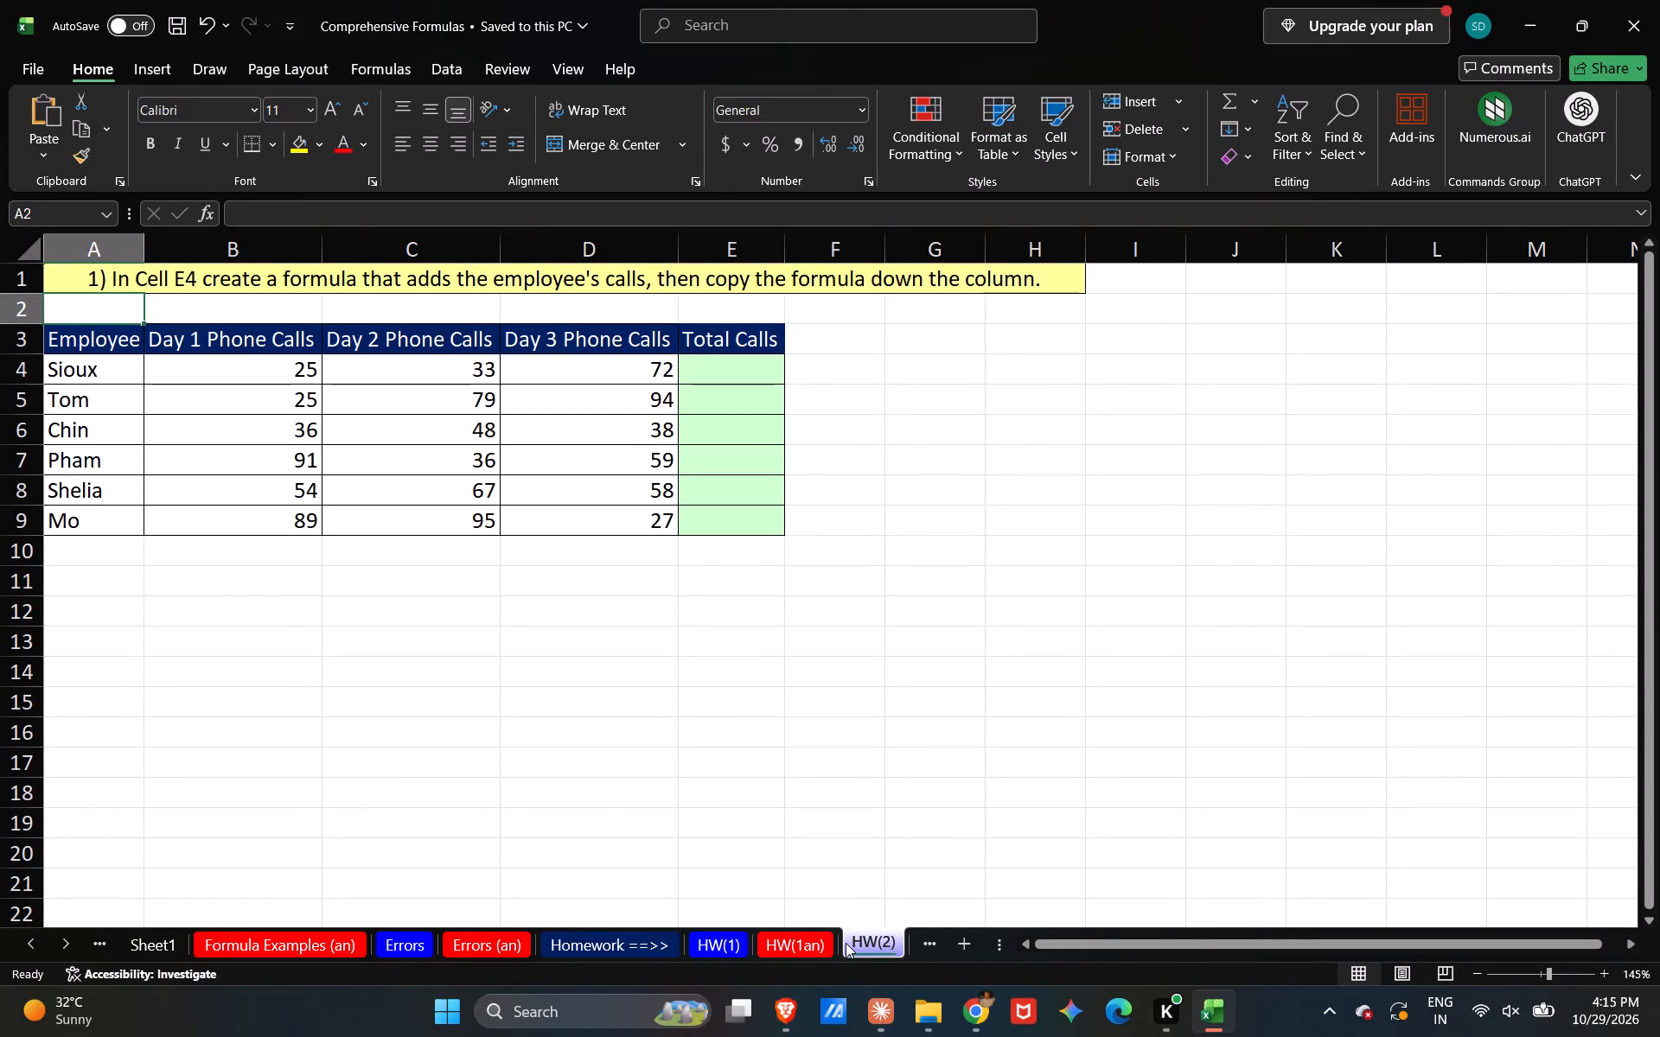
pyautogui.hscroll(-1, 846, 943)
pyautogui.moveTo(783, 960); pyautogui.dragTo(800, 947)
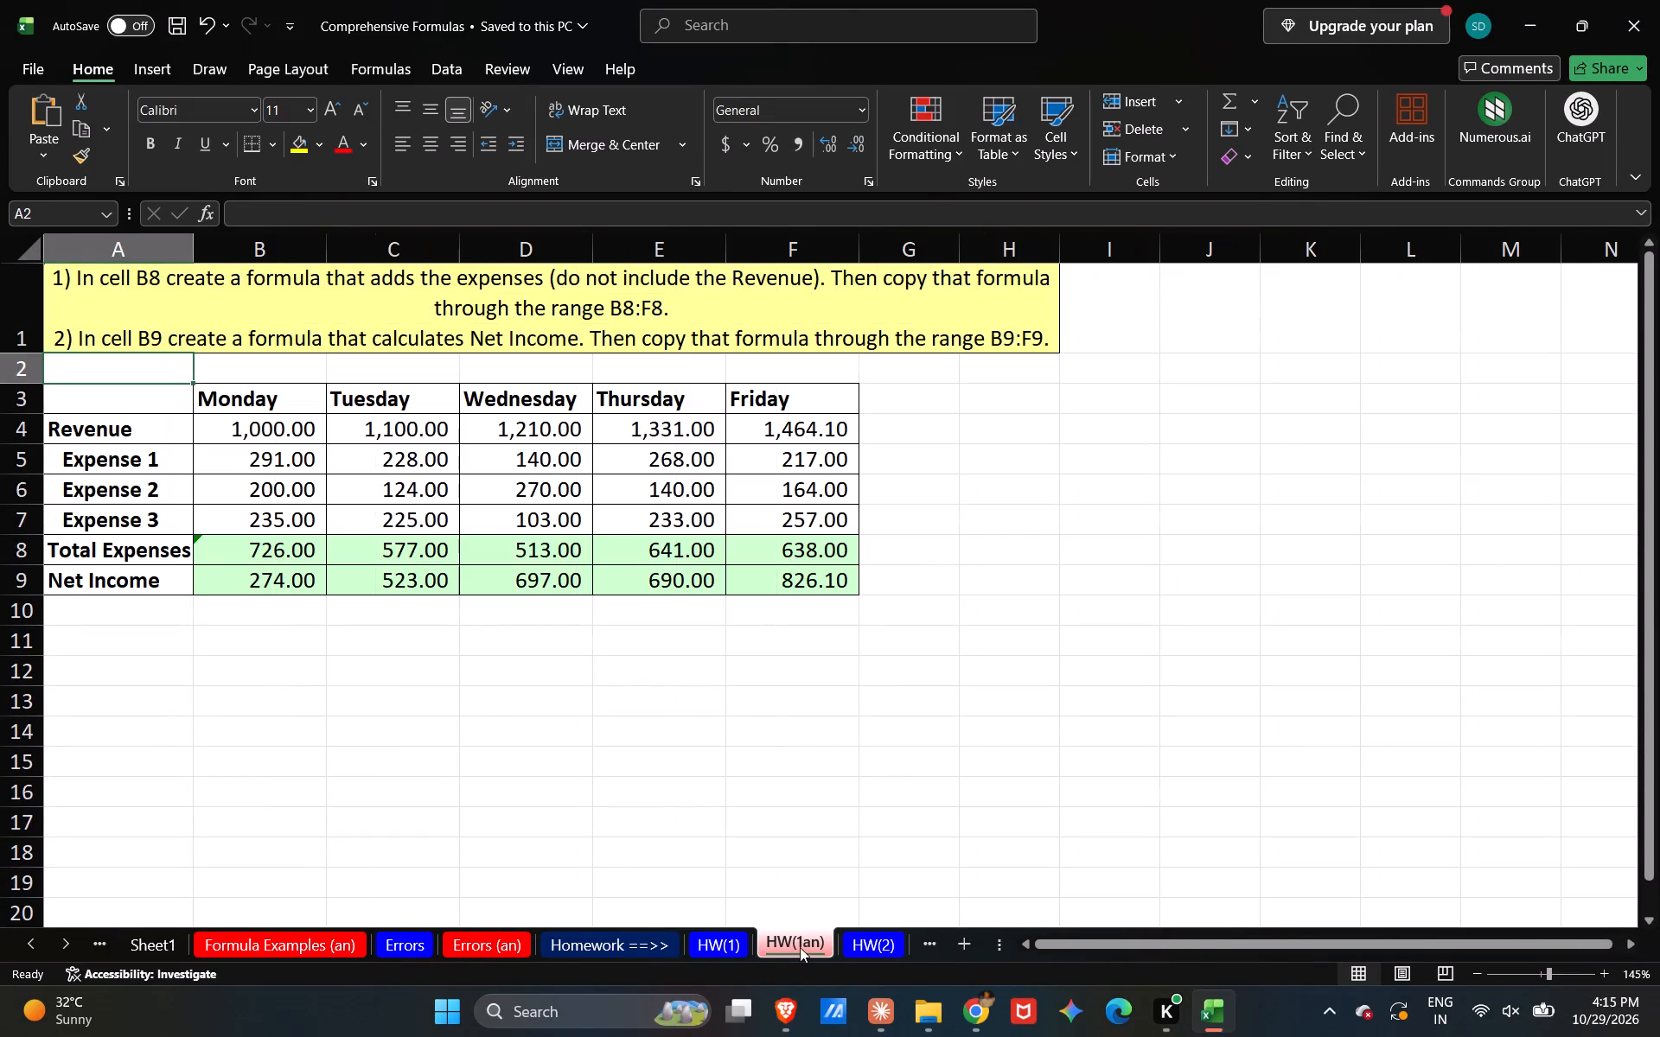
pyautogui.click(880, 944)
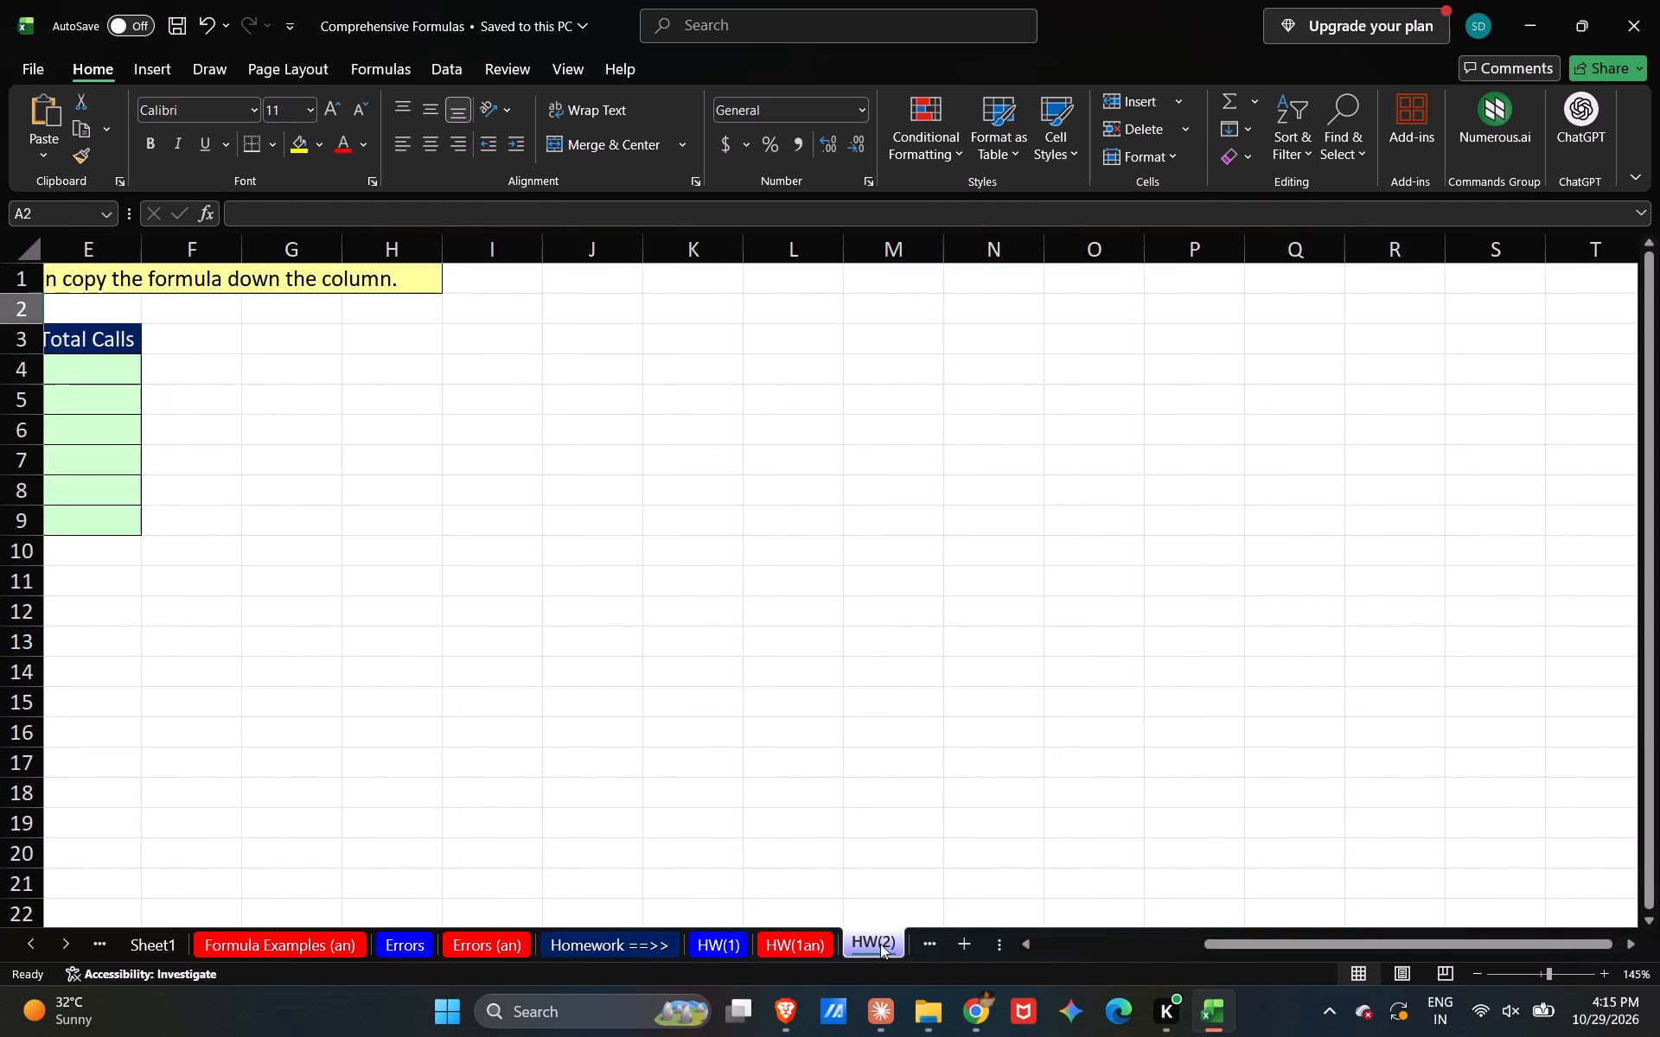
pyautogui.click(940, 945)
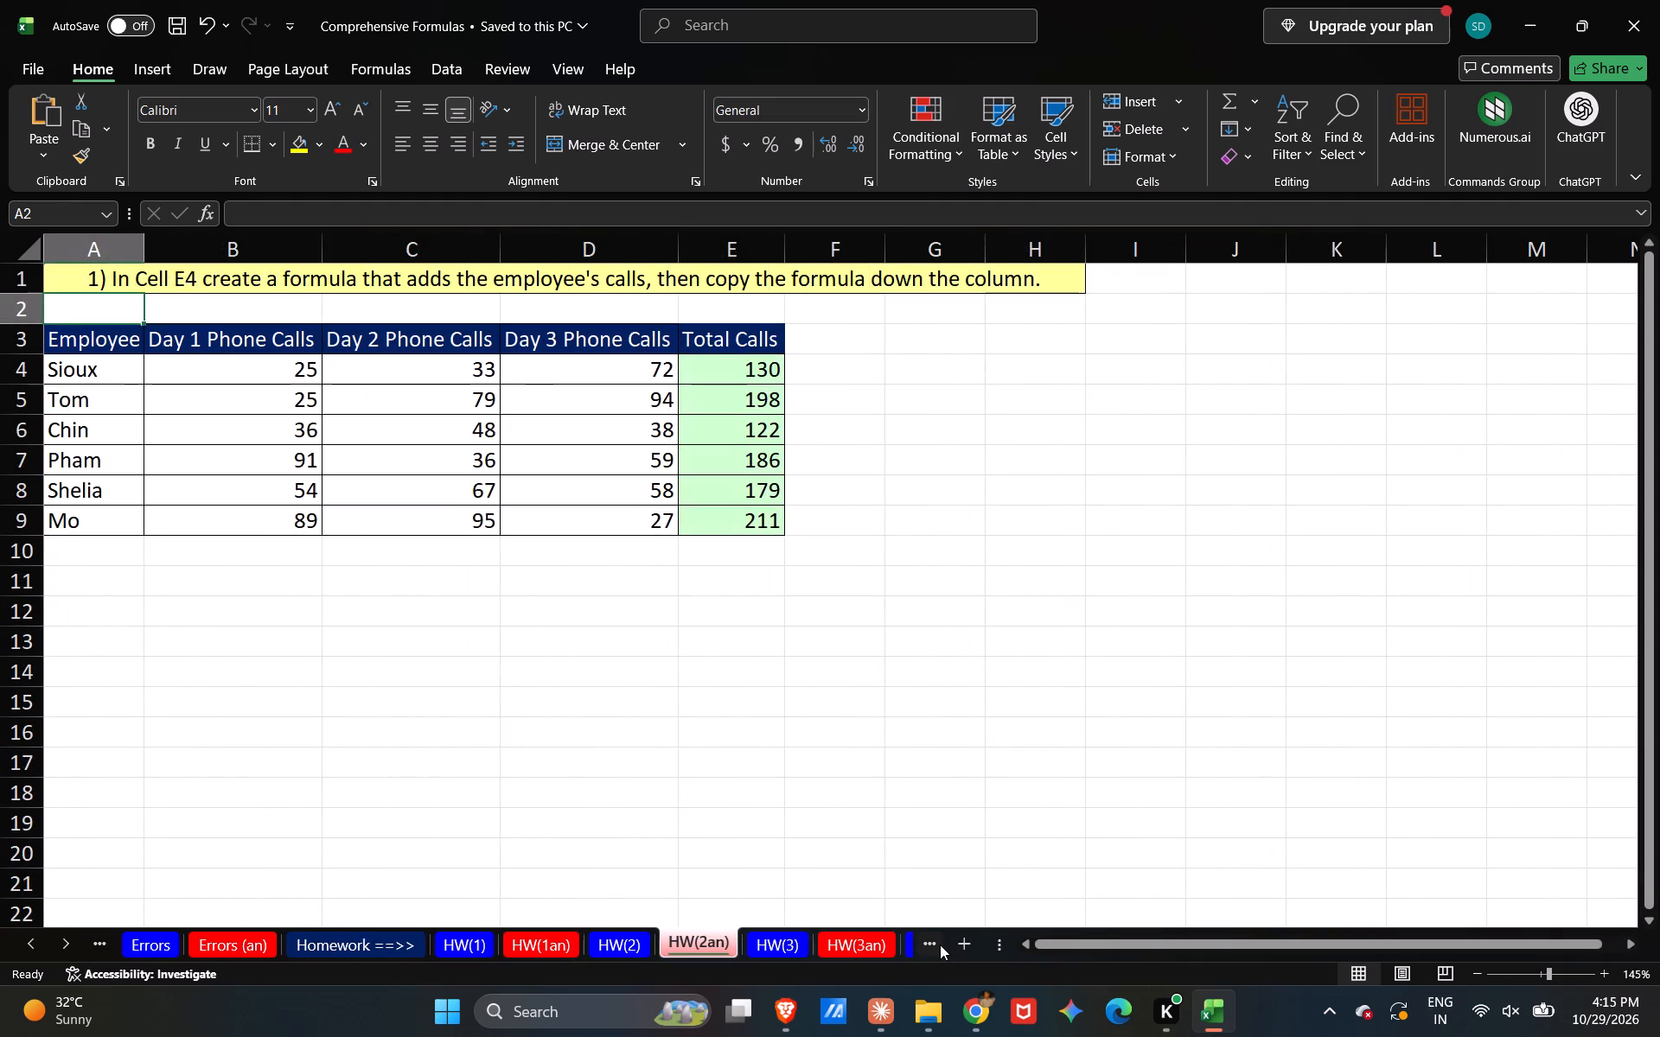
# Open the HW(3an) answer sheet and examine the arguments of the SUMIFS formula in cell F4.
pyautogui.click(881, 943)
pyautogui.scroll(1, 755, 642)
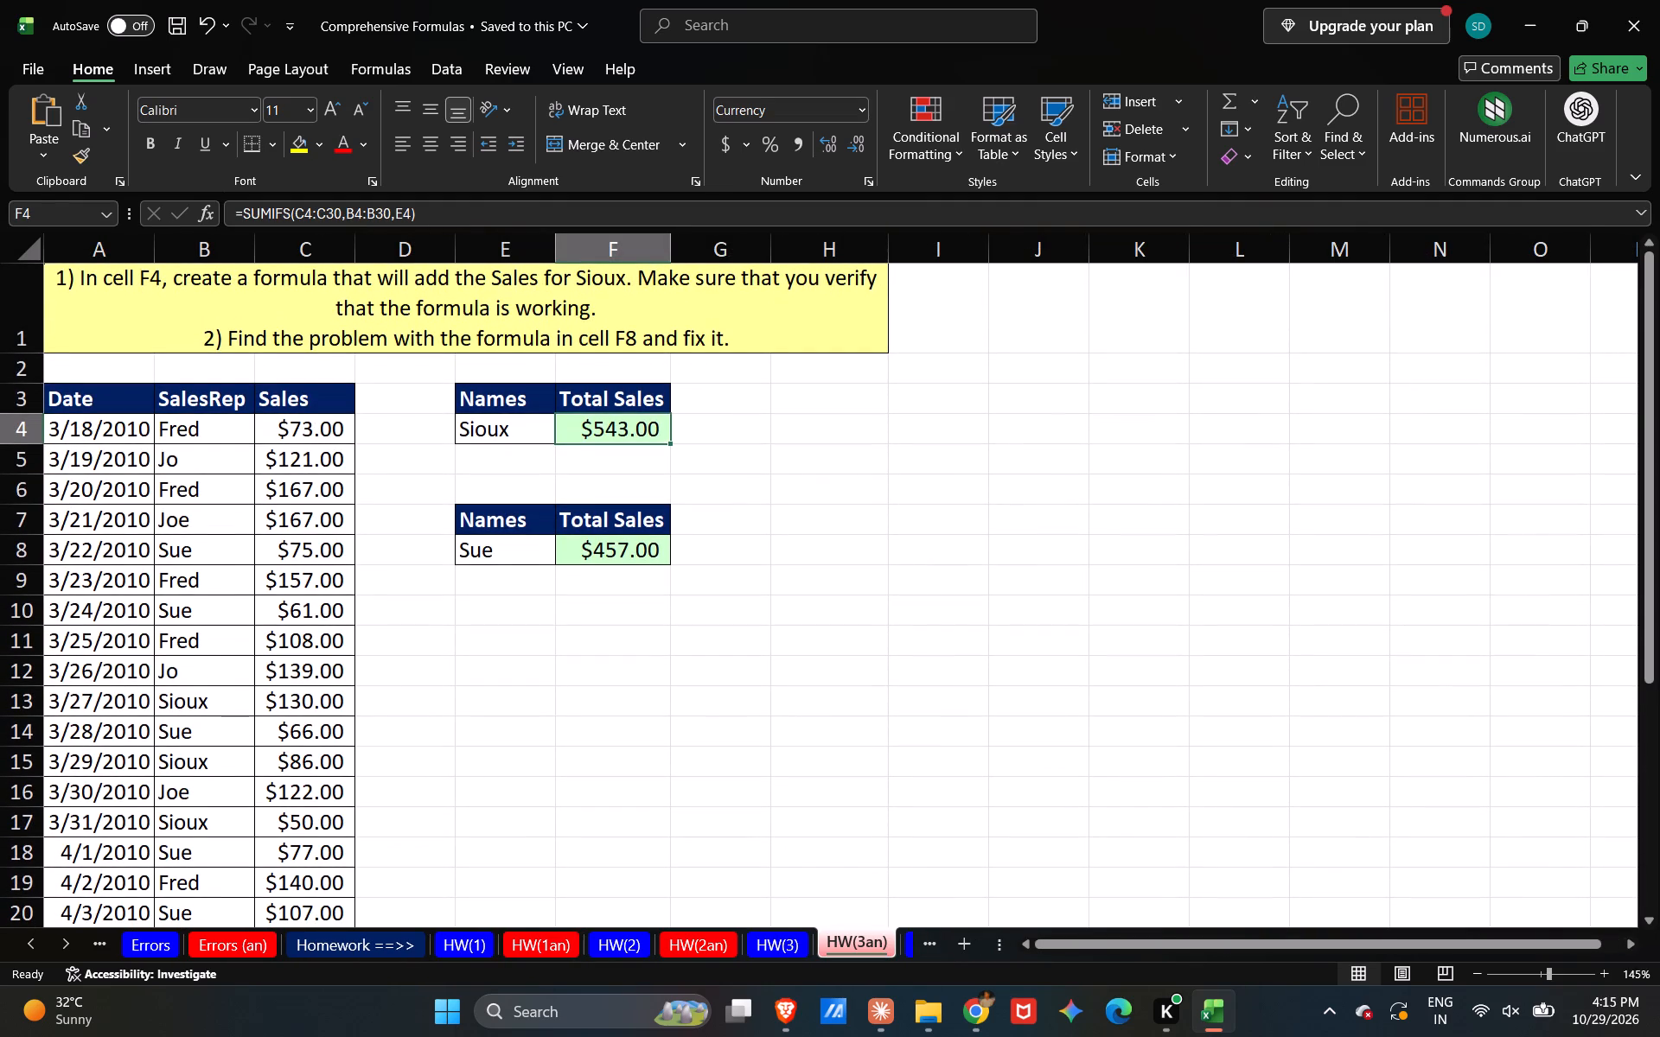
pyautogui.doubleClick(615, 421)
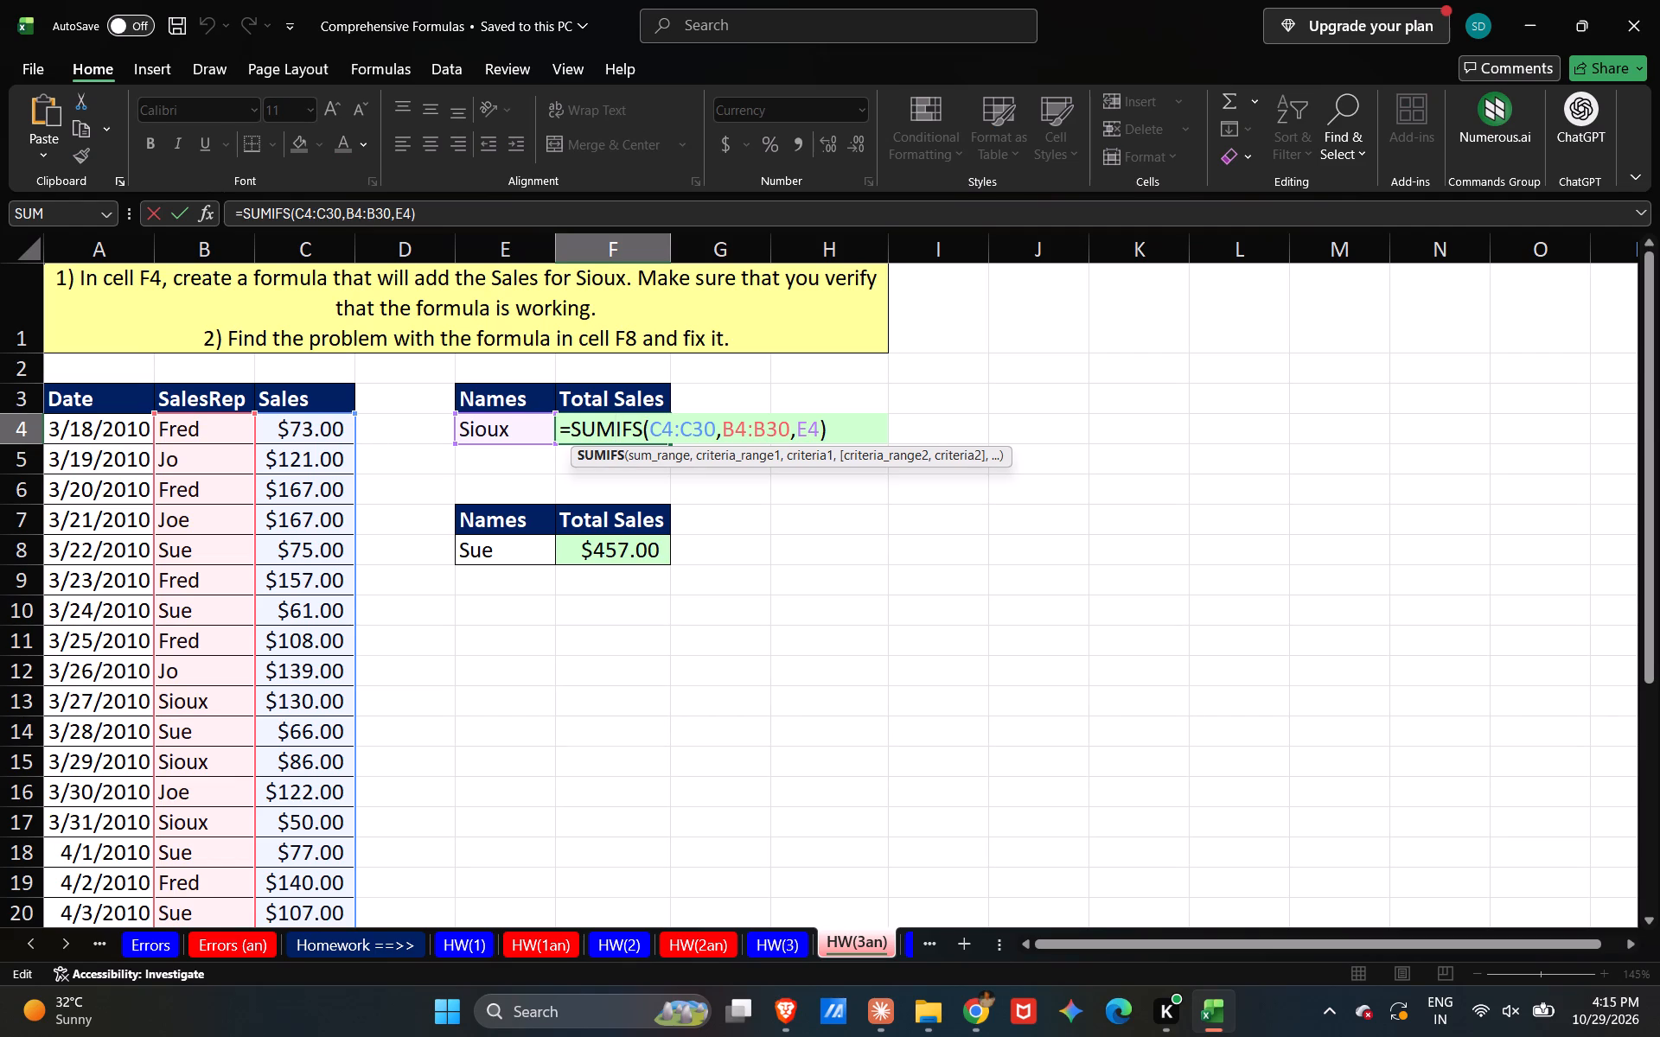
pyautogui.press('Right')
pyautogui.press('Right')
pyautogui.press('Right')
pyautogui.press('Right')
pyautogui.press('Right')
pyautogui.press('Right')
pyautogui.press('Right')
pyautogui.press('Right')
pyautogui.press('Right')
pyautogui.press('Right')
pyautogui.press('Right')
pyautogui.press('Right')
pyautogui.press('Right')
pyautogui.press('Right')
pyautogui.press('Right')
pyautogui.press('Right')
pyautogui.press('Right')
pyautogui.press('Right')
pyautogui.press('Right')
pyautogui.press('Right')
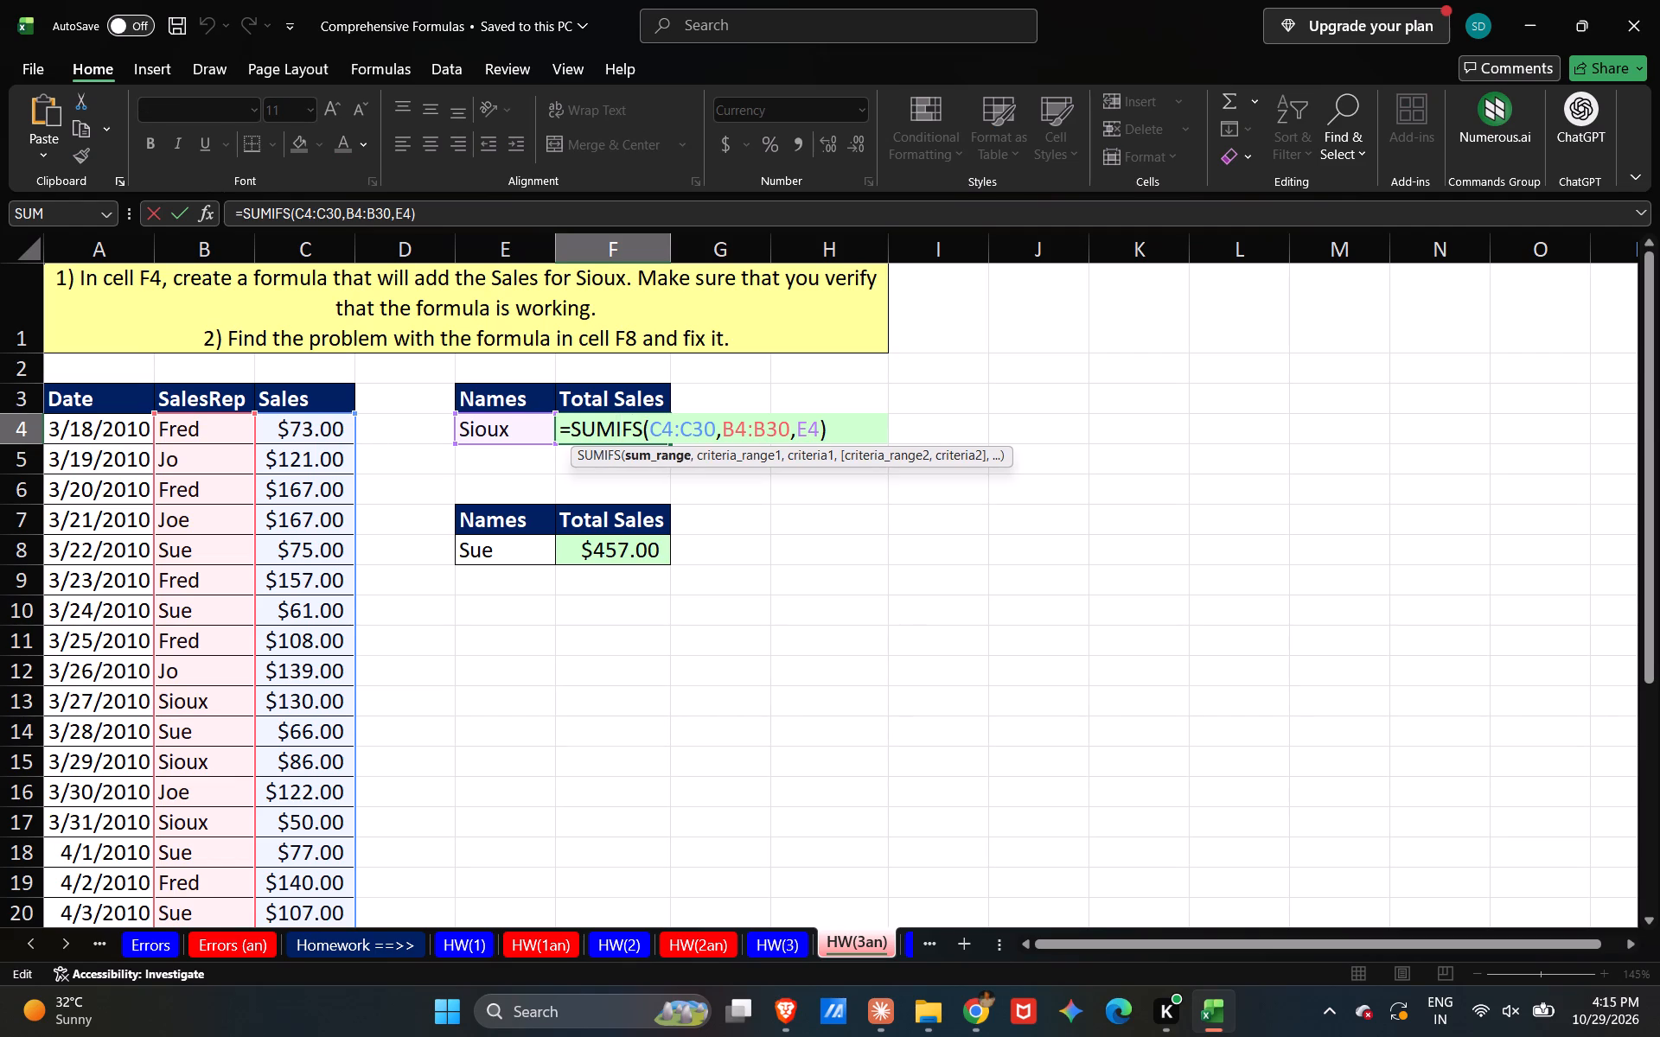
pyautogui.press('Escape')
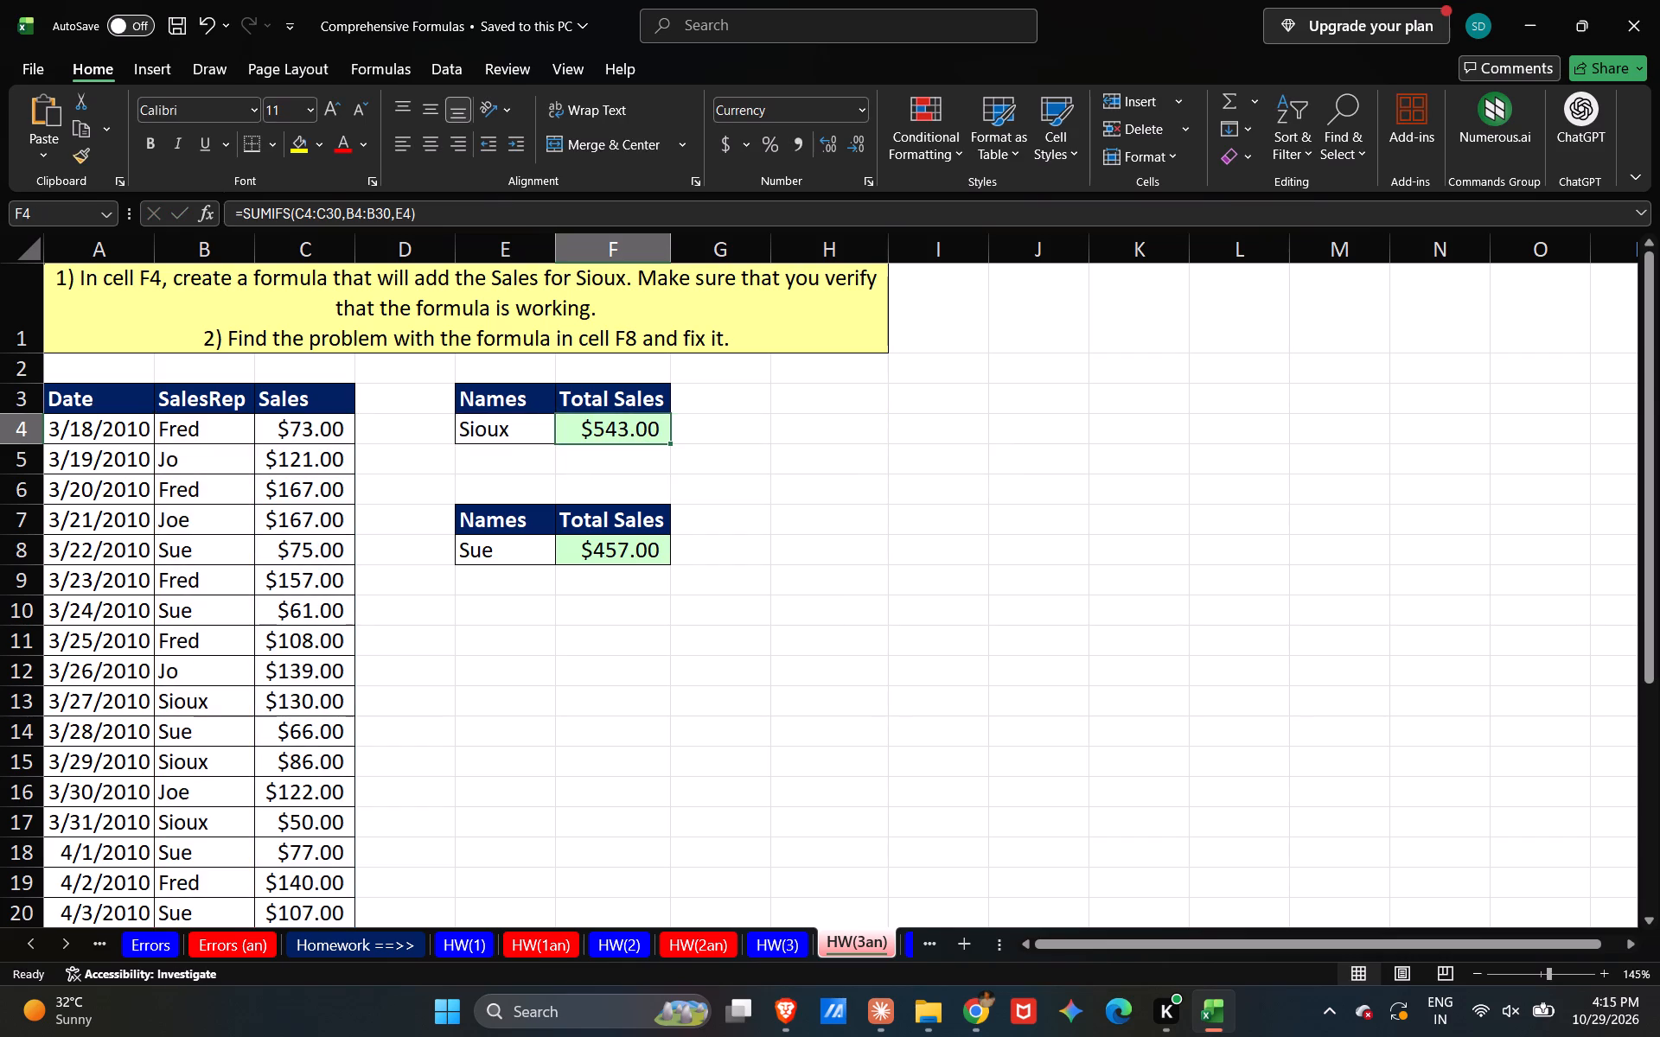
# Erase the existing SUMIFS formula for Sioux's total sales from cell F4 on HW(3an).
pyautogui.doubleClick(638, 433)
pyautogui.press('BackSpace')
pyautogui.press('BackSpace')
pyautogui.press('BackSpace')
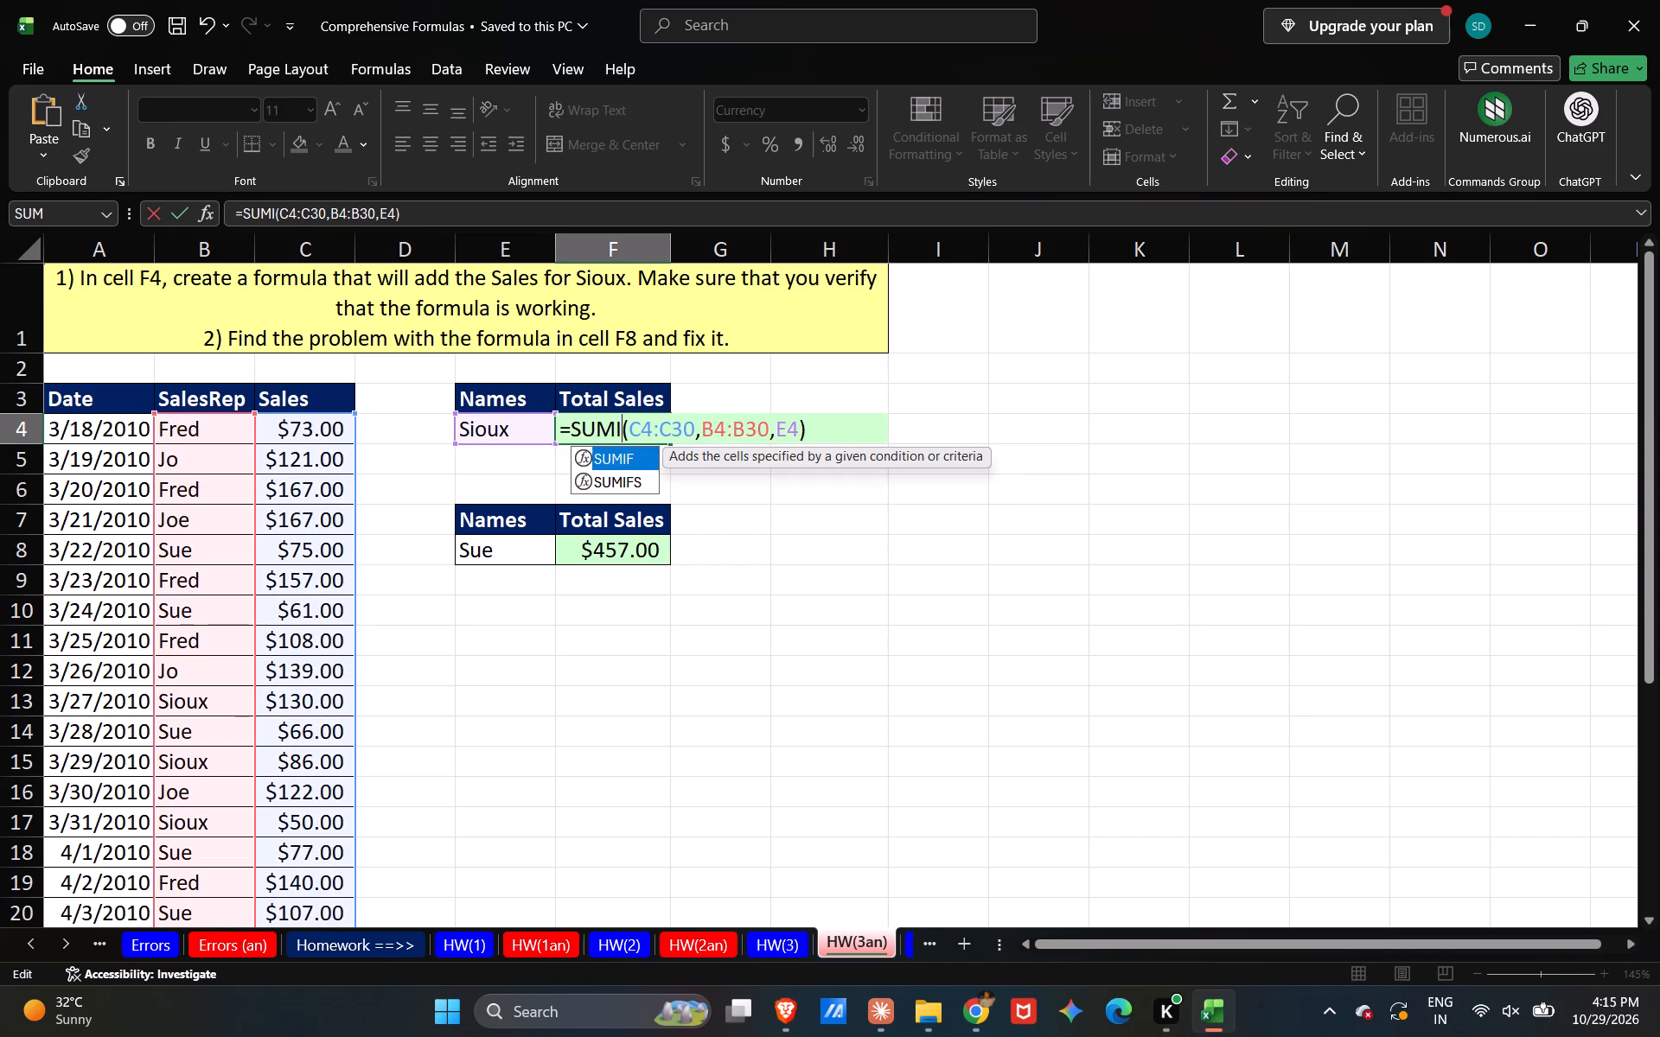
pyautogui.press('Right')
pyautogui.press('Right')
pyautogui.press('Right')
pyautogui.press('Right')
pyautogui.press('Right')
pyautogui.press('Right')
pyautogui.press('Right')
pyautogui.press('Right')
pyautogui.press('Right')
pyautogui.press('Right')
pyautogui.press('Right')
pyautogui.press('Right')
pyautogui.press('Right')
pyautogui.press('Right')
pyautogui.press('Right')
pyautogui.press('Right')
pyautogui.press('Right')
pyautogui.press('Right')
pyautogui.press('Right')
pyautogui.press('Right')
pyautogui.press('Right')
pyautogui.press('Right')
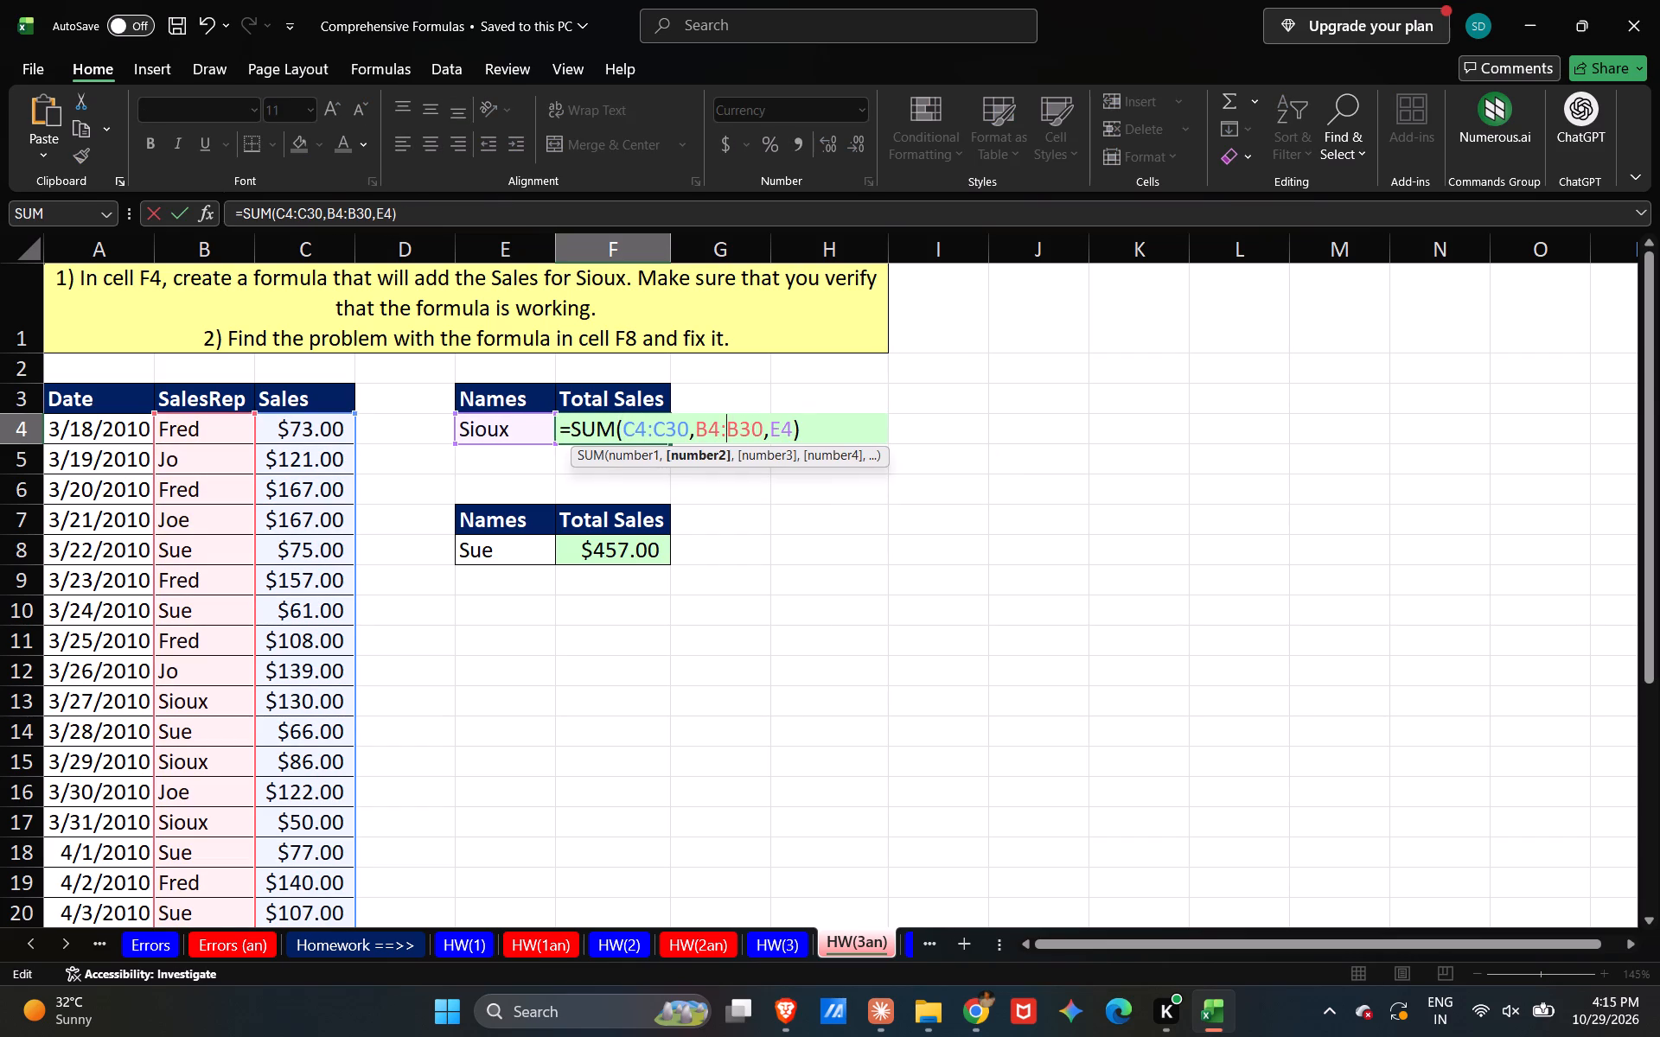
pyautogui.press('BackSpace')
pyautogui.press('BackSpace')
pyautogui.press('BackSpace')
pyautogui.press('BackSpace')
pyautogui.press('BackSpace')
pyautogui.press('BackSpace')
pyautogui.press('BackSpace')
pyautogui.press('BackSpace')
pyautogui.press('BackSpace')
pyautogui.press('BackSpace')
pyautogui.press('BackSpace')
pyautogui.press('BackSpace')
pyautogui.press('BackSpace')
pyautogui.press('BackSpace')
pyautogui.press('BackSpace')
pyautogui.press('BackSpace')
pyautogui.press('BackSpace')
pyautogui.press('BackSpace')
pyautogui.press('BackSpace')
pyautogui.press('BackSpace')
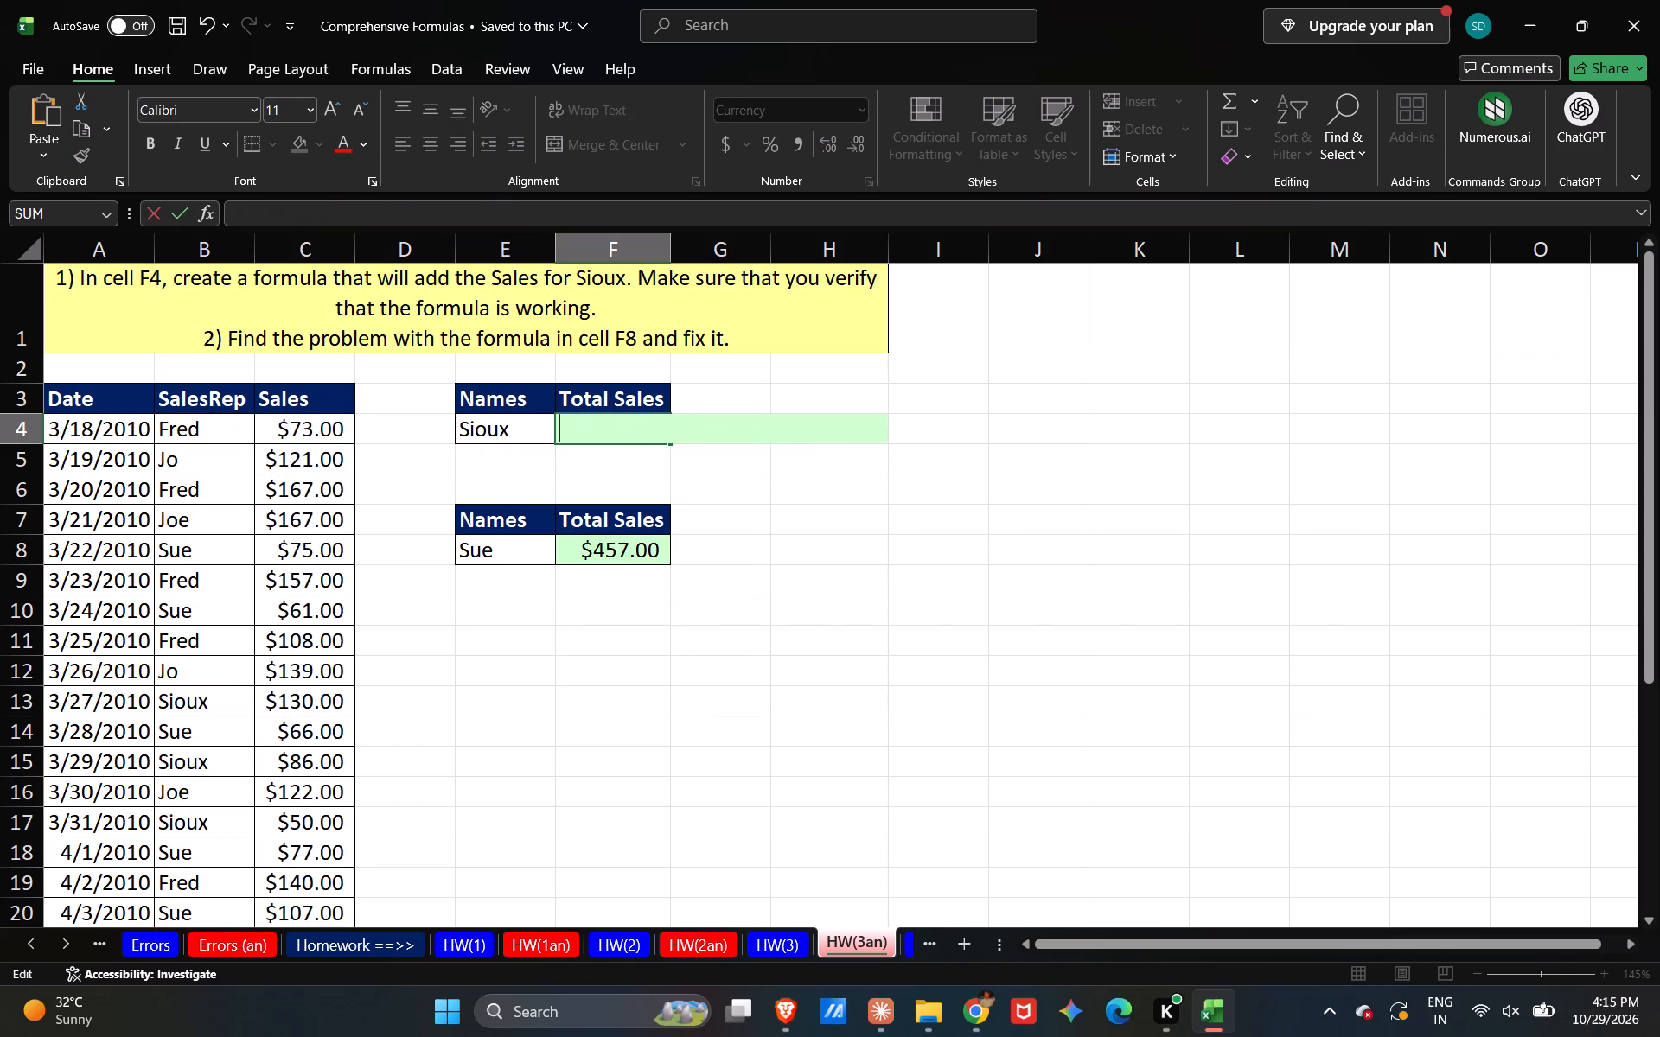
# Enter the formula =SUMIF(B4:B30,C4:C30,E4) in cell F4 for Sioux's total sales.
pyautogui.write('=sui')
pyautogui.press('BackSpace')
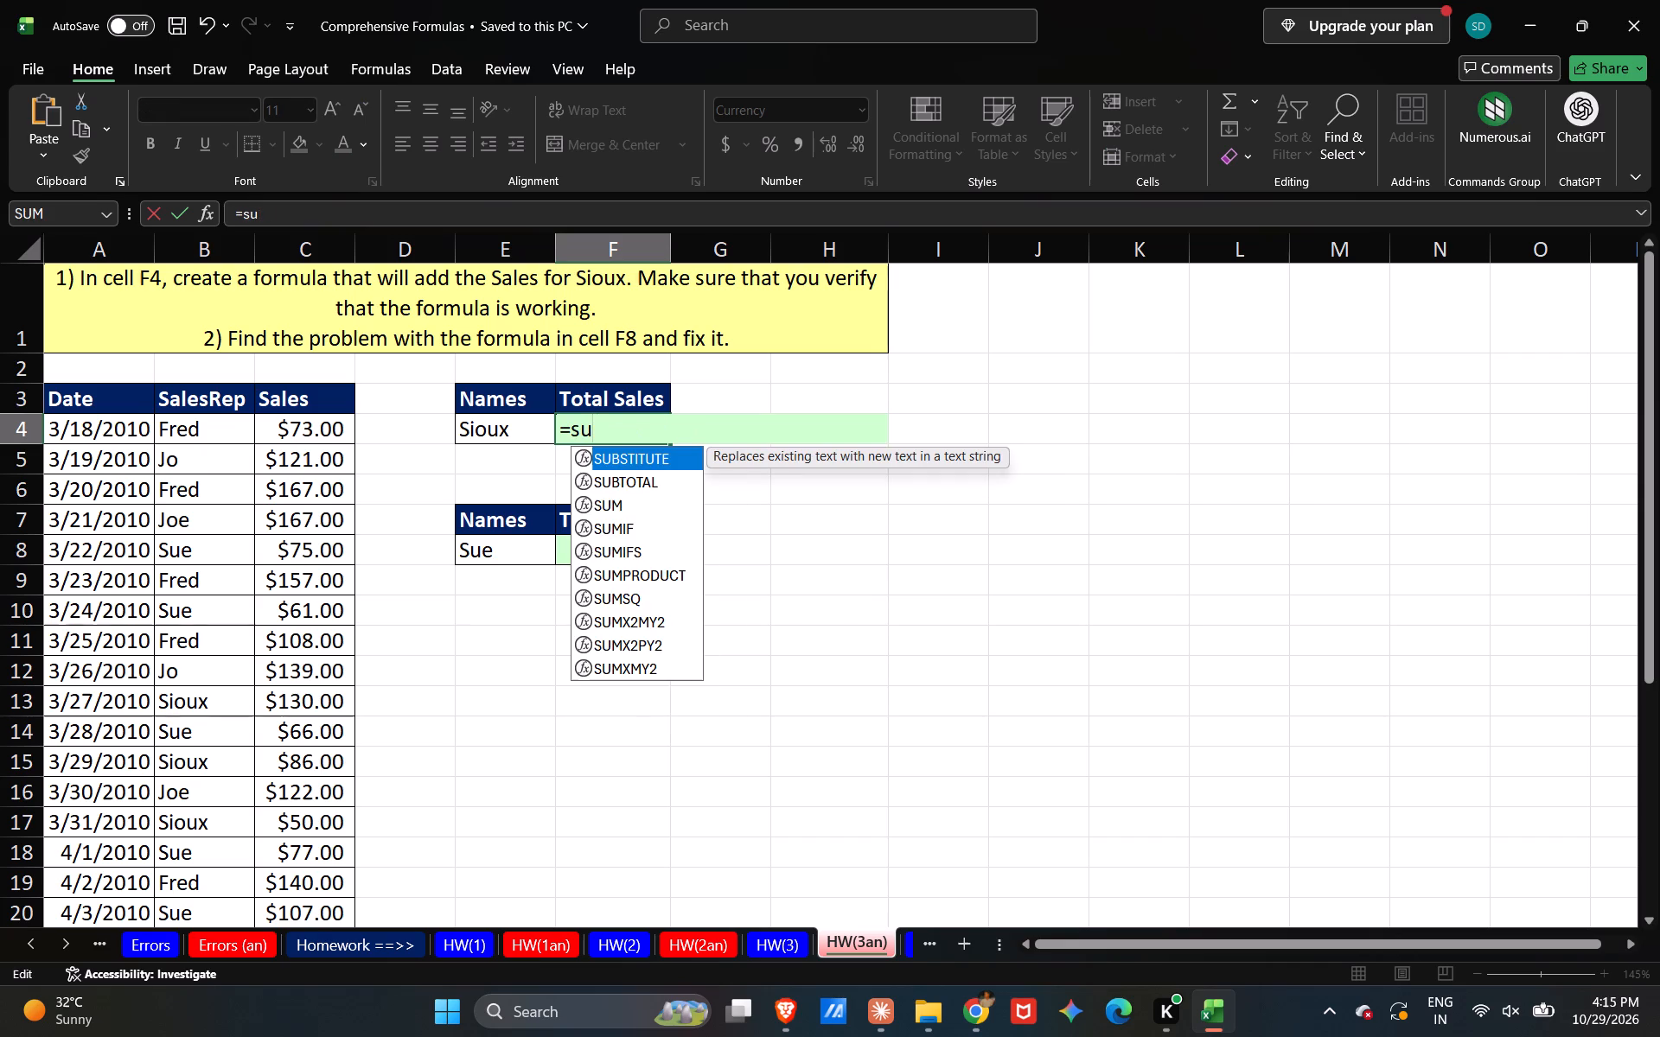
pyautogui.press('m')
pyautogui.press('Tab')
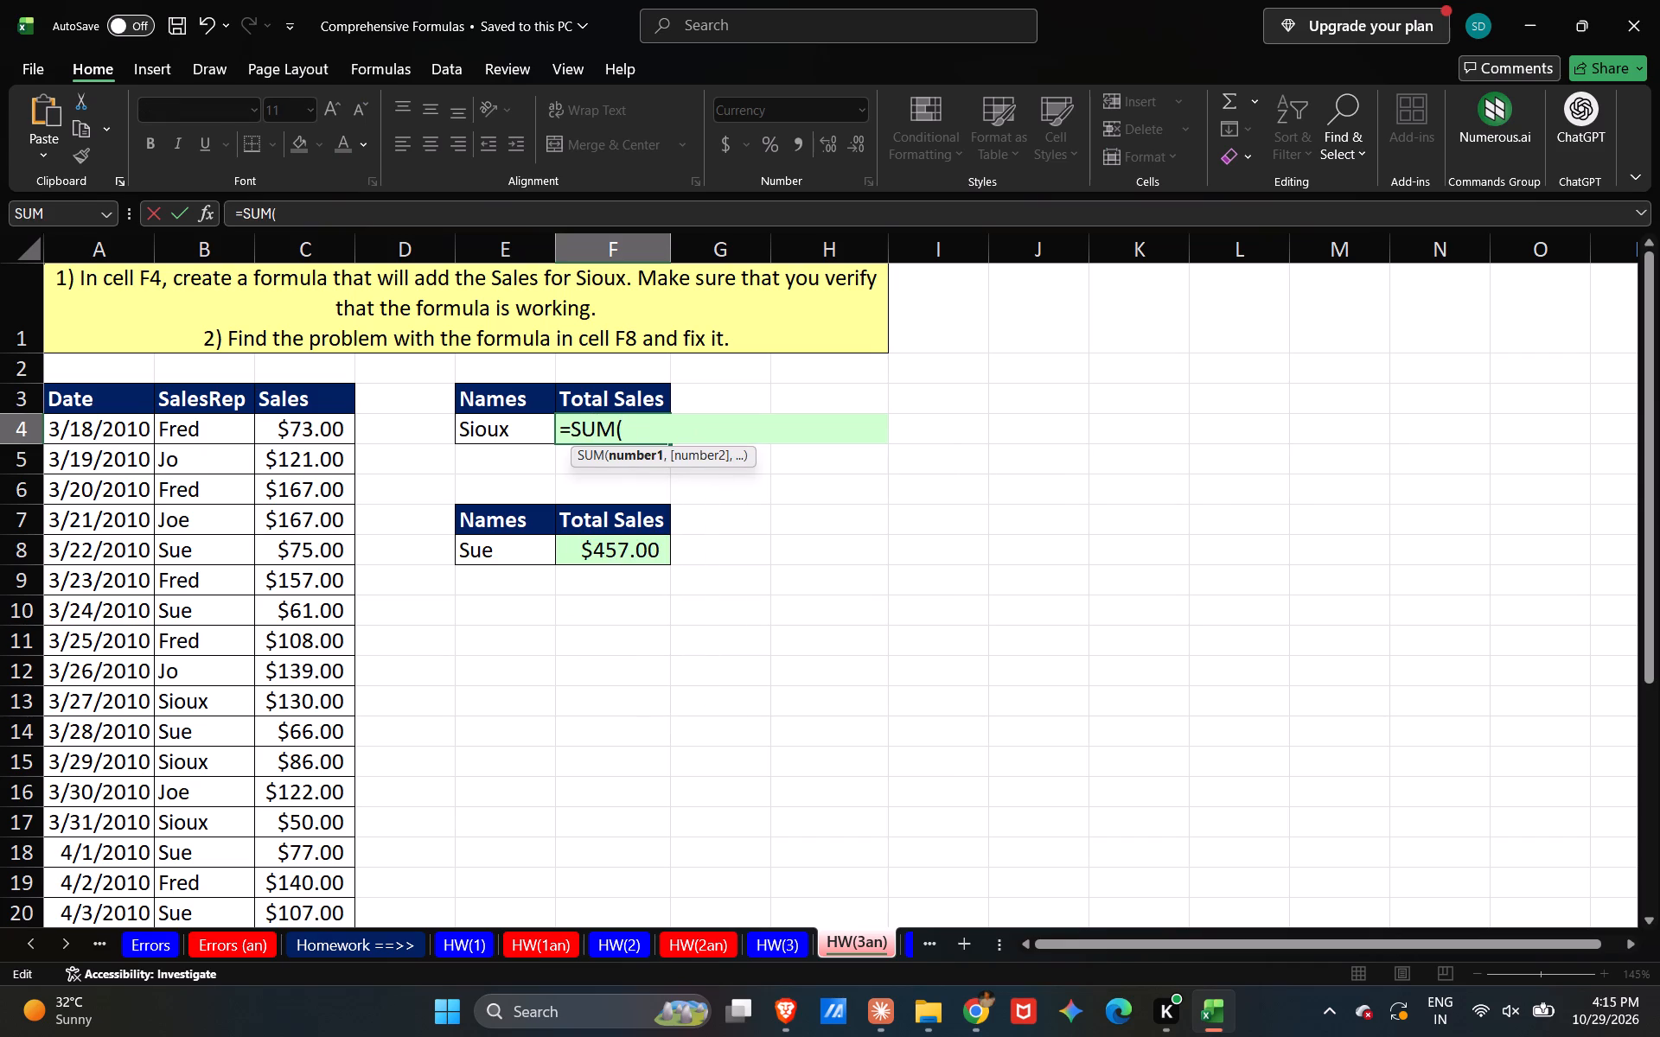
pyautogui.press('BackSpace')
pyautogui.write('if')
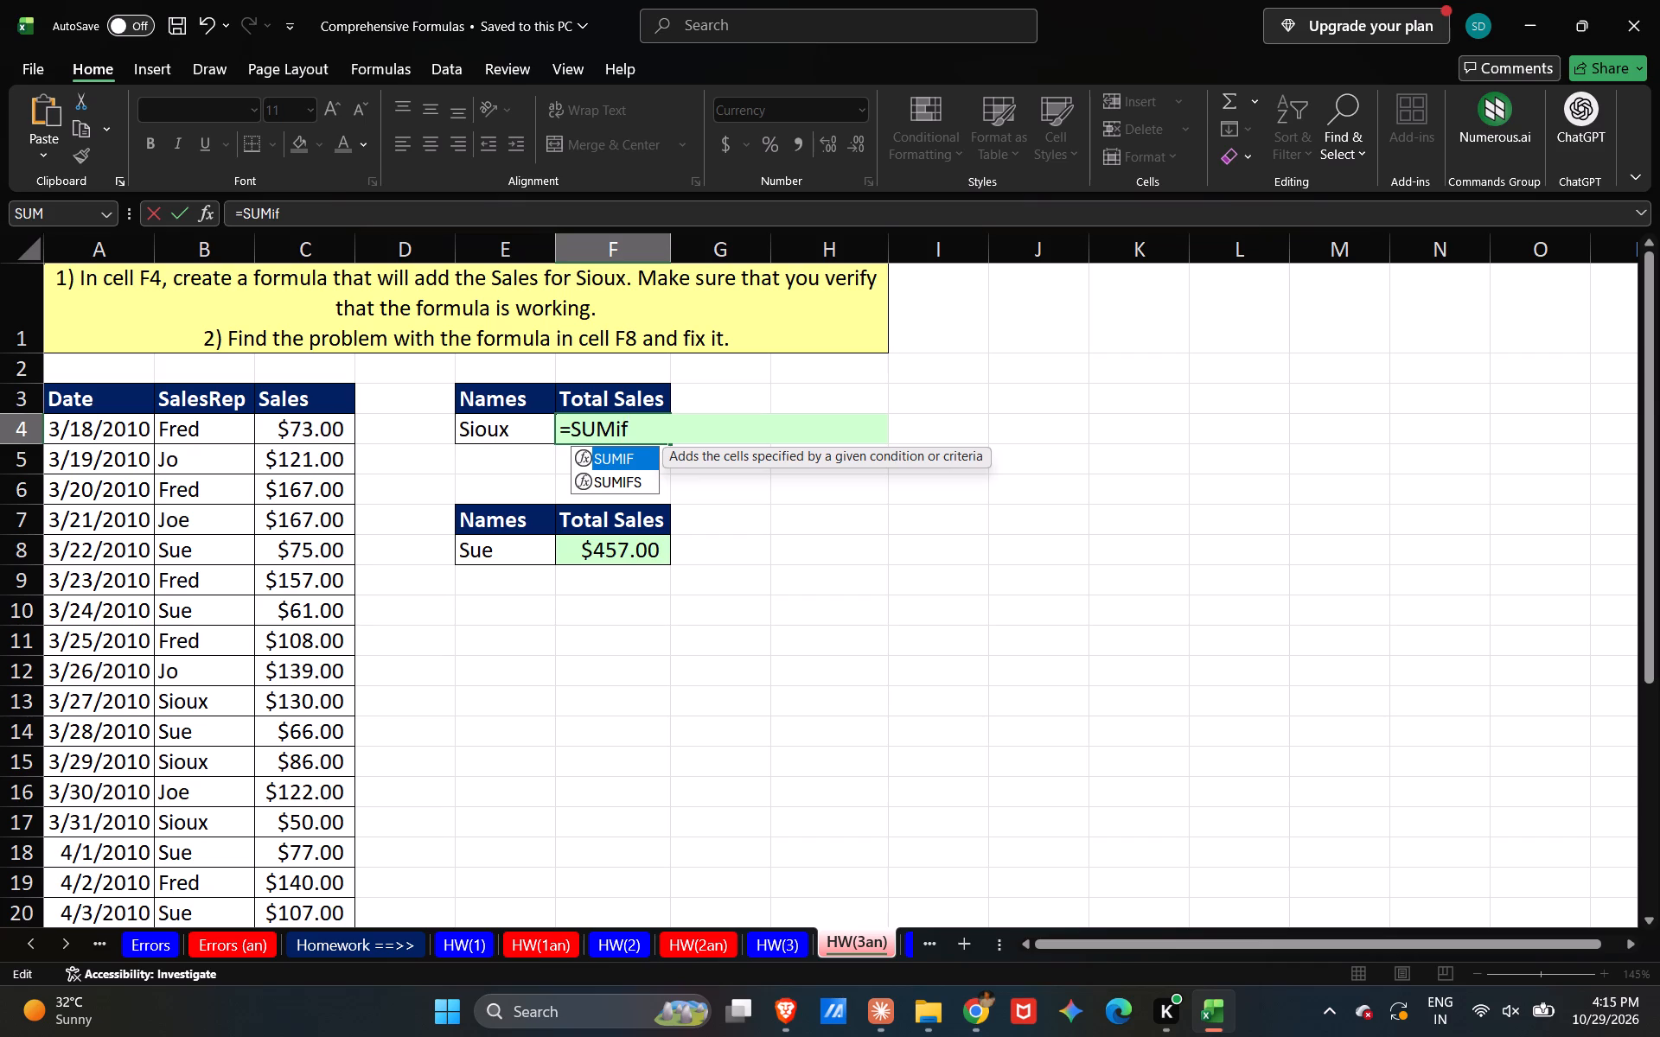
pyautogui.press('Tab')
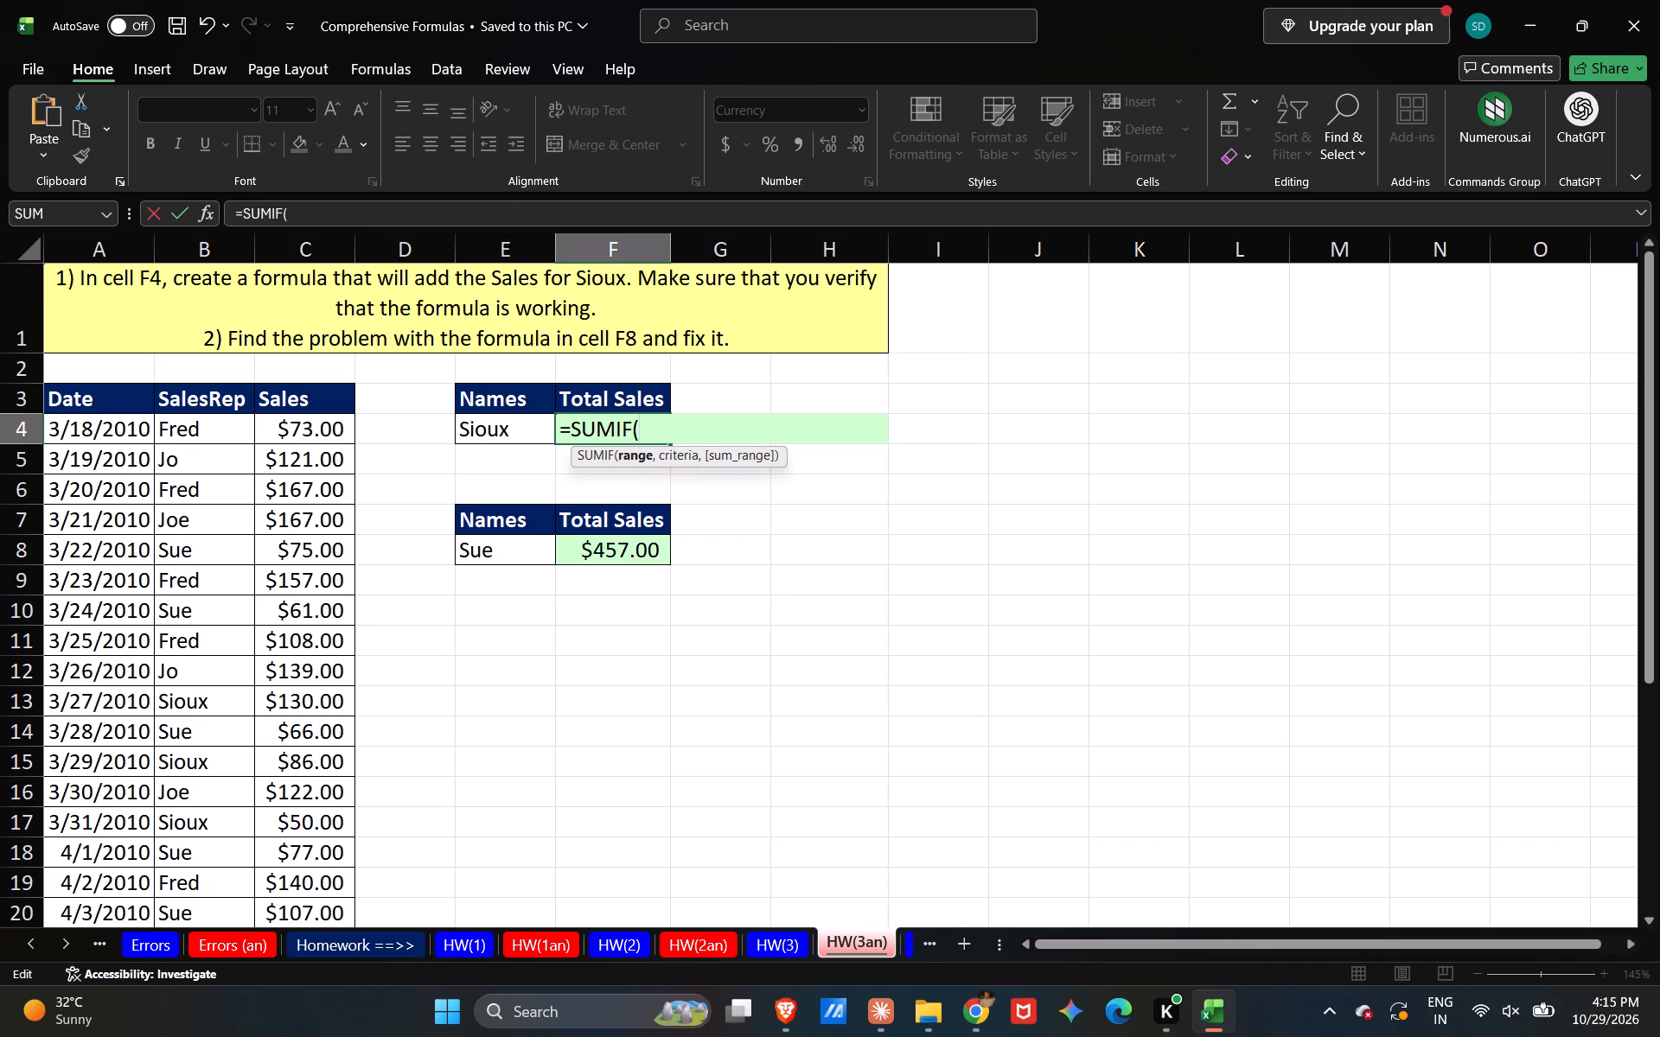
pyautogui.keyDown('shift'); pyautogui.click(201, 437); pyautogui.keyUp('shift')
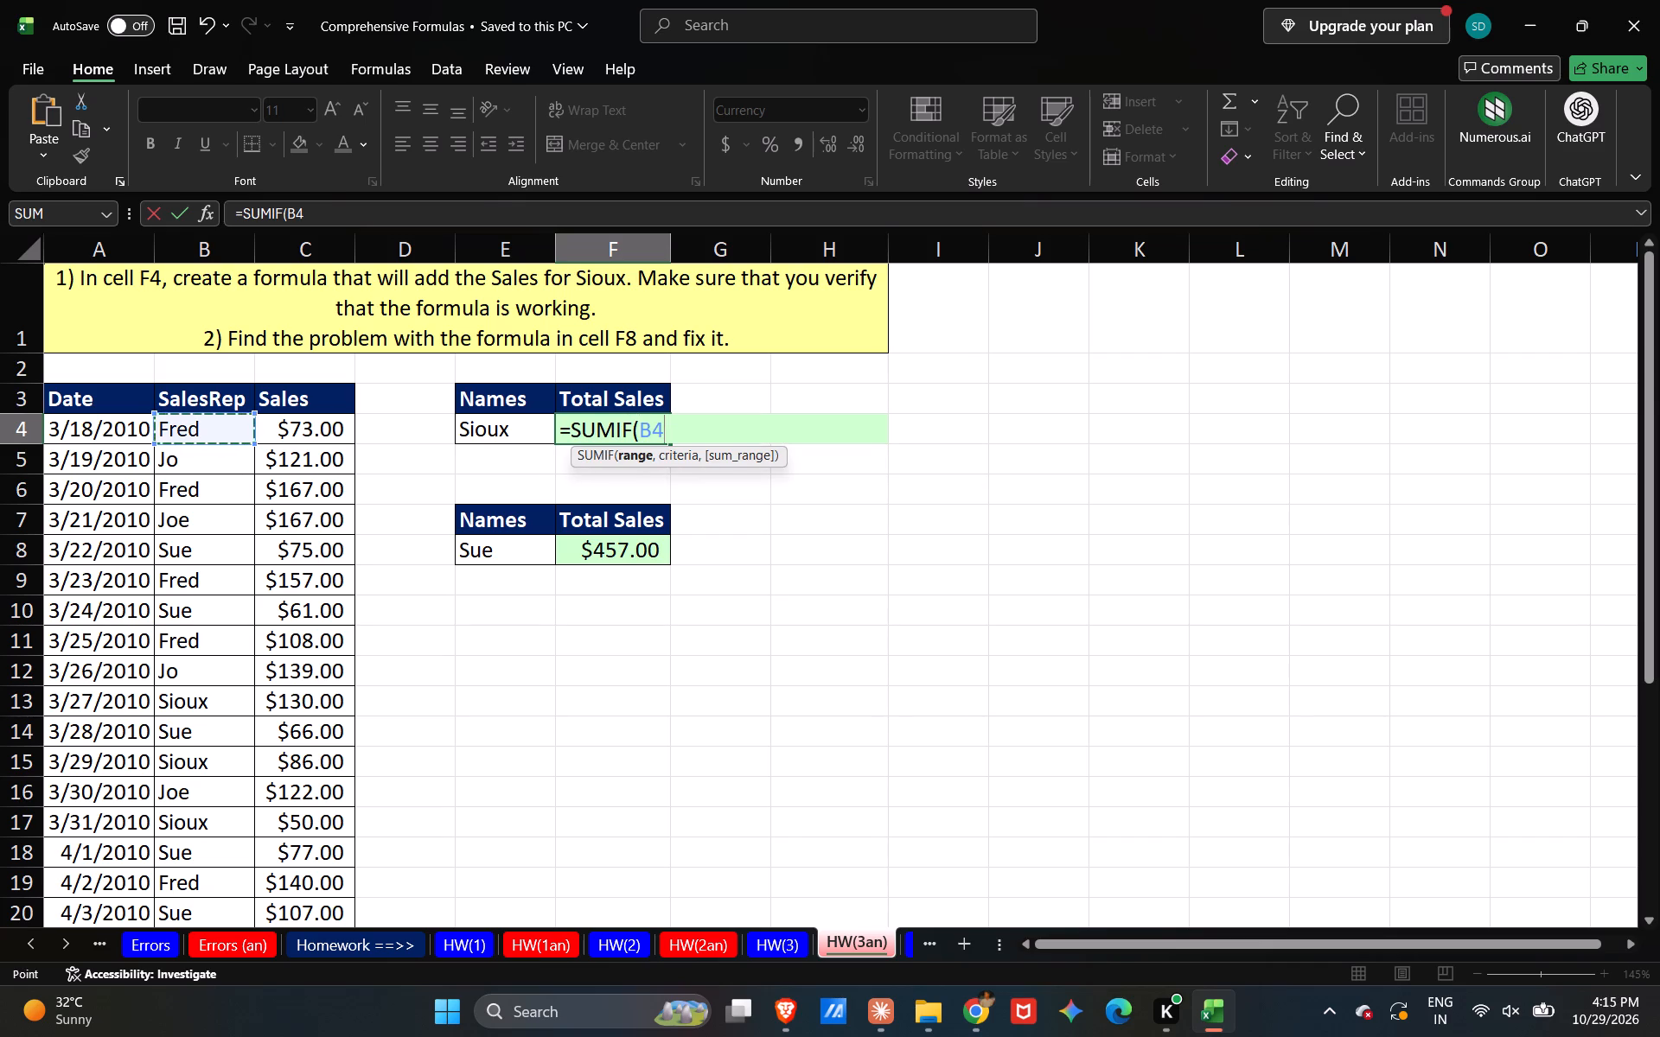
pyautogui.hotkey('ctrl', 'shift', 'Down')
pyautogui.scroll(2, 481, 398)
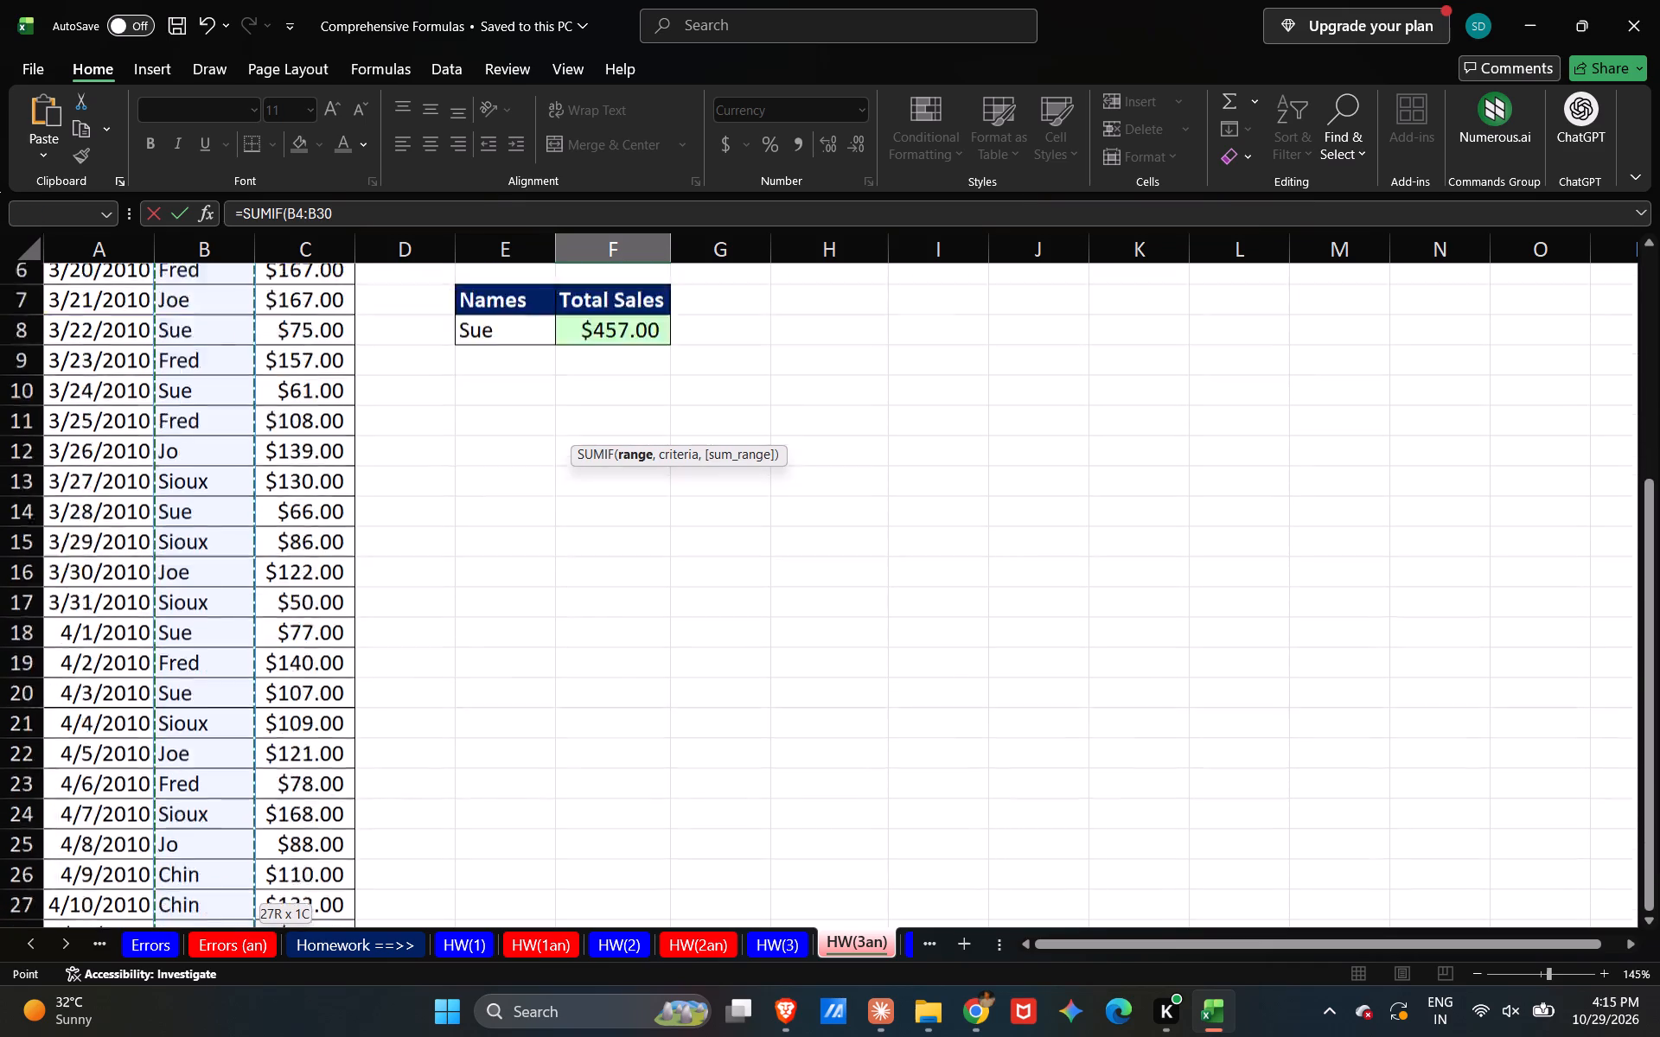
pyautogui.scroll(3, 481, 398)
pyautogui.scroll(-3, 481, 398)
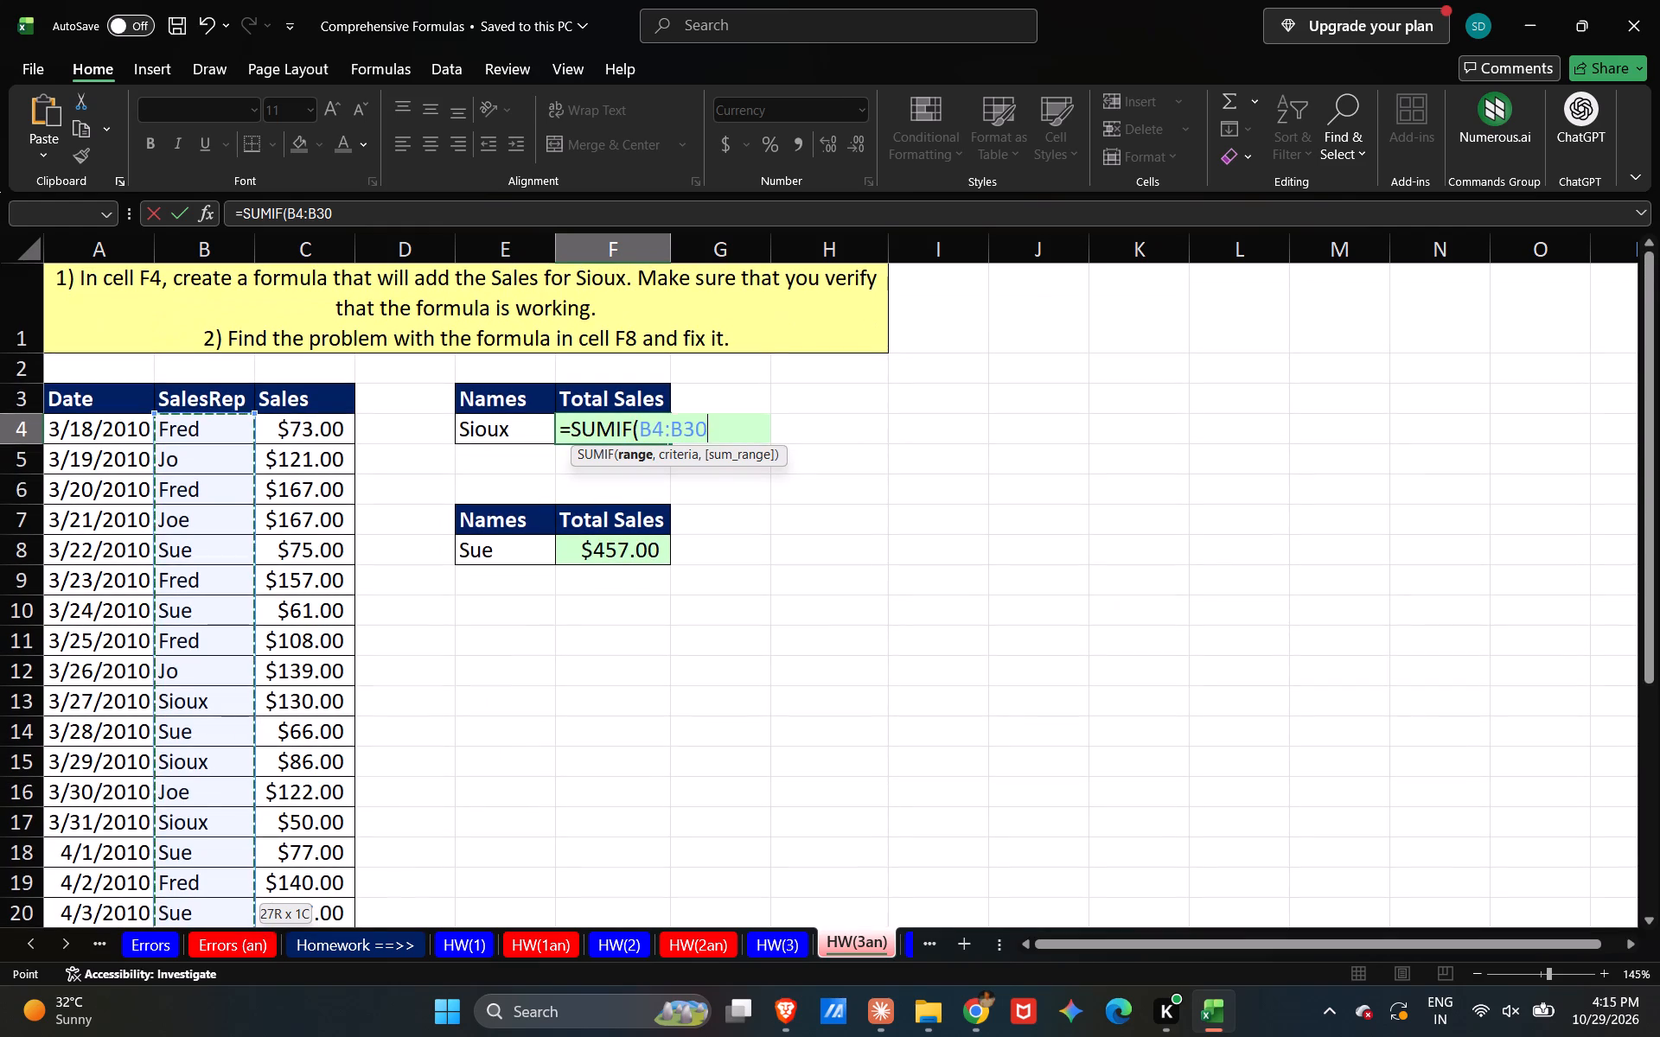
pyautogui.press(',')
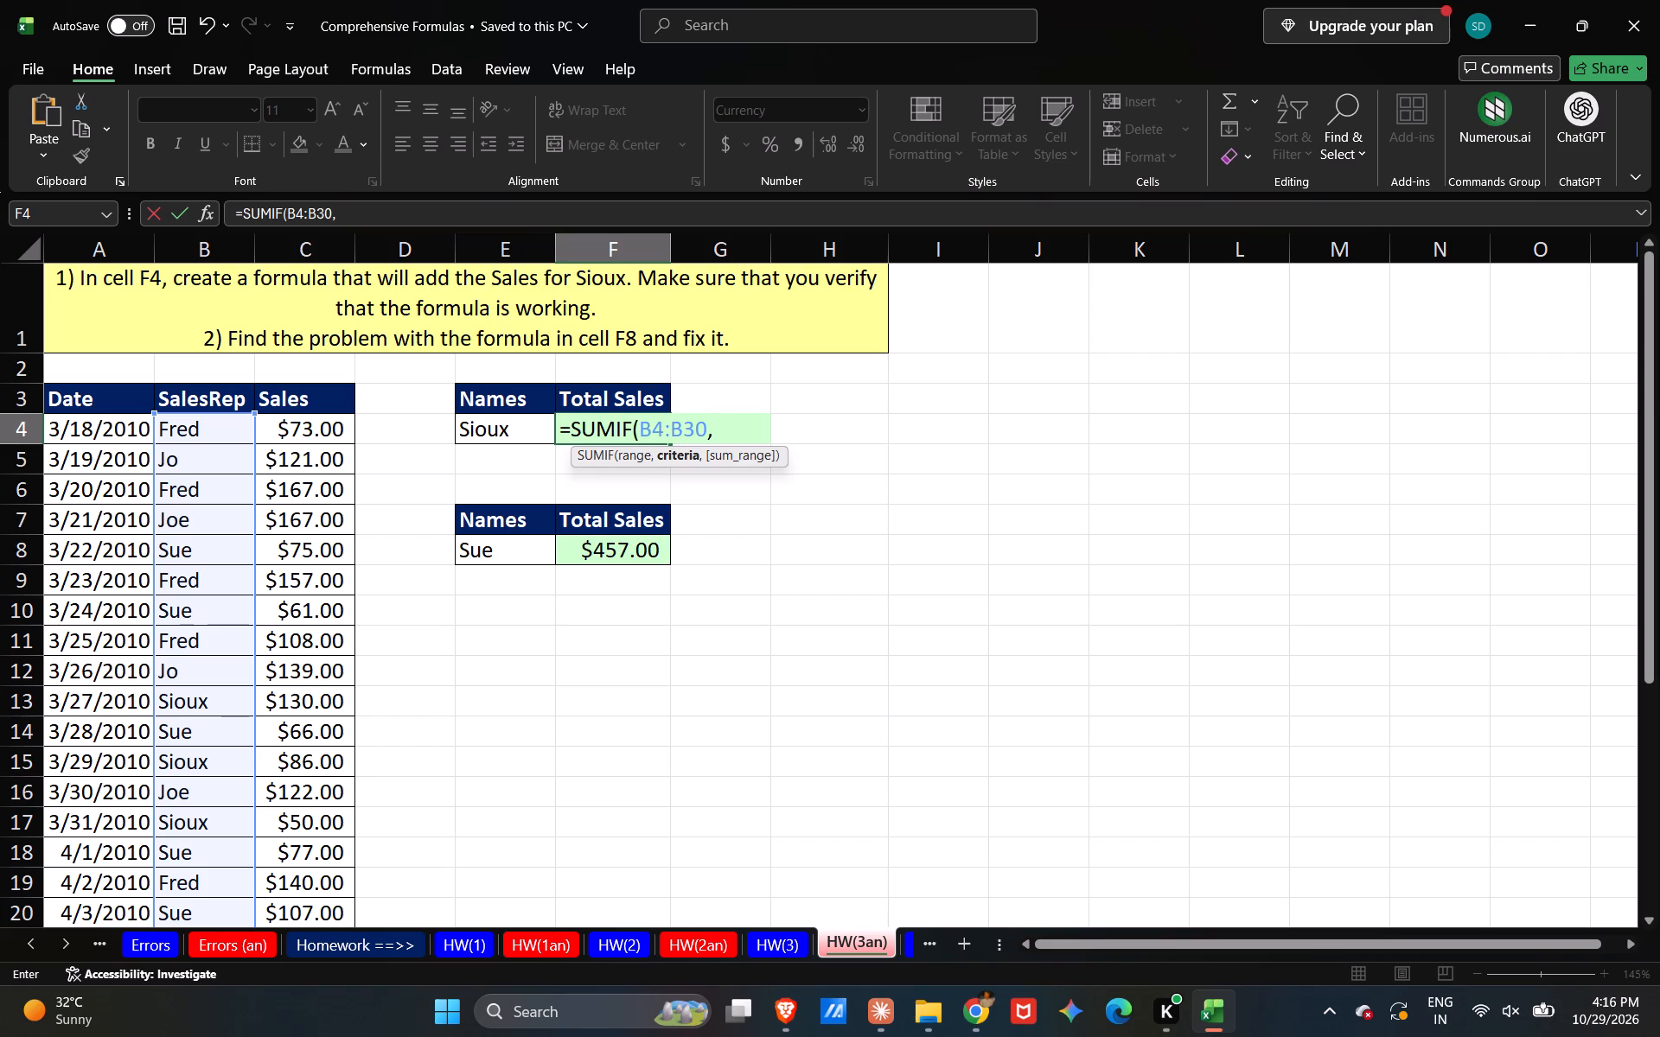
pyautogui.click(318, 432)
pyautogui.hotkey('ctrl', 'shift', 'Down')
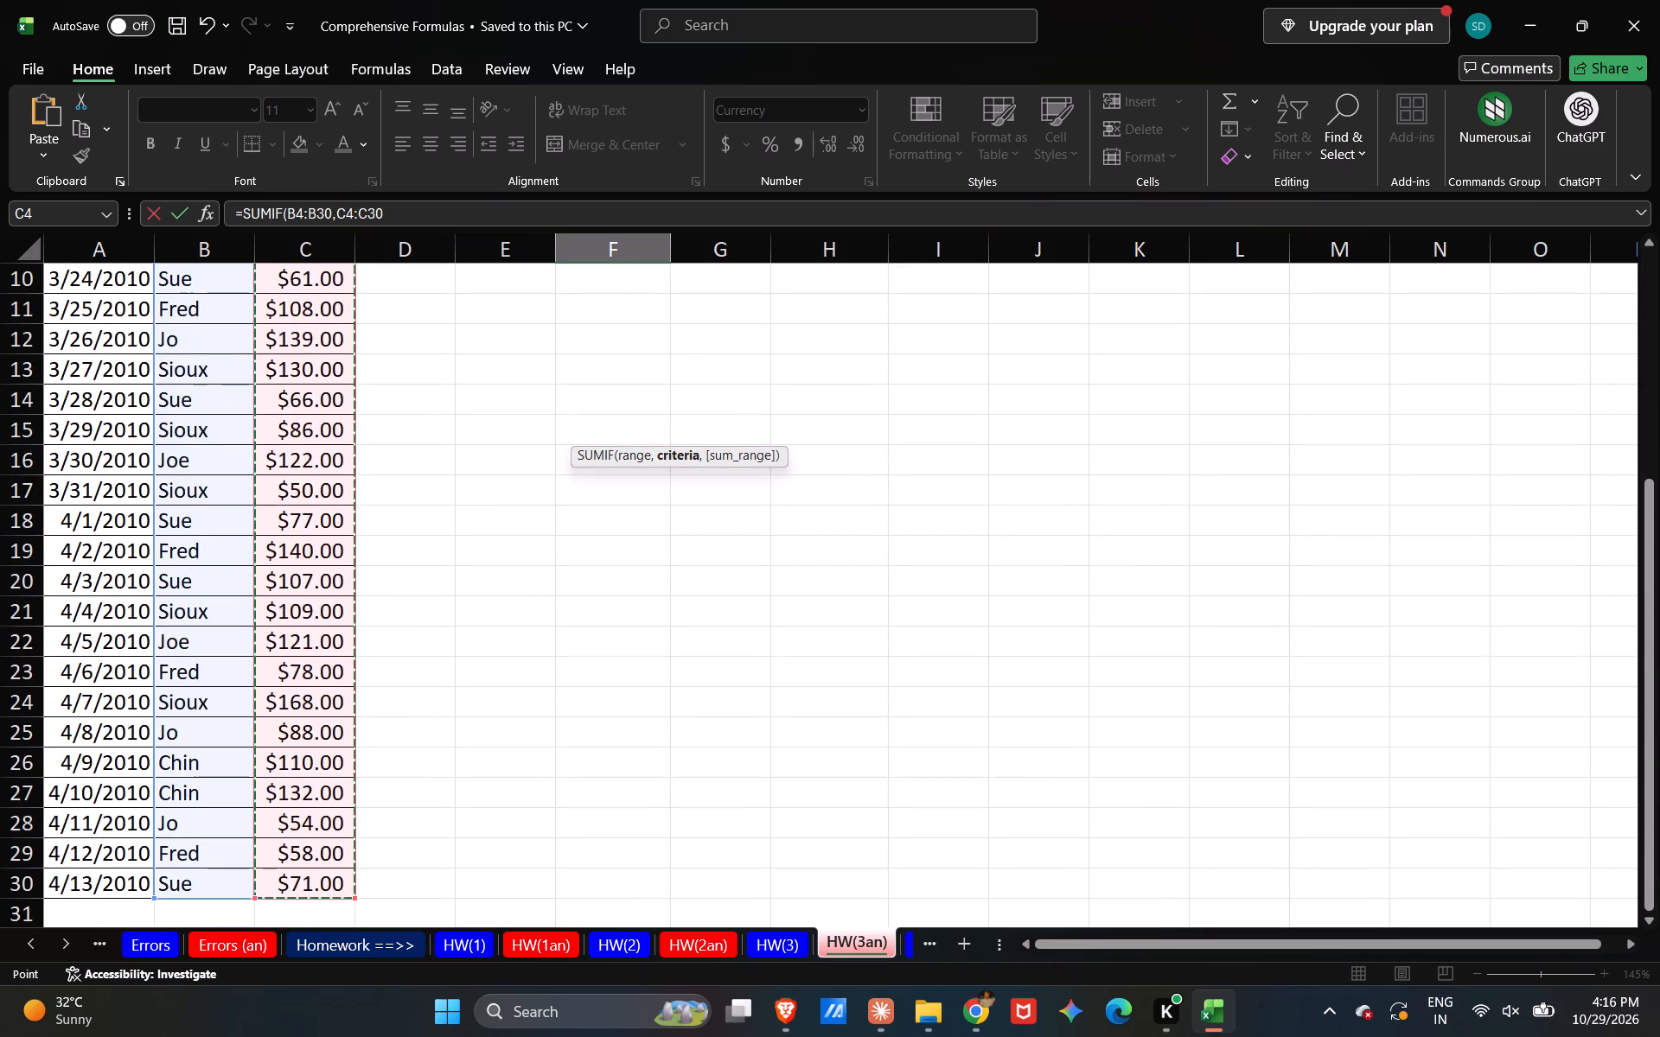
pyautogui.click(318, 432)
pyautogui.scroll(3, 318, 432)
pyautogui.click(318, 432)
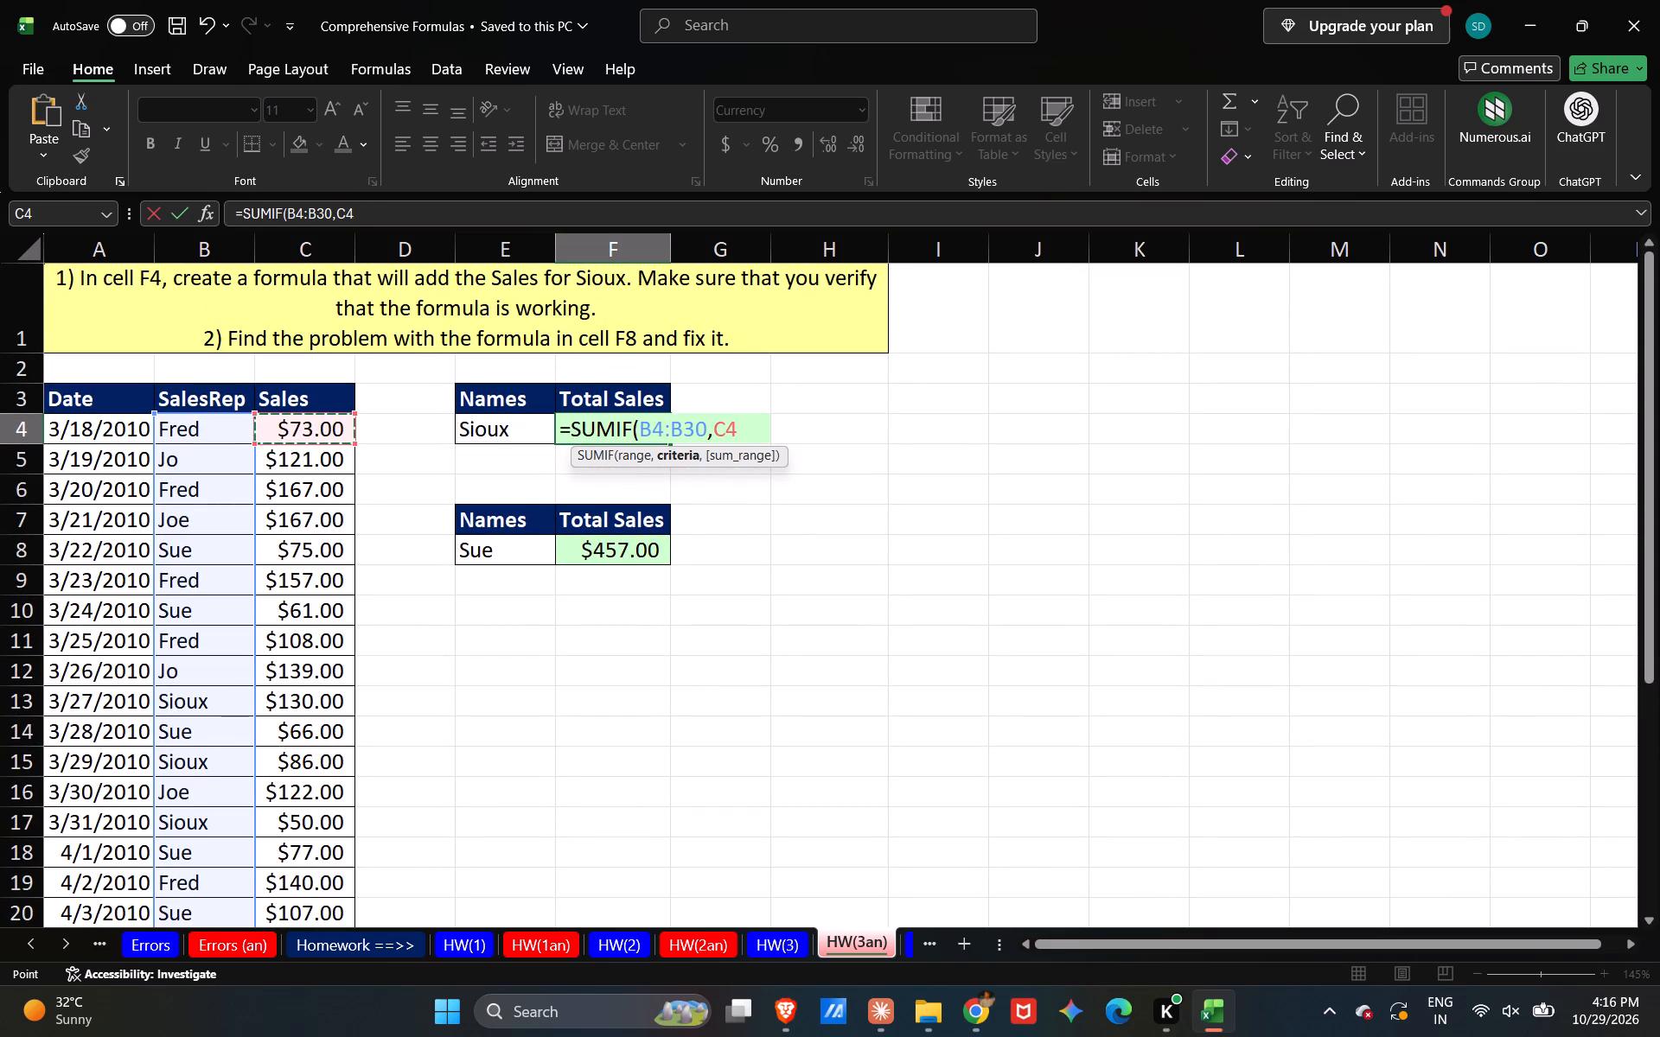
pyautogui.hotkey('ctrl', 'shift', 'Down')
pyautogui.scroll(4, 829, 334)
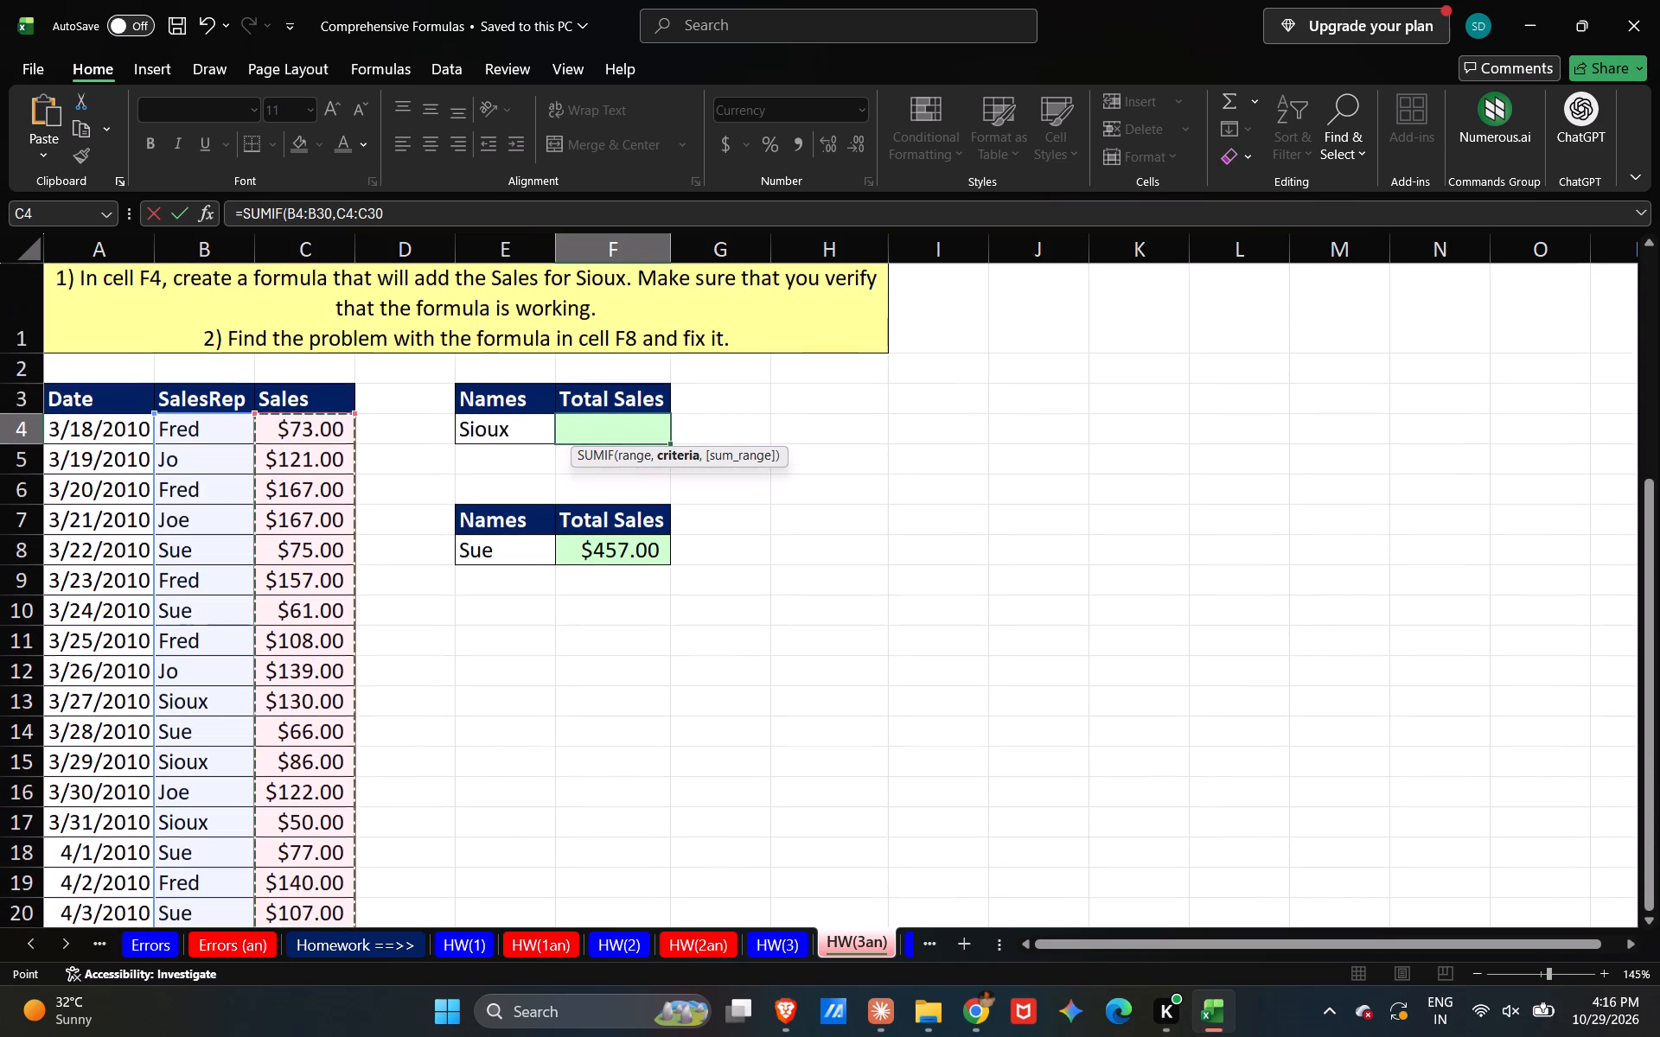
pyautogui.press(',')
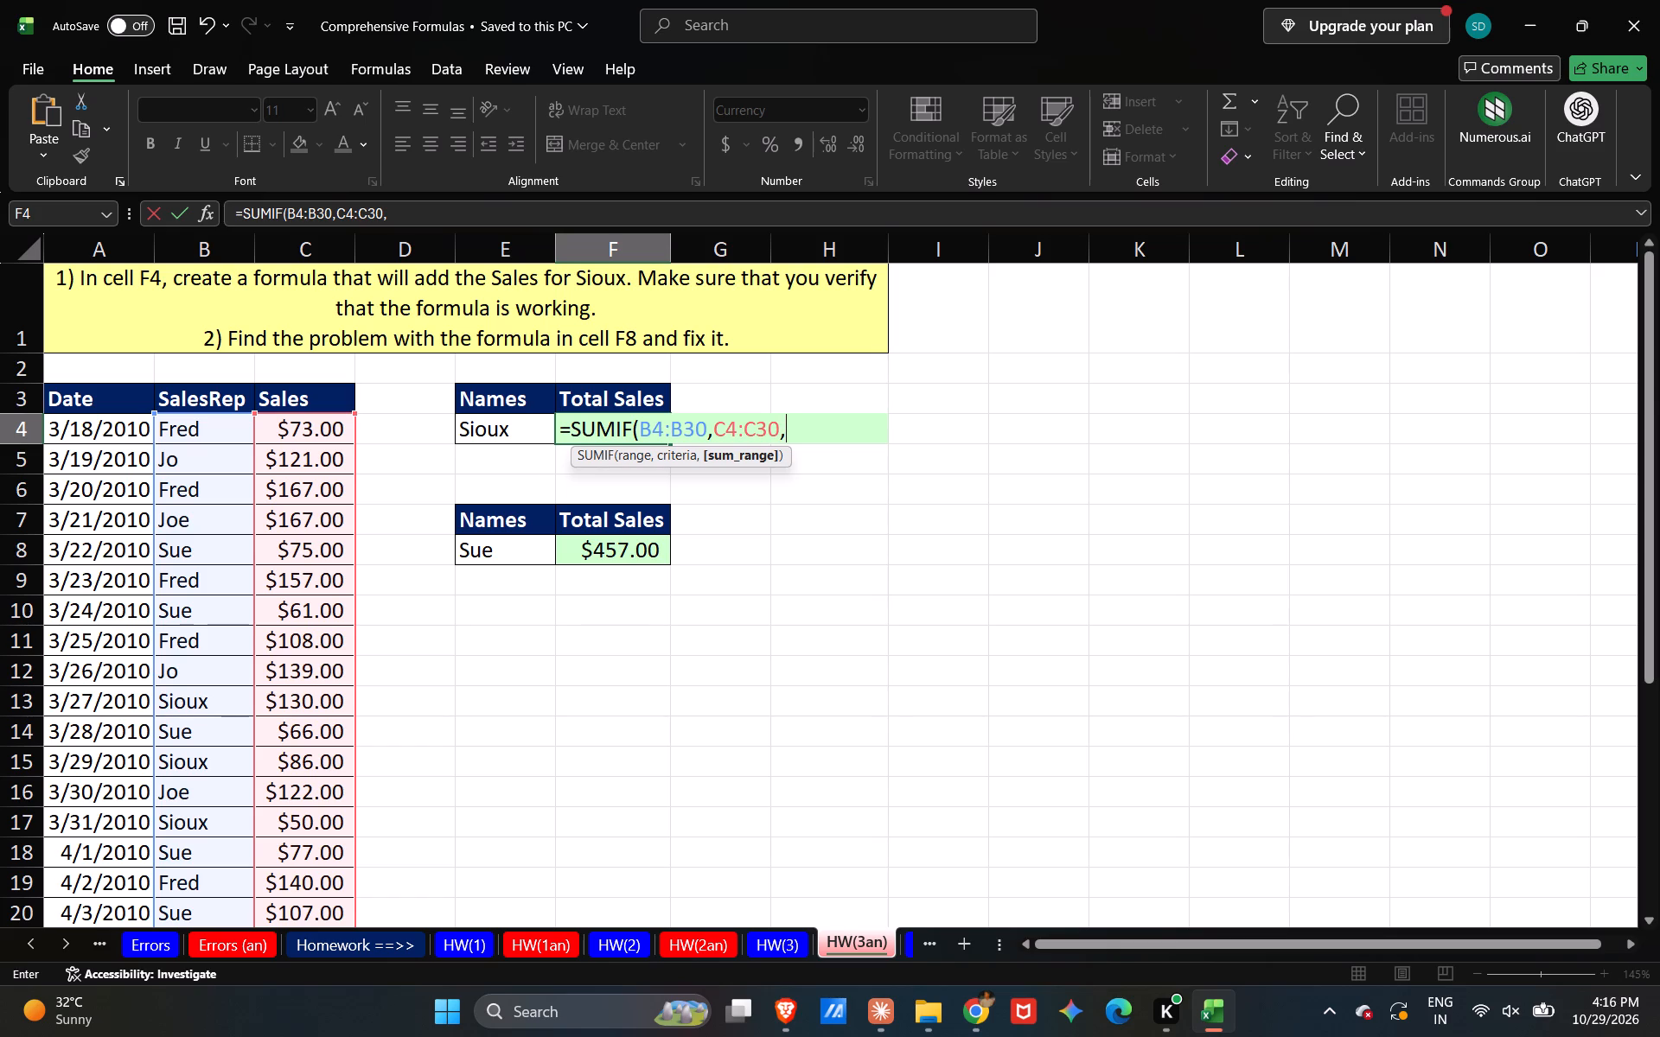
pyautogui.click(534, 441)
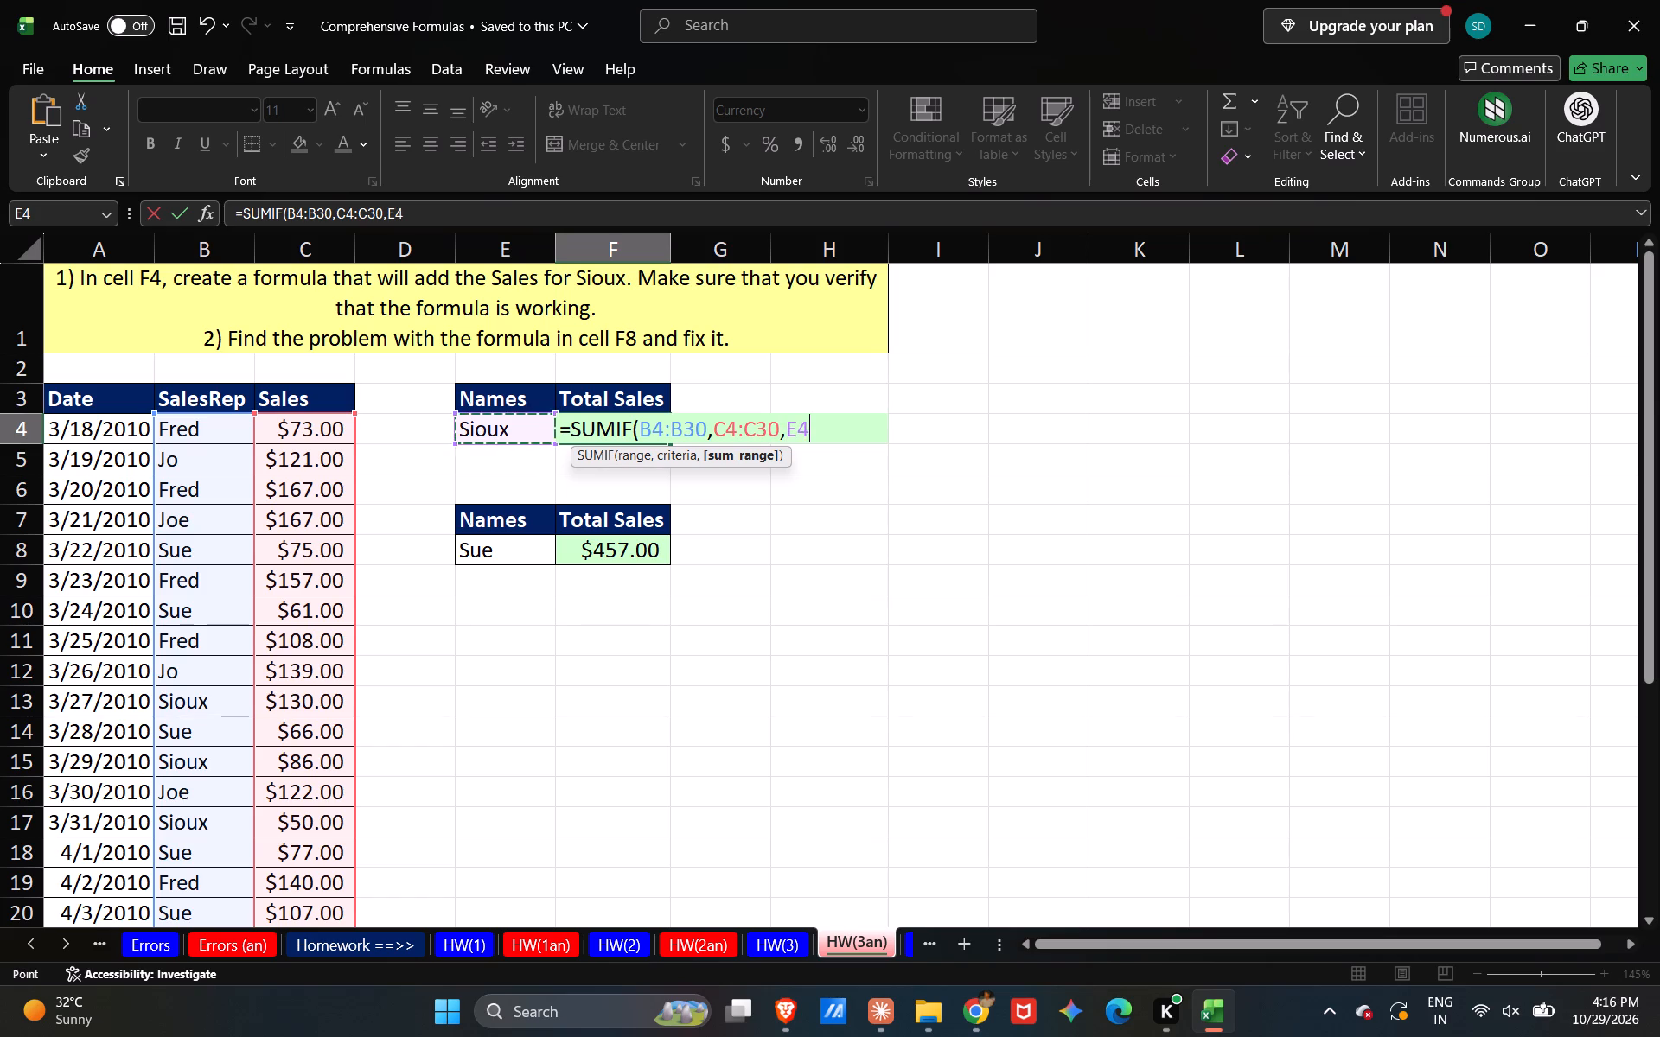
pyautogui.hotkey('shift', ')')
pyautogui.press('Return')
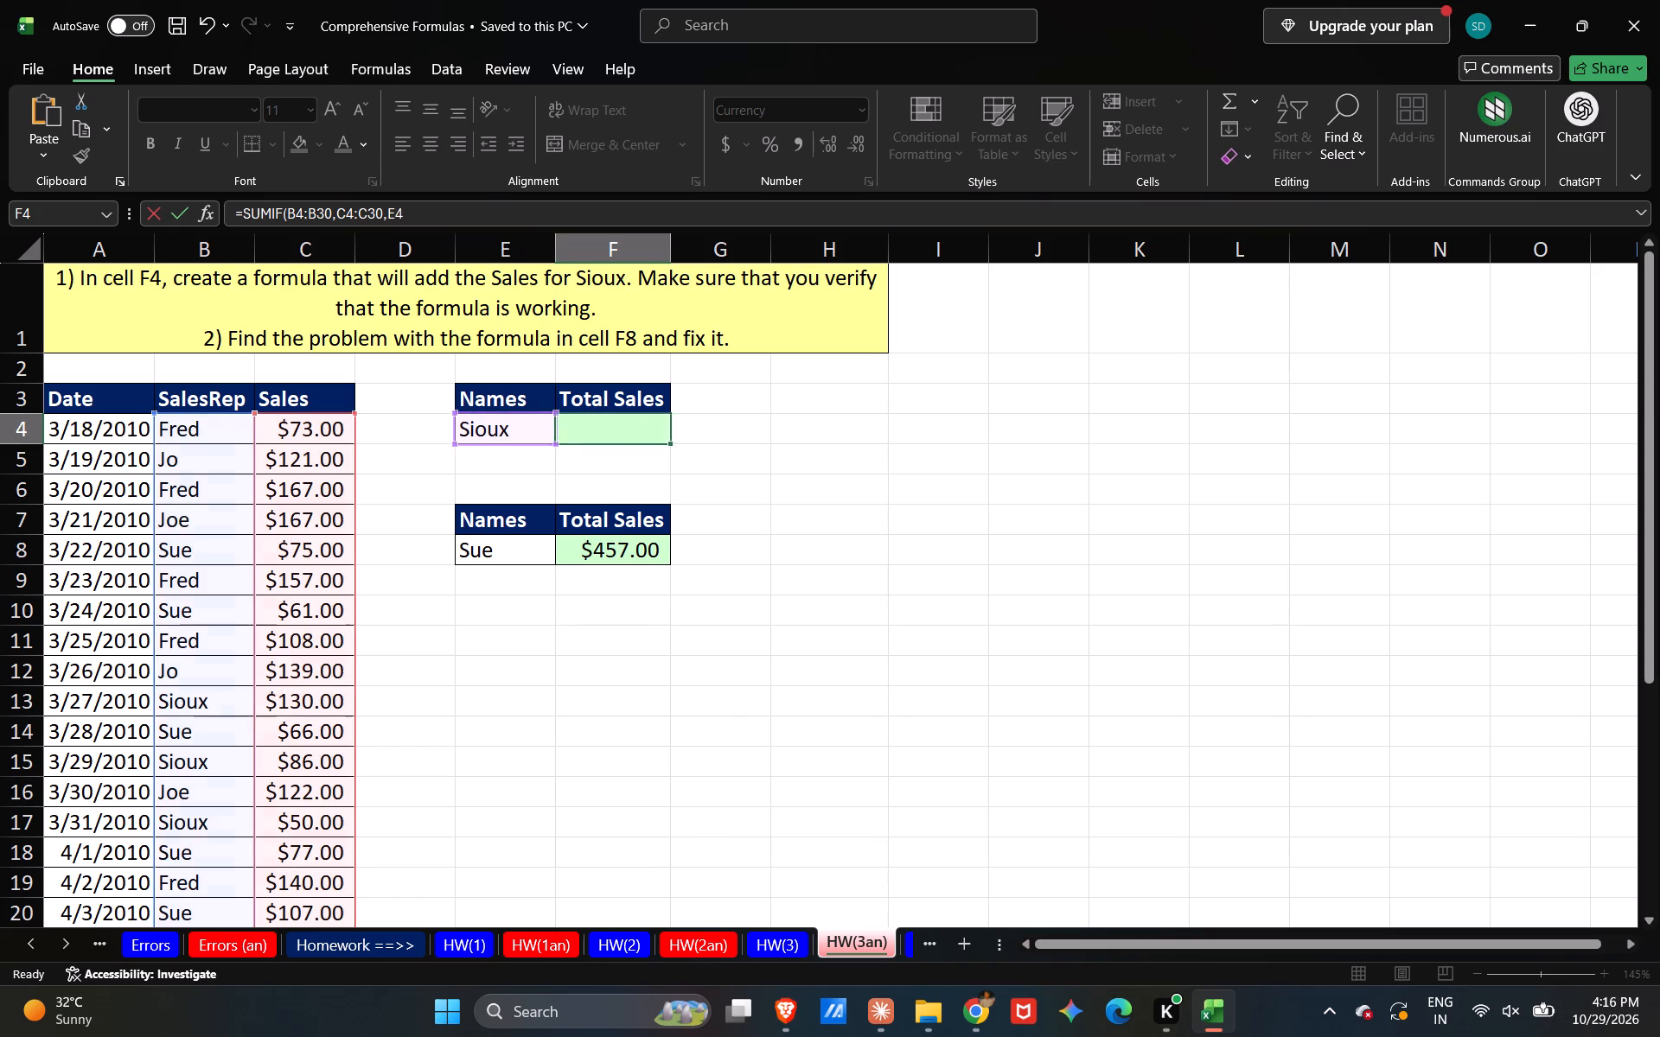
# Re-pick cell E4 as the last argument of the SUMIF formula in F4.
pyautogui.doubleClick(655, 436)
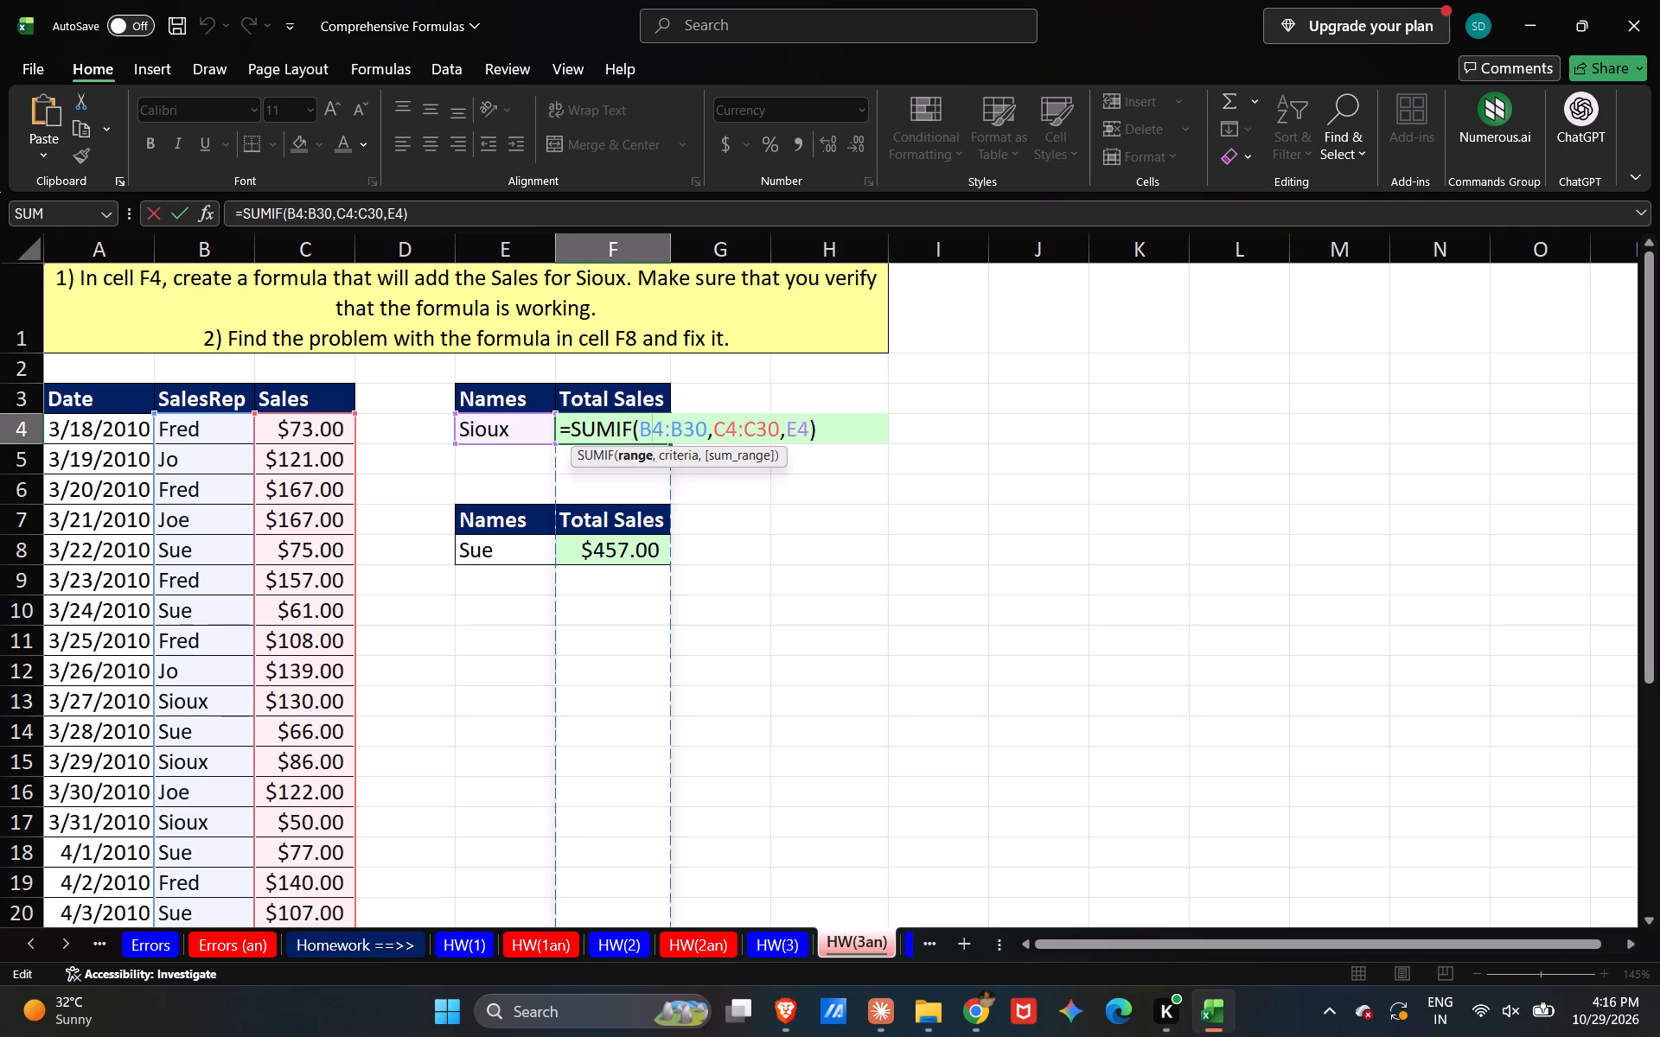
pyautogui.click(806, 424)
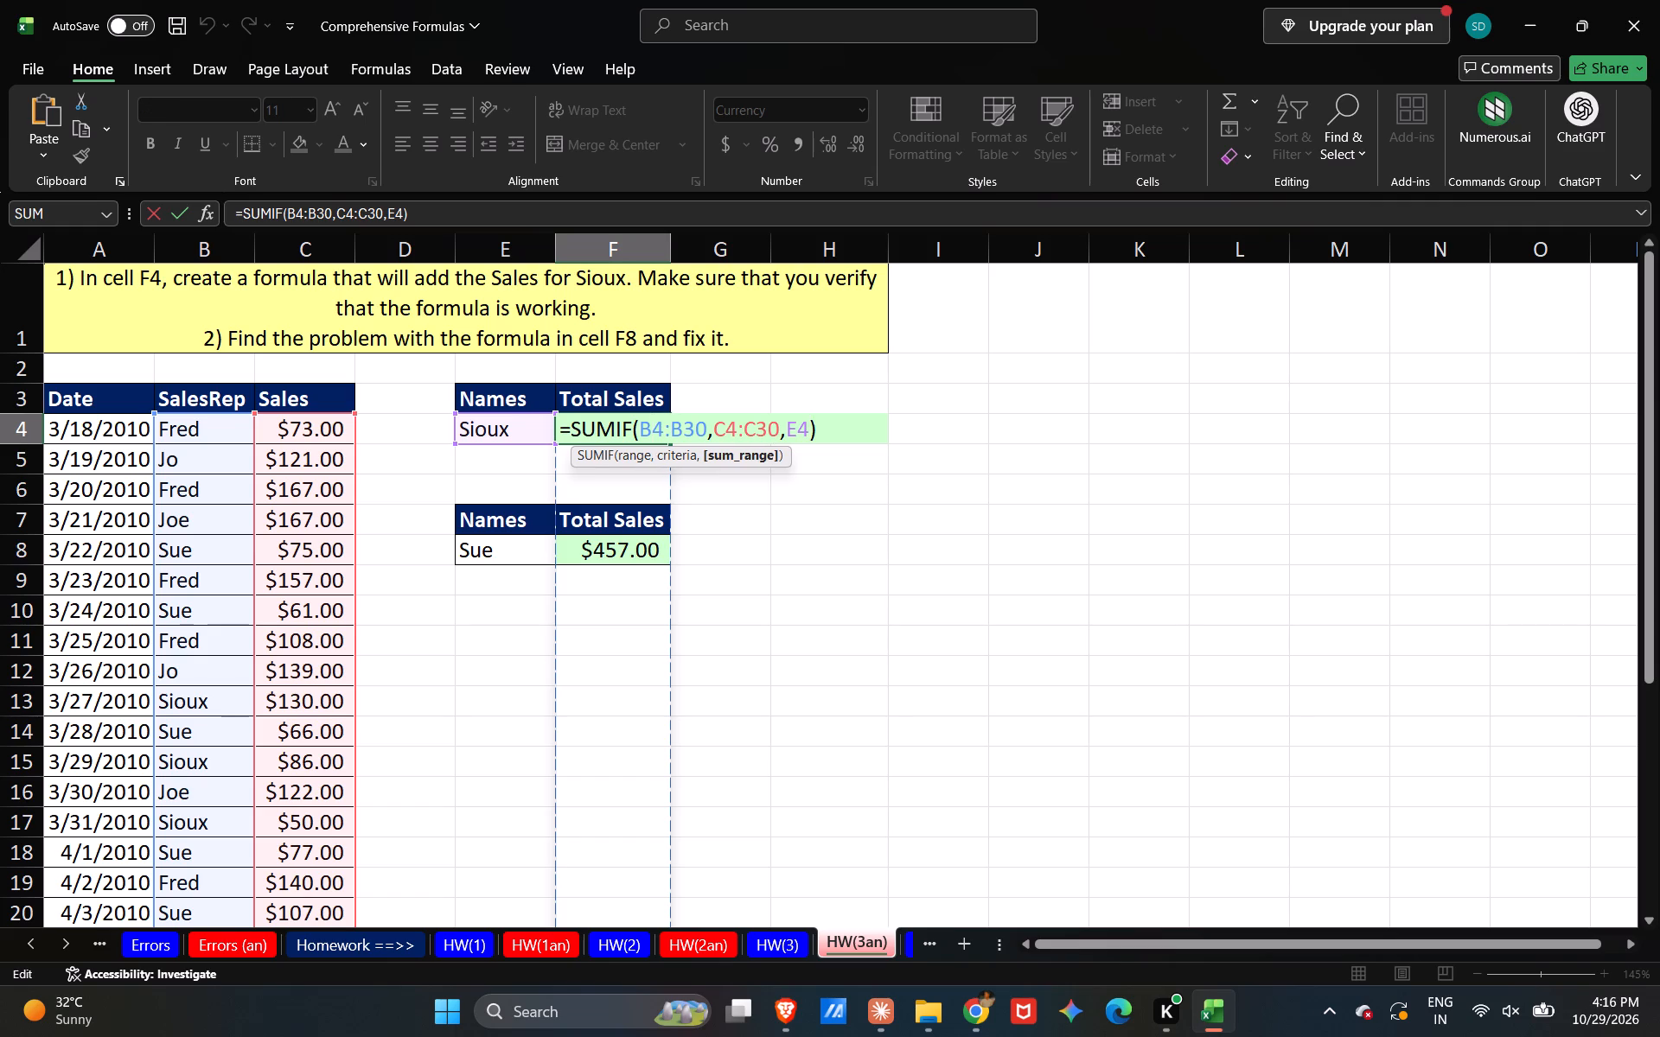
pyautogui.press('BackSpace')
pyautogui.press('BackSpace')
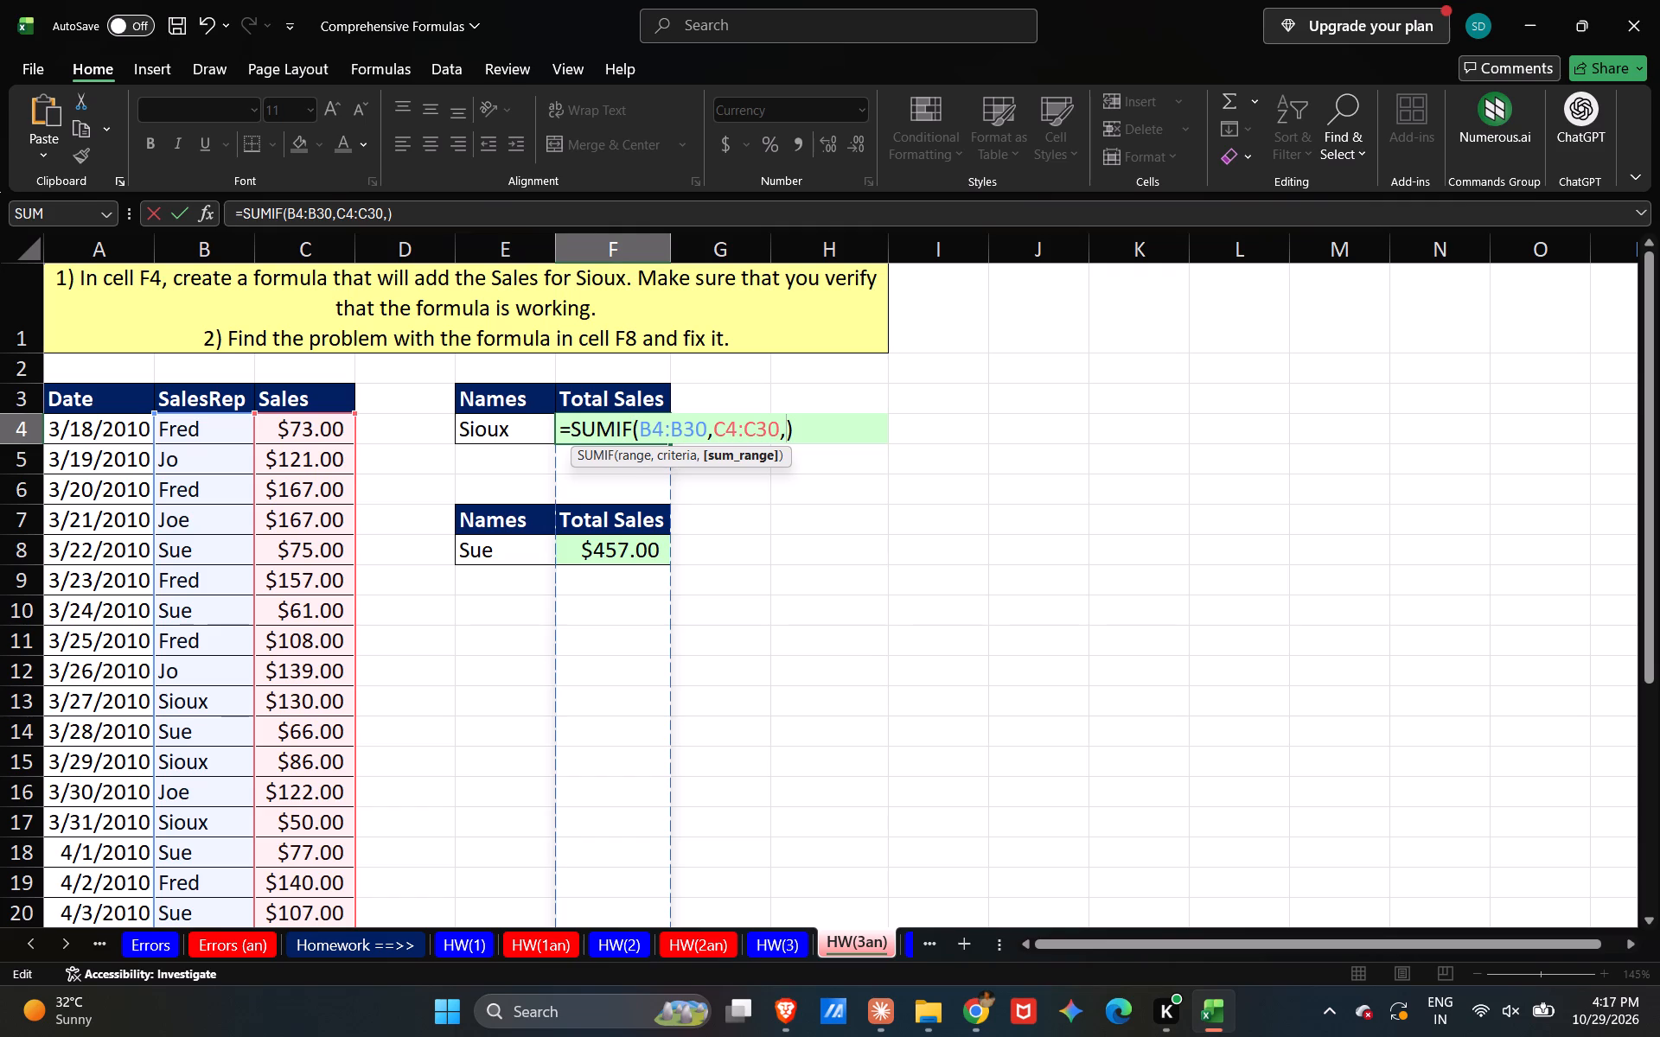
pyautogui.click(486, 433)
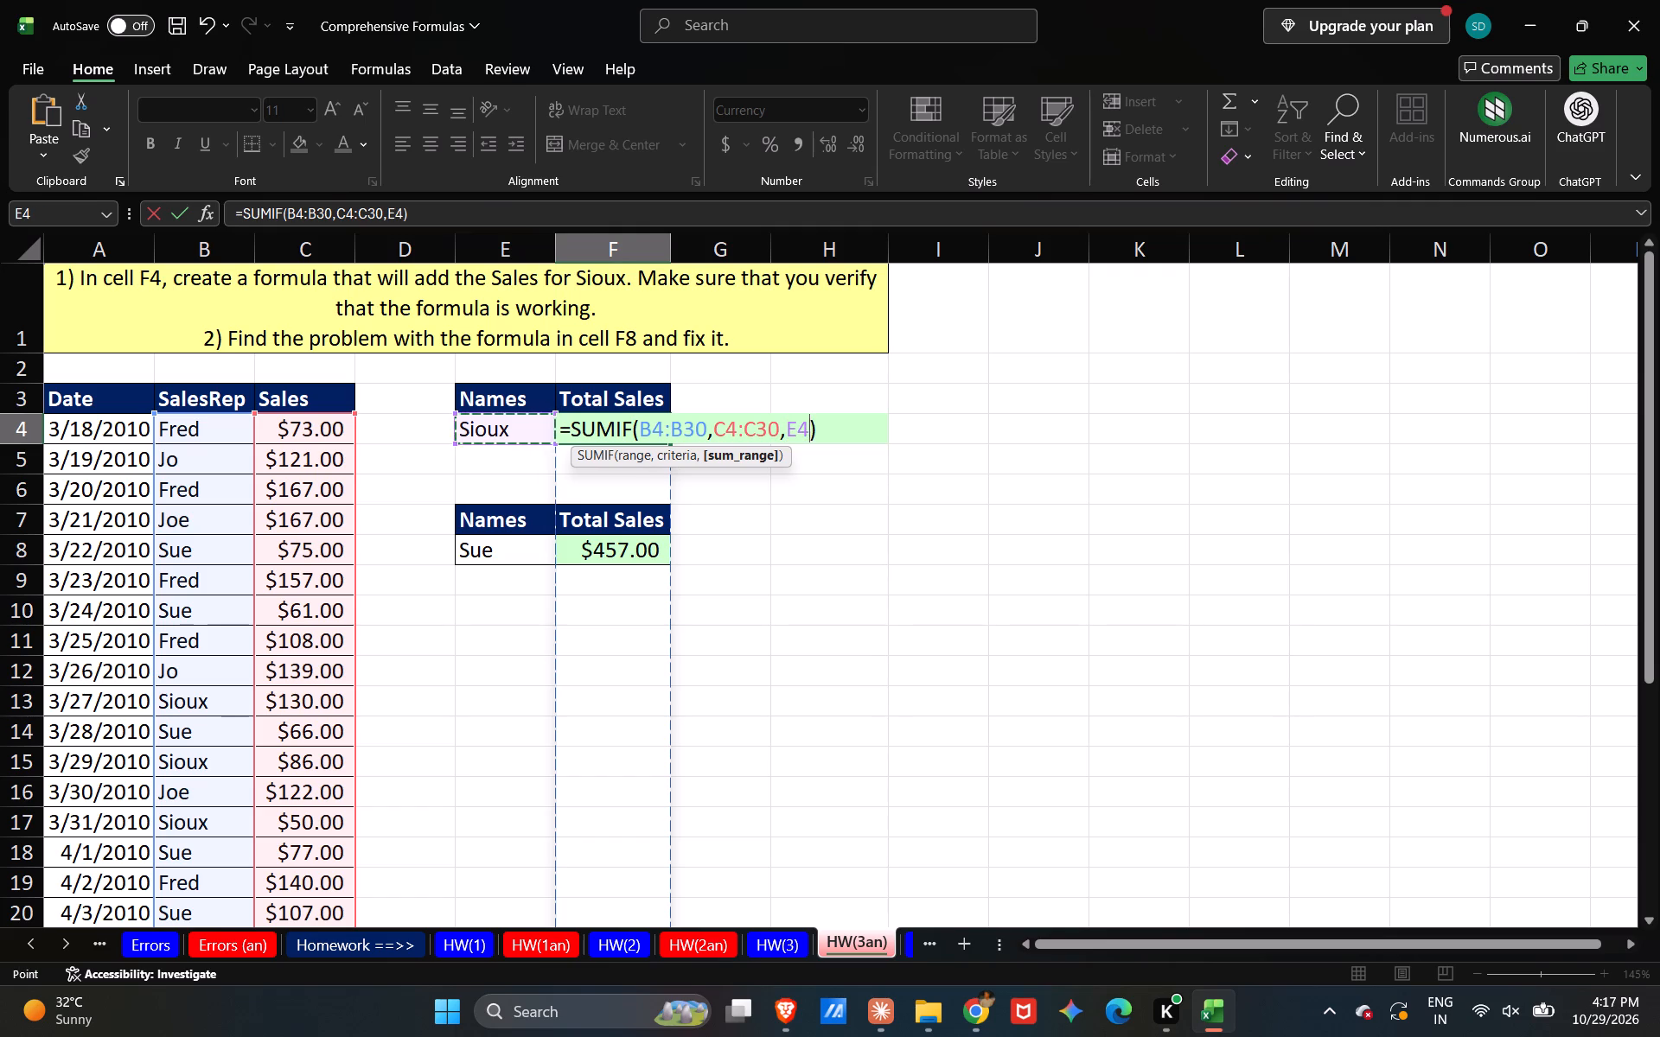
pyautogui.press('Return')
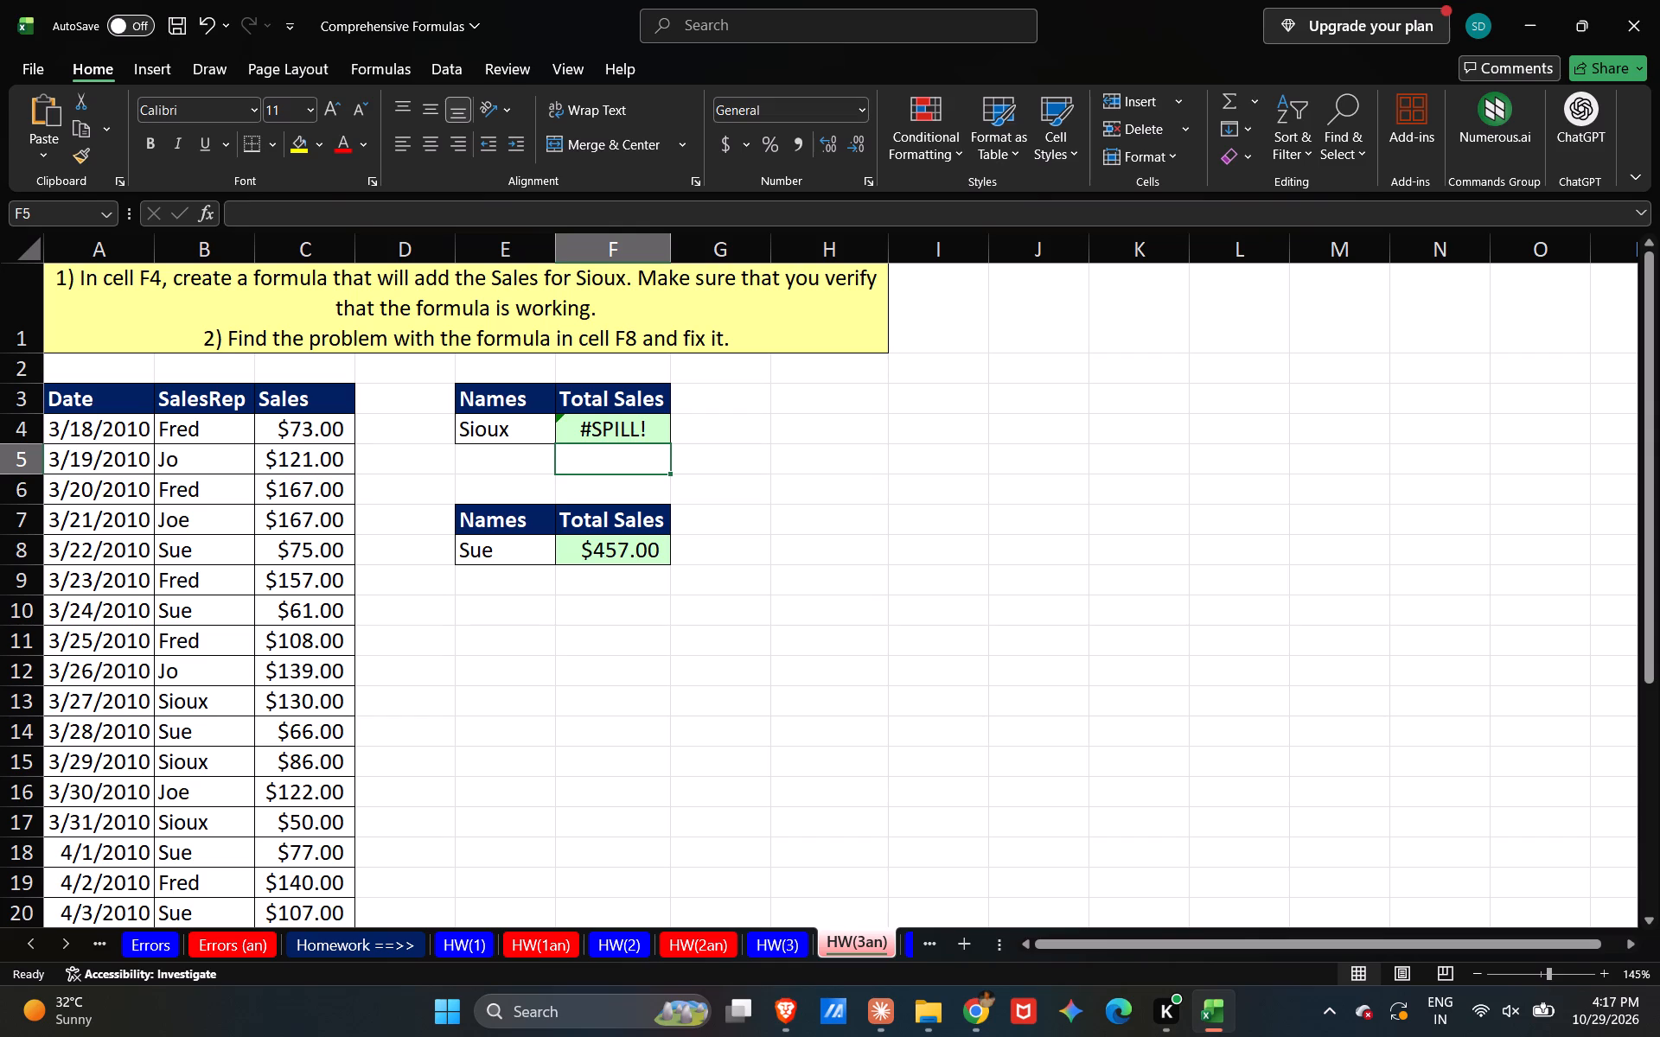
# Open the HW(3) homework sheet and examine the SUMIFS formula for Sue's total sales in cell F8.
pyautogui.click(792, 937)
pyautogui.moveTo(792, 937); pyautogui.dragTo(703, 535)
pyautogui.doubleClick(642, 551)
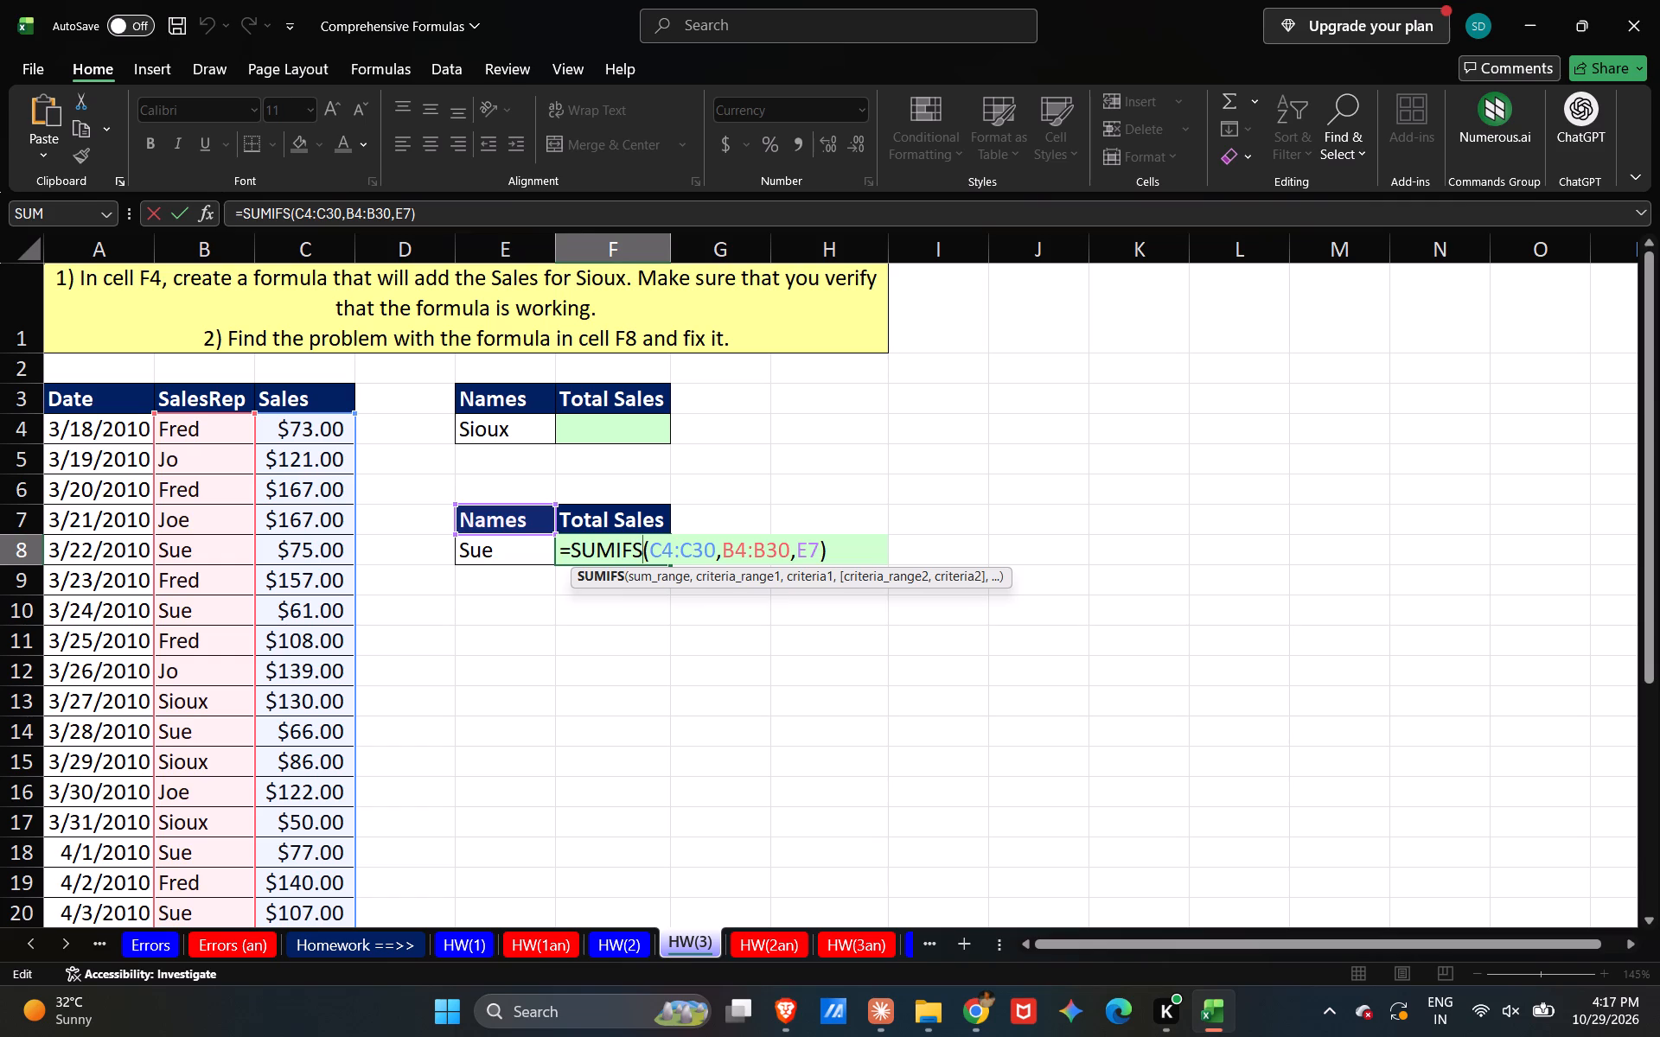
pyautogui.press('Return')
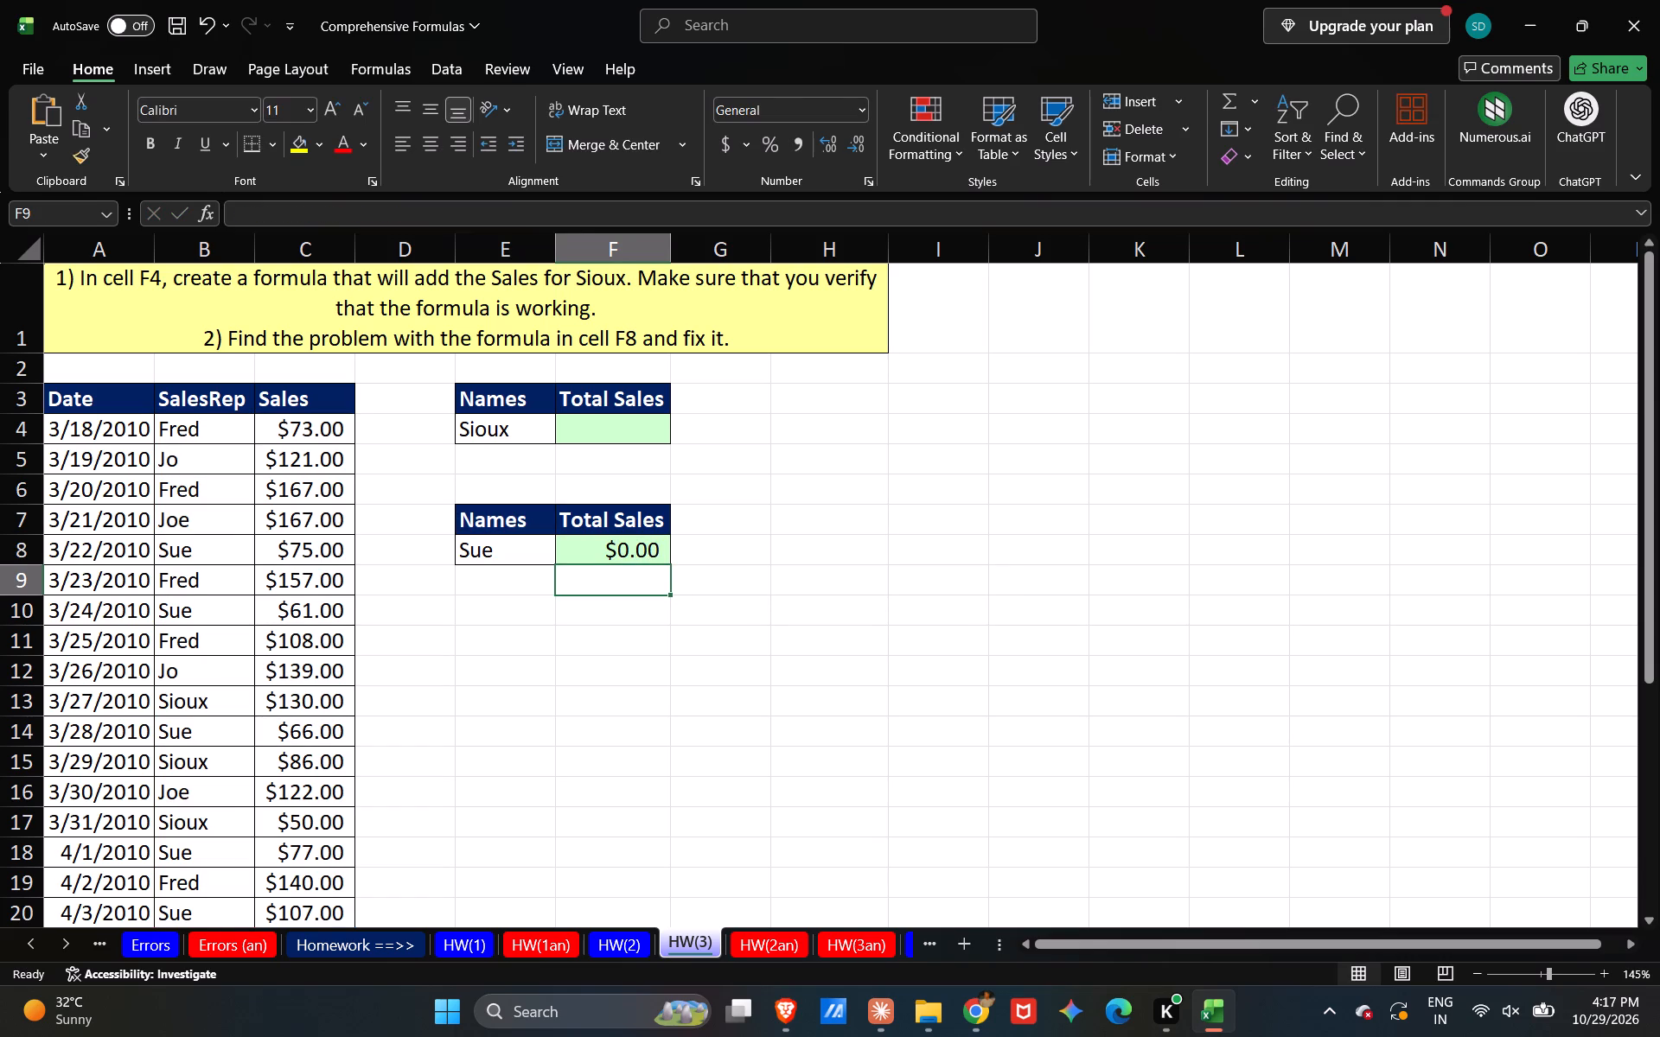
pyautogui.press('Escape')
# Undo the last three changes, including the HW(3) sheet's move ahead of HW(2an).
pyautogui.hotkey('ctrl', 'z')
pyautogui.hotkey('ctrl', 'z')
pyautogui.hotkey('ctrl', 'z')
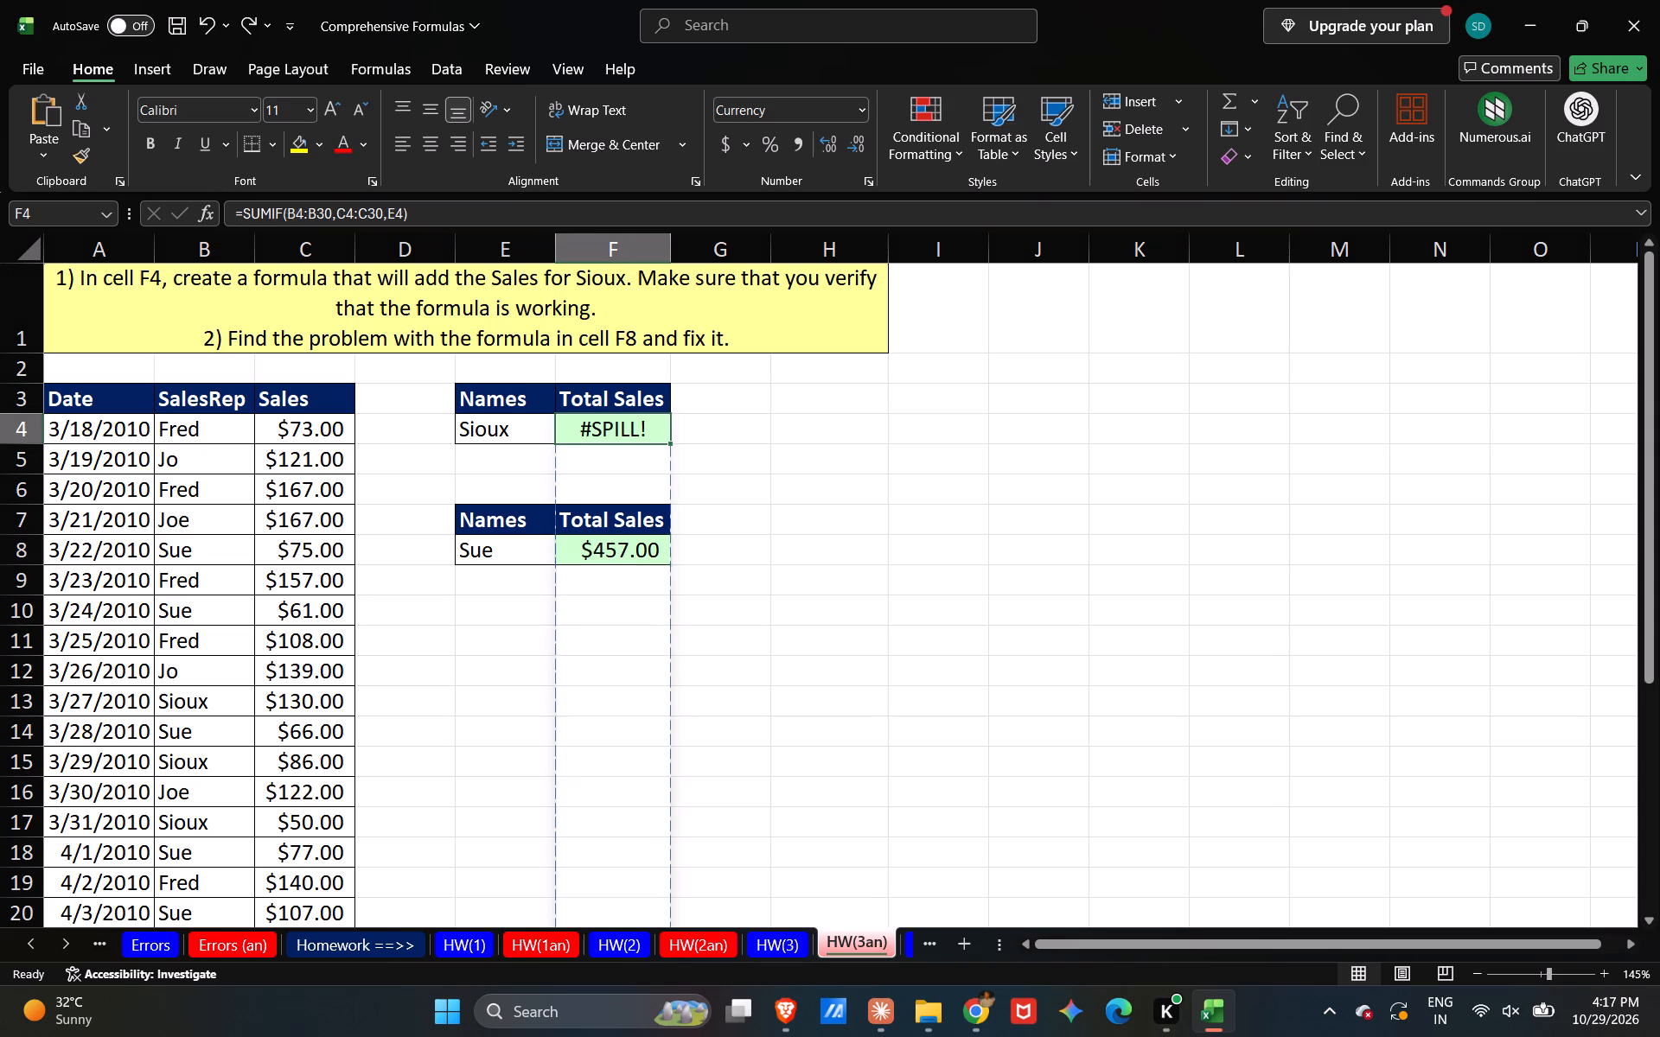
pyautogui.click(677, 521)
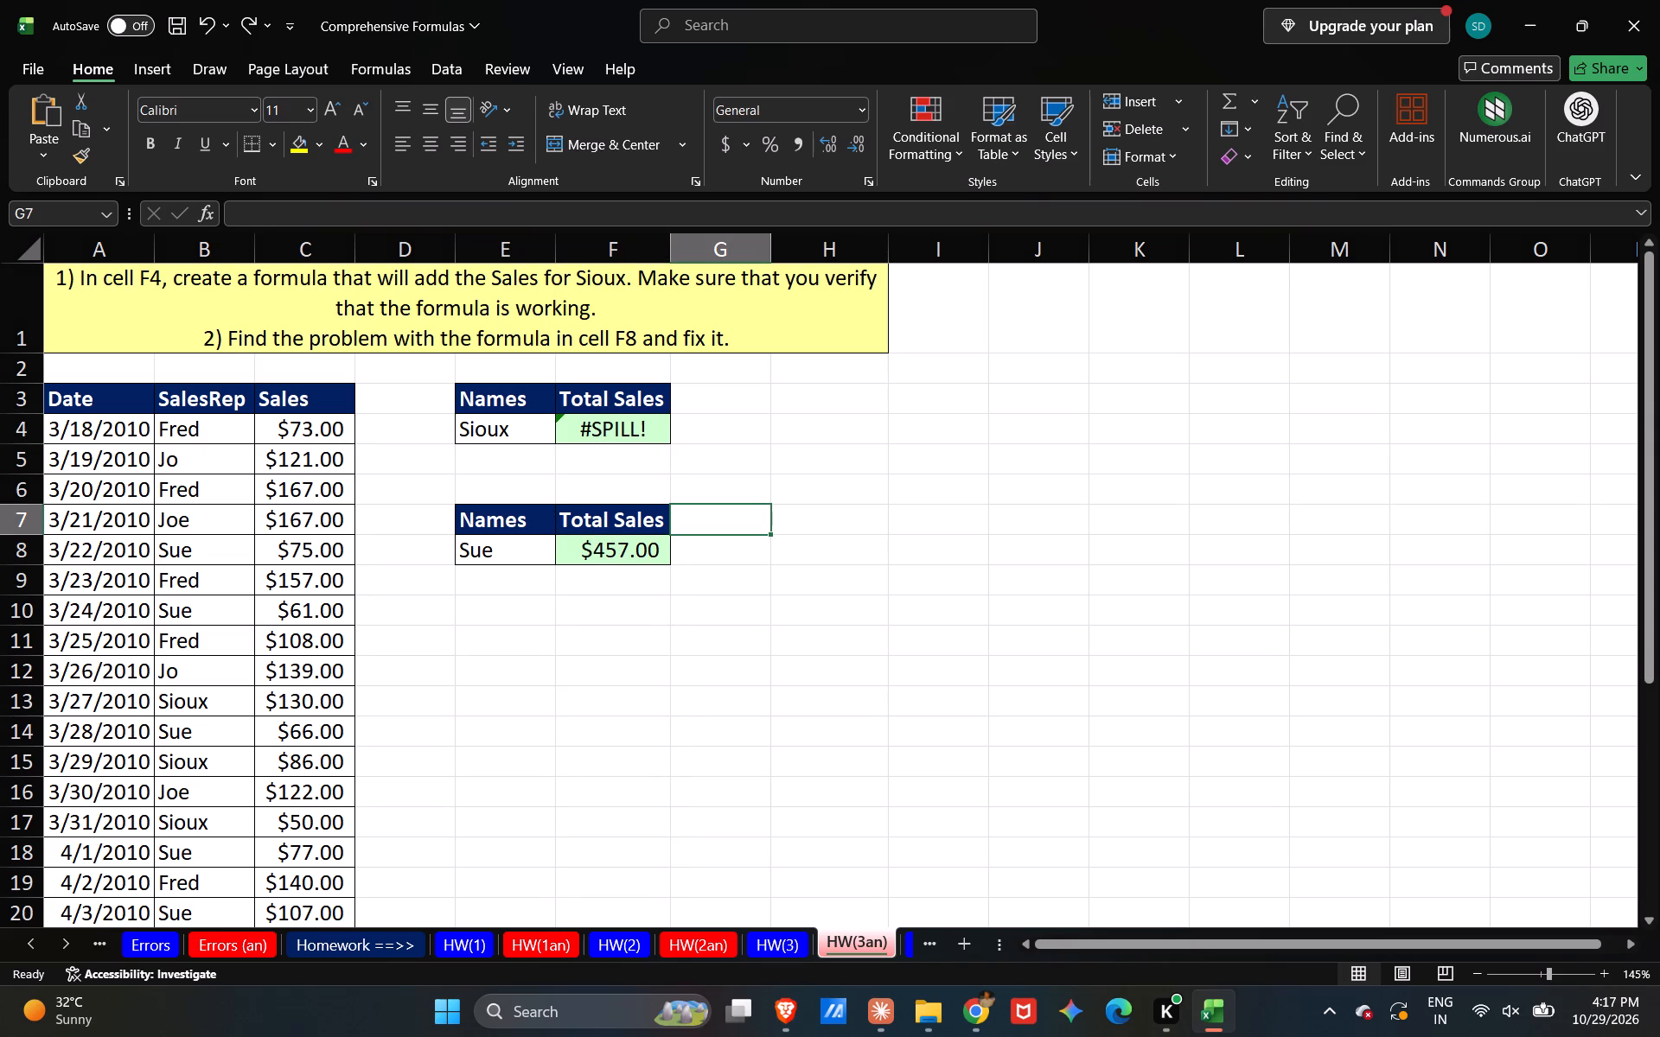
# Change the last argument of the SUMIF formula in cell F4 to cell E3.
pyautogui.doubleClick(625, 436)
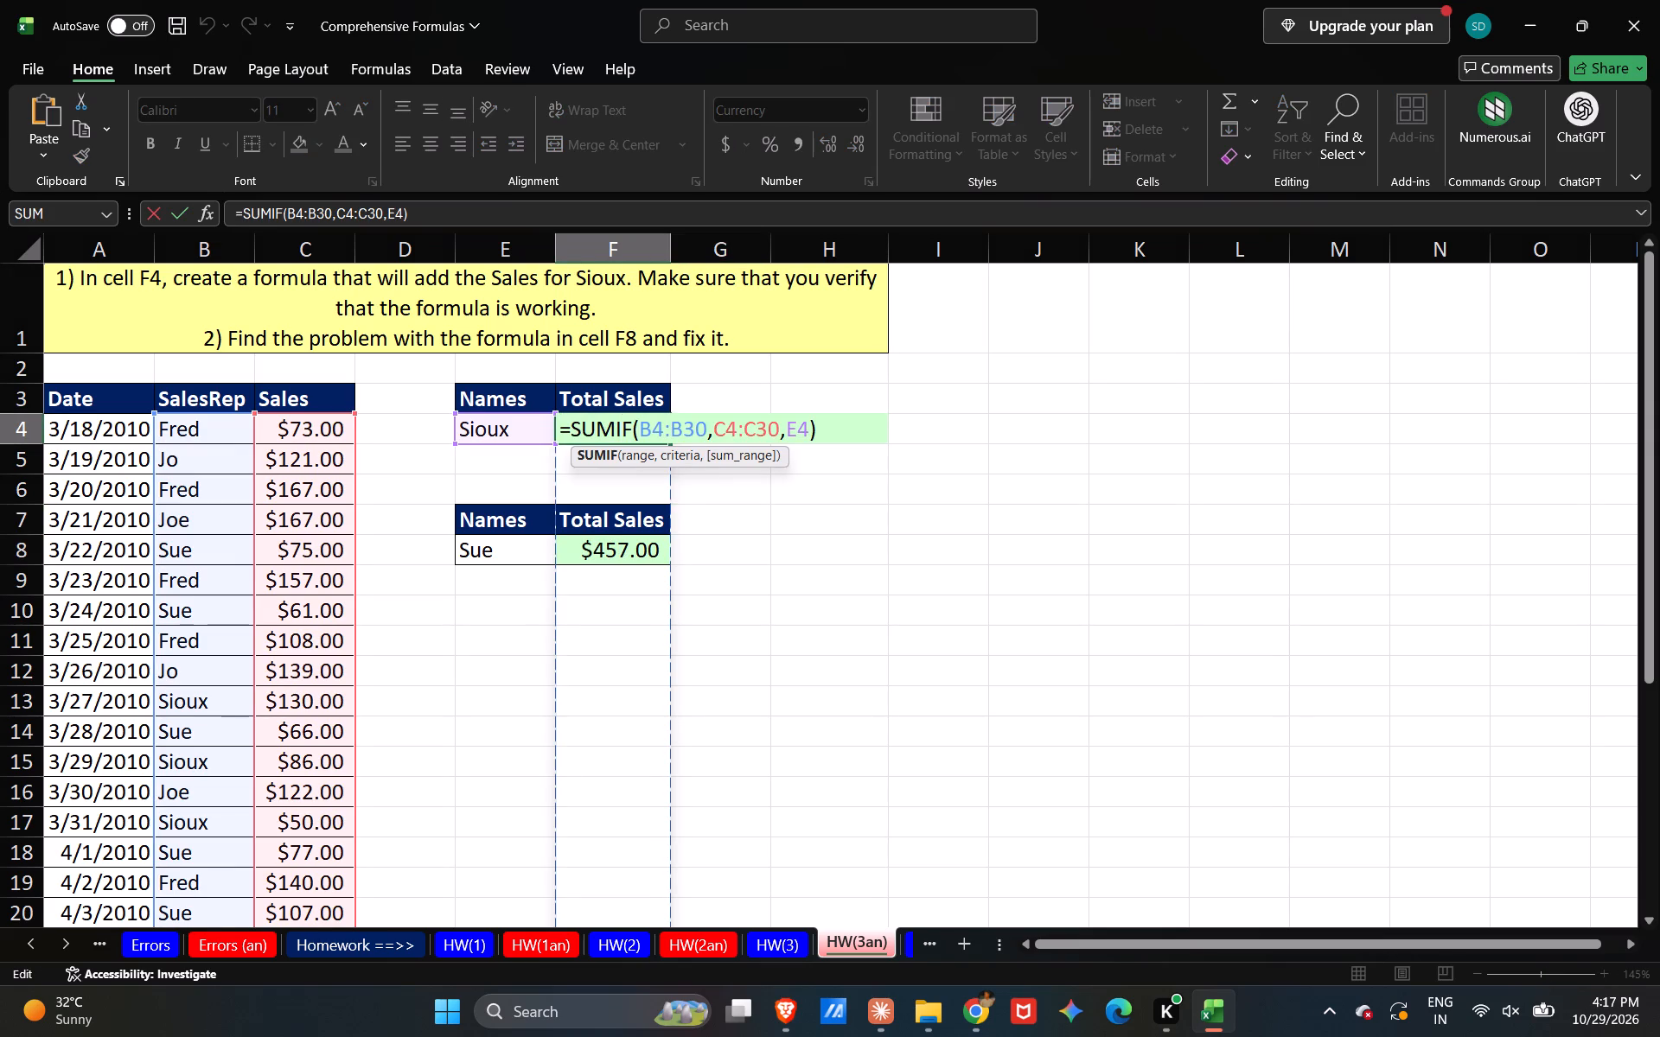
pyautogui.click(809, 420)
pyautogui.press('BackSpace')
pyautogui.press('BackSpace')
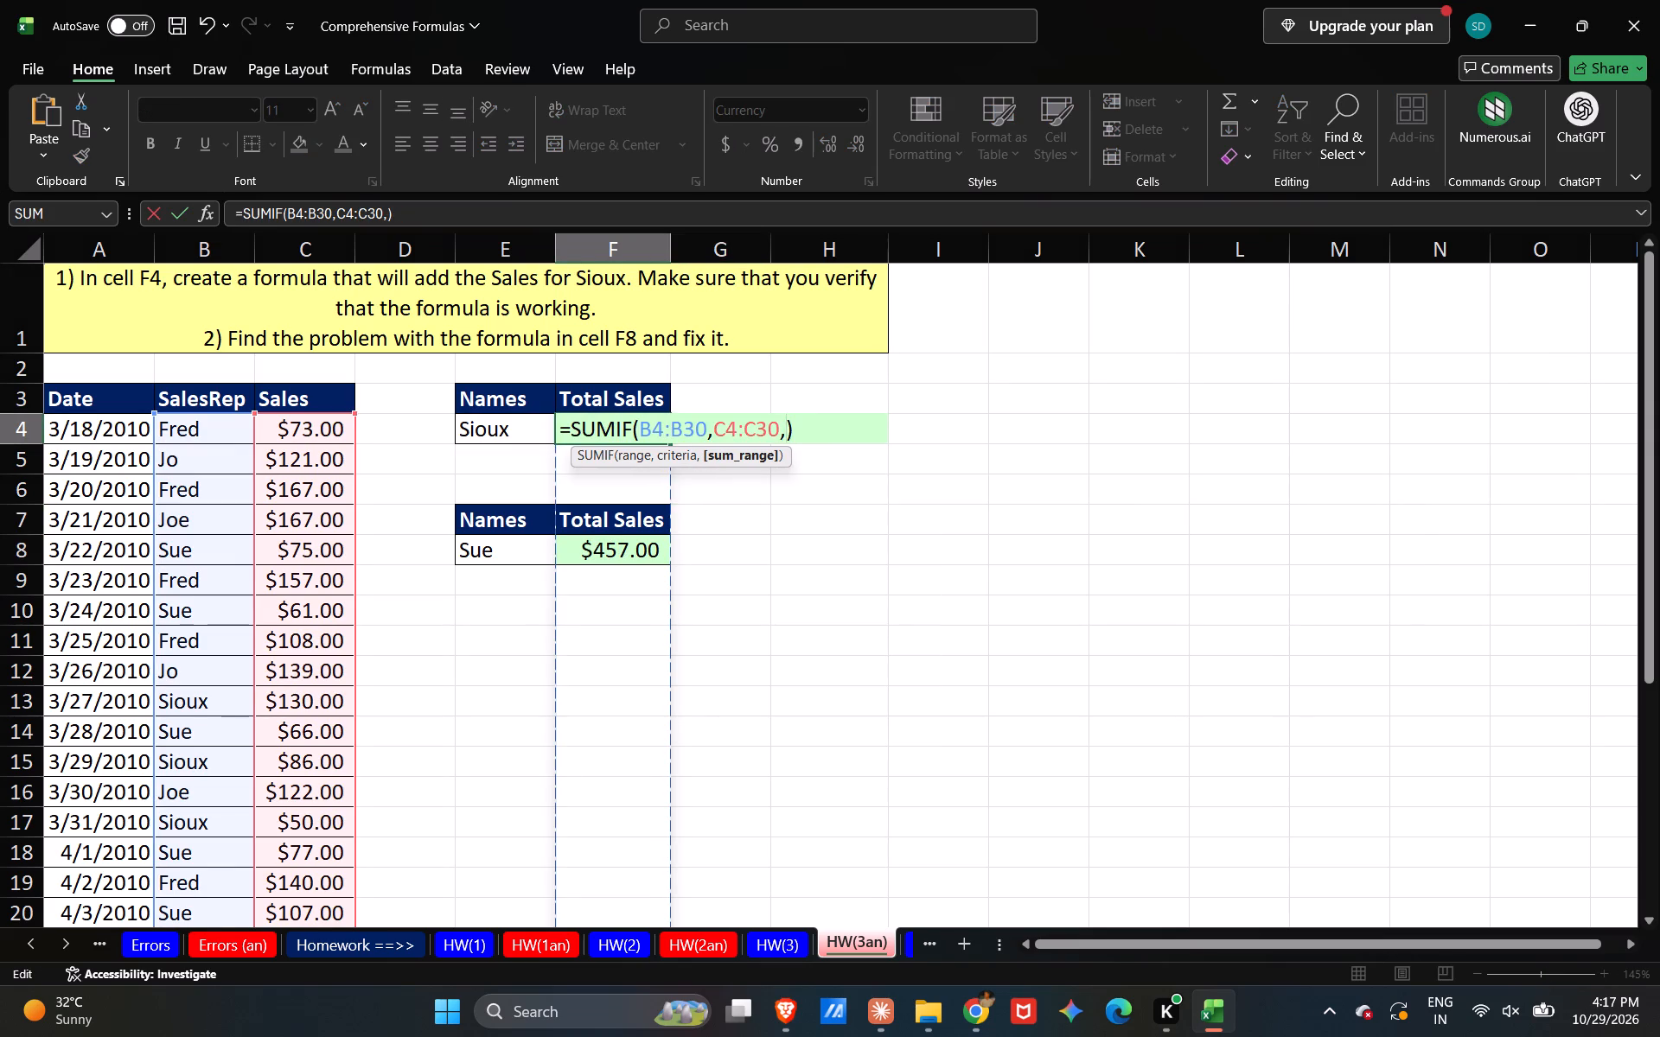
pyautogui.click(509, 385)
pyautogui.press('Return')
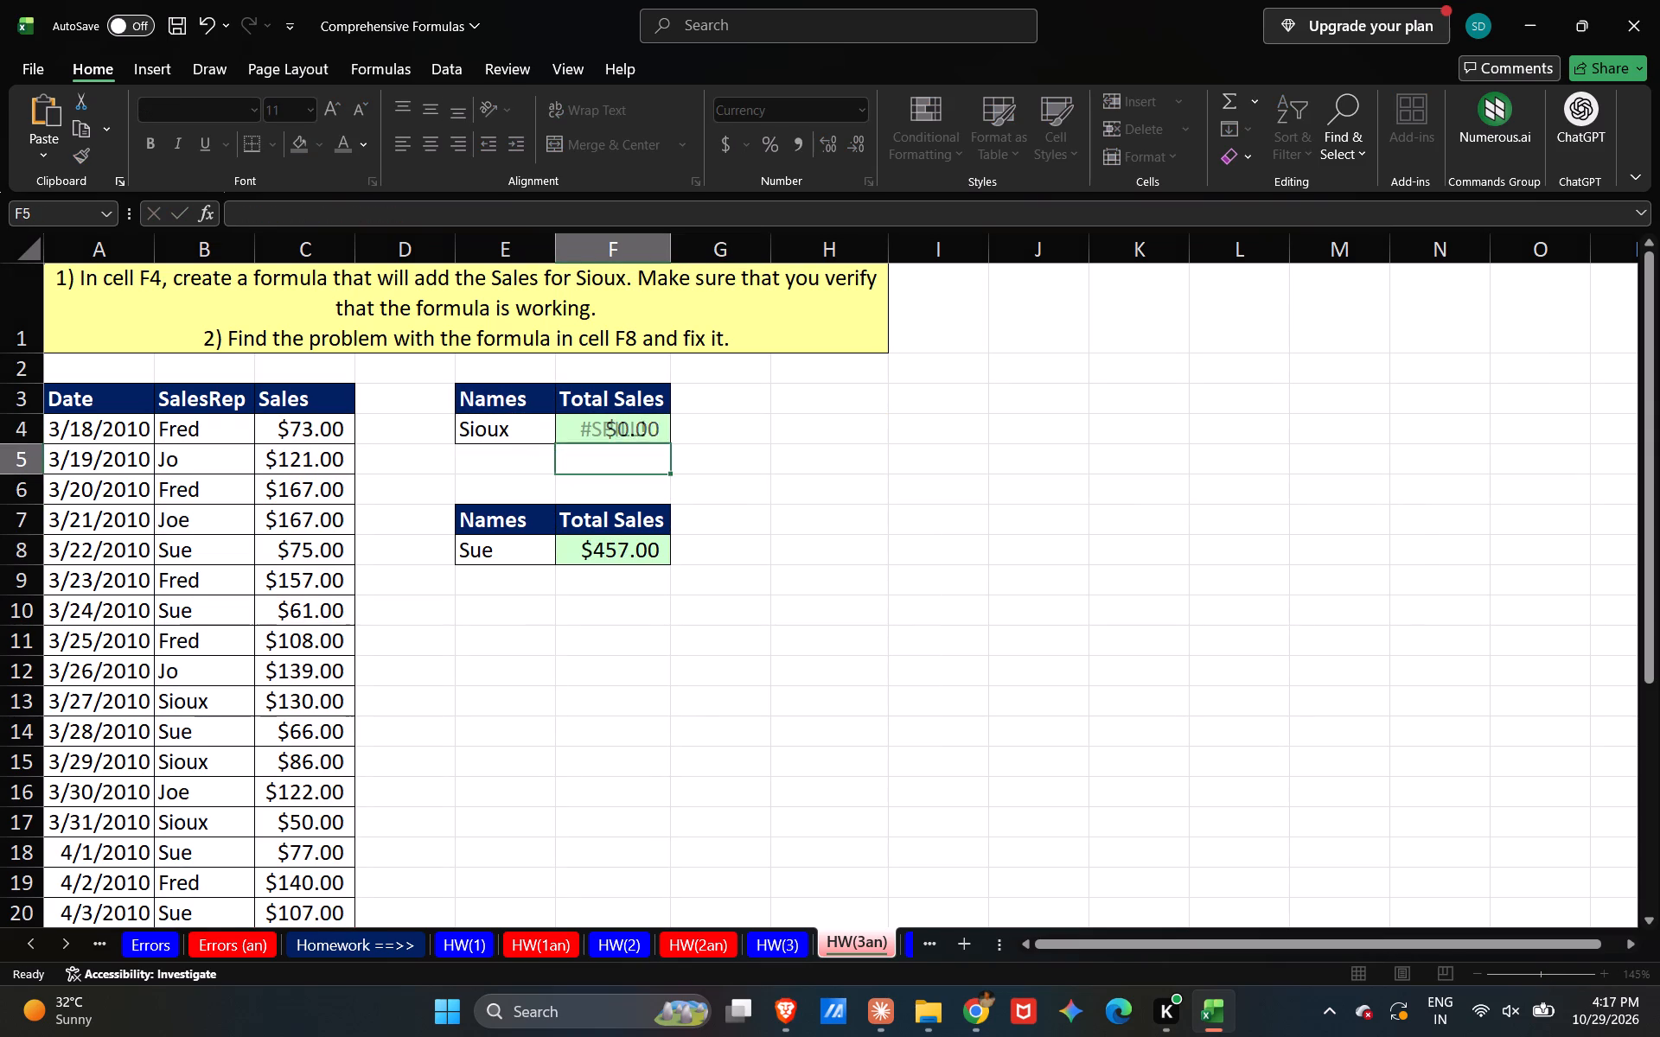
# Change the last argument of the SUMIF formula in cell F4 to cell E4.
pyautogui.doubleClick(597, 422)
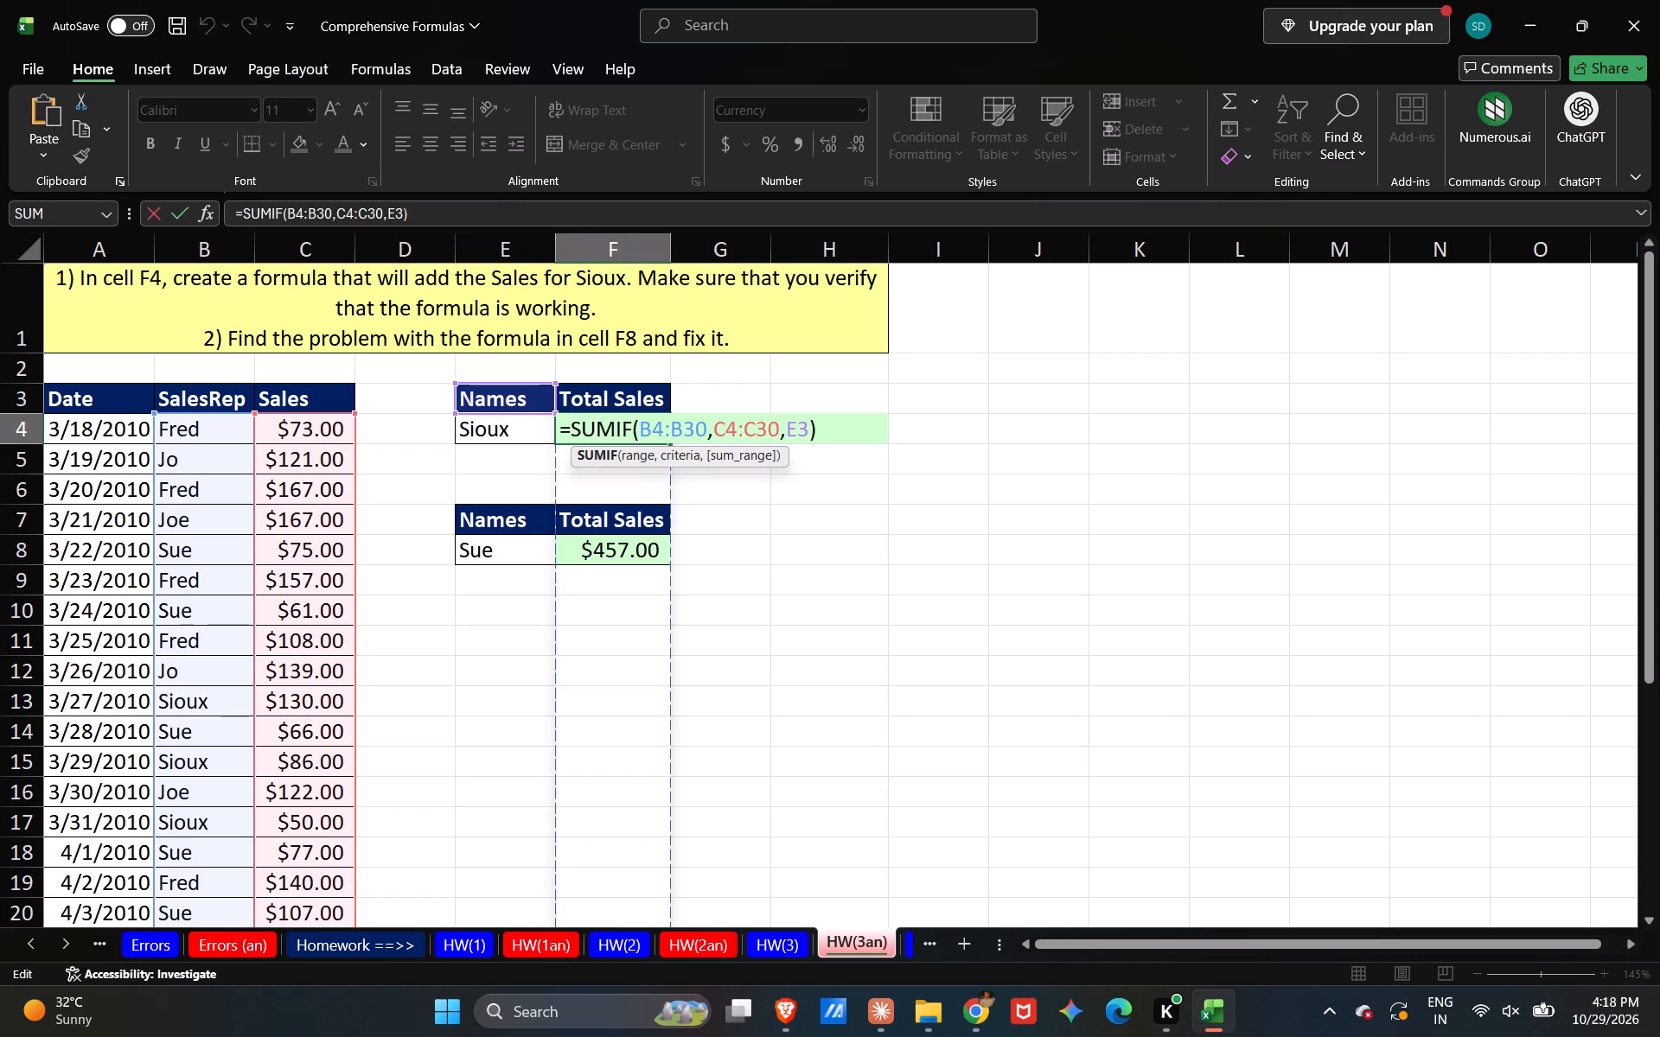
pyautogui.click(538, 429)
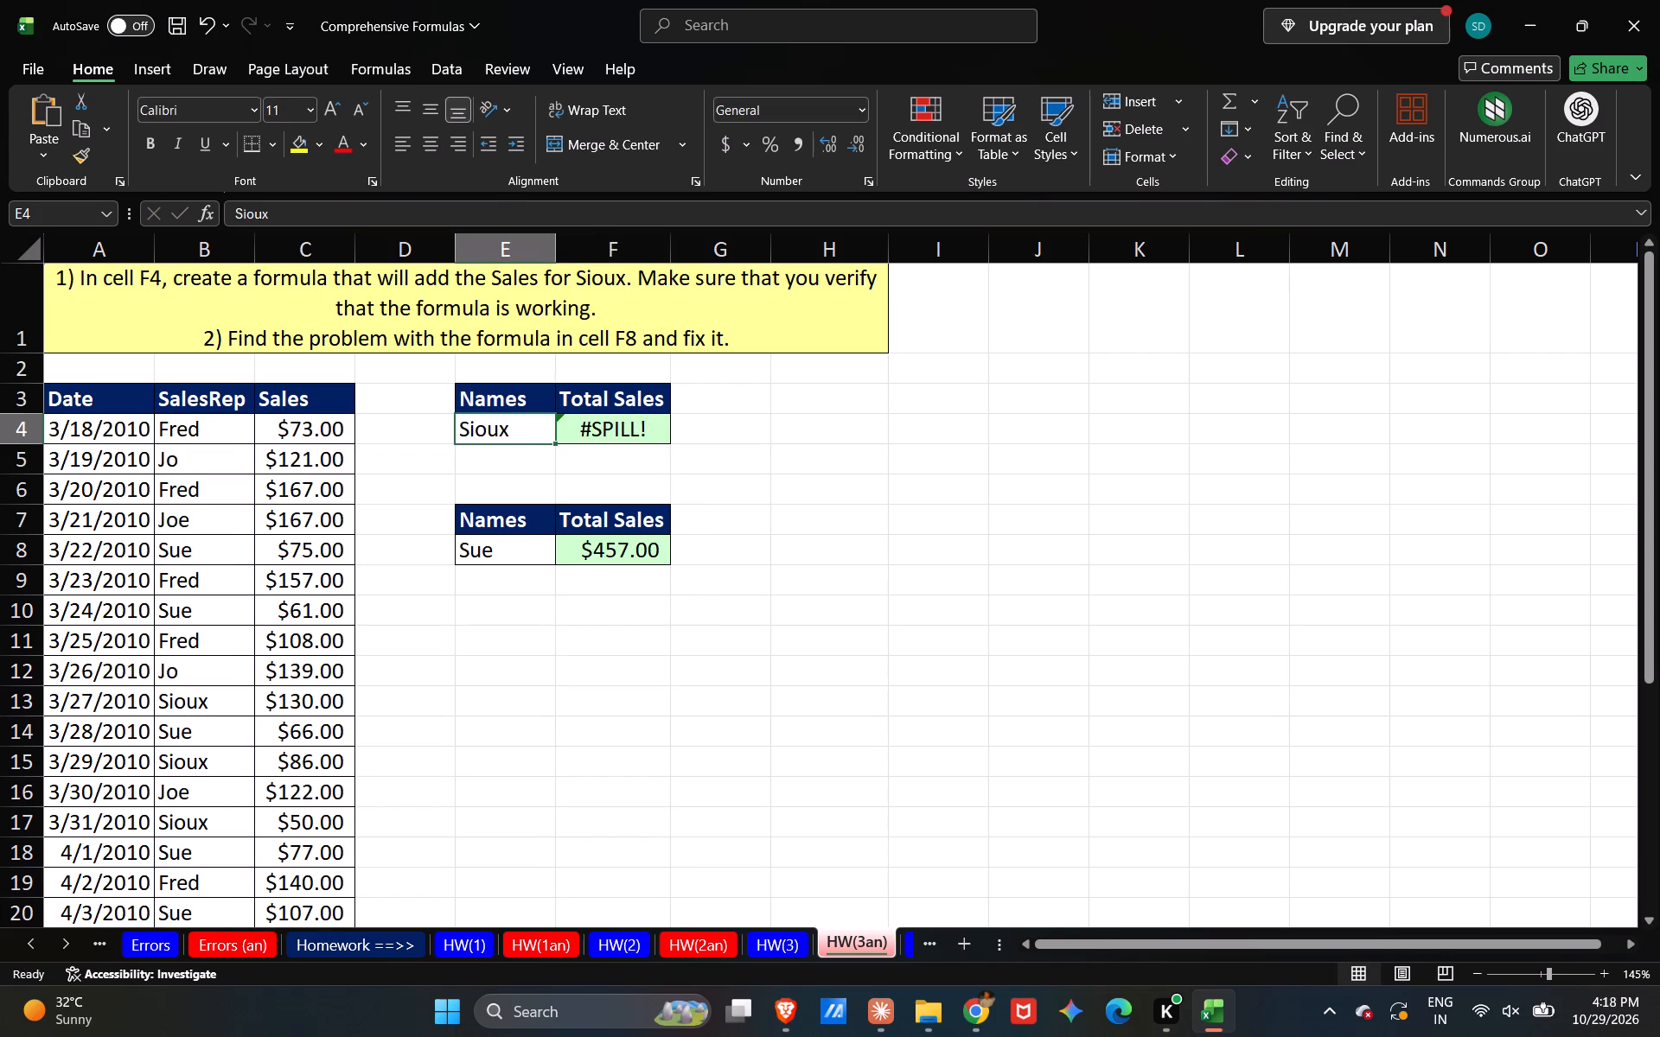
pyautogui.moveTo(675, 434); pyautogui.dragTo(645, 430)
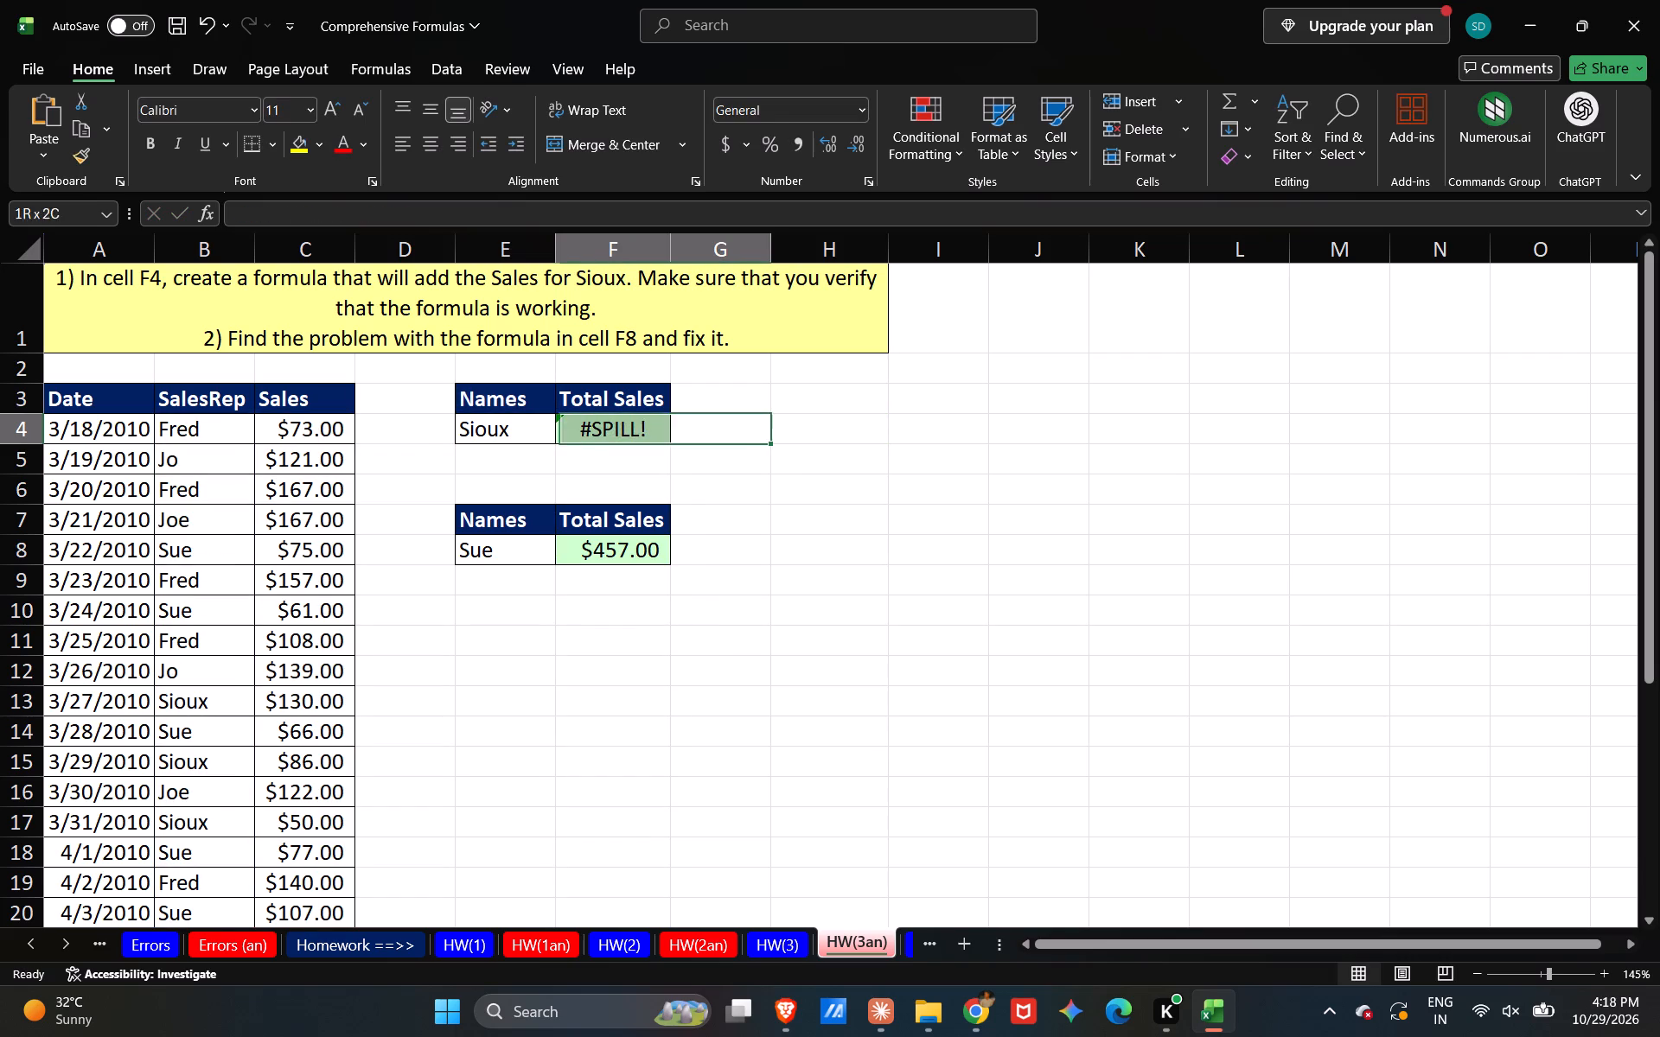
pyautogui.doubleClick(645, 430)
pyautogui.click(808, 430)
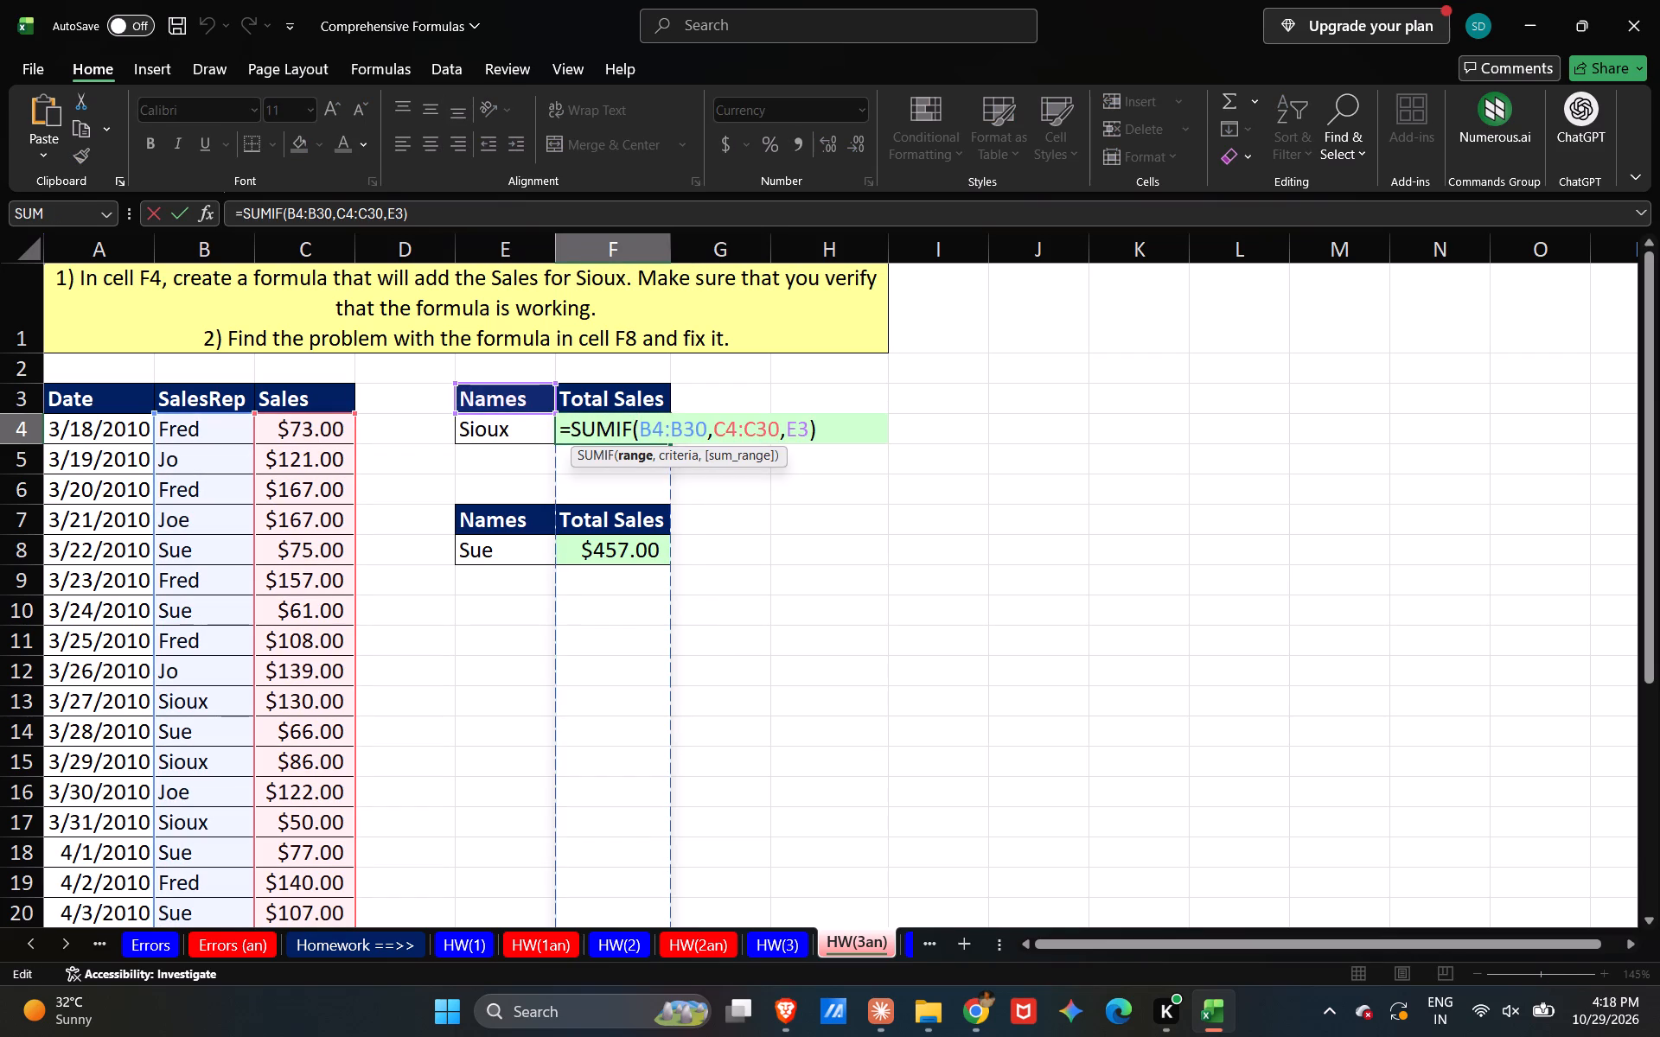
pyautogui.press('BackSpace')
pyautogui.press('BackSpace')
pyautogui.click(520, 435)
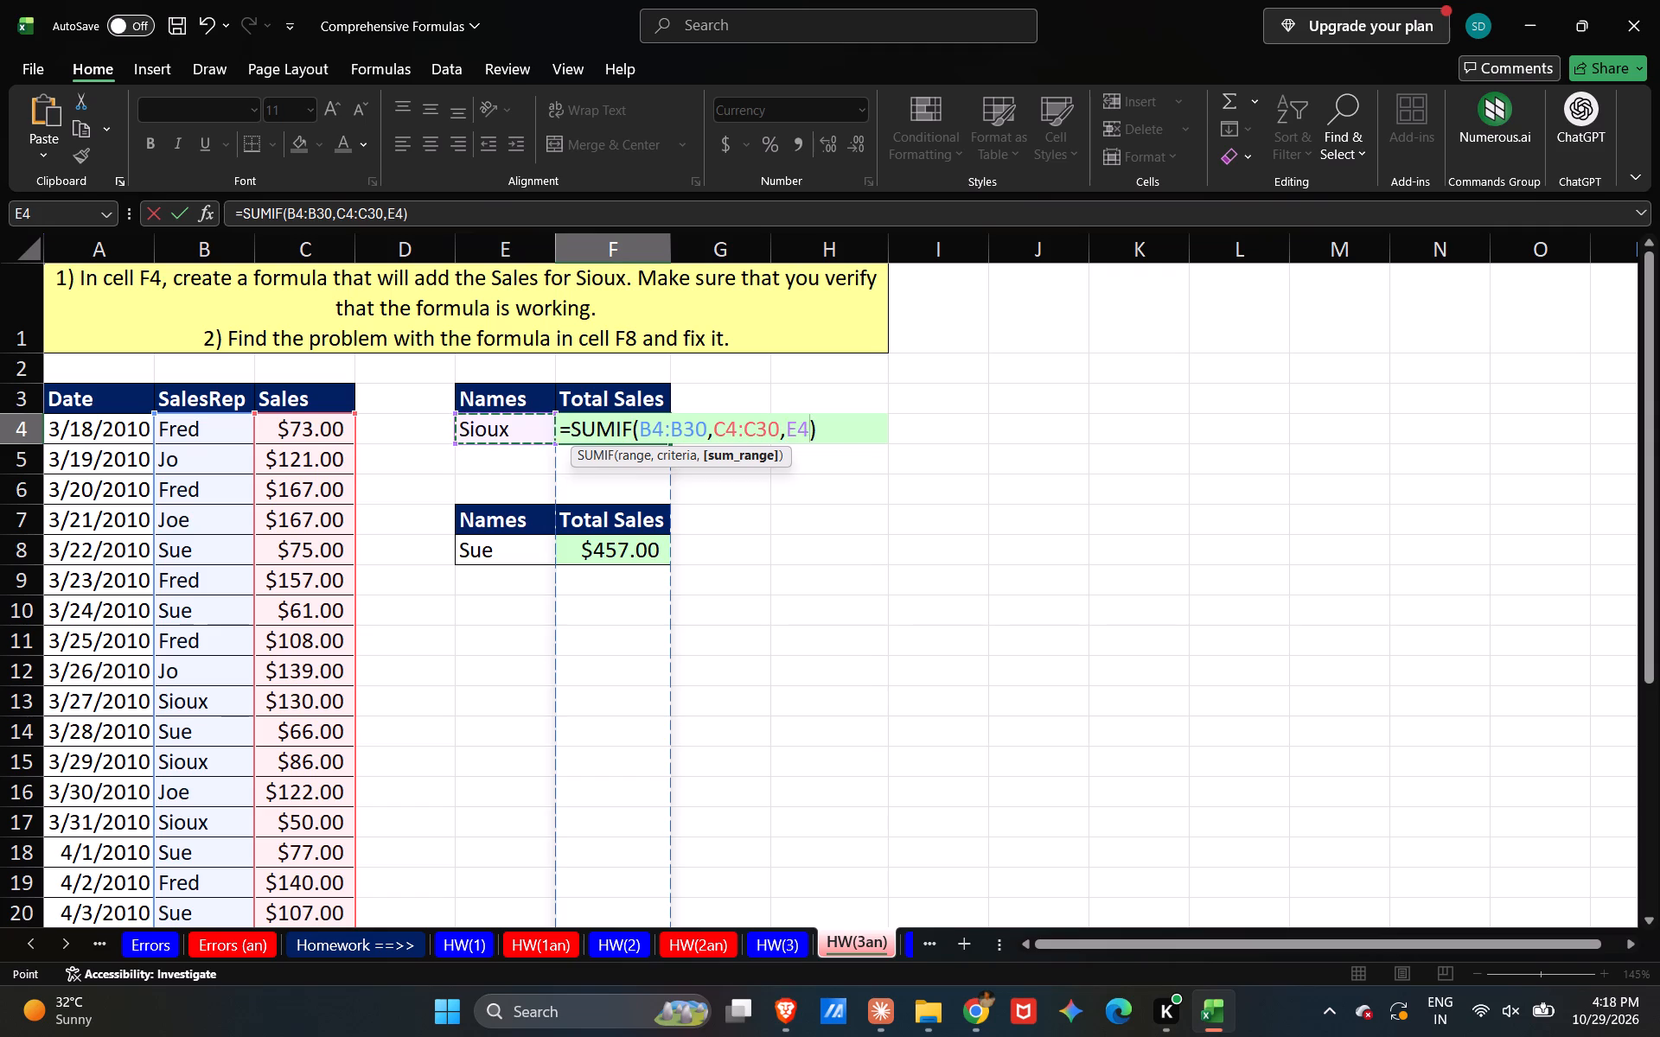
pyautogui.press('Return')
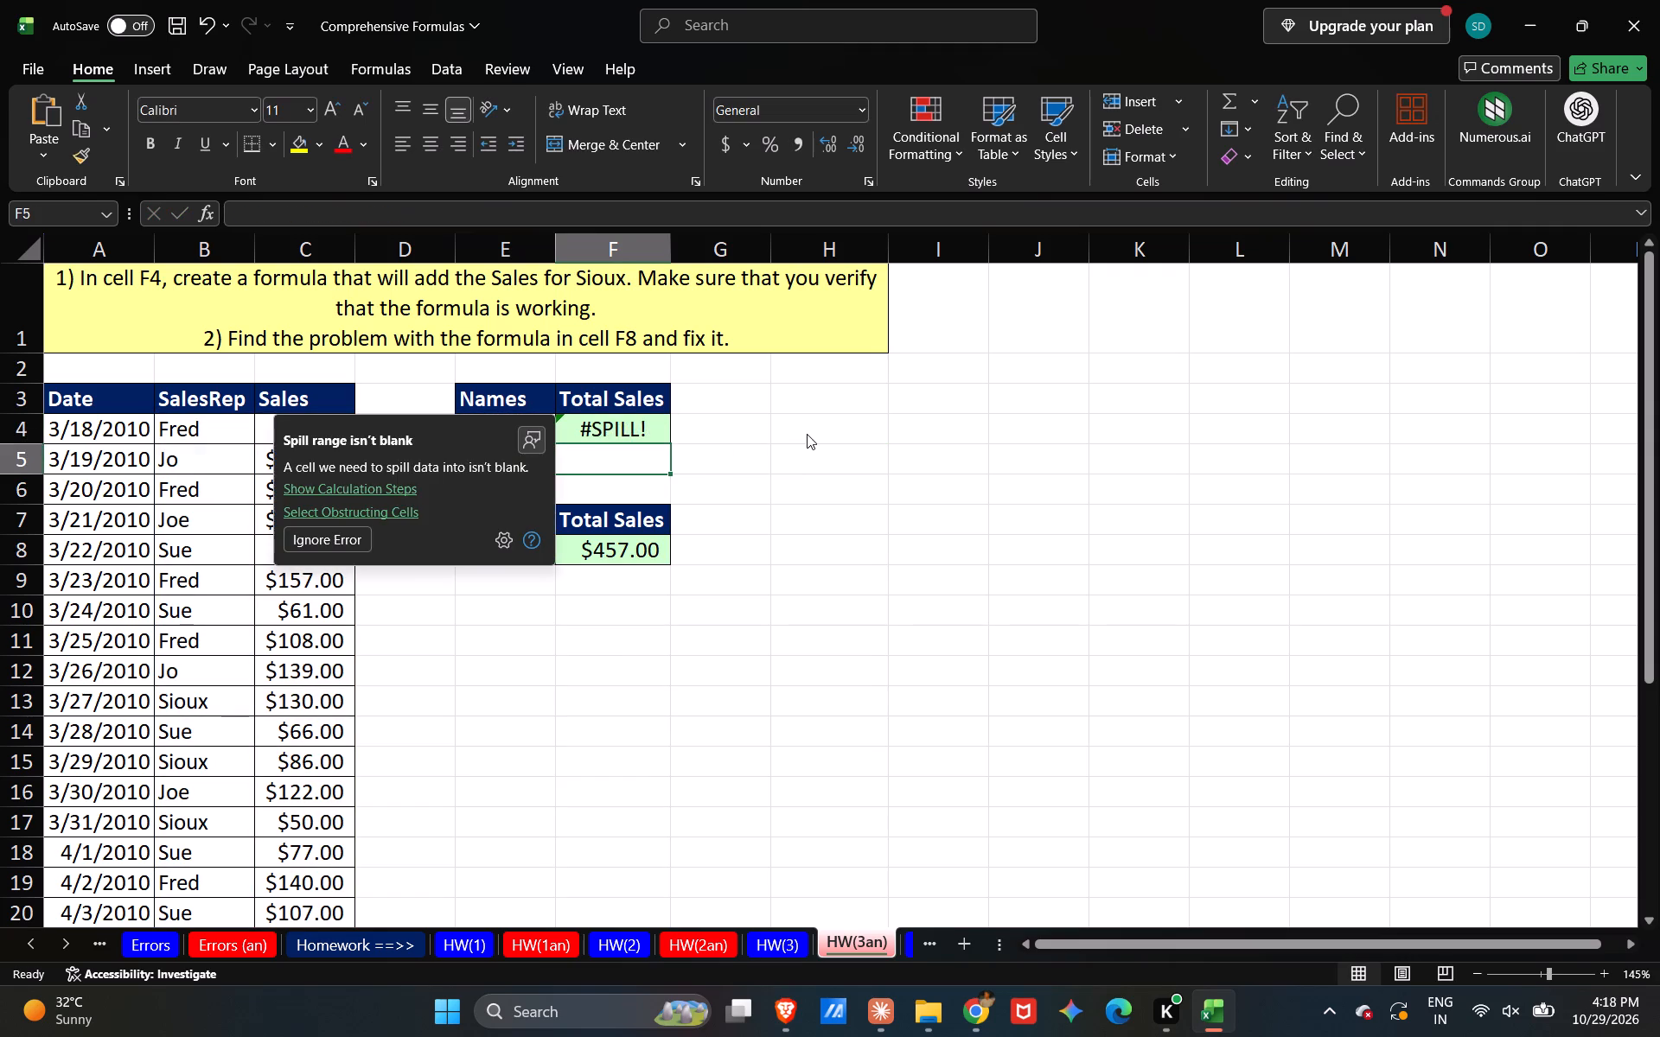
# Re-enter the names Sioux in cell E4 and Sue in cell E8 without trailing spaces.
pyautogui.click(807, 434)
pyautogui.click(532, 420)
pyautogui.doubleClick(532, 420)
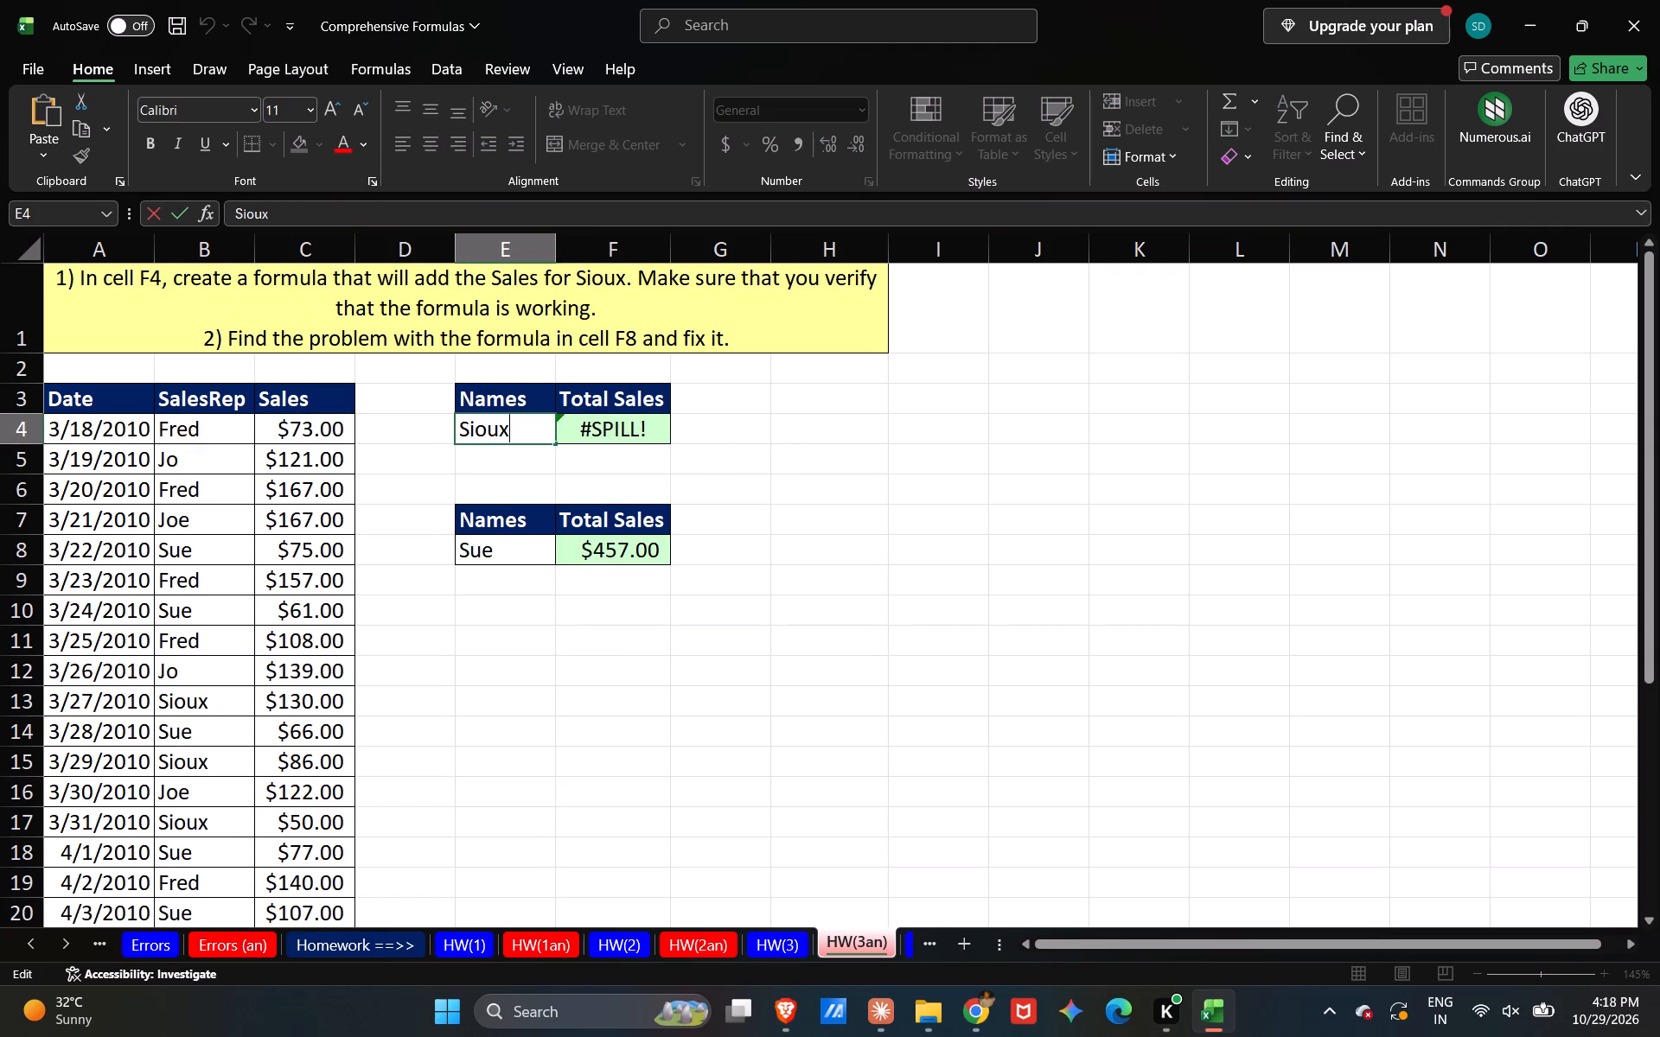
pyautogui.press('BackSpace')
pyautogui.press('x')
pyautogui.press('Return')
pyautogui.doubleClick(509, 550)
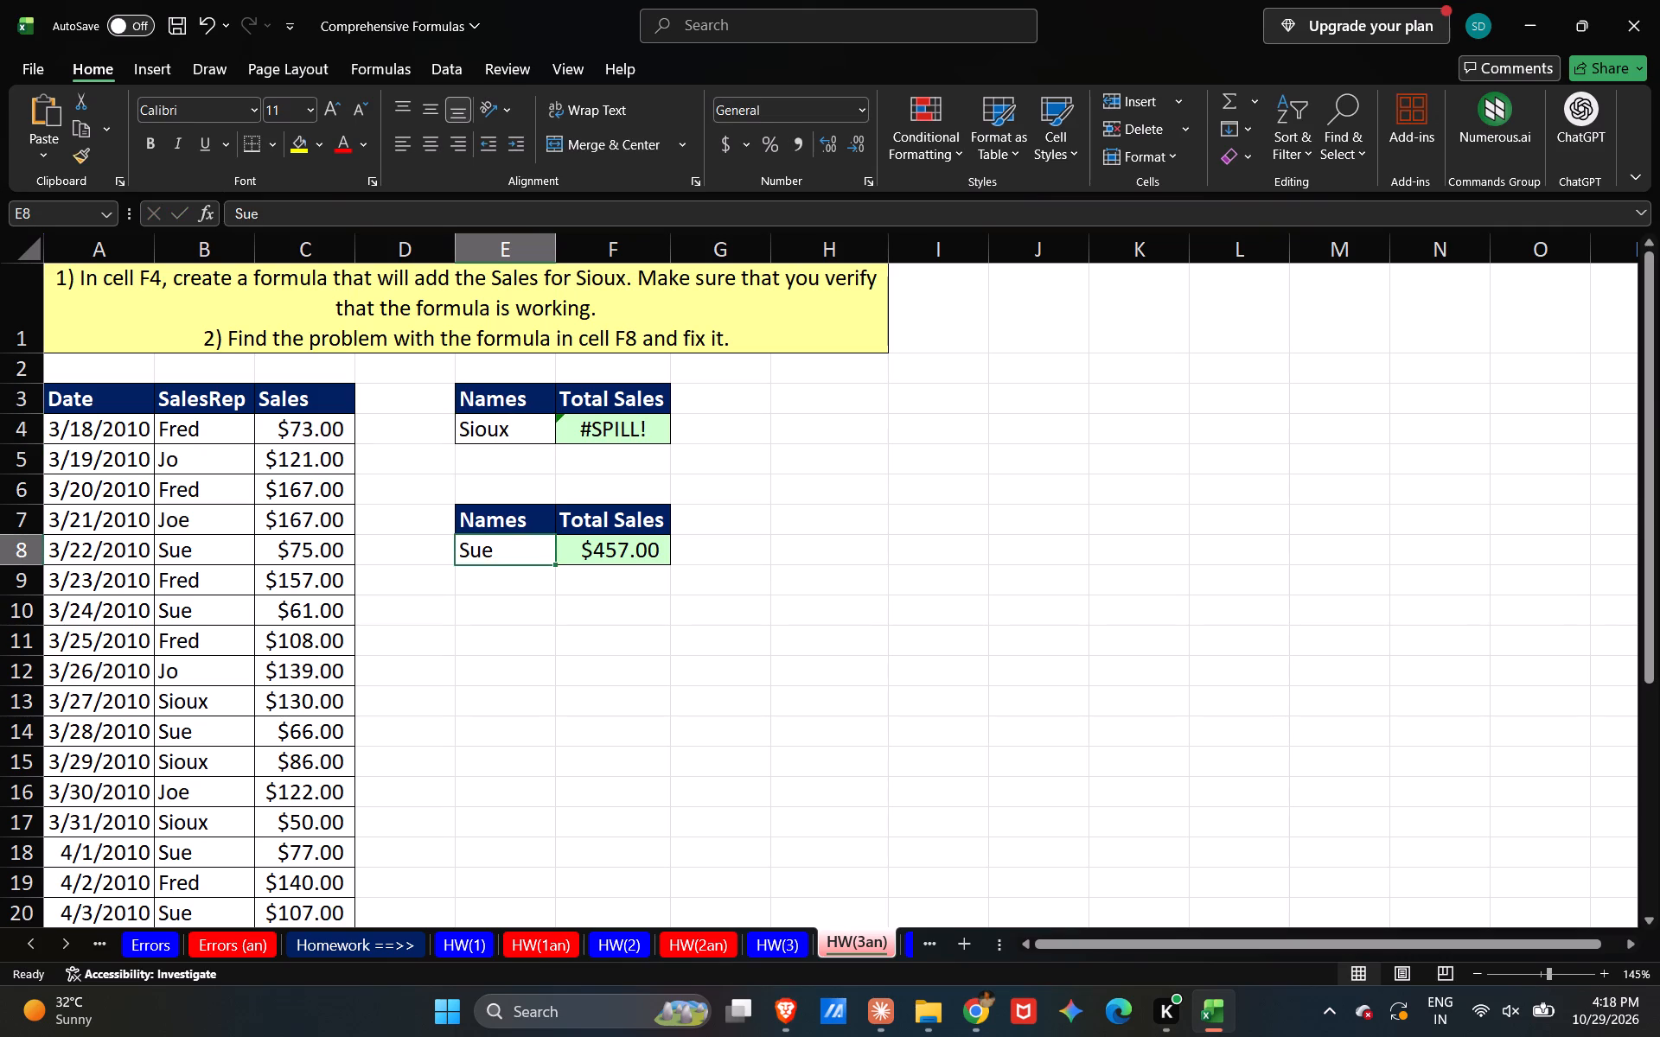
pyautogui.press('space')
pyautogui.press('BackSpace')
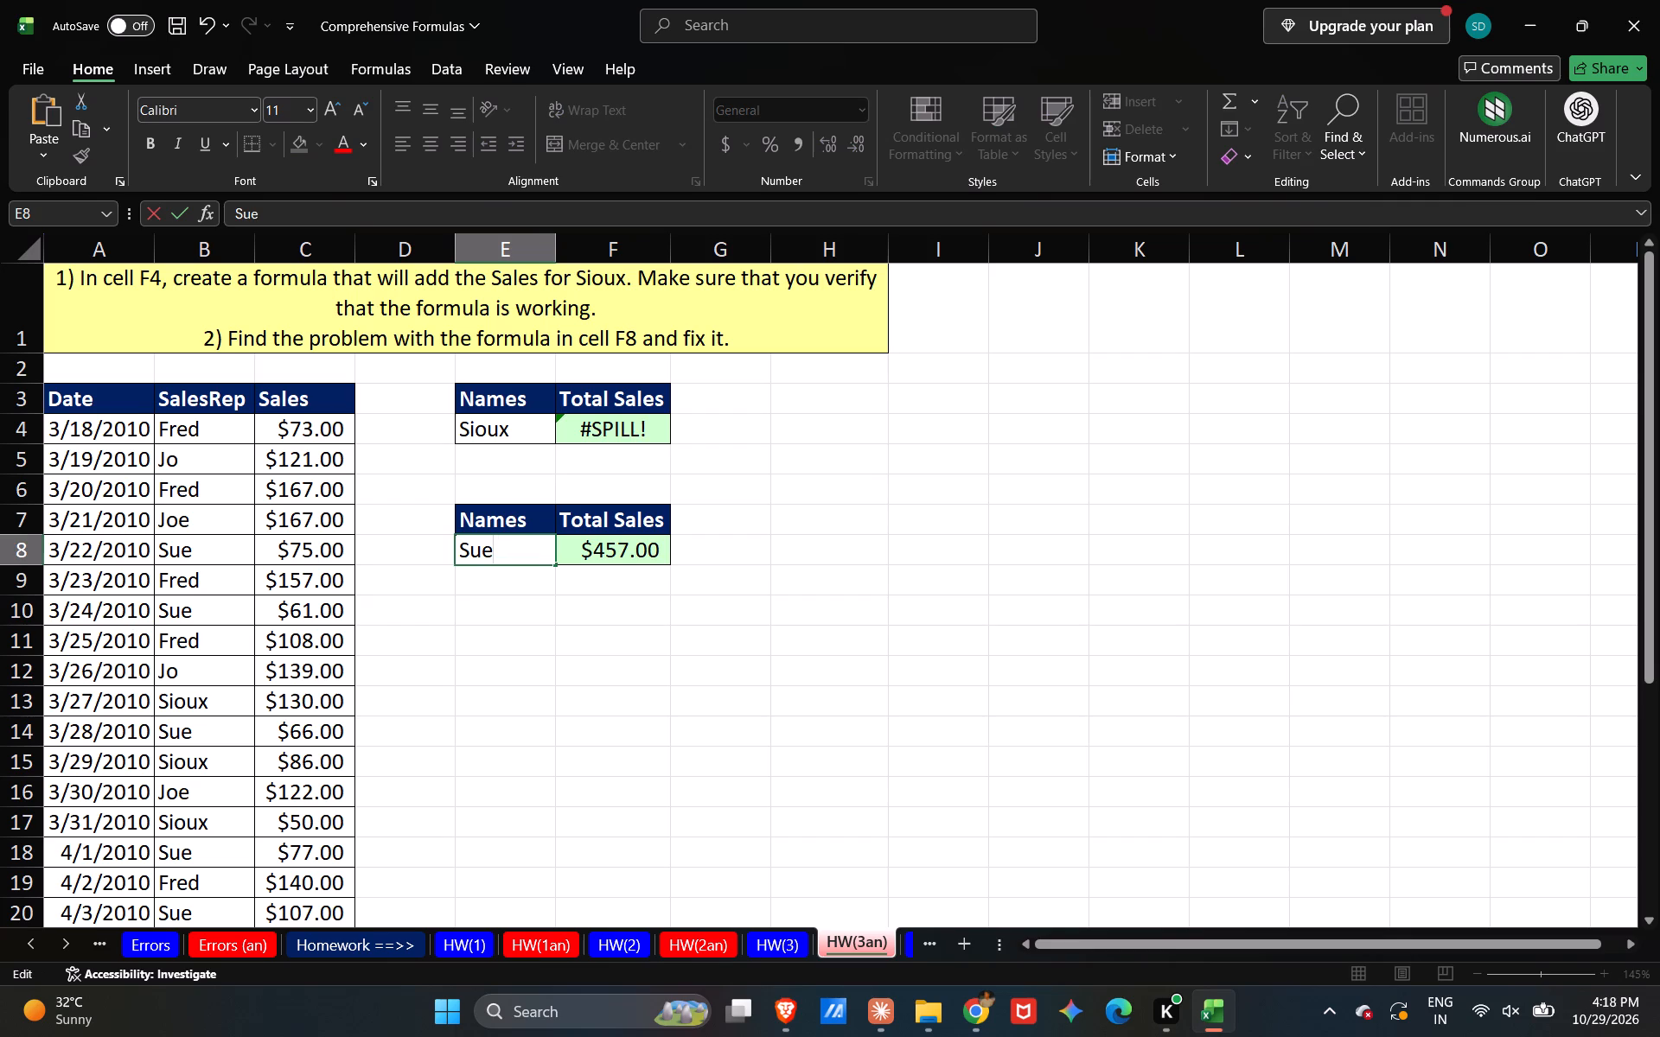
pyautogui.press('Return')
# Examine the SUMIF formula in cell F4 and the sales rep and sales ranges it refers to.
pyautogui.doubleClick(561, 420)
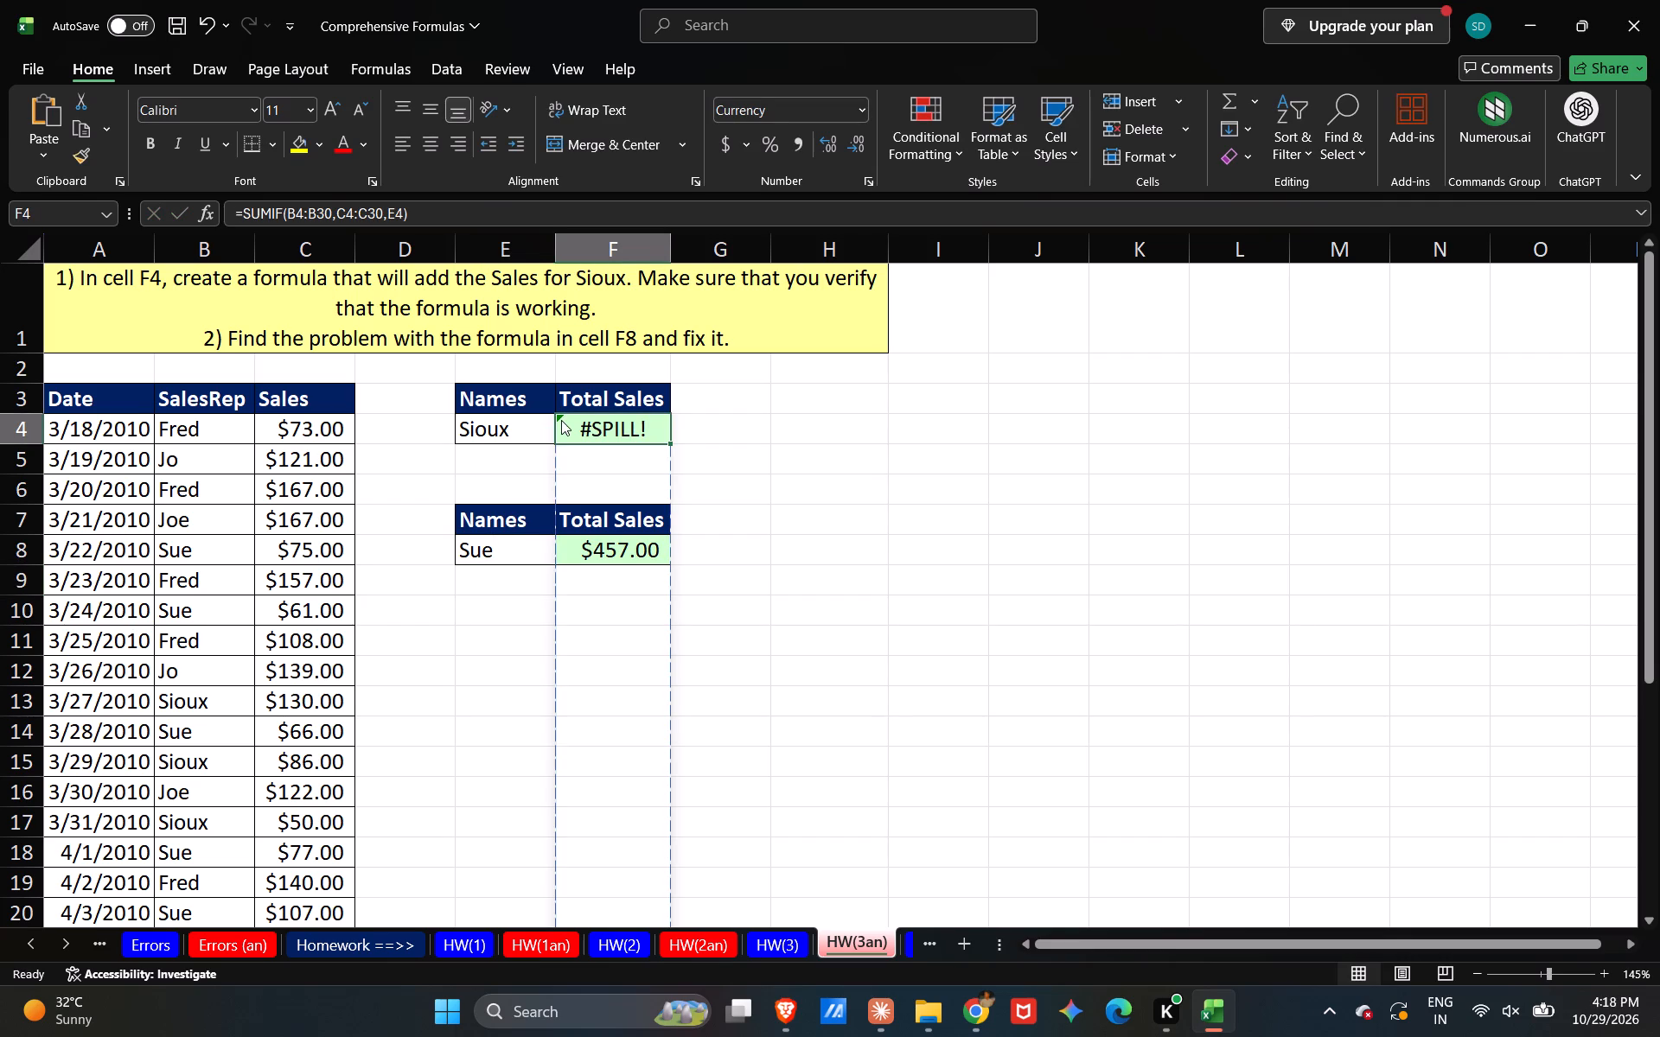
pyautogui.doubleClick(586, 429)
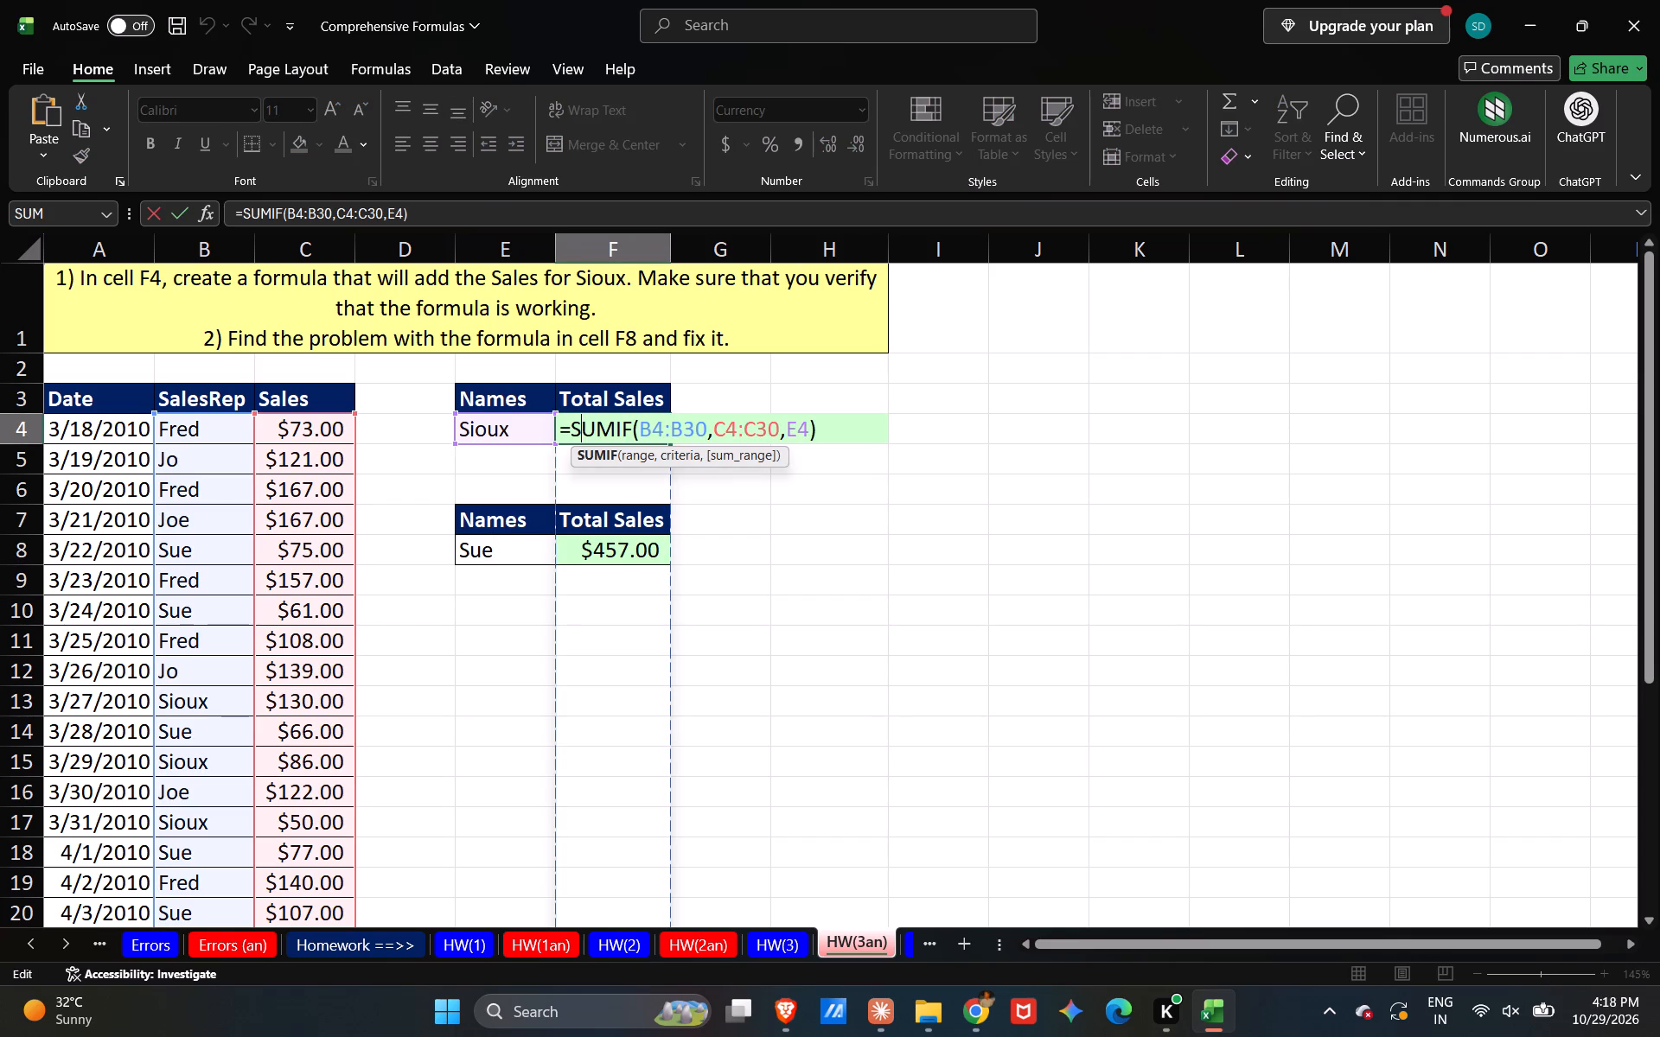
pyautogui.click(808, 430)
pyautogui.press('Return')
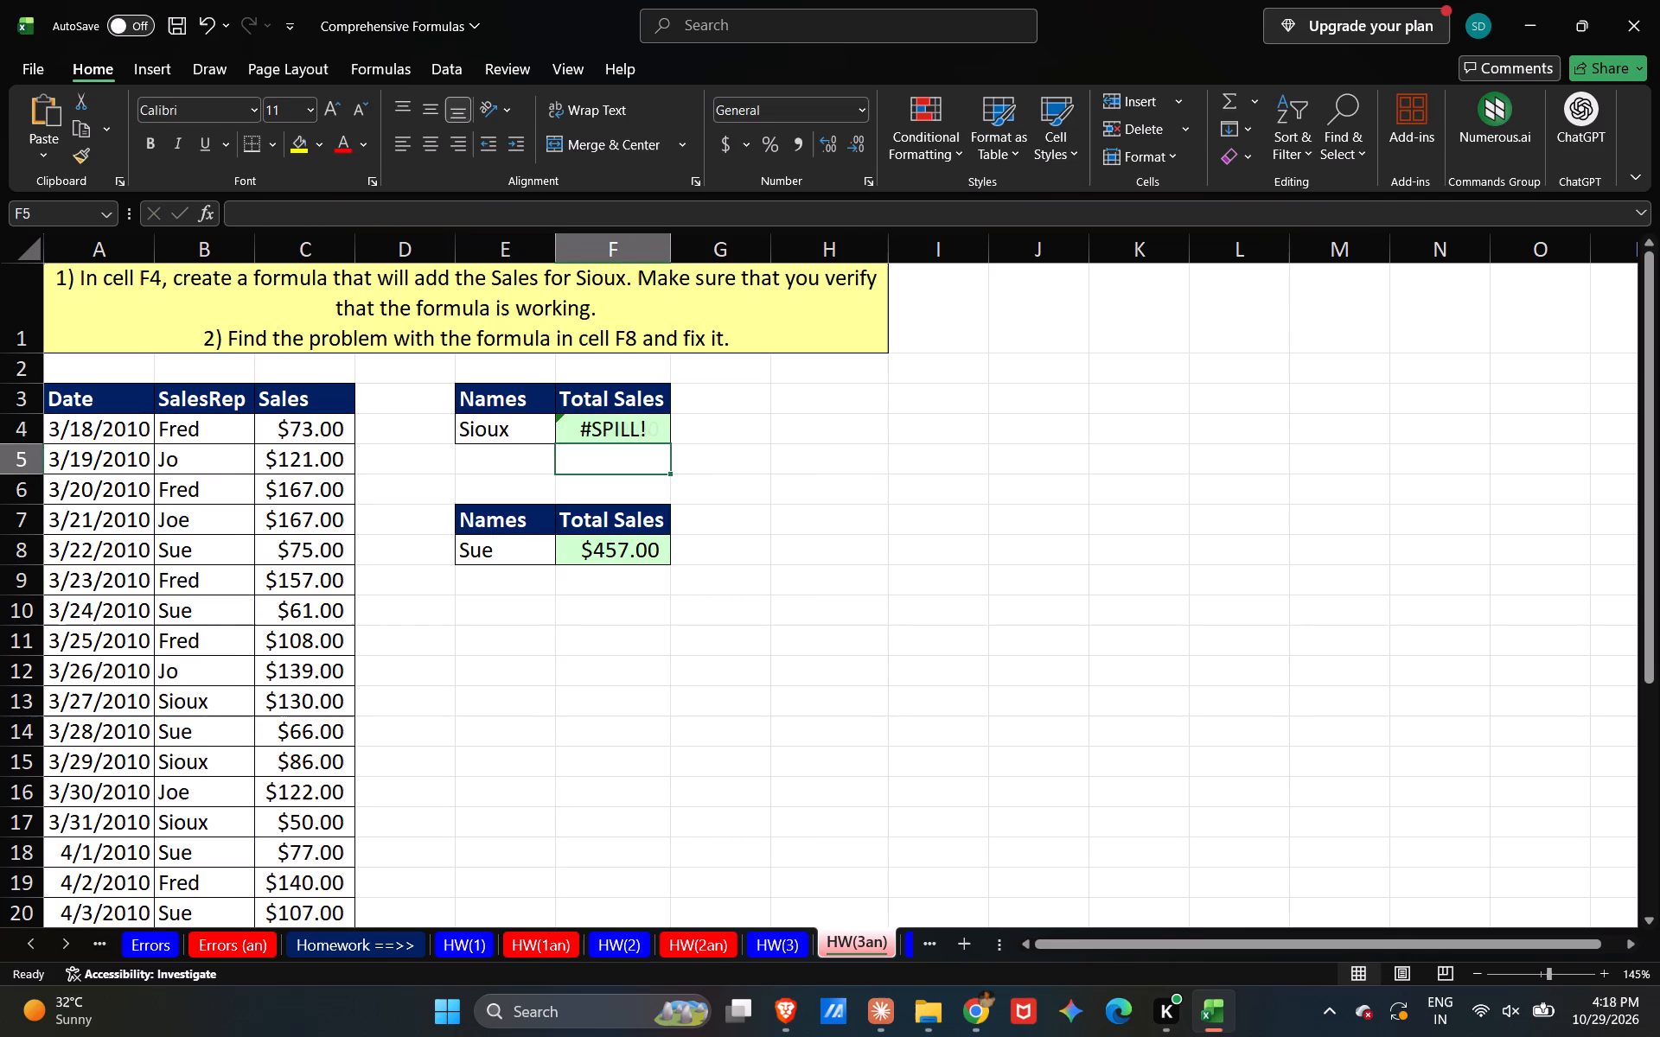
pyautogui.doubleClick(673, 240)
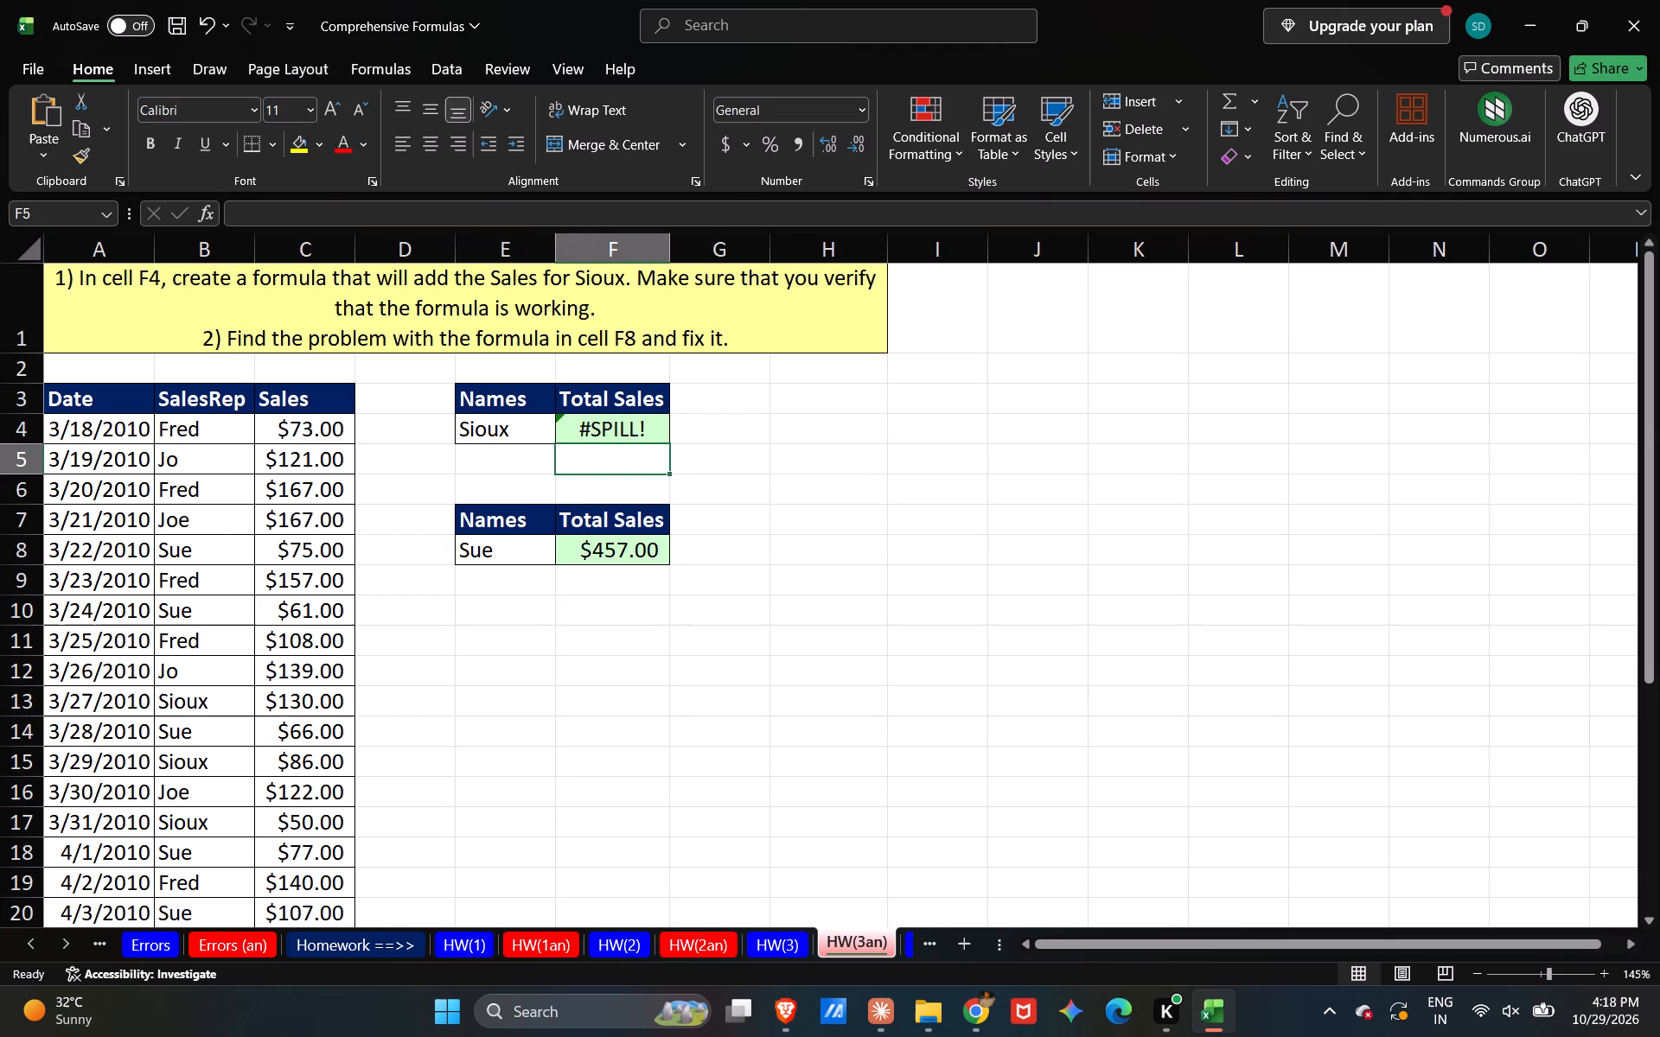
pyautogui.click(639, 426)
pyautogui.doubleClick(639, 426)
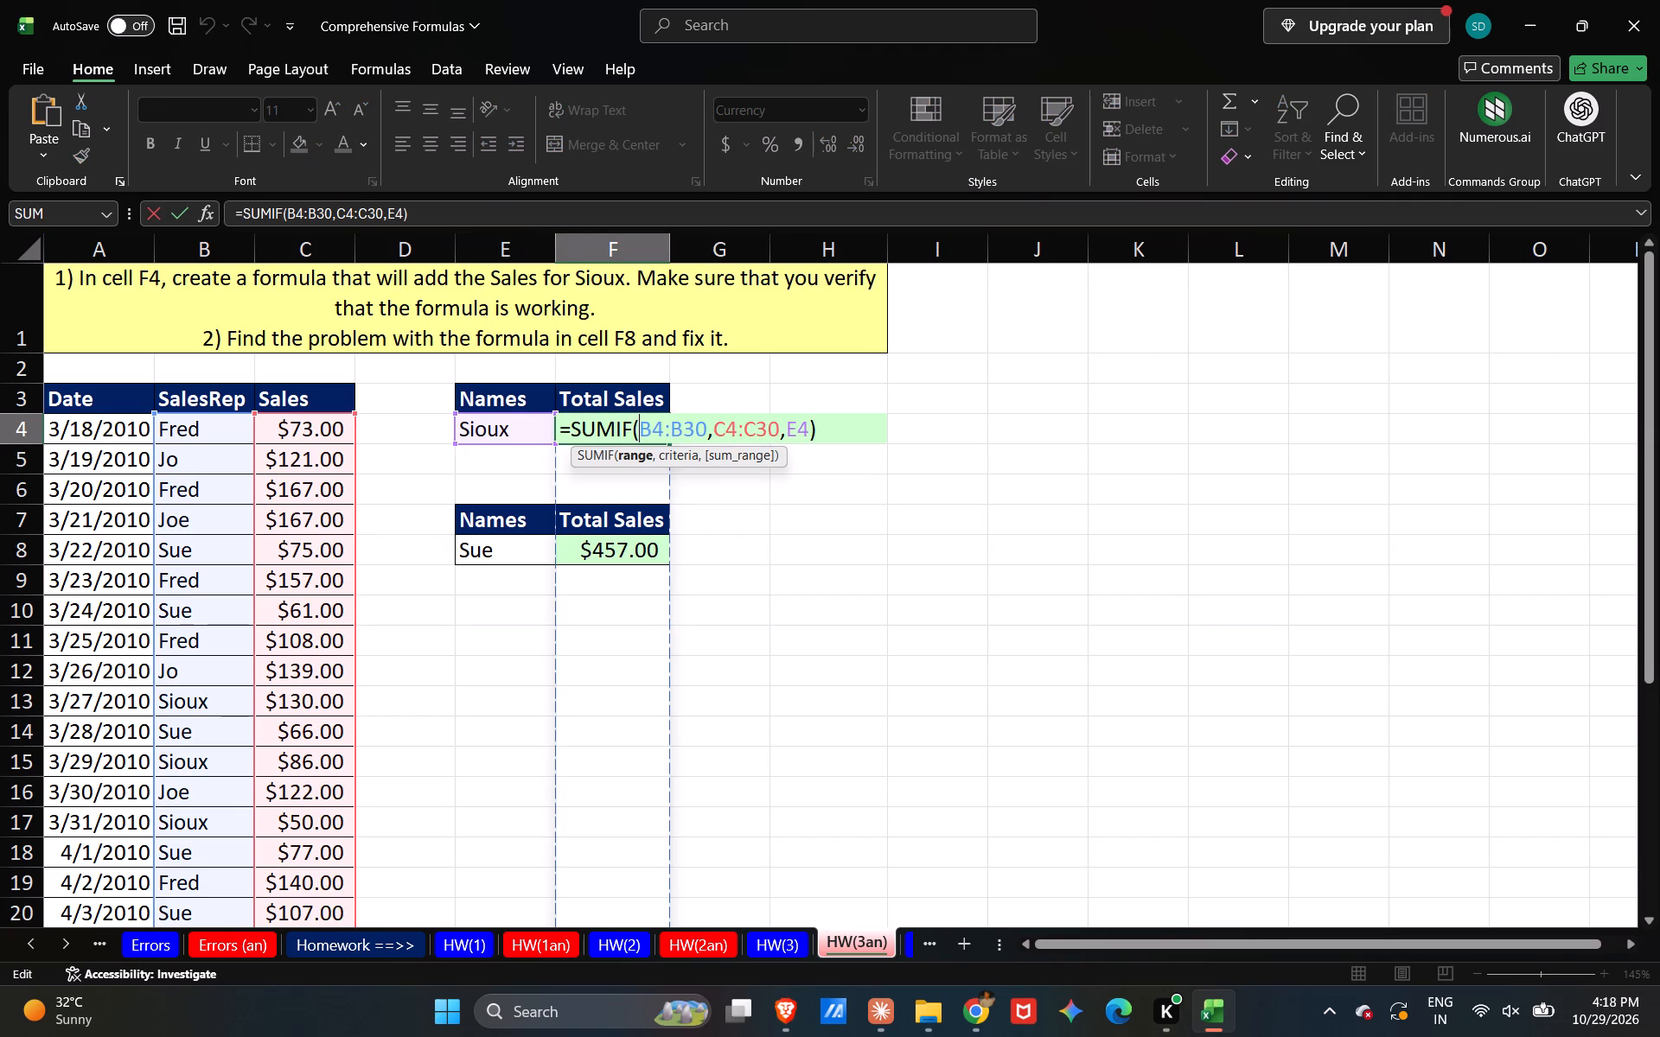
pyautogui.scroll(1, 443, 849)
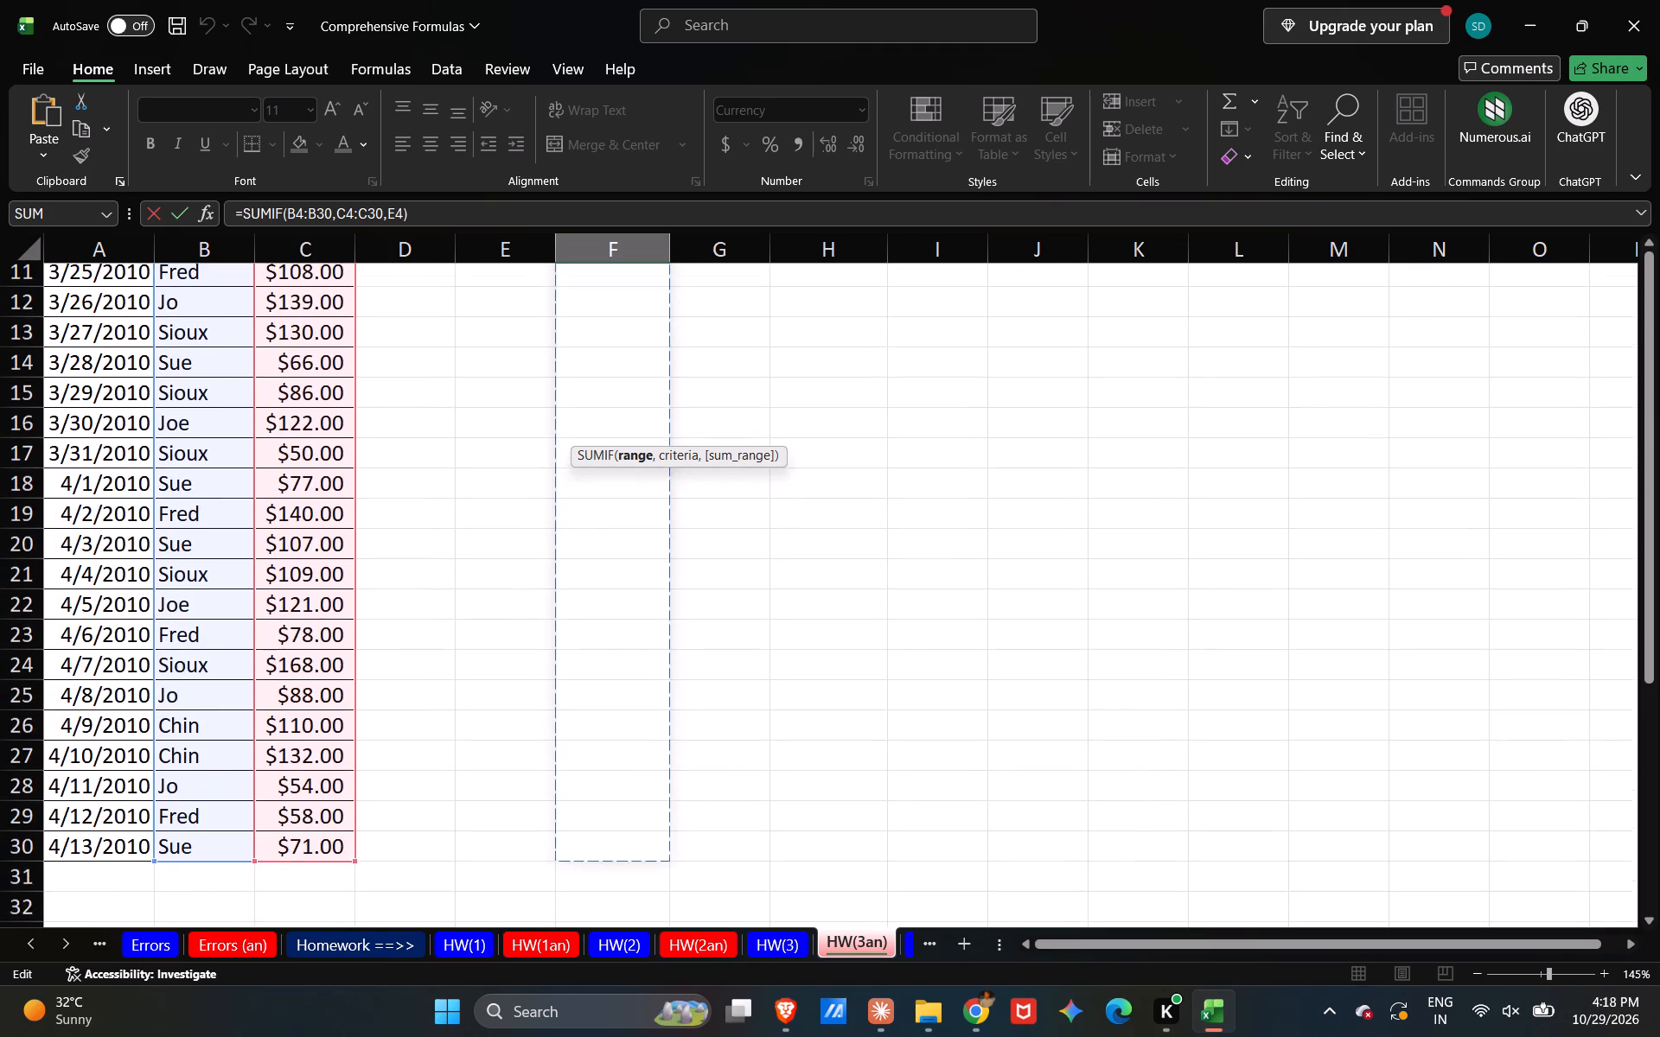
pyautogui.scroll(1, 443, 849)
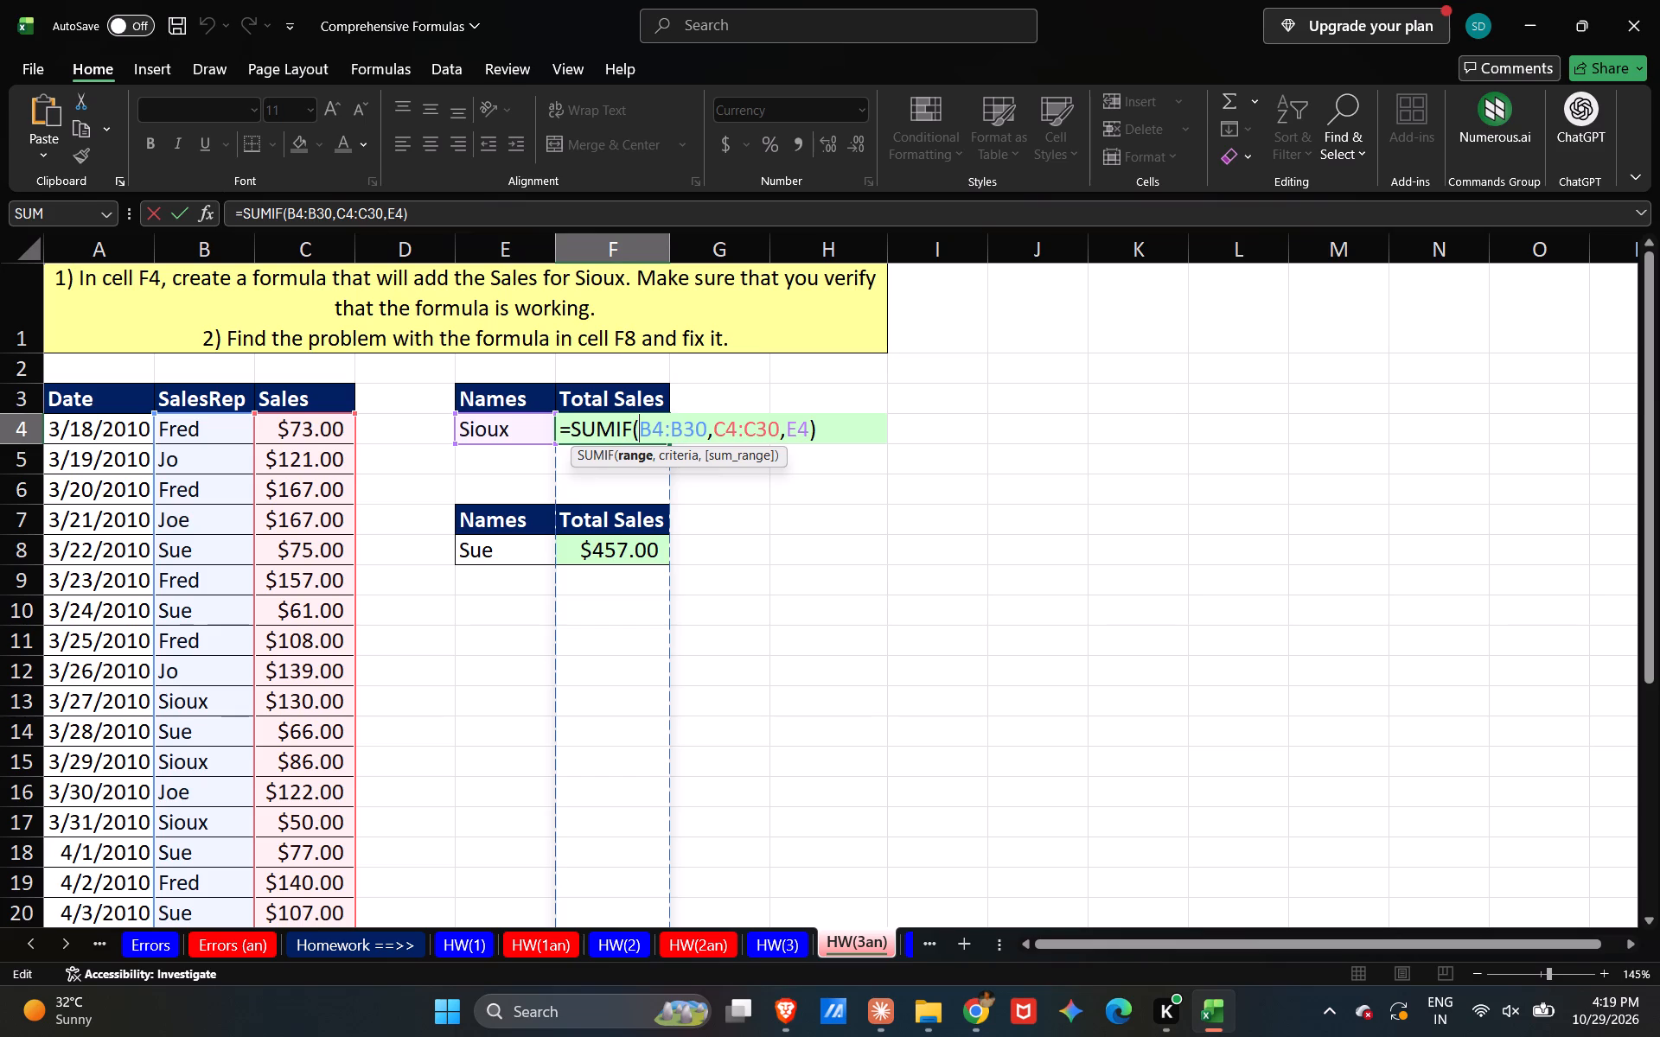
pyautogui.press('Return')
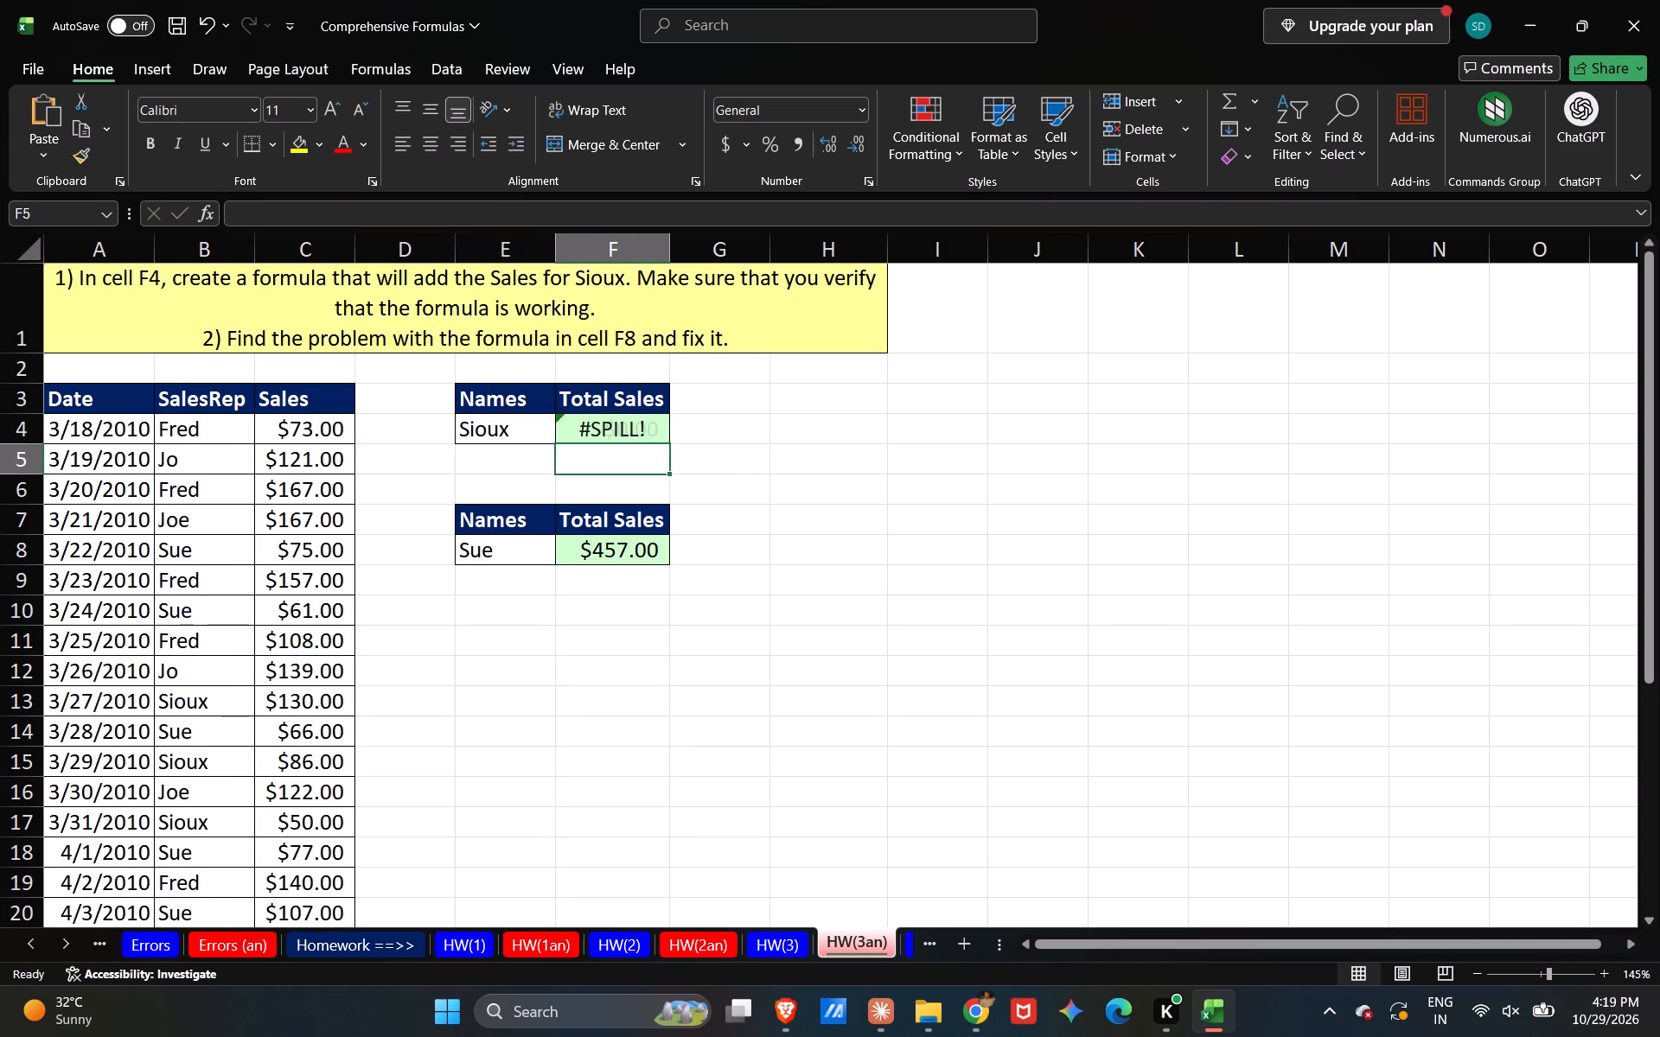
# Enter the formula =TRIM(E4) in cell H4 to strip extra spaces from the name Sioux.
pyautogui.doubleClick(850, 426)
pyautogui.press('=')
pyautogui.write('trim')
pyautogui.press('Tab')
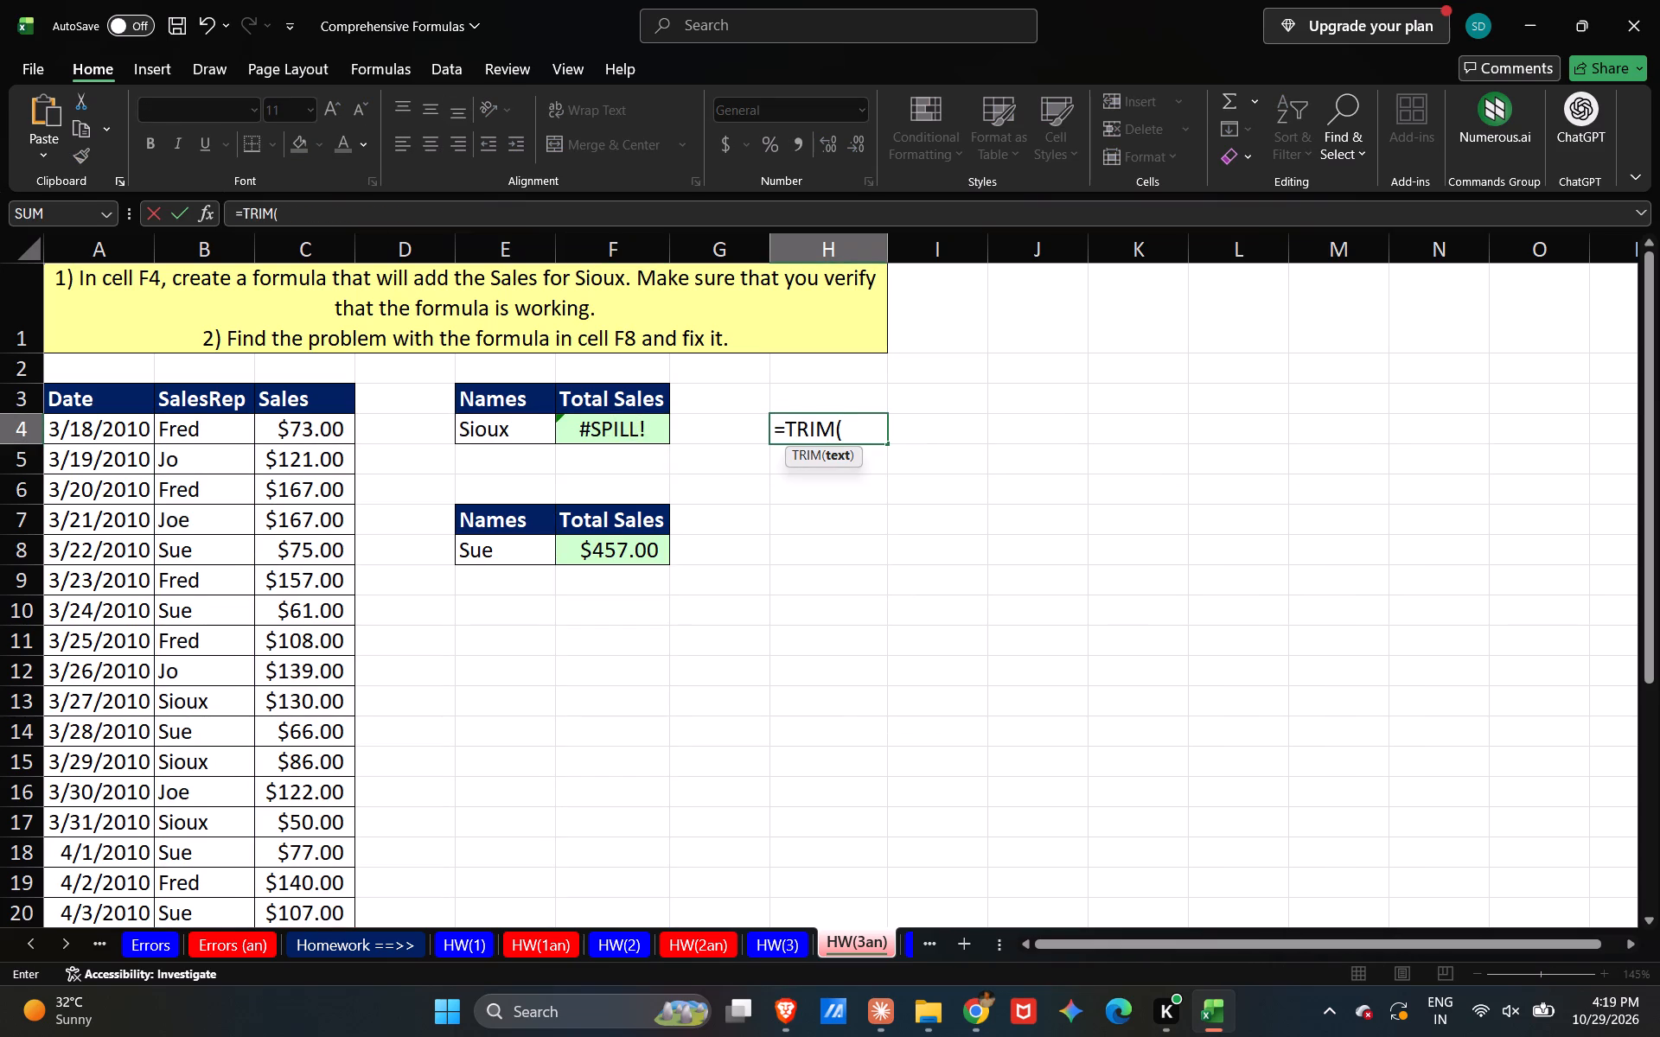
pyautogui.keyDown('shift'); pyautogui.click(492, 428); pyautogui.keyUp('shift')
pyautogui.hotkey('shift', ')')
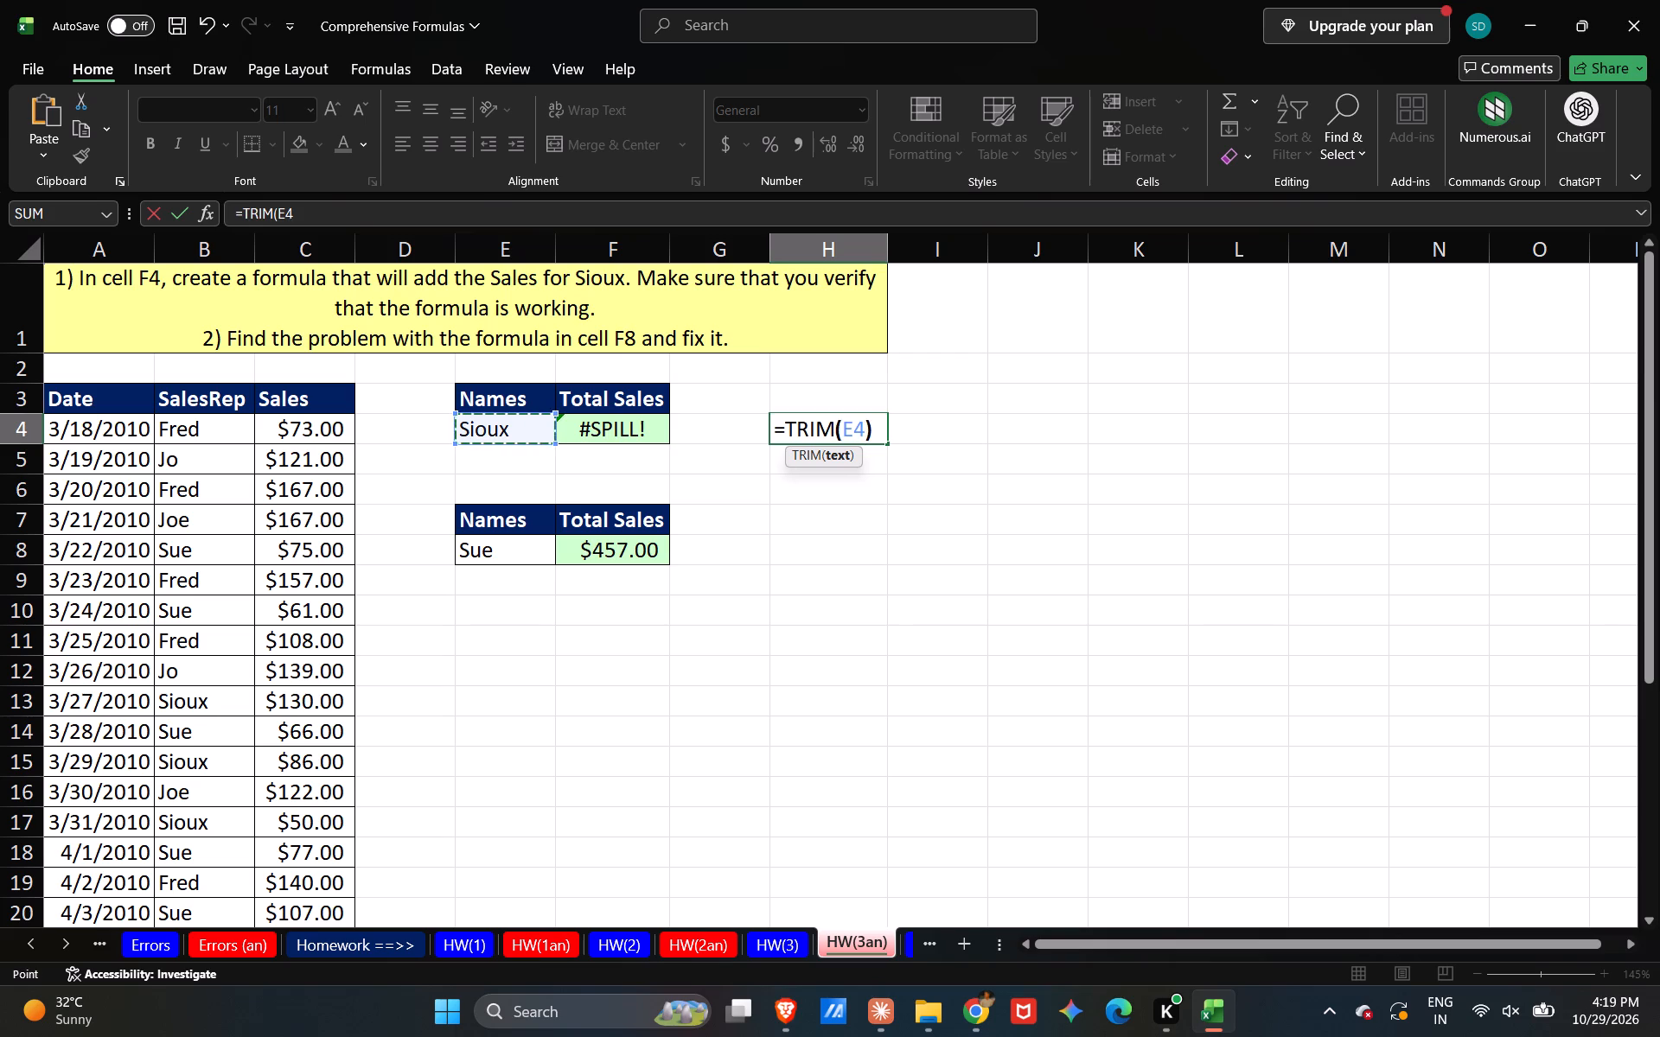
pyautogui.press('Return')
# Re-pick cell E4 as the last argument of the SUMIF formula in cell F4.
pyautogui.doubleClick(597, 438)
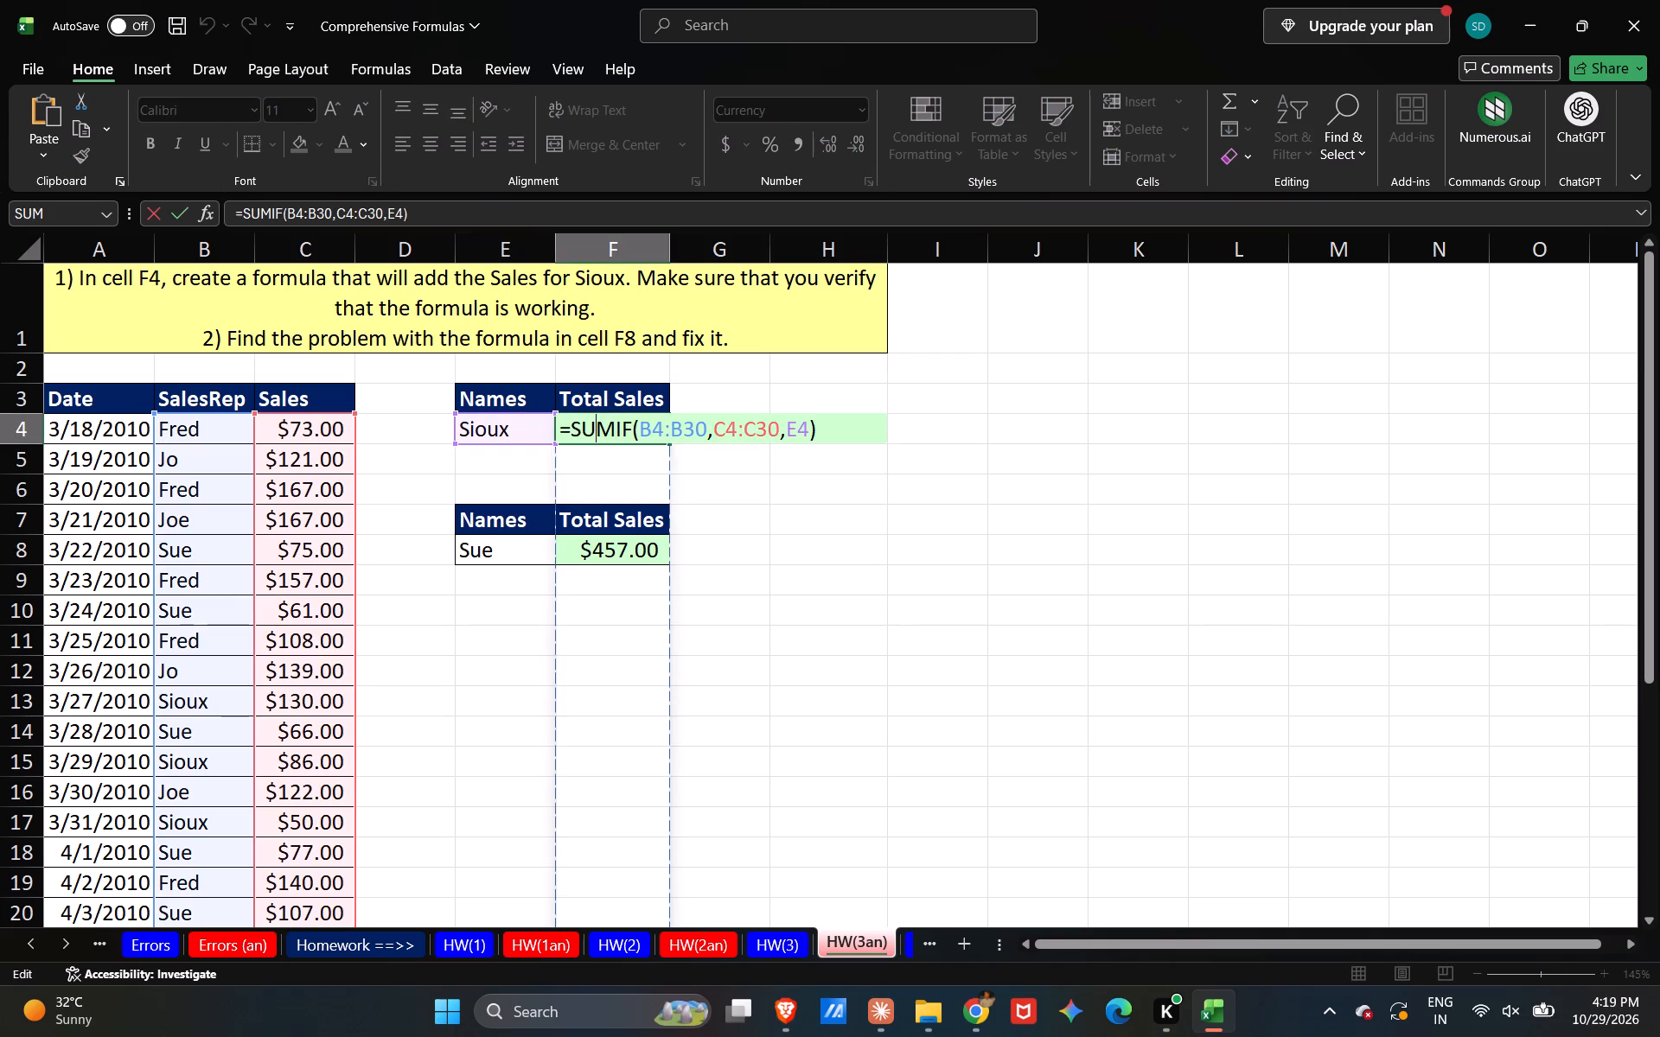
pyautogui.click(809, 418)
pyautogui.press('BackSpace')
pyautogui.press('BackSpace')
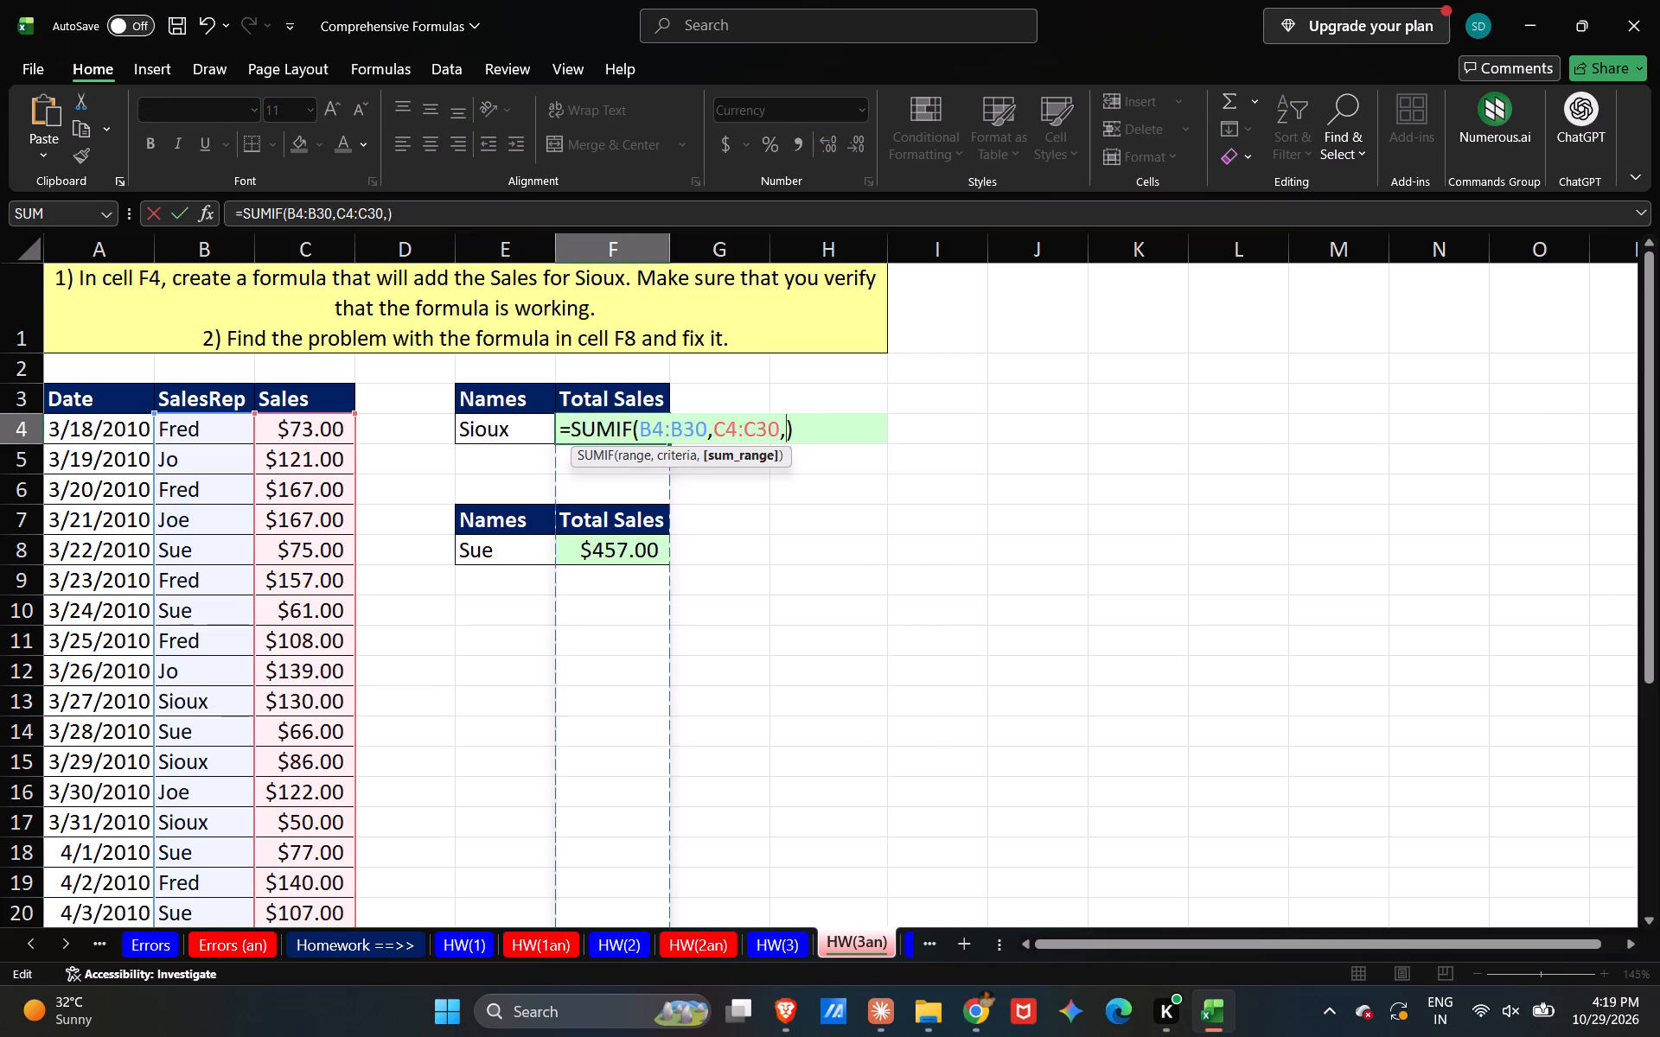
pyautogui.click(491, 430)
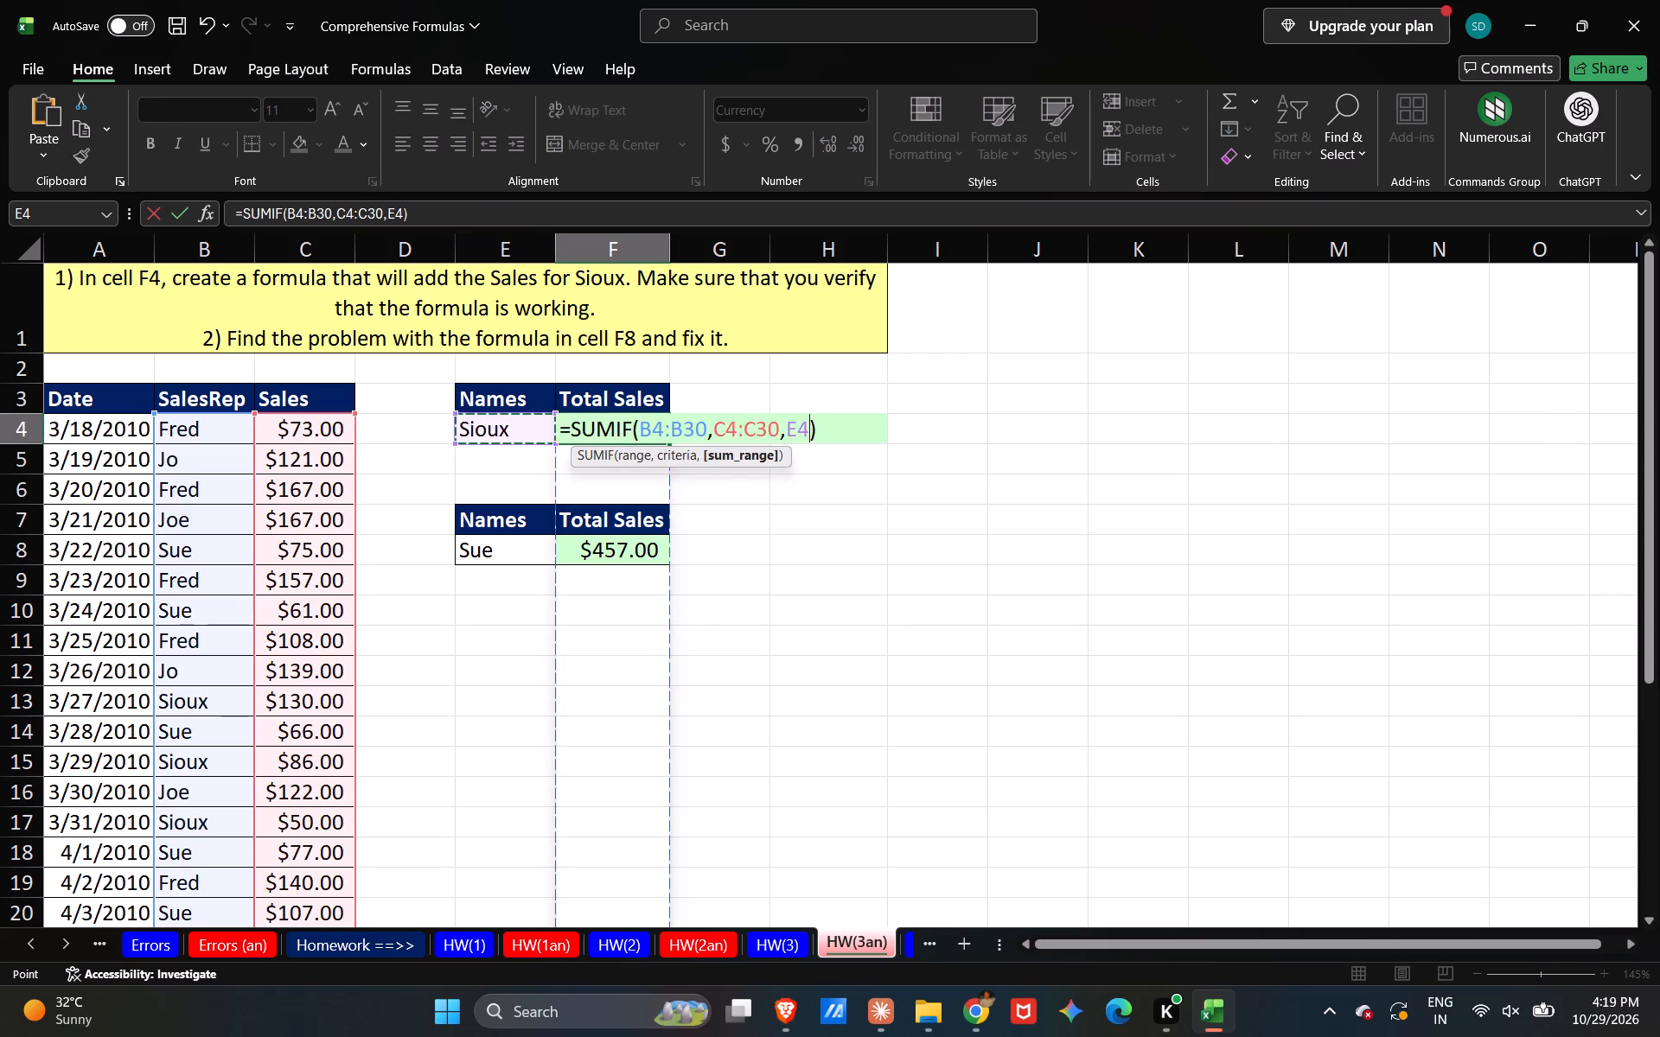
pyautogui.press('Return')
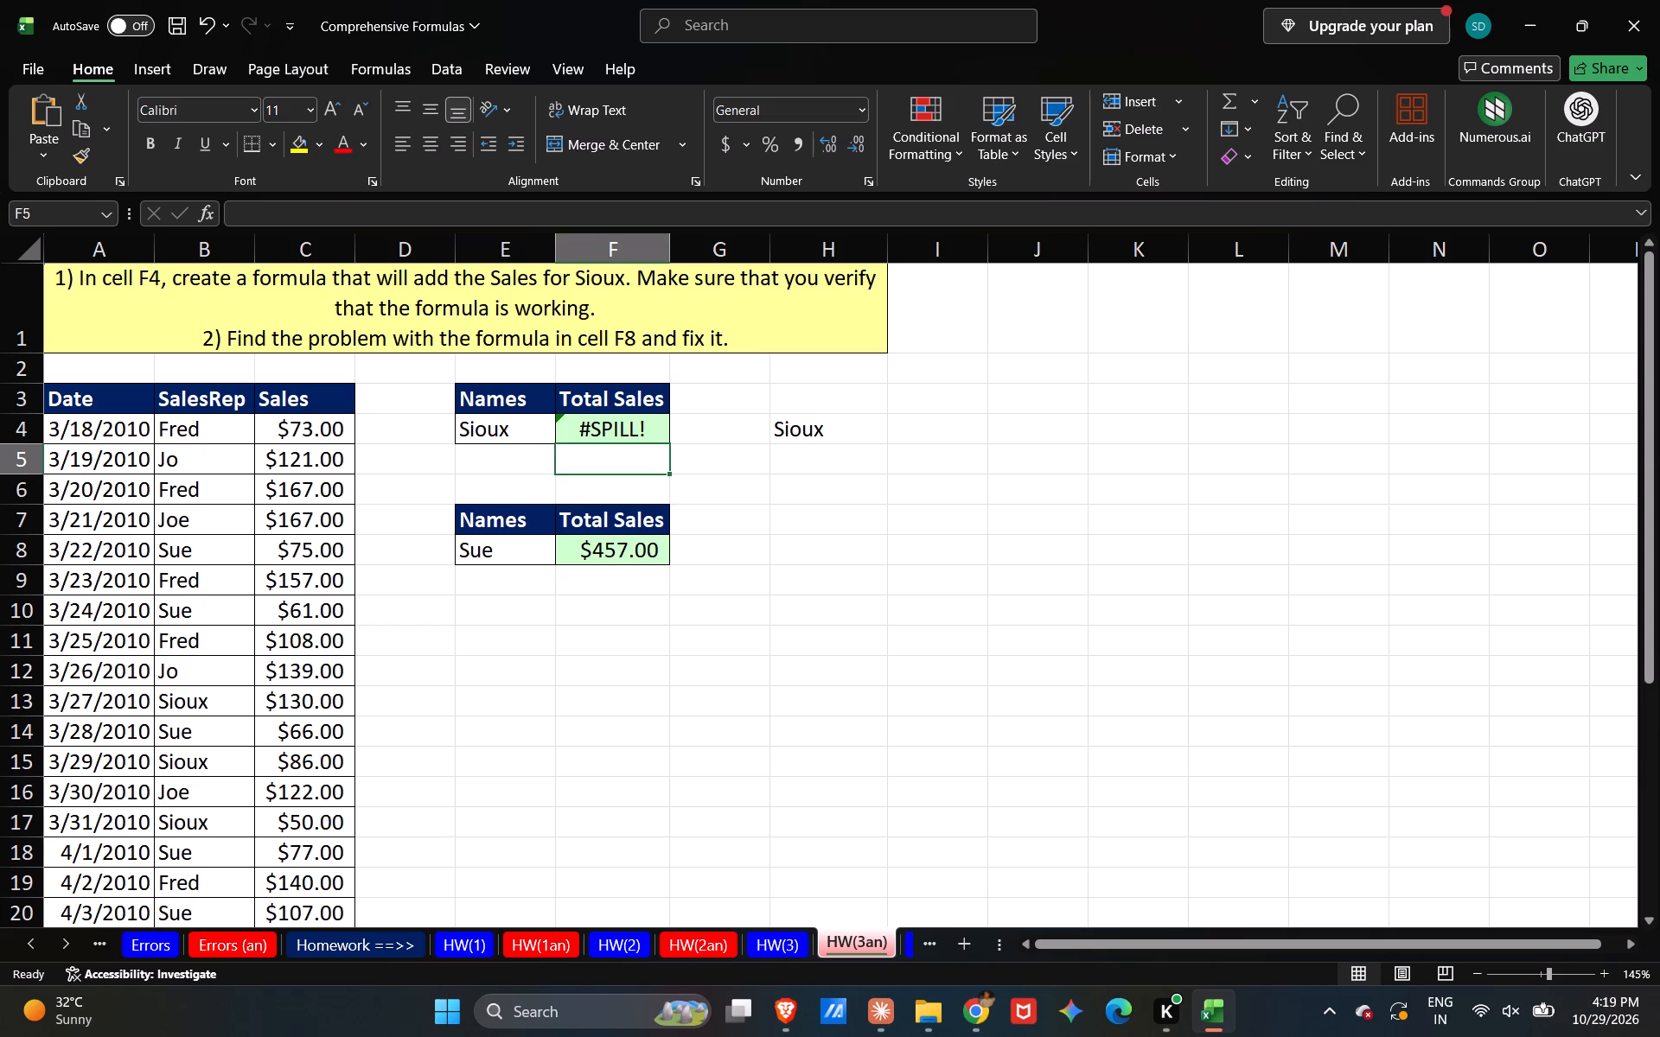
# Reorder the arguments of the formula in cell F4 to =SUMIF(B4:B30,E4,C4:C30) for Sioux's total sales.
pyautogui.doubleClick(622, 431)
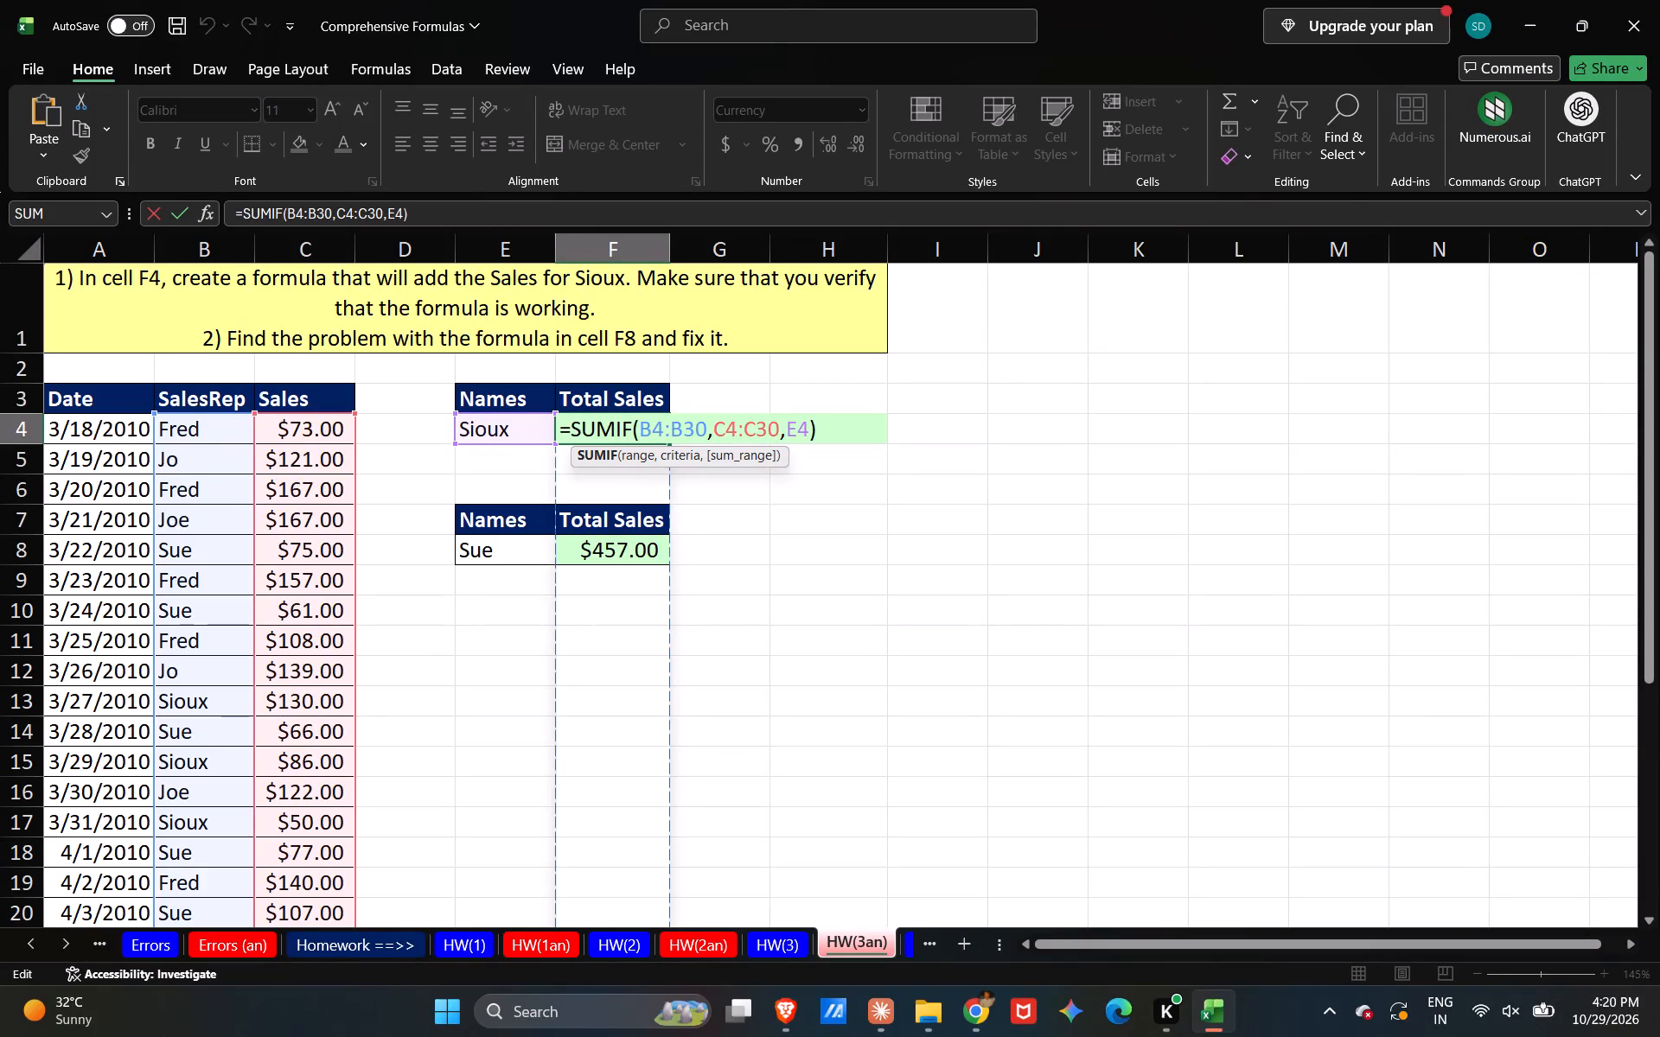
pyautogui.click(806, 429)
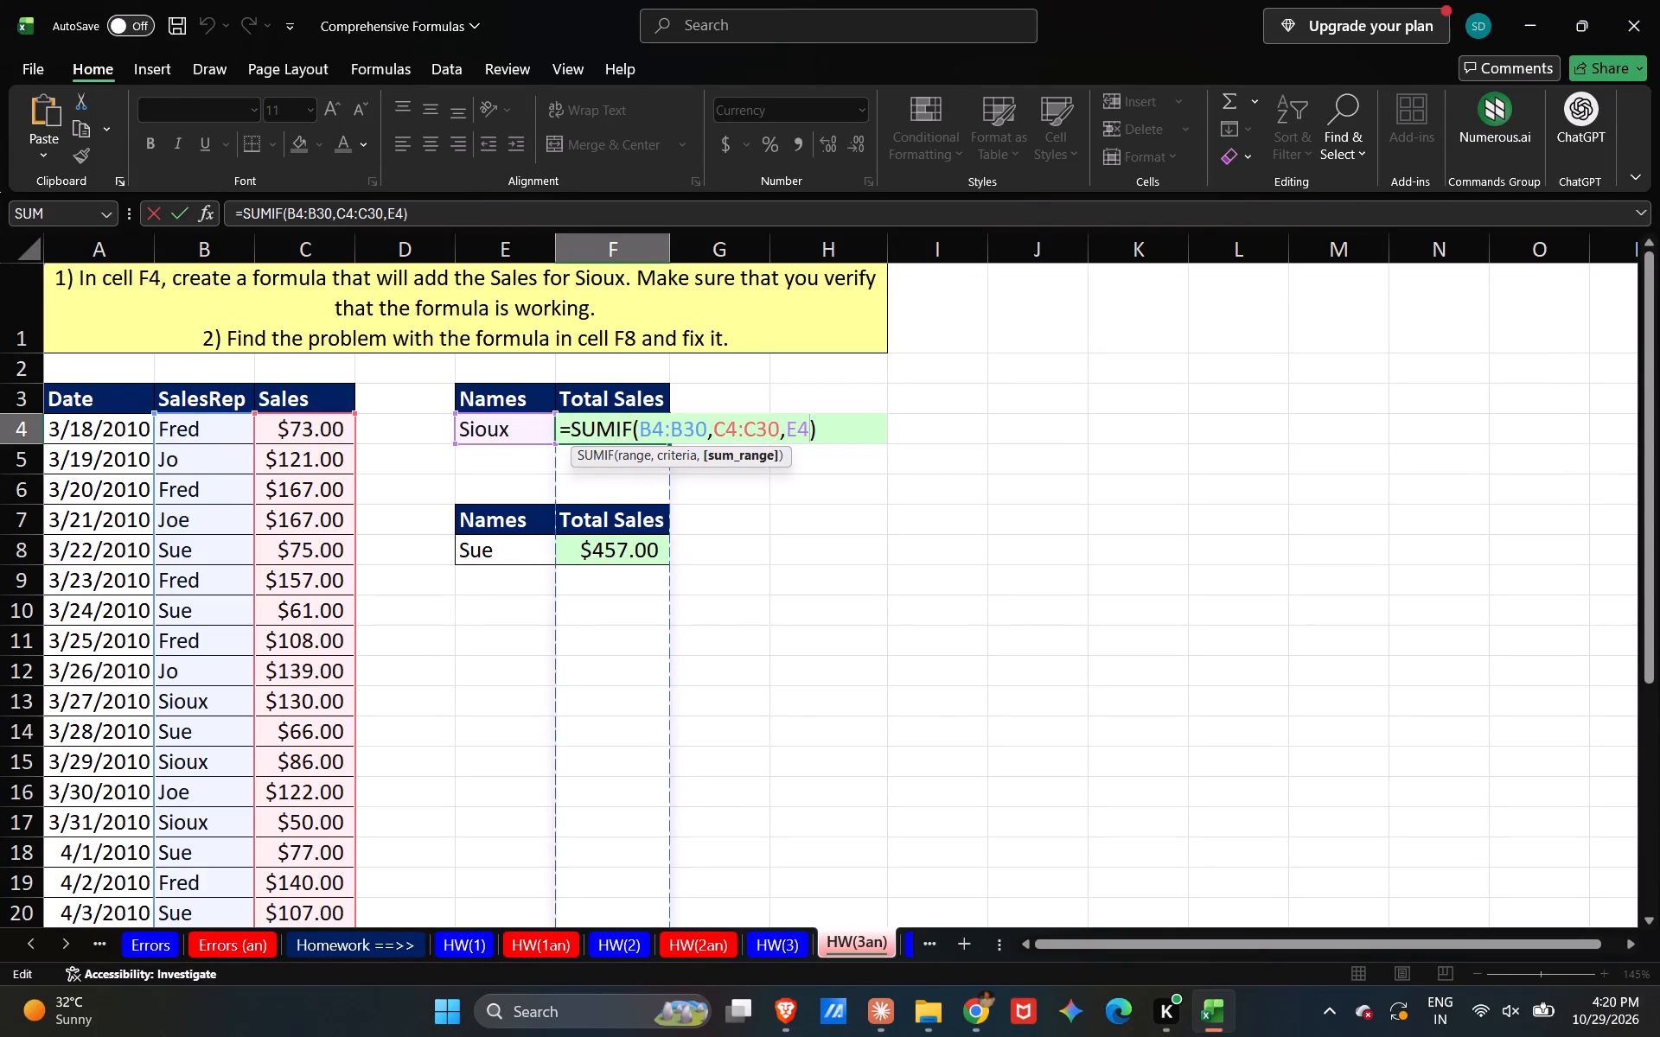
pyautogui.press('BackSpace')
pyautogui.press('BackSpace')
pyautogui.press('BackSpace')
pyautogui.click(712, 430)
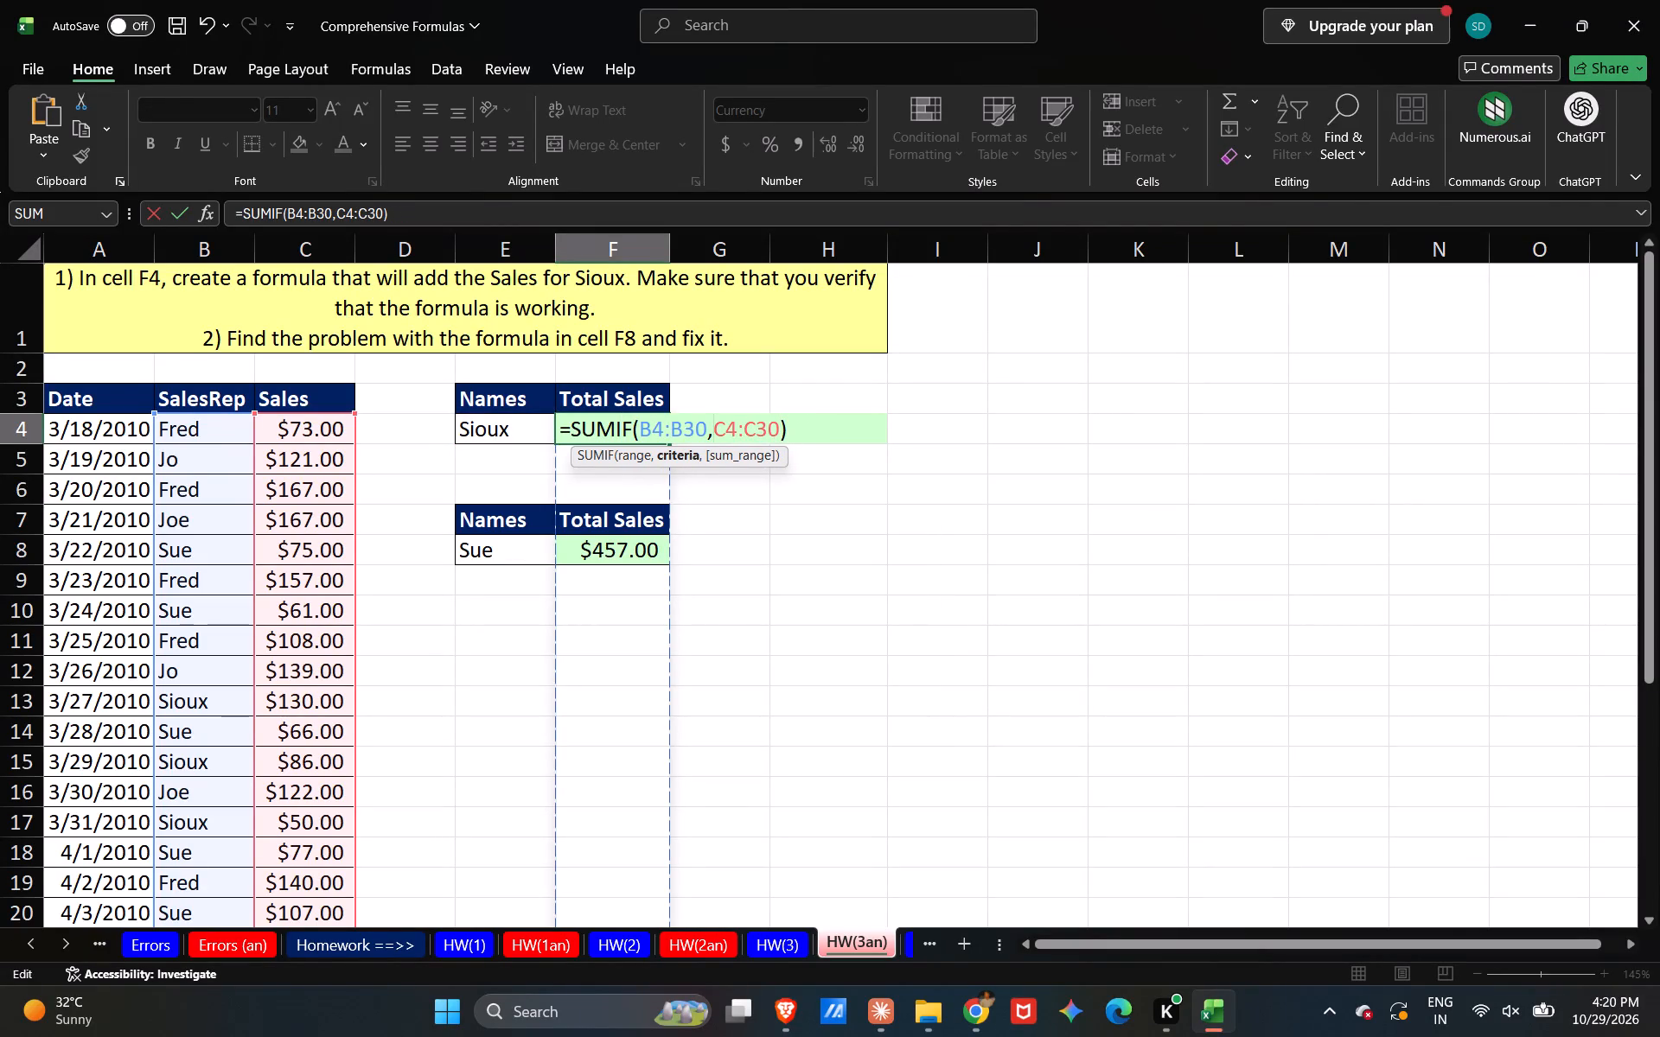
pyautogui.keyDown('shift'); pyautogui.click(497, 436); pyautogui.keyUp('shift')
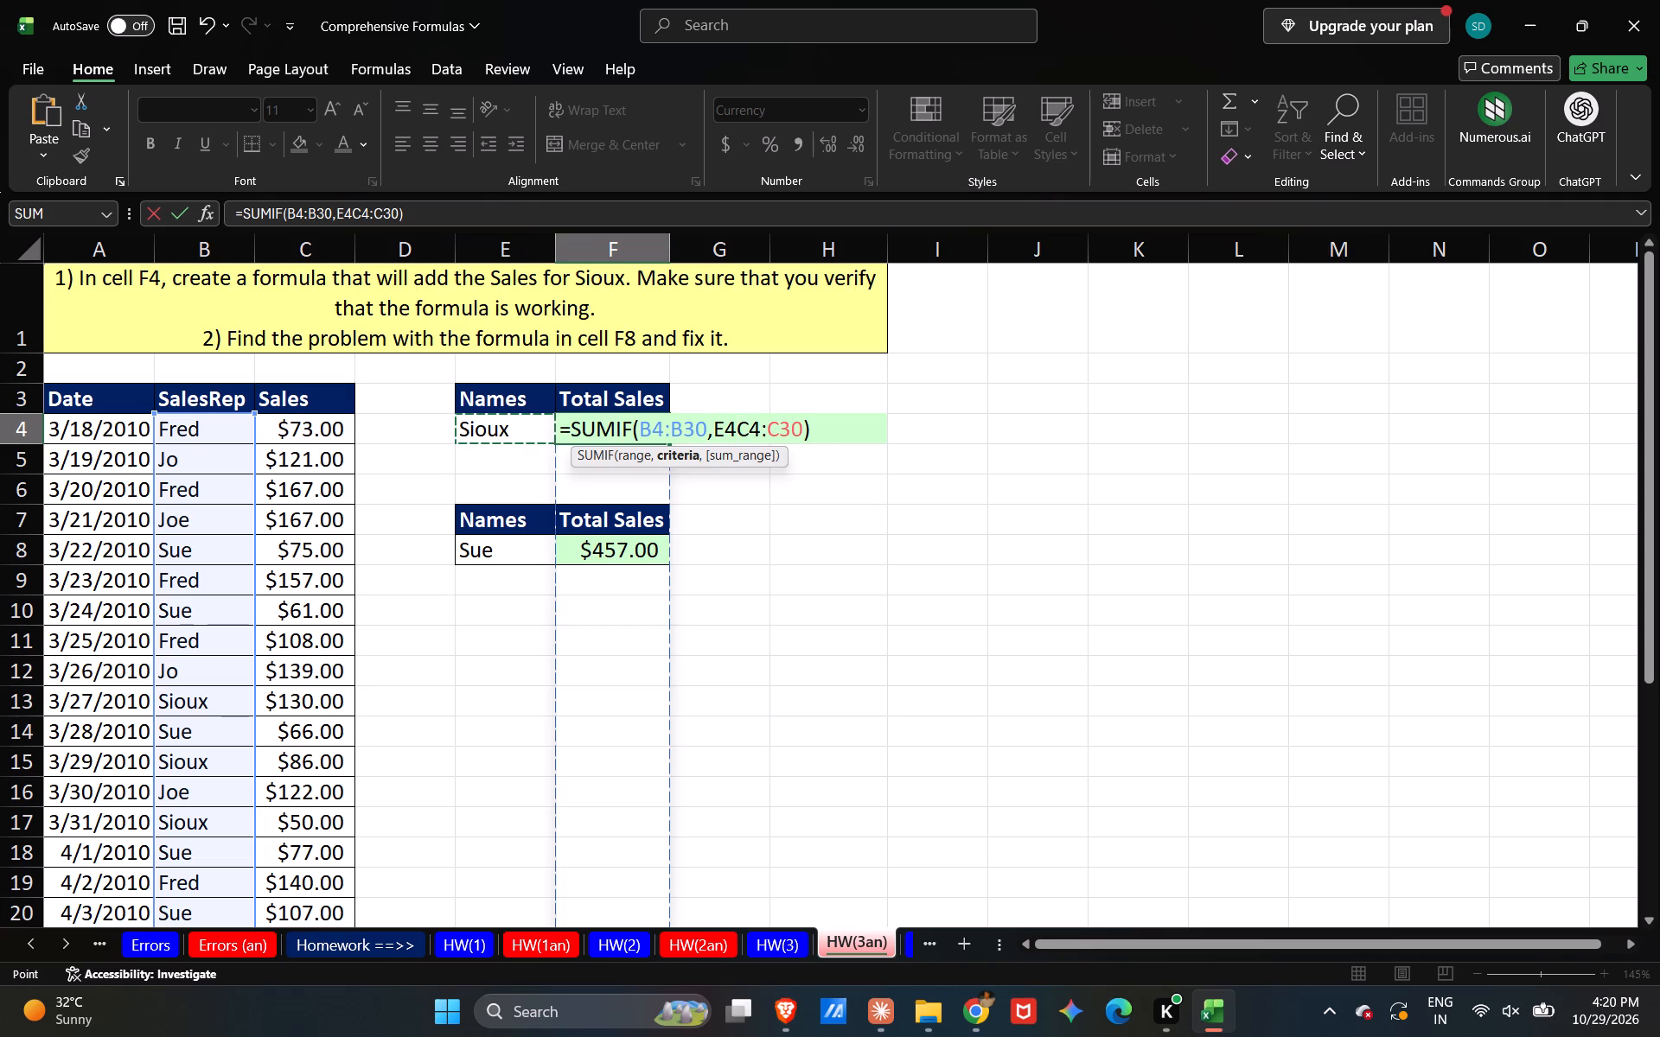
pyautogui.press(',')
pyautogui.press('Return')
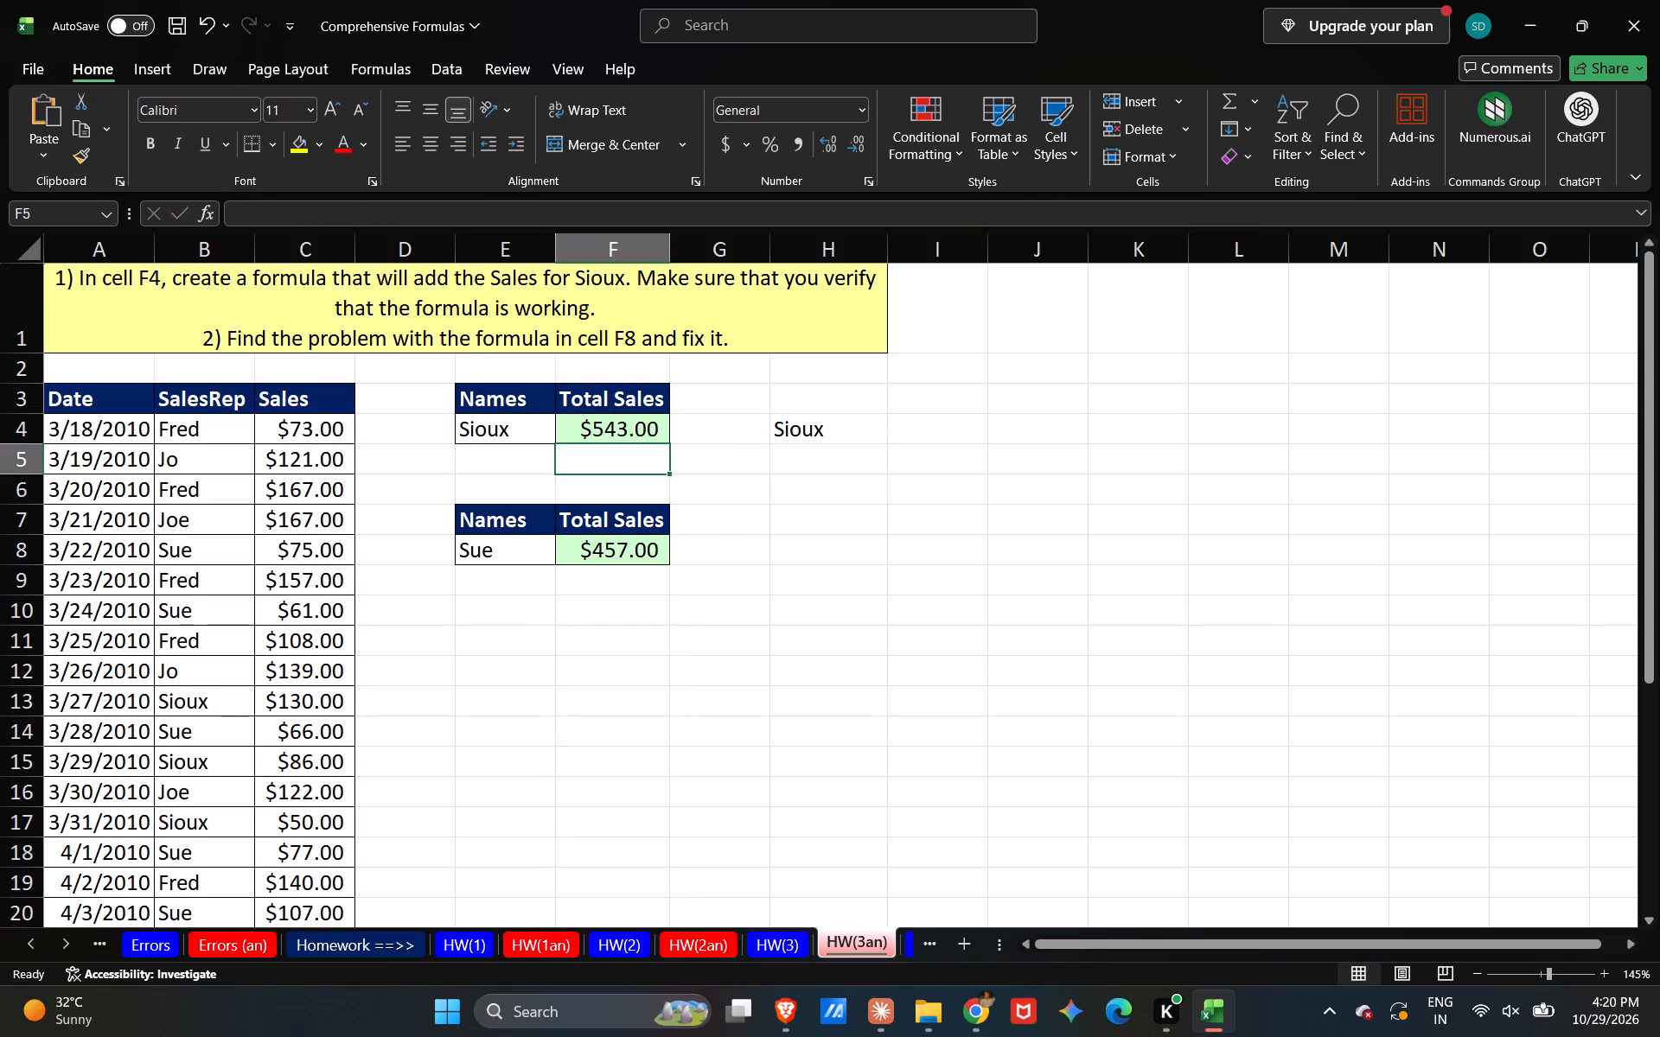
# Open the SUMIFS formula for Sue's total sales in cell F8 and examine its ranges and criterion.
pyautogui.click(624, 557)
pyautogui.doubleClick(624, 557)
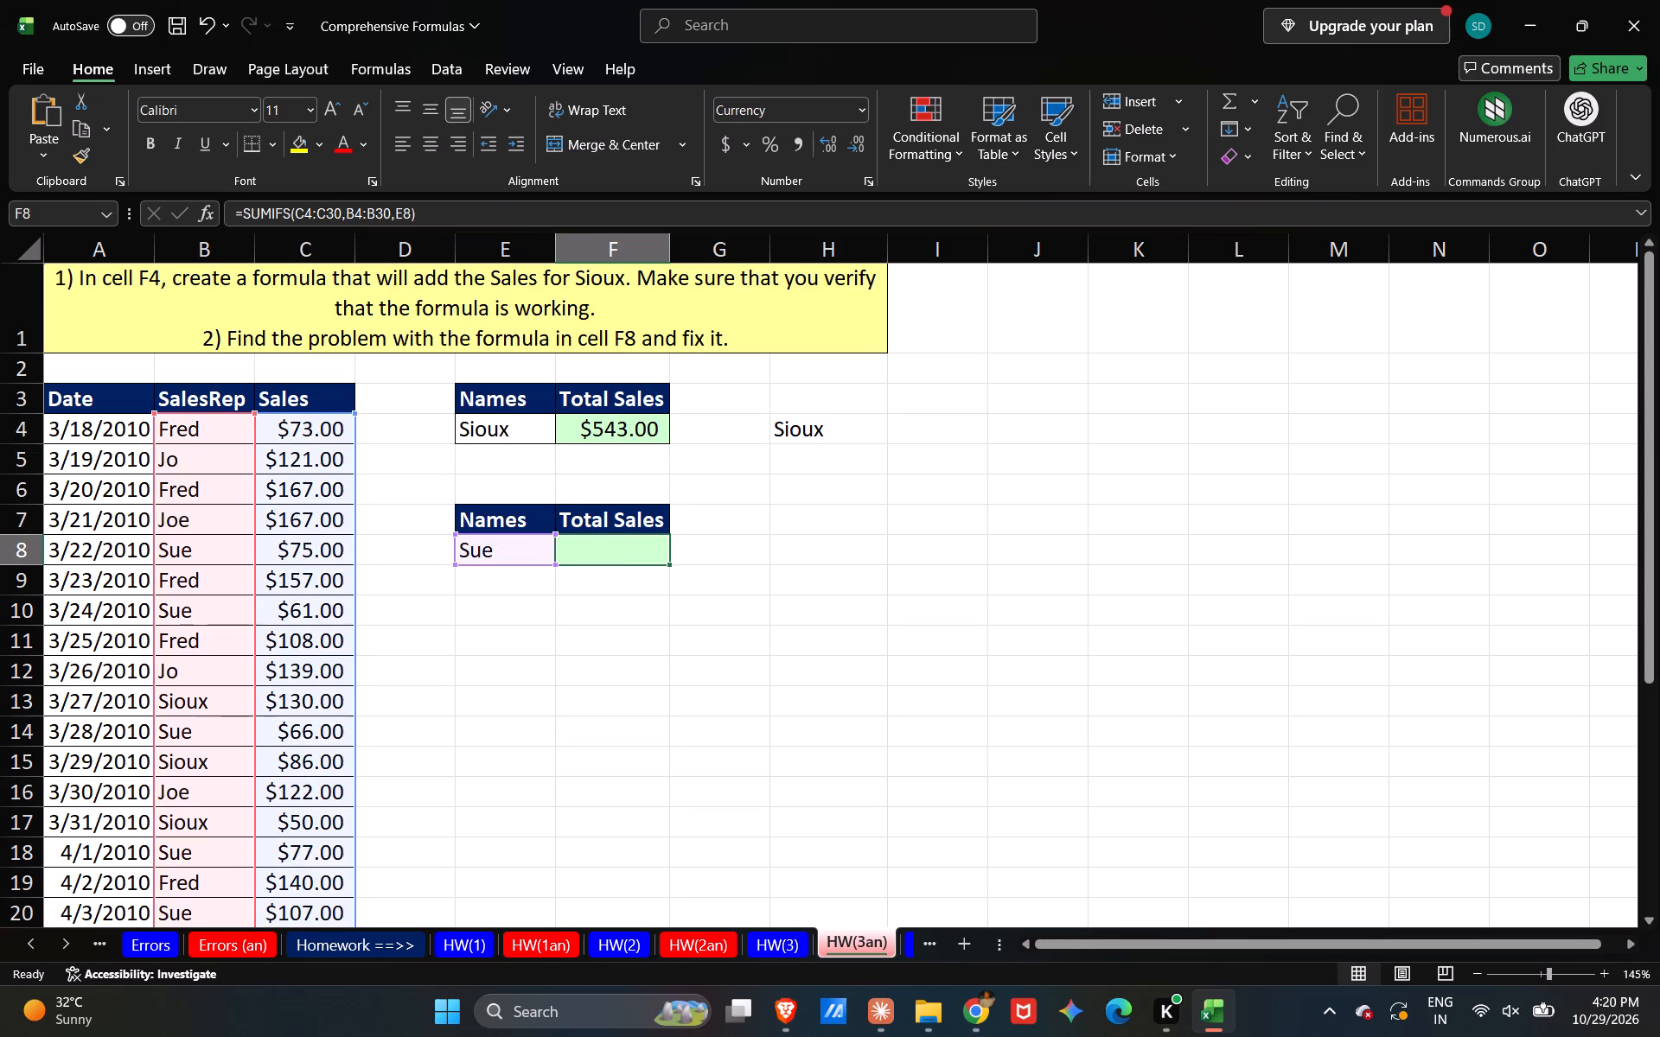
pyautogui.press('Return')
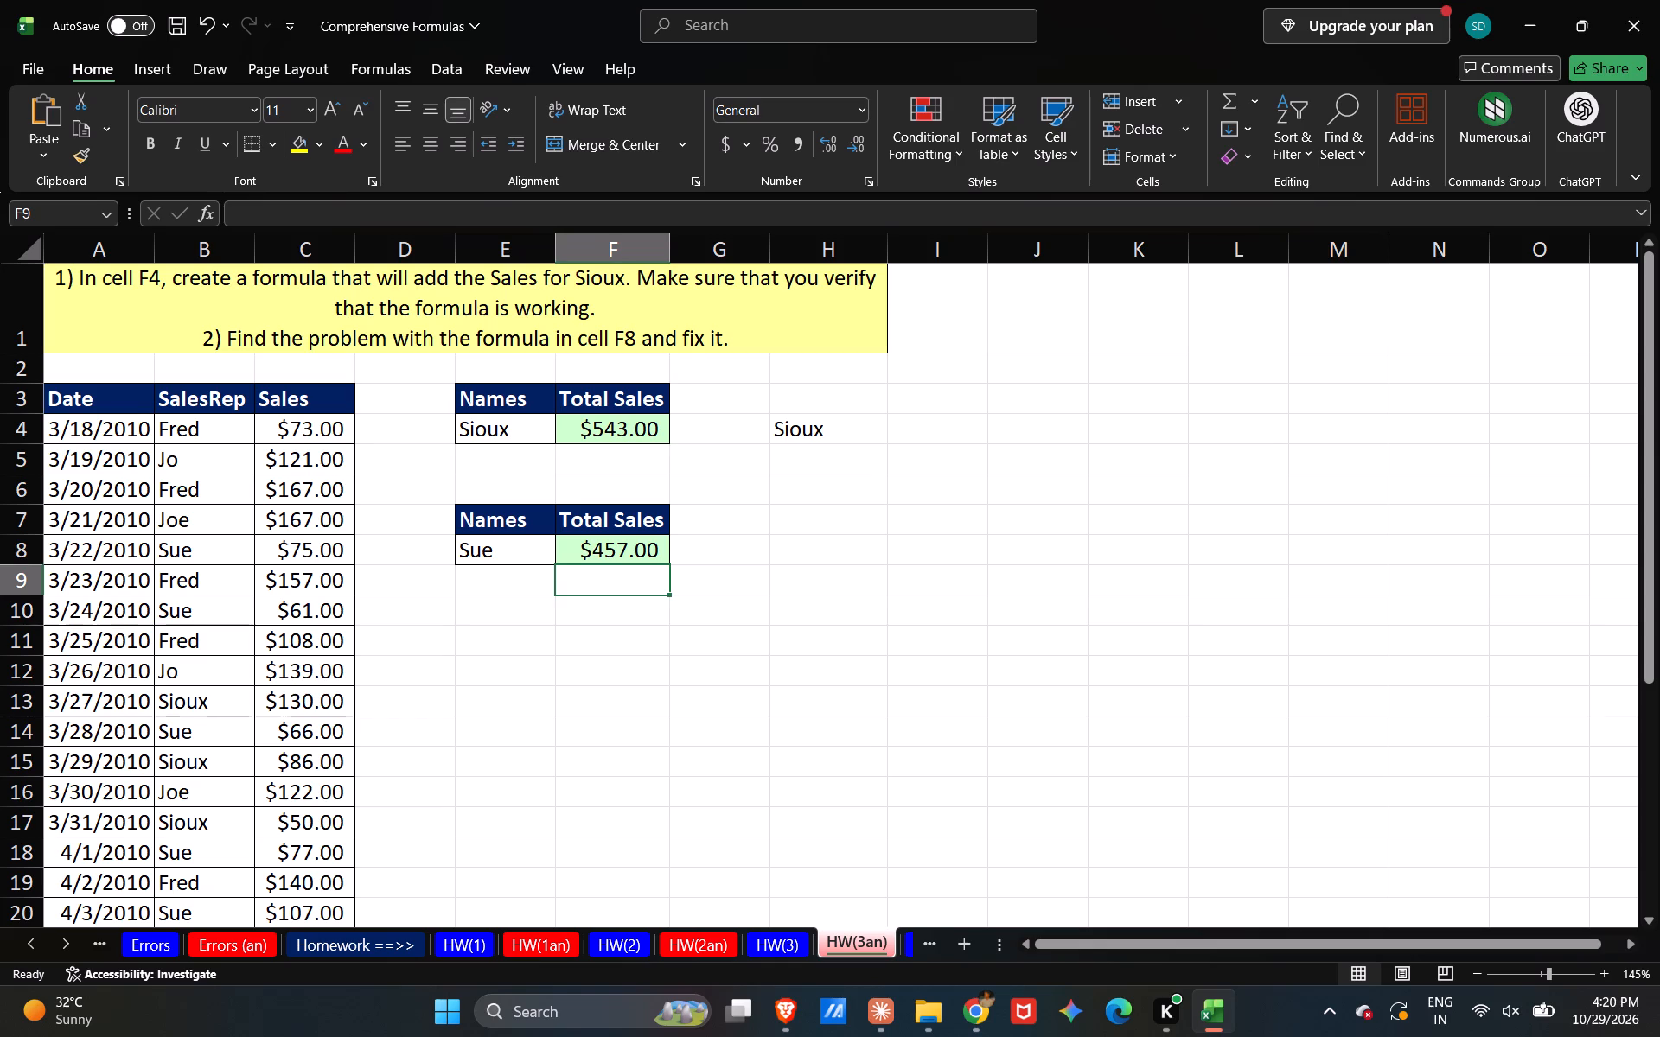
pyautogui.click(624, 545)
pyautogui.doubleClick(624, 545)
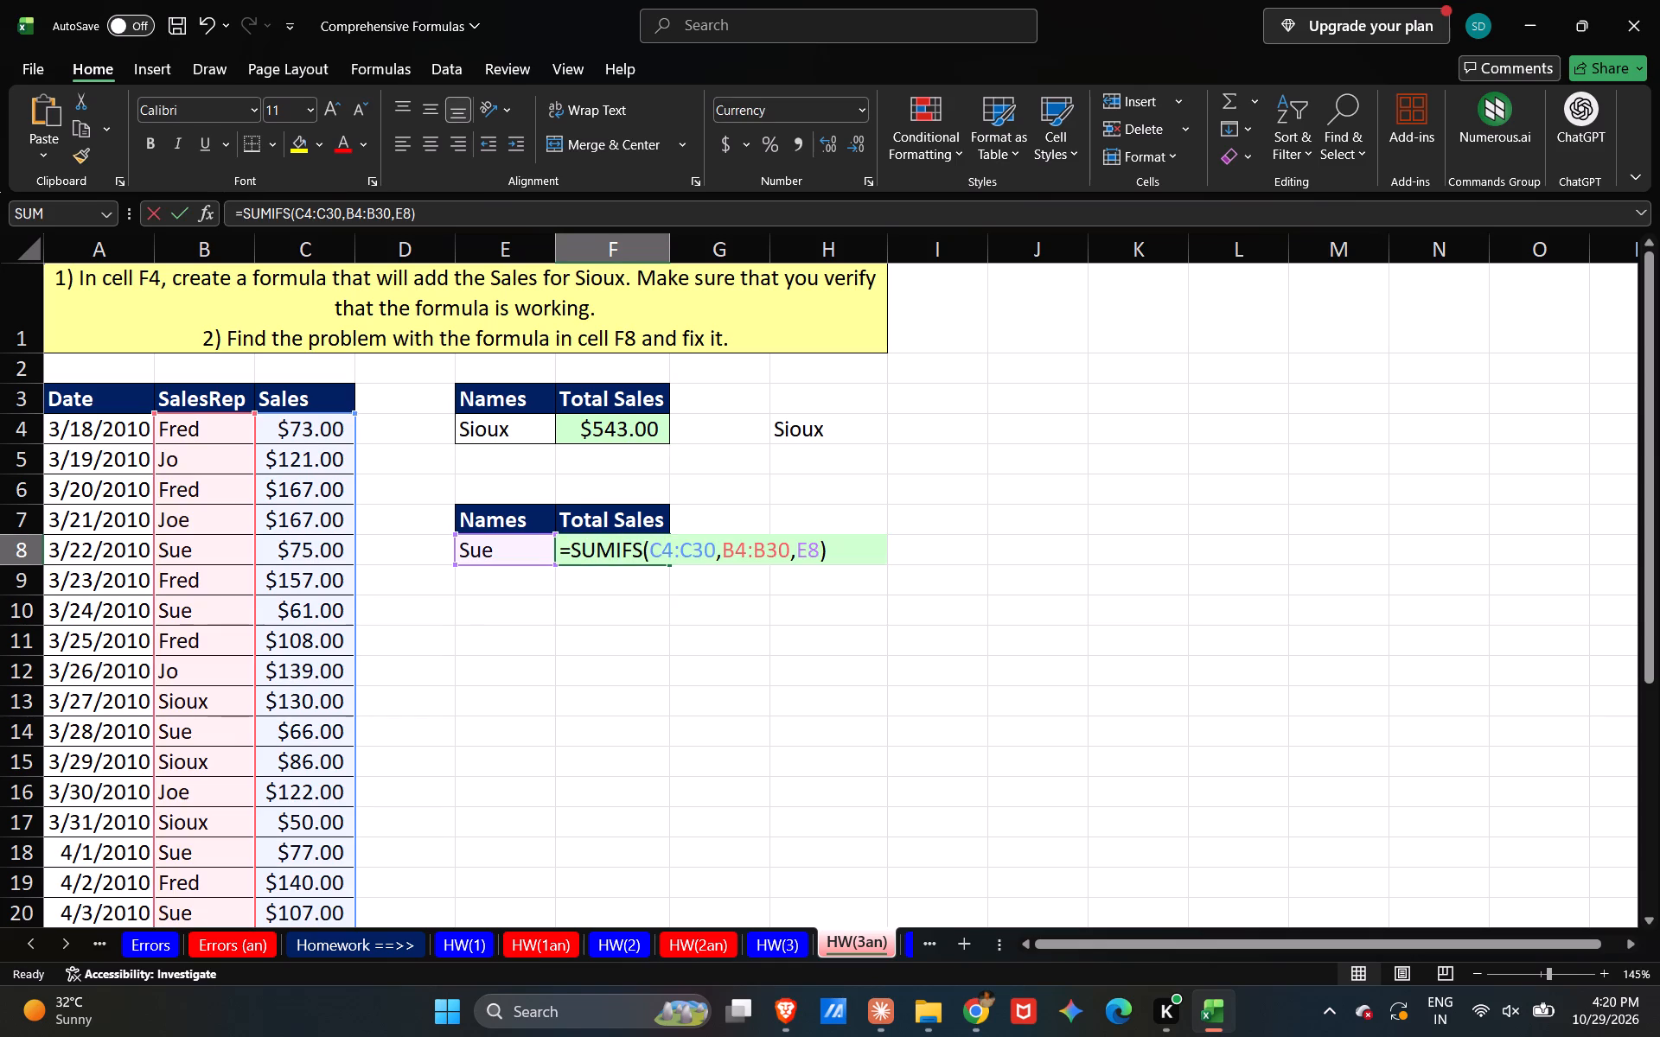
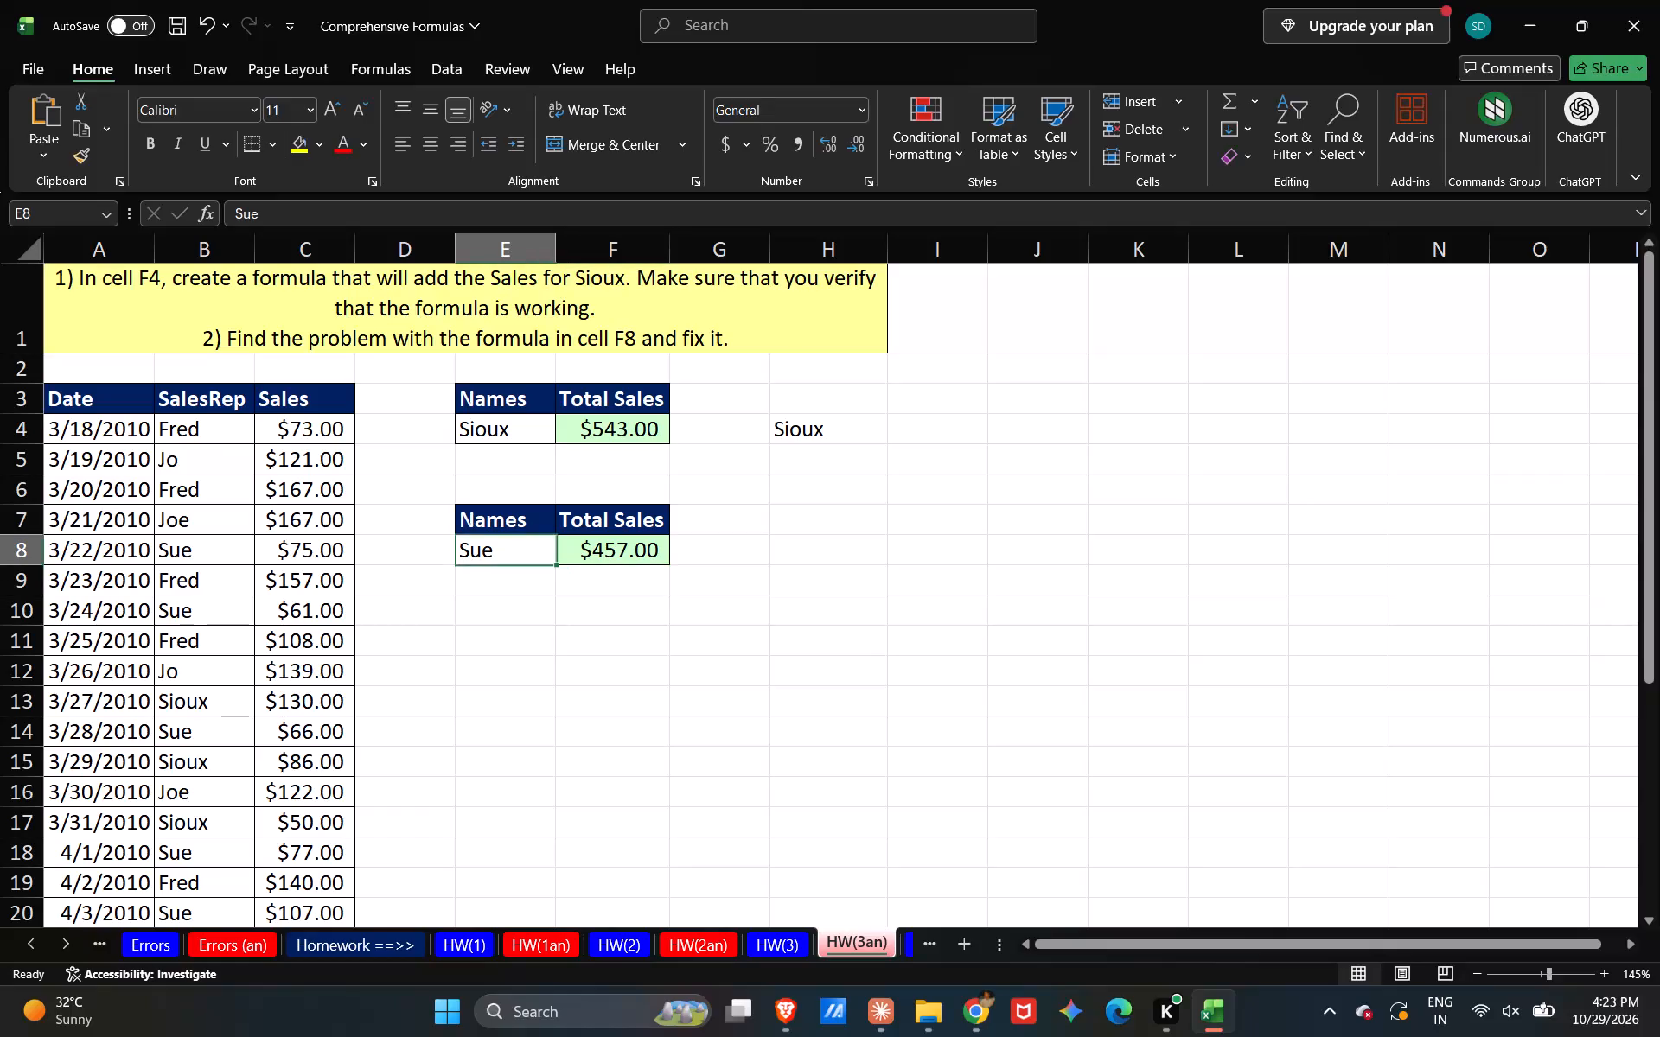
# Check the name Sue in cell E8 and re-examine the ranges and criterion of the SUMIFS formula in cell F8.
pyautogui.doubleClick(530, 541)
pyautogui.press('Return')
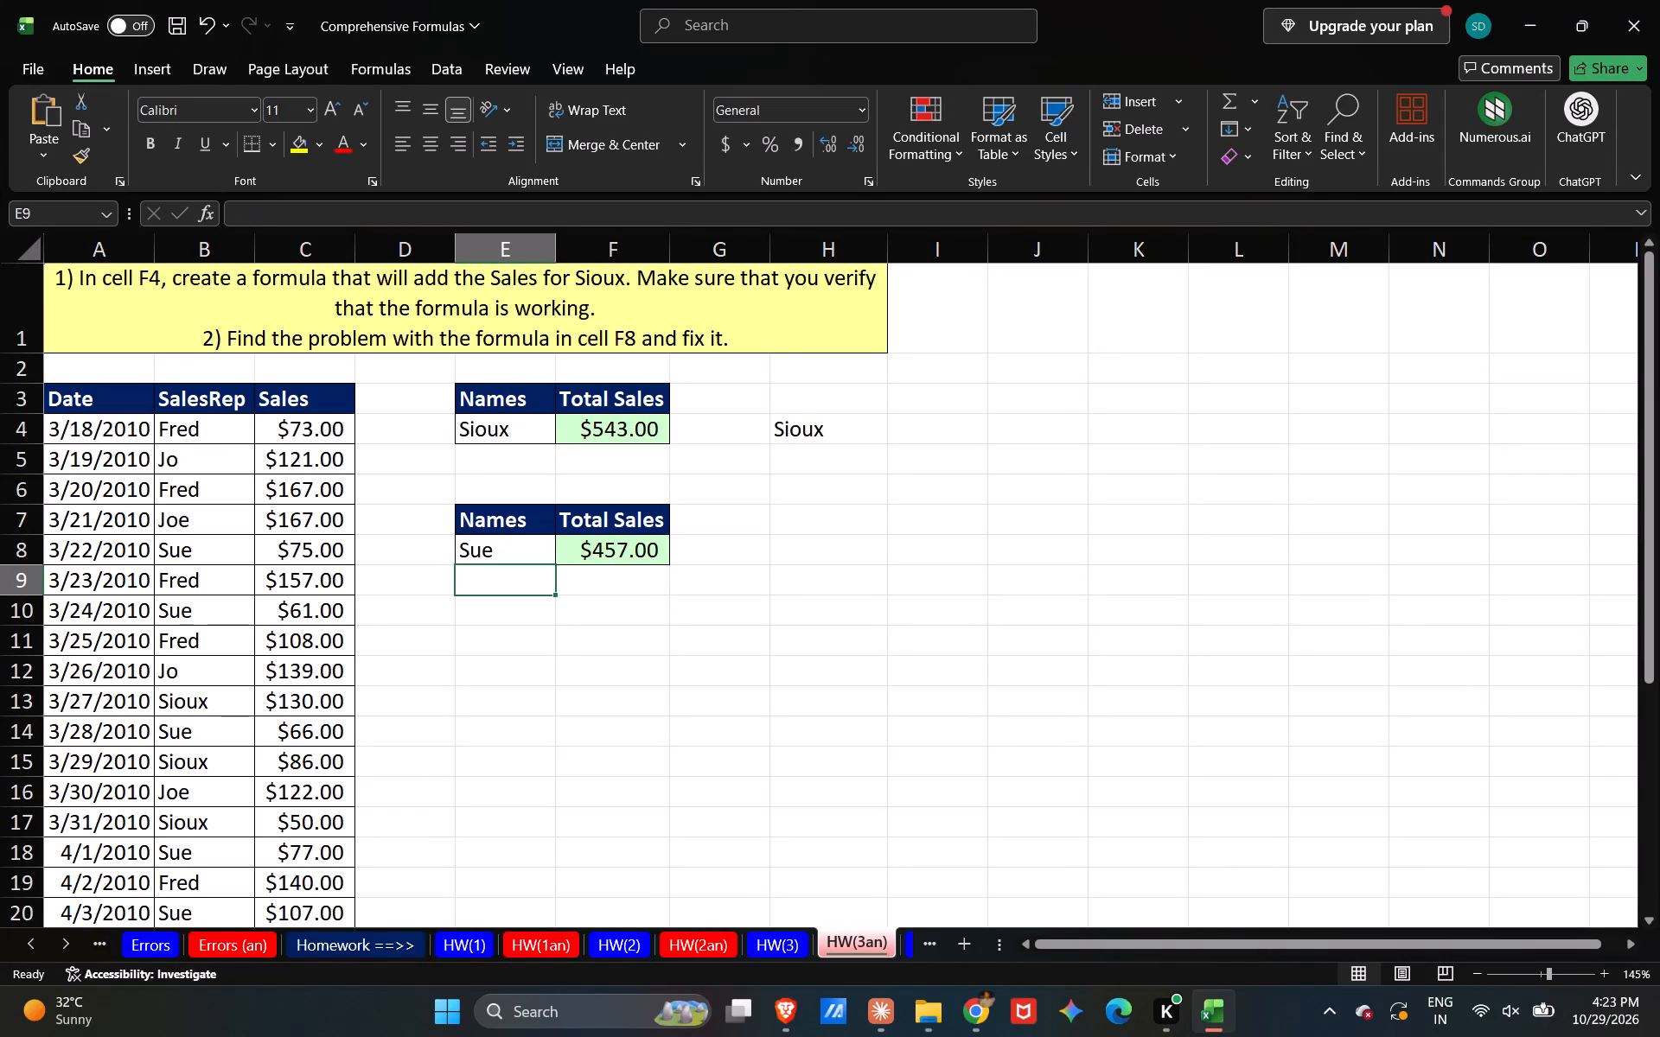
pyautogui.doubleClick(620, 551)
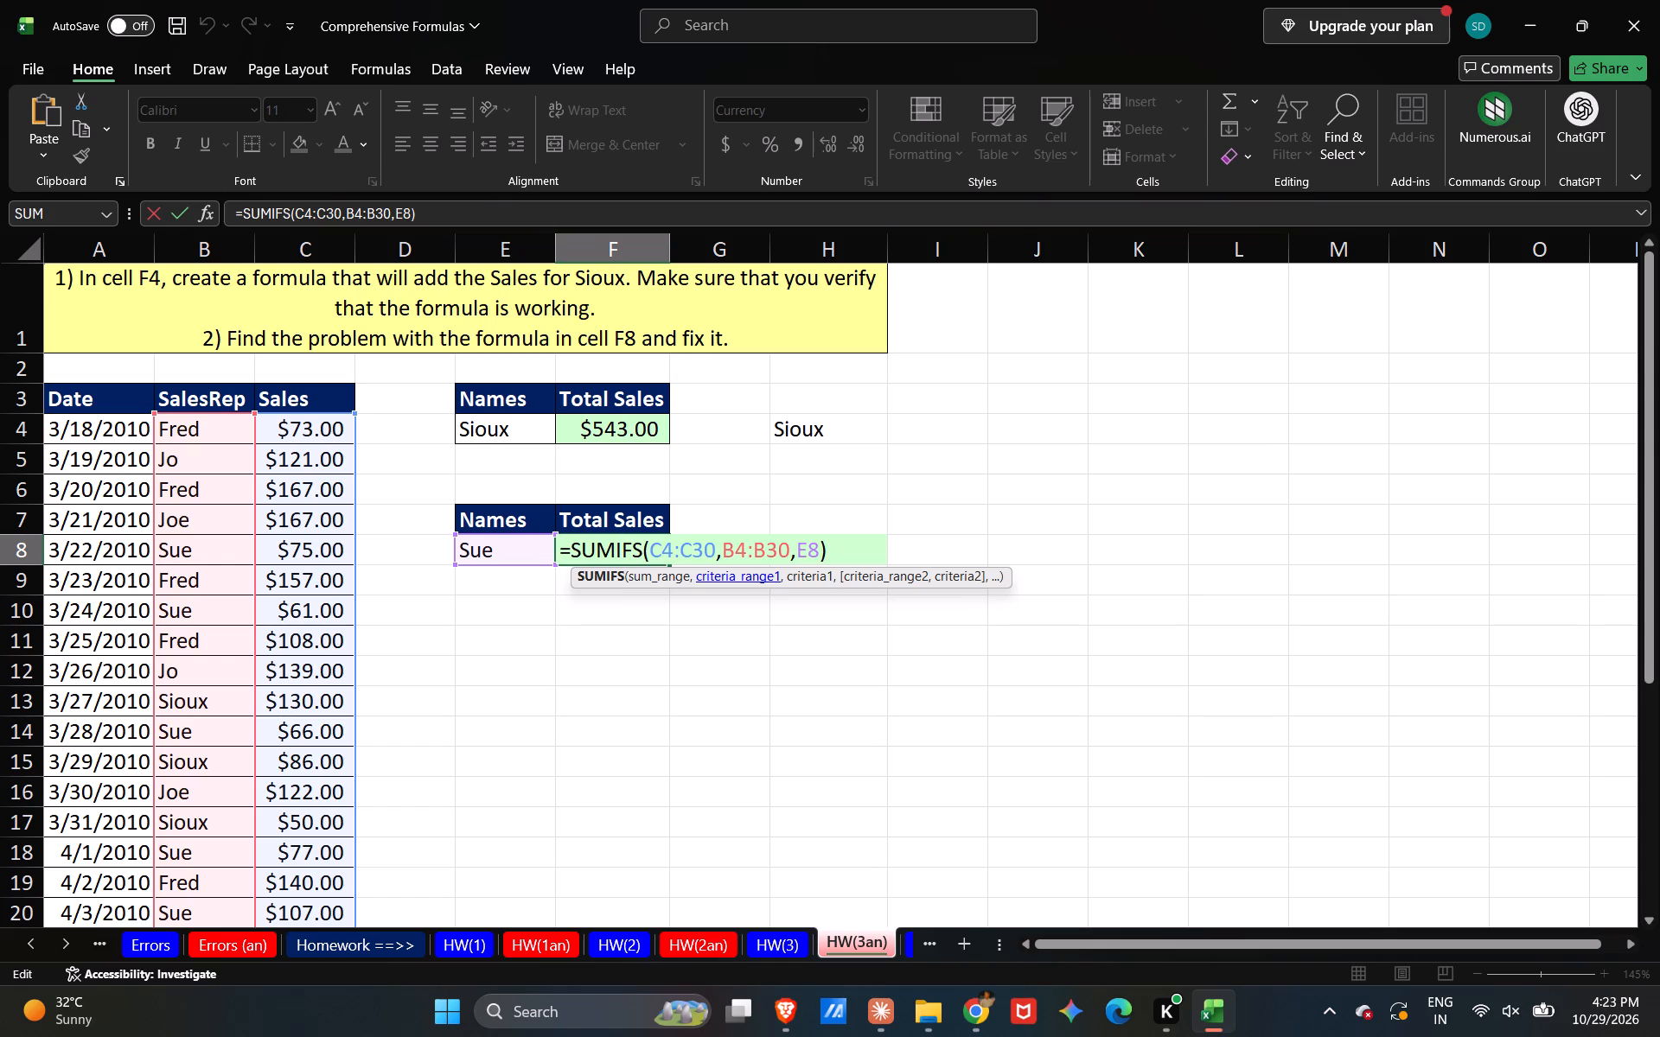
pyautogui.press('Return')
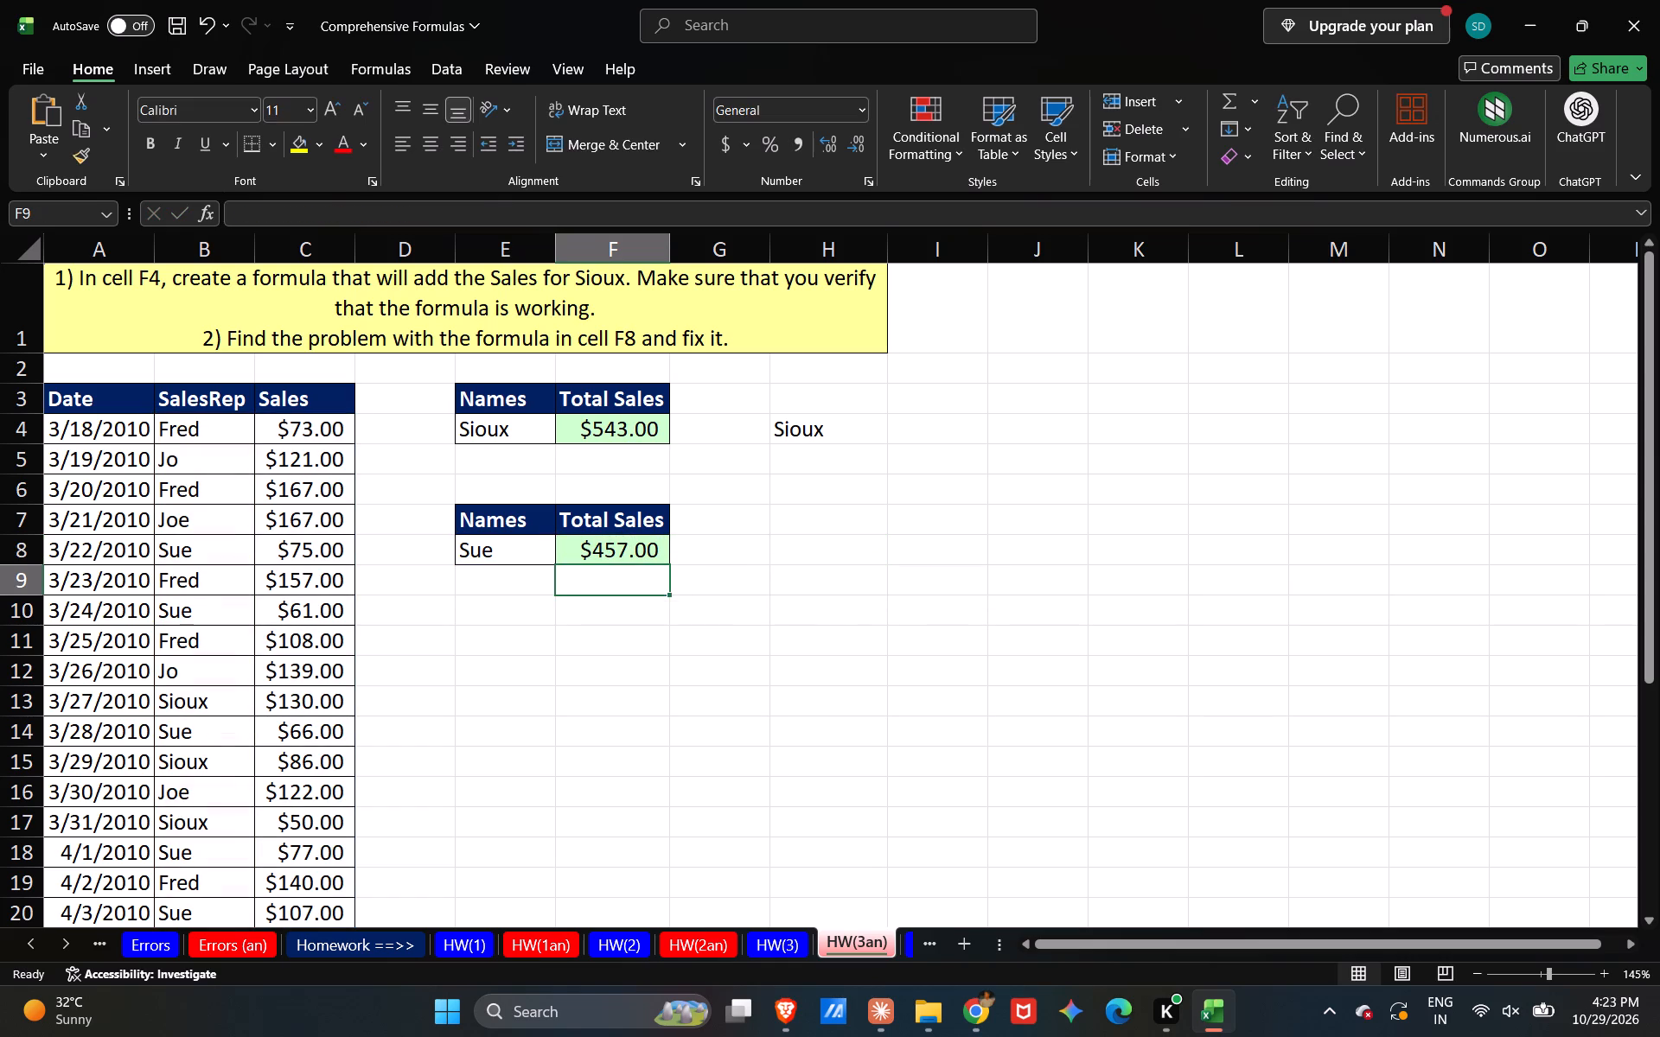
# Save the Comprehensive Formulas workbook.
pyautogui.scroll(1, 481, 582)
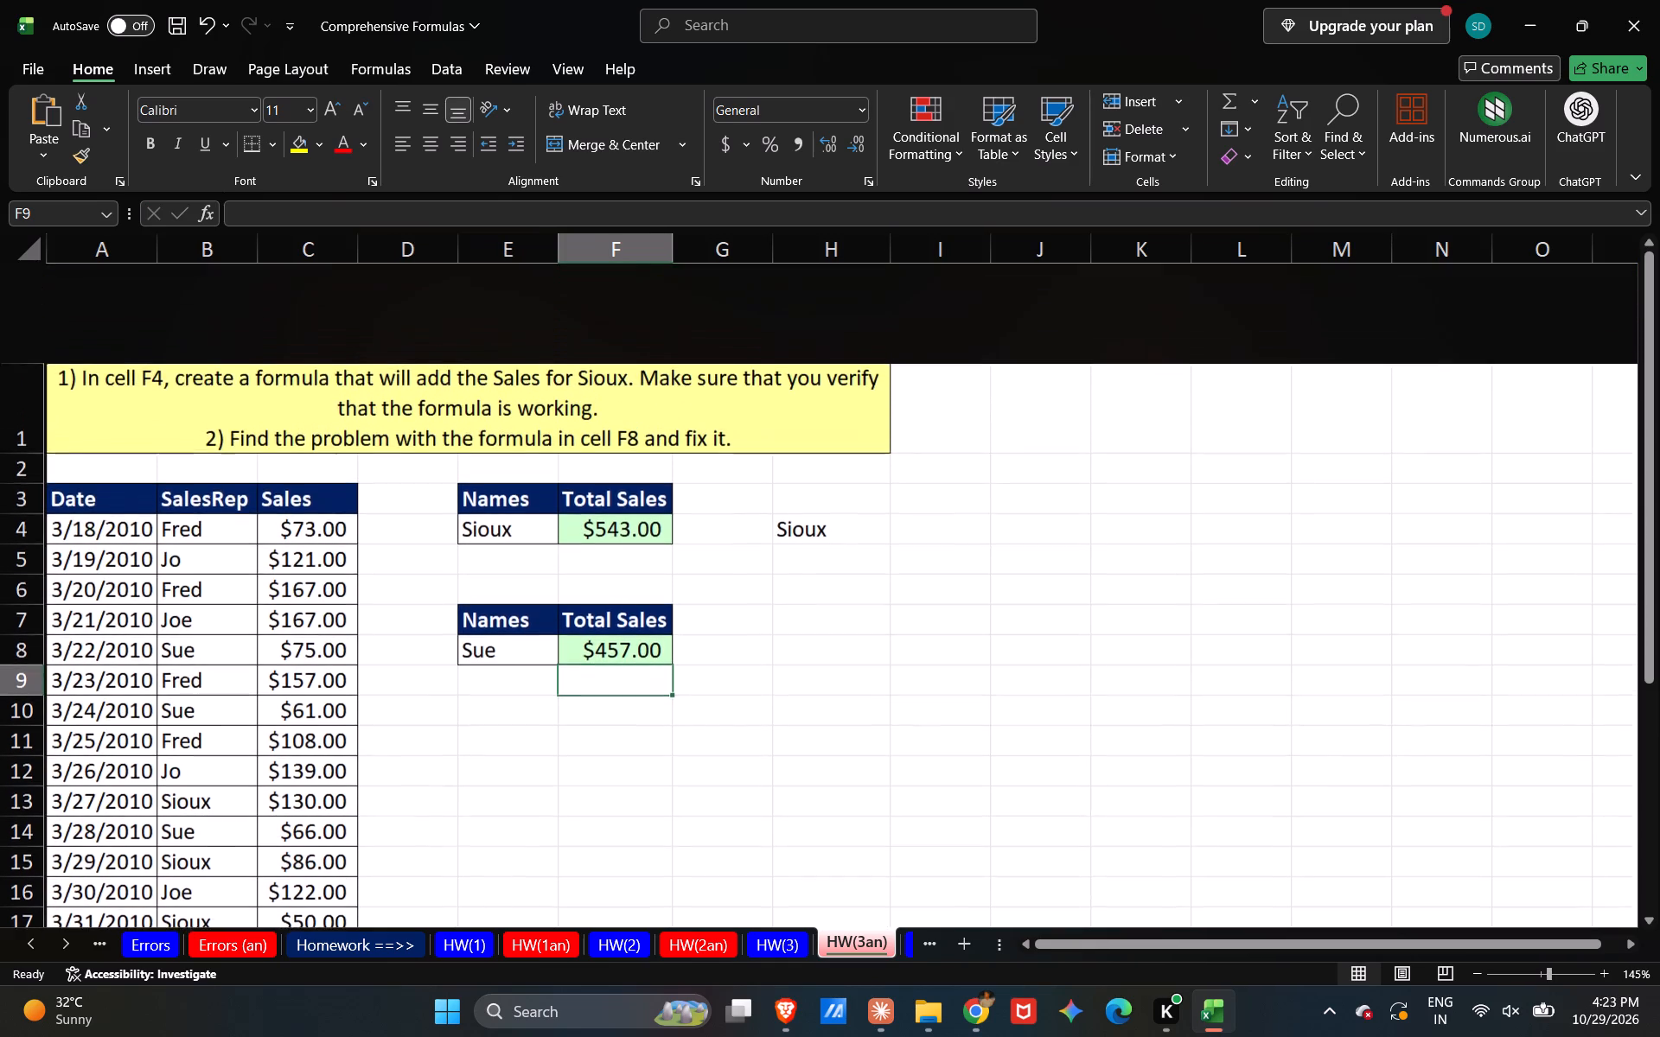
pyautogui.hotkey('ctrl', 's')
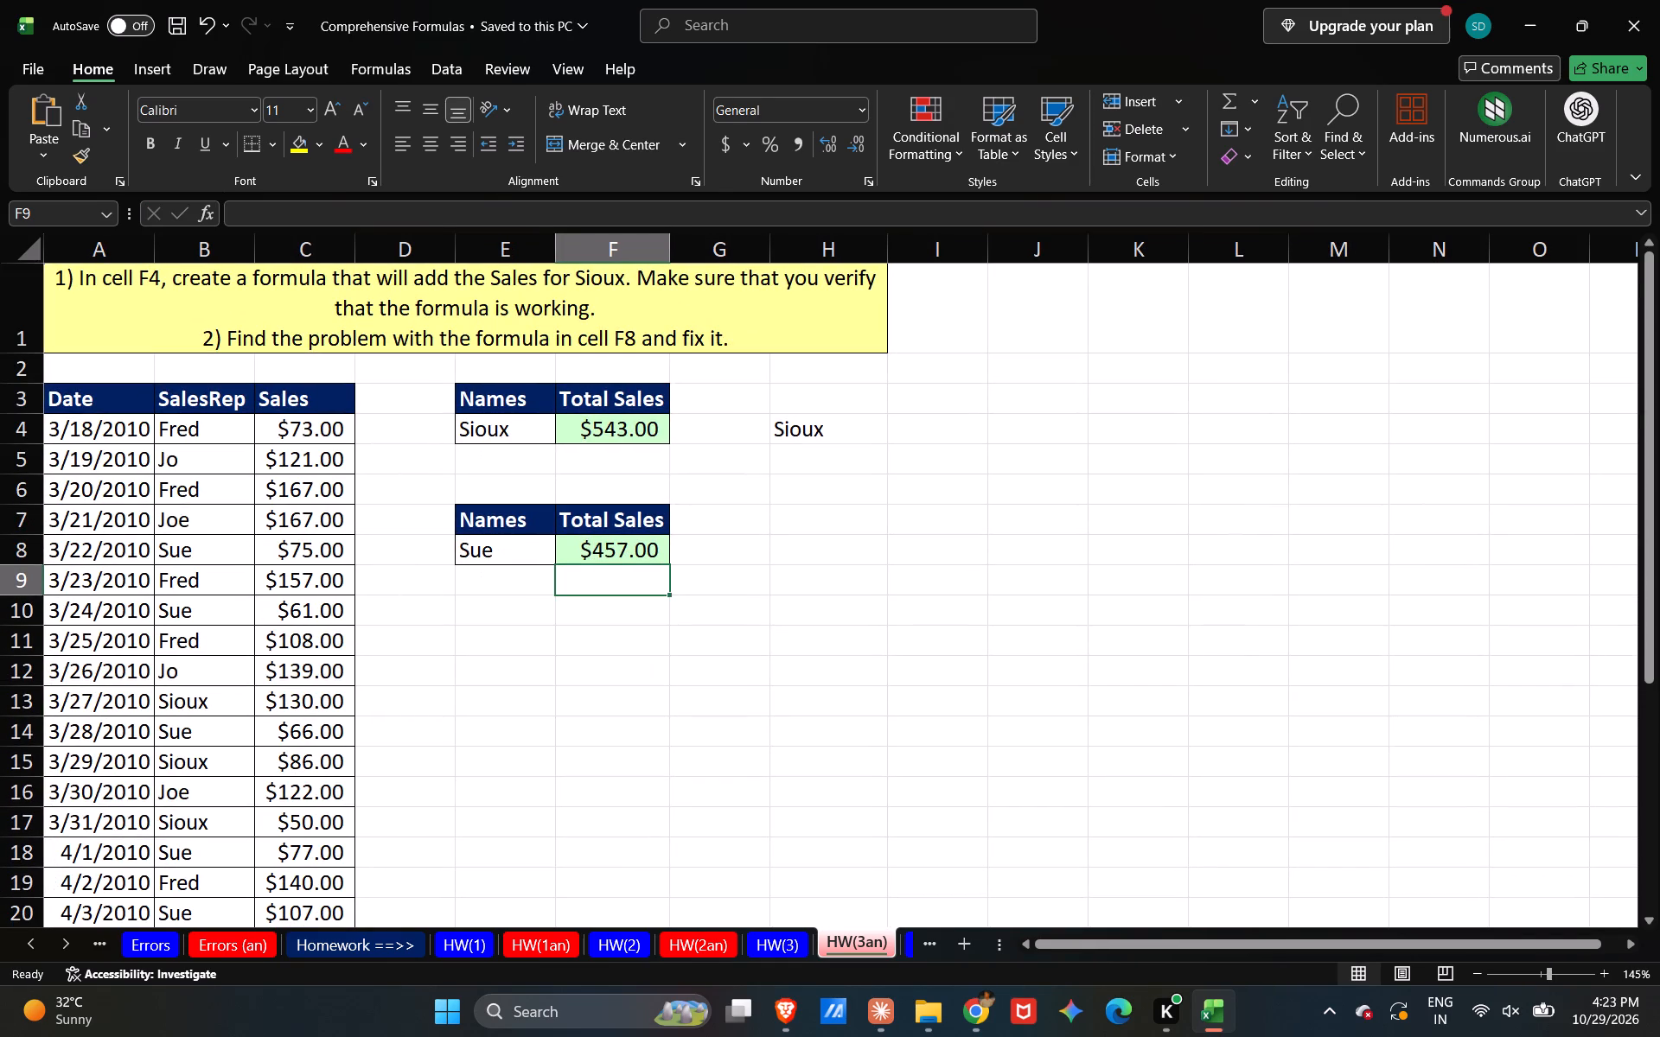
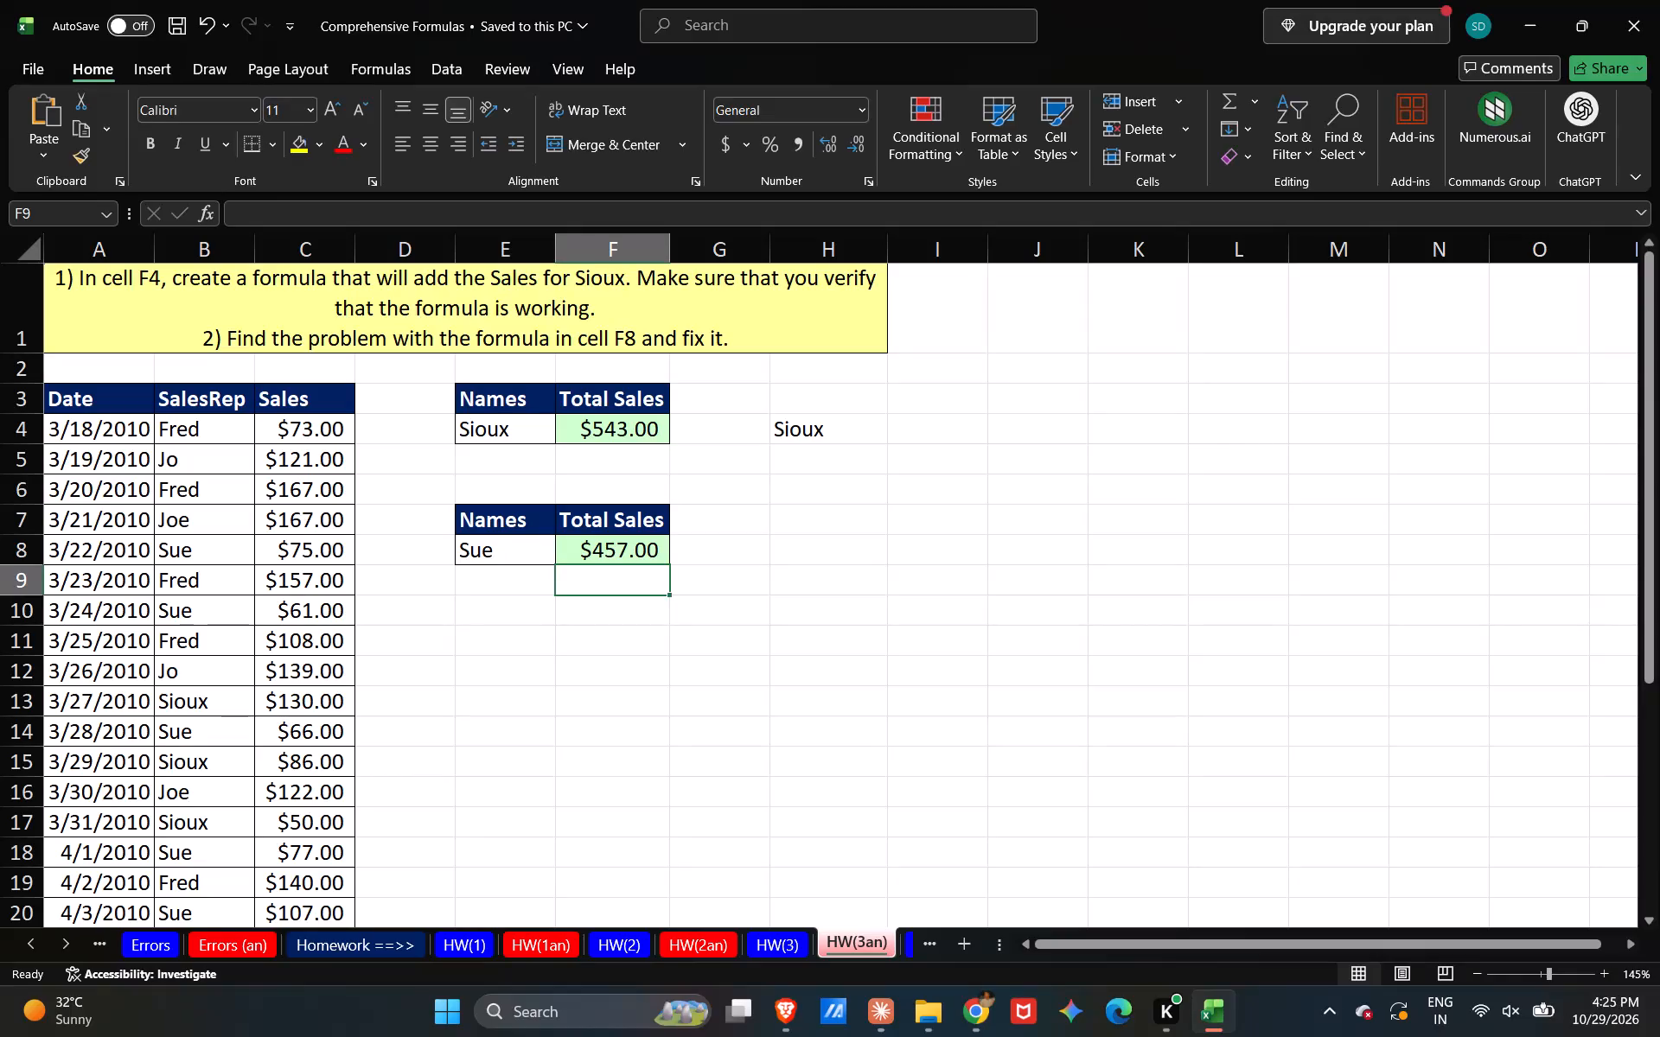
# Review the SUMIFS formula for Sue in cell F8 against the sales table on the HW(3an) sheet.
pyautogui.click(644, 547)
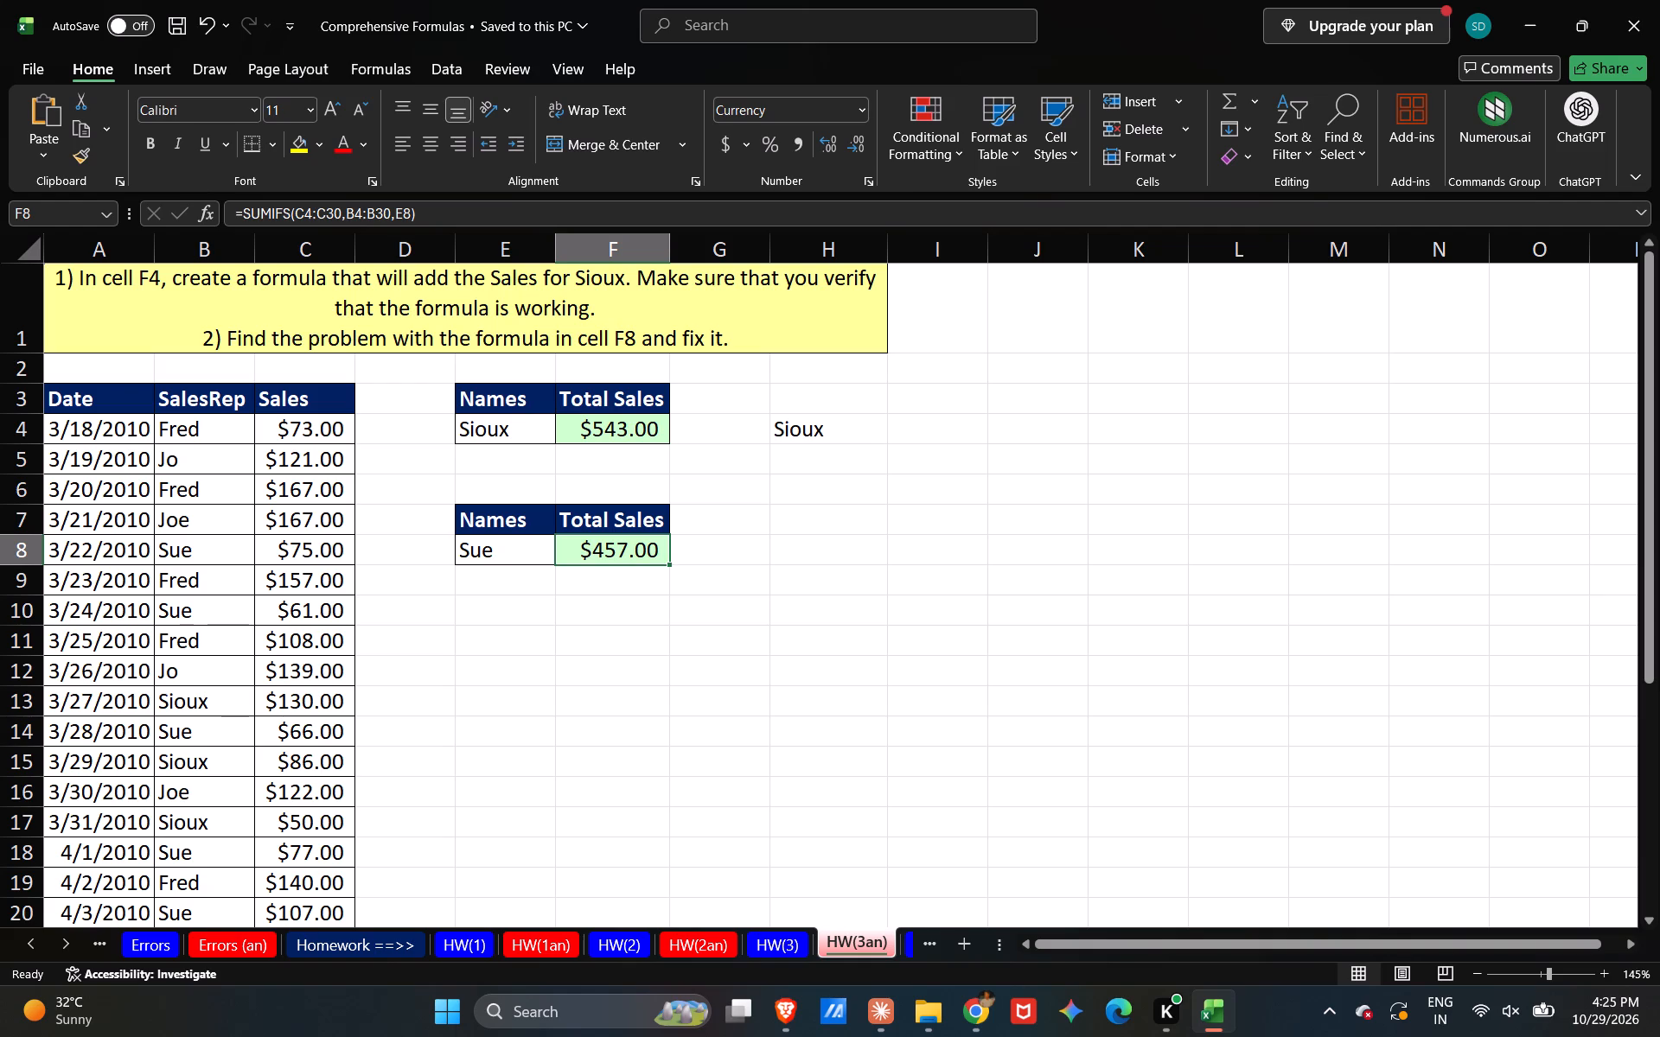
pyautogui.scroll(-4, 644, 547)
pyautogui.scroll(3, 644, 547)
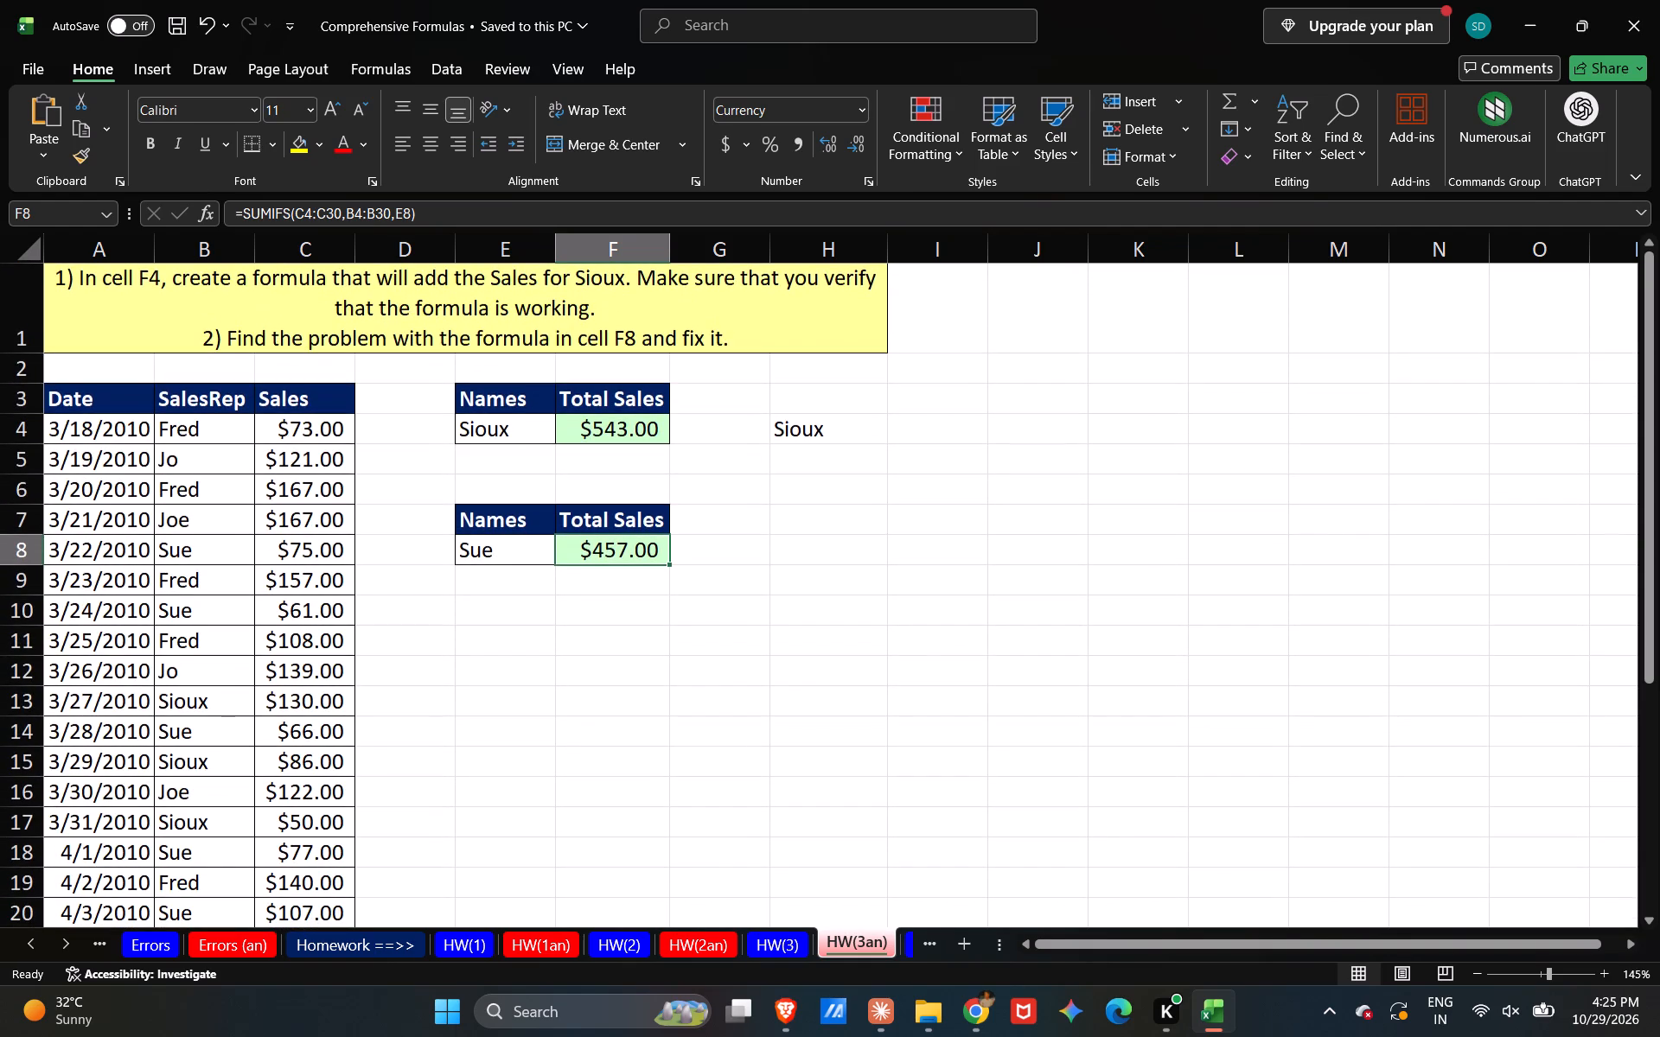
# Move past the HW(4) and HW(5) sheets to the HW(6) sheet and select the Sales cell F4 for Sioux.
pyautogui.click(905, 945)
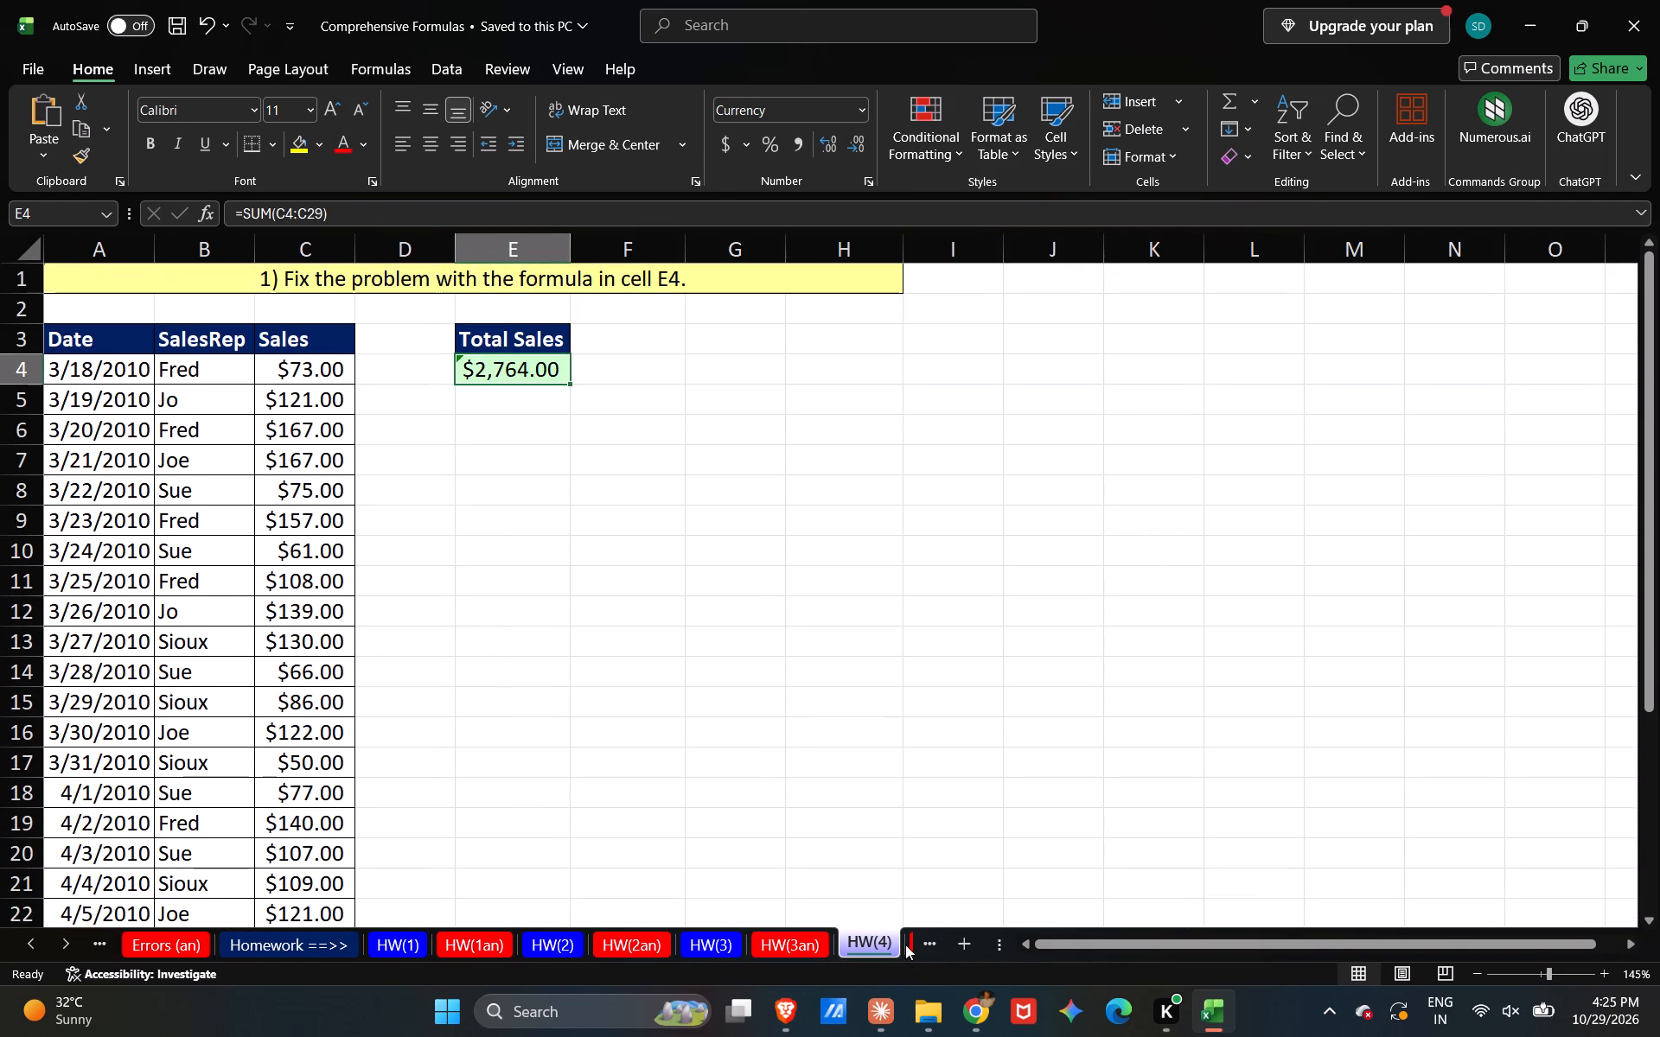
pyautogui.click(914, 945)
pyautogui.click(914, 945)
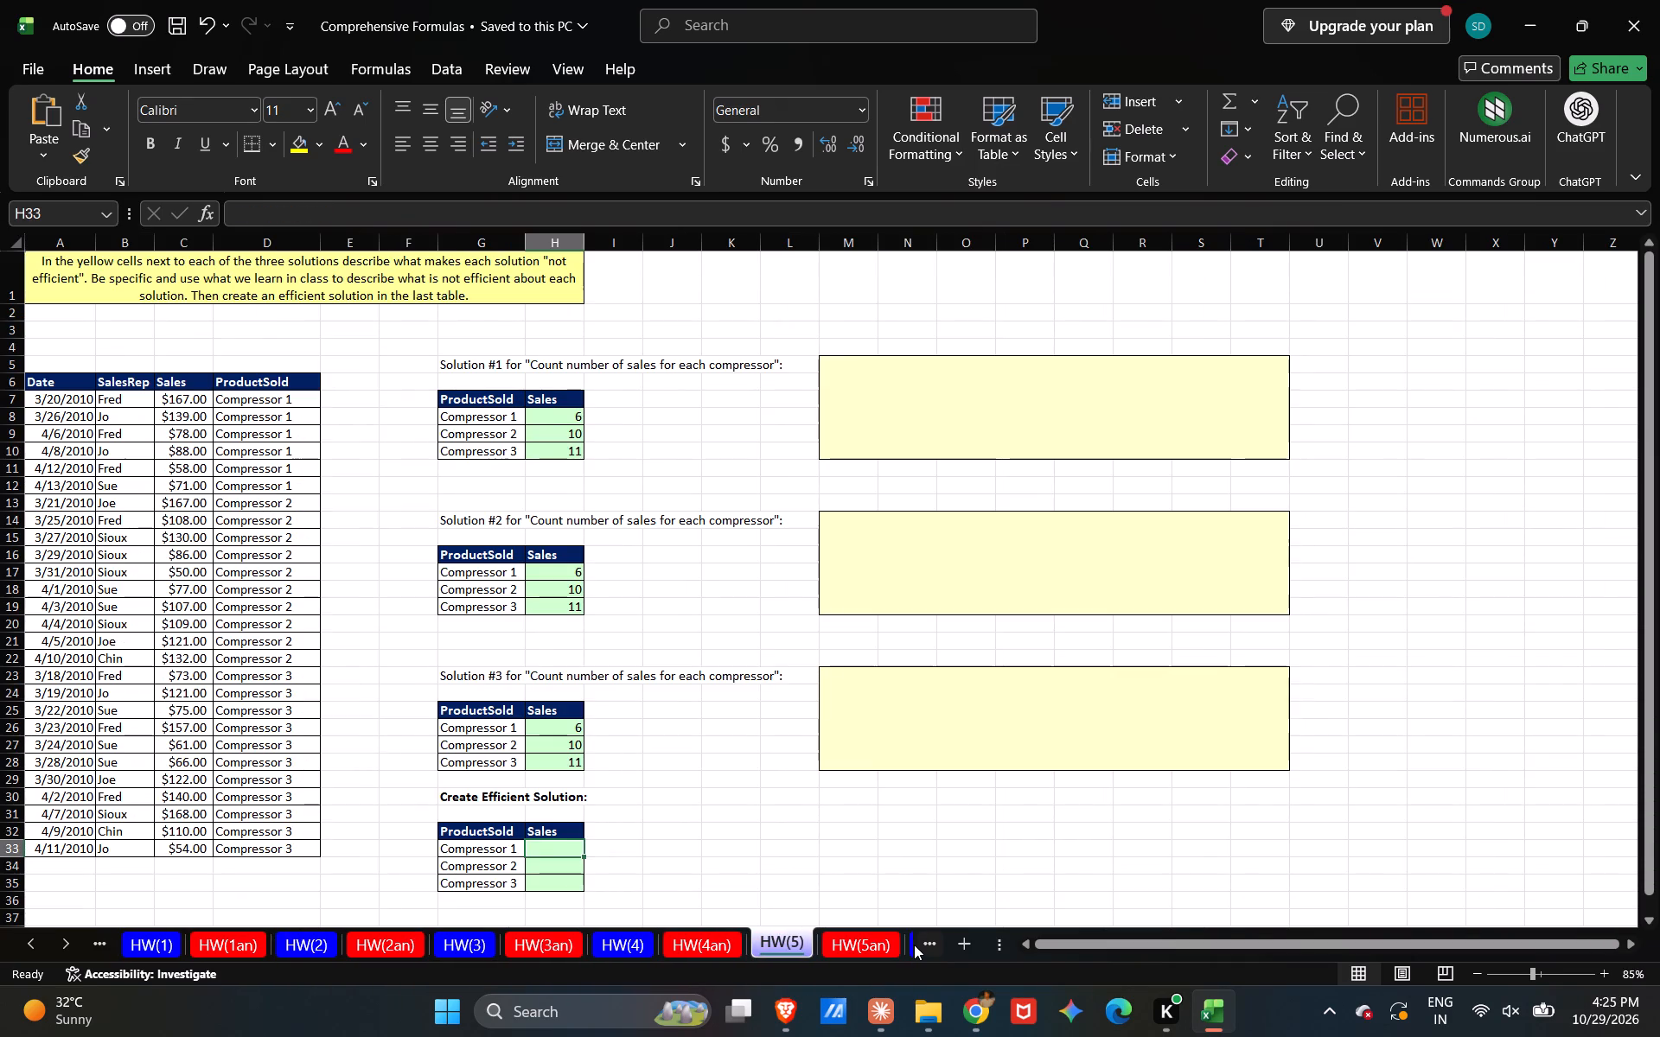
pyautogui.click(914, 945)
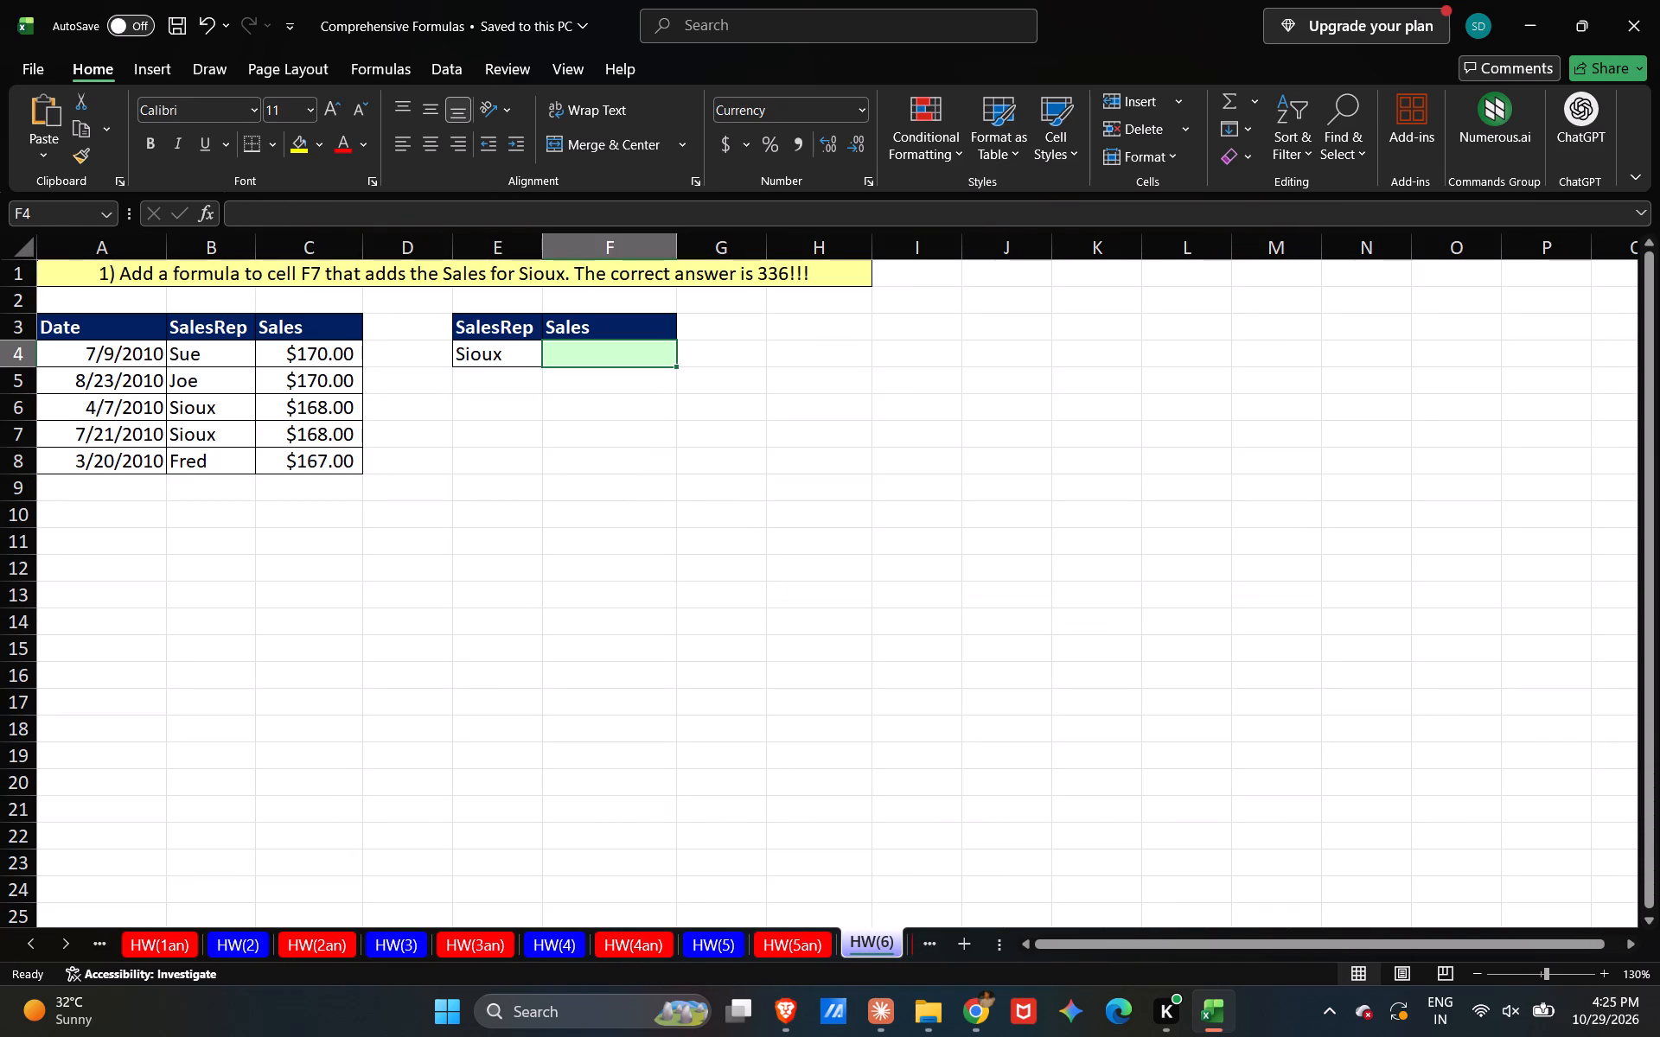
pyautogui.click(608, 357)
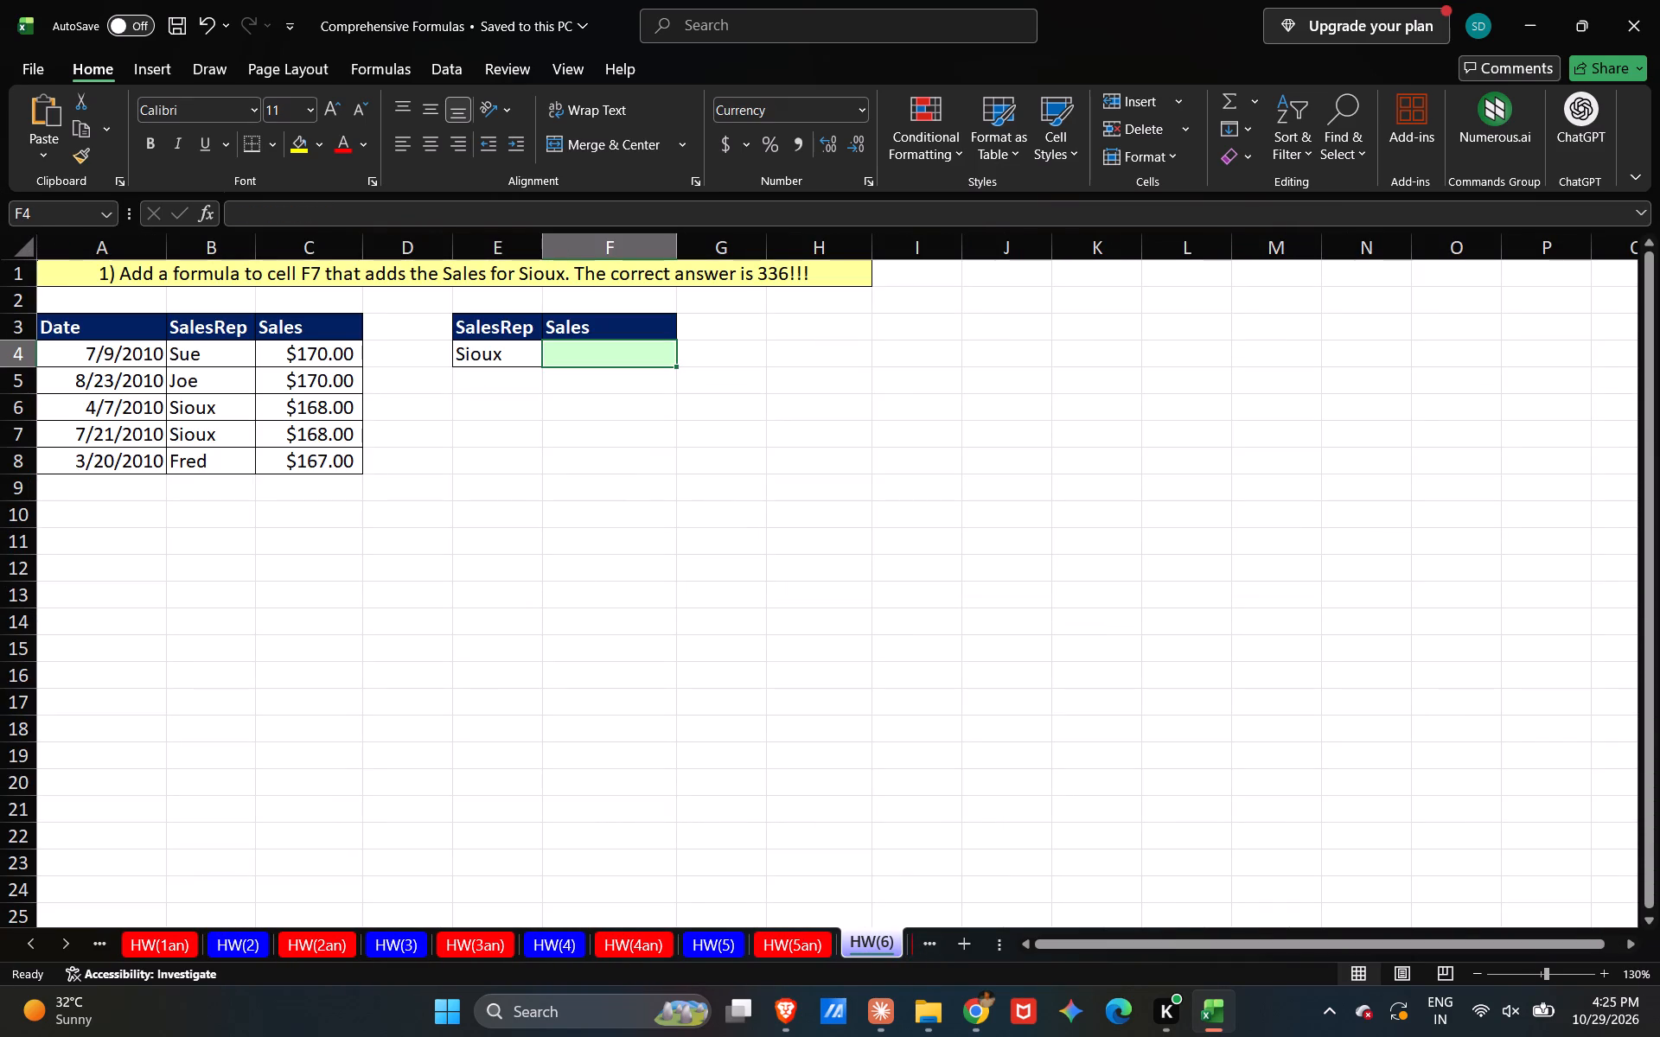
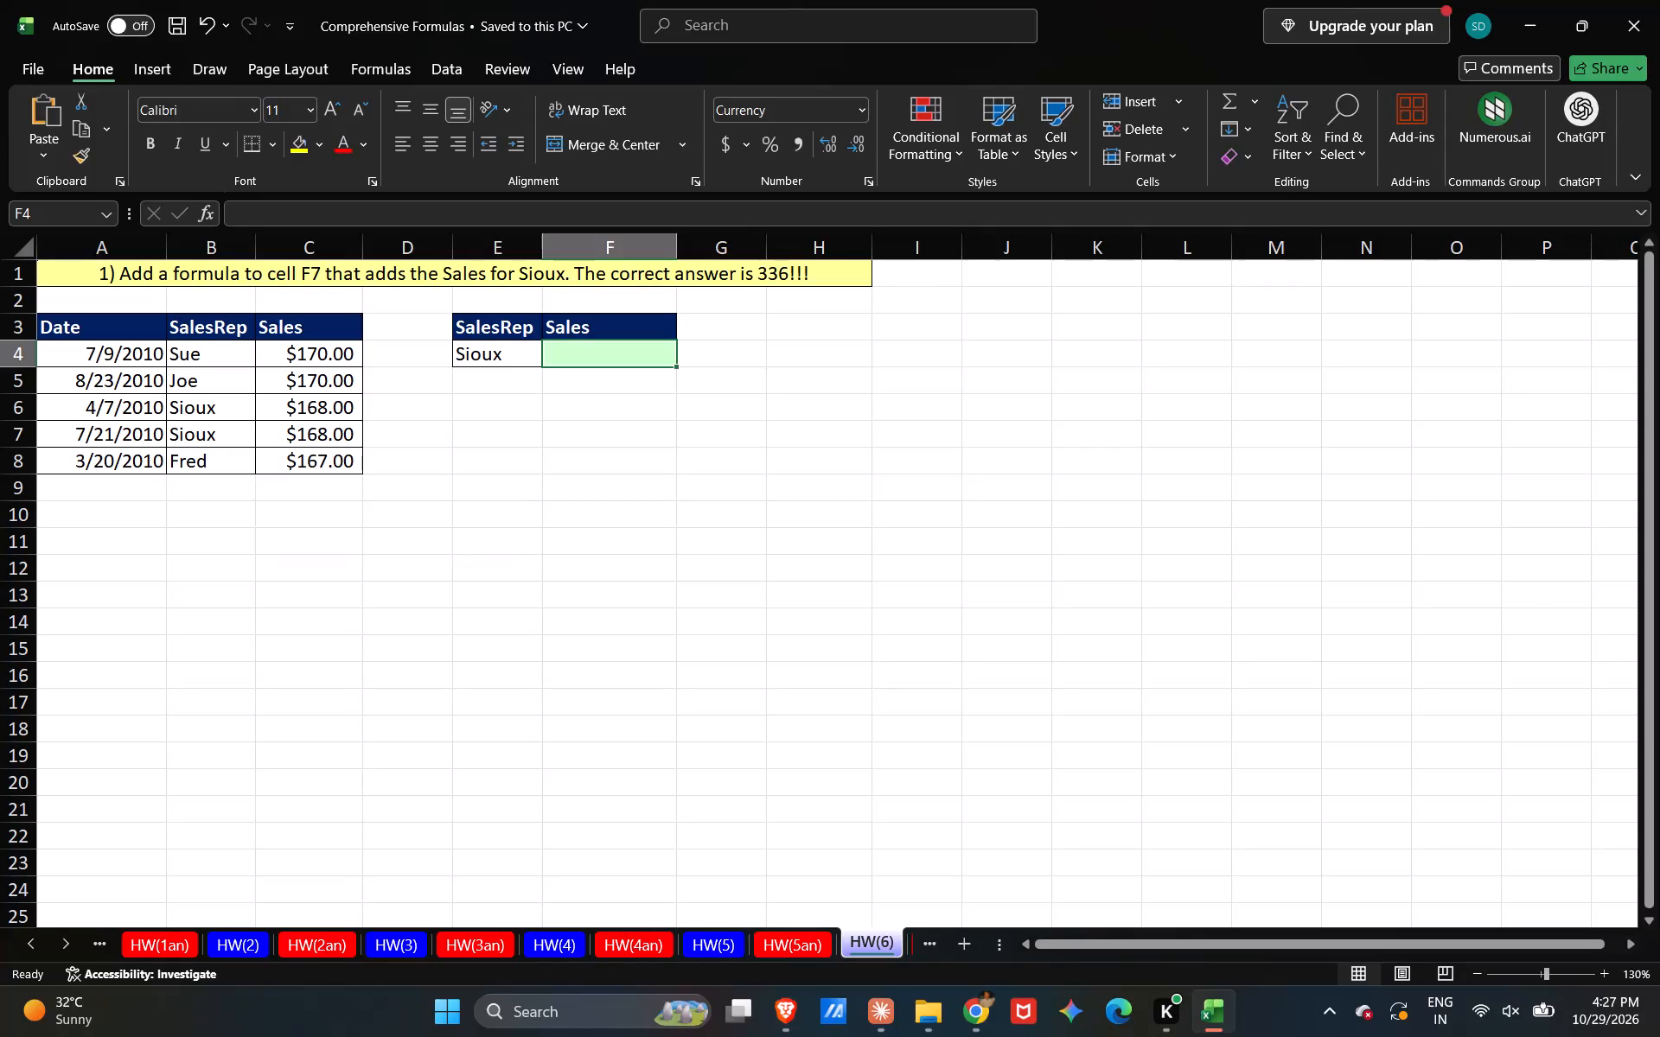
# Try to enter a COUNTIF formula in F4 with only the Sales range C4:C8 as its argument.
pyautogui.press('=')
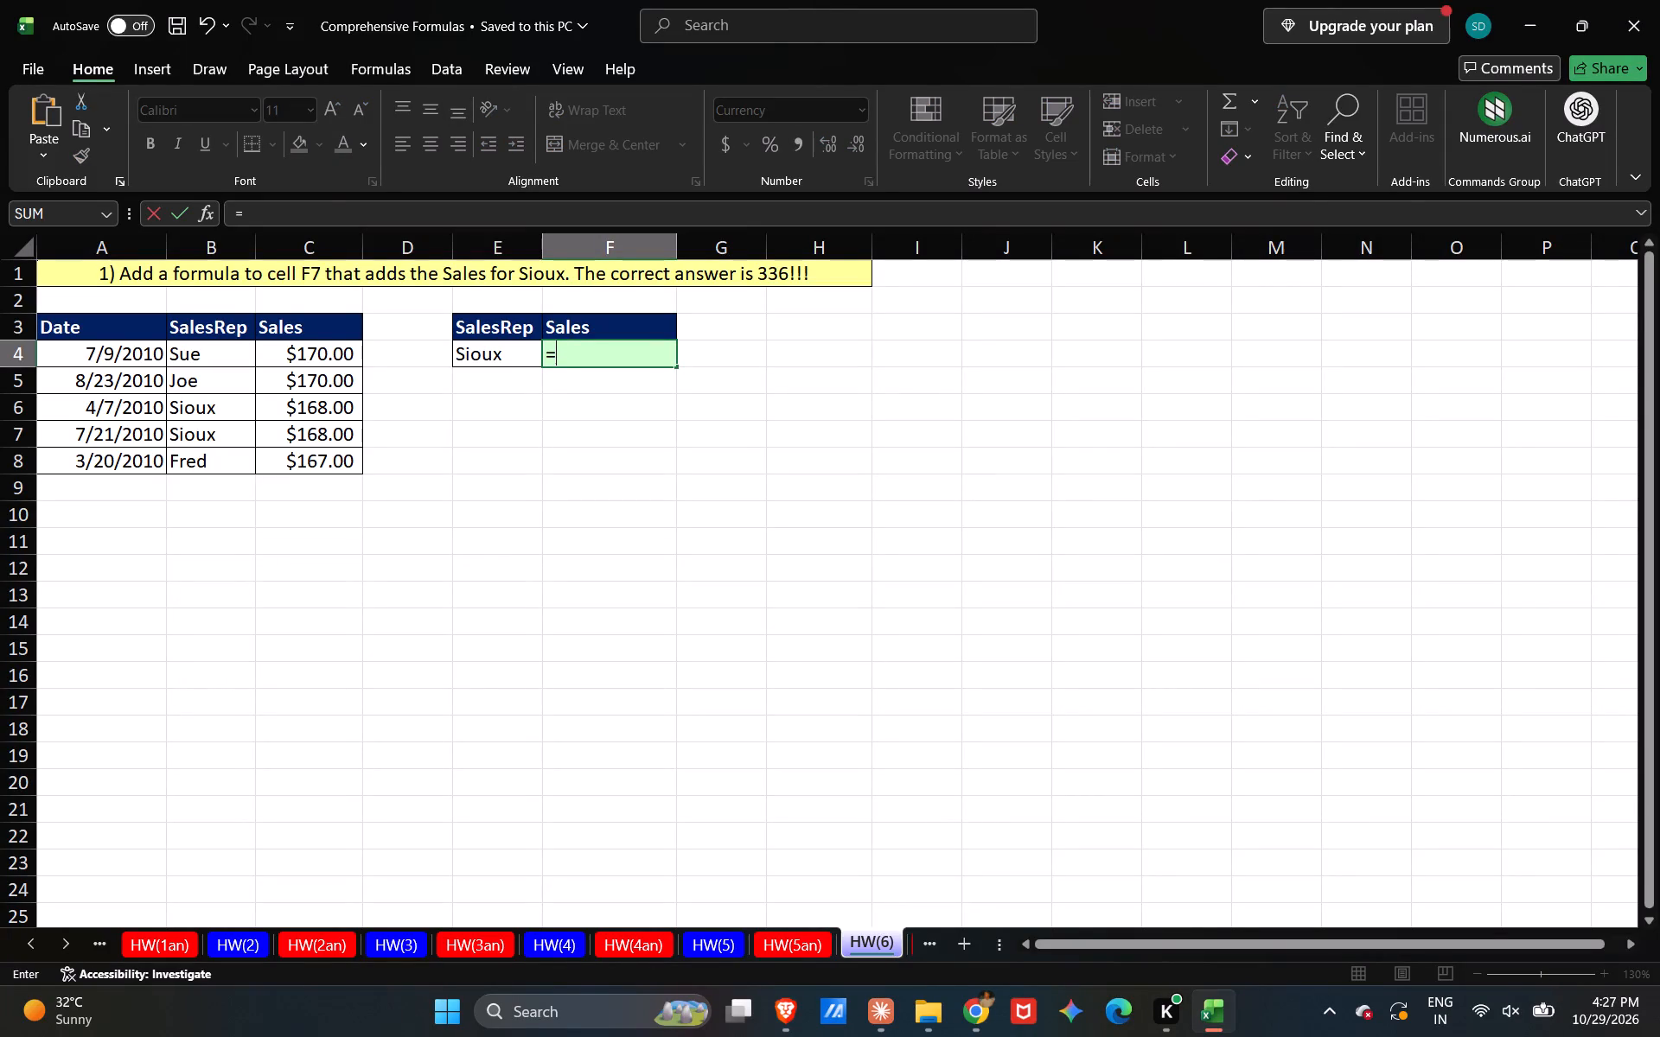
pyautogui.write('coun')
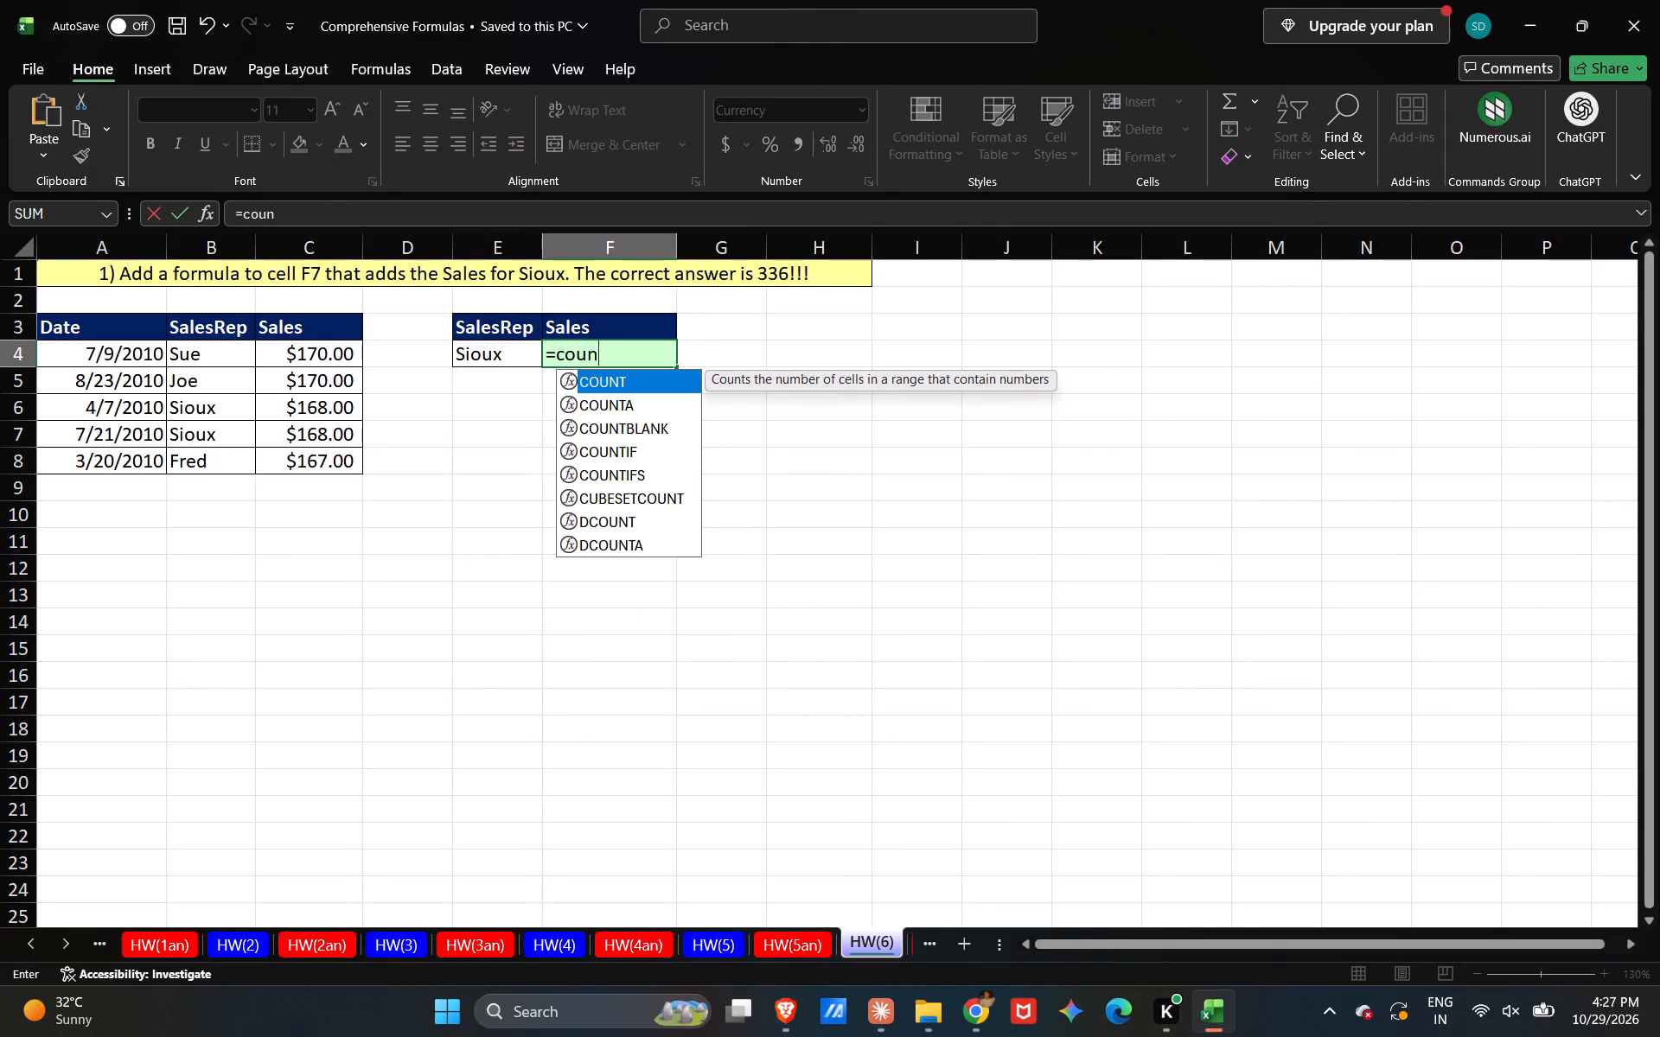
pyautogui.press('Down')
pyautogui.press('Down')
pyautogui.press('Down')
pyautogui.press('Down')
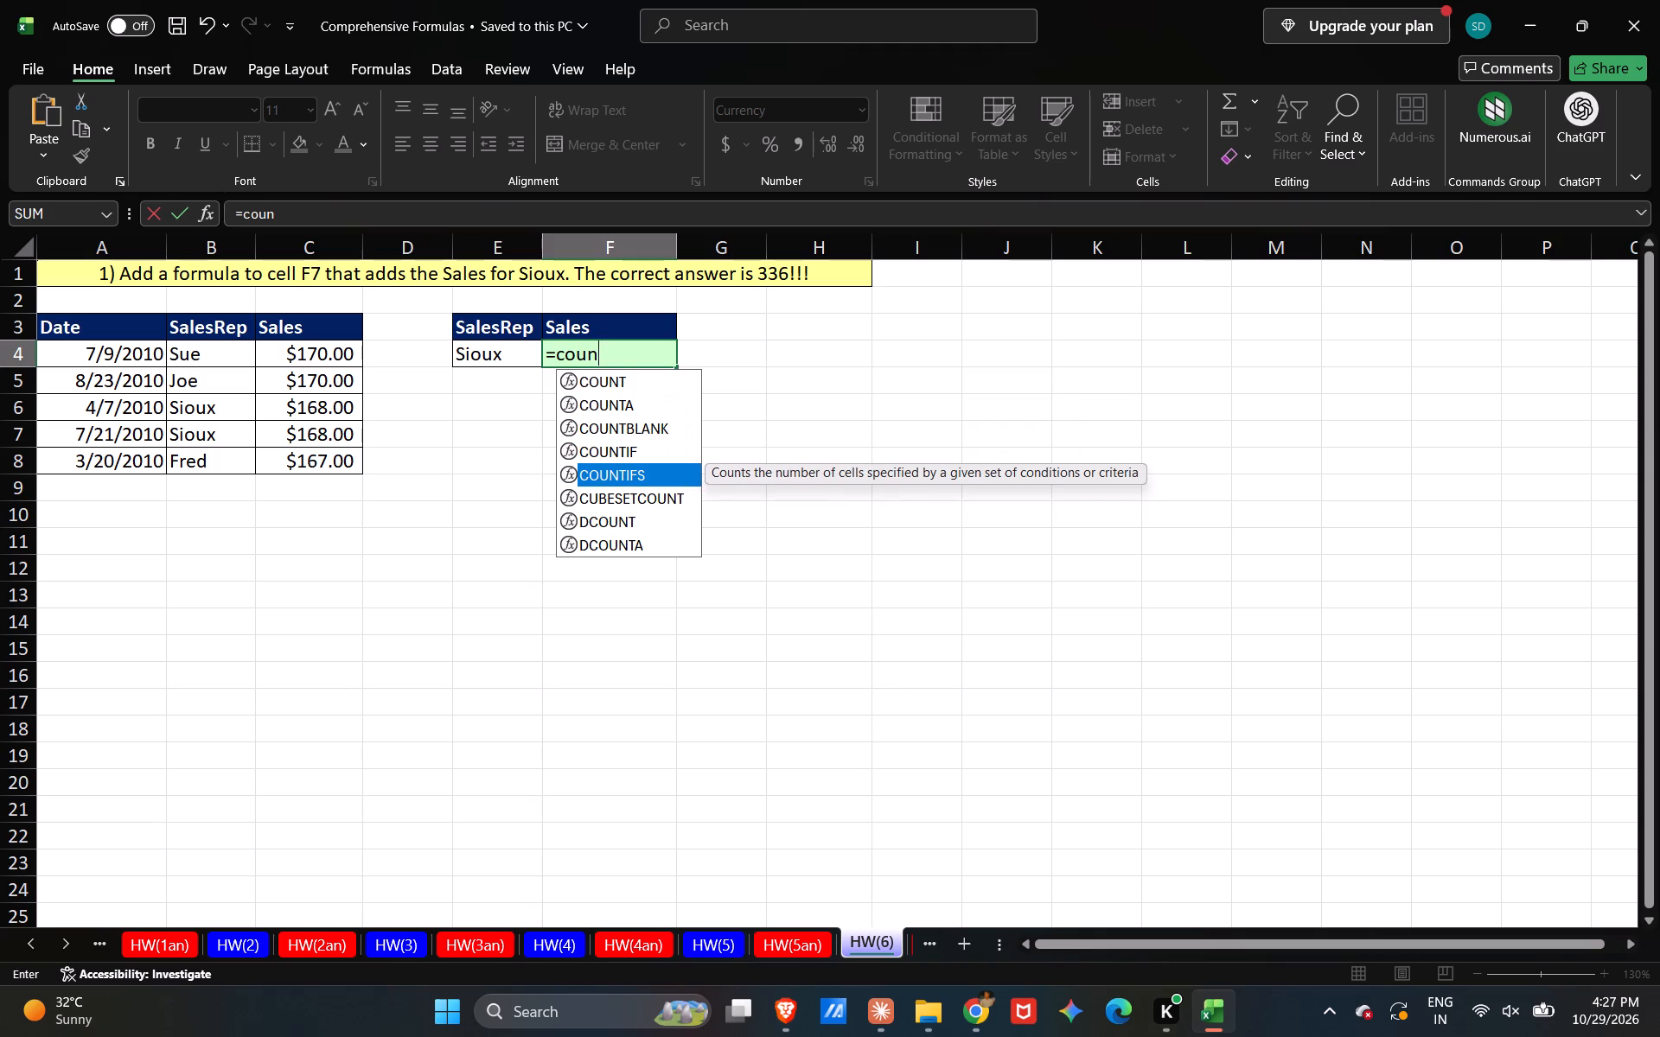
pyautogui.press('Up')
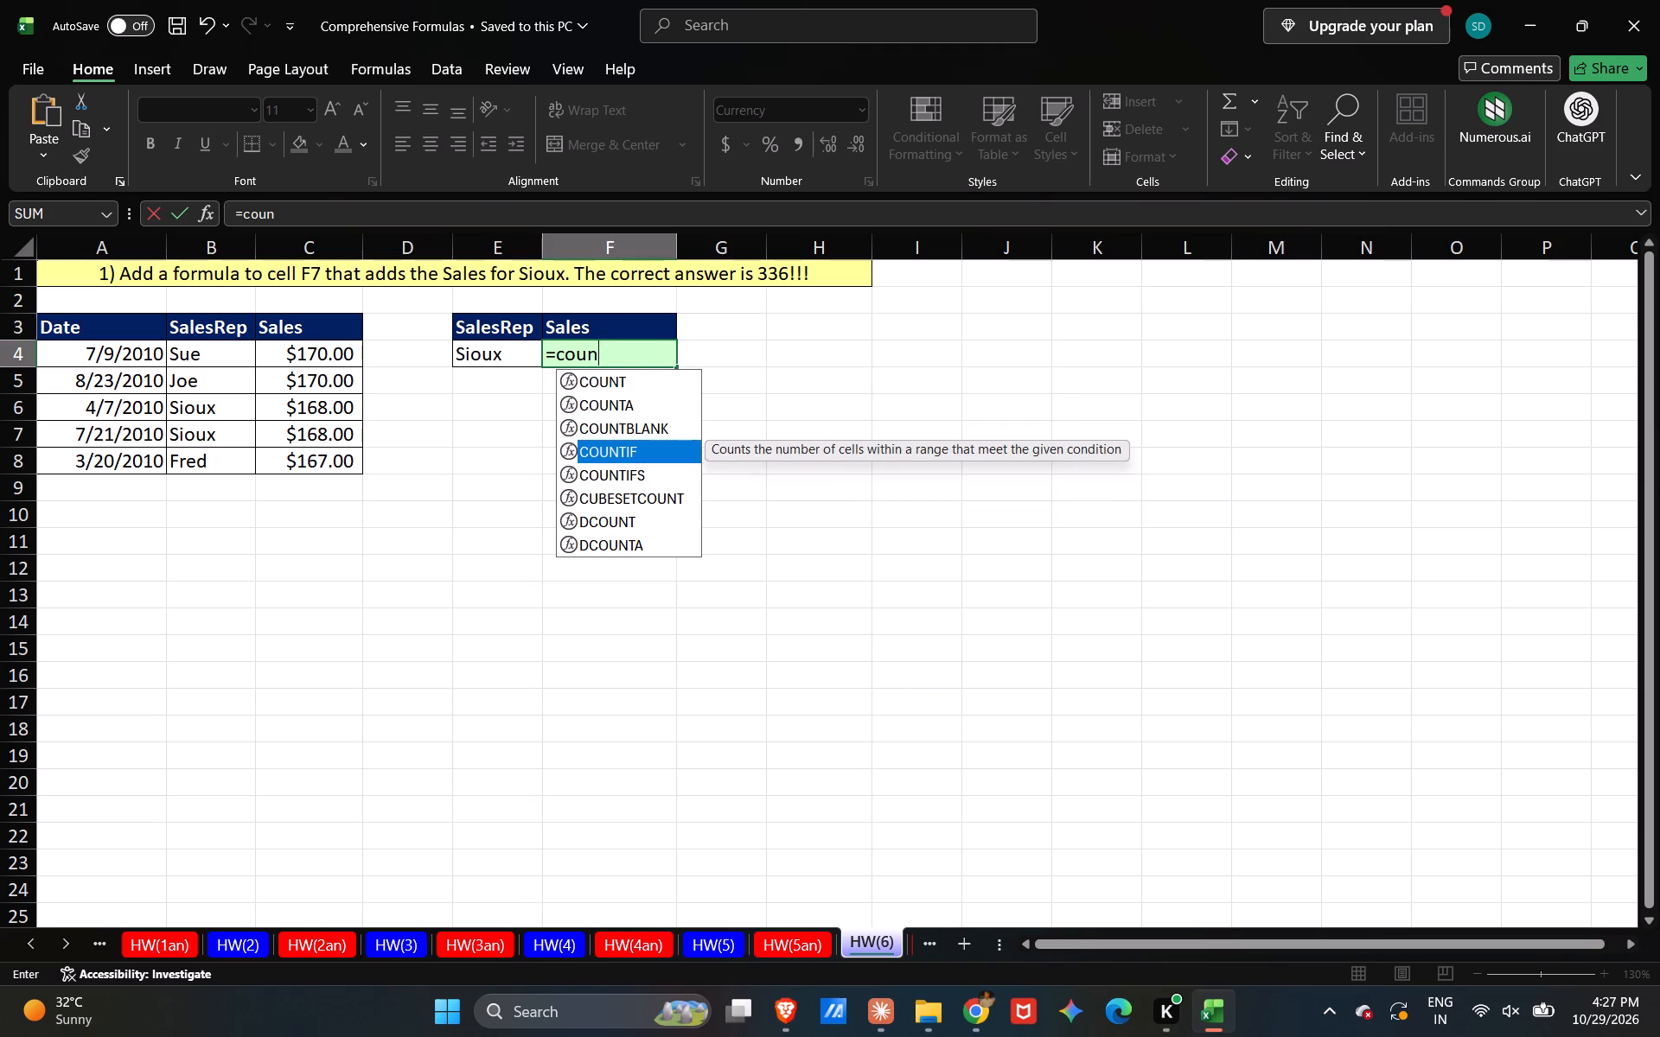
pyautogui.press('Tab')
pyautogui.keyDown('shift'); pyautogui.click(326, 359); pyautogui.keyUp('shift')
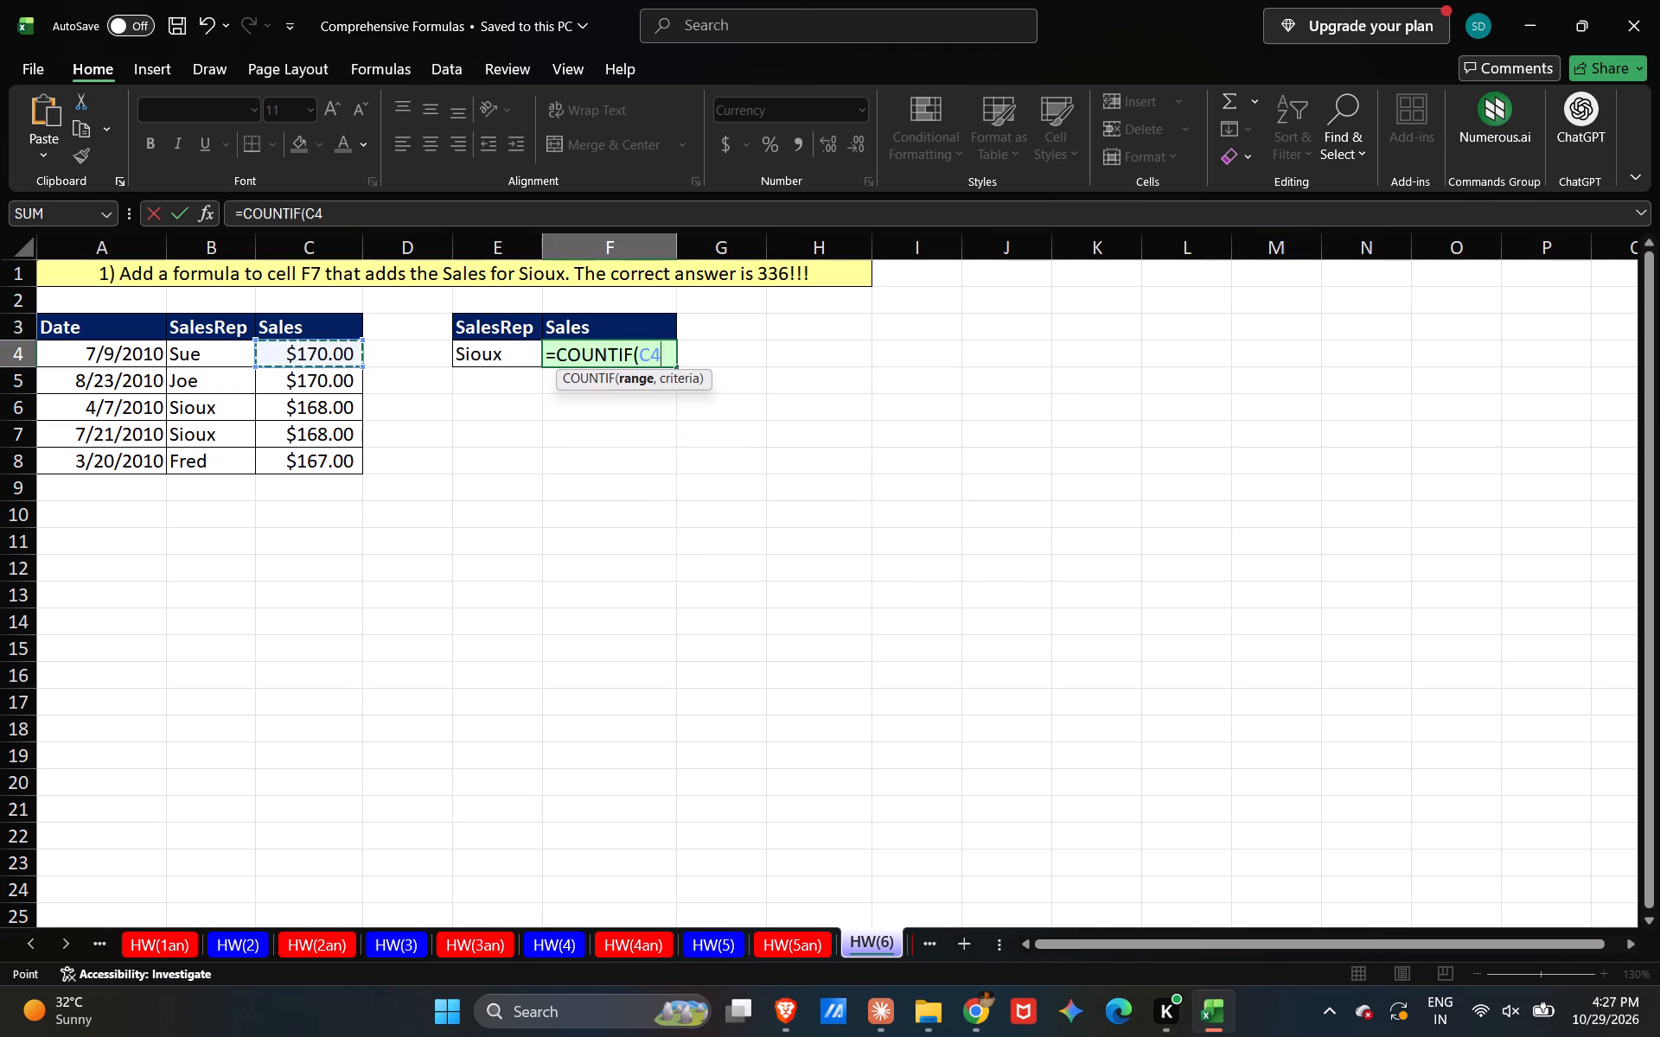
pyautogui.hotkey('shift', 'Down')
pyautogui.hotkey('shift', 'Down')
pyautogui.hotkey('shift', 'Down')
pyautogui.hotkey('shift', 'Down')
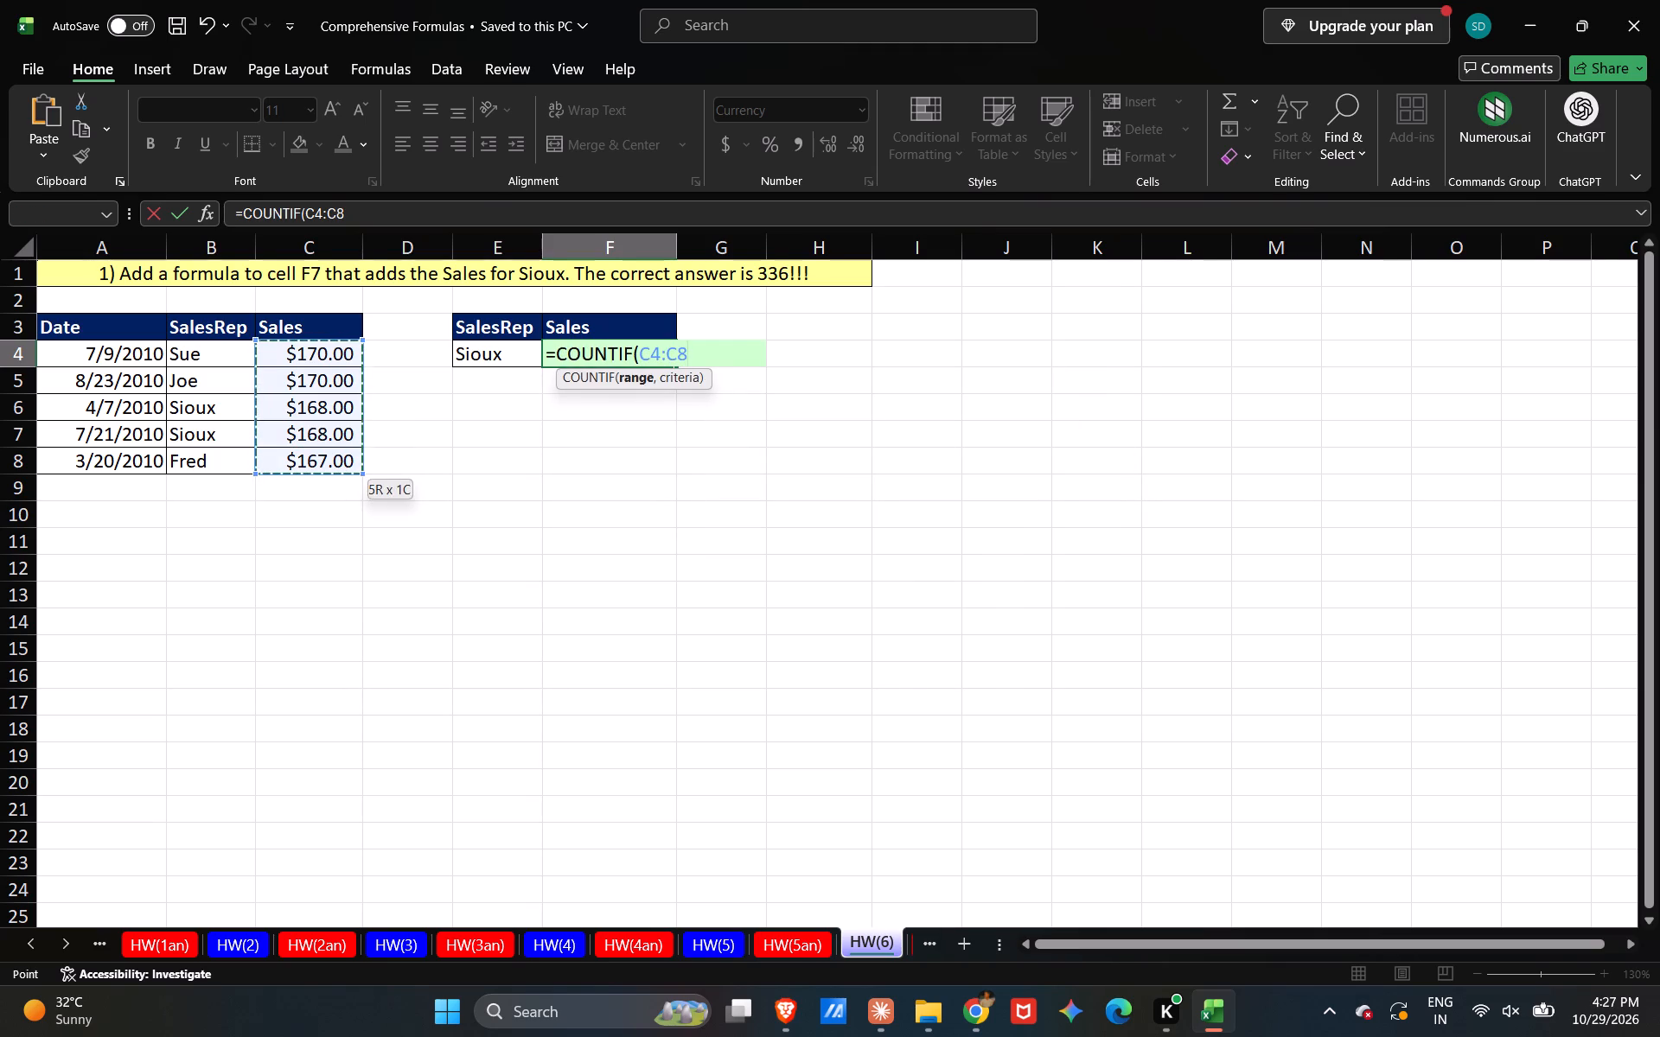
pyautogui.hotkey('shift', ')')
pyautogui.press('Return')
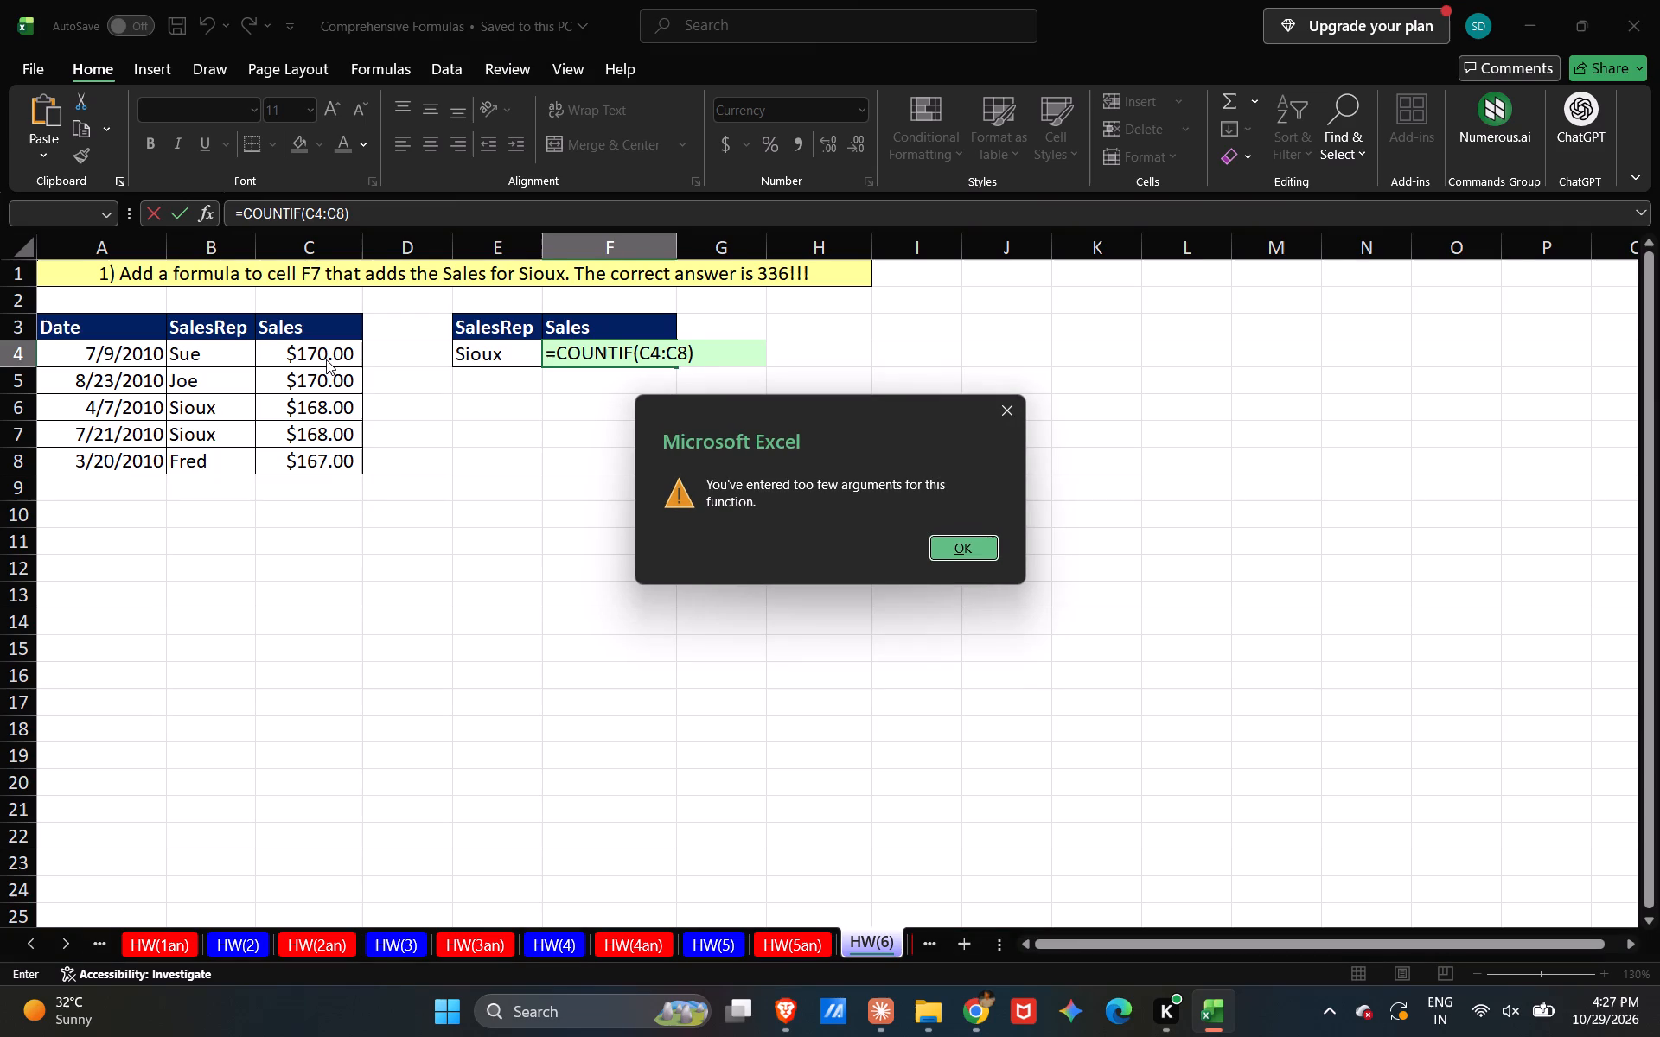
pyautogui.press('Return')
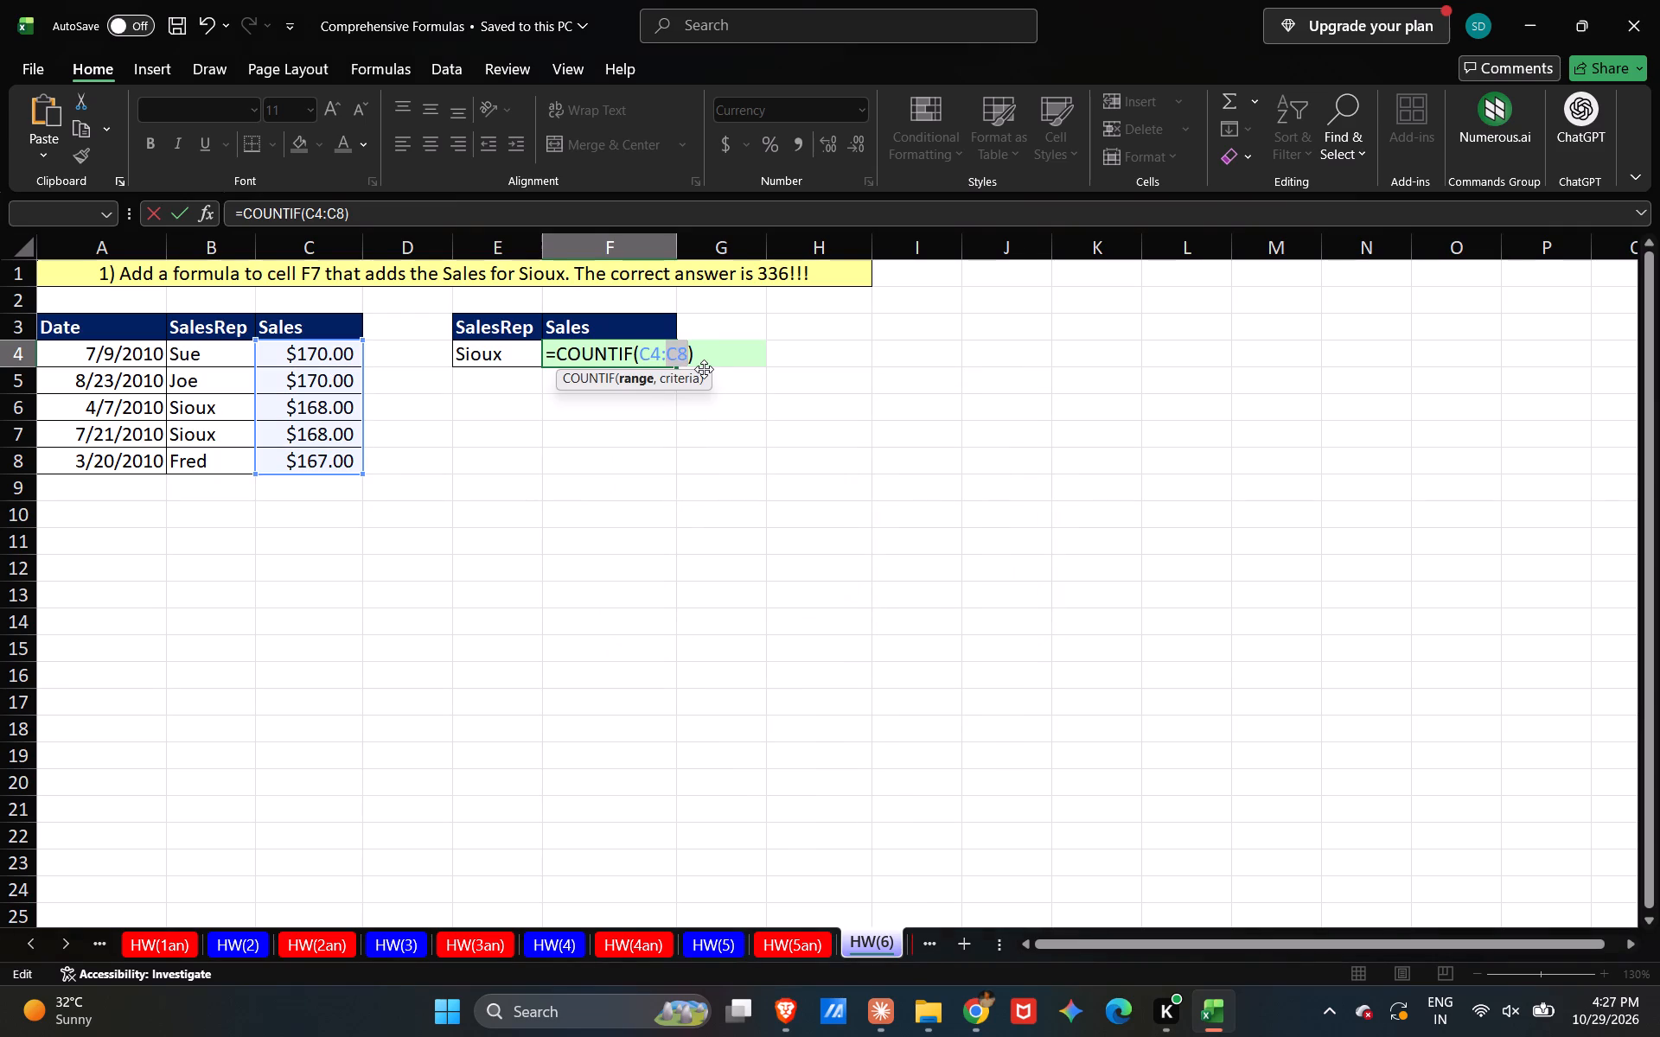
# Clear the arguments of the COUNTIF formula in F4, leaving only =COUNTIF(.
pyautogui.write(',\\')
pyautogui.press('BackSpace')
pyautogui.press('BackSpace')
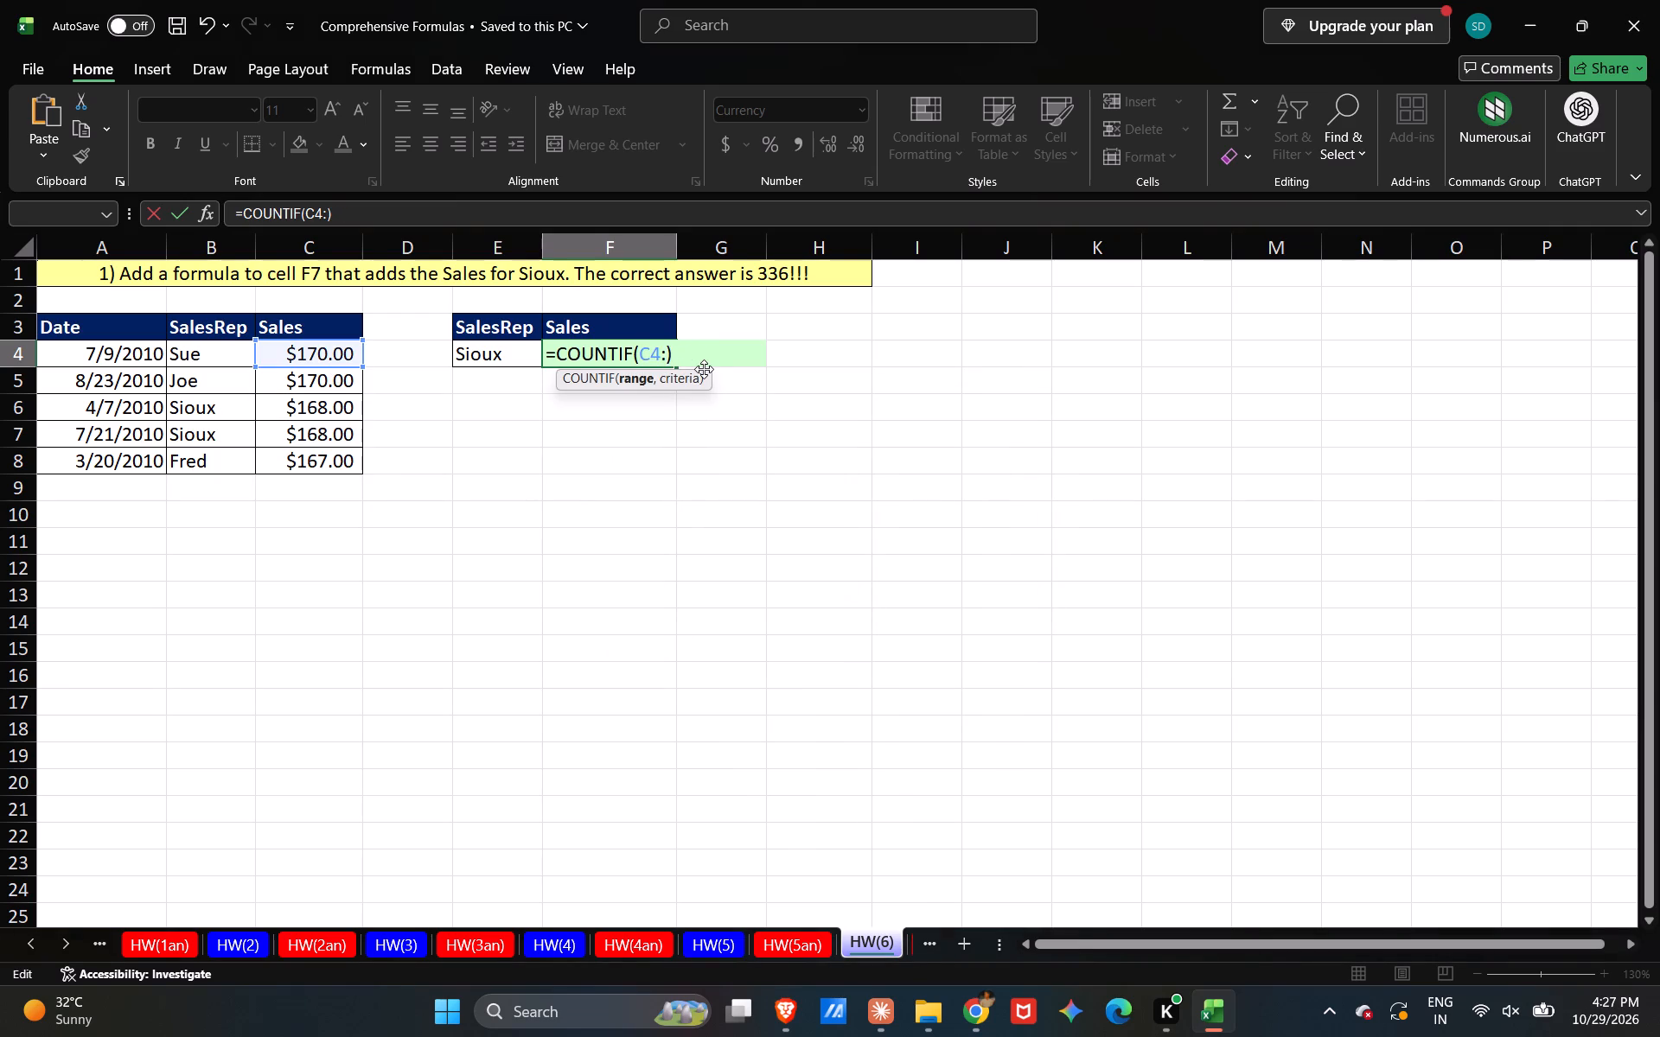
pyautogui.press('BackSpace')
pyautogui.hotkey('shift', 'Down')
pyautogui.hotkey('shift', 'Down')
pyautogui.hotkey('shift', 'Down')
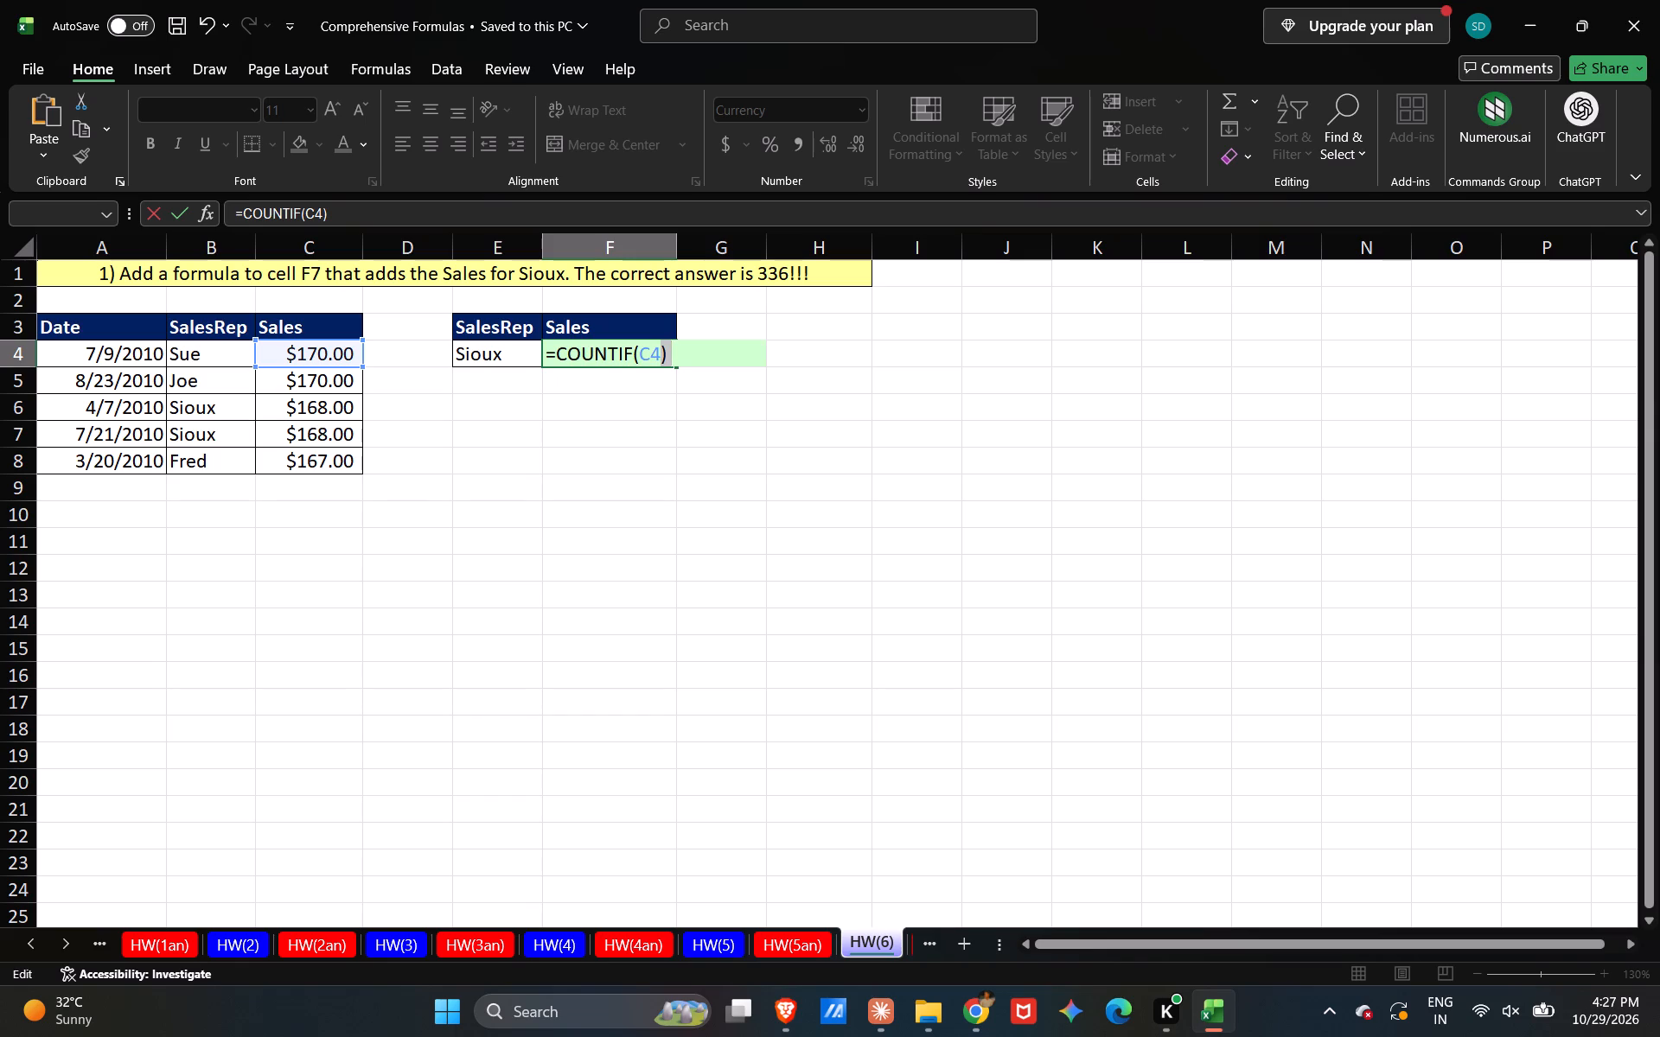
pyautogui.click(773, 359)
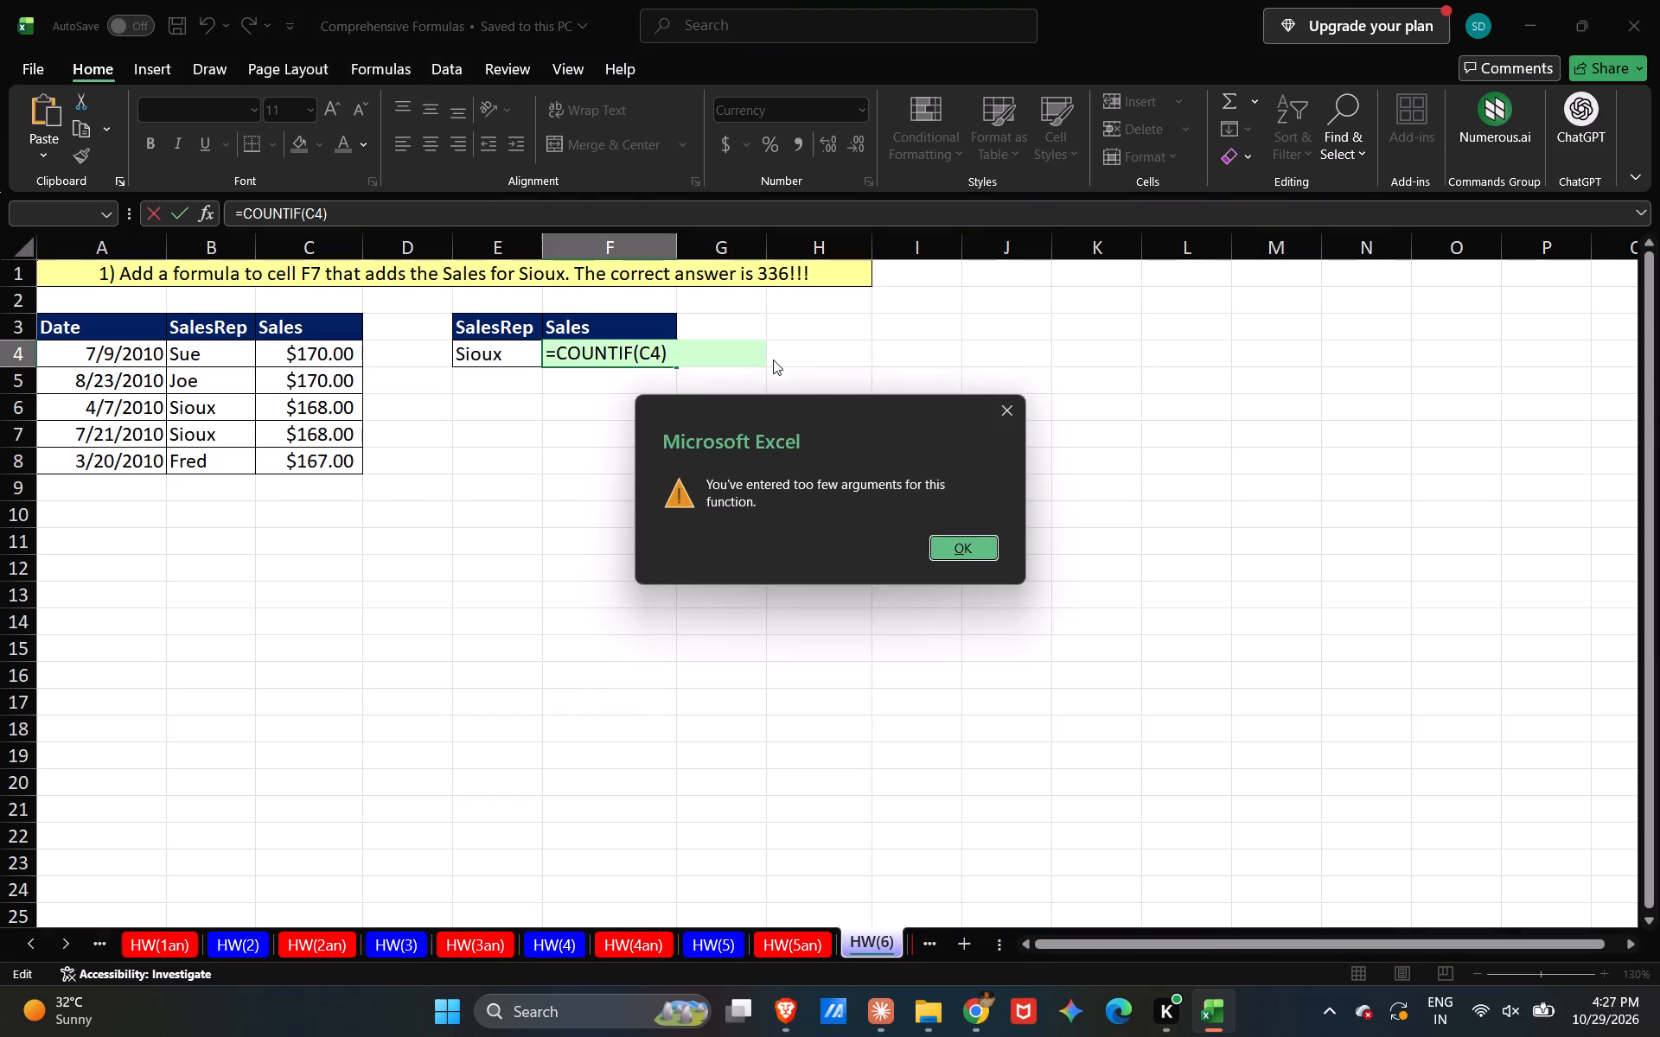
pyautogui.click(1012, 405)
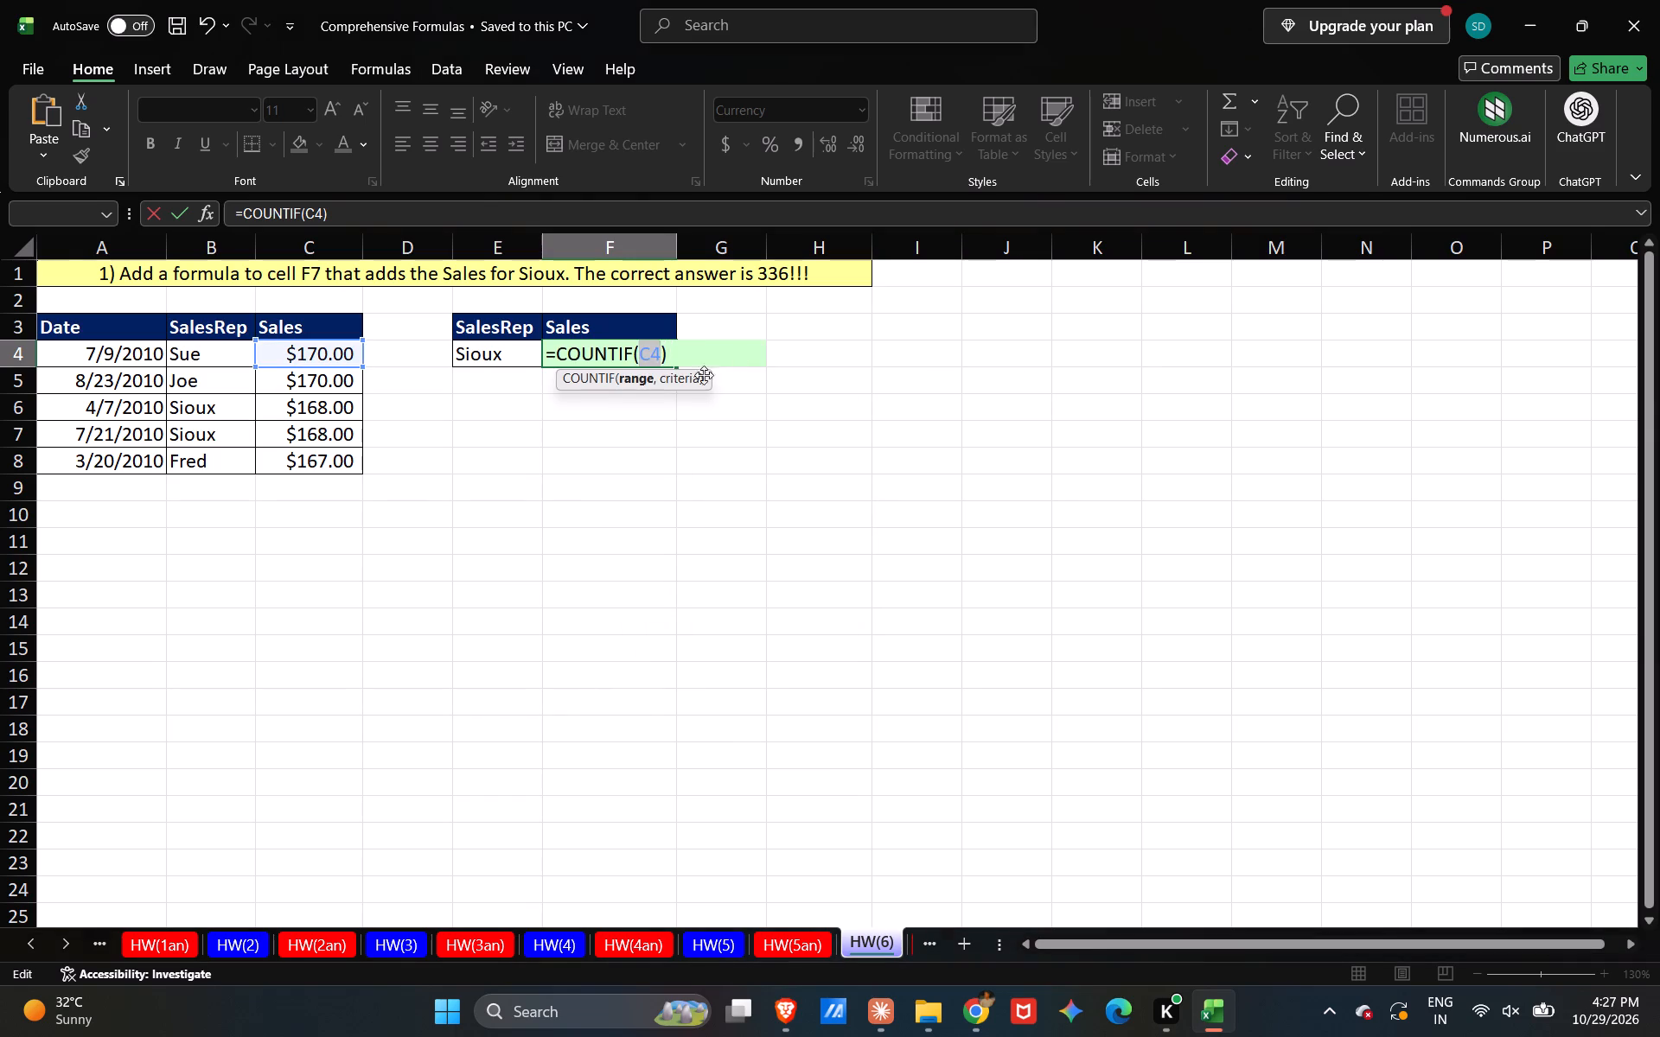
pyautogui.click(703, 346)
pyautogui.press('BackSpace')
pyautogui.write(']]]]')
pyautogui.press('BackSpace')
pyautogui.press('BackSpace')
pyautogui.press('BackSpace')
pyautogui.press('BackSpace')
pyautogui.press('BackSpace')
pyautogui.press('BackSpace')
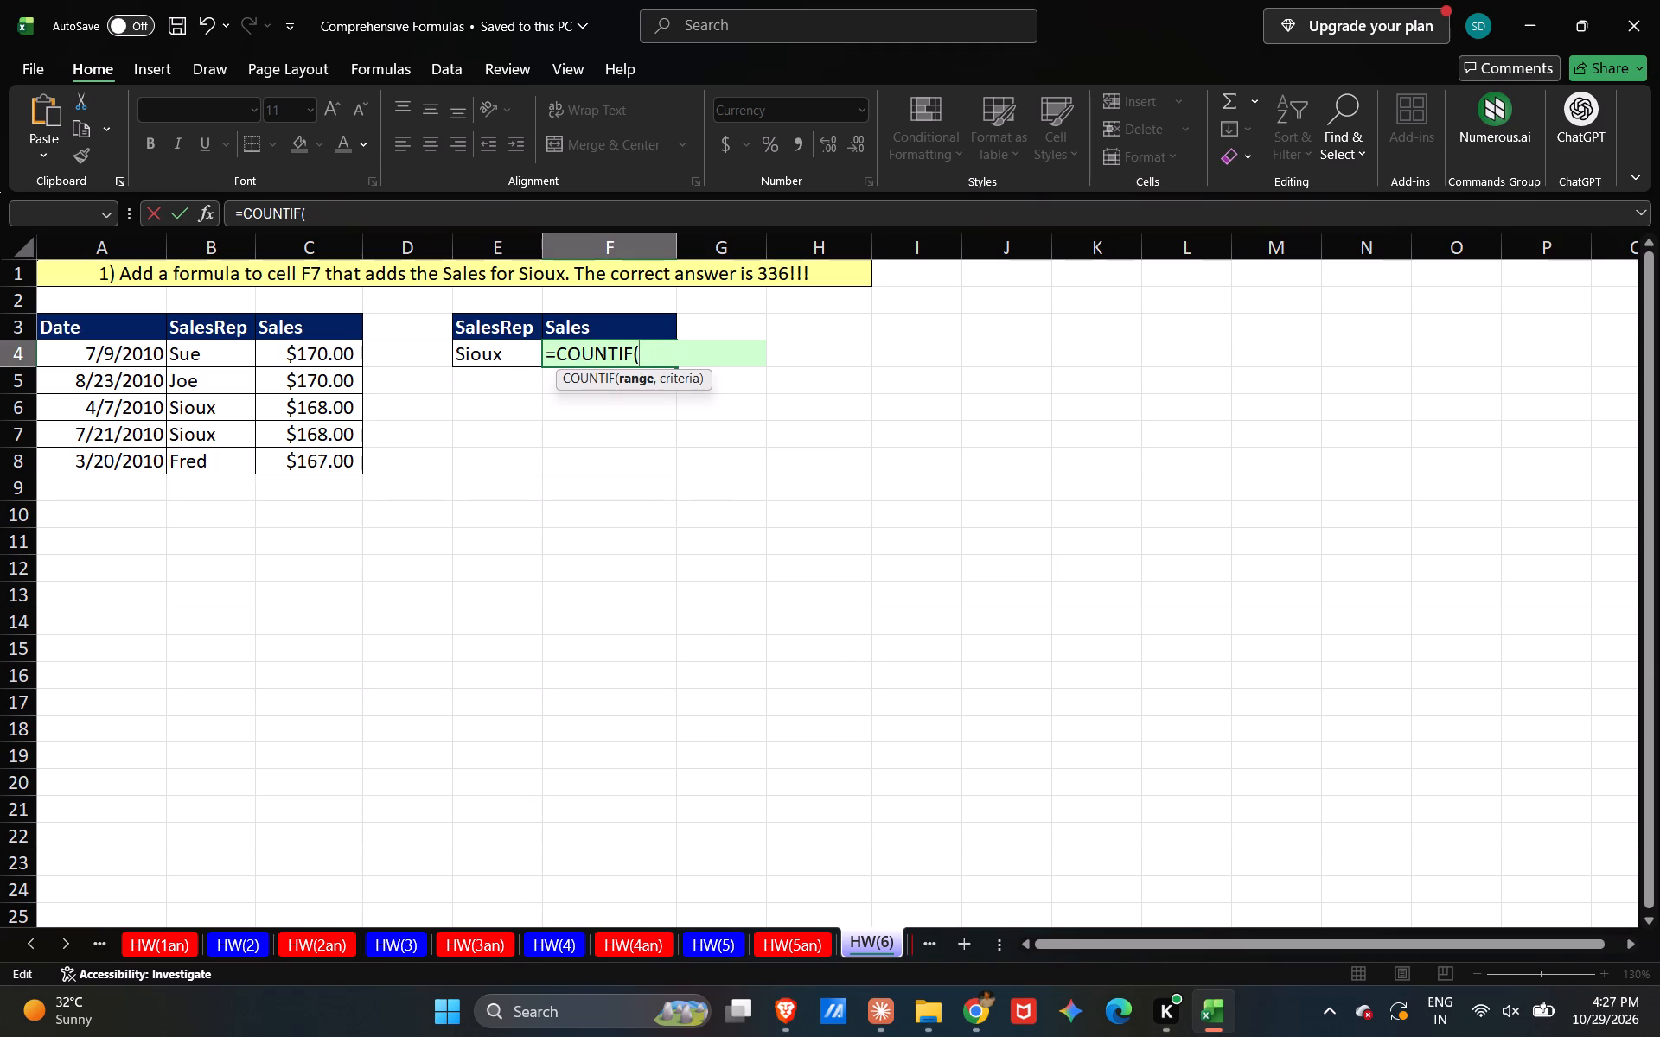
# Complete the F4 formula as =COUNTIF(C4:C8,F4), using the Sales column as the range.
pyautogui.keyDown('shift'); pyautogui.click(336, 350); pyautogui.keyUp('shift')
pyautogui.hotkey('ctrl', 'shift', 'Down')
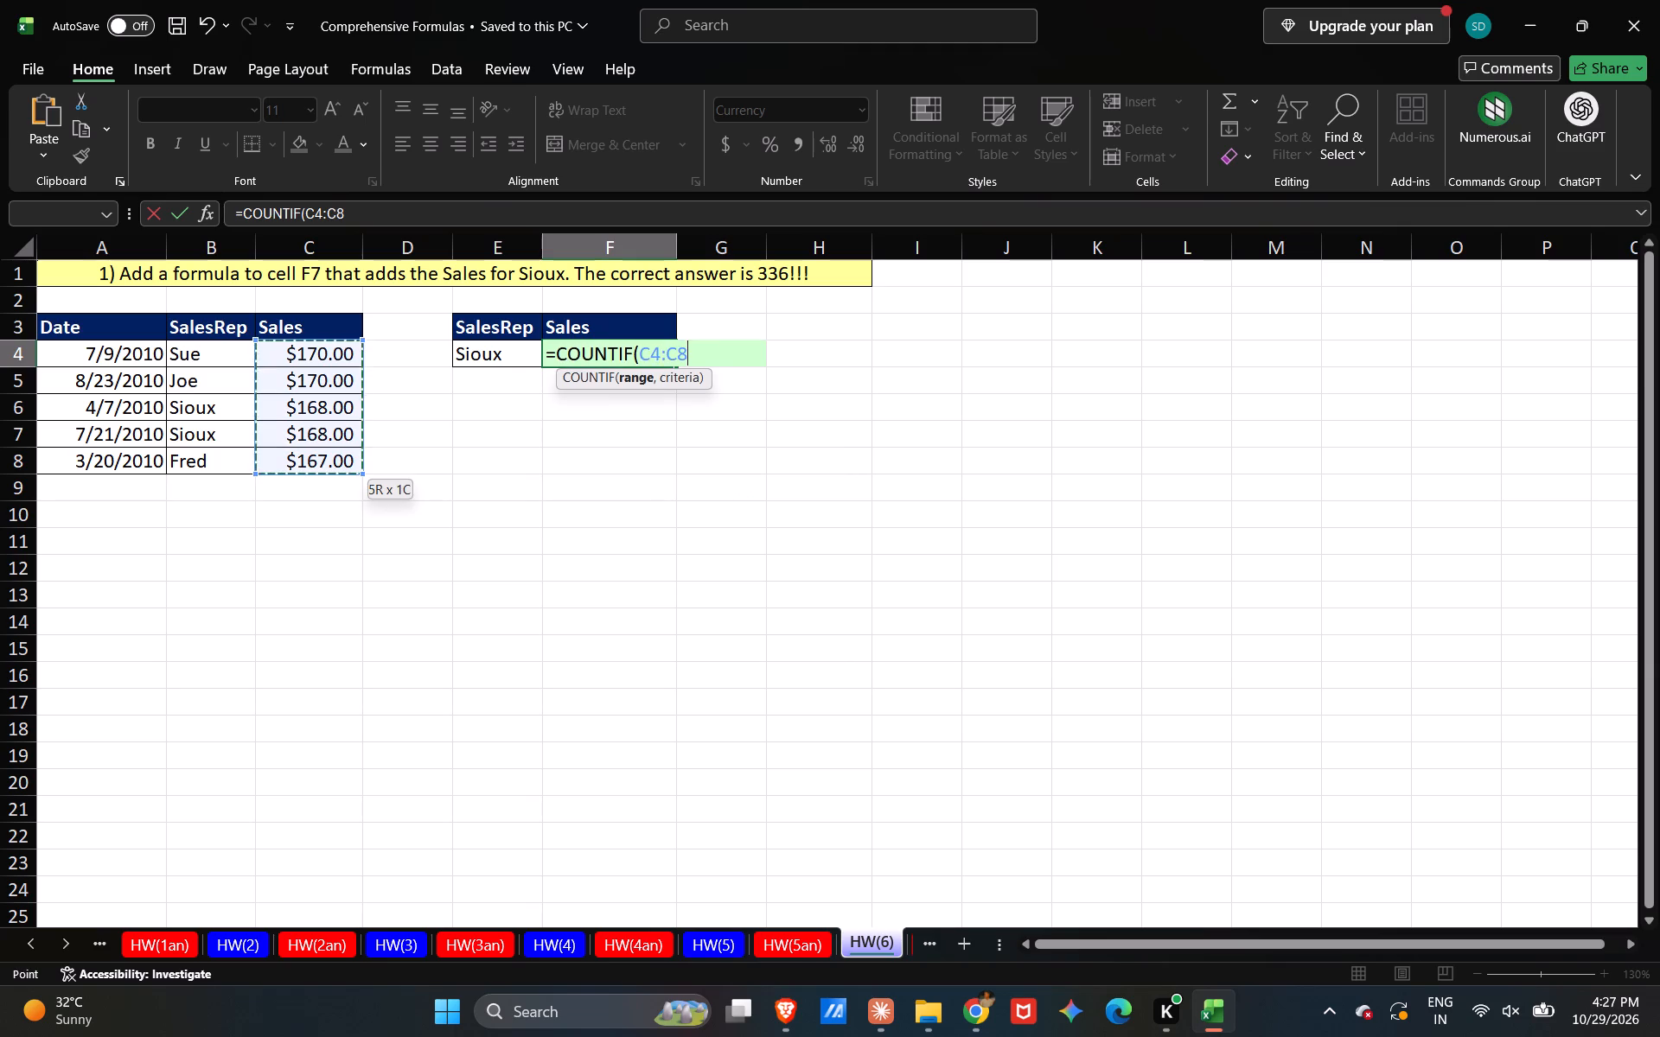
pyautogui.press(',')
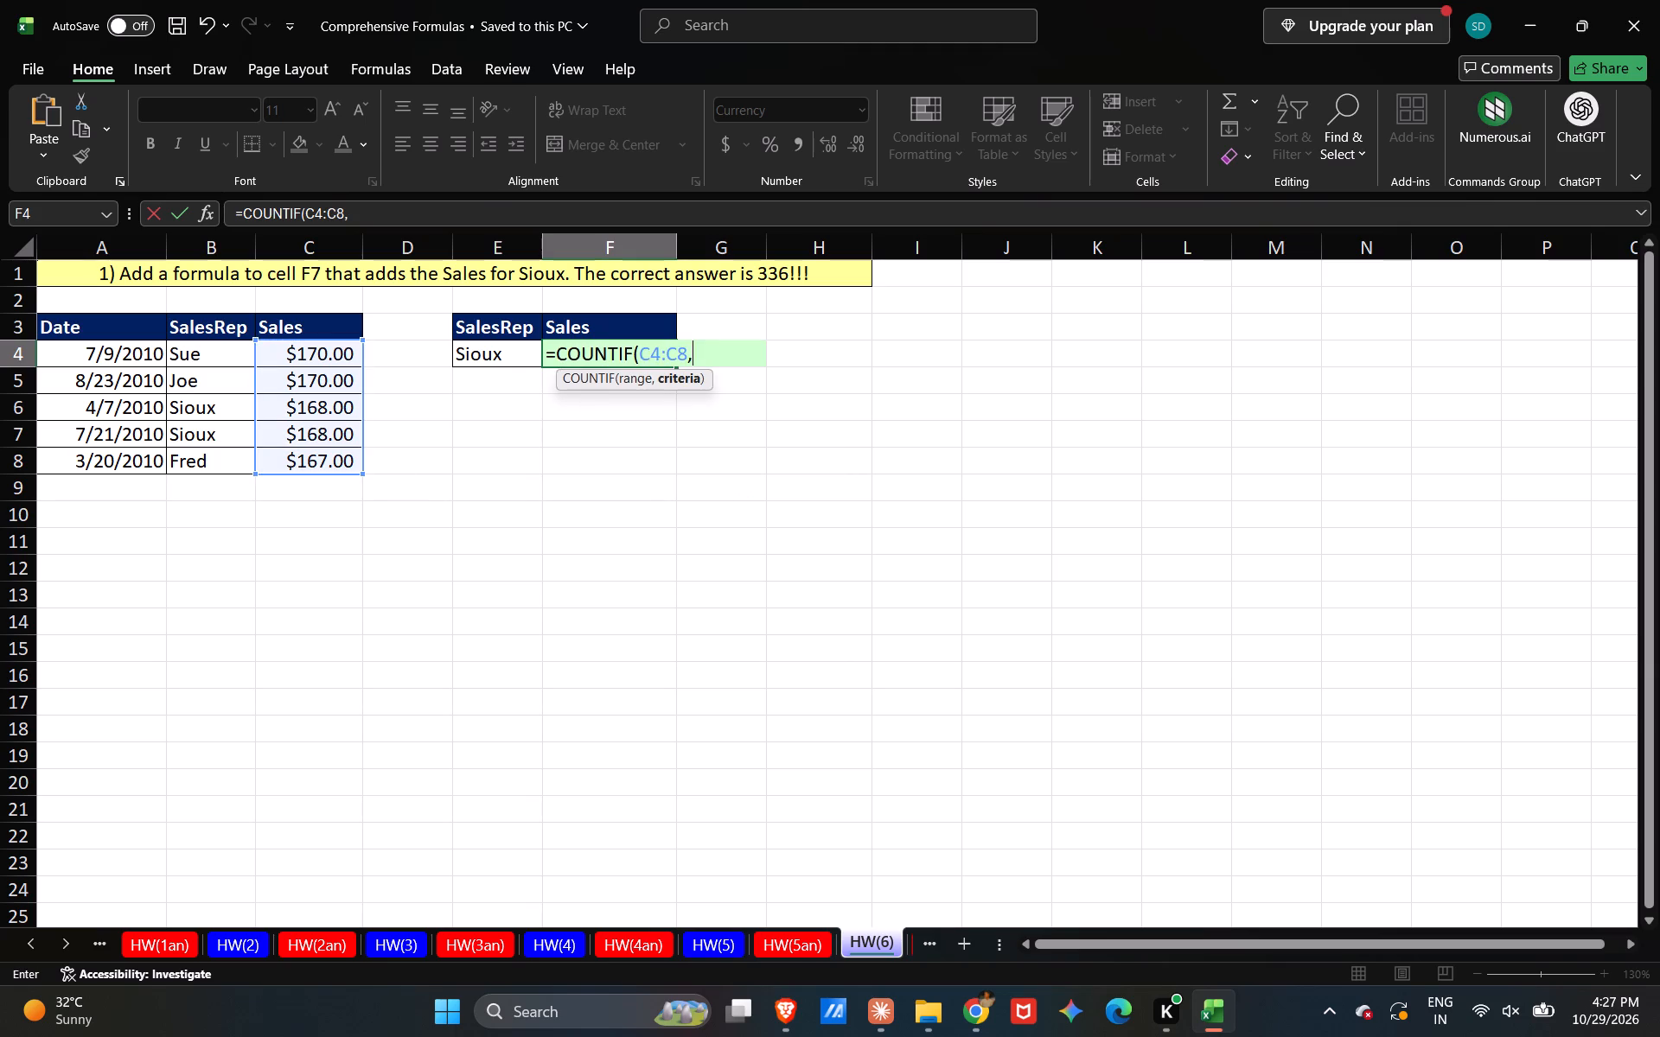
pyautogui.click(207, 365)
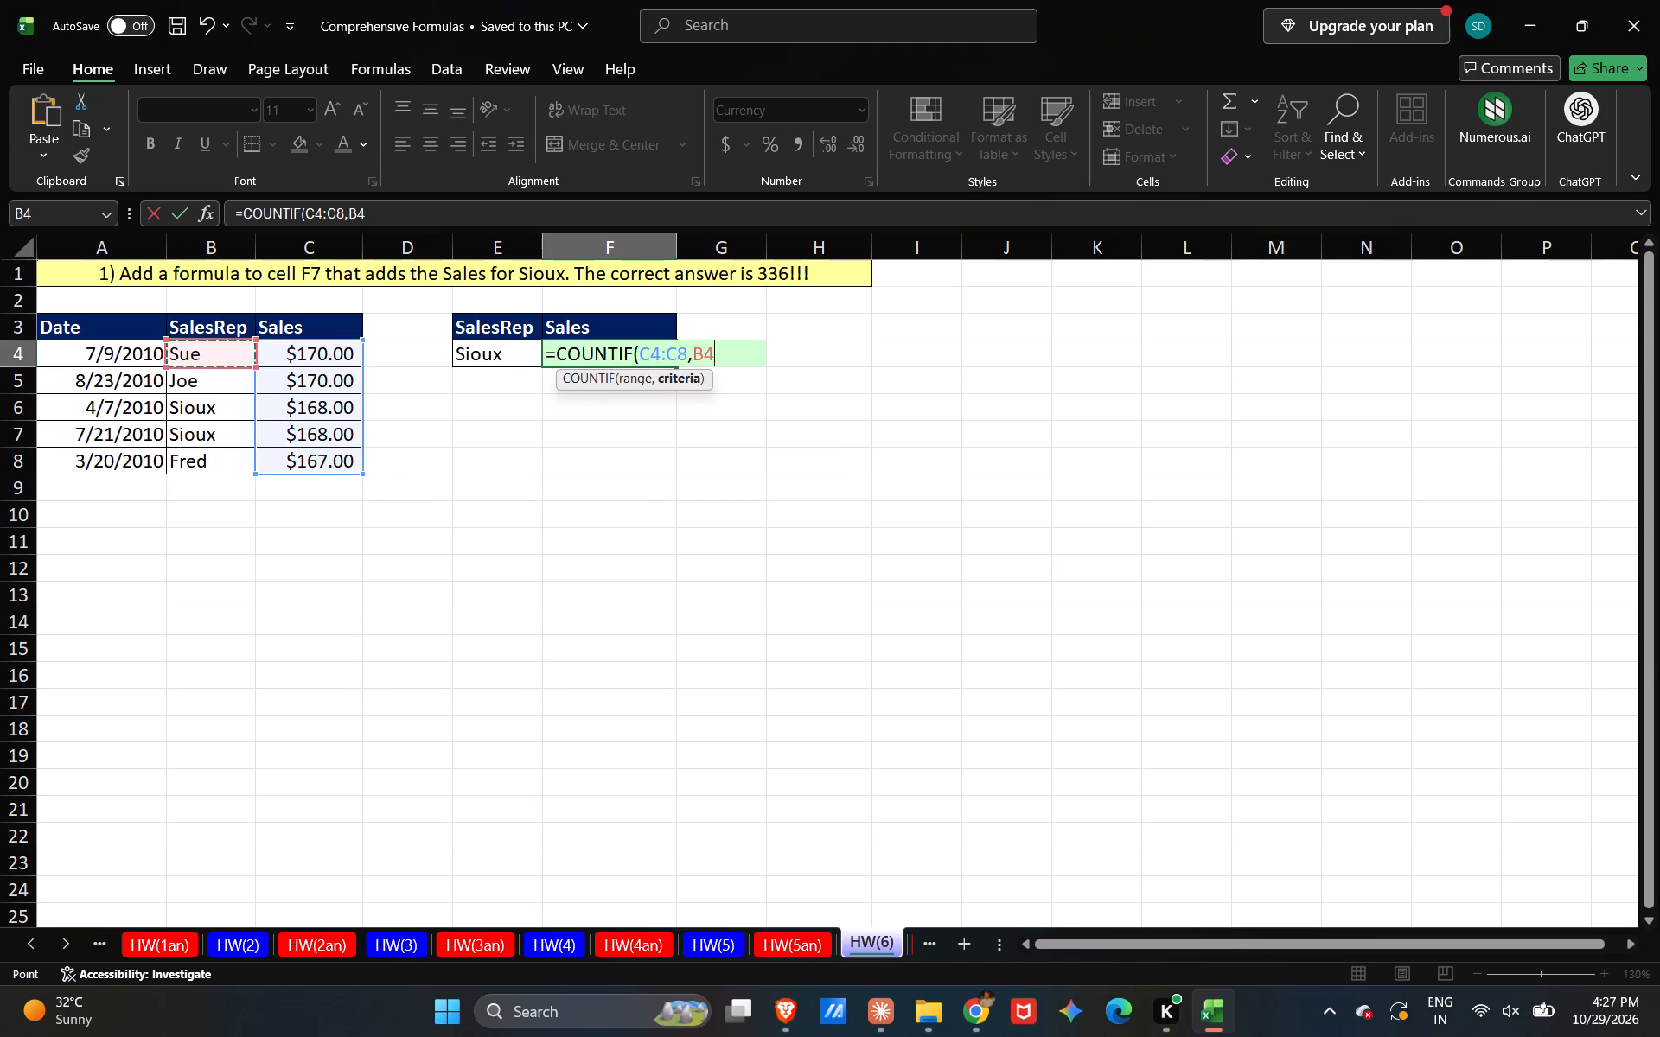
pyautogui.hotkey('ctrl', 'shift', 'Up')
pyautogui.hotkey('ctrl', 'shift', 'Down')
pyautogui.hotkey('ctrl', 'shift', 'Down')
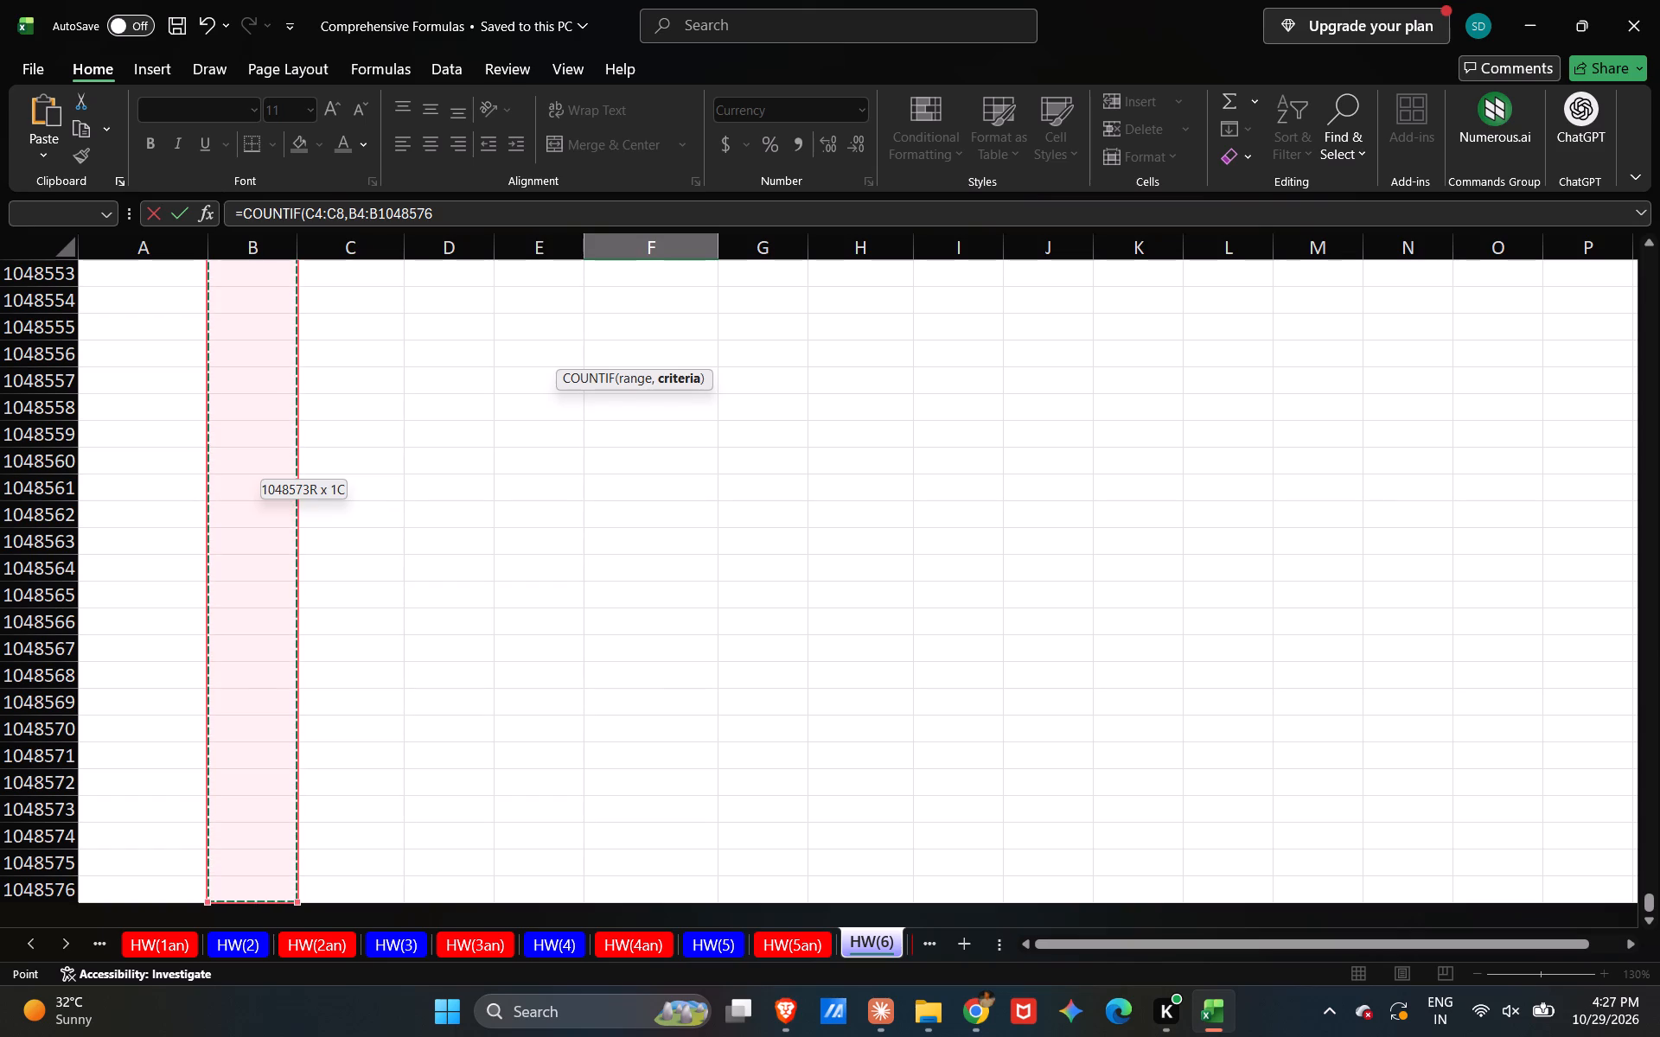
pyautogui.hotkey('ctrl', 'shift', 'Up')
pyautogui.scroll(1, 207, 365)
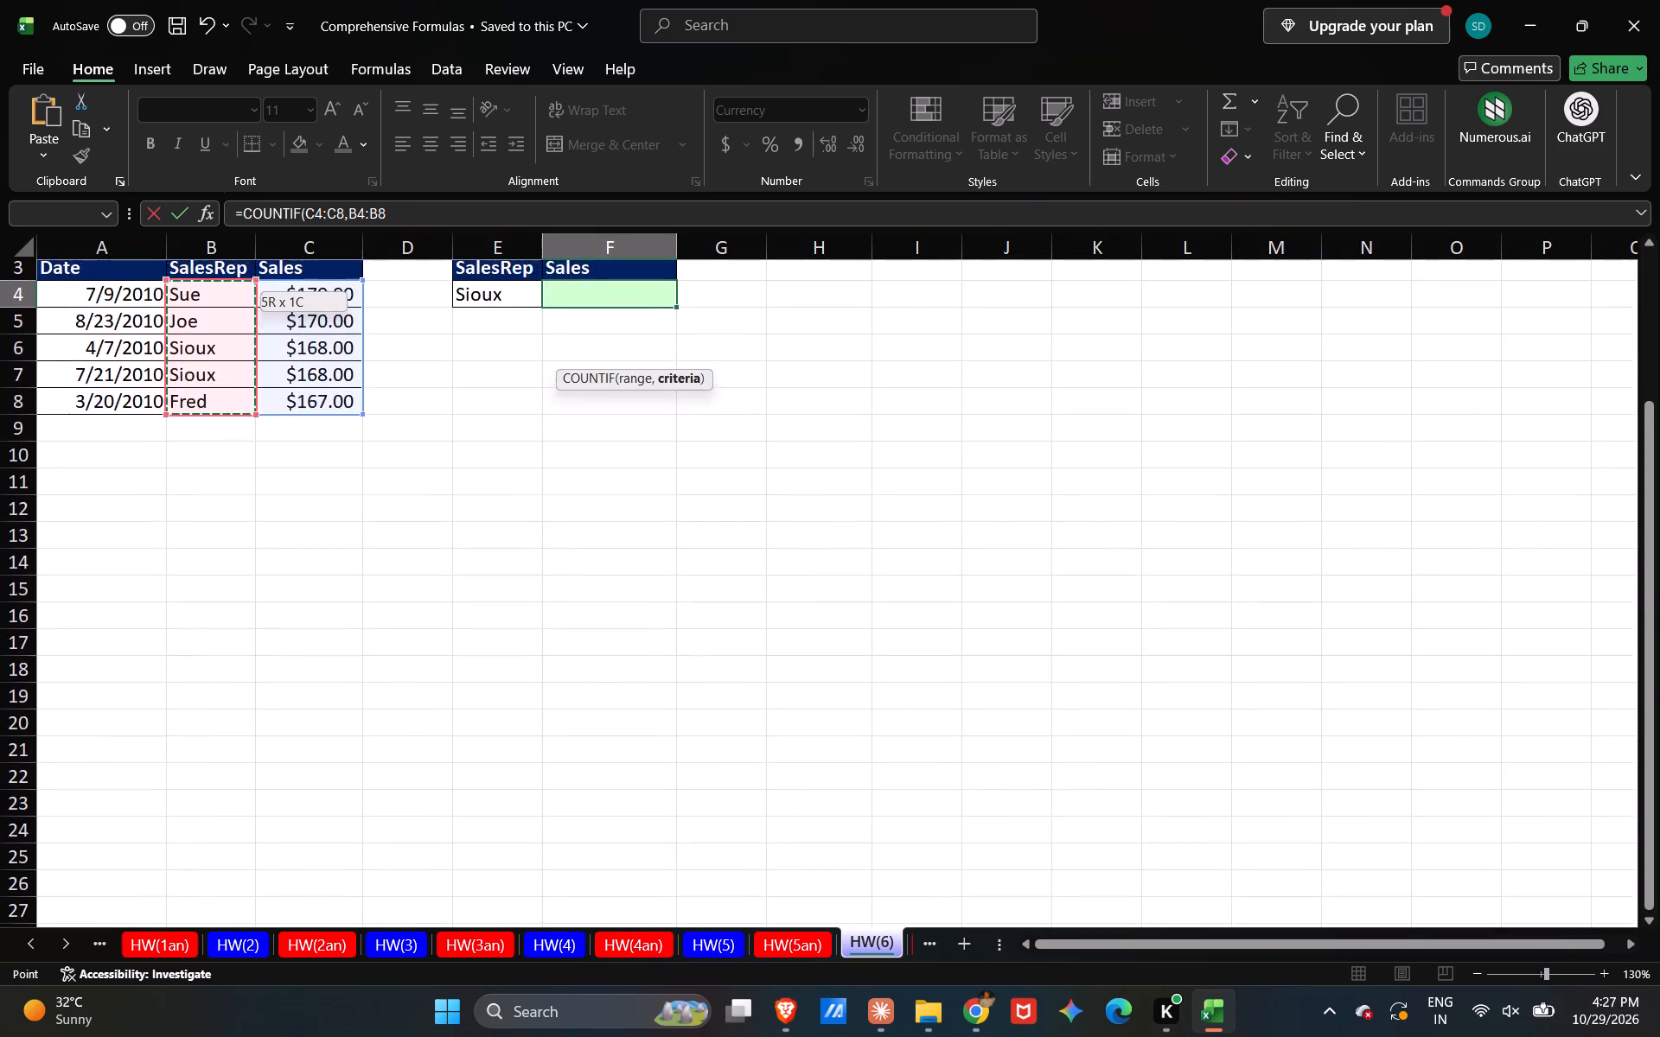
pyautogui.scroll(2, 207, 365)
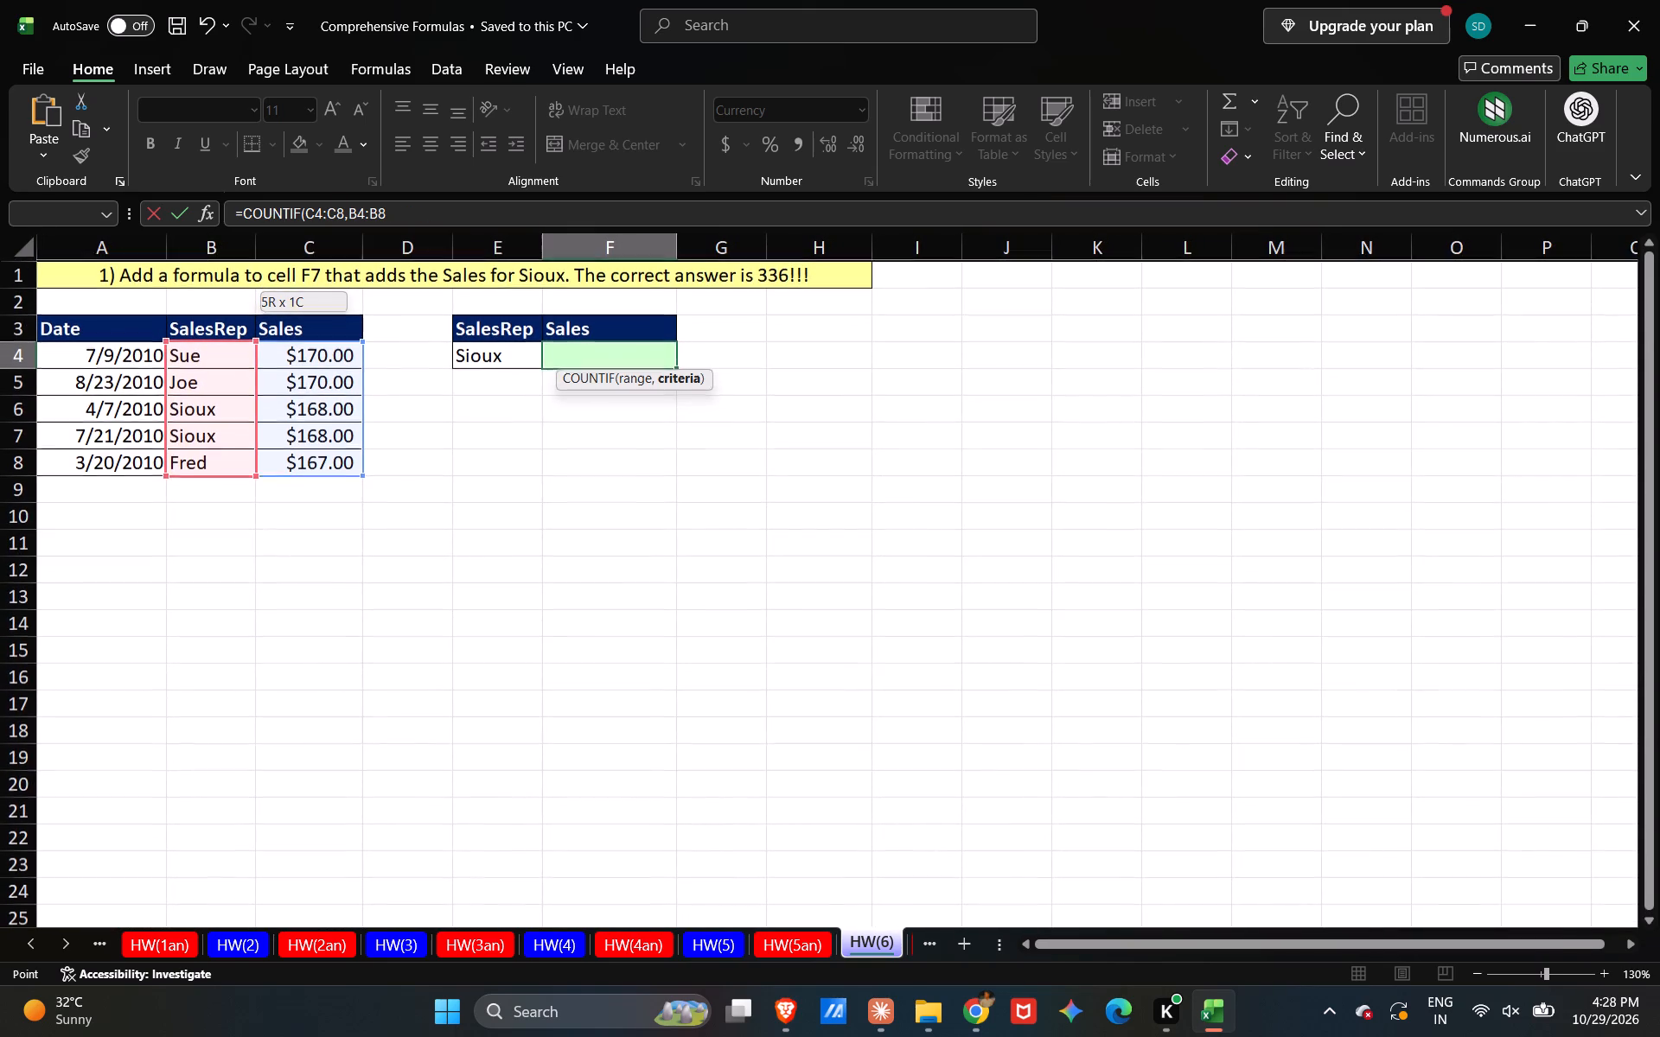
pyautogui.click(585, 349)
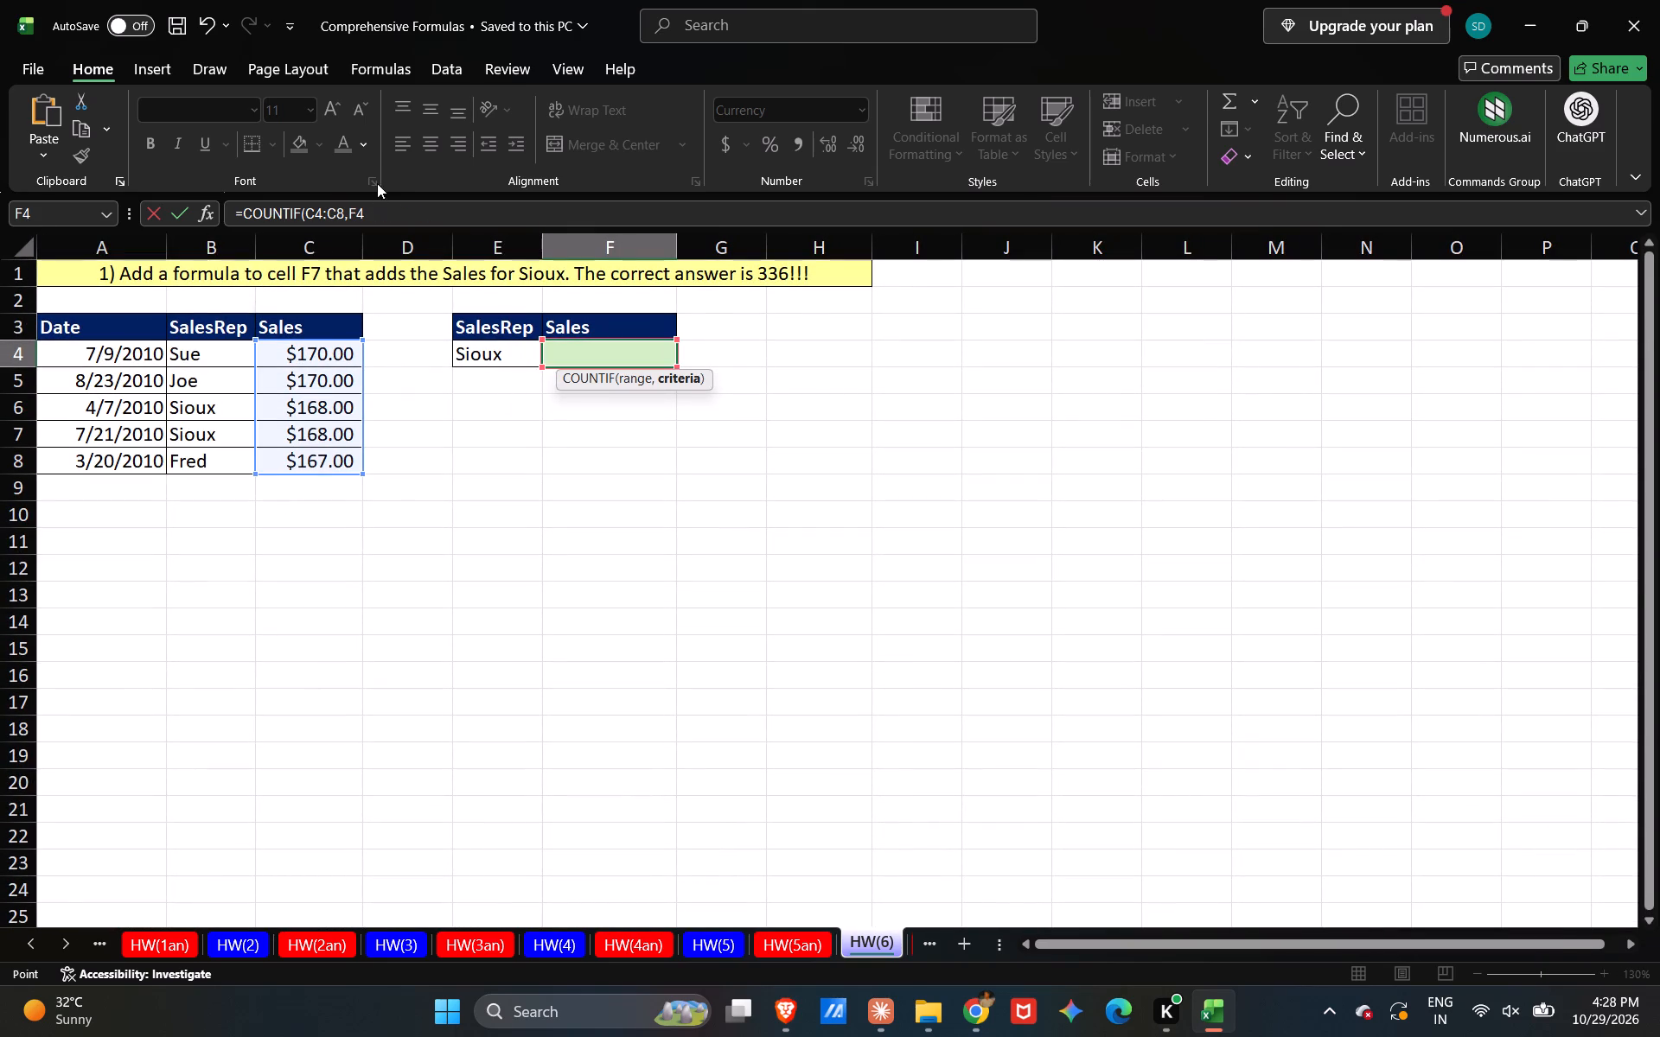
pyautogui.click(373, 197)
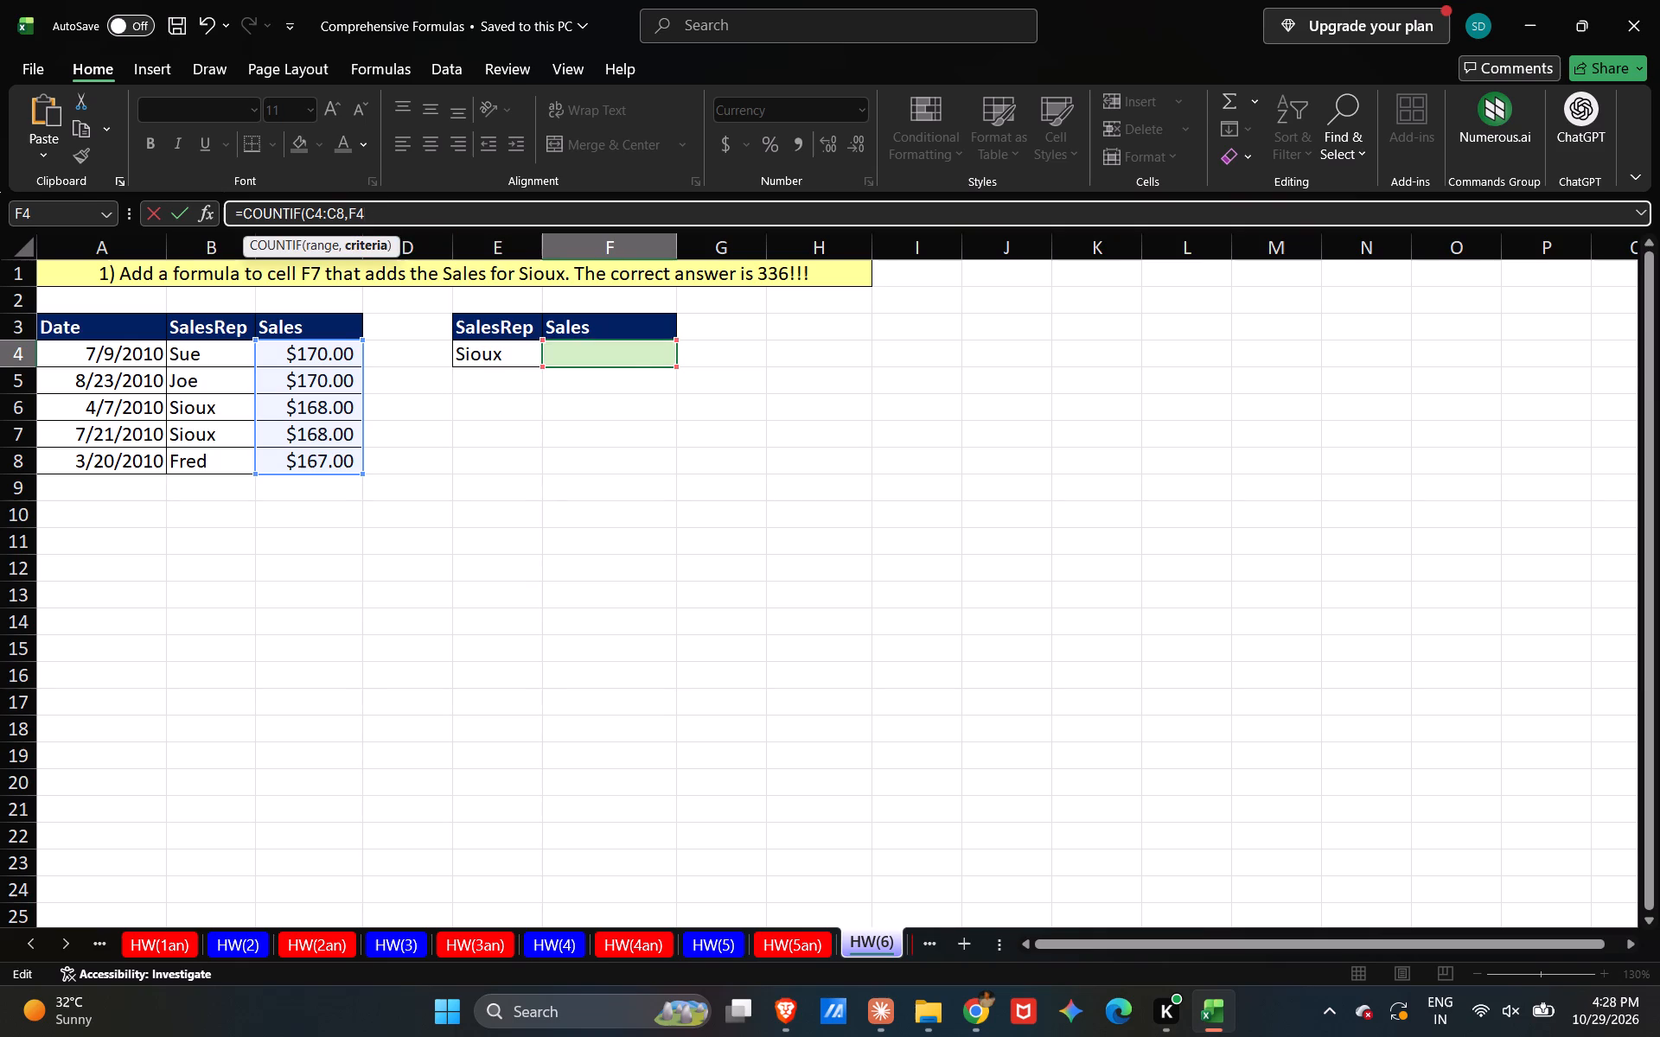
pyautogui.click(325, 367)
pyautogui.click(337, 348)
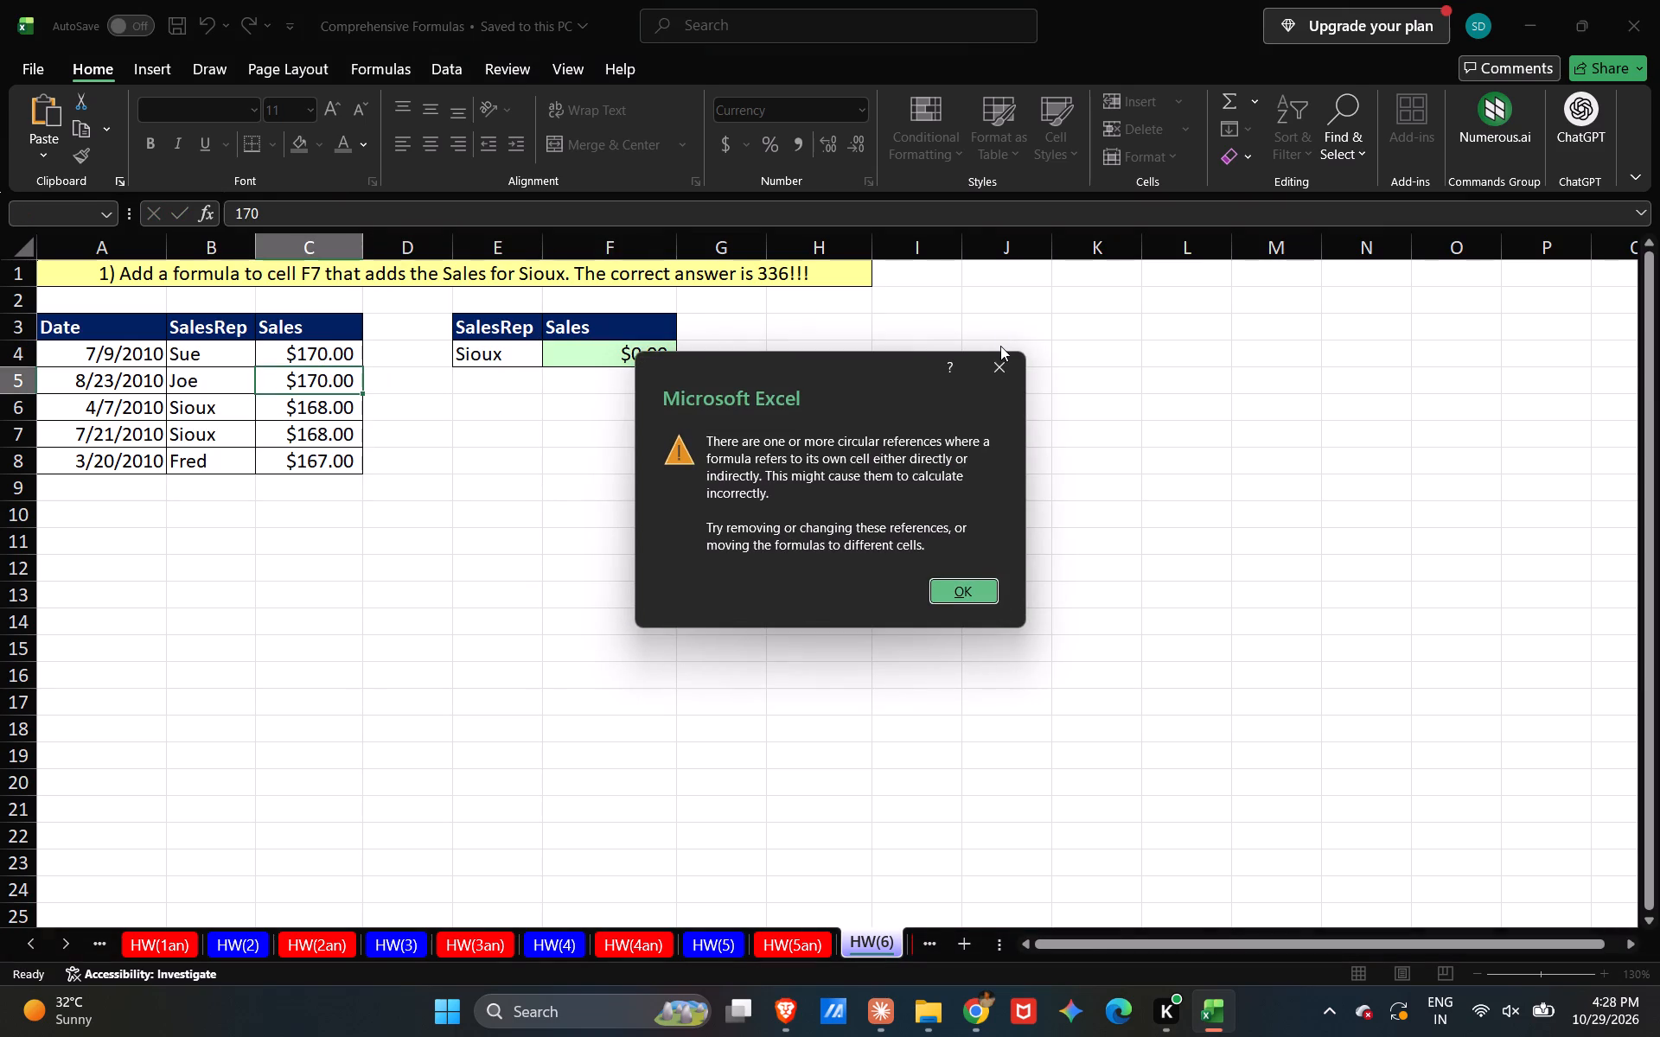
pyautogui.click(1000, 346)
pyautogui.click(1000, 357)
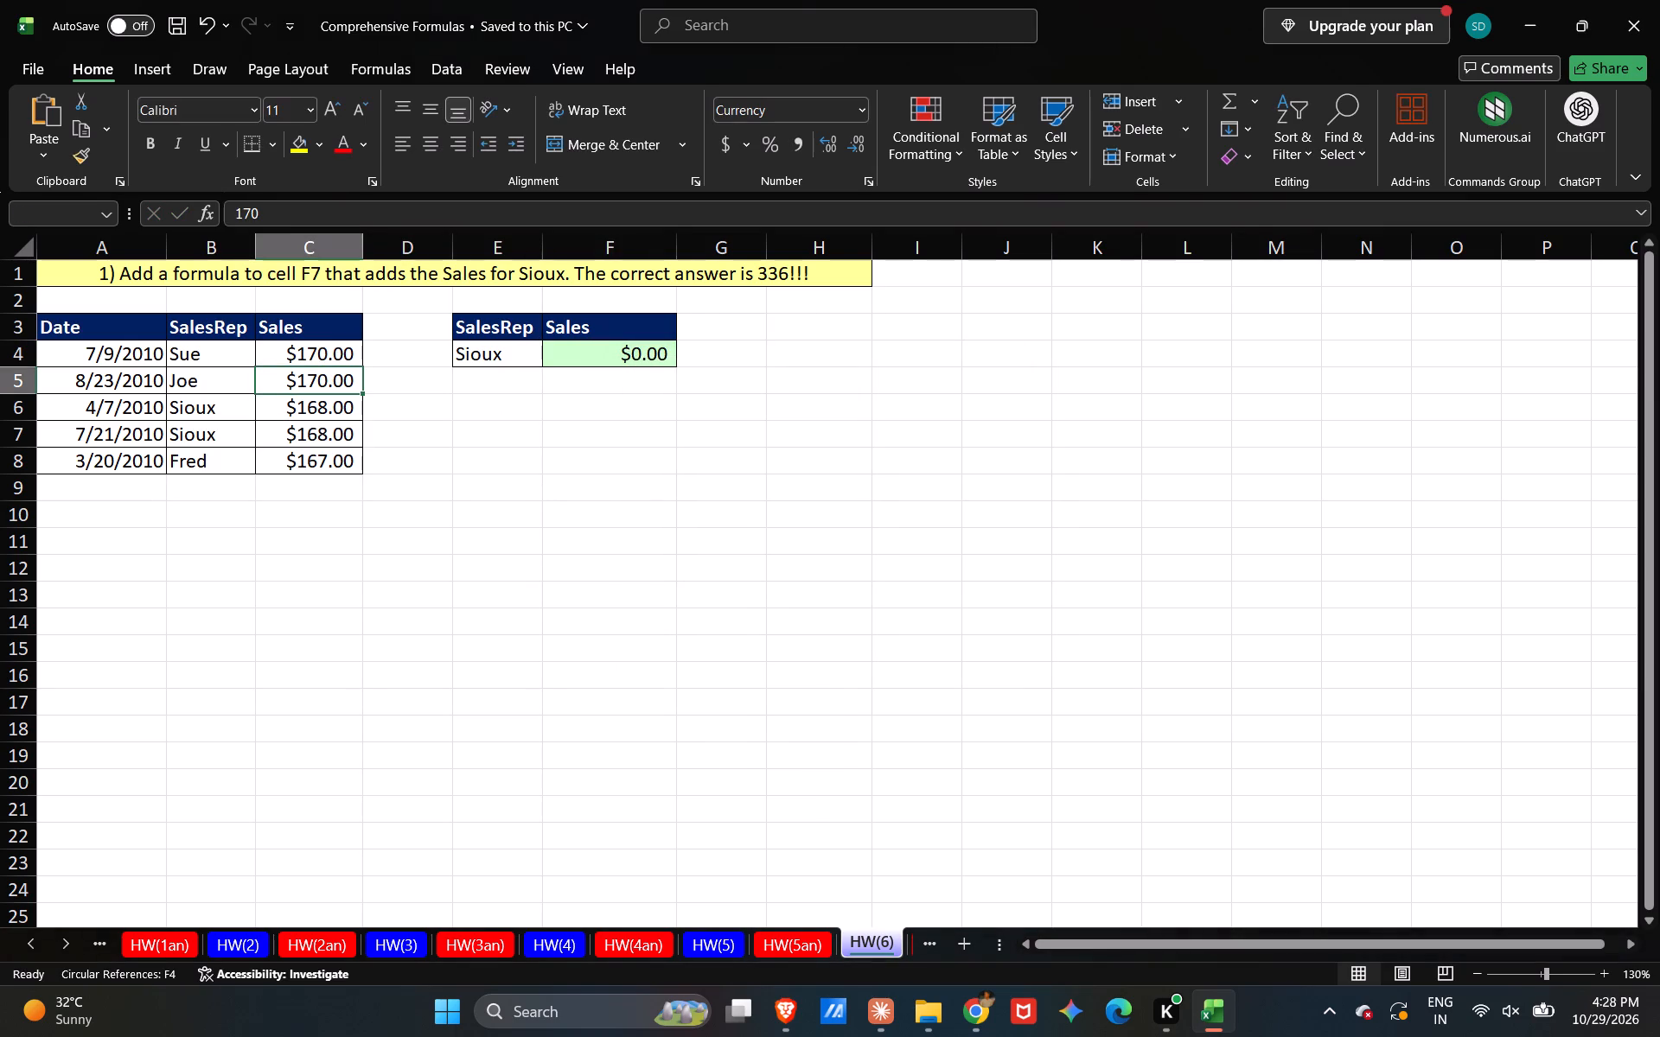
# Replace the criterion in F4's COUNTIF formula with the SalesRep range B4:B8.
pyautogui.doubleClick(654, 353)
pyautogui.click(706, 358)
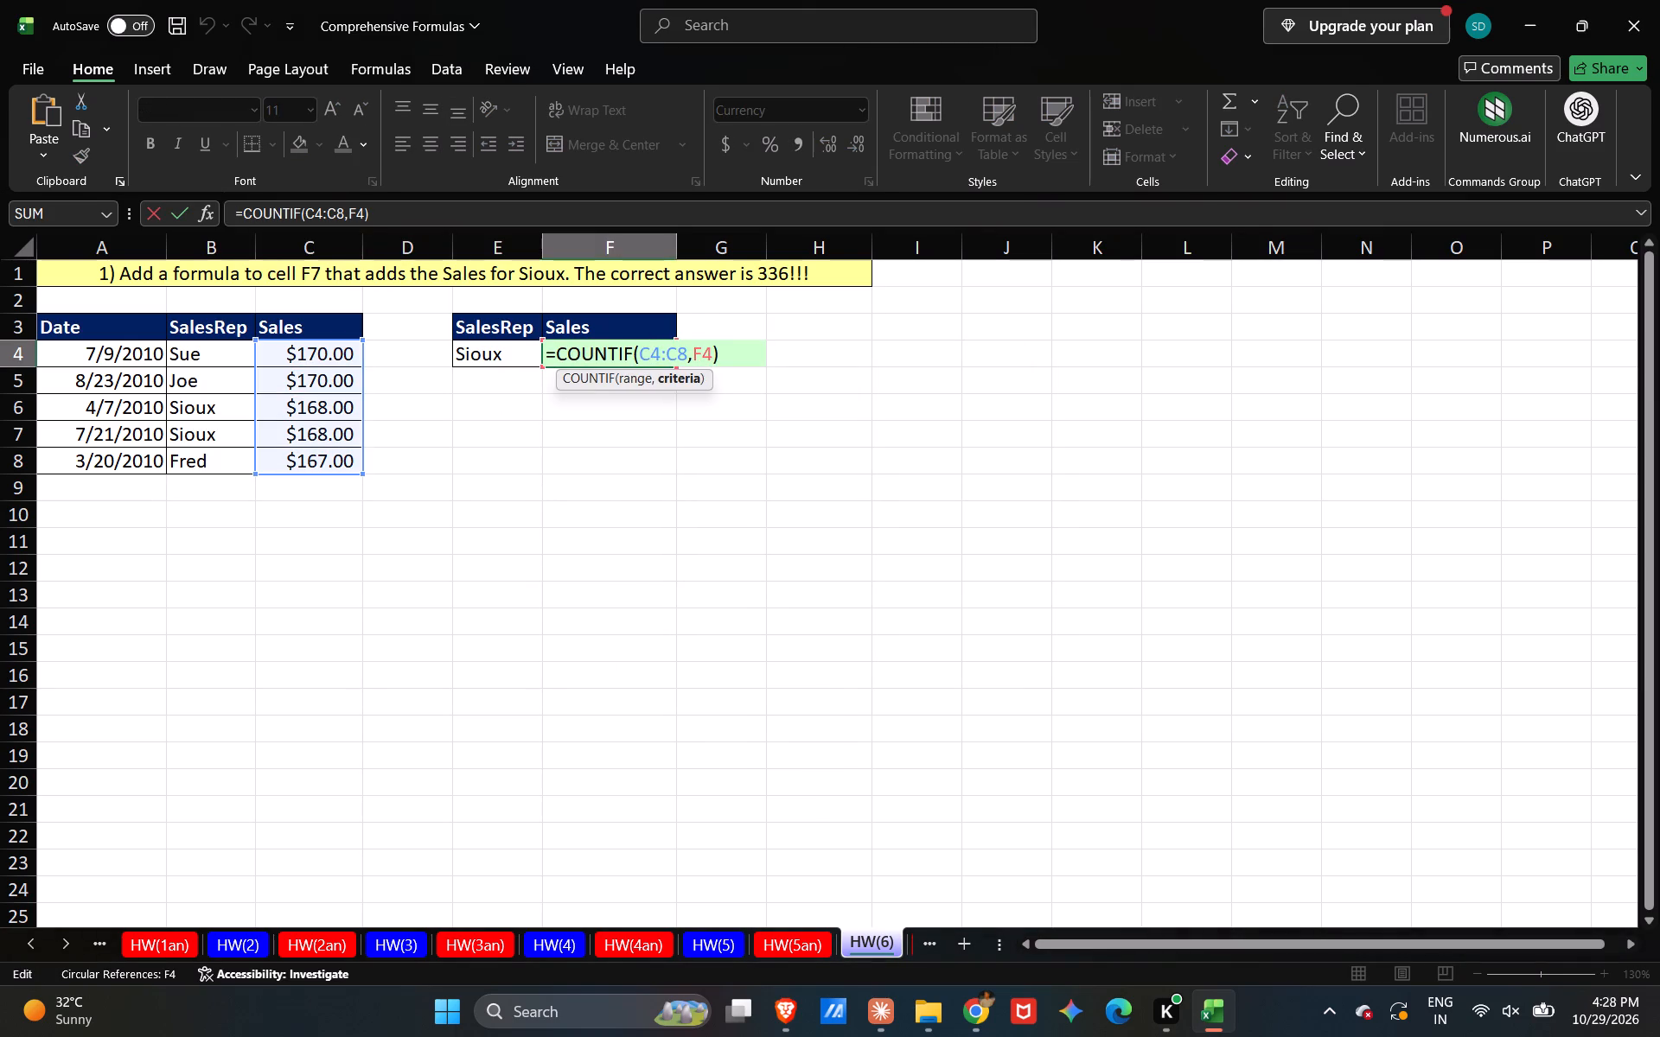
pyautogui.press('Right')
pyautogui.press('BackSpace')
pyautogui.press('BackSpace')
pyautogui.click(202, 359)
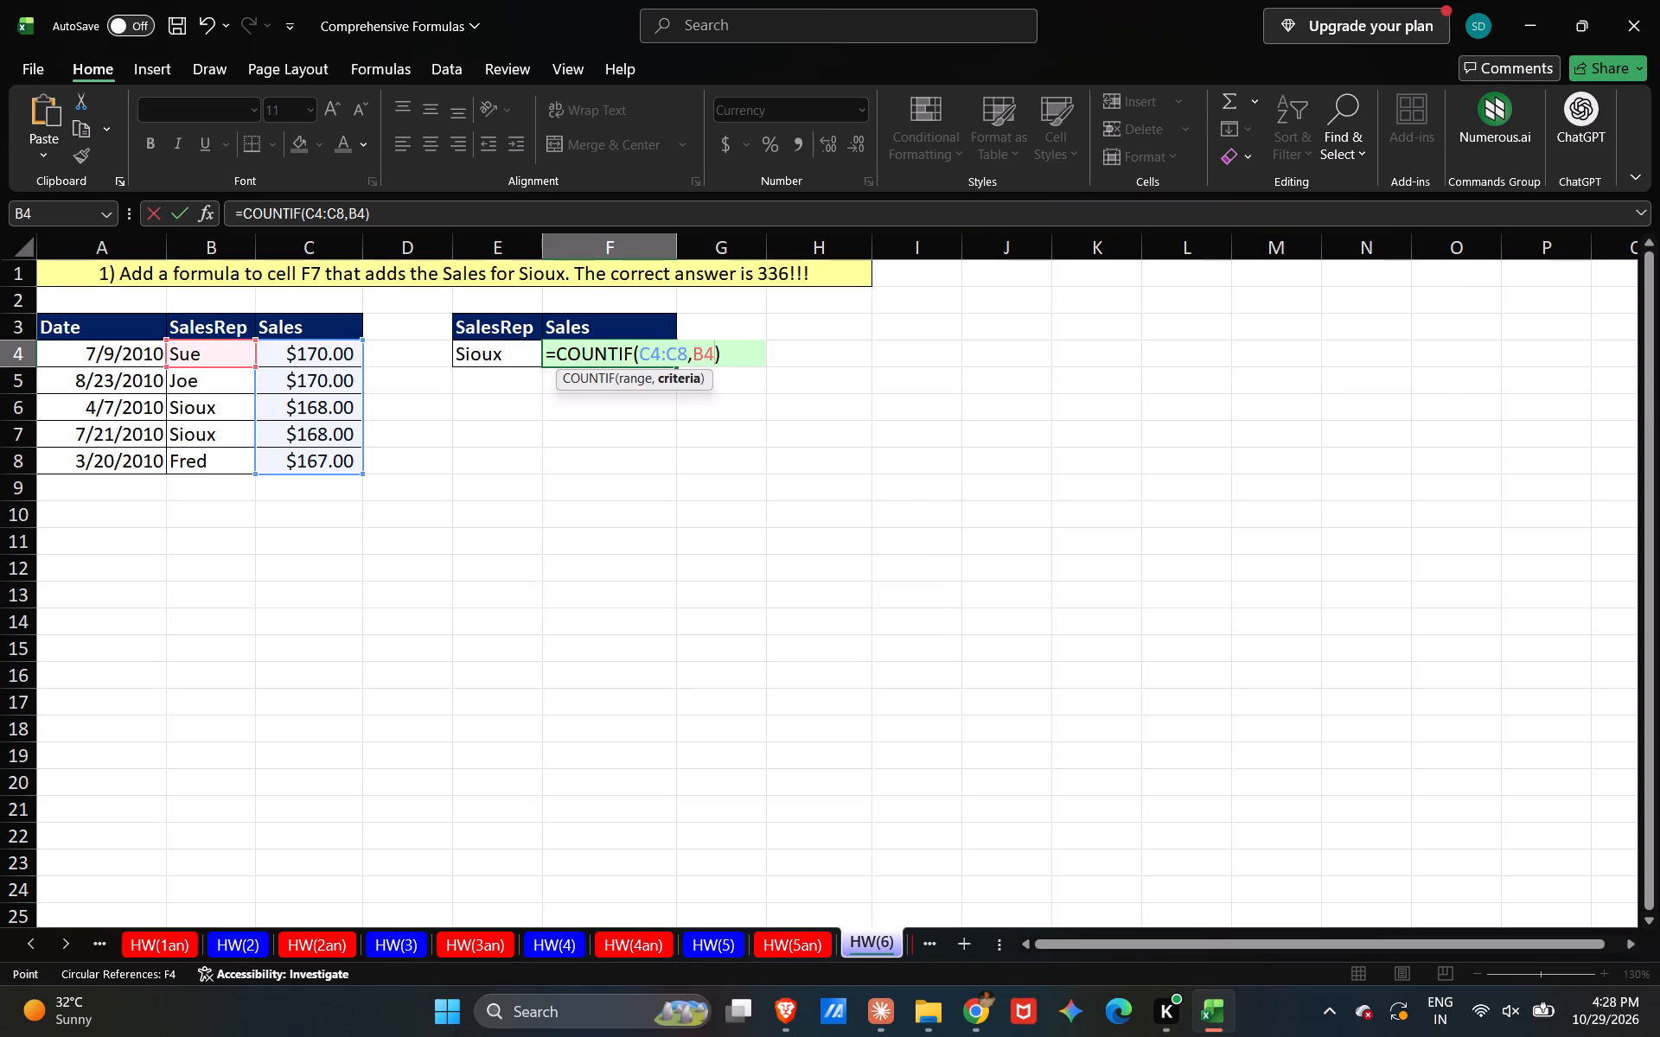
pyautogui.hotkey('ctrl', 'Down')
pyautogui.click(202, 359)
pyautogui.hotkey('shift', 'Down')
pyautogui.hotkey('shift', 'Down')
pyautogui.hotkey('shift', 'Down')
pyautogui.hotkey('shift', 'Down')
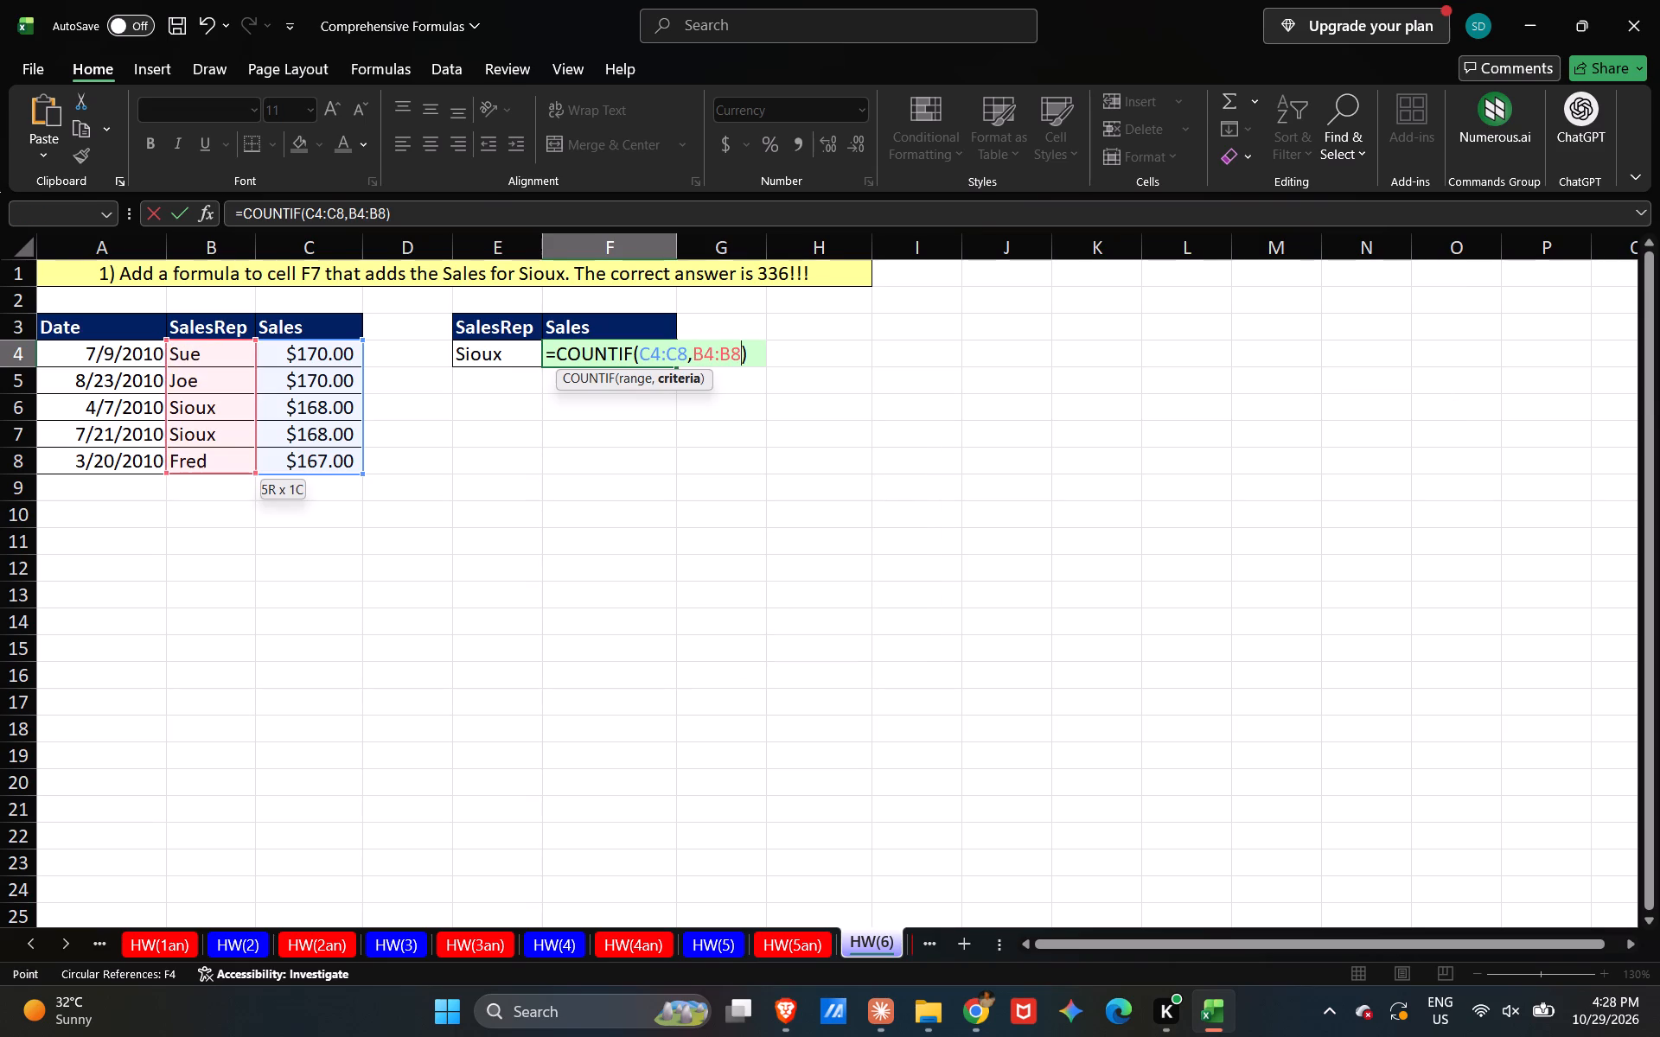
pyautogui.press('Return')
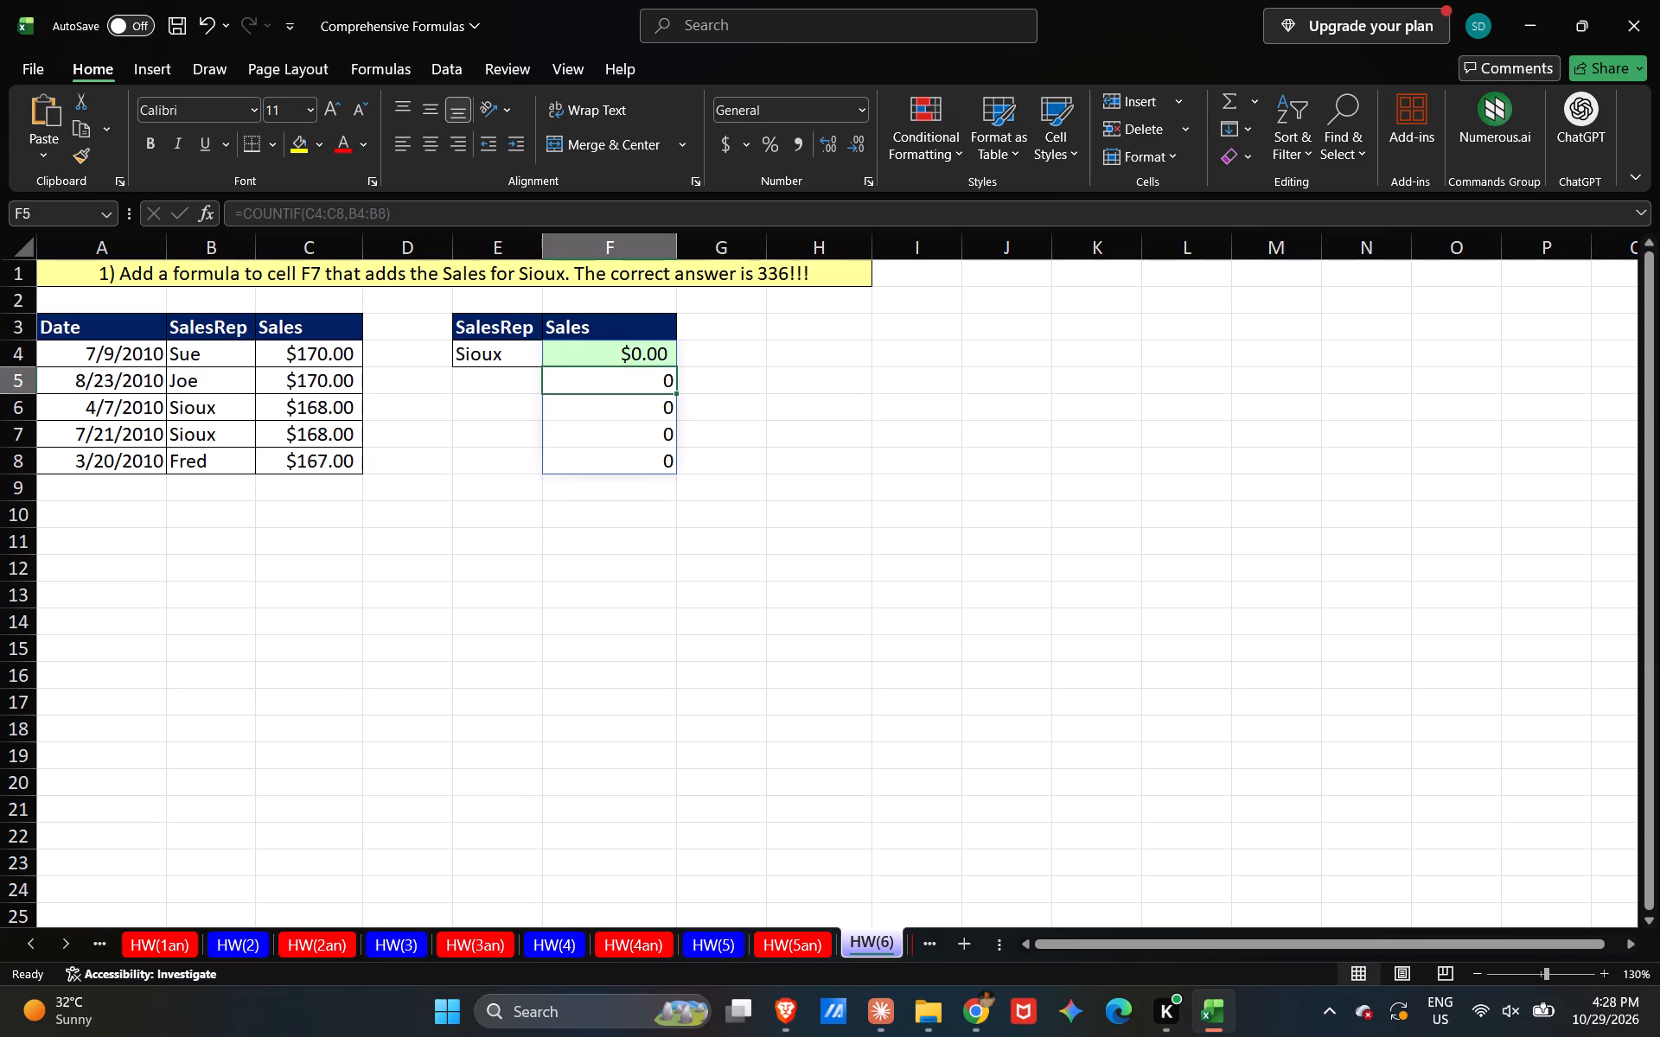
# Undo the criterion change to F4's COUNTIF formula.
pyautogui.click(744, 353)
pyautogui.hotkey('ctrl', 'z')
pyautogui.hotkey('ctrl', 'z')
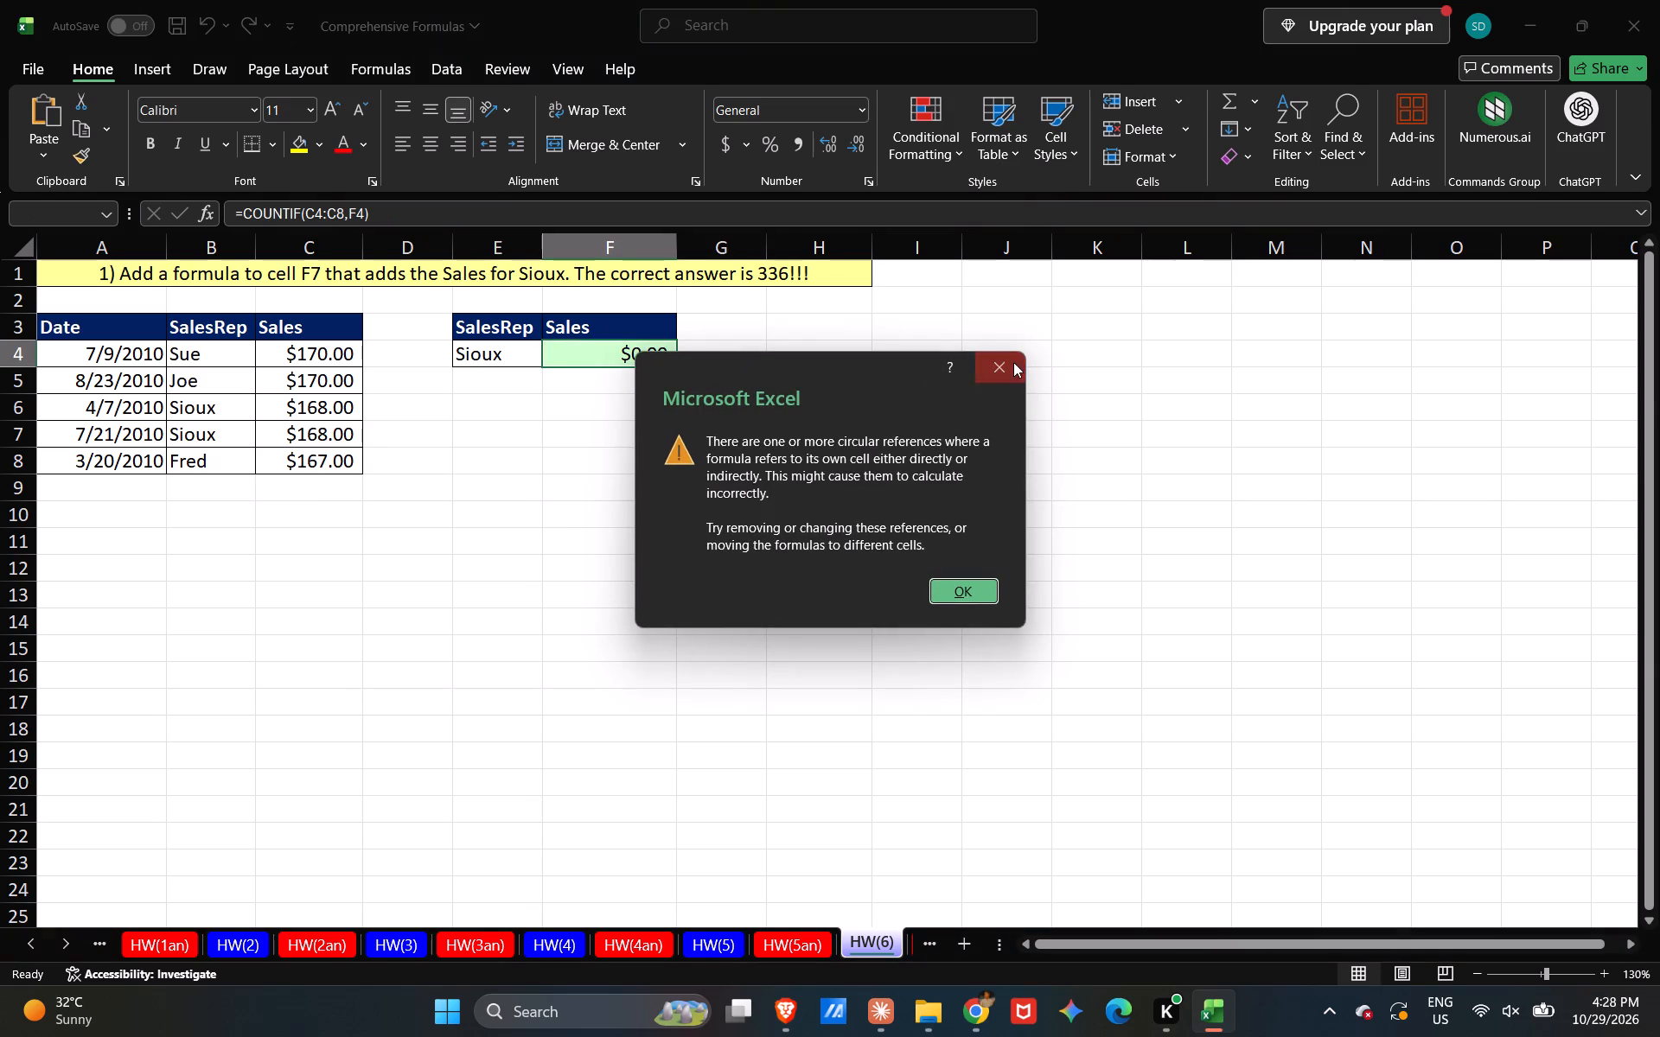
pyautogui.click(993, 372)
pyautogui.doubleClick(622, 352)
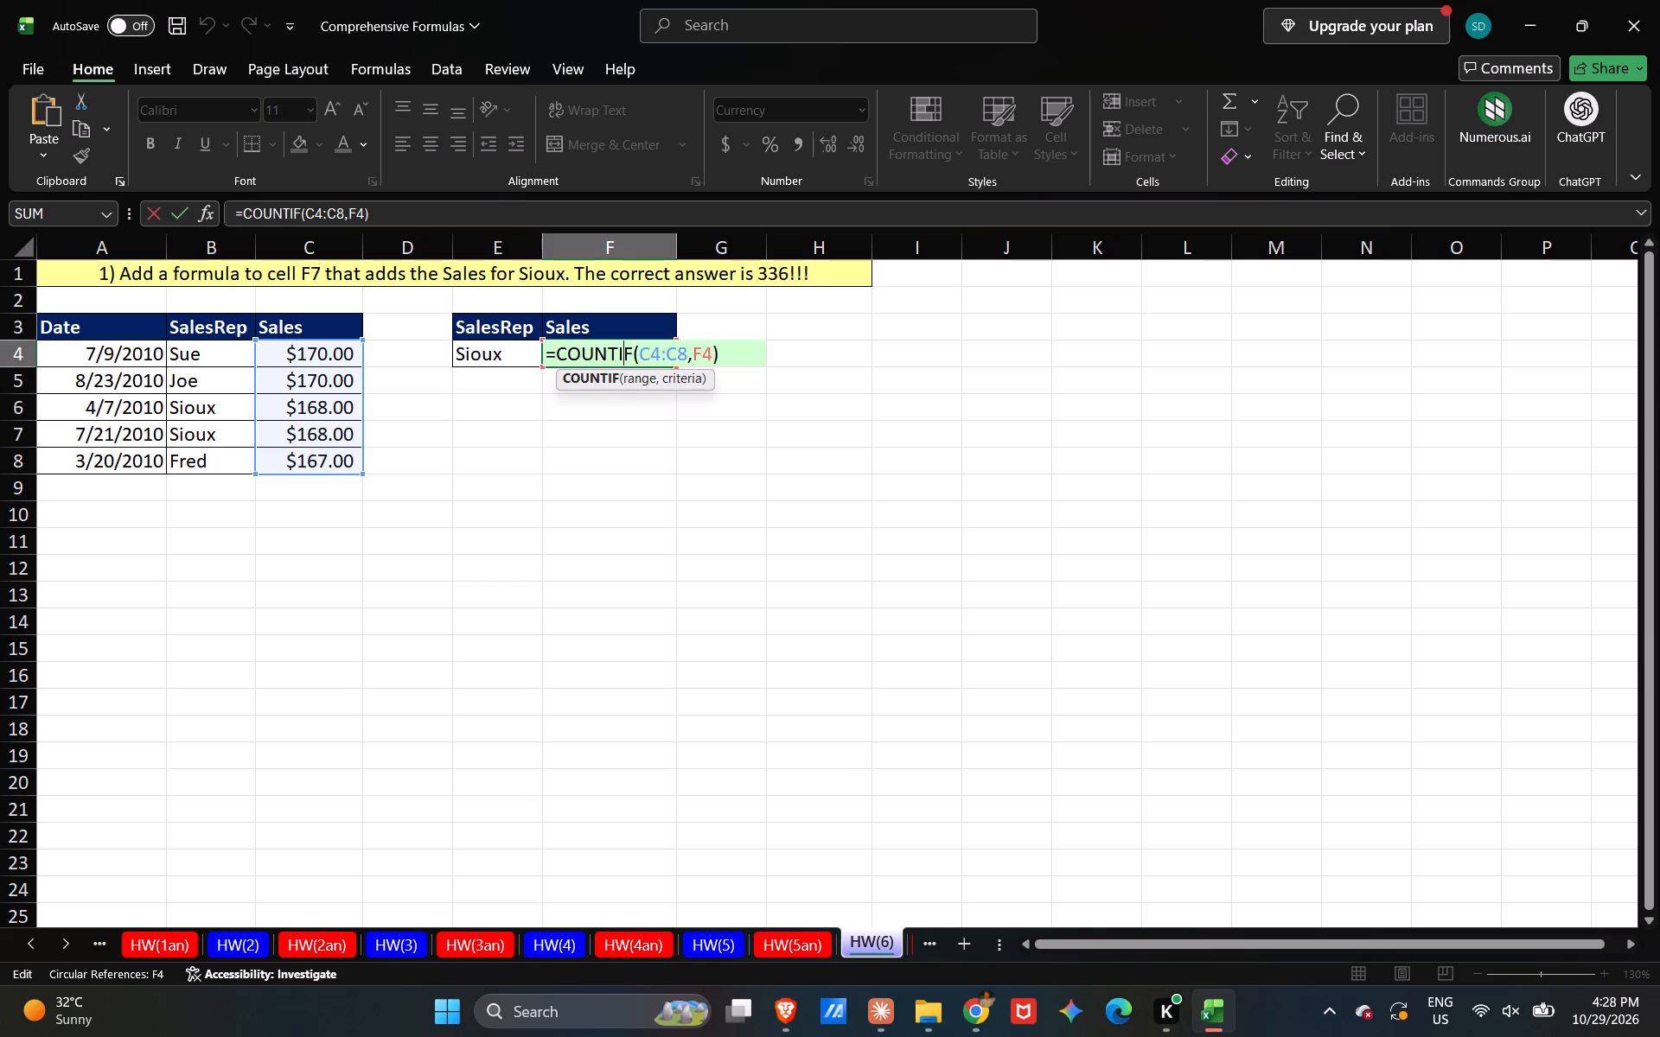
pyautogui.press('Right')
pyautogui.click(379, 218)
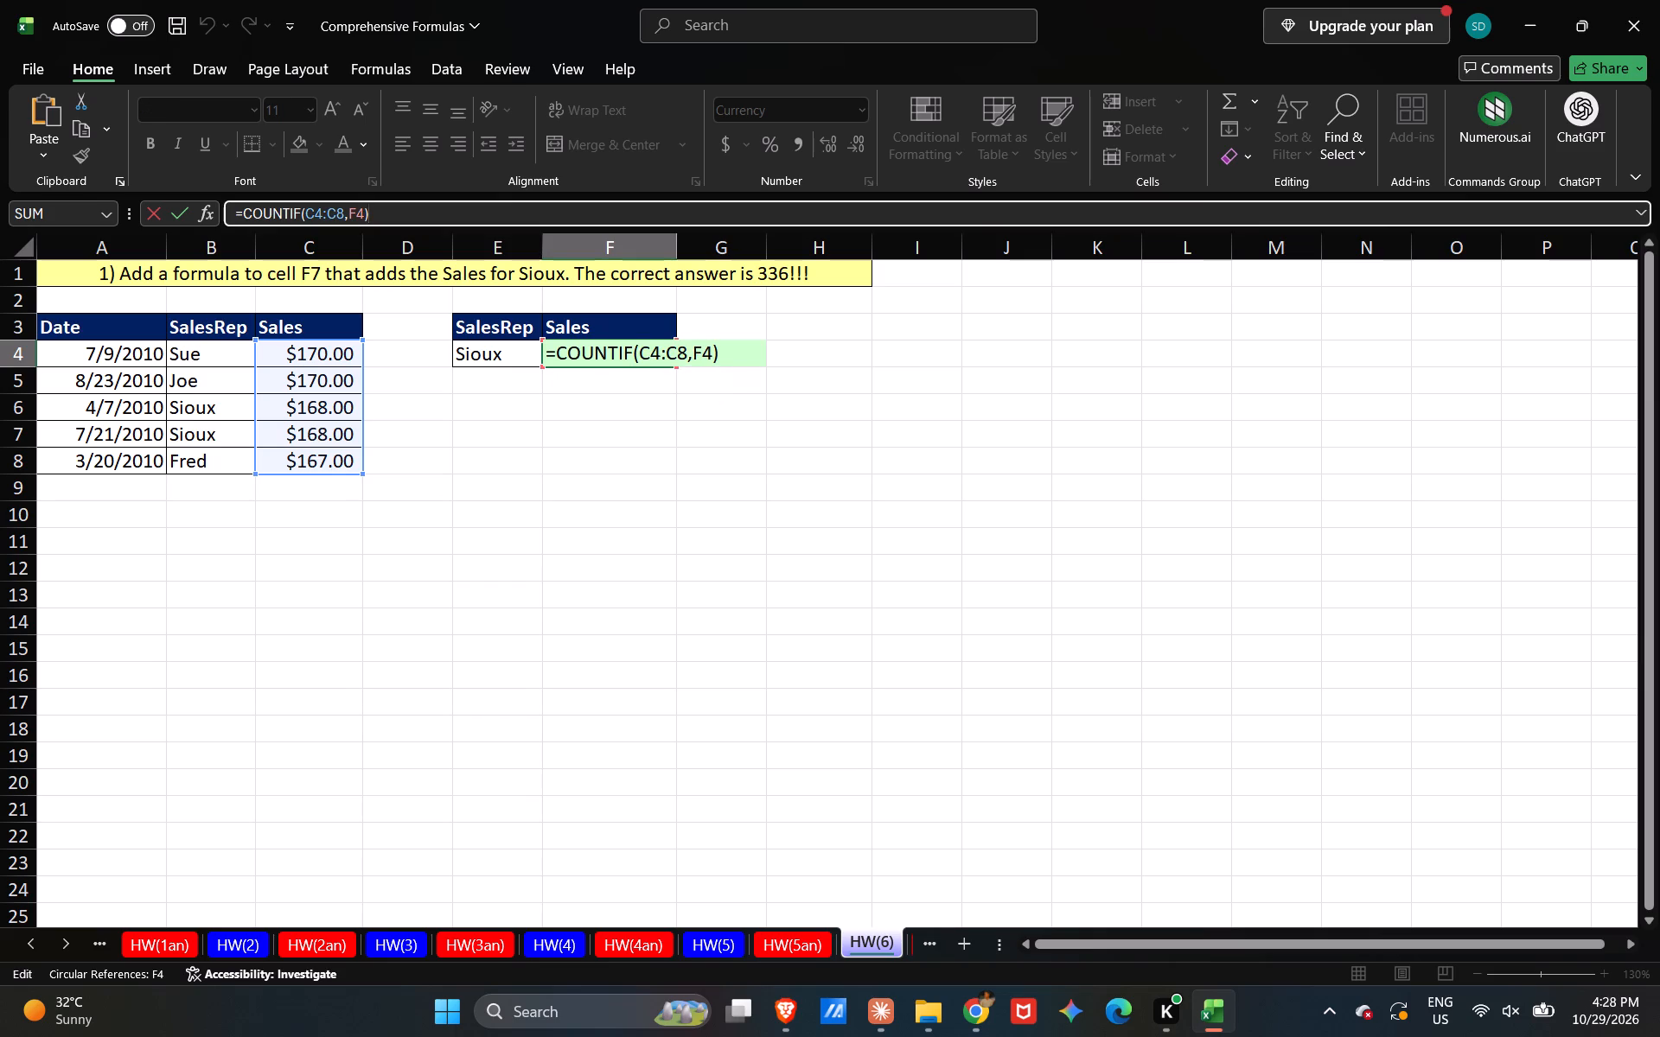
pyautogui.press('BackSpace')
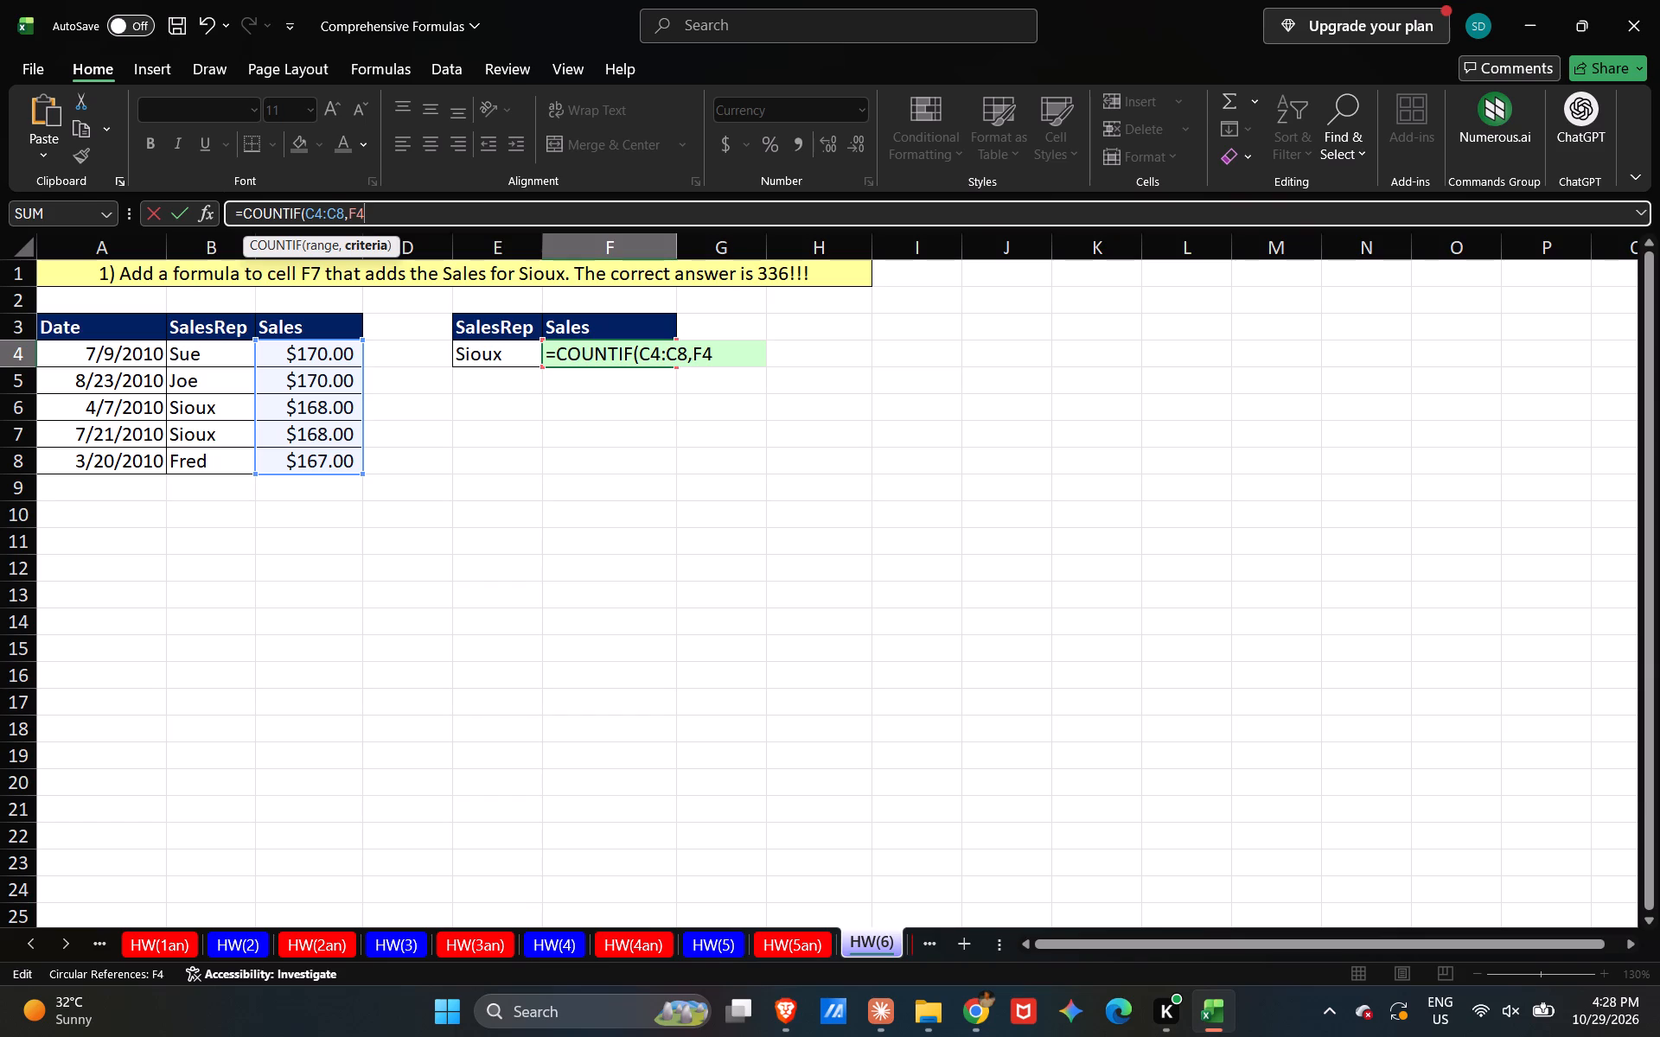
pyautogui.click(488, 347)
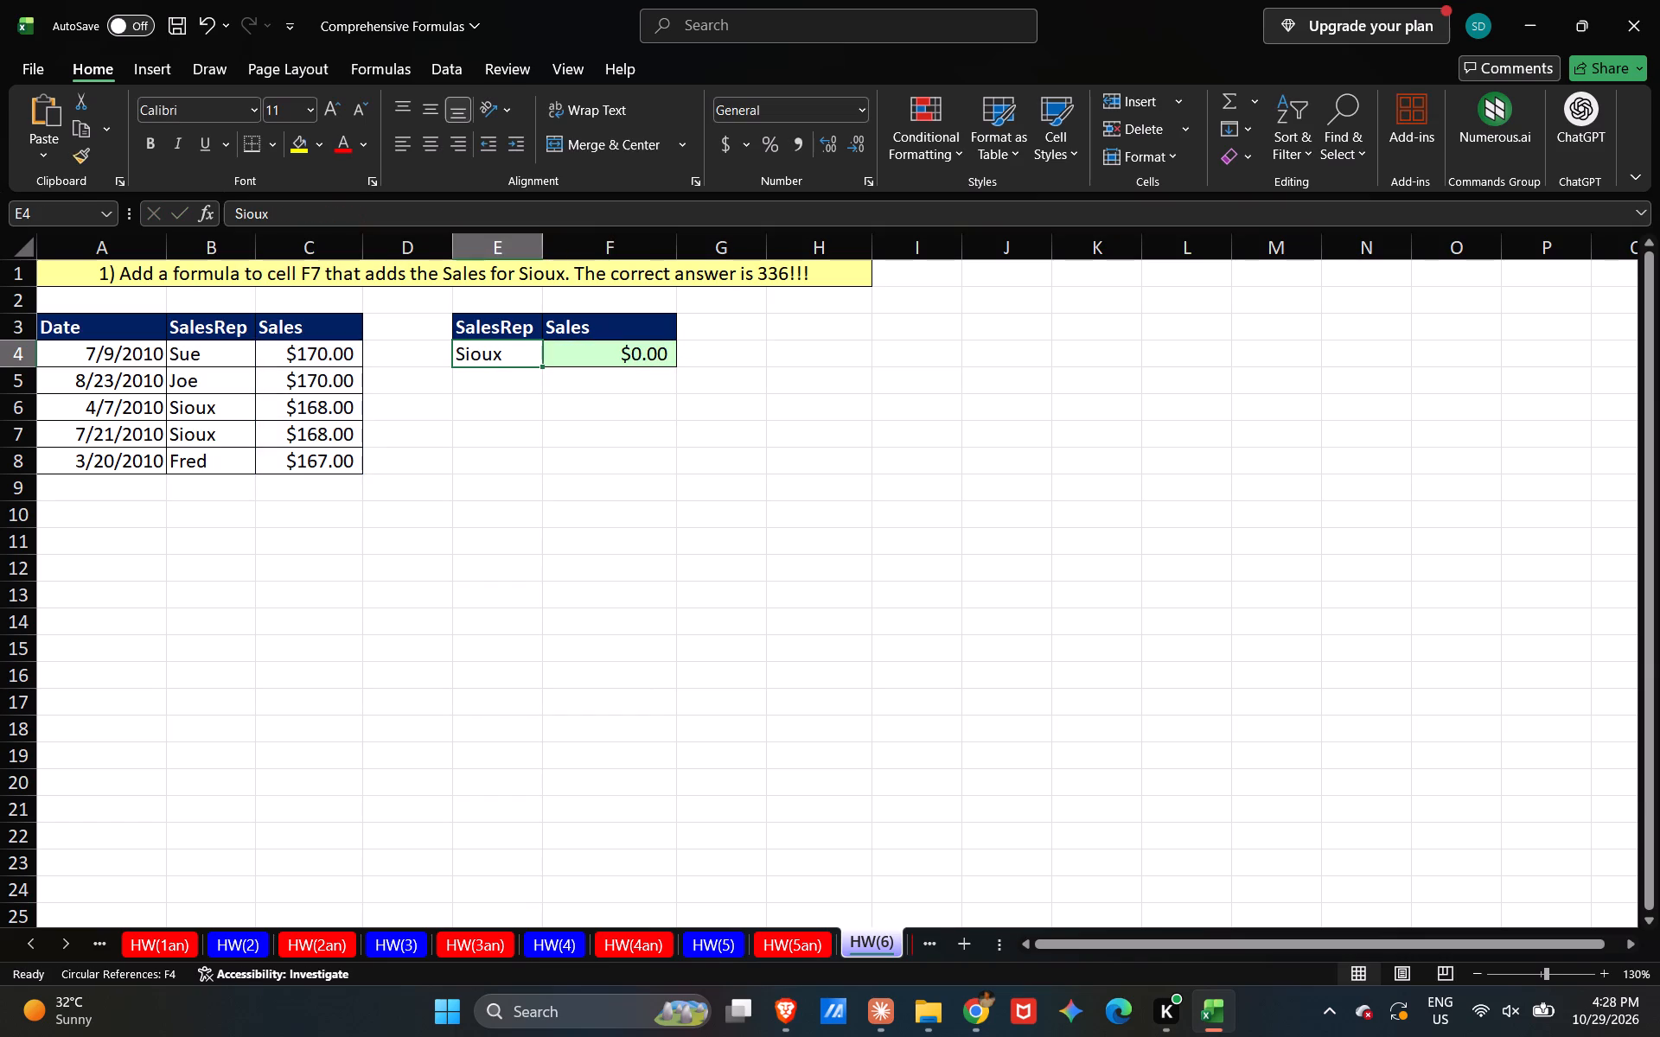
# Change the criterion of the COUNTIF formula in F4 to E4, the Sioux cell.
pyautogui.doubleClick(682, 356)
pyautogui.doubleClick(650, 355)
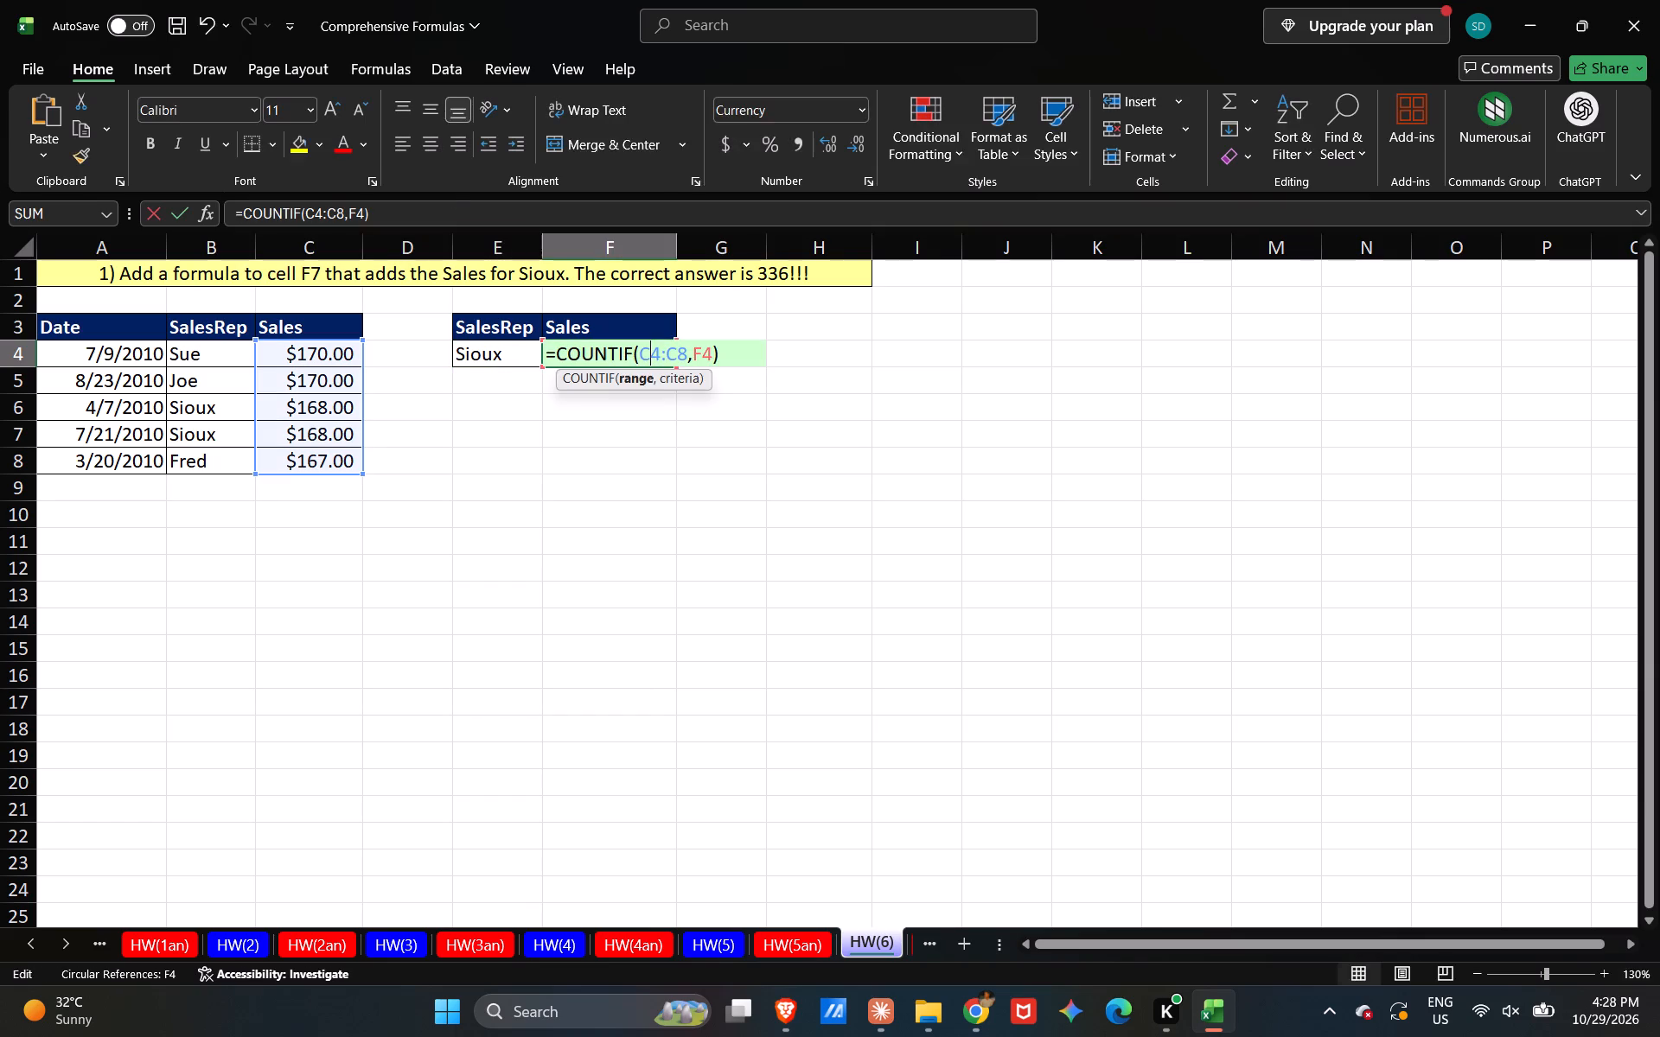
pyautogui.click(365, 219)
pyautogui.press('BackSpace')
pyautogui.press('BackSpace')
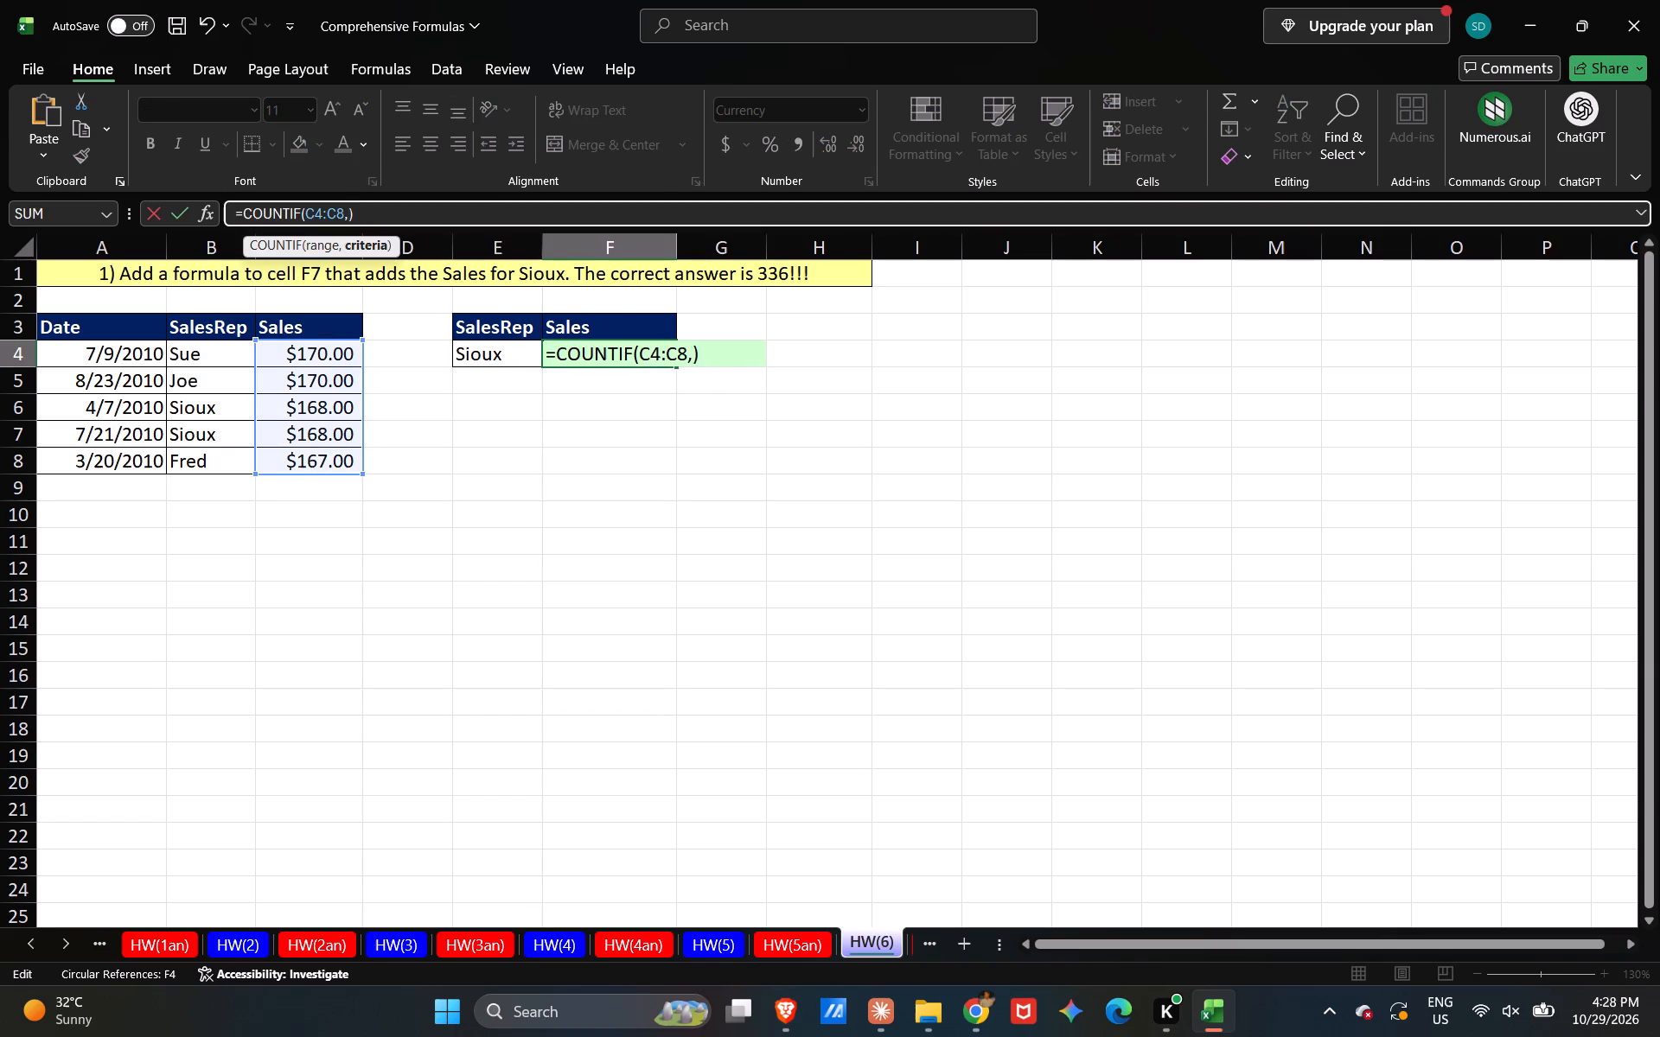
pyautogui.click(491, 353)
pyautogui.press('Return')
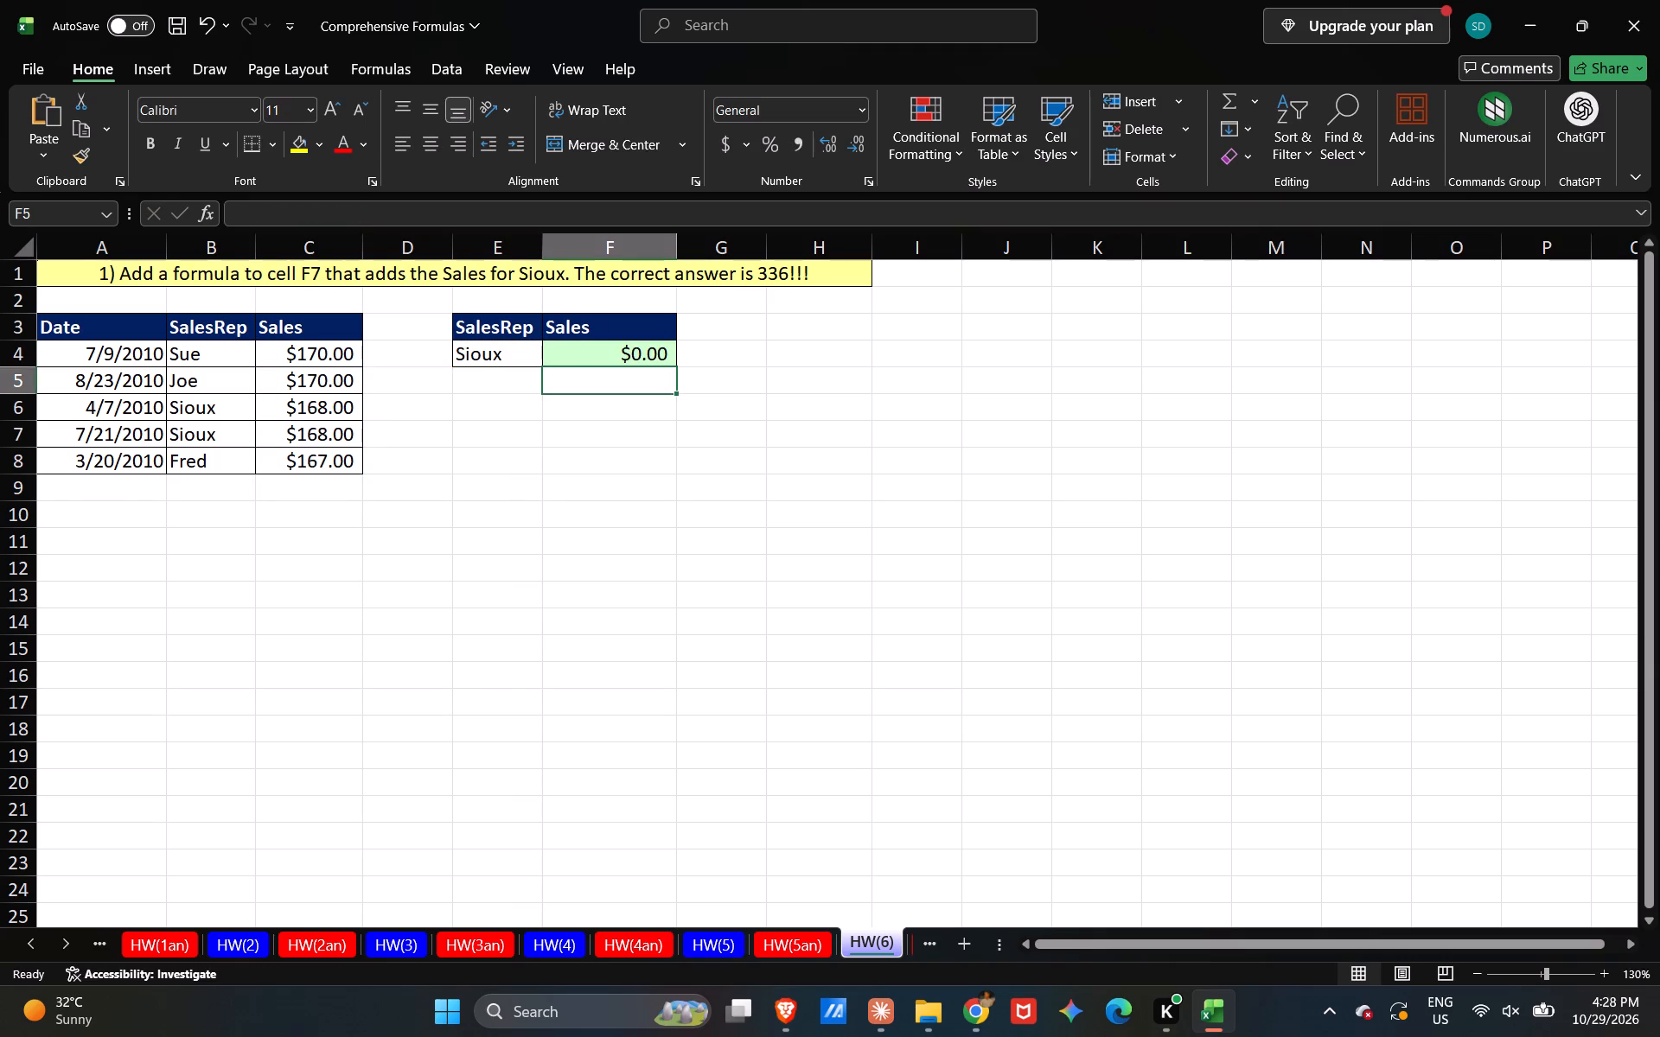
# Remove the trailing spaces after Sioux in cell E4.
pyautogui.click(506, 364)
pyautogui.doubleClick(506, 364)
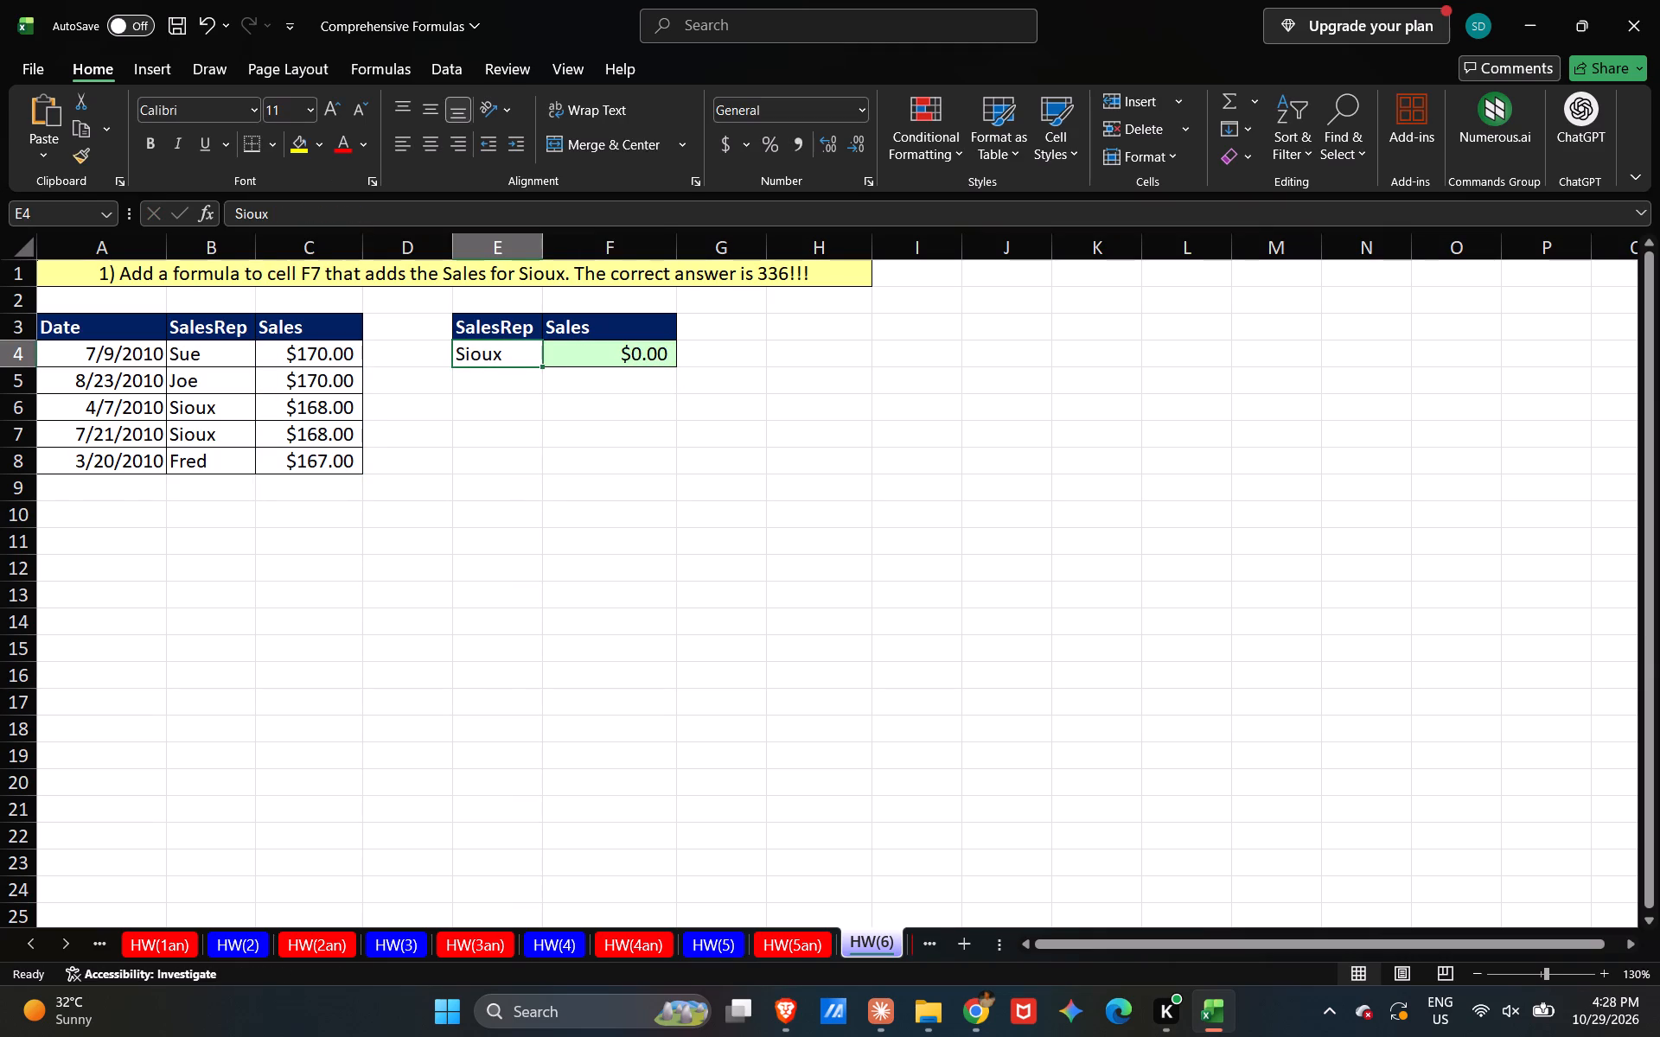
pyautogui.doubleClick(530, 345)
pyautogui.press('BackSpace')
pyautogui.press('BackSpace')
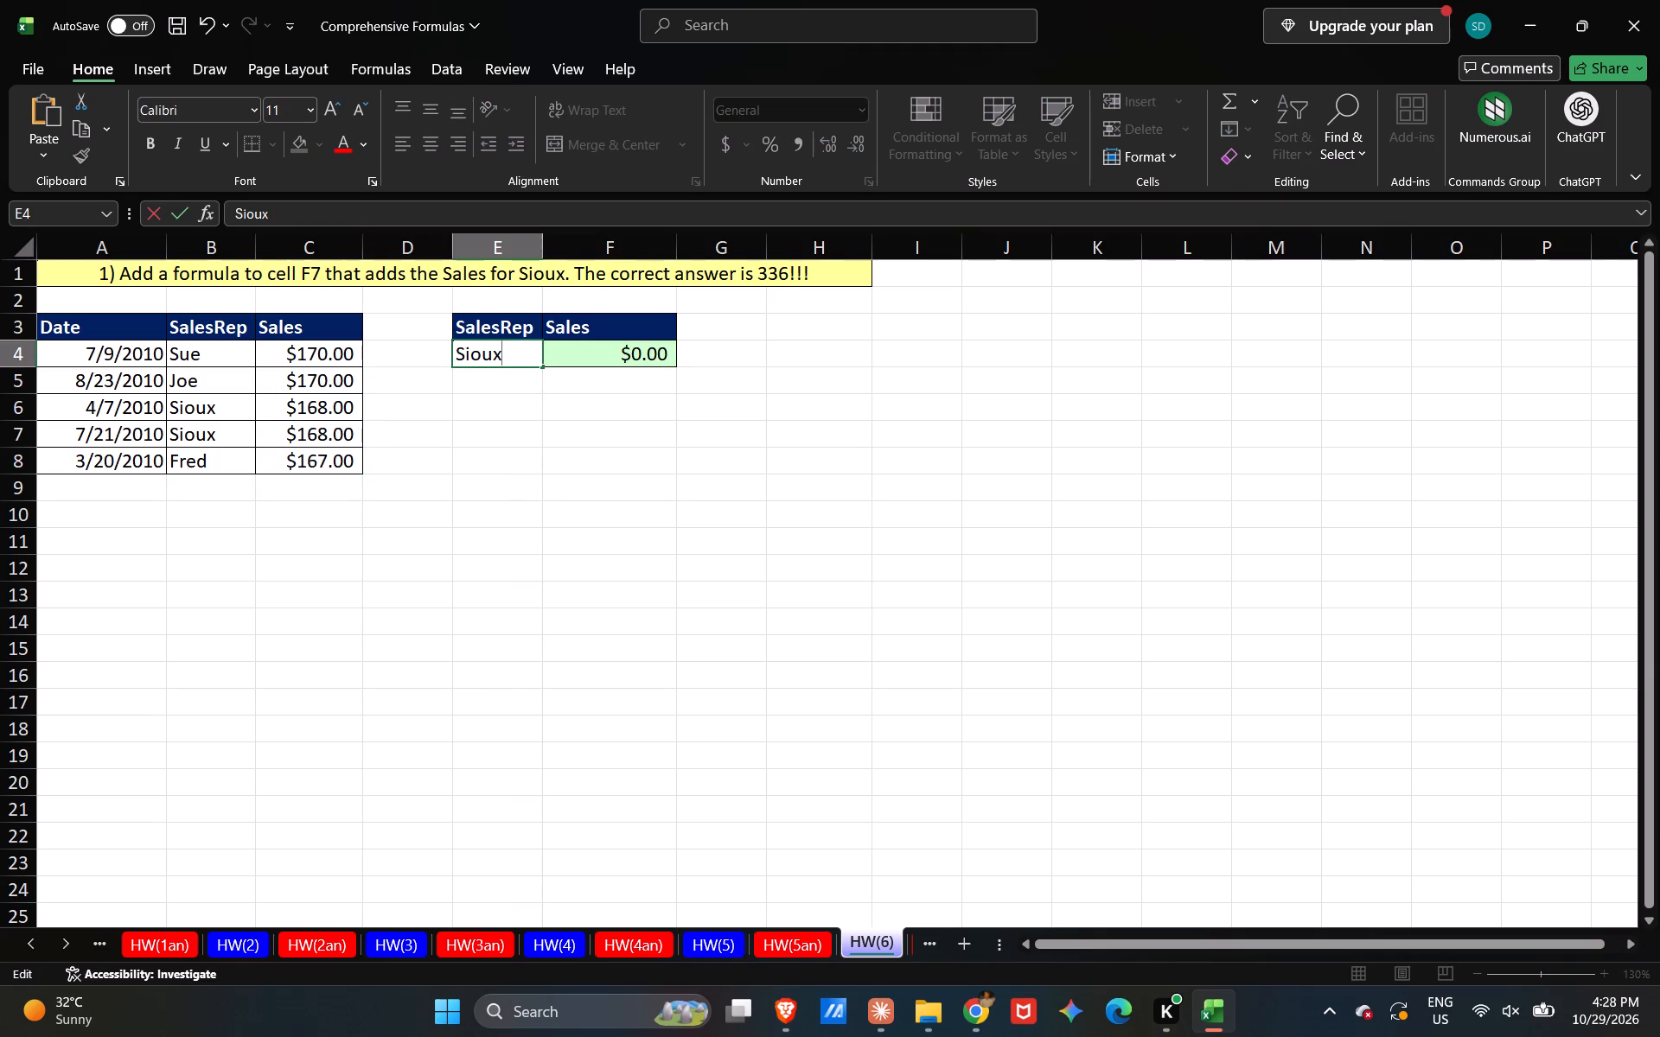
pyautogui.press('Return')
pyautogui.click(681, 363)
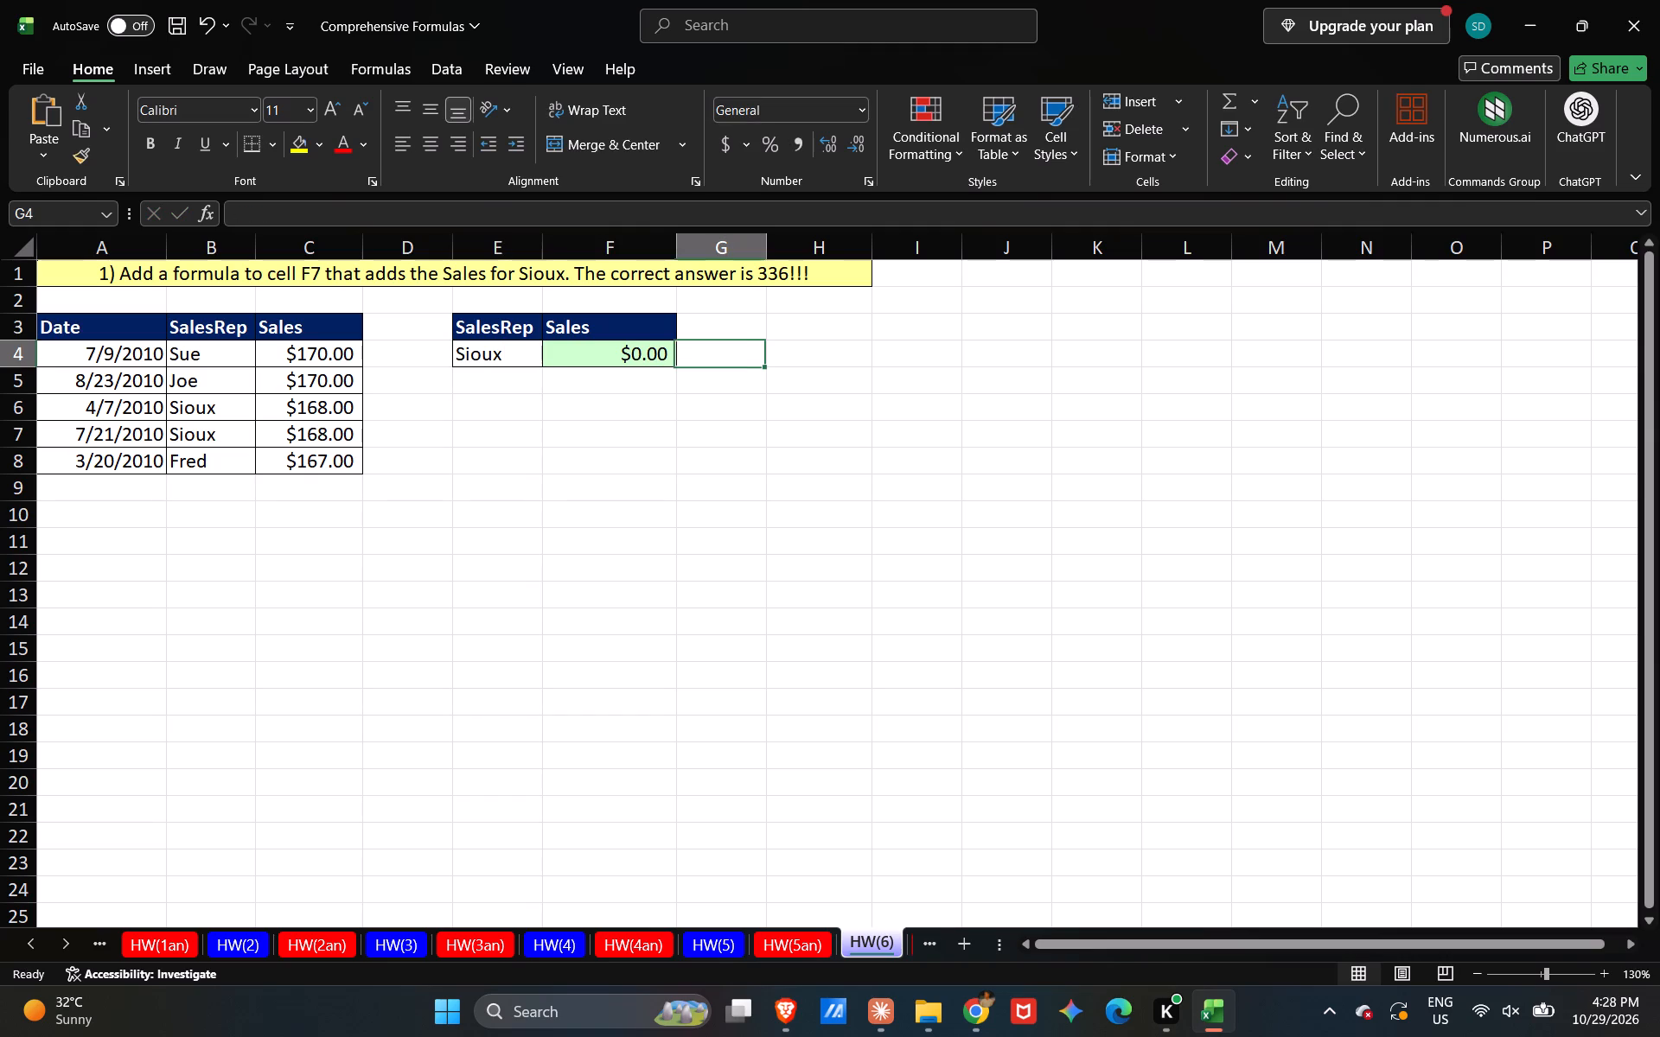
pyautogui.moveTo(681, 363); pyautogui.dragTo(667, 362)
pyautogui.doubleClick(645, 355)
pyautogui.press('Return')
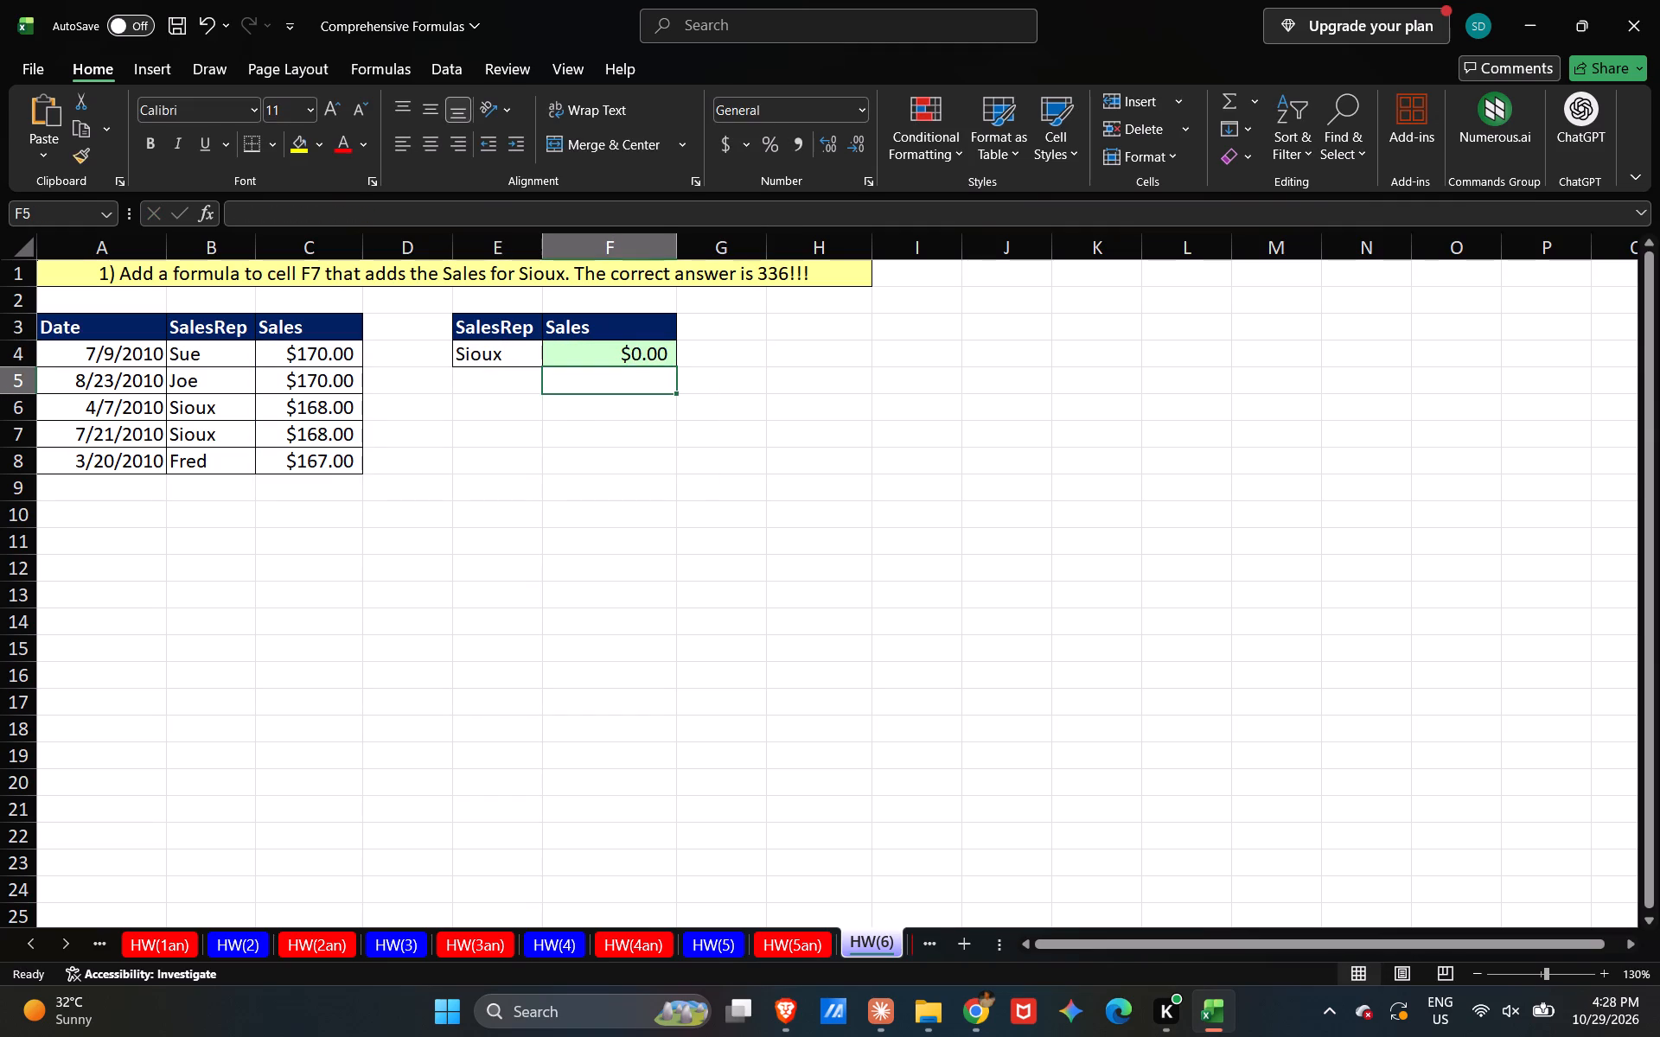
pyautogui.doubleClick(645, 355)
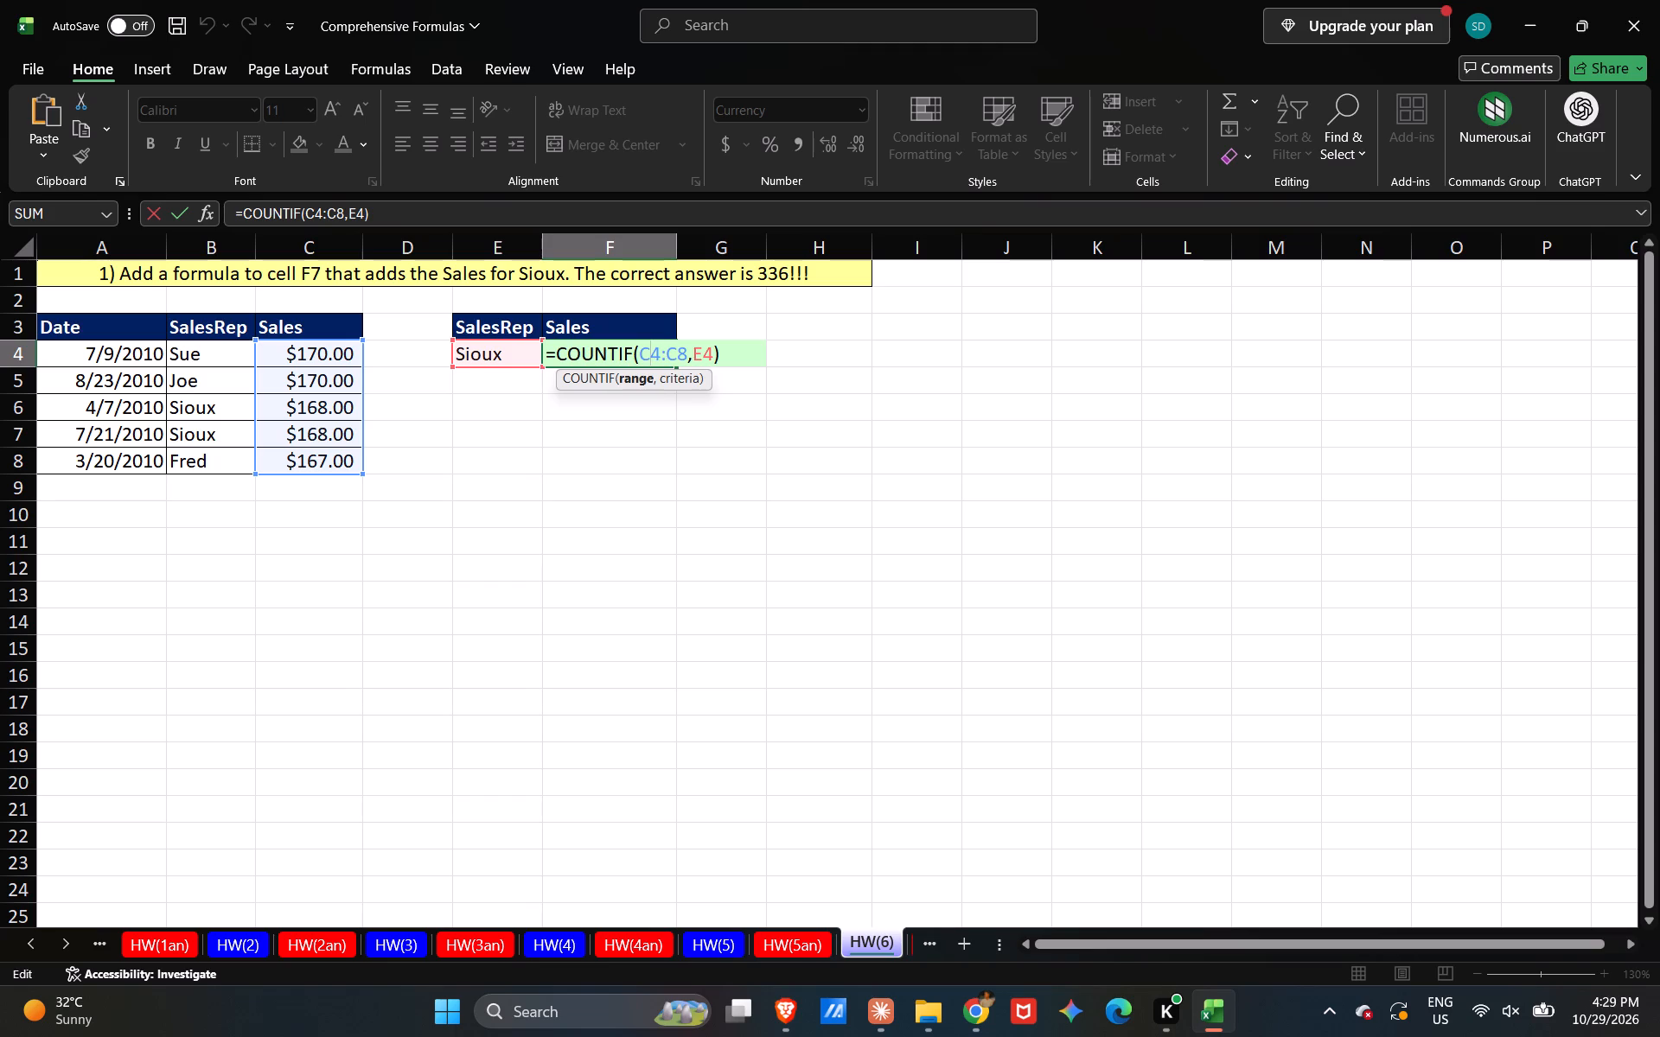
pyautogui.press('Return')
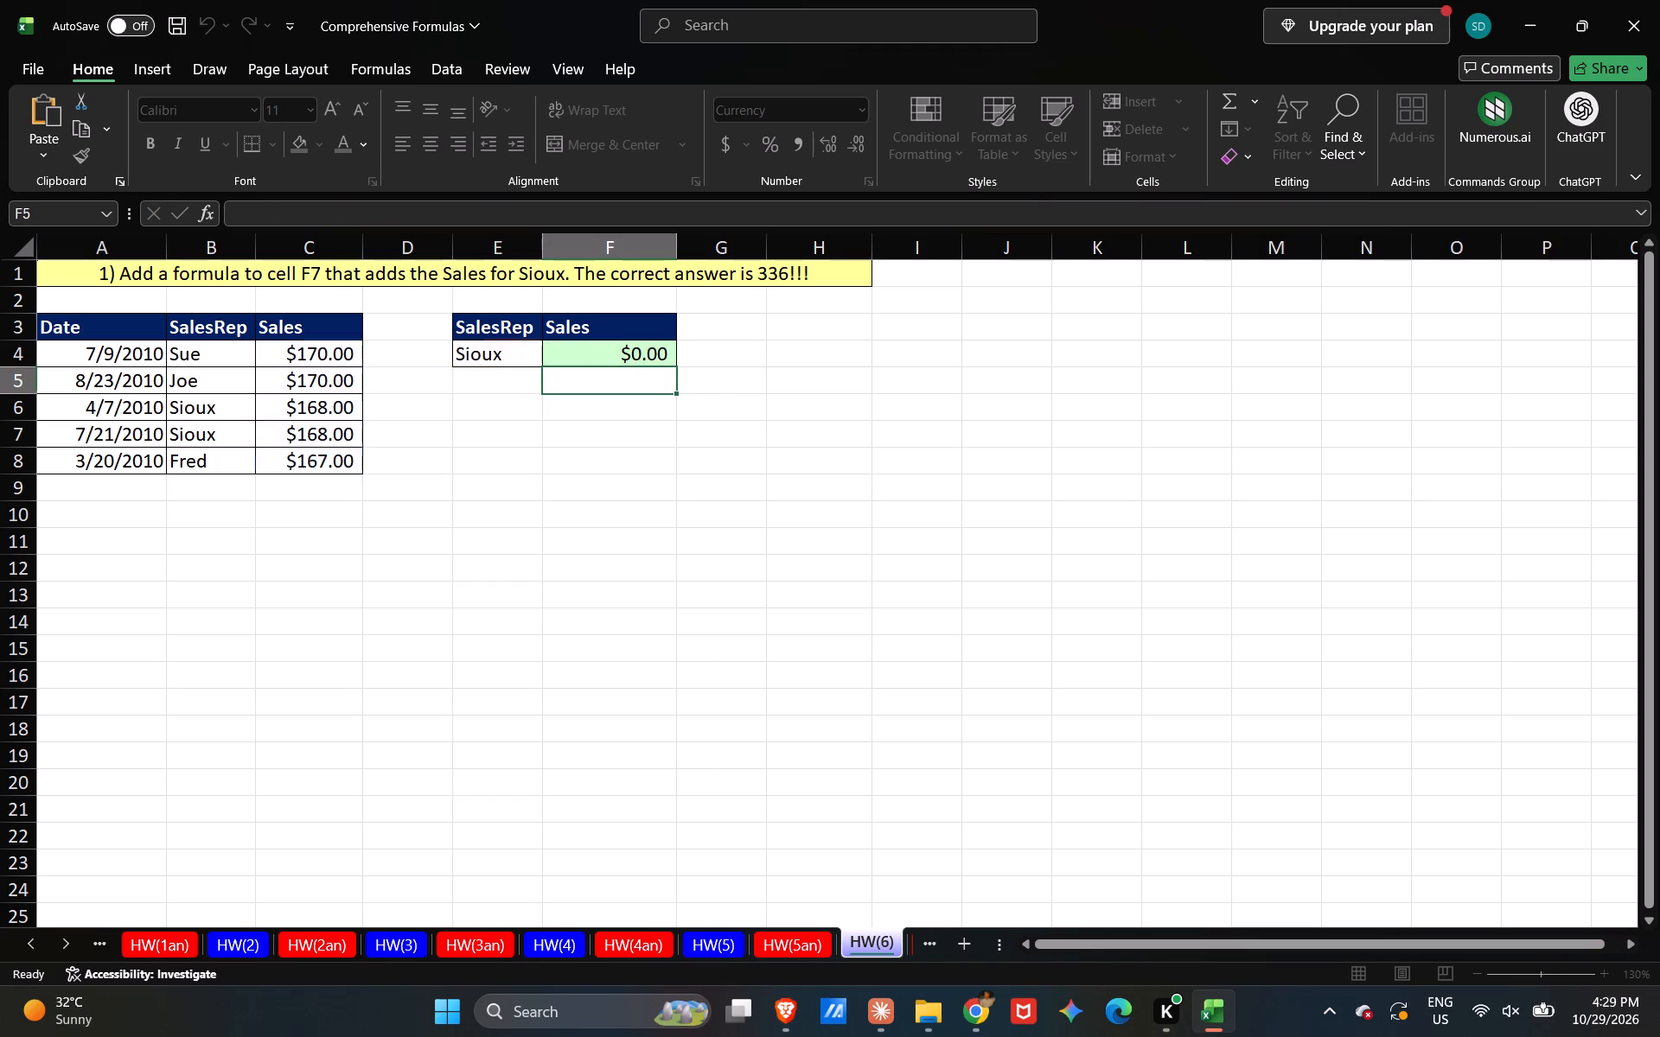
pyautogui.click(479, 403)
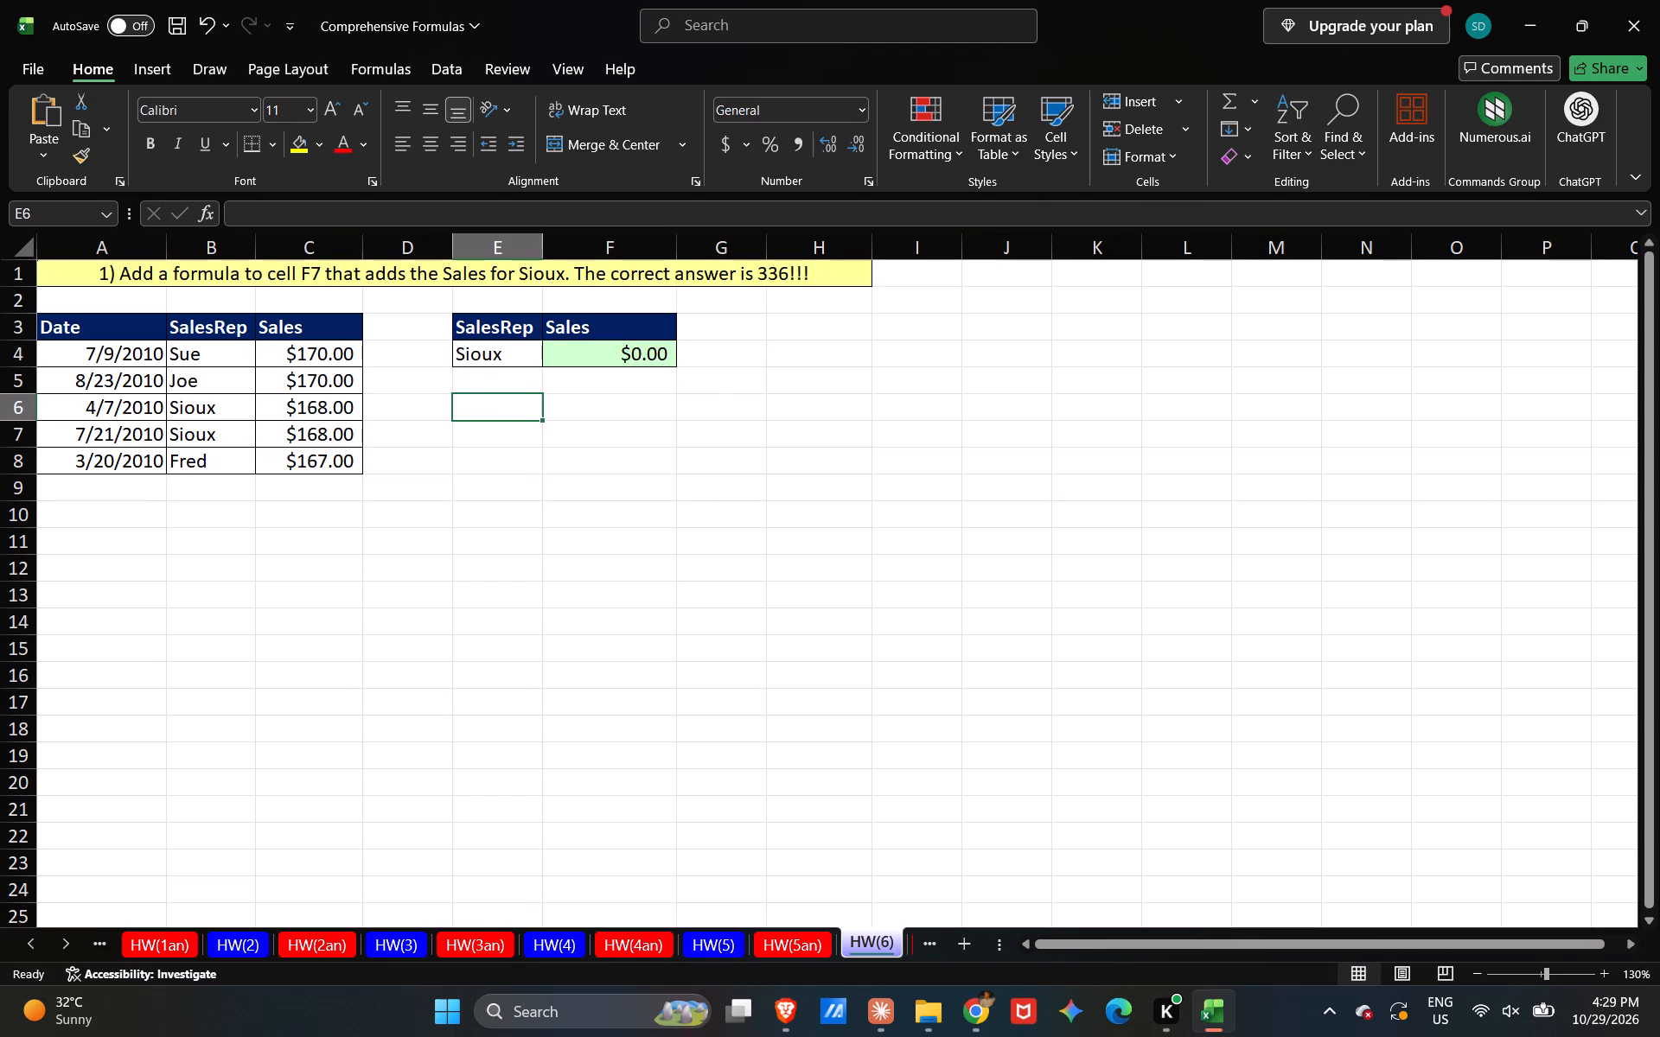
# Replace the range in F4's COUNTIF formula with the SalesRep cells B4:B8, giving =COUNTIF(B4:B8,E4).
pyautogui.doubleClick(616, 350)
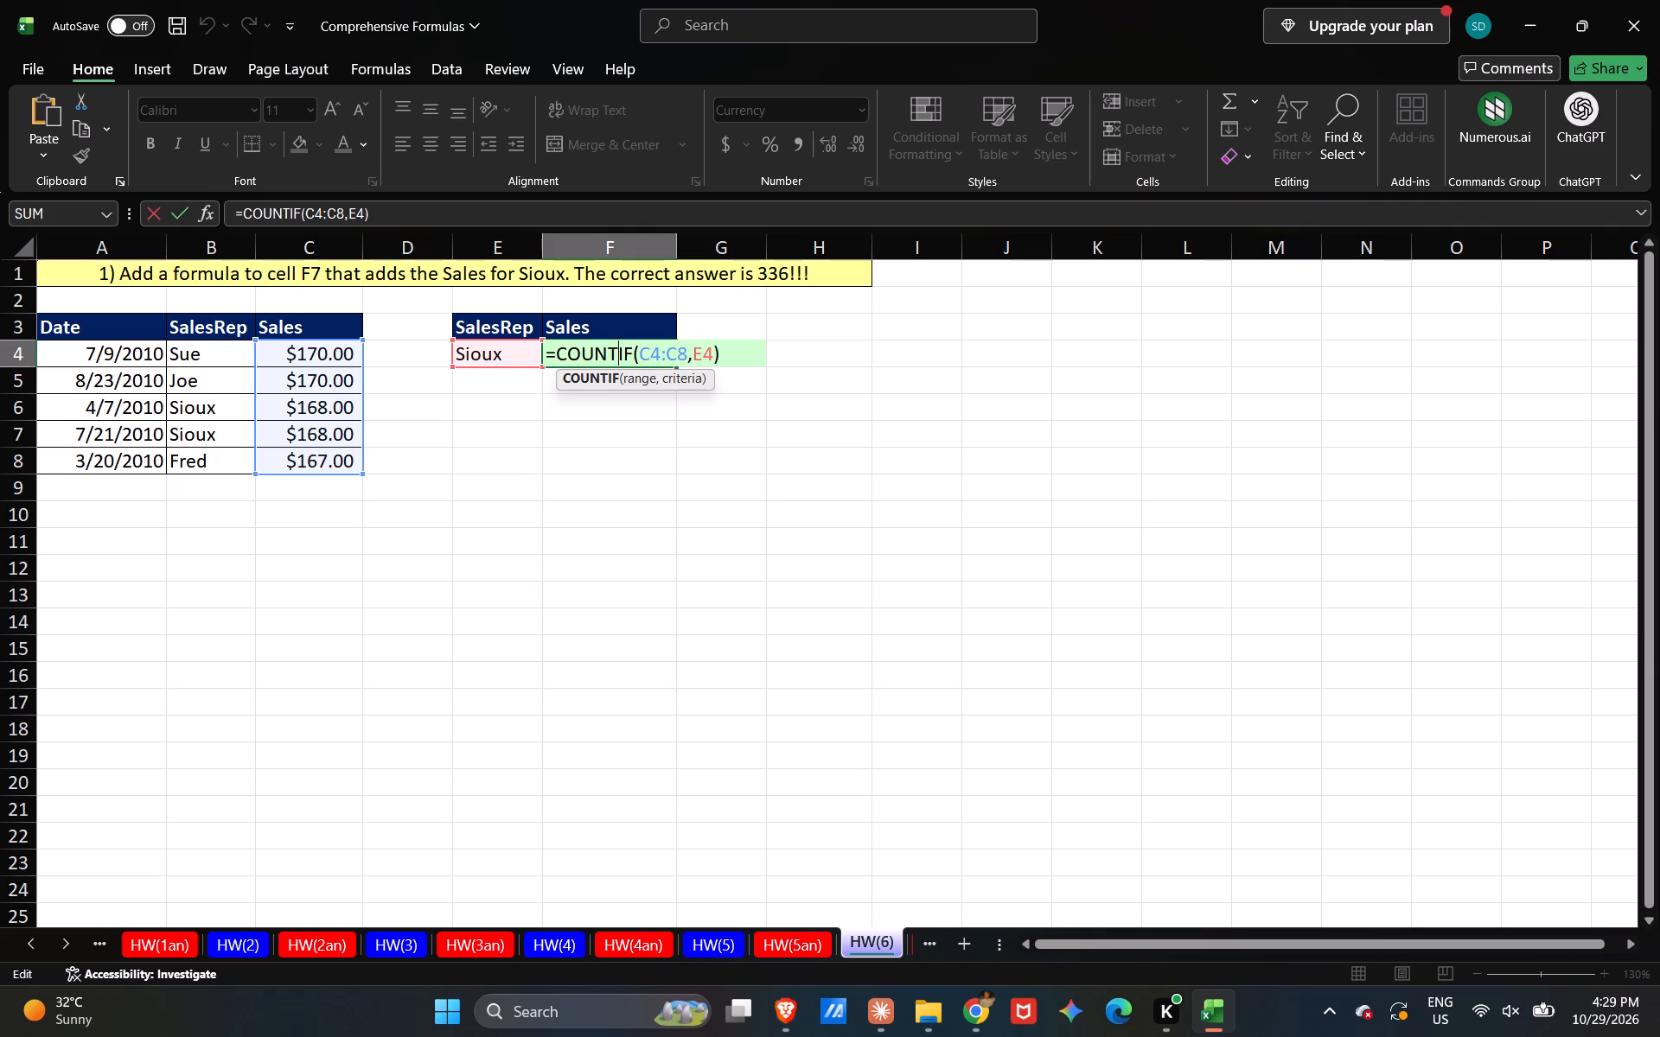
pyautogui.press('Right')
pyautogui.press('Right')
pyautogui.press('Right')
pyautogui.press('Right')
pyautogui.press('Right')
pyautogui.press('Right')
pyautogui.press('Right')
pyautogui.press('Right')
pyautogui.press('BackSpace')
pyautogui.press('BackSpace')
pyautogui.press('BackSpace')
pyautogui.press('BackSpace')
pyautogui.press('BackSpace')
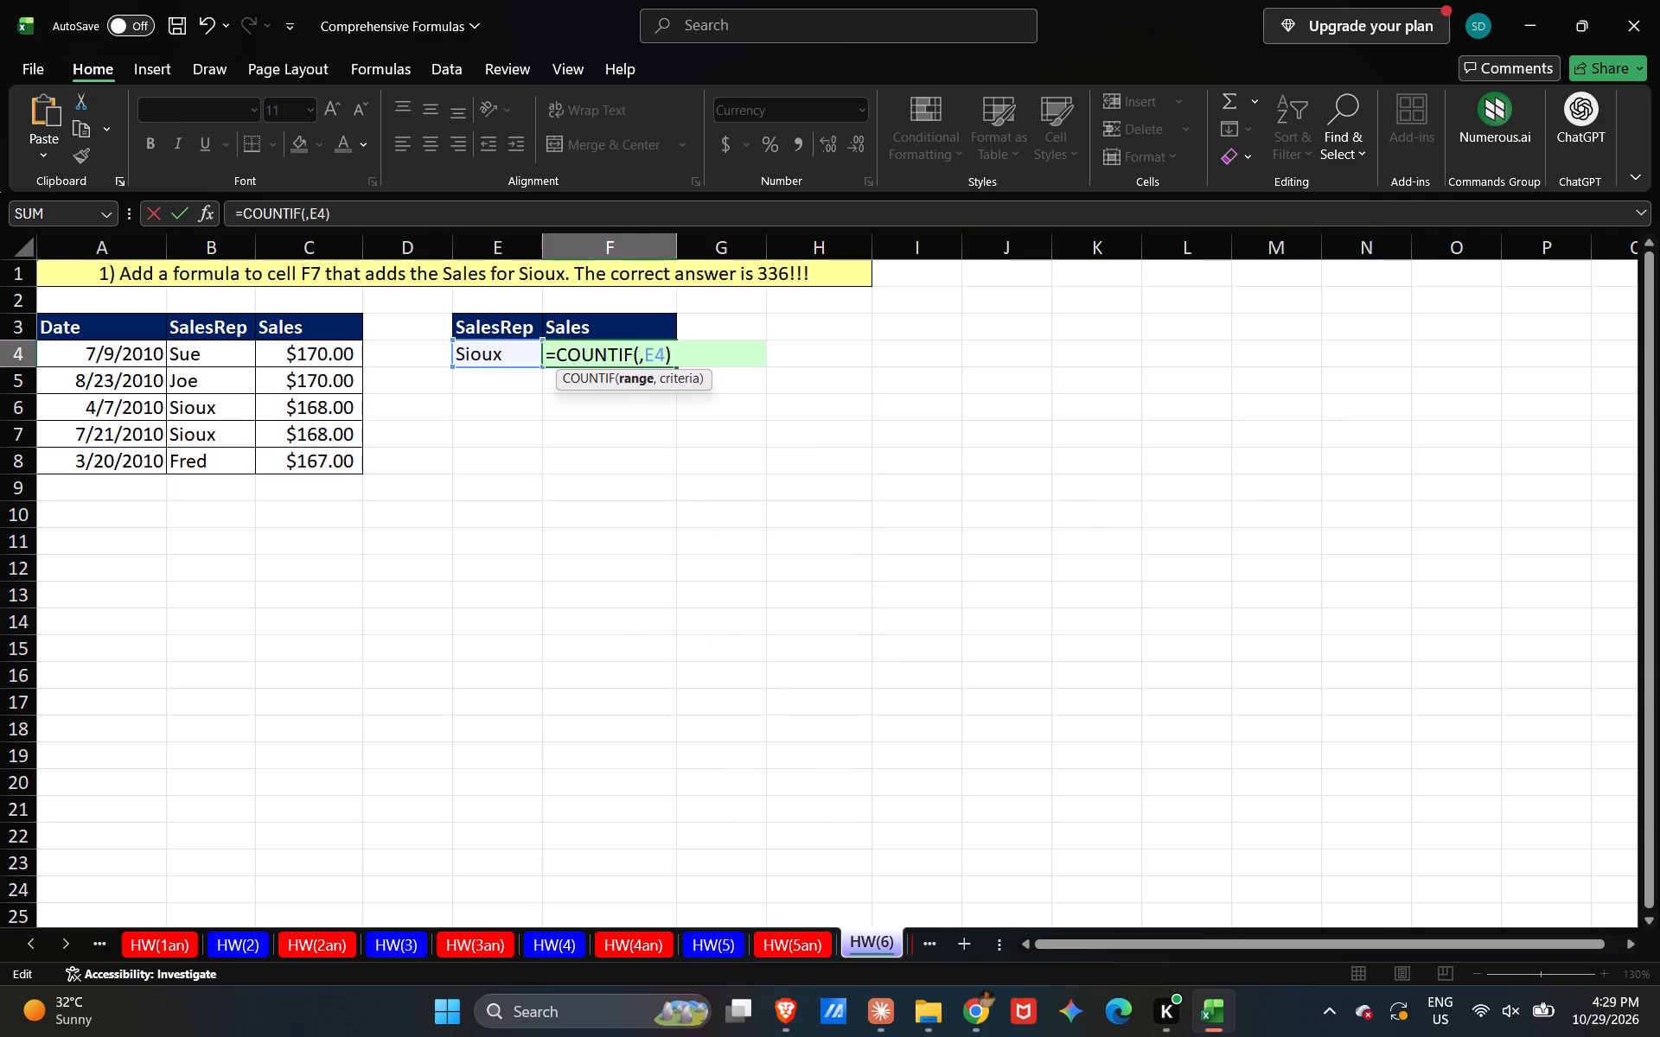
pyautogui.click(215, 346)
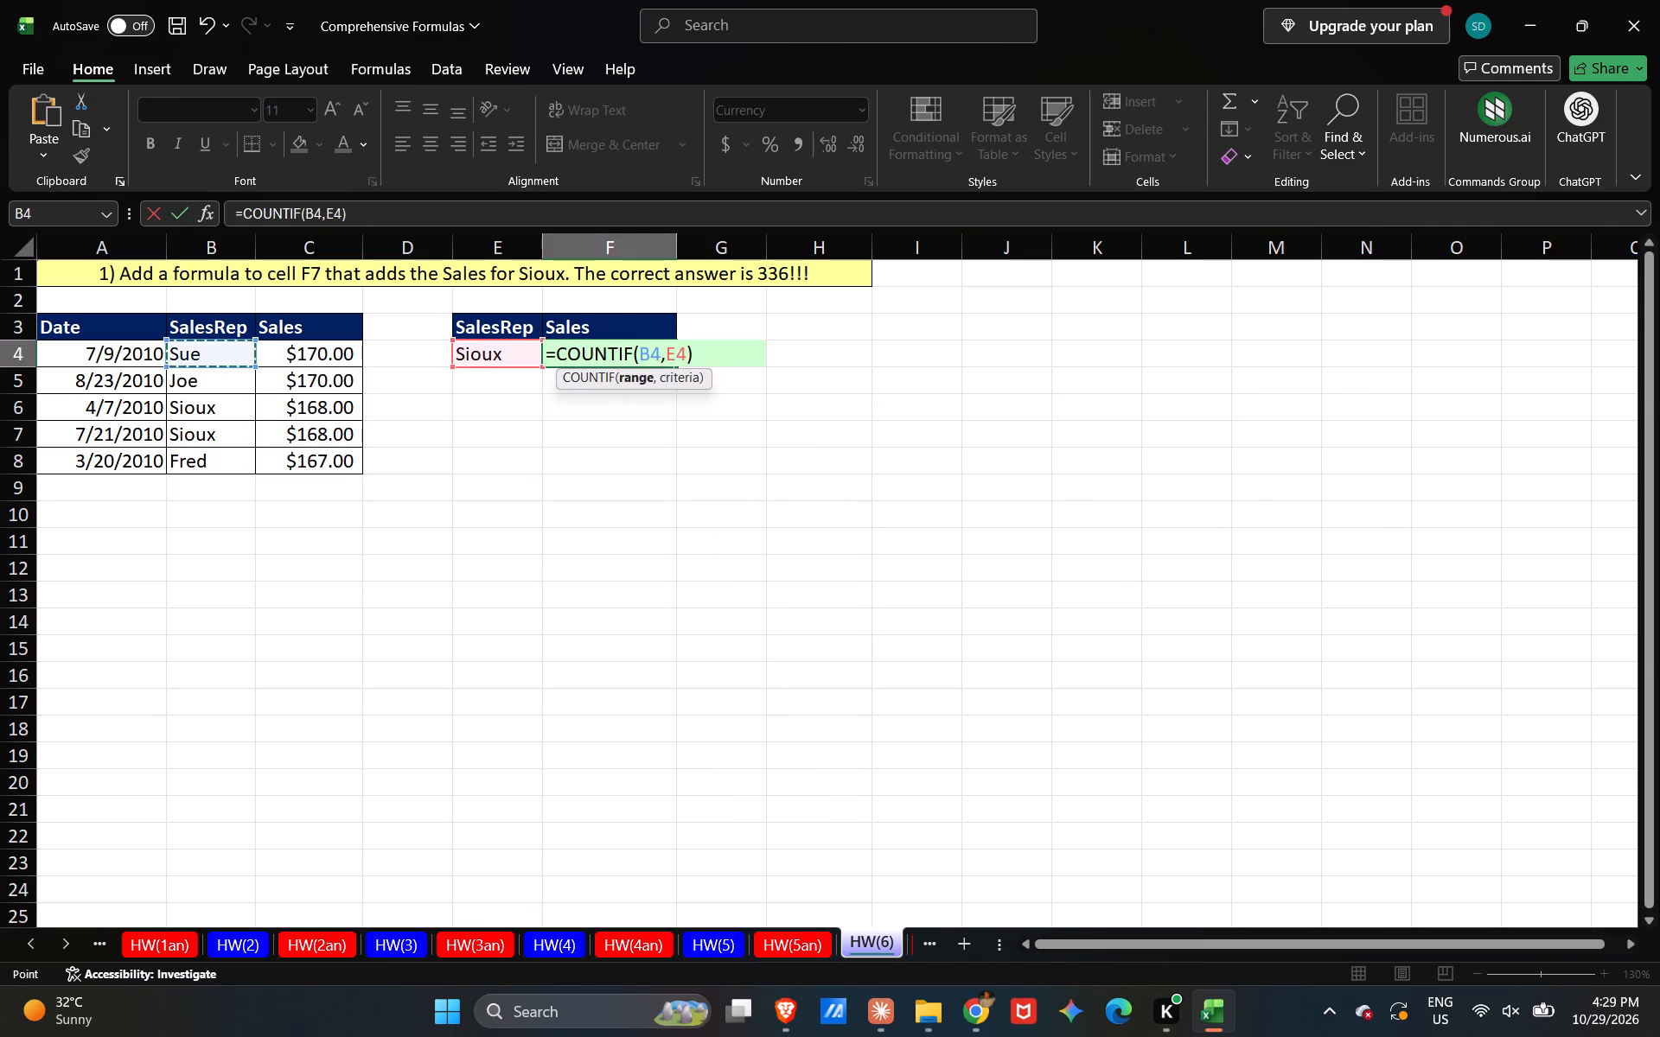
pyautogui.hotkey('shift', 'Down')
pyautogui.hotkey('shift', 'Down')
pyautogui.hotkey('shift', 'Down')
pyautogui.hotkey('shift', 'Down')
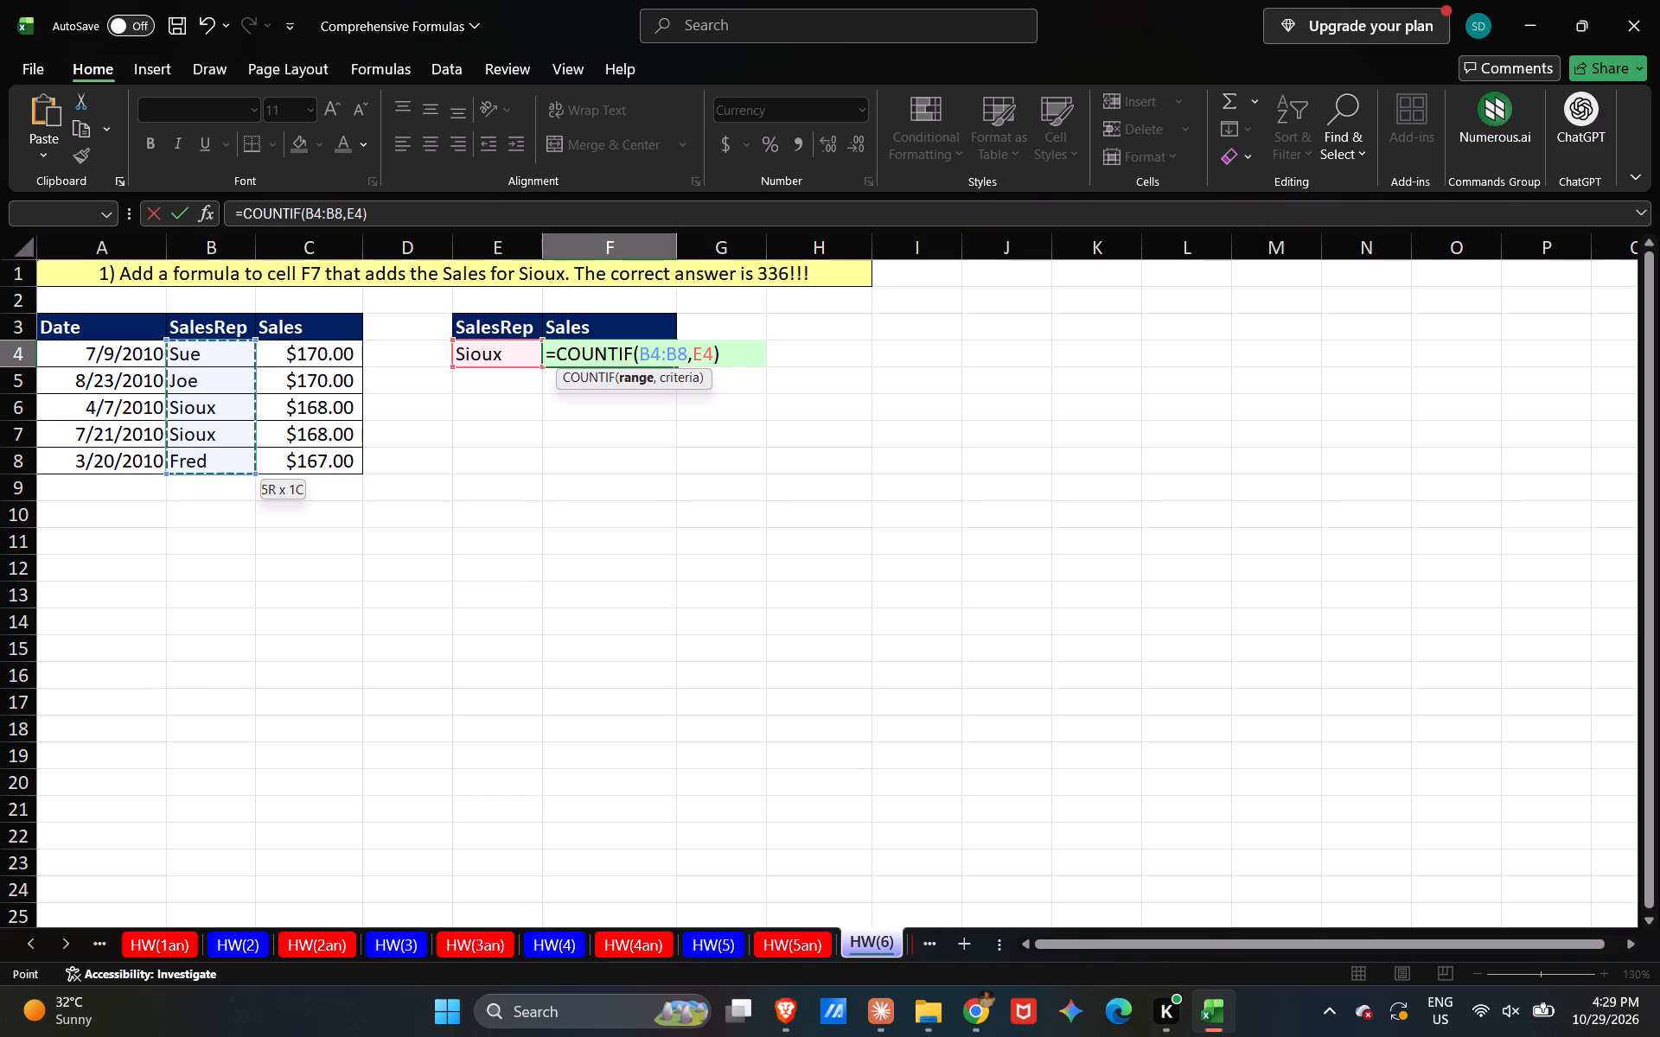
pyautogui.press('Return')
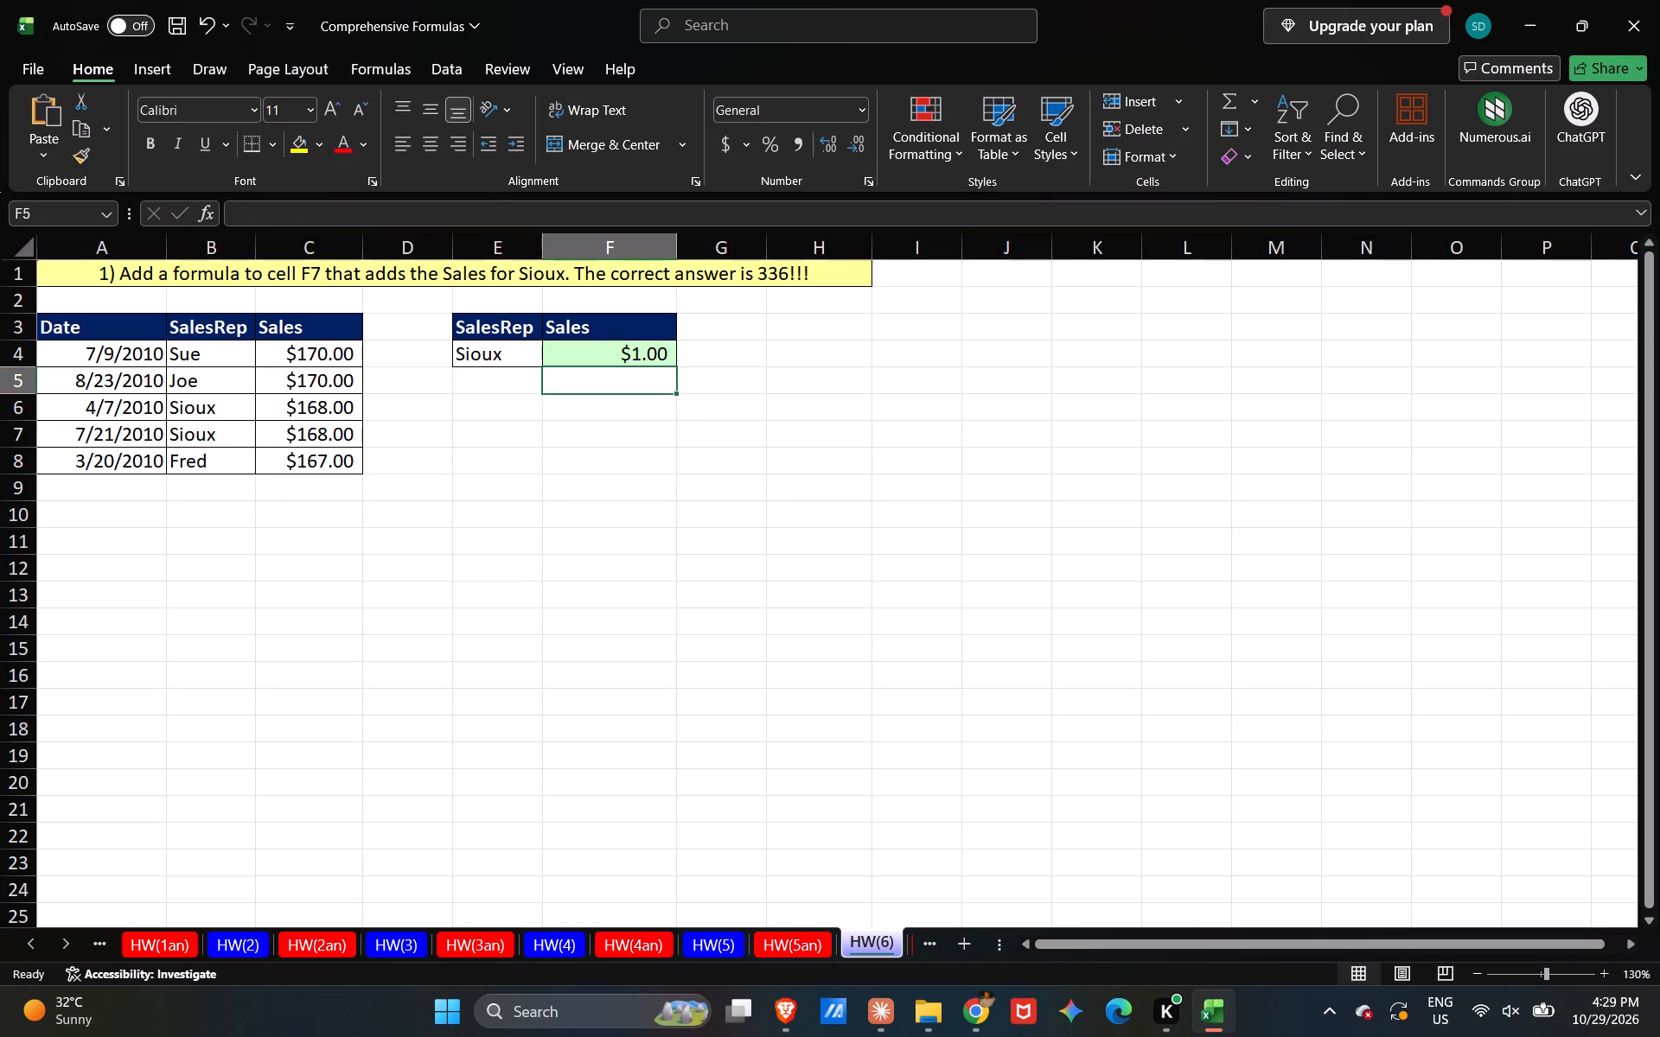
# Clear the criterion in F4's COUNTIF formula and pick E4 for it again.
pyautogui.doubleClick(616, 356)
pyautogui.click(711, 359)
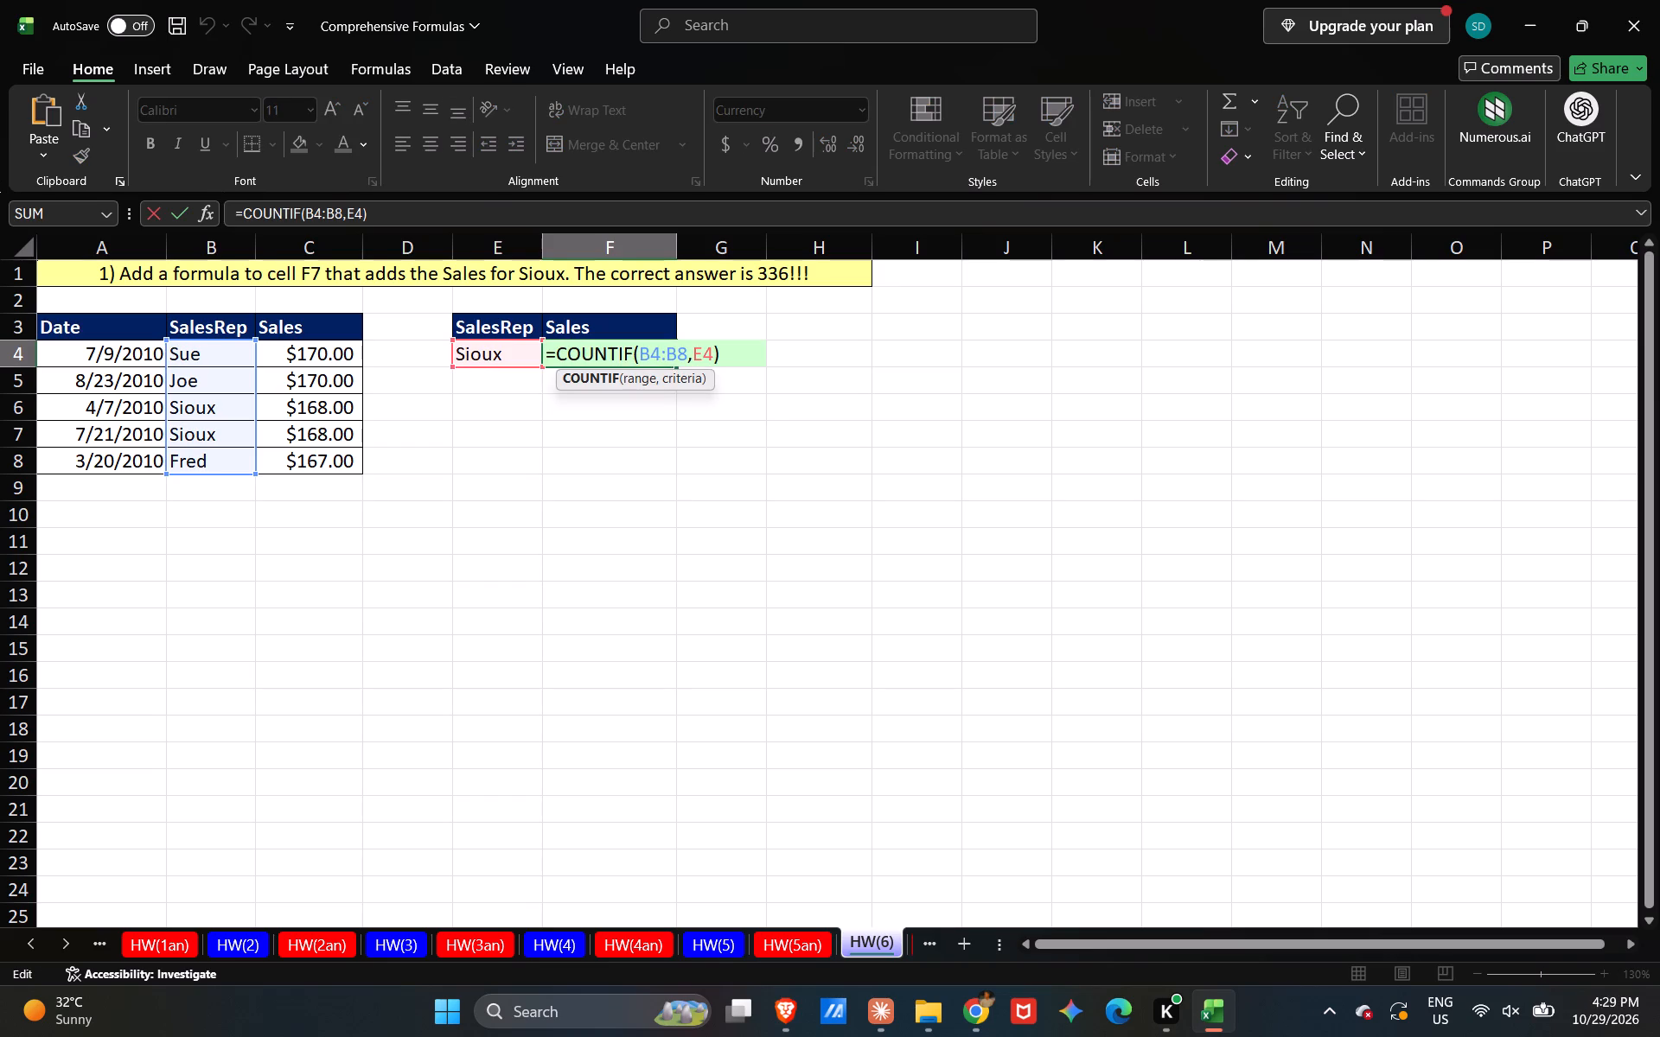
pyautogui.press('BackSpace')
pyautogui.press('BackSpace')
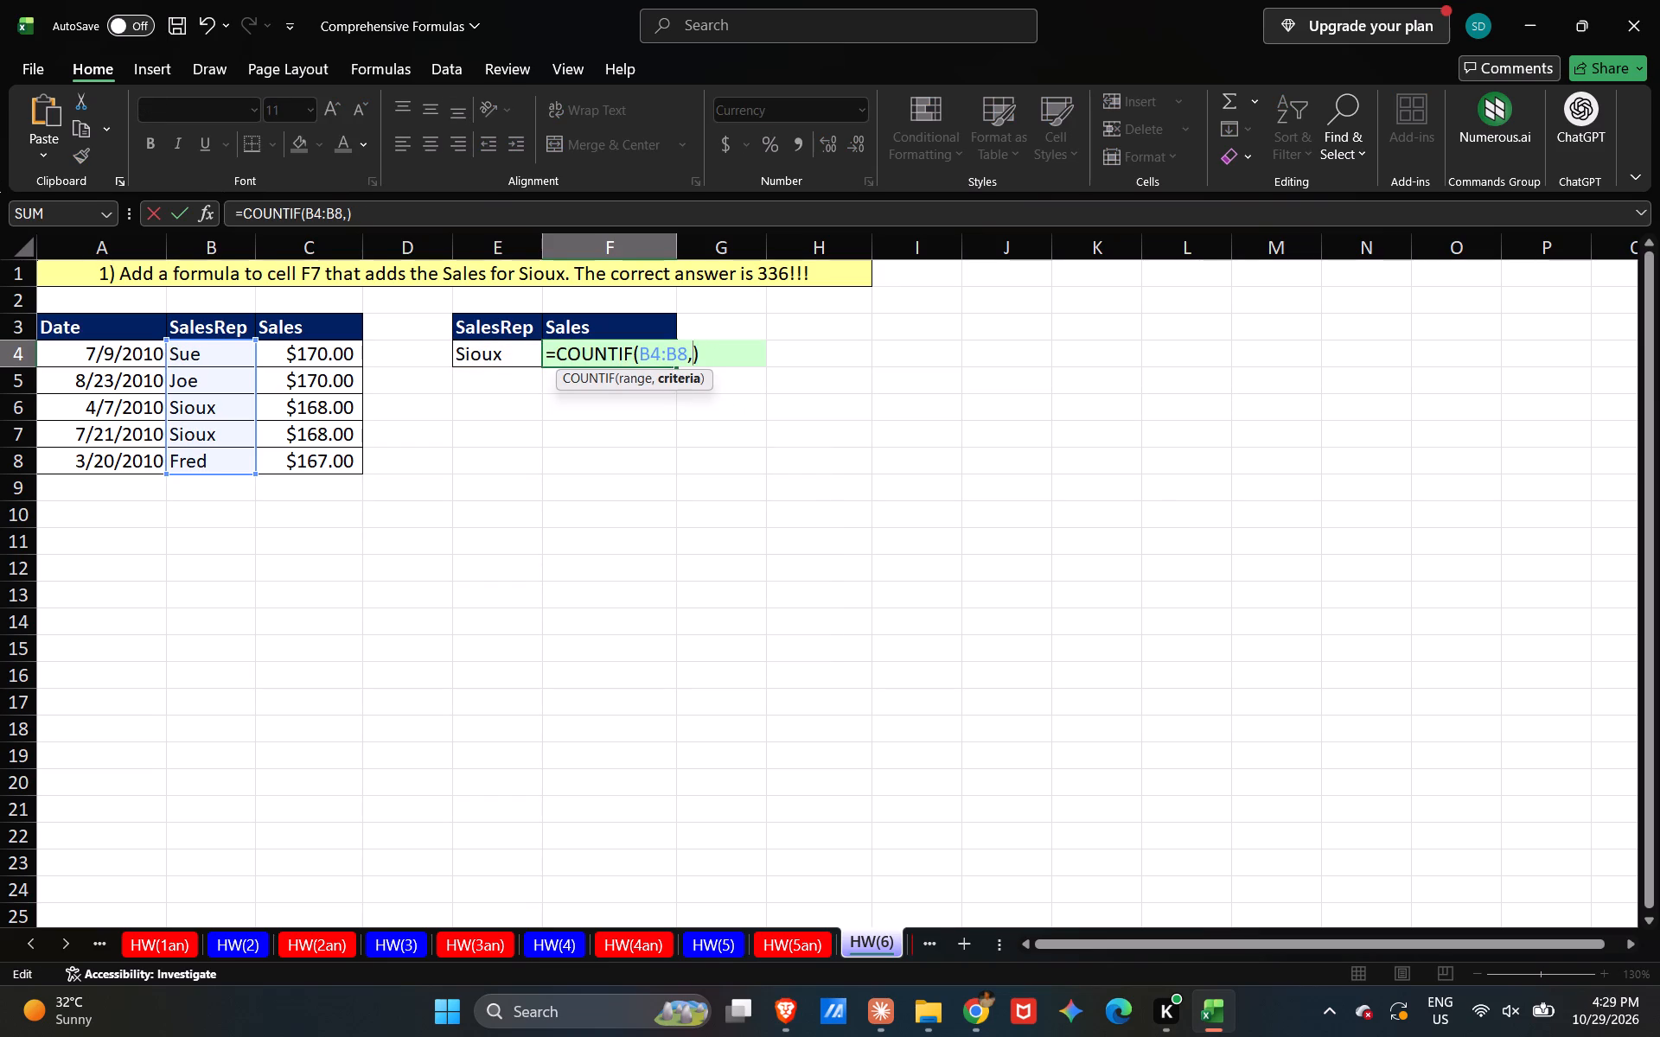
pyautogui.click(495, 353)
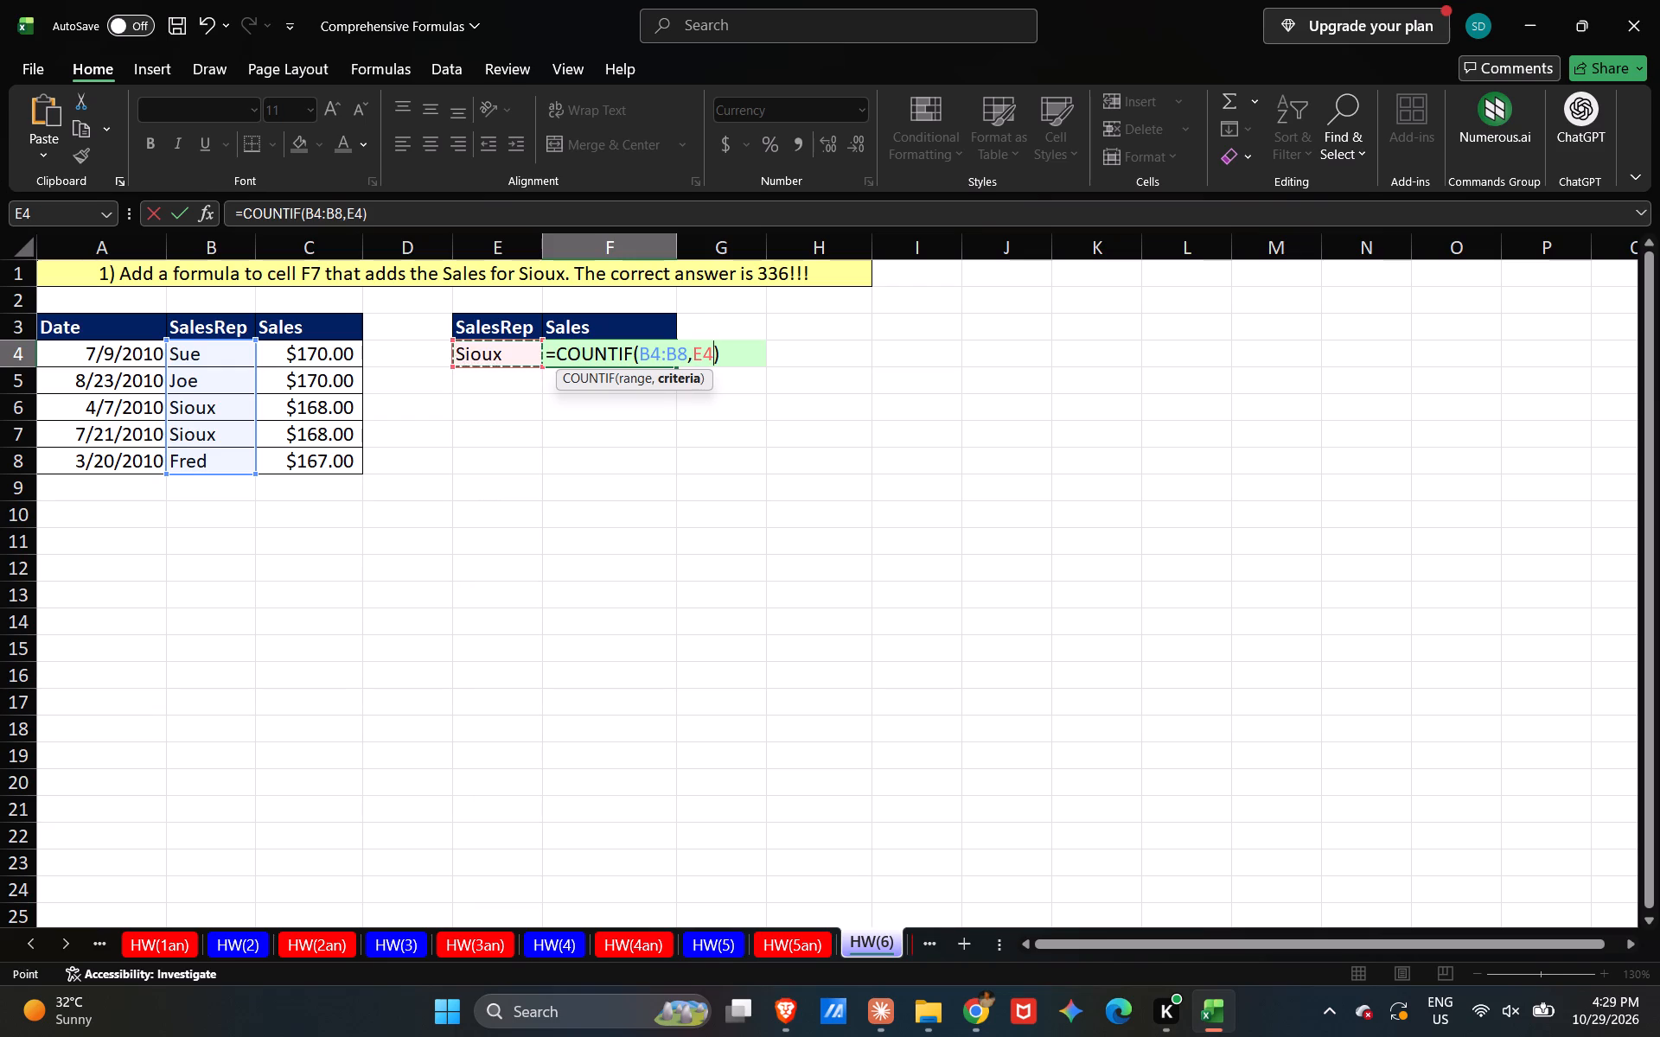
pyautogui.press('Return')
# Remove the trailing space after Sioux in B6 and check the Sioux entry in B7 for extra spaces.
pyautogui.click(222, 409)
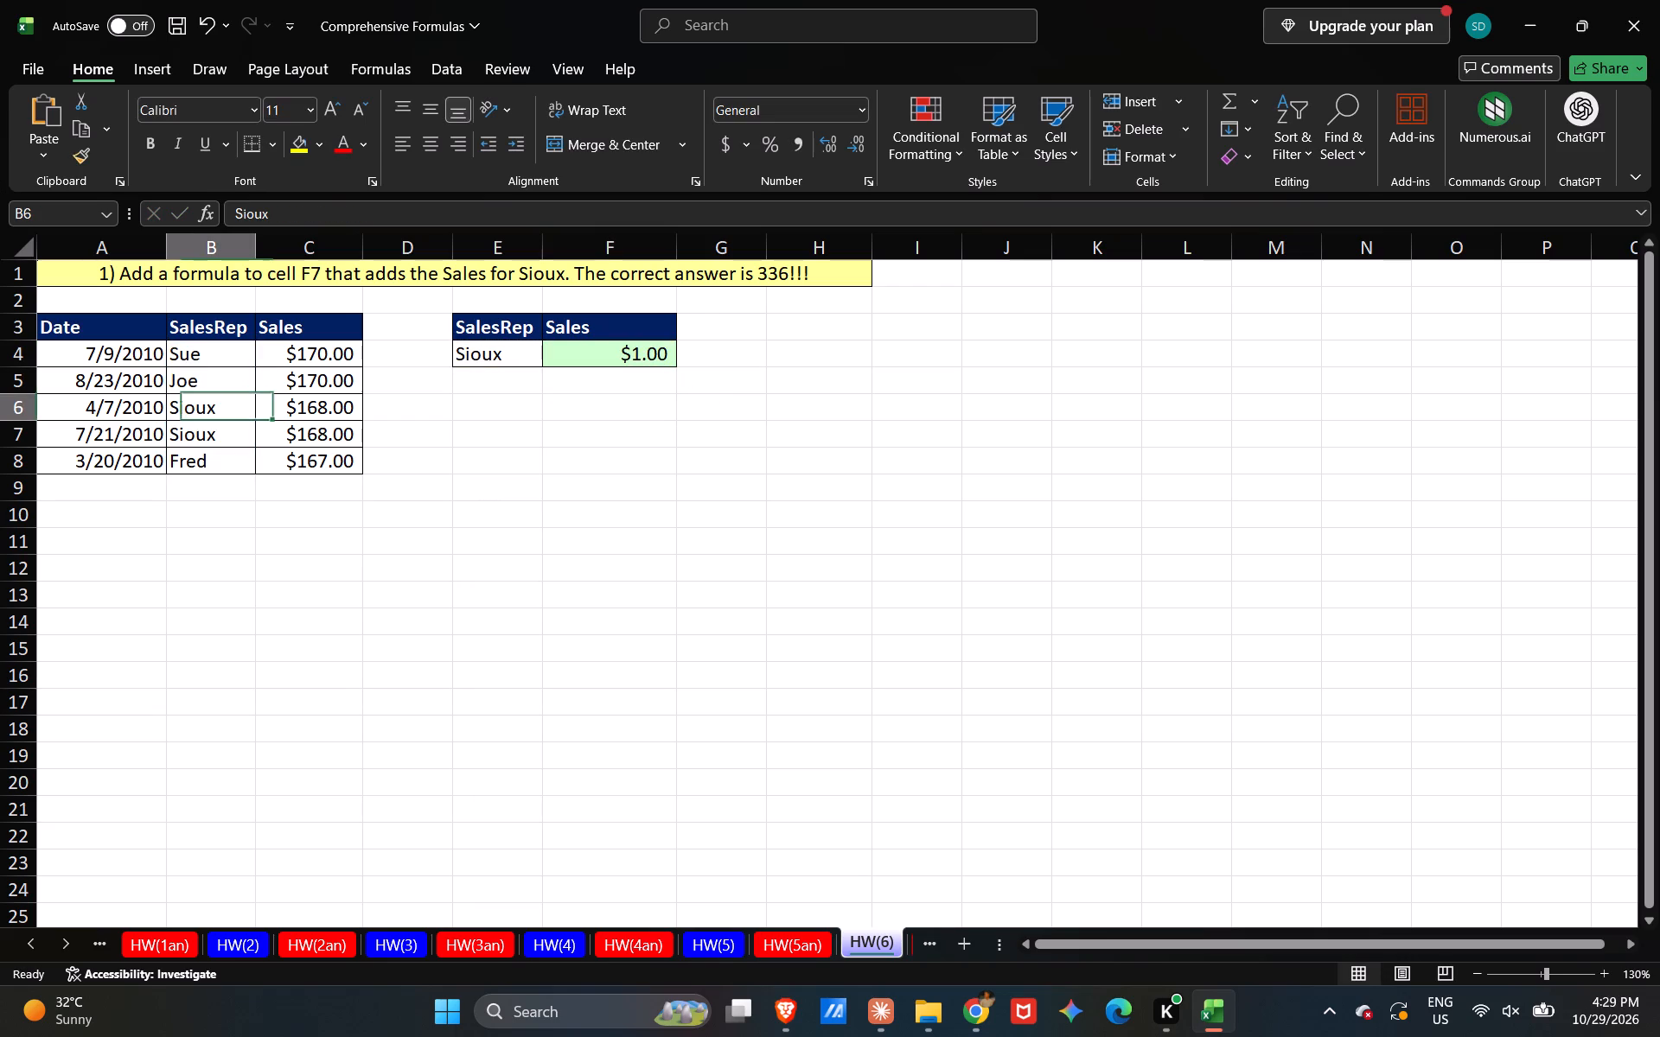
pyautogui.doubleClick(222, 409)
pyautogui.press('BackSpace')
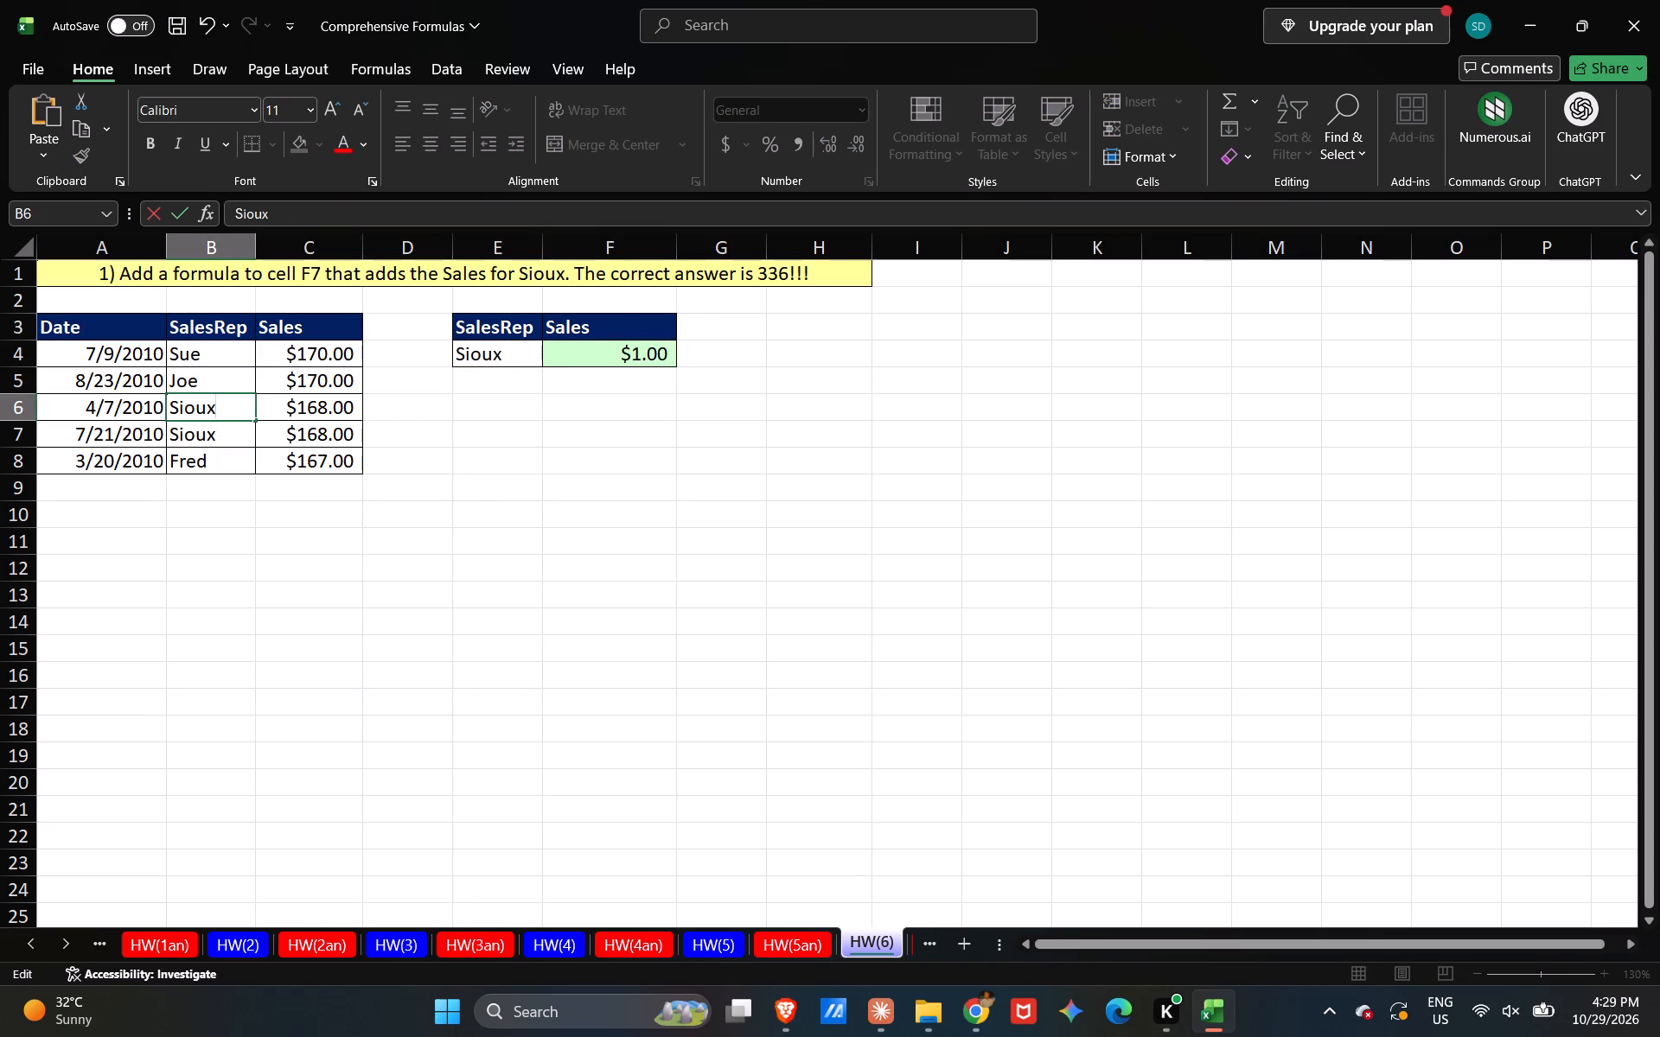
pyautogui.click(235, 429)
pyautogui.doubleClick(235, 429)
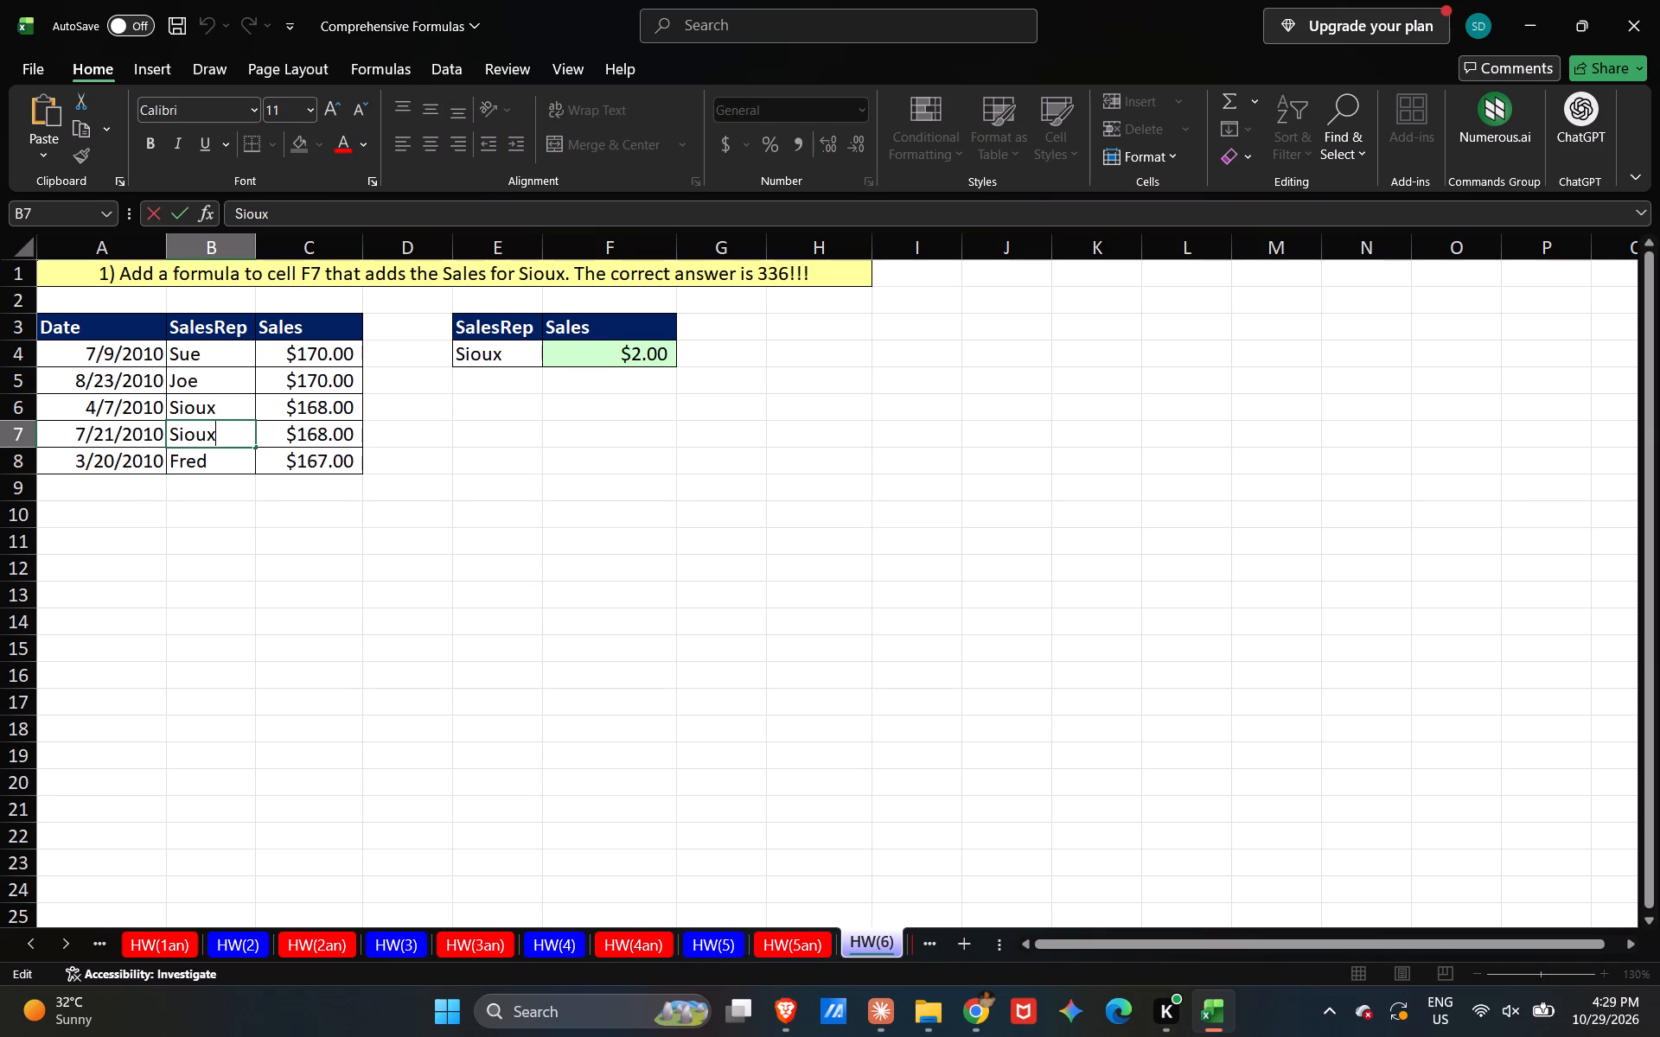
pyautogui.press('Return')
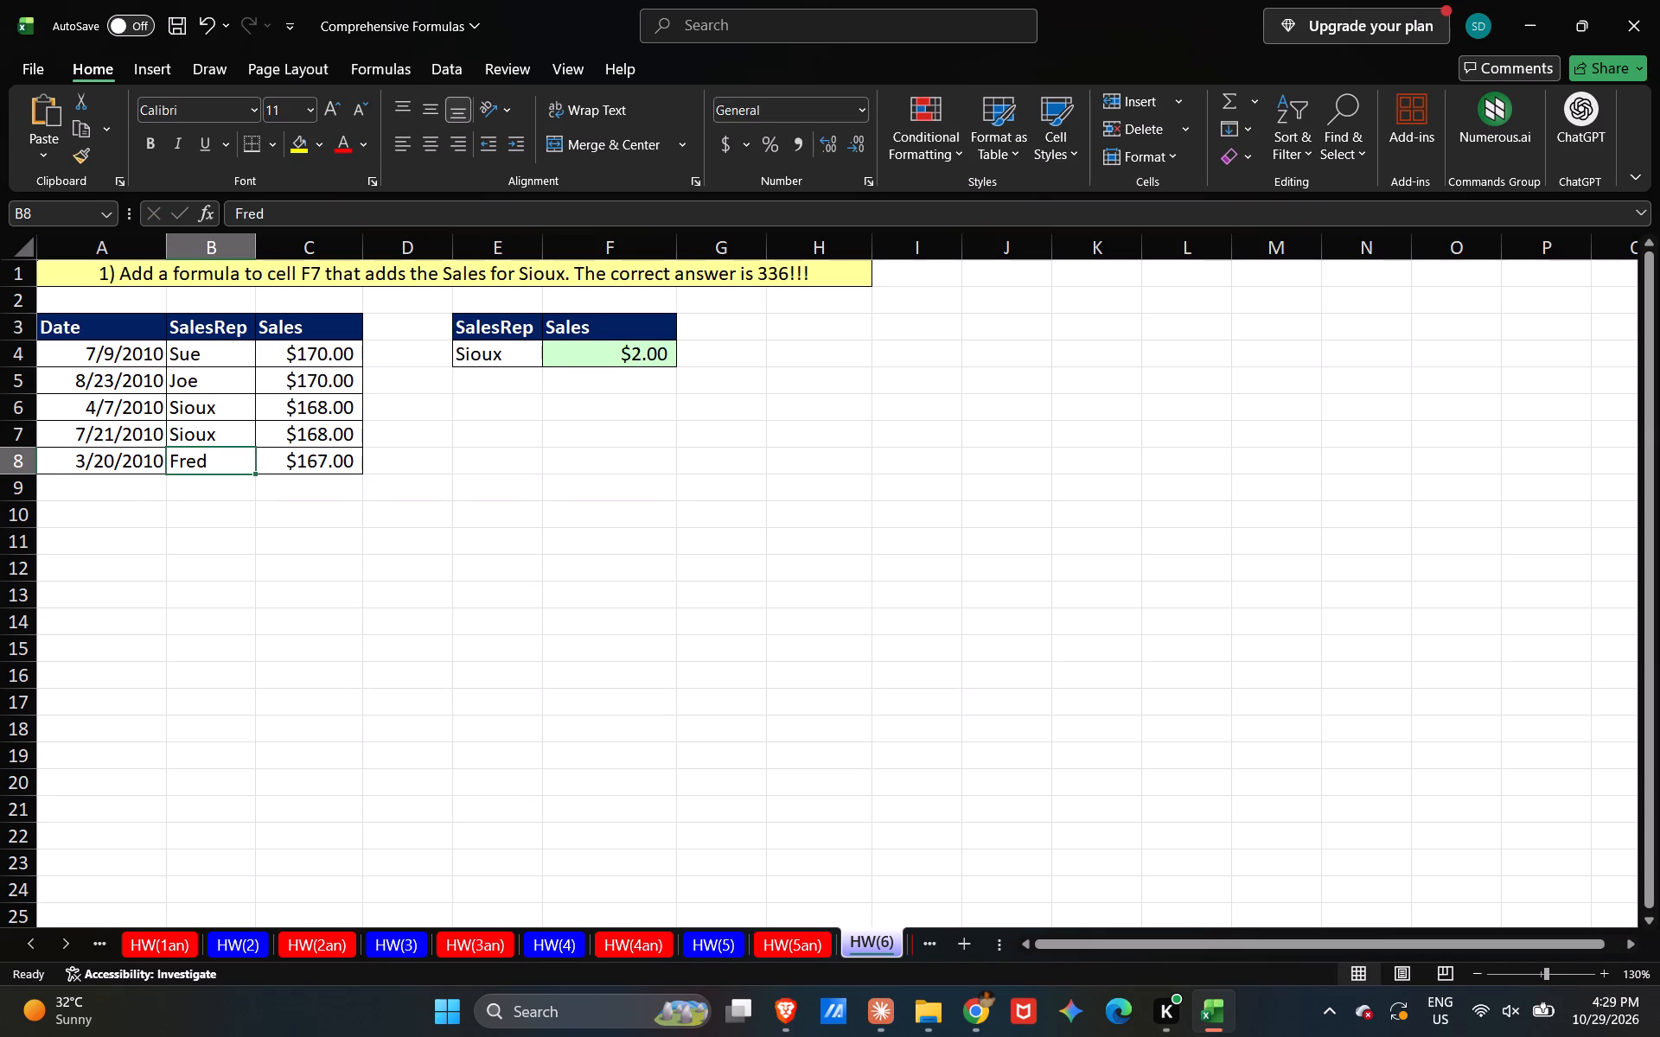
# Start an AVERAGEIFS formula in F6 with the Sales cells C4:C8 as the average range.
pyautogui.click(577, 416)
pyautogui.write('=av')
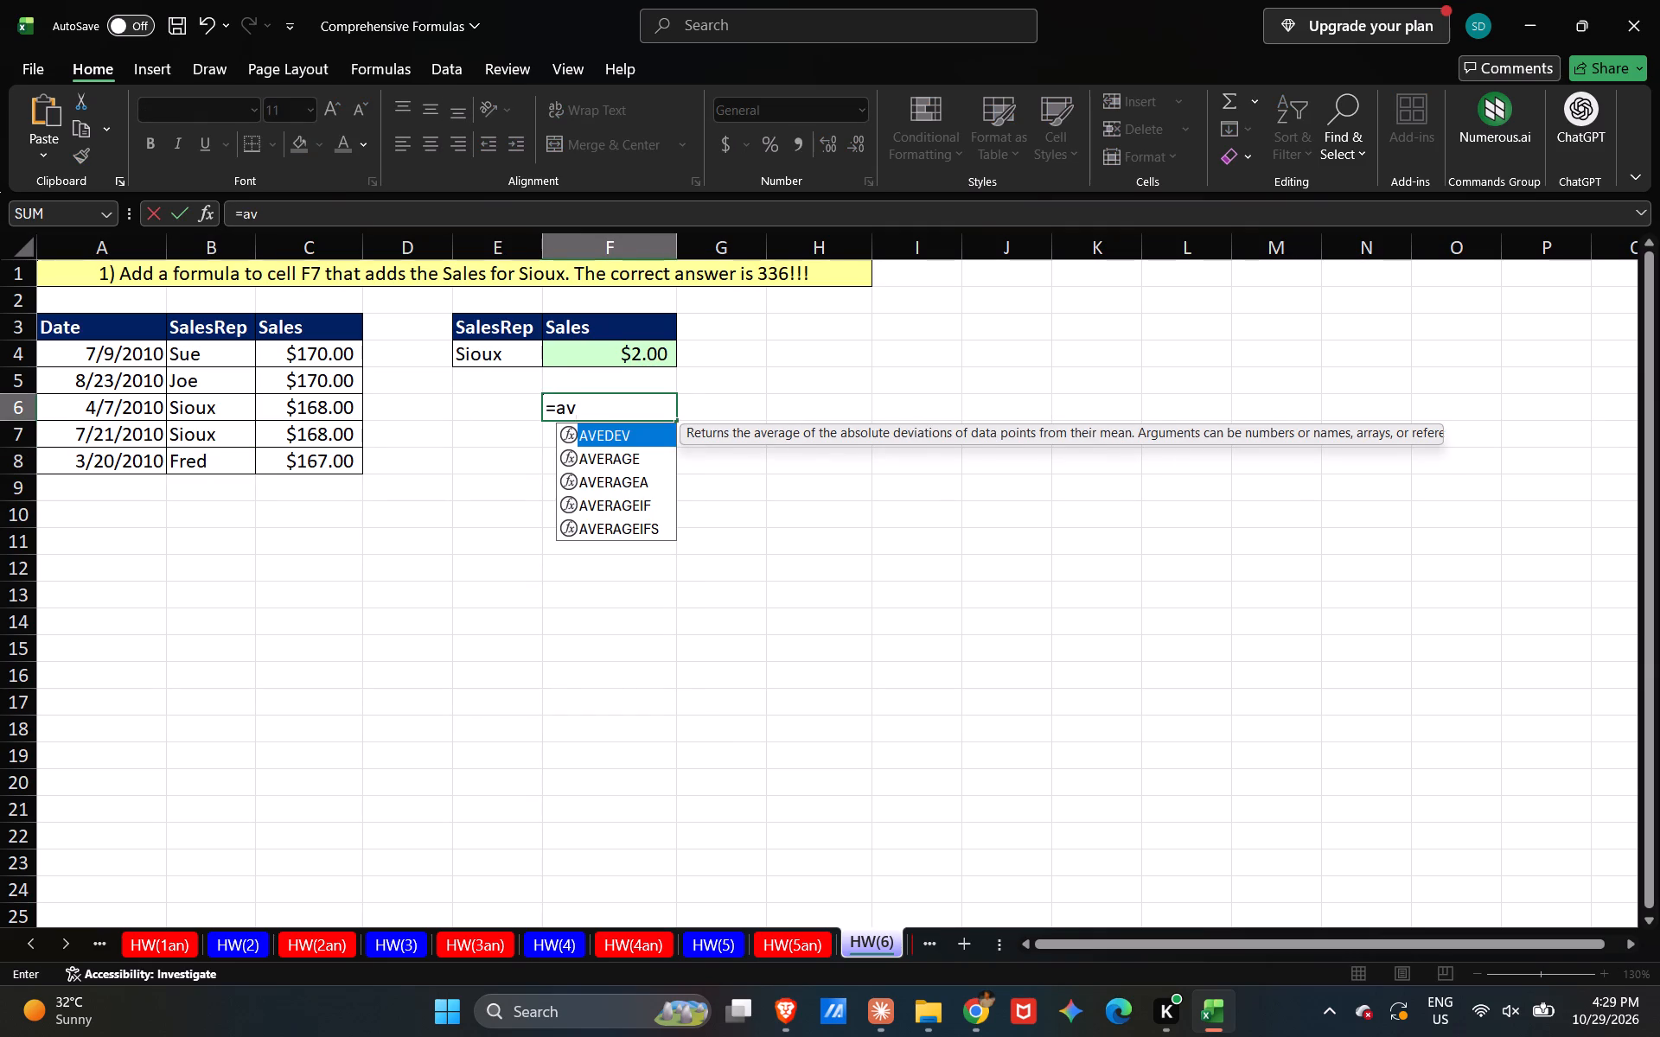
pyautogui.press('Down')
pyautogui.press('Down')
pyautogui.press('Down')
pyautogui.press('Down')
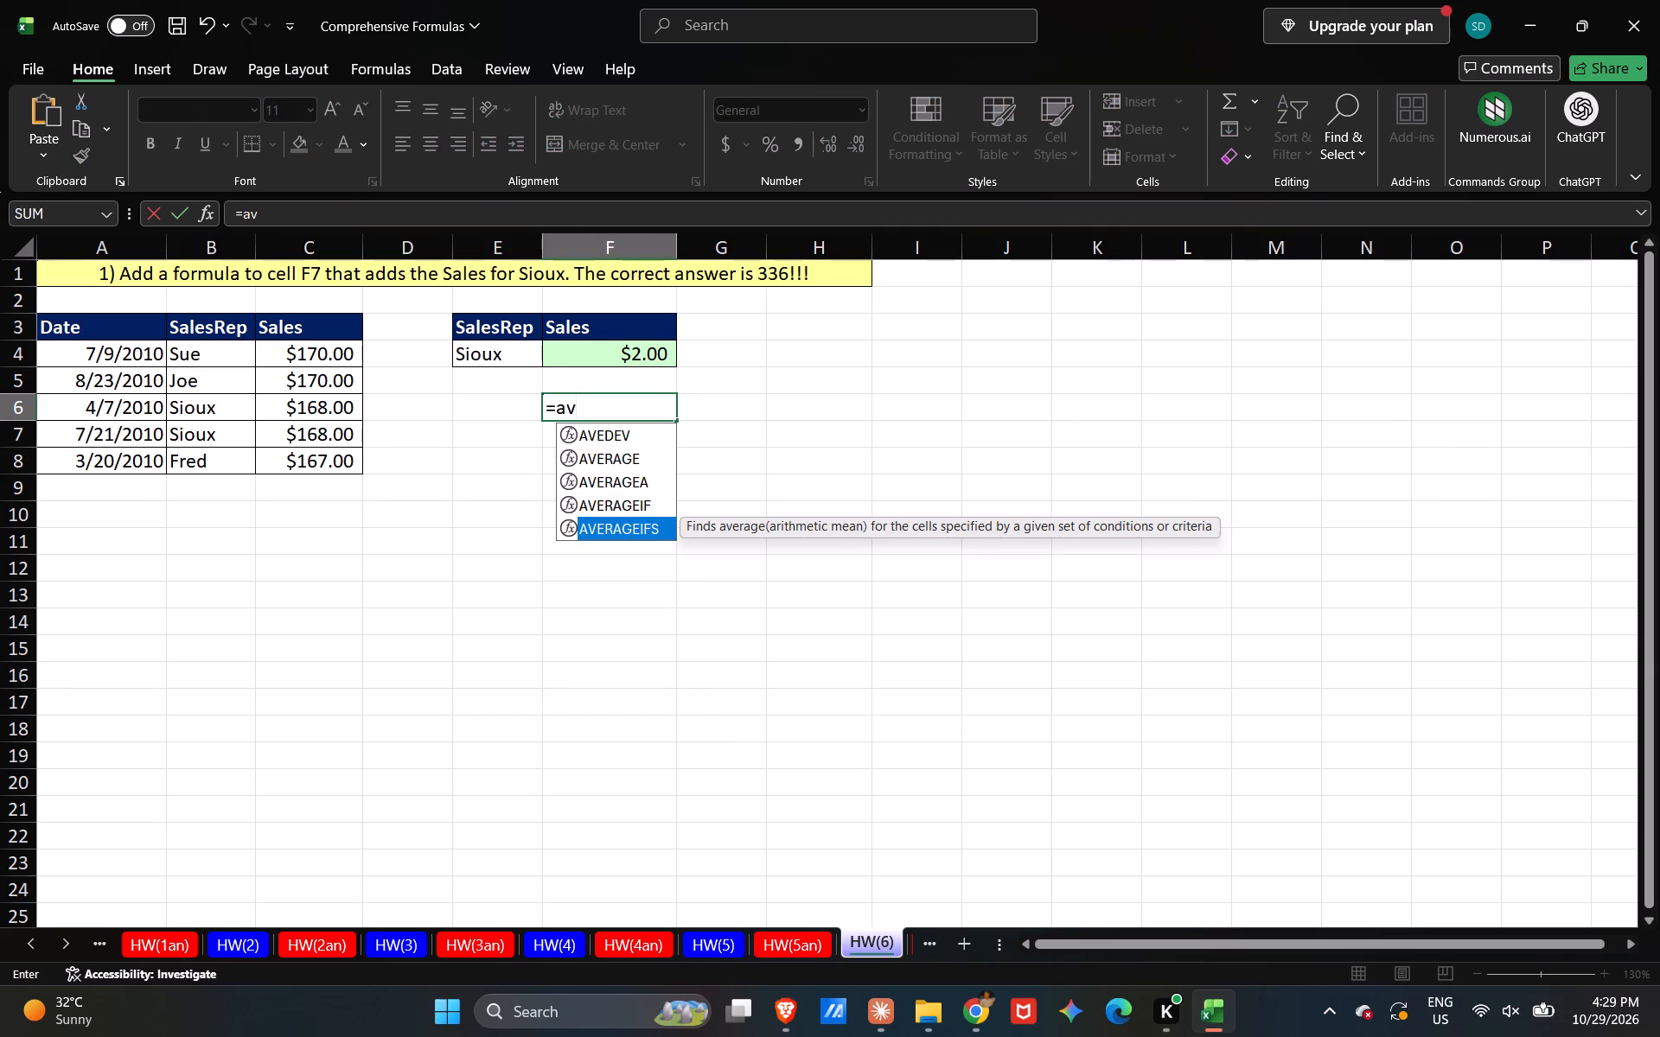
pyautogui.press('Tab')
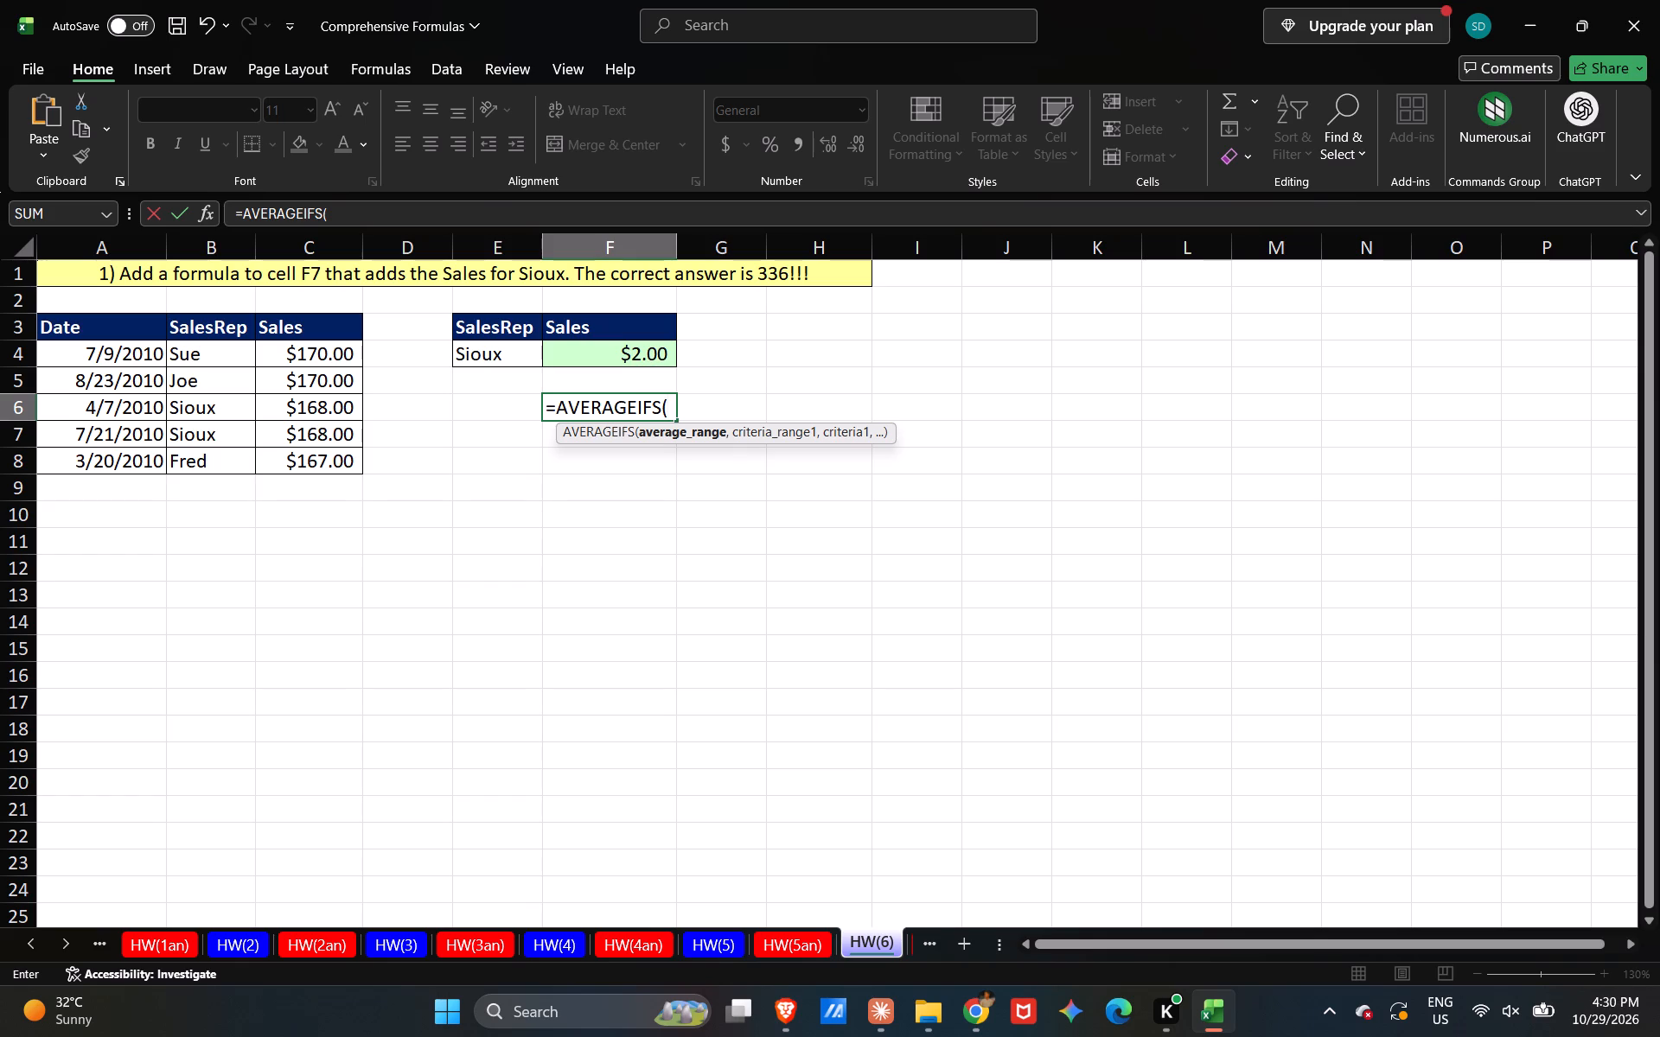
pyautogui.keyDown('shift'); pyautogui.click(327, 349); pyautogui.keyUp('shift')
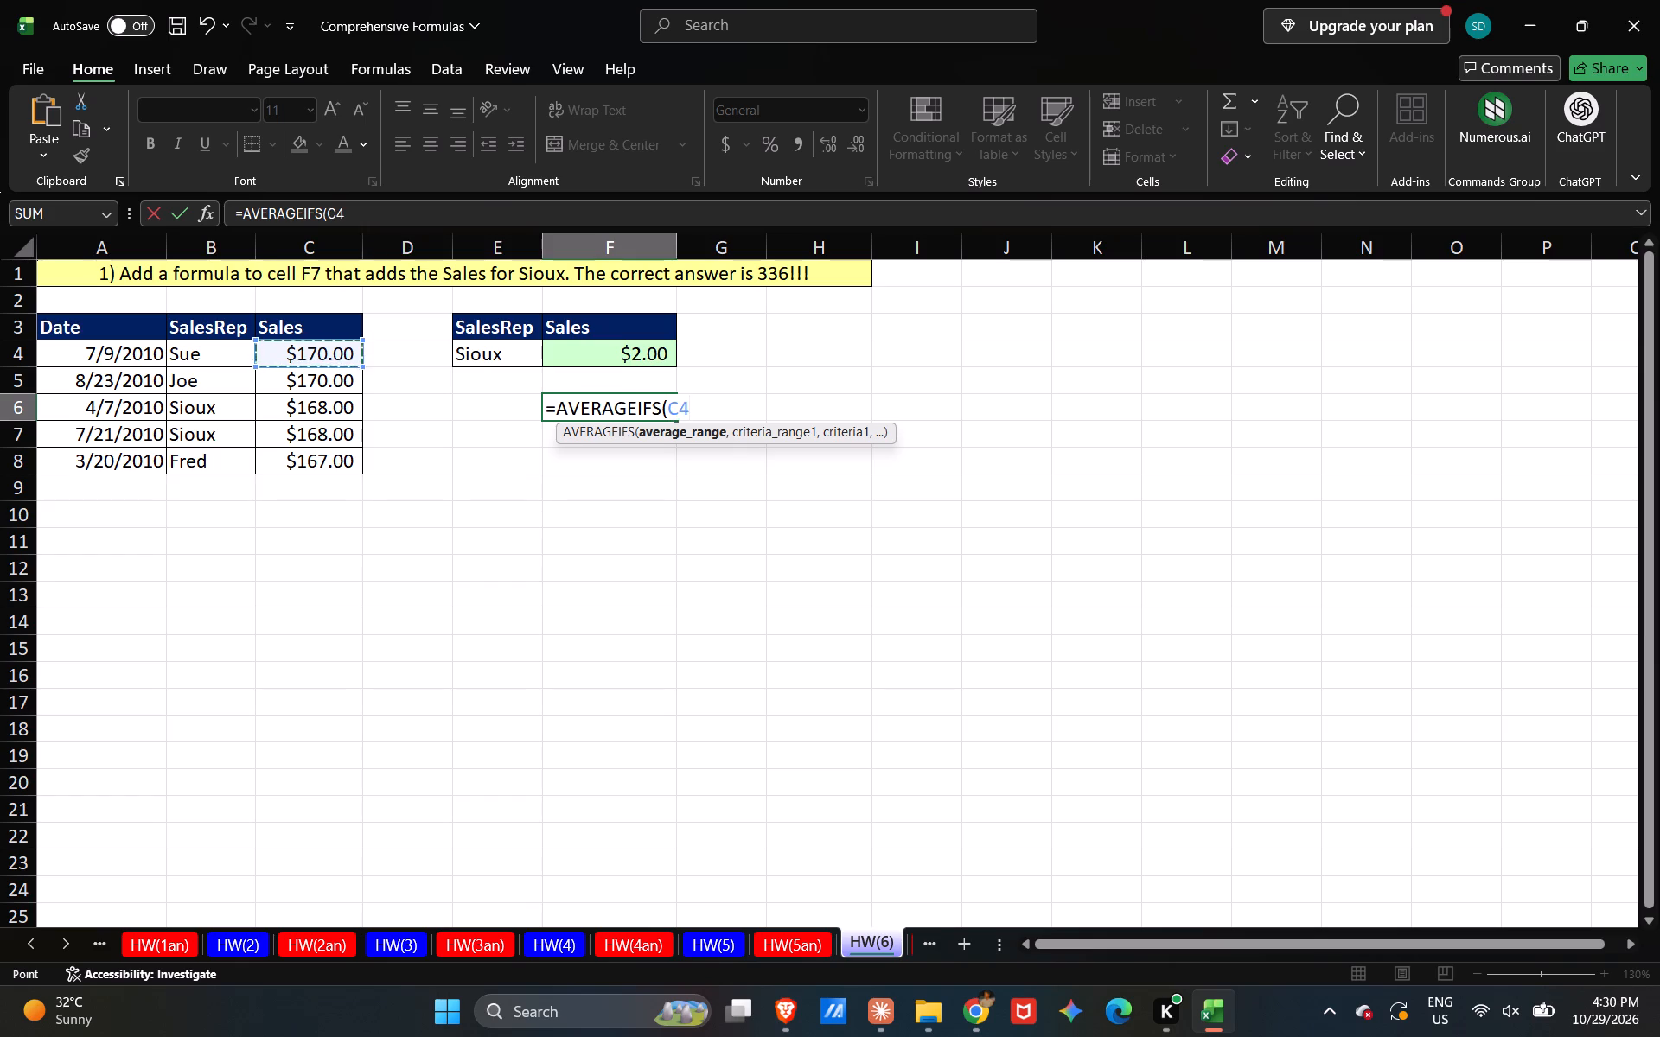
pyautogui.hotkey('shift', 'Down')
pyautogui.hotkey('shift', 'Down')
pyautogui.hotkey('shift', 'Down')
pyautogui.hotkey('shift', 'Down')
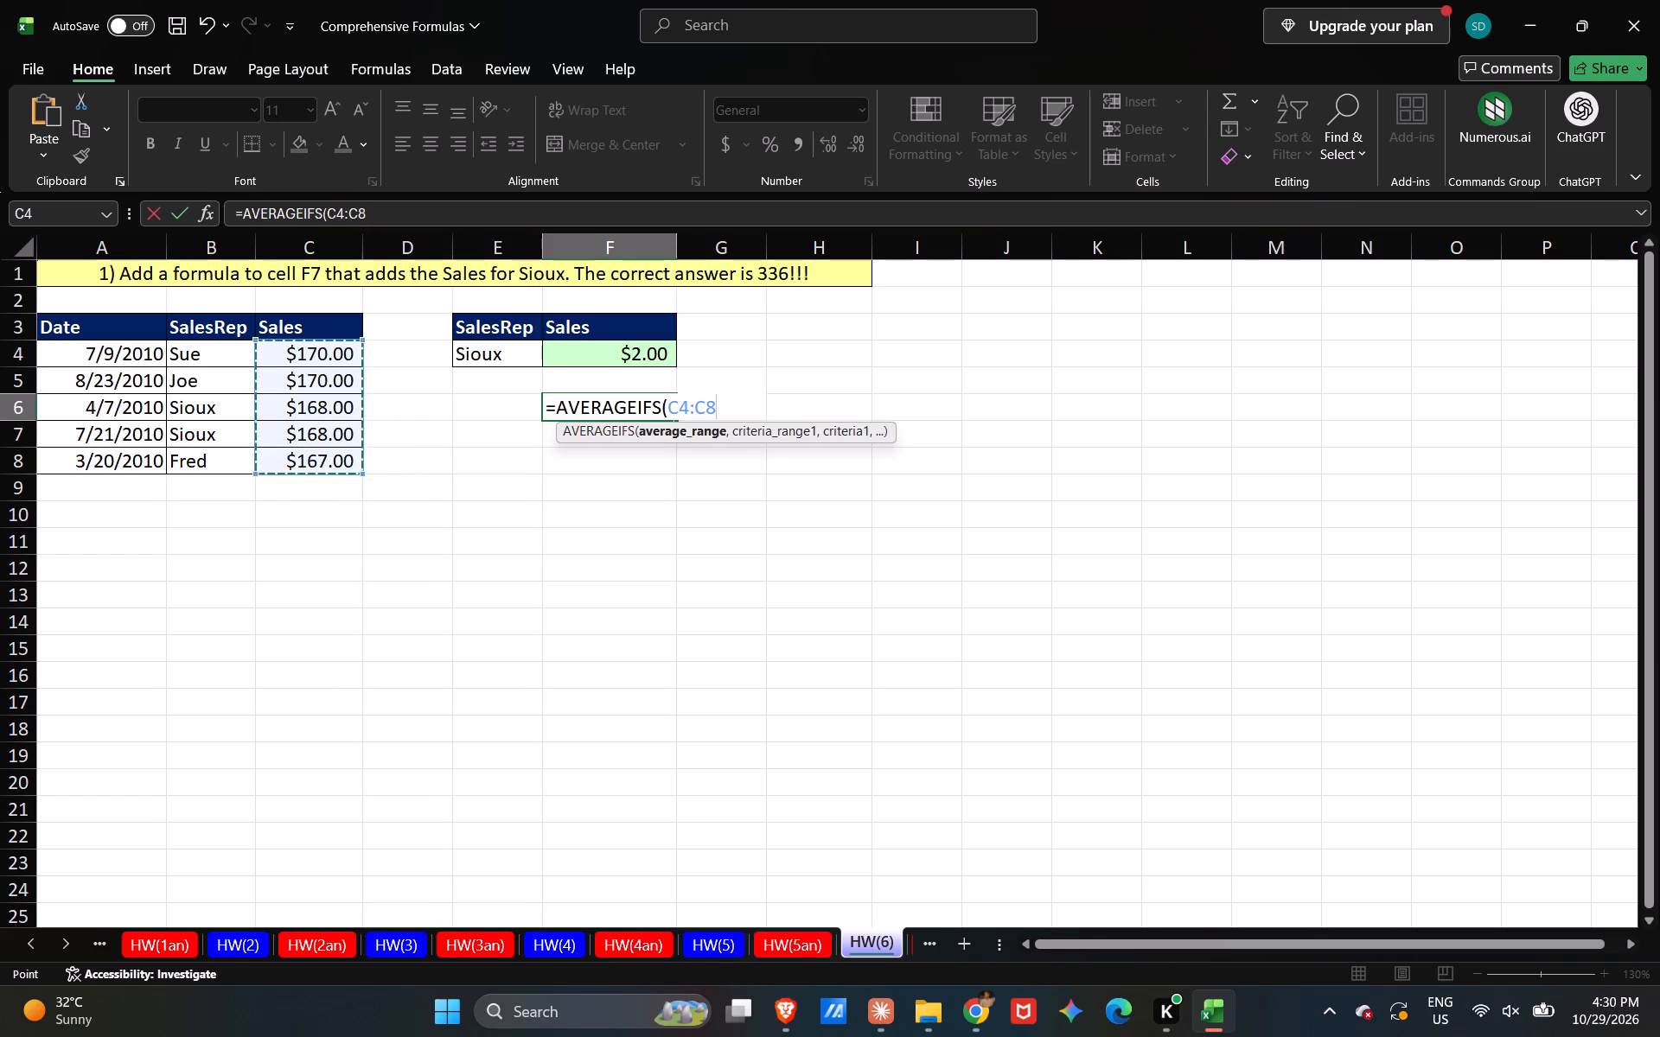
pyautogui.press(',')
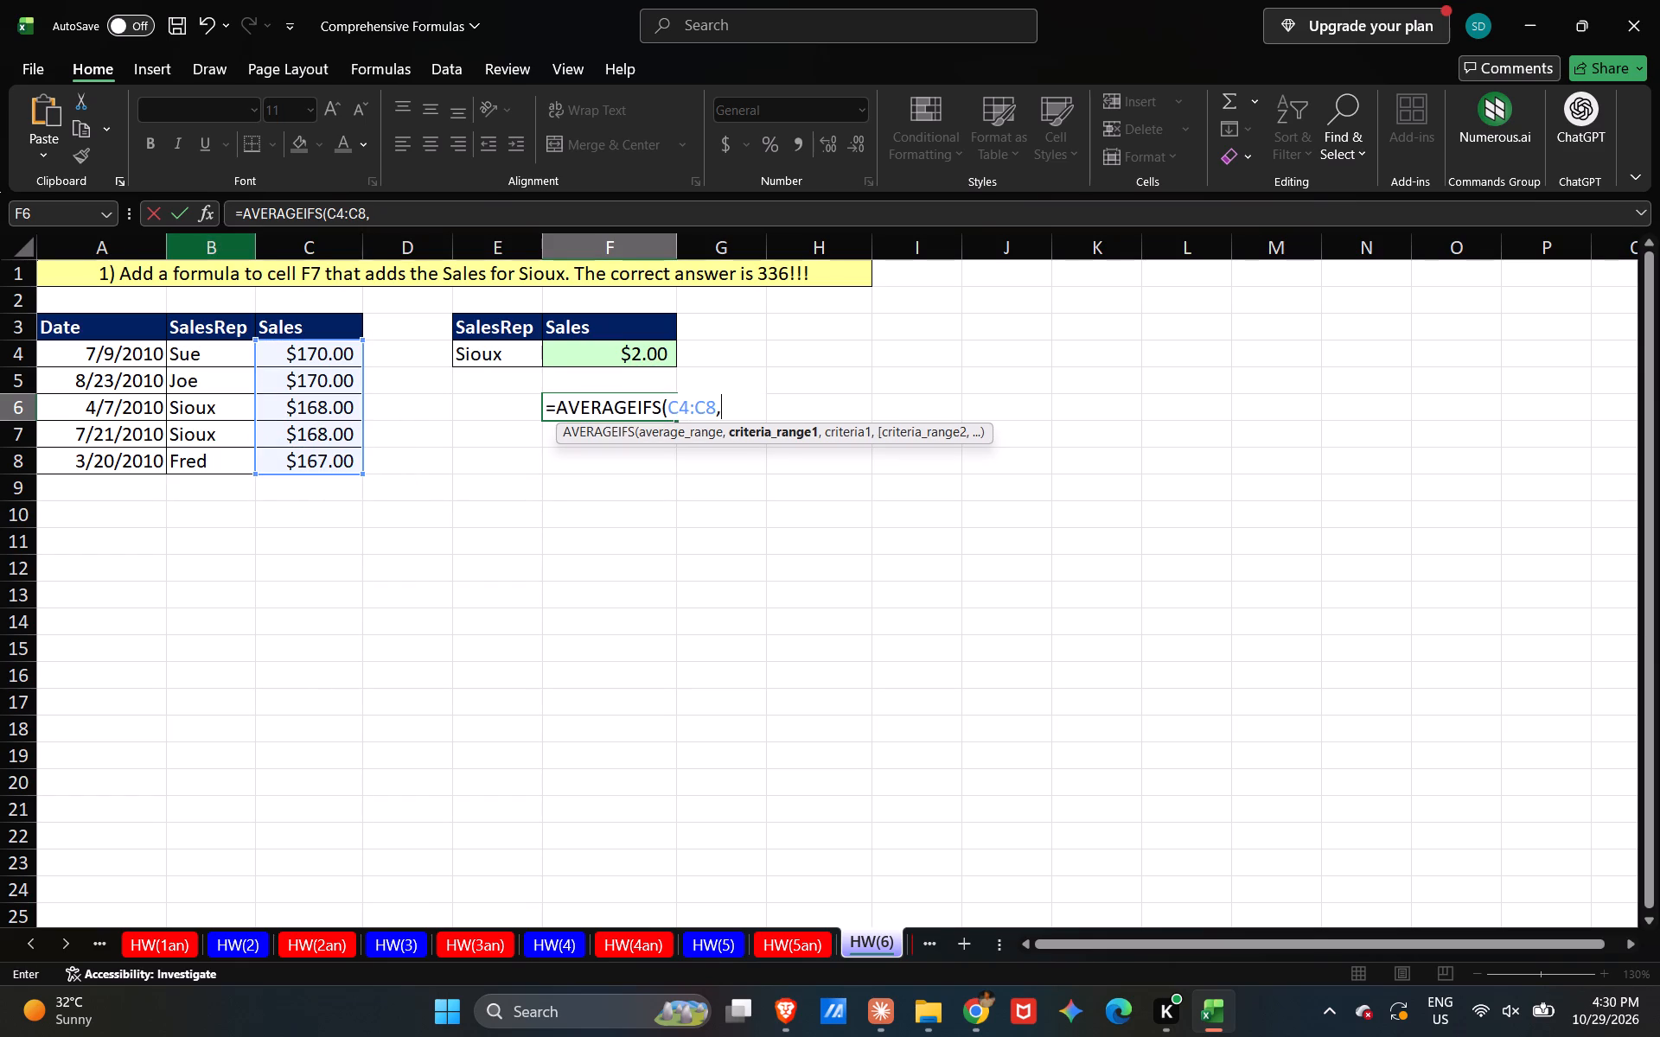
# Add the SalesRep cells B4:B8 as criteria range in F6's AVERAGEIFS formula and try entering it without a criterion.
pyautogui.keyDown('shift'); pyautogui.click(188, 347); pyautogui.keyUp('shift')
pyautogui.hotkey('shift', 'Down')
pyautogui.hotkey('shift', 'Down')
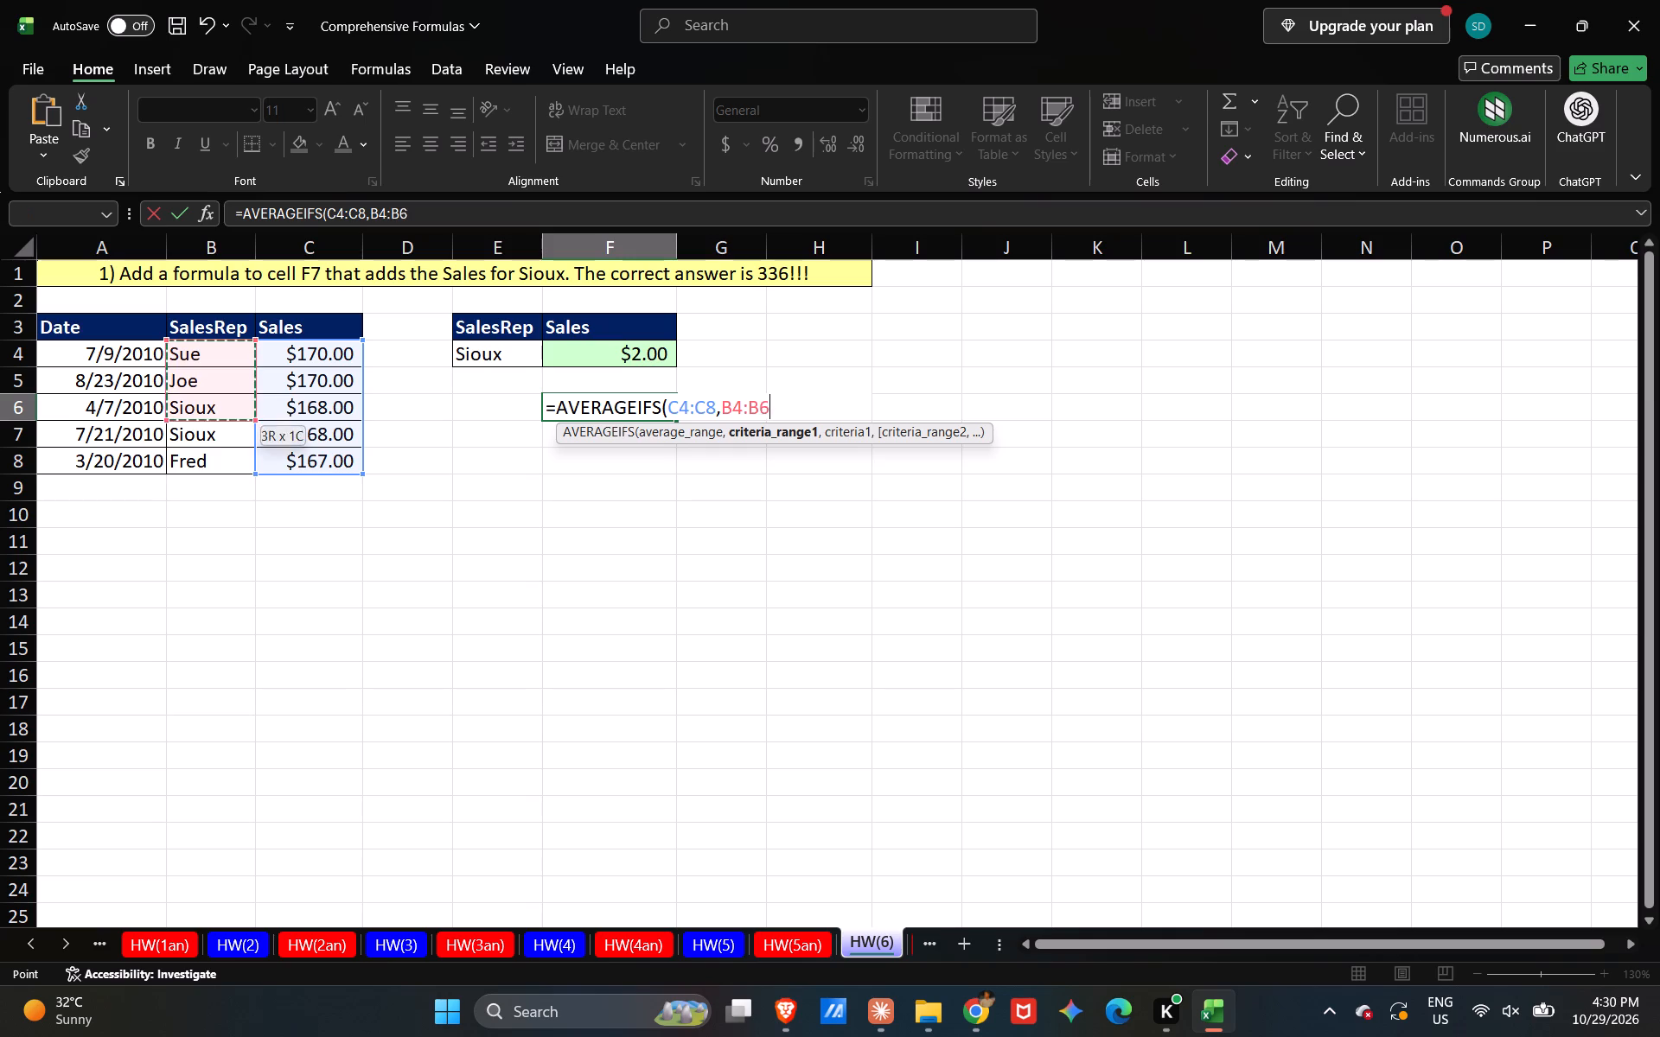
pyautogui.hotkey('shift', 'Down')
pyautogui.hotkey('shift', 'Down')
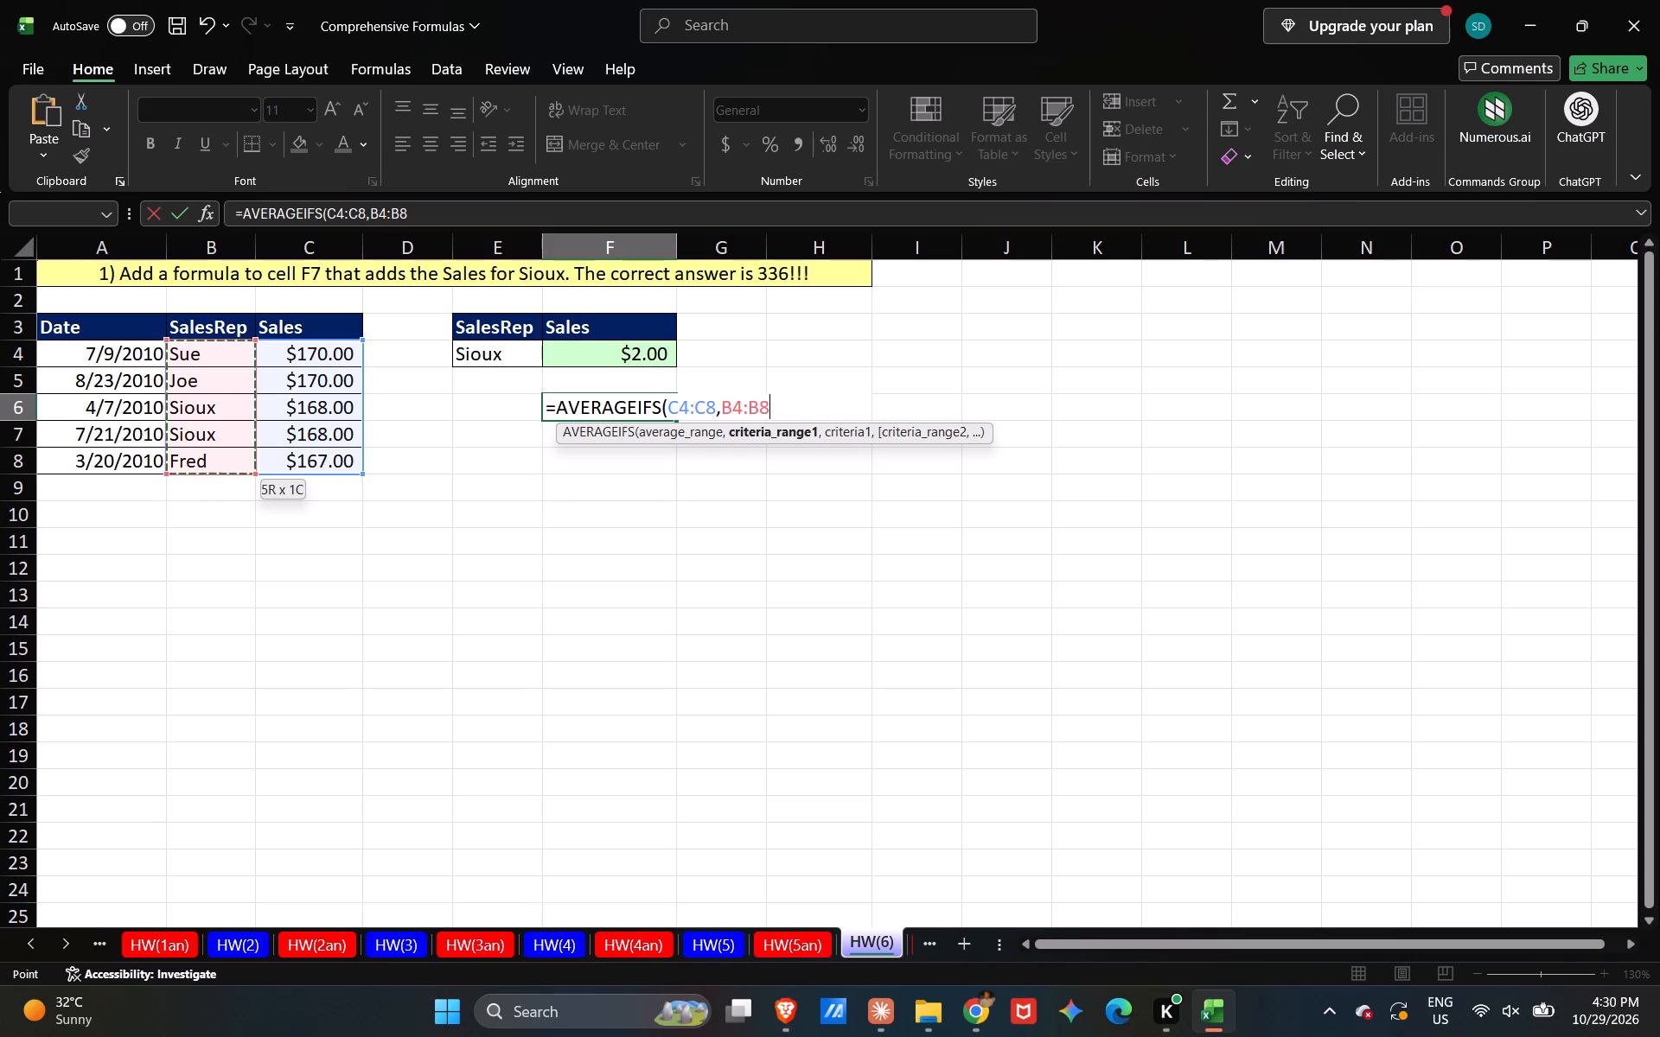
pyautogui.press(',')
pyautogui.press('BackSpace')
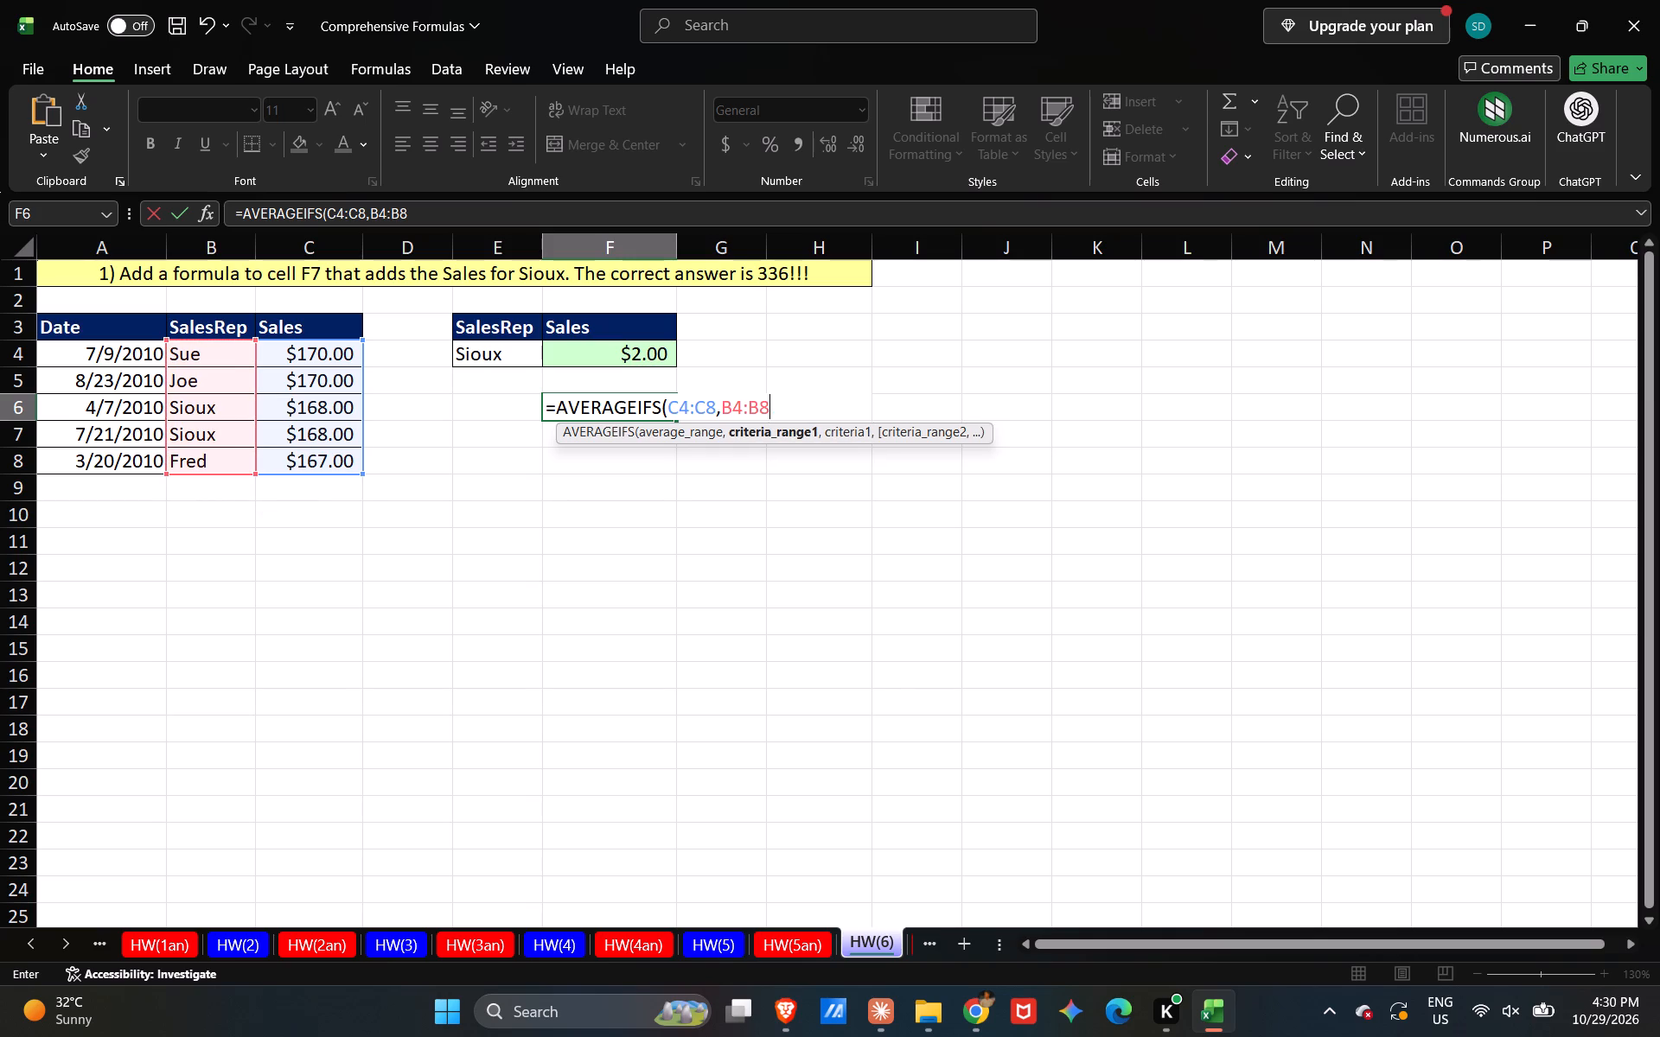
pyautogui.write('))')
pyautogui.press('BackSpace')
pyautogui.press('Return')
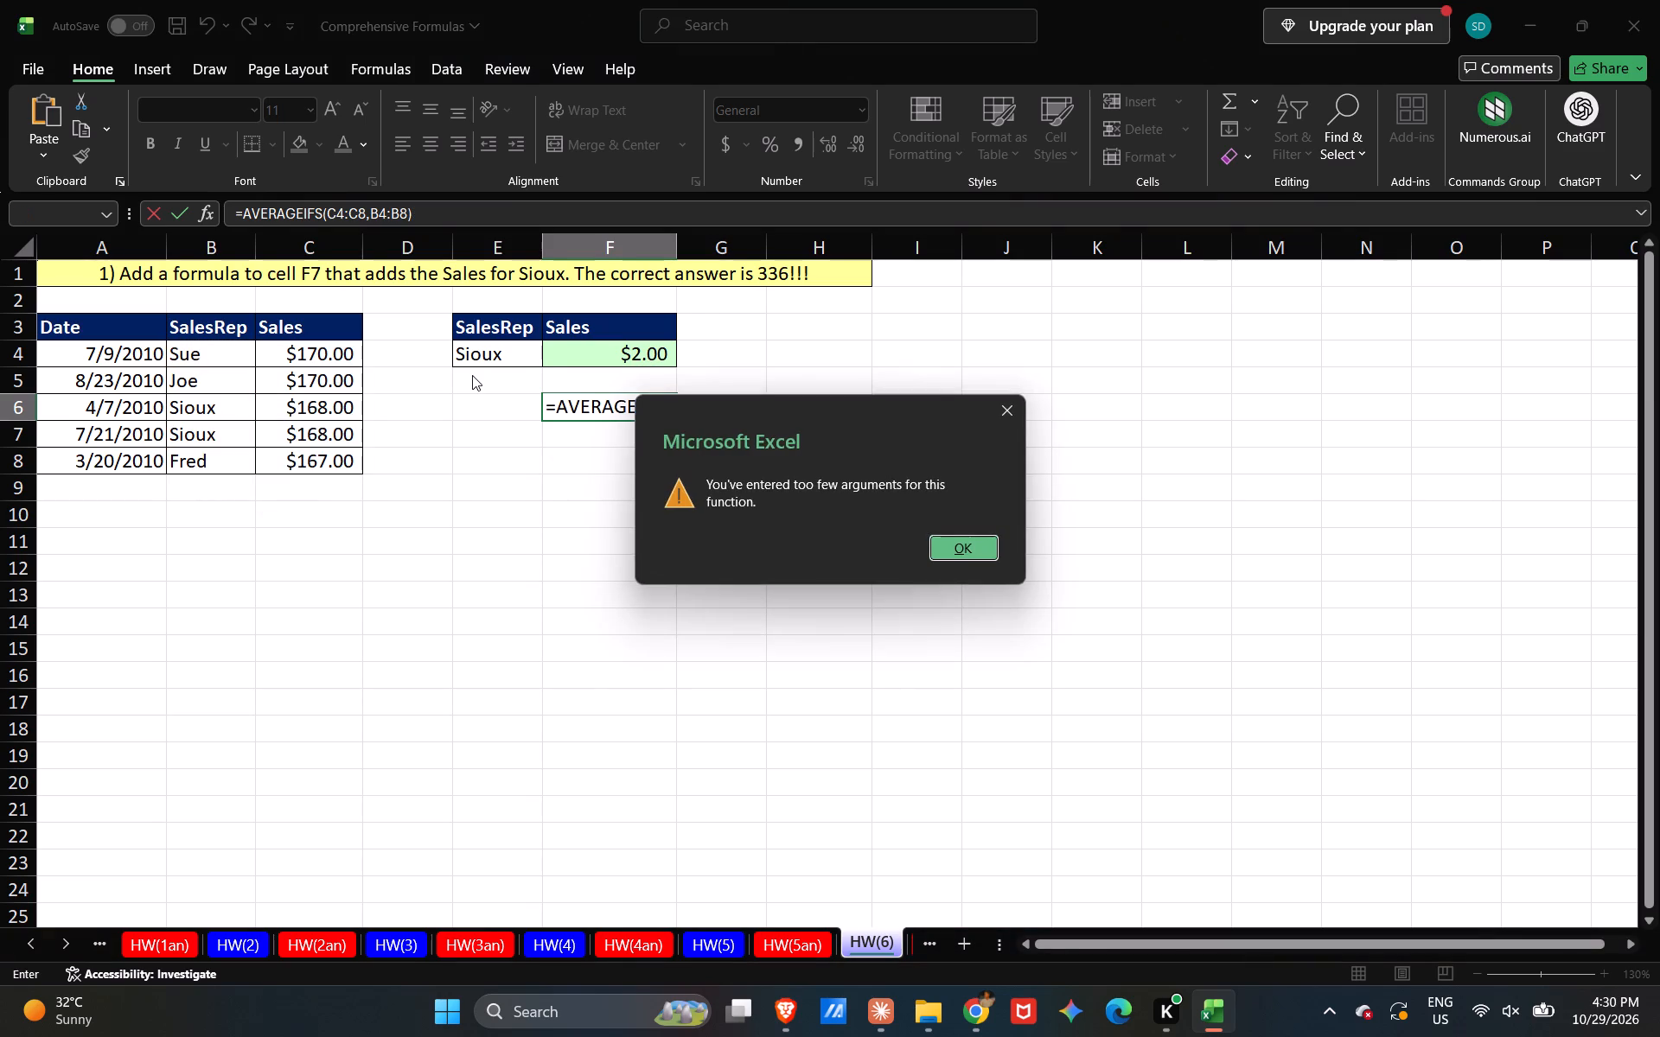
pyautogui.press('Return')
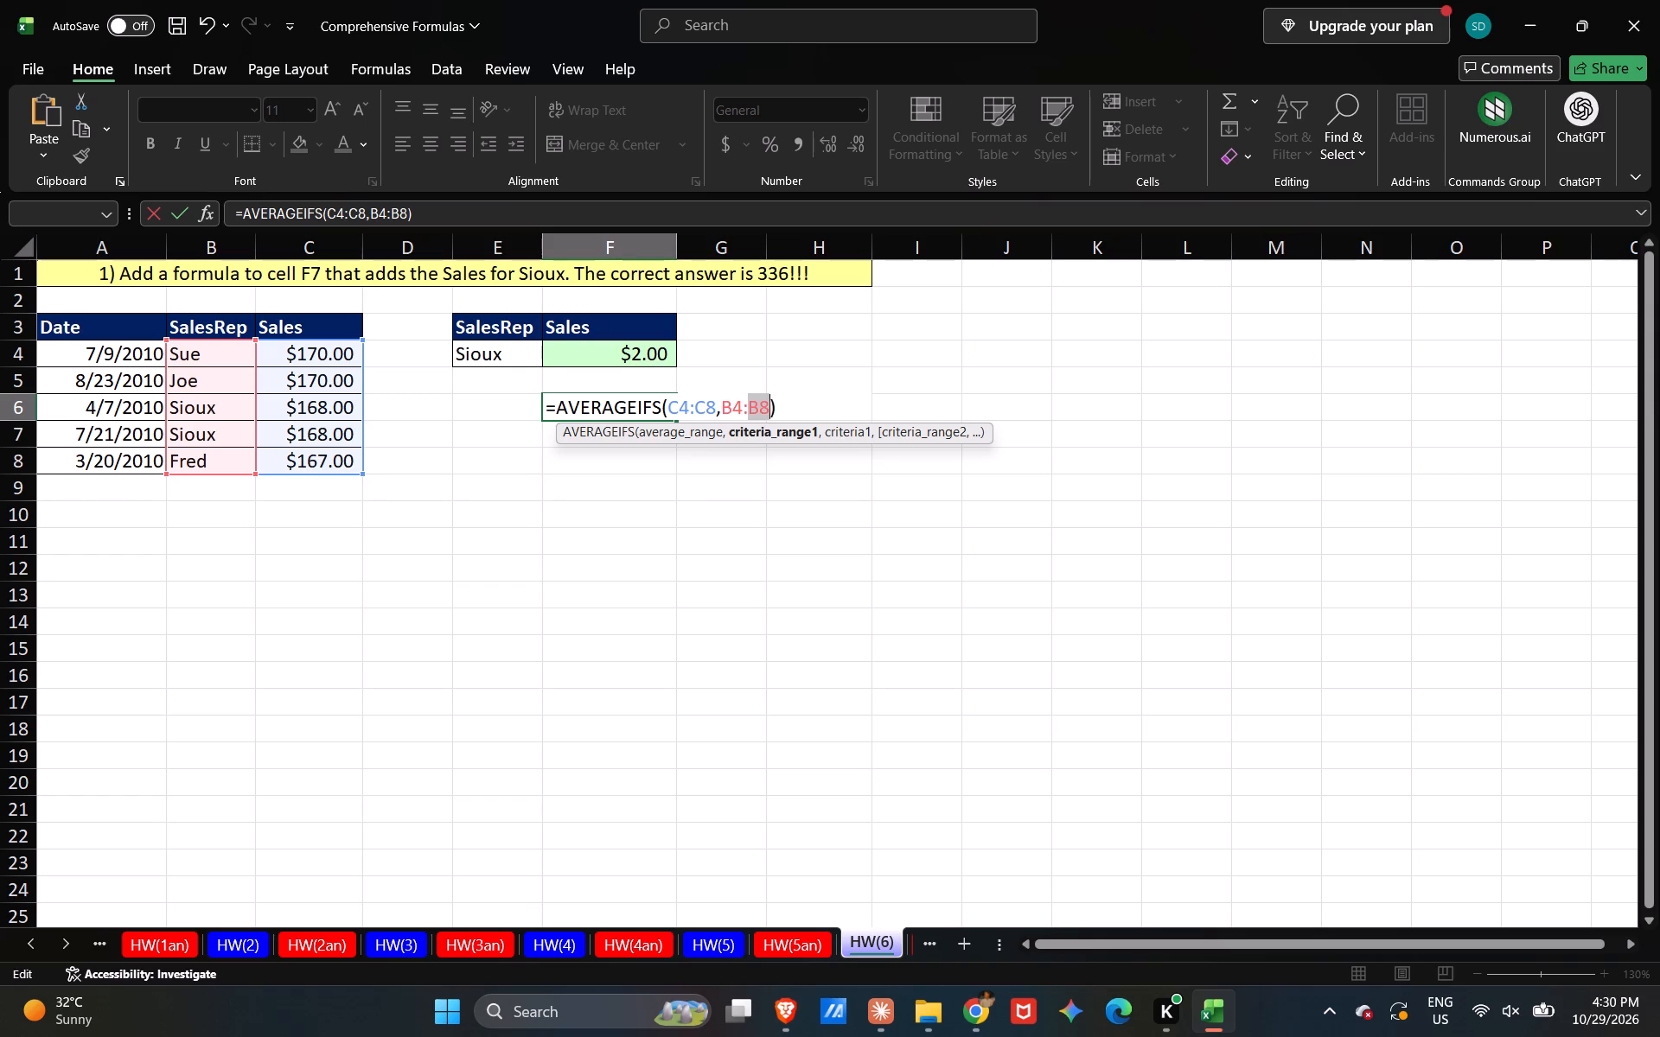
# Add E4 as the criterion in F6, completing the formula =AVERAGEIFS(C4:C8,B4:B8,E4).
pyautogui.click(764, 394)
pyautogui.press('Right')
pyautogui.press(',')
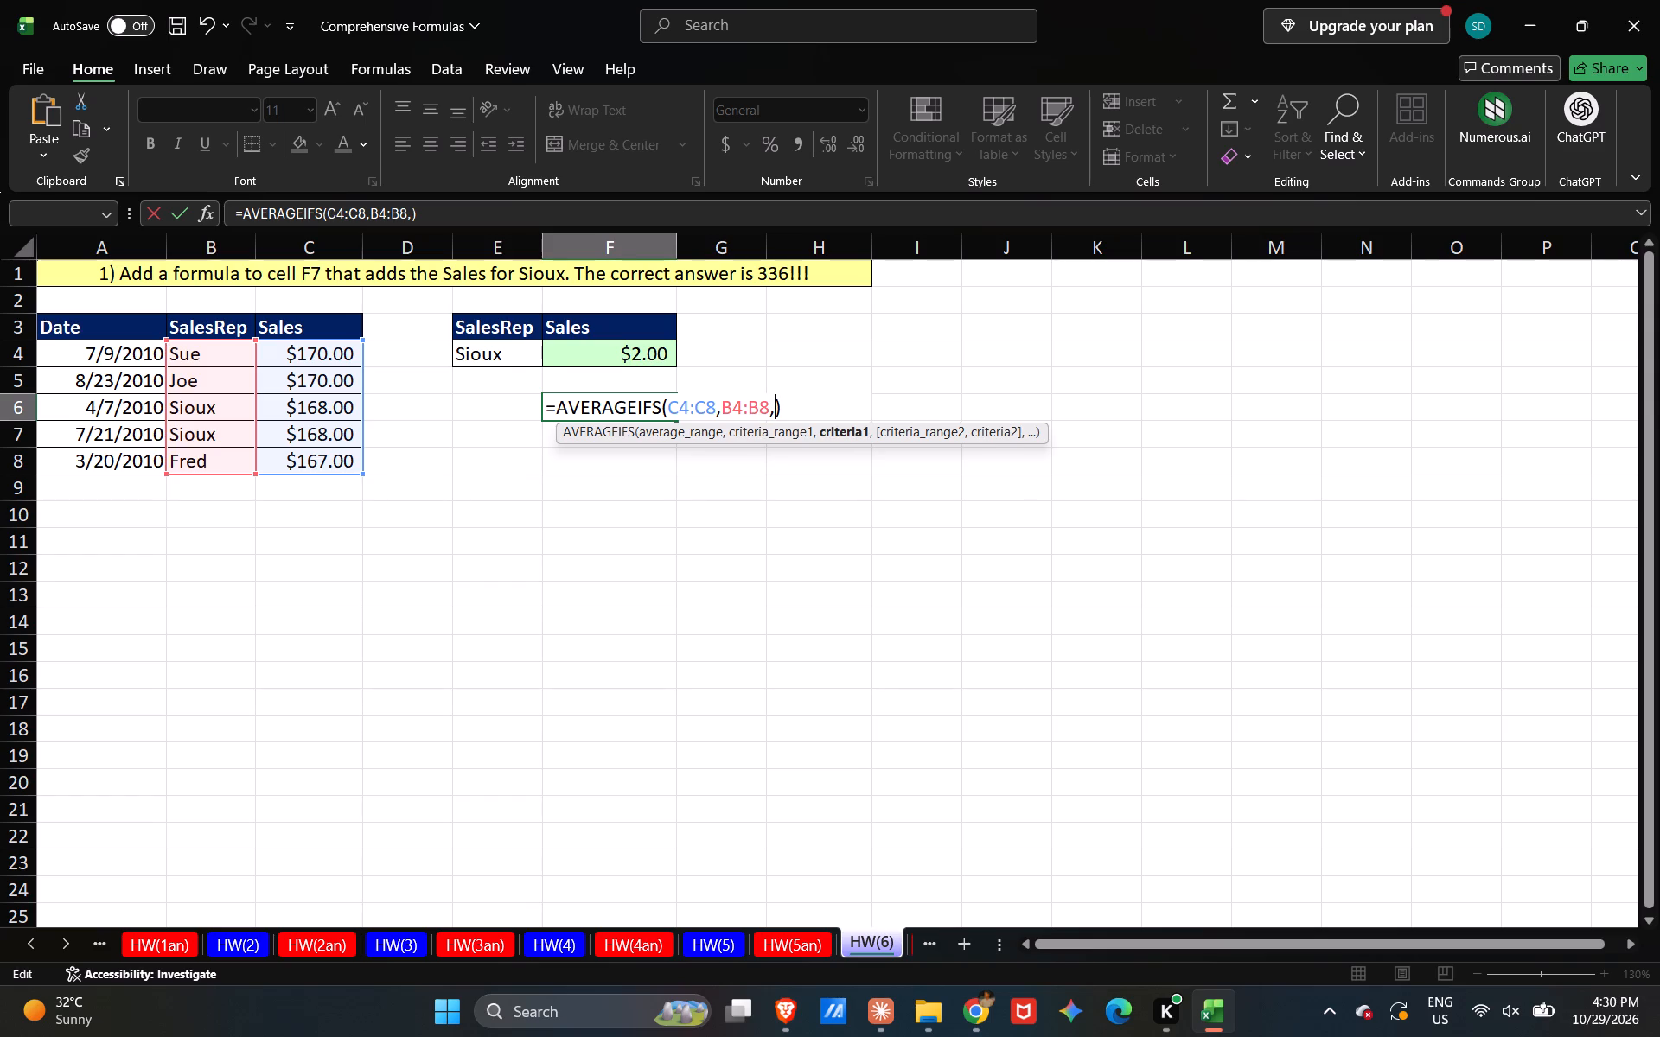
pyautogui.keyDown('shift'); pyautogui.click(476, 355); pyautogui.keyUp('shift')
pyautogui.press('Return')
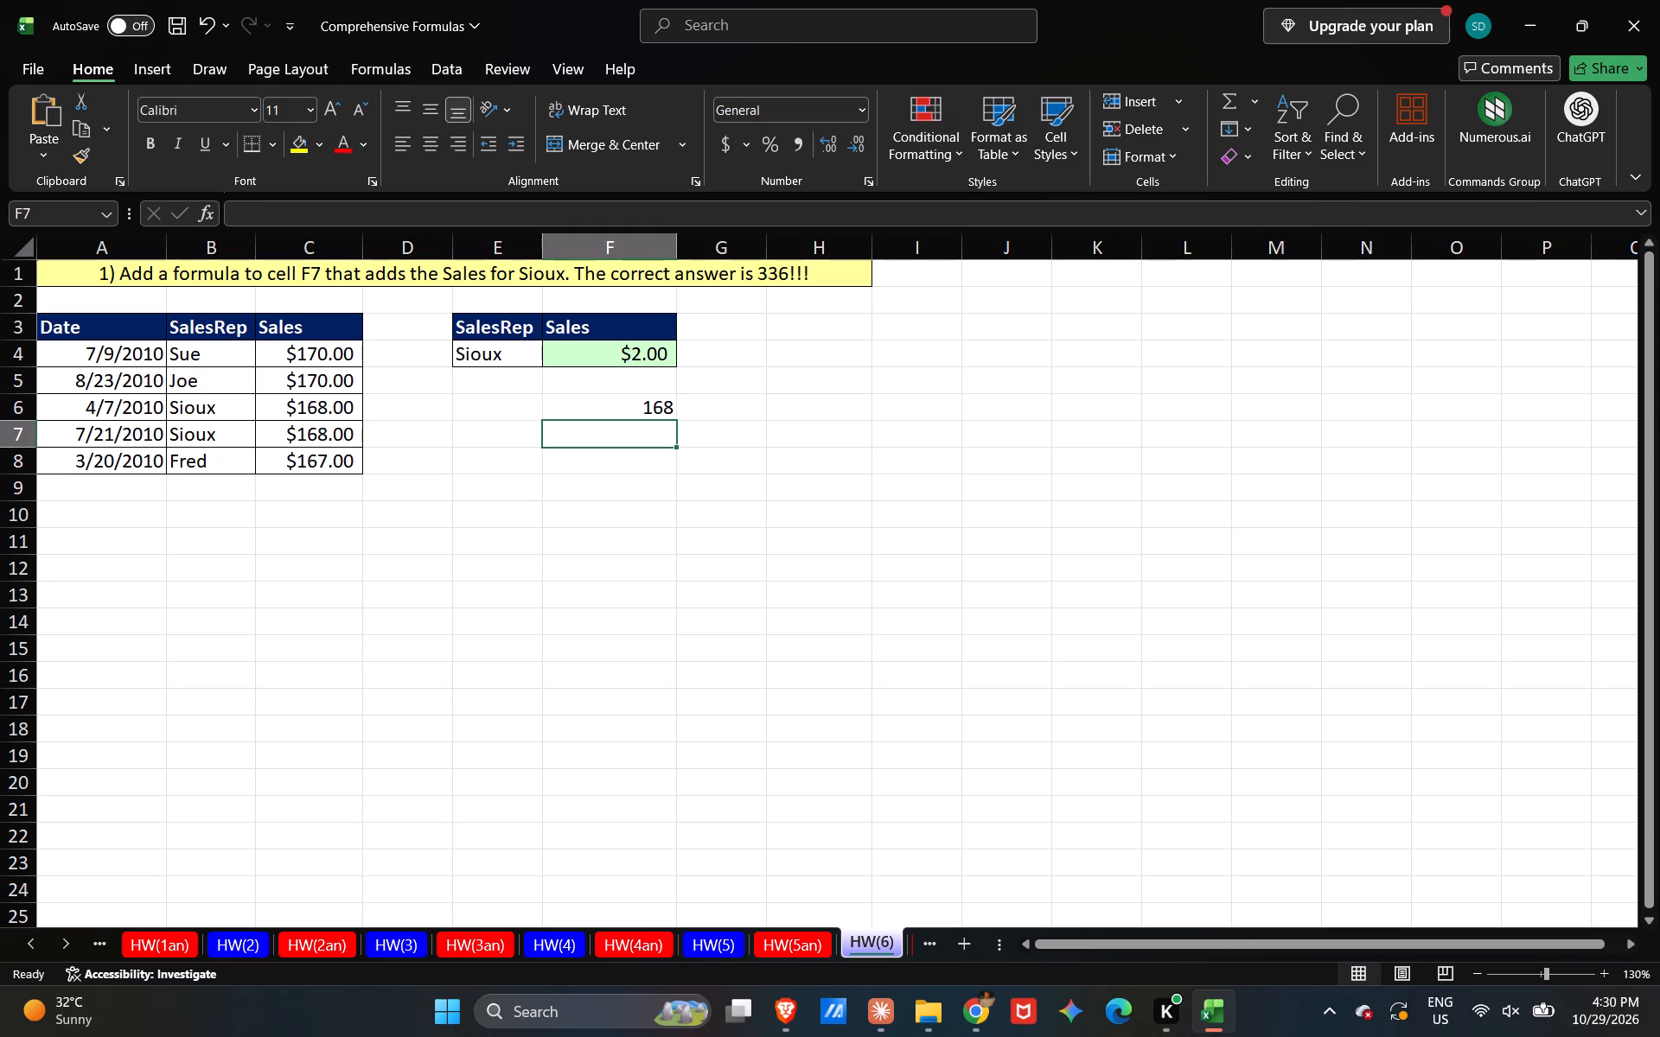
# Inspect the ranges and criterion used by the AVERAGEIFS formula in F6, leaving the formula as it is.
pyautogui.click(561, 410)
pyautogui.tripleClick(561, 410)
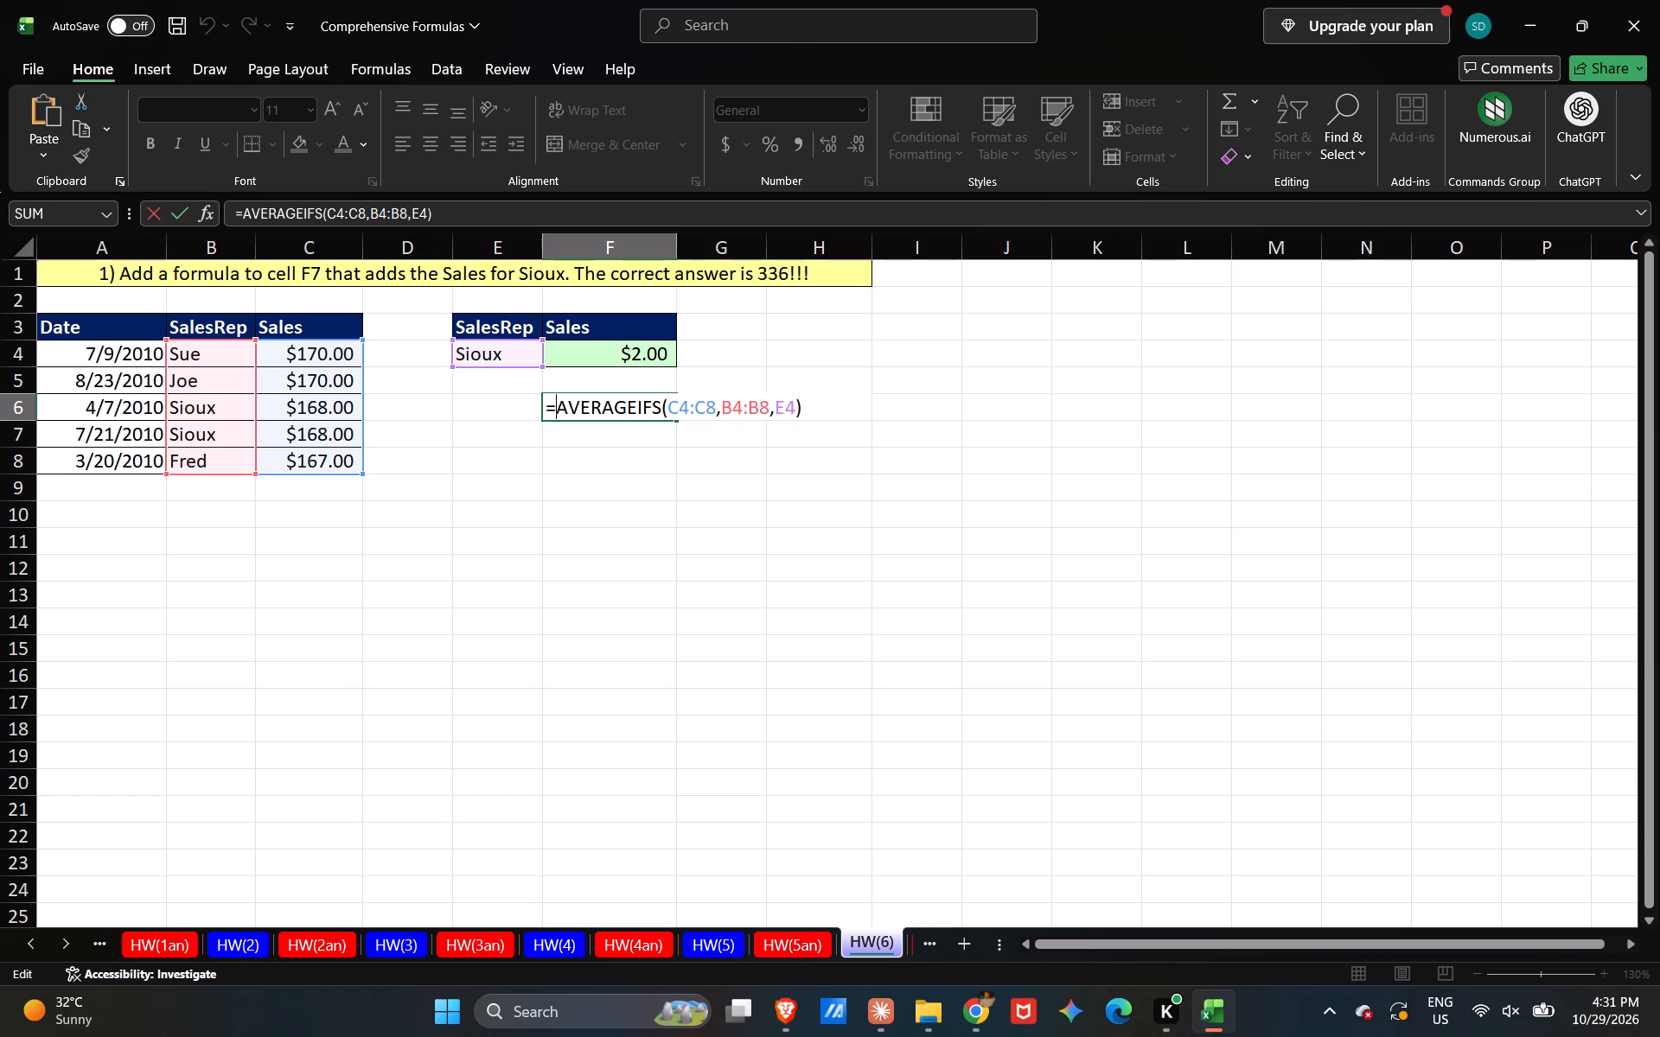
pyautogui.press('Return')
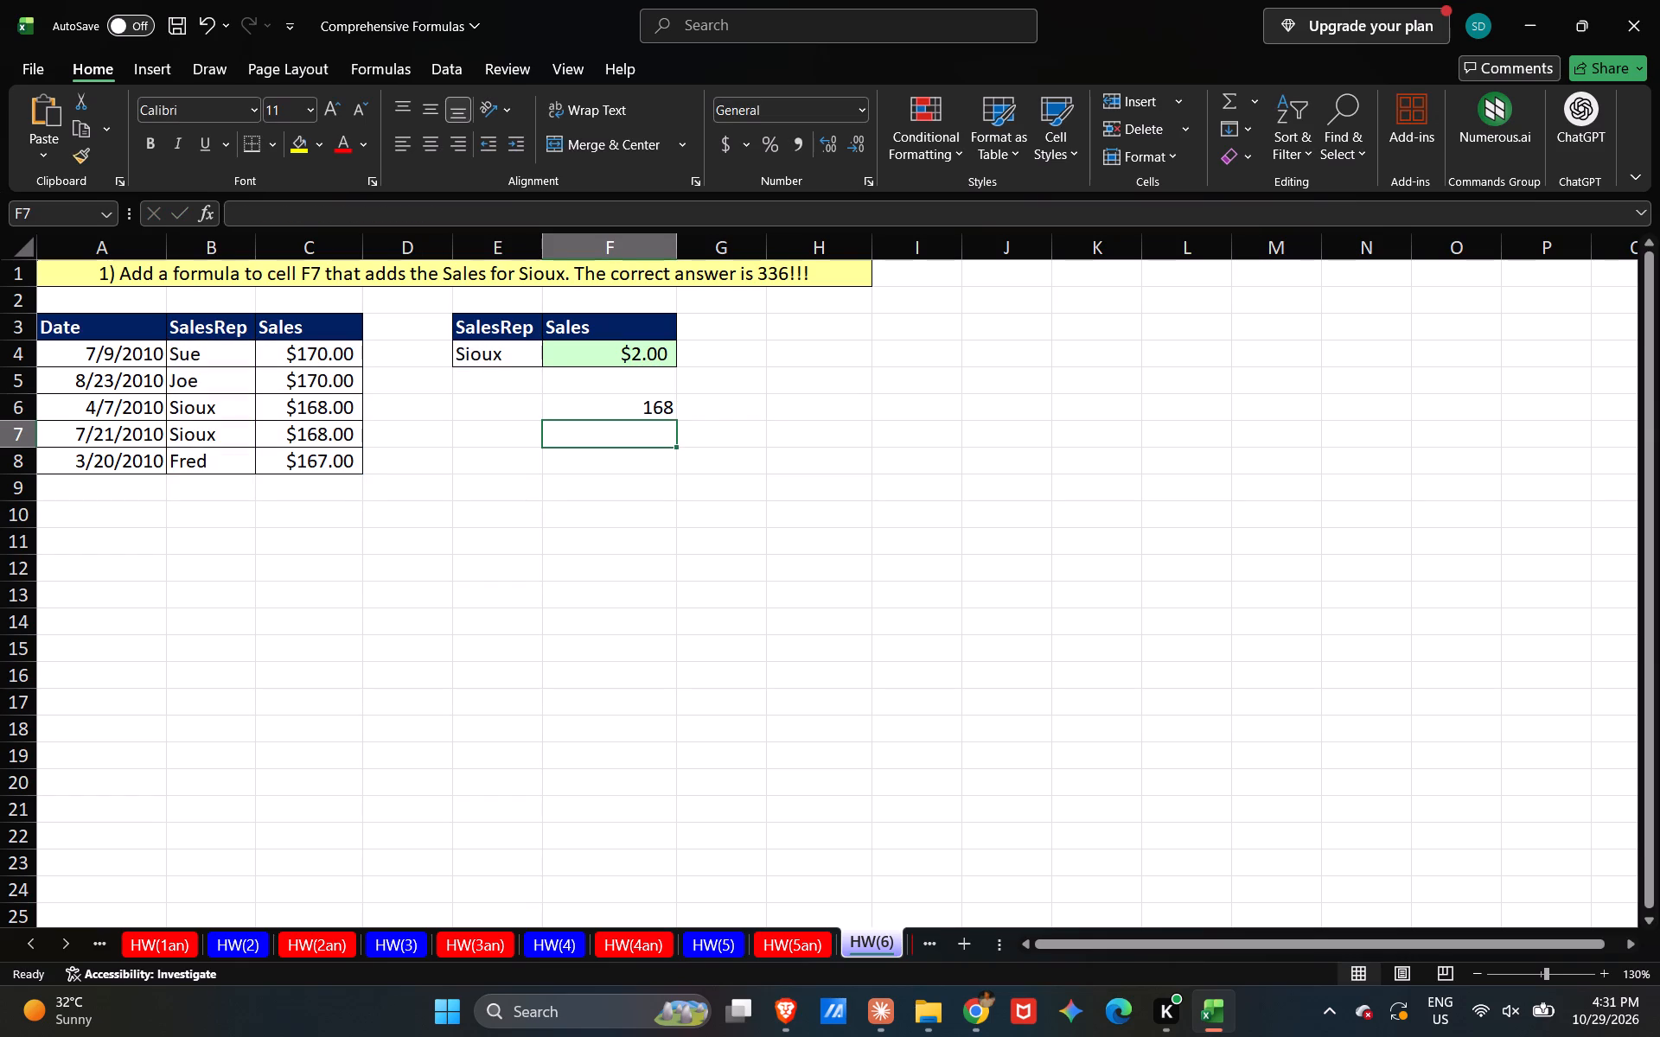
# Save the Comprehensive Formulas workbook.
pyautogui.hotkey('ctrl', 's')
pyautogui.hotkey('ctrl', 's')
# Review the AVERAGEIFS formula in F6 and the COUNTIF formula in F4 without changing either.
pyautogui.doubleClick(622, 413)
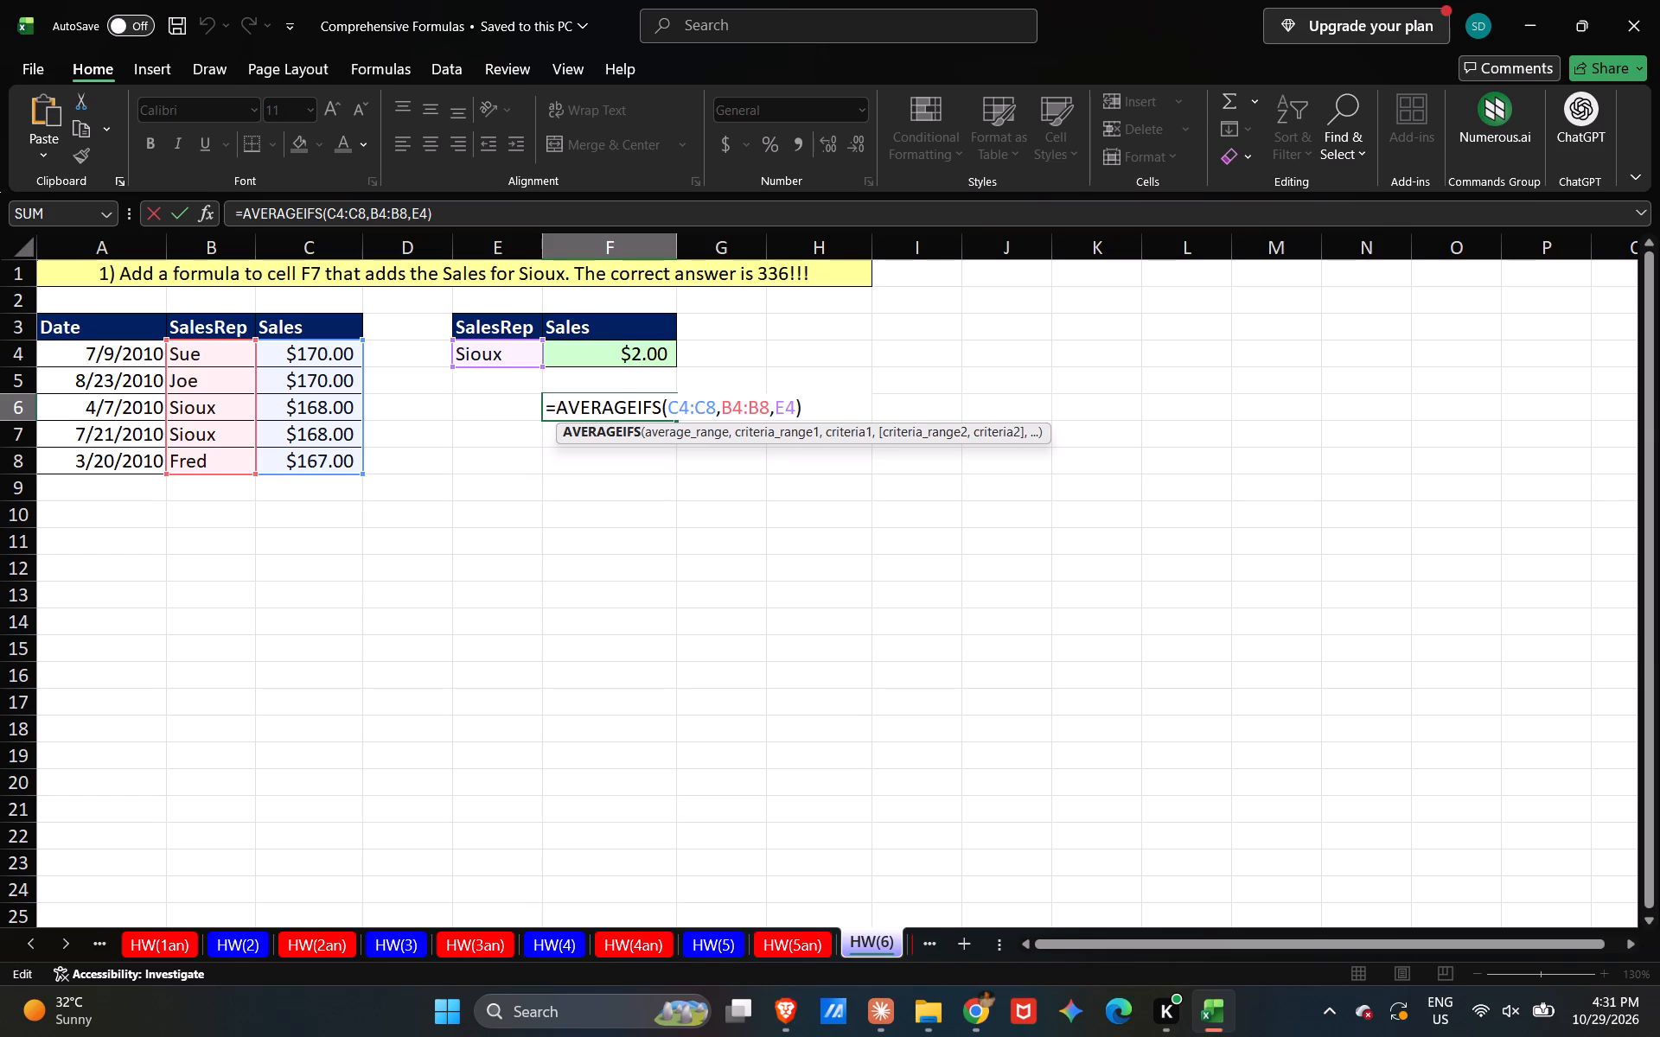
pyautogui.press('Escape')
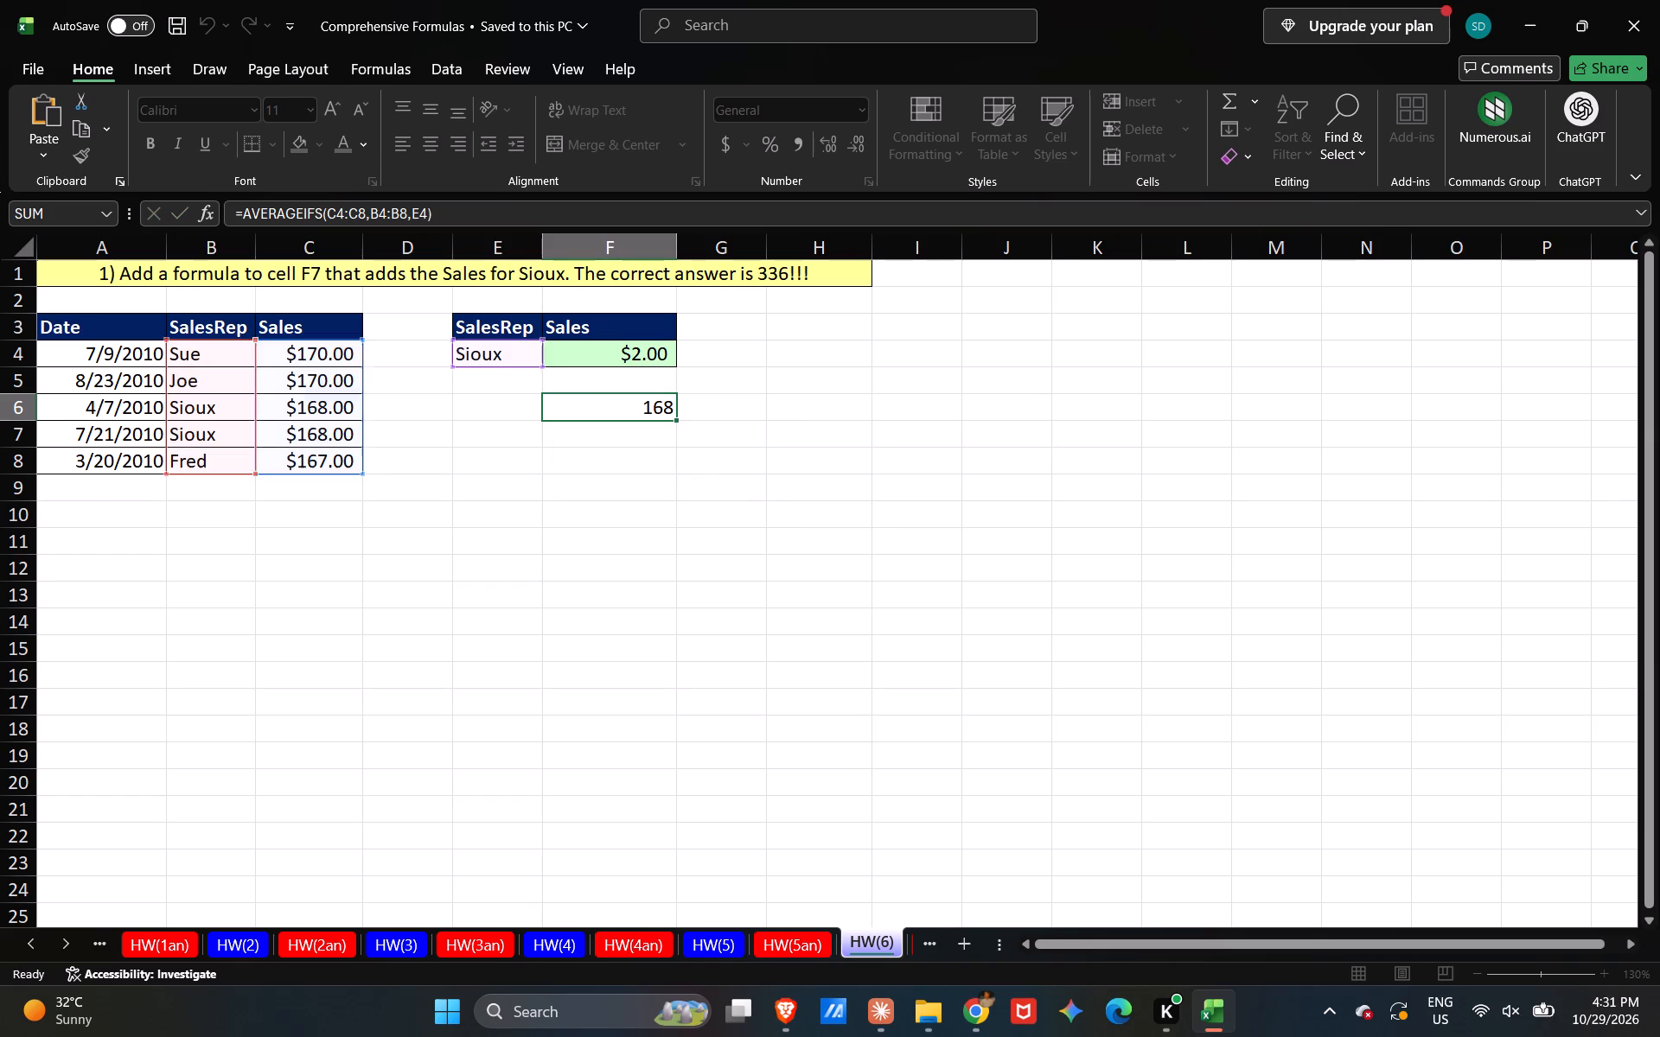
pyautogui.click(621, 357)
pyautogui.tripleClick(621, 357)
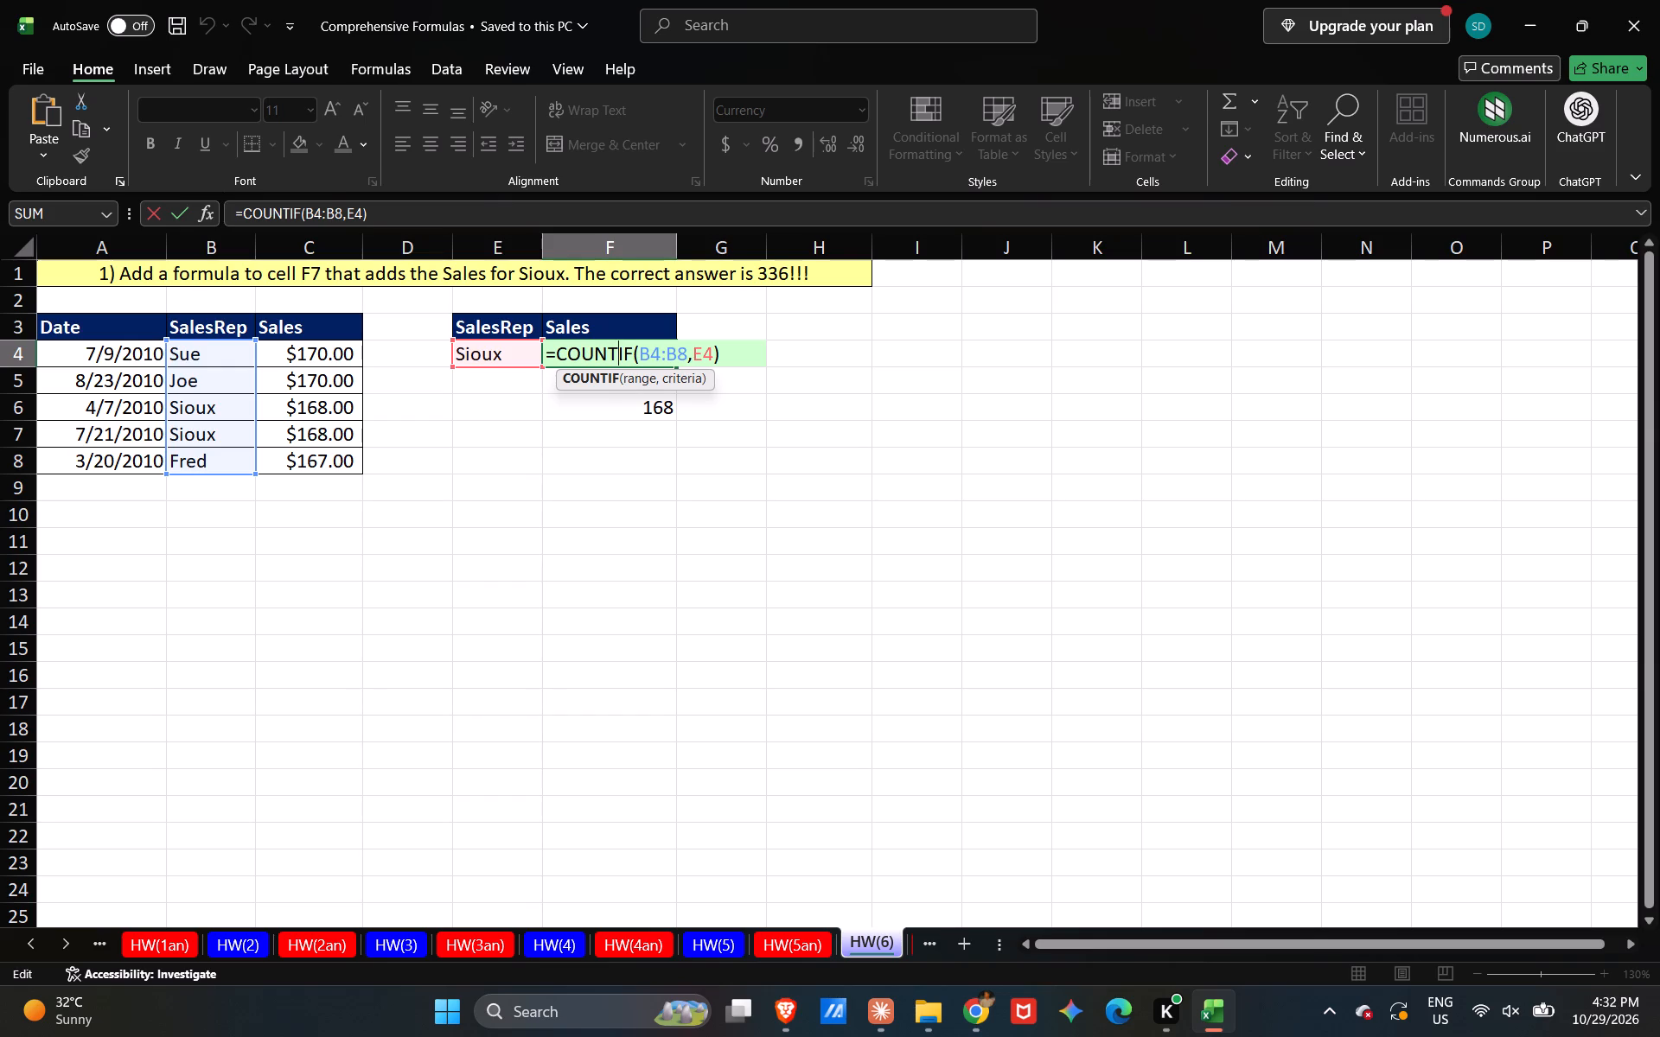
pyautogui.press('Escape')
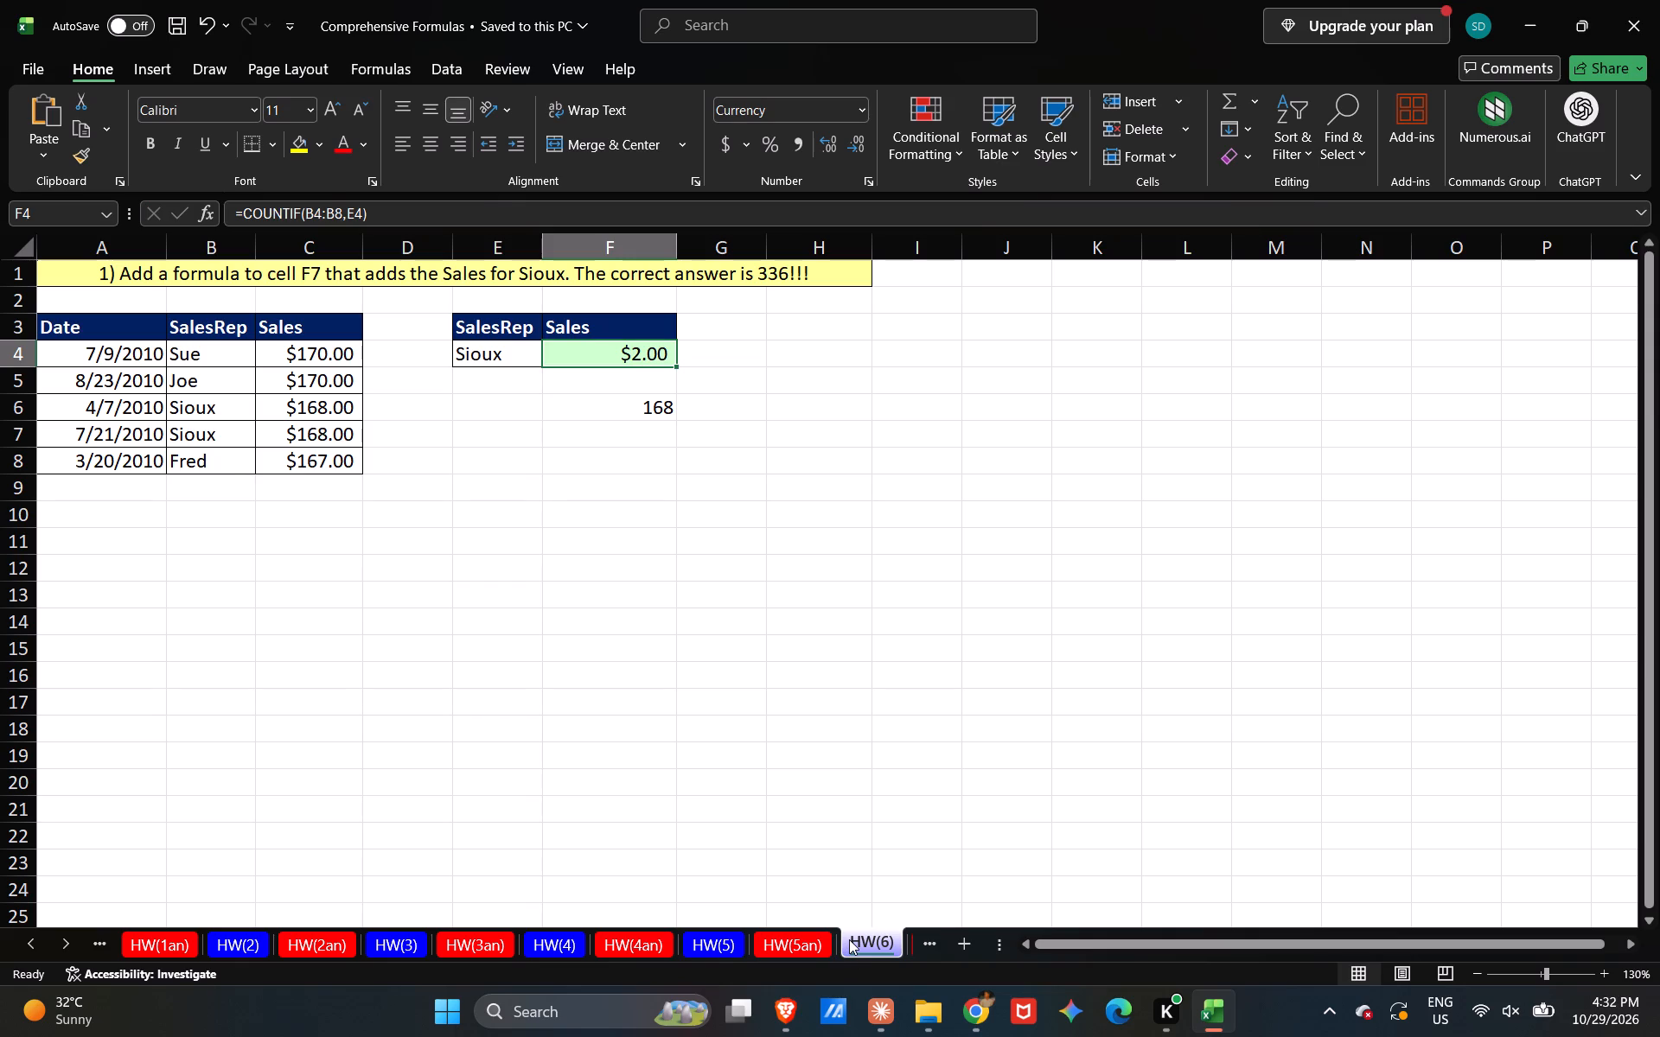
# Switch to the HW(6an) answer sheet to see its formula for Sioux's sales in F4.
pyautogui.click(917, 946)
pyautogui.click(910, 942)
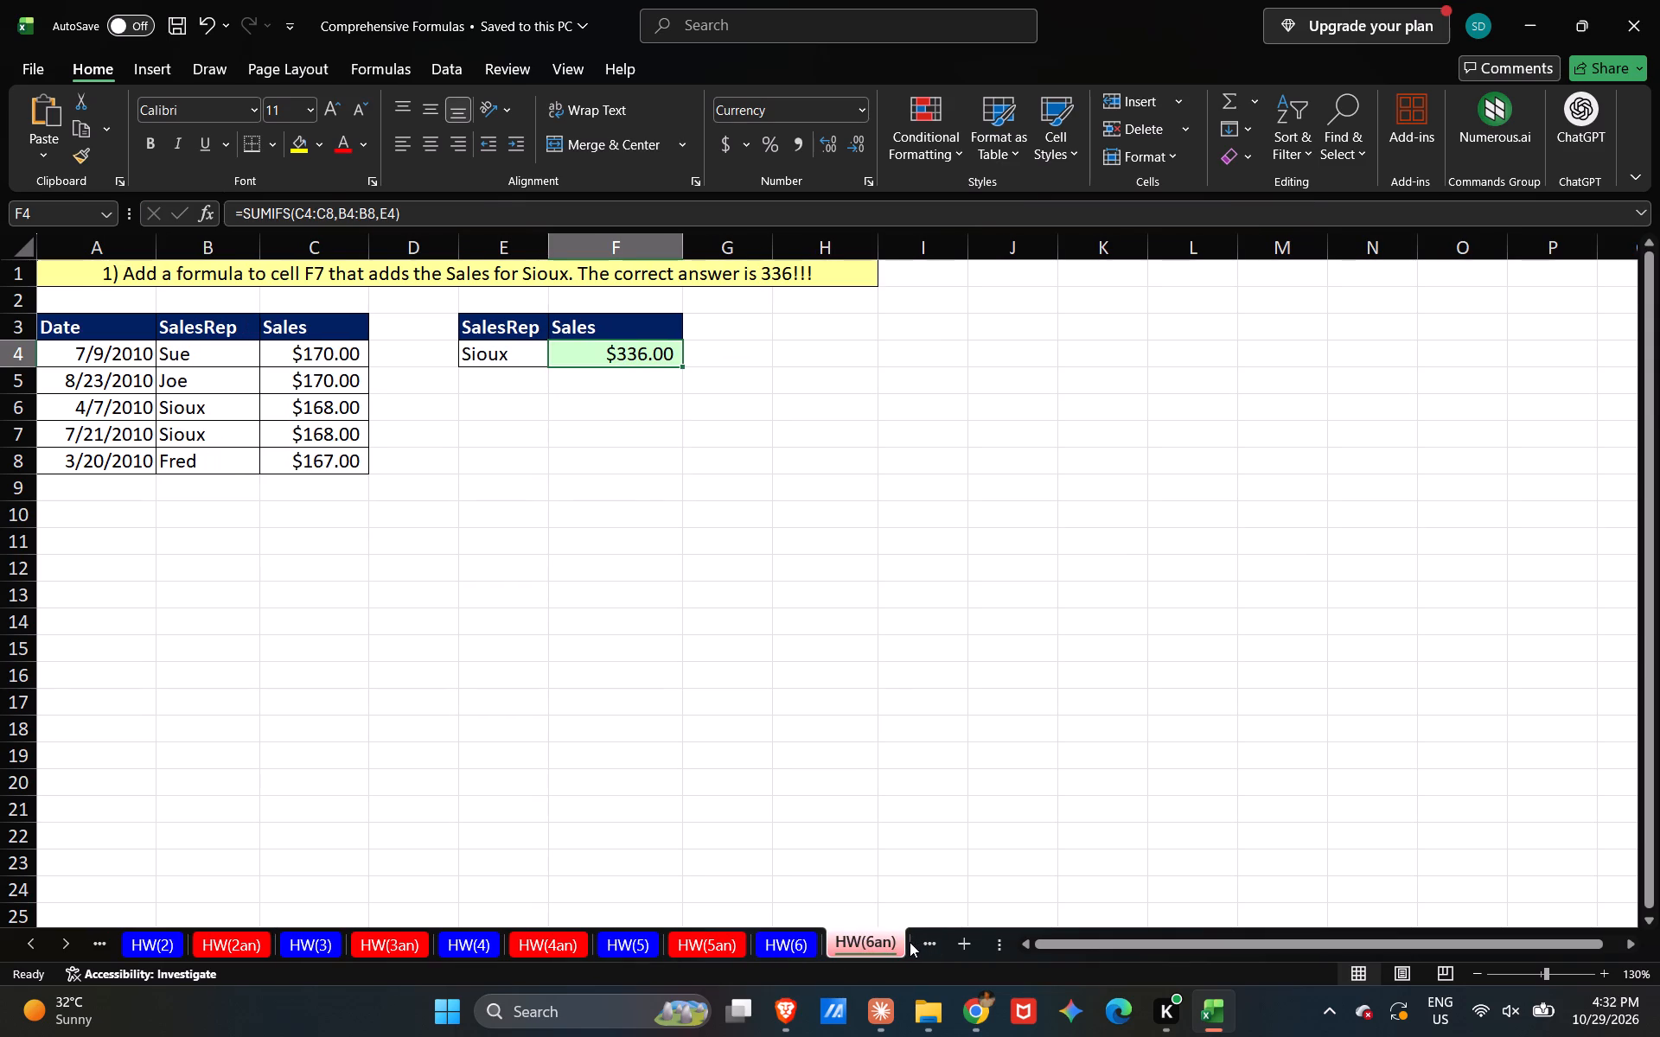
pyautogui.click(910, 942)
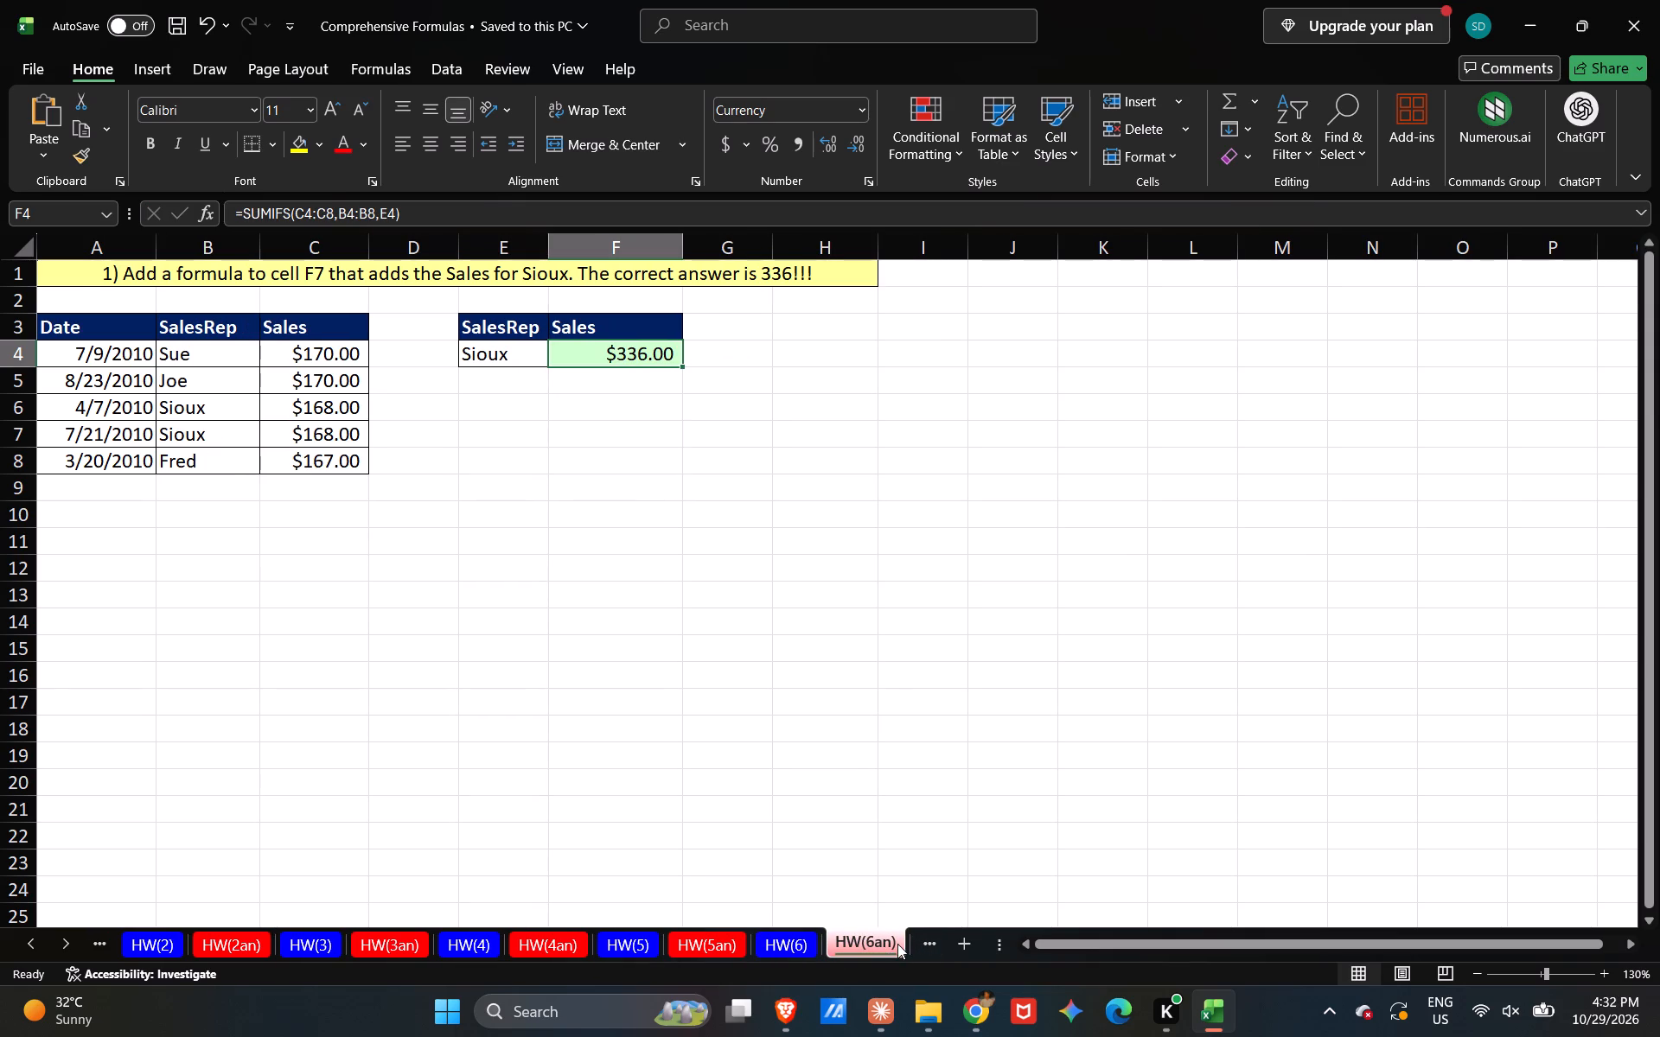
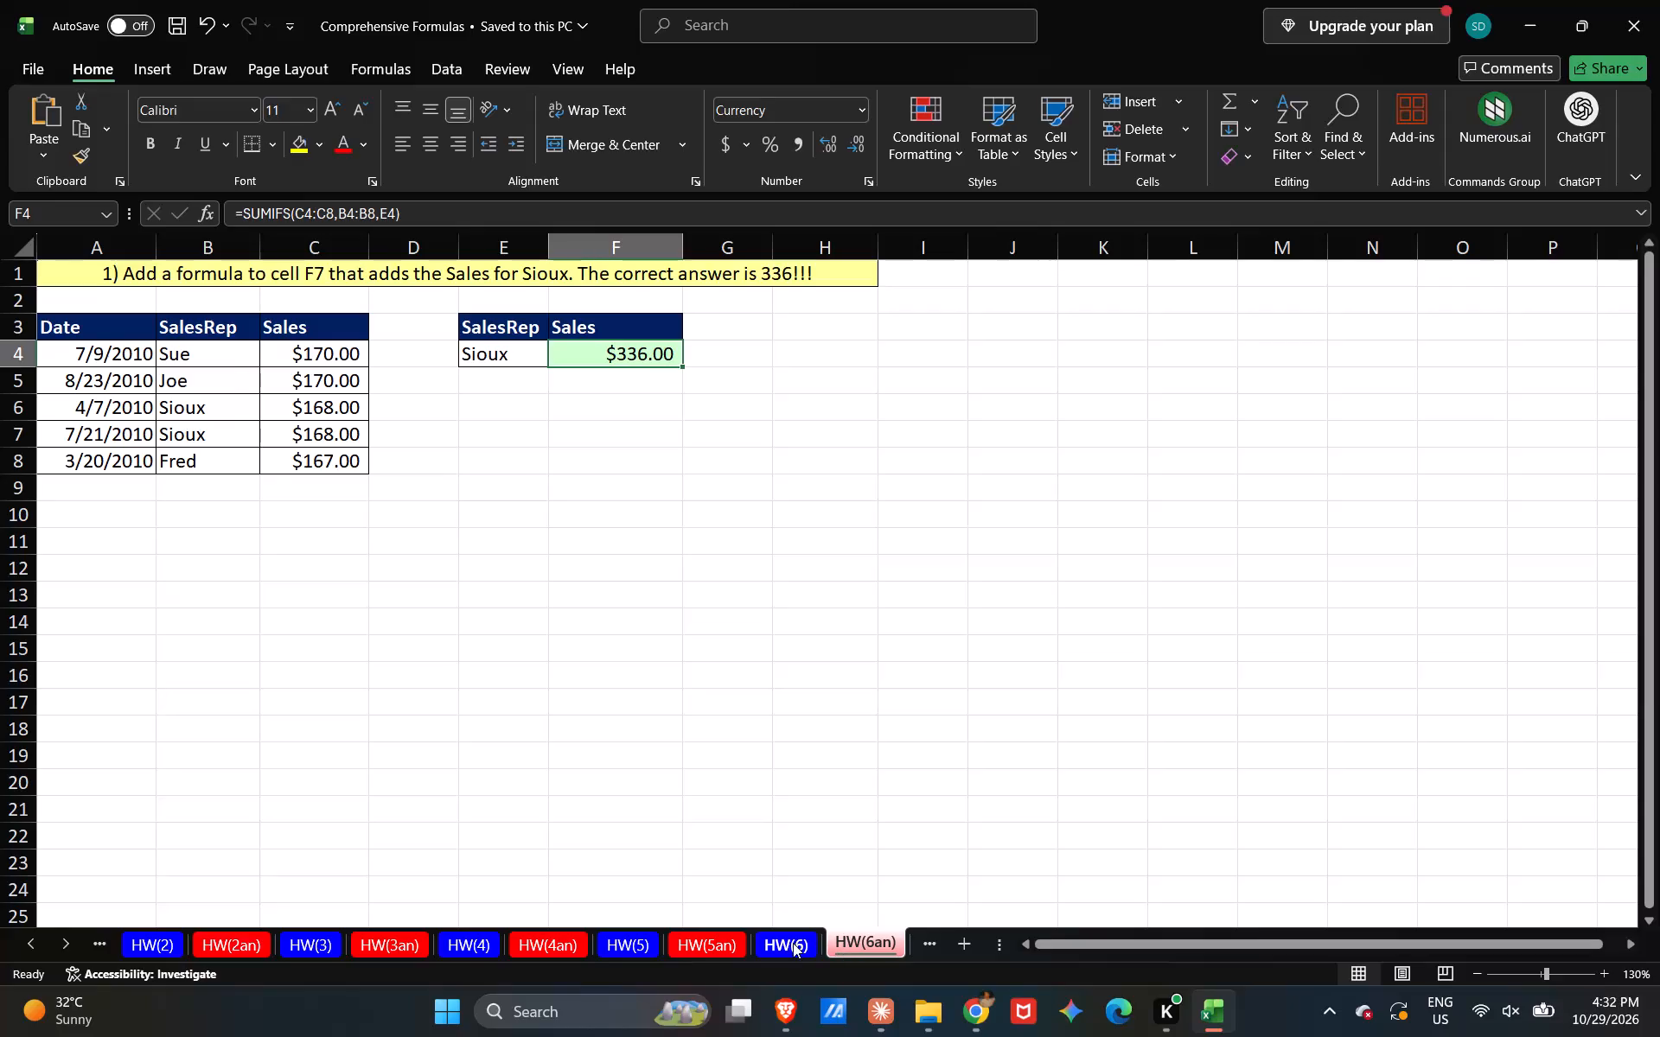
# Move on from HW(6an) to the HW(7an) sheet with the Net Income or Net Loss exercise.
pyautogui.hscroll(-1, 787, 941)
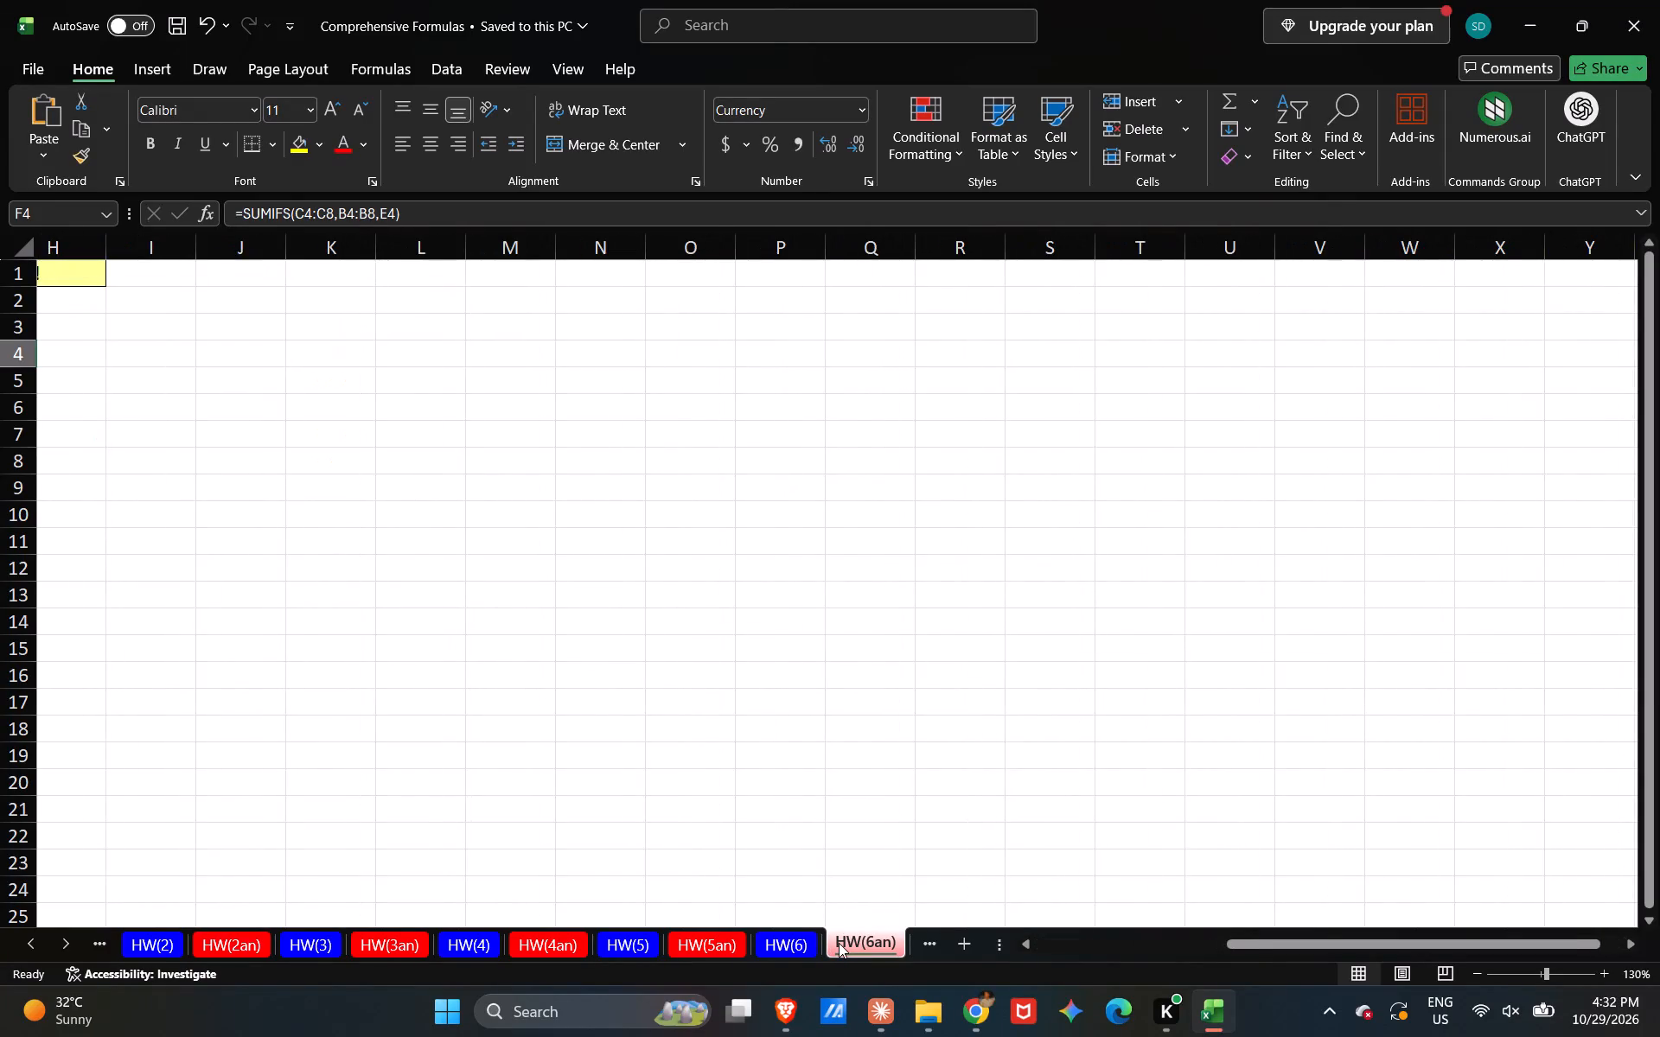
pyautogui.hscroll(1, 839, 943)
pyautogui.click(930, 943)
pyautogui.click(930, 943)
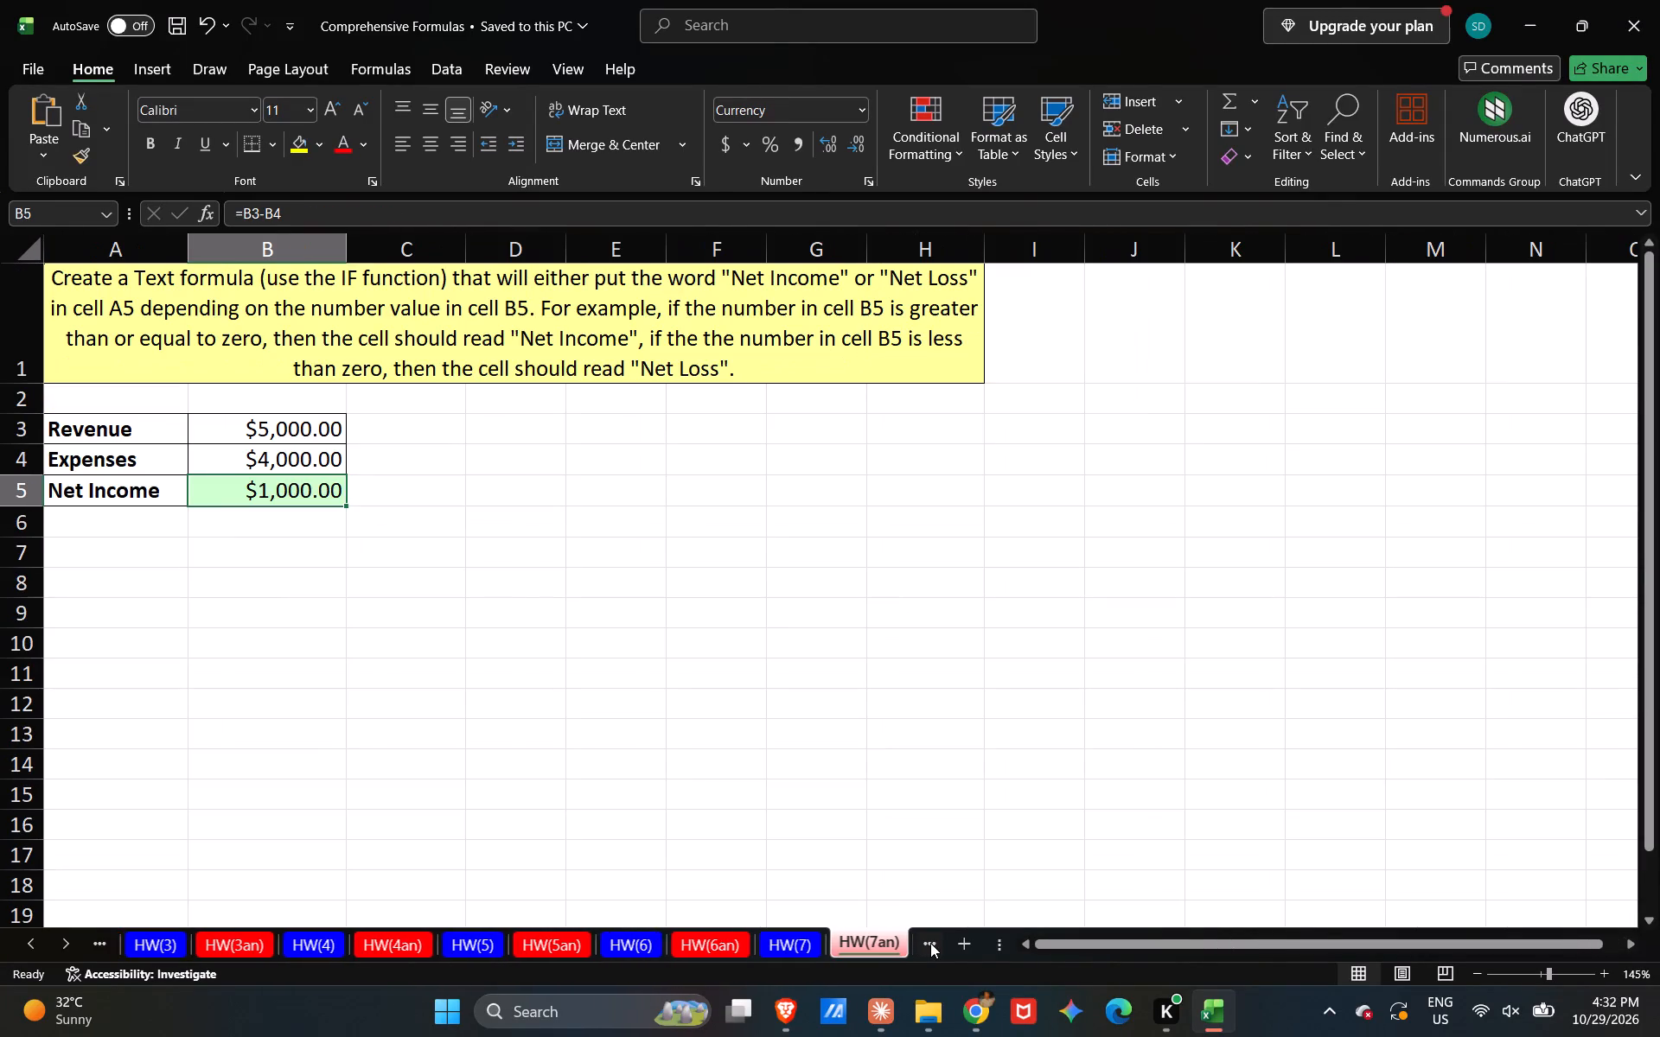
pyautogui.hscroll(2, 494, 718)
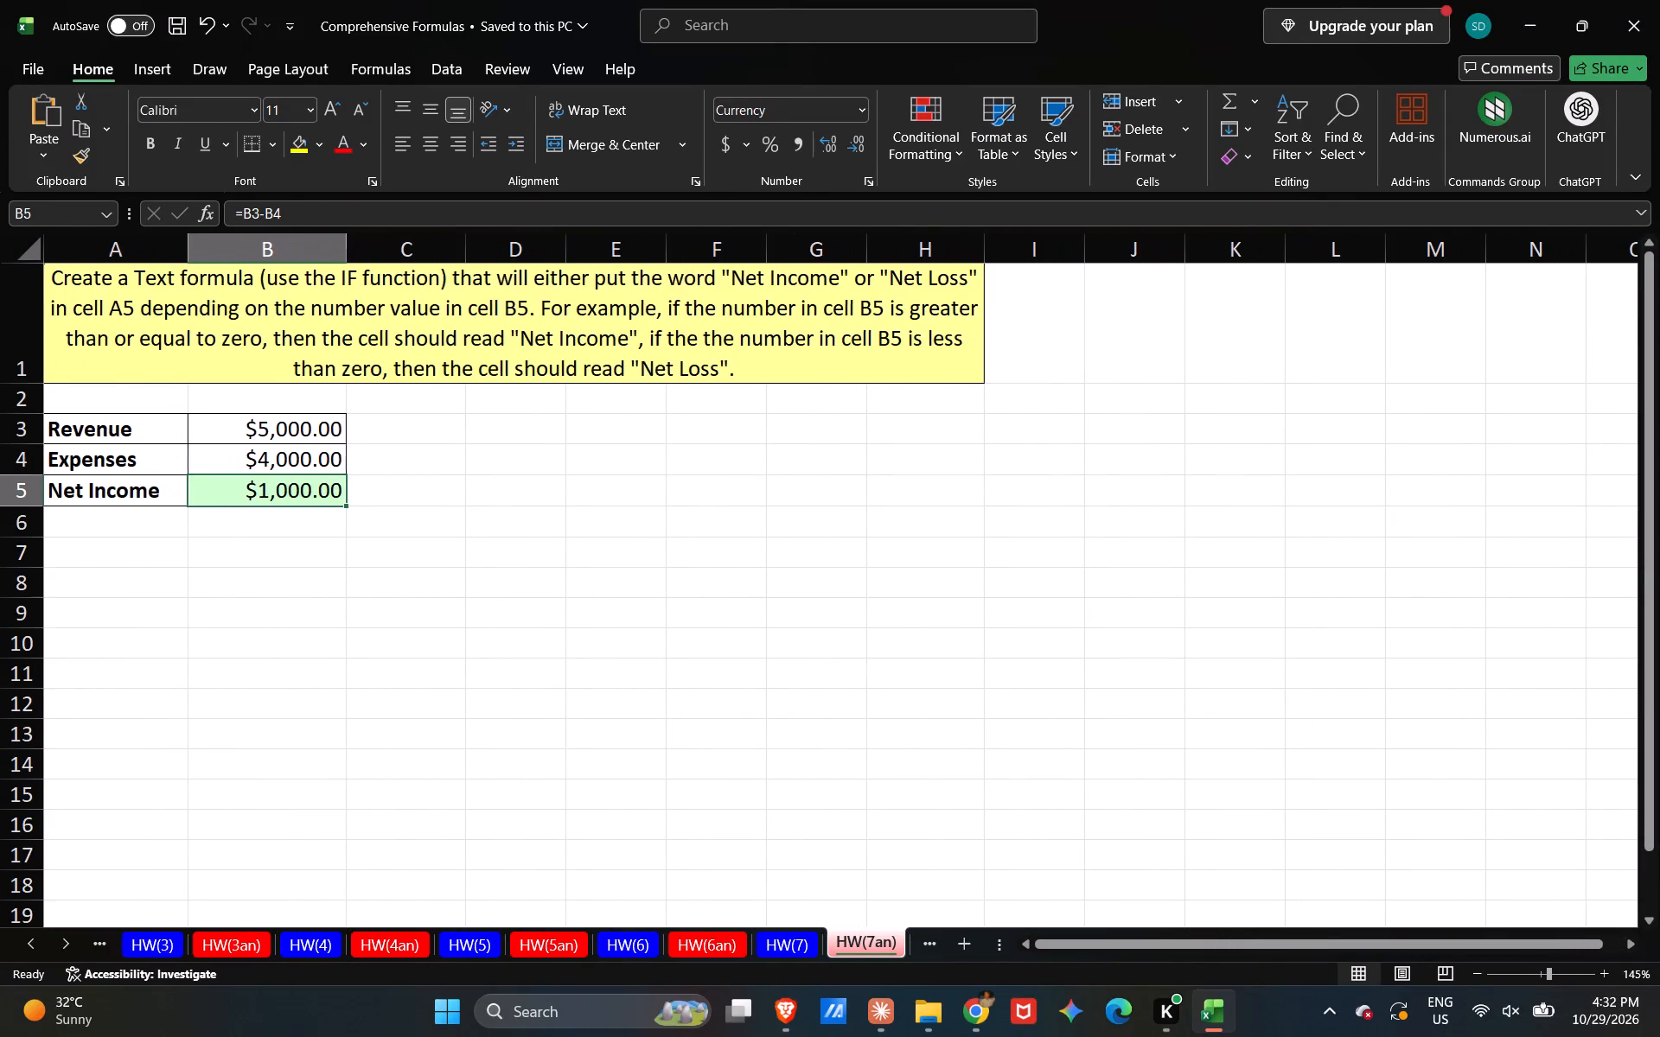
# Replace the formula in B5 with an IFS formula testing B3>B4, with empty text "" as its result.
pyautogui.click(313, 489)
pyautogui.press('BackSpace')
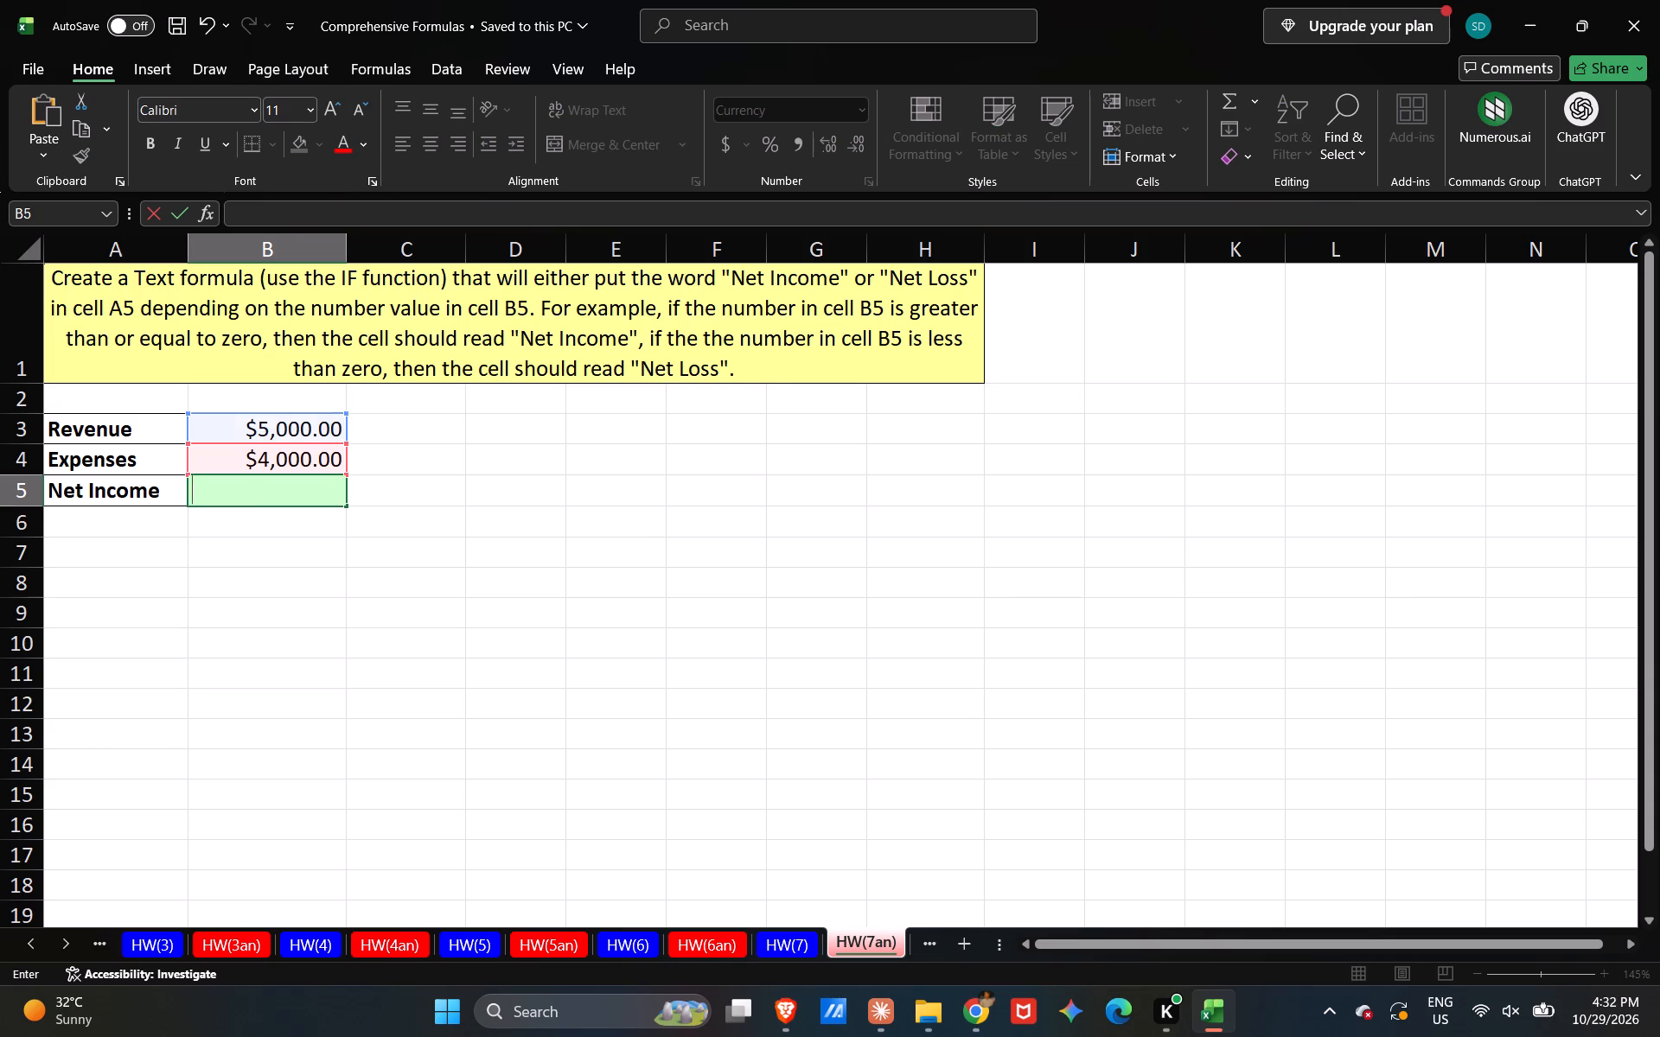
pyautogui.press('=')
pyautogui.write('if')
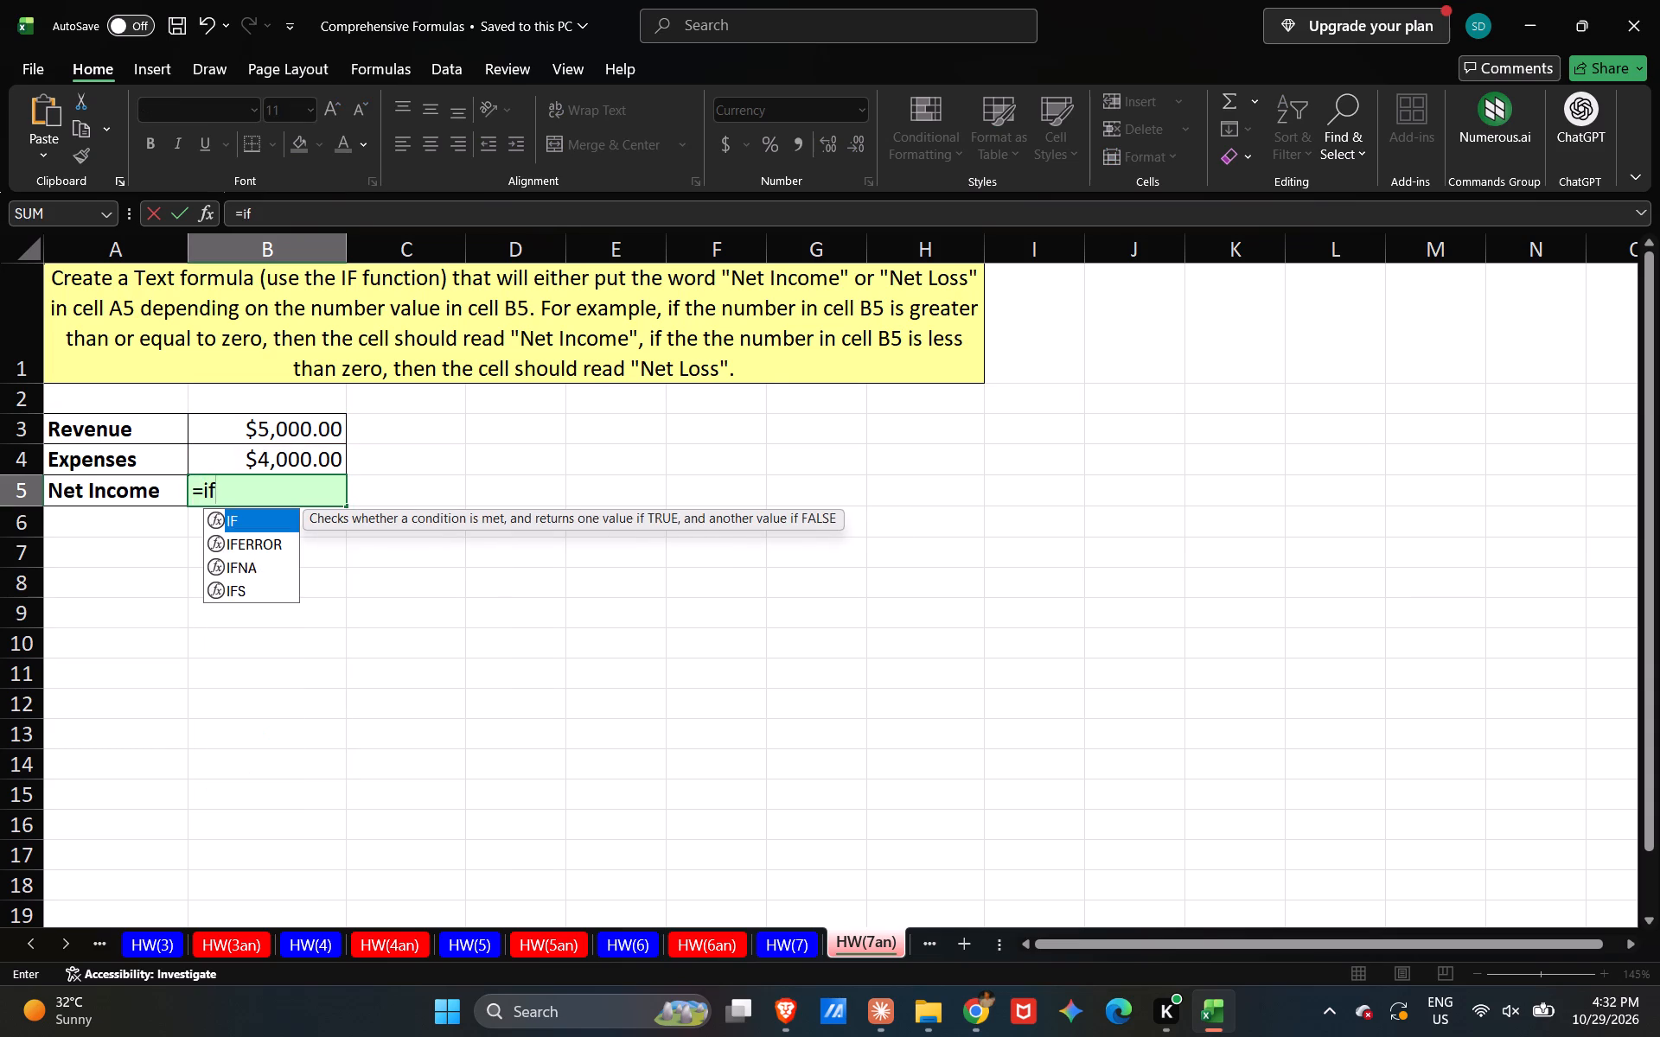
pyautogui.press('s')
pyautogui.press('Tab')
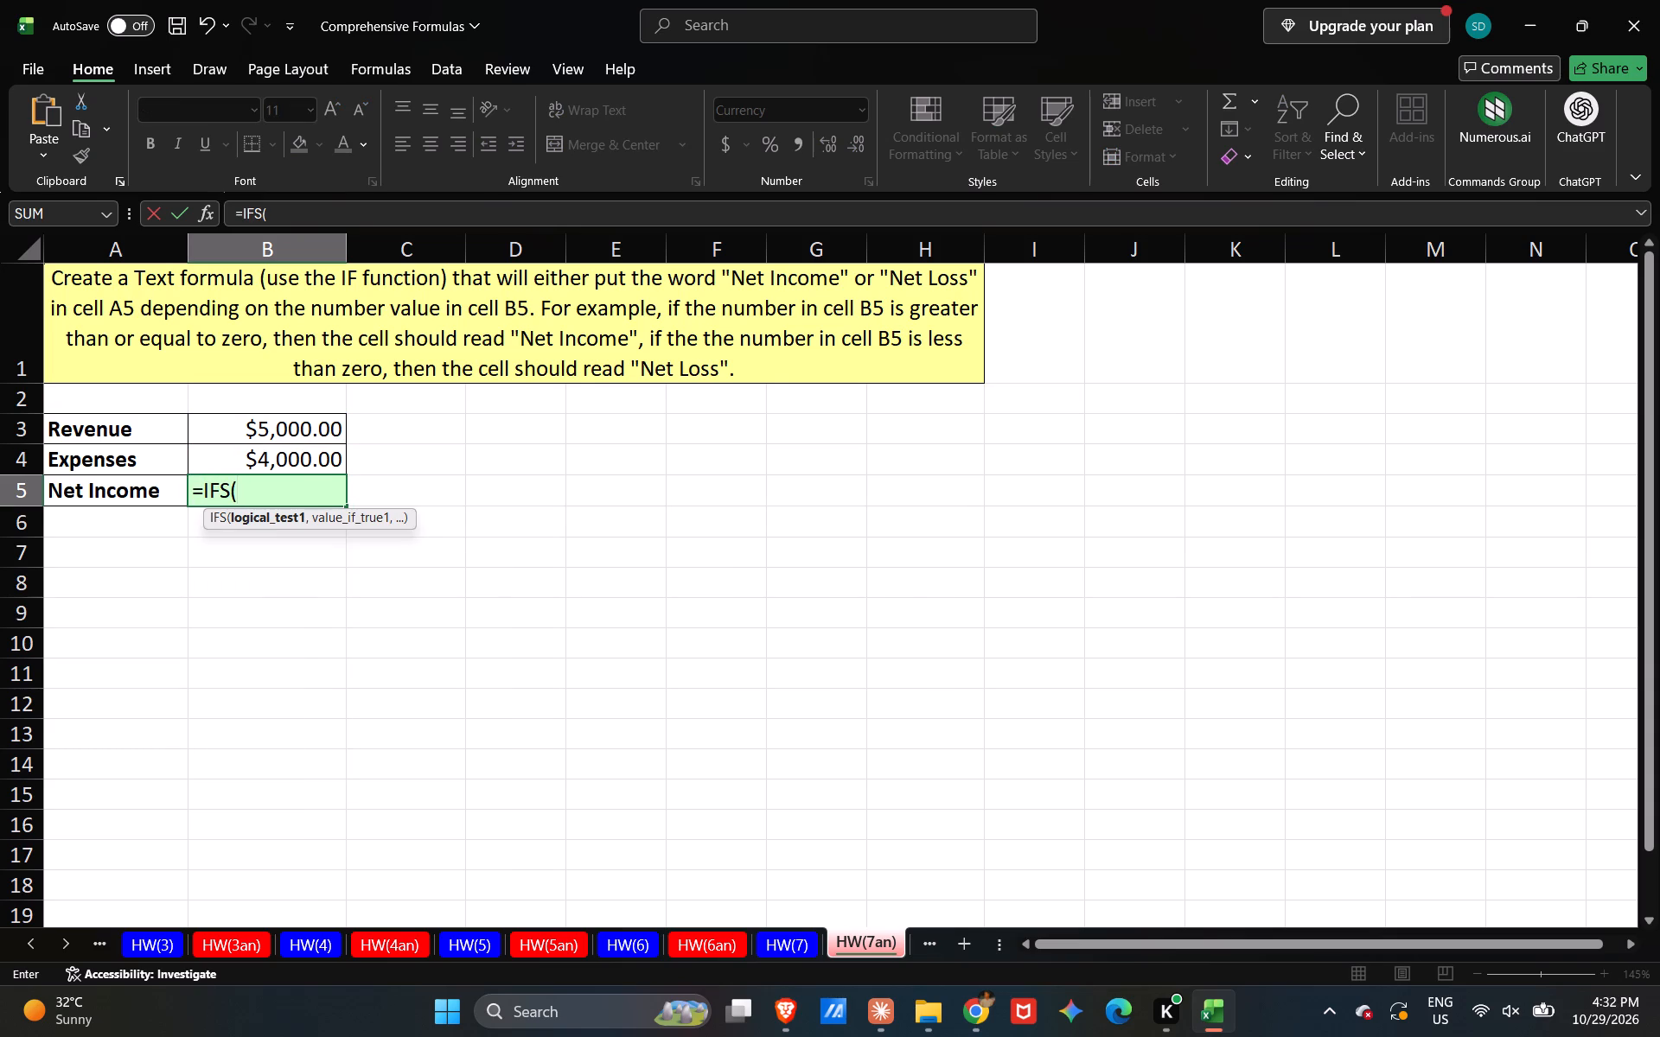
pyautogui.keyDown('shift'); pyautogui.click(309, 423); pyautogui.keyUp('shift')
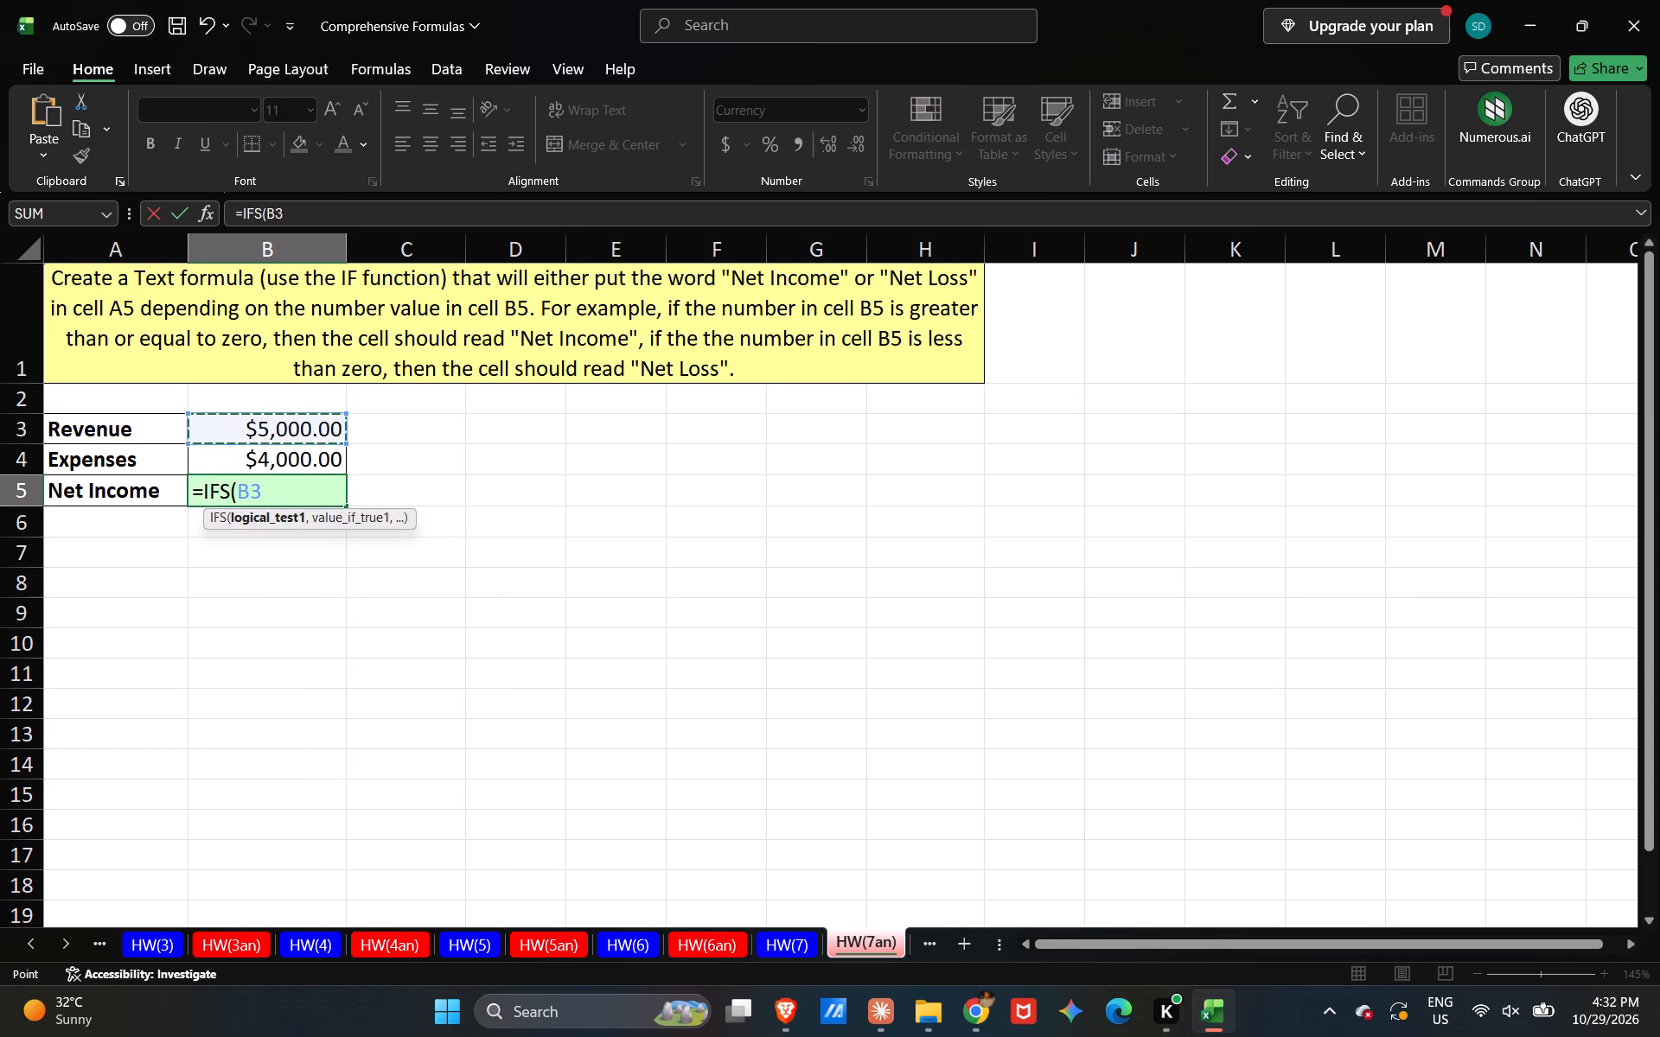
pyautogui.hotkey('shift', '>')
pyautogui.keyDown('shift'); pyautogui.click(309, 457); pyautogui.keyUp('shift')
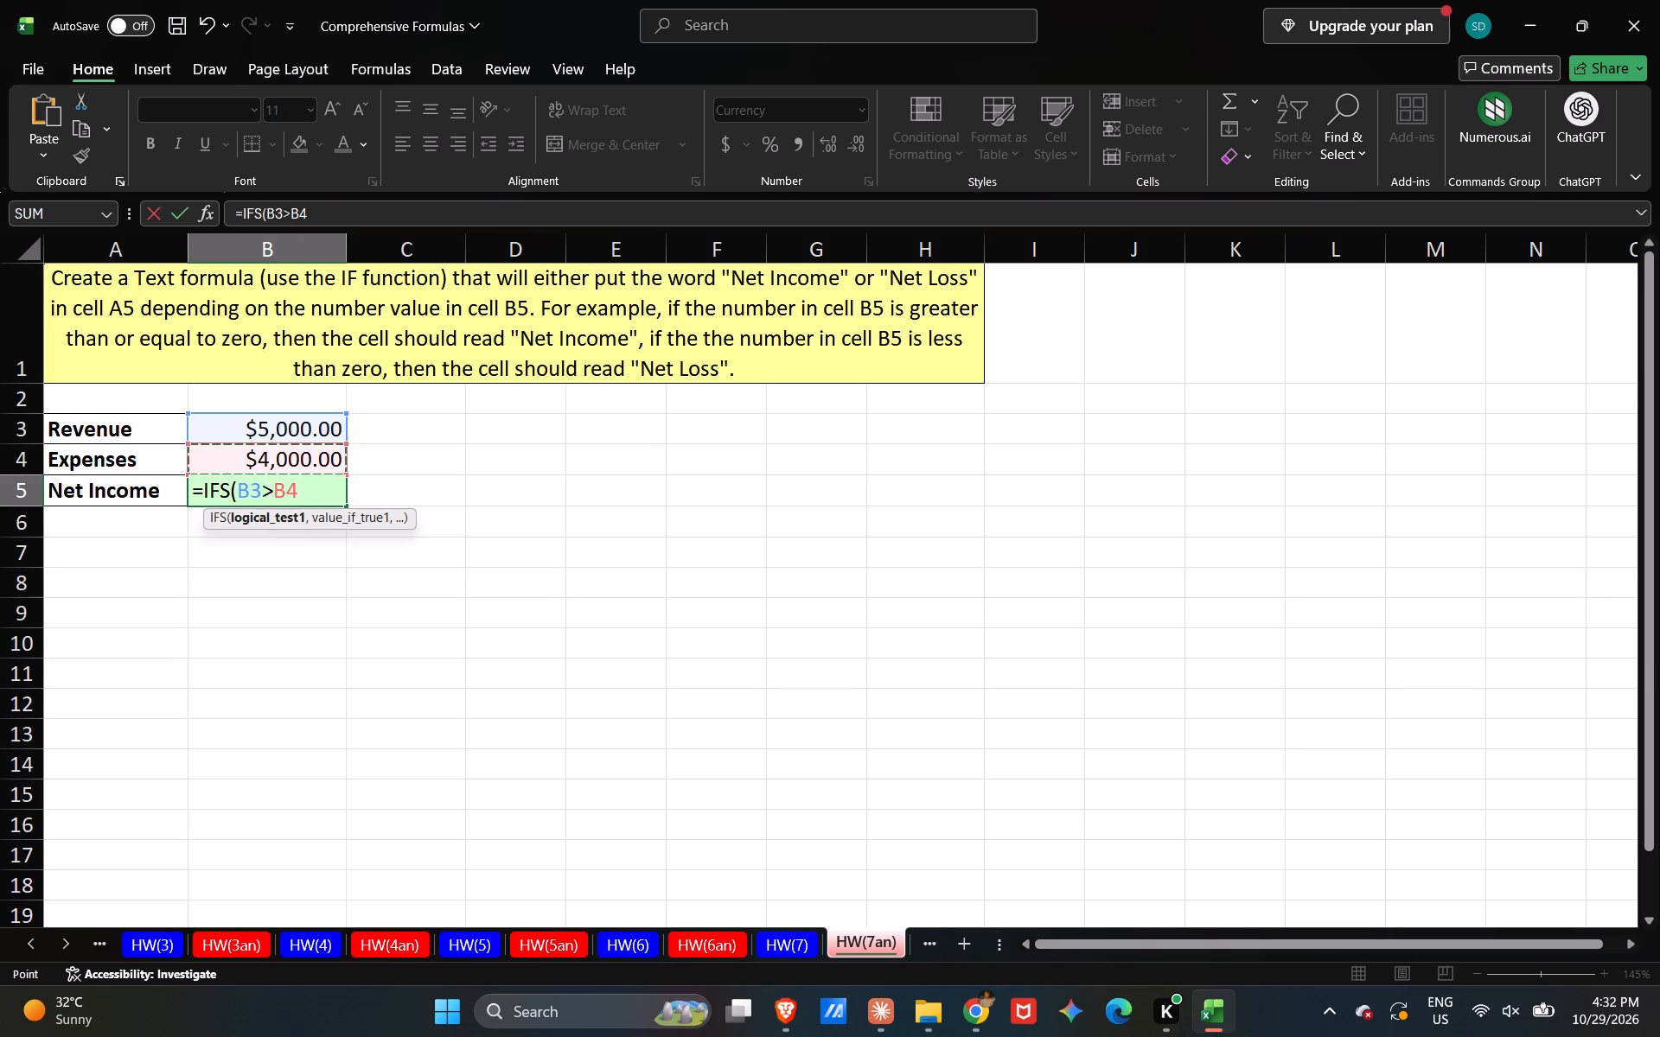
pyautogui.press(',')
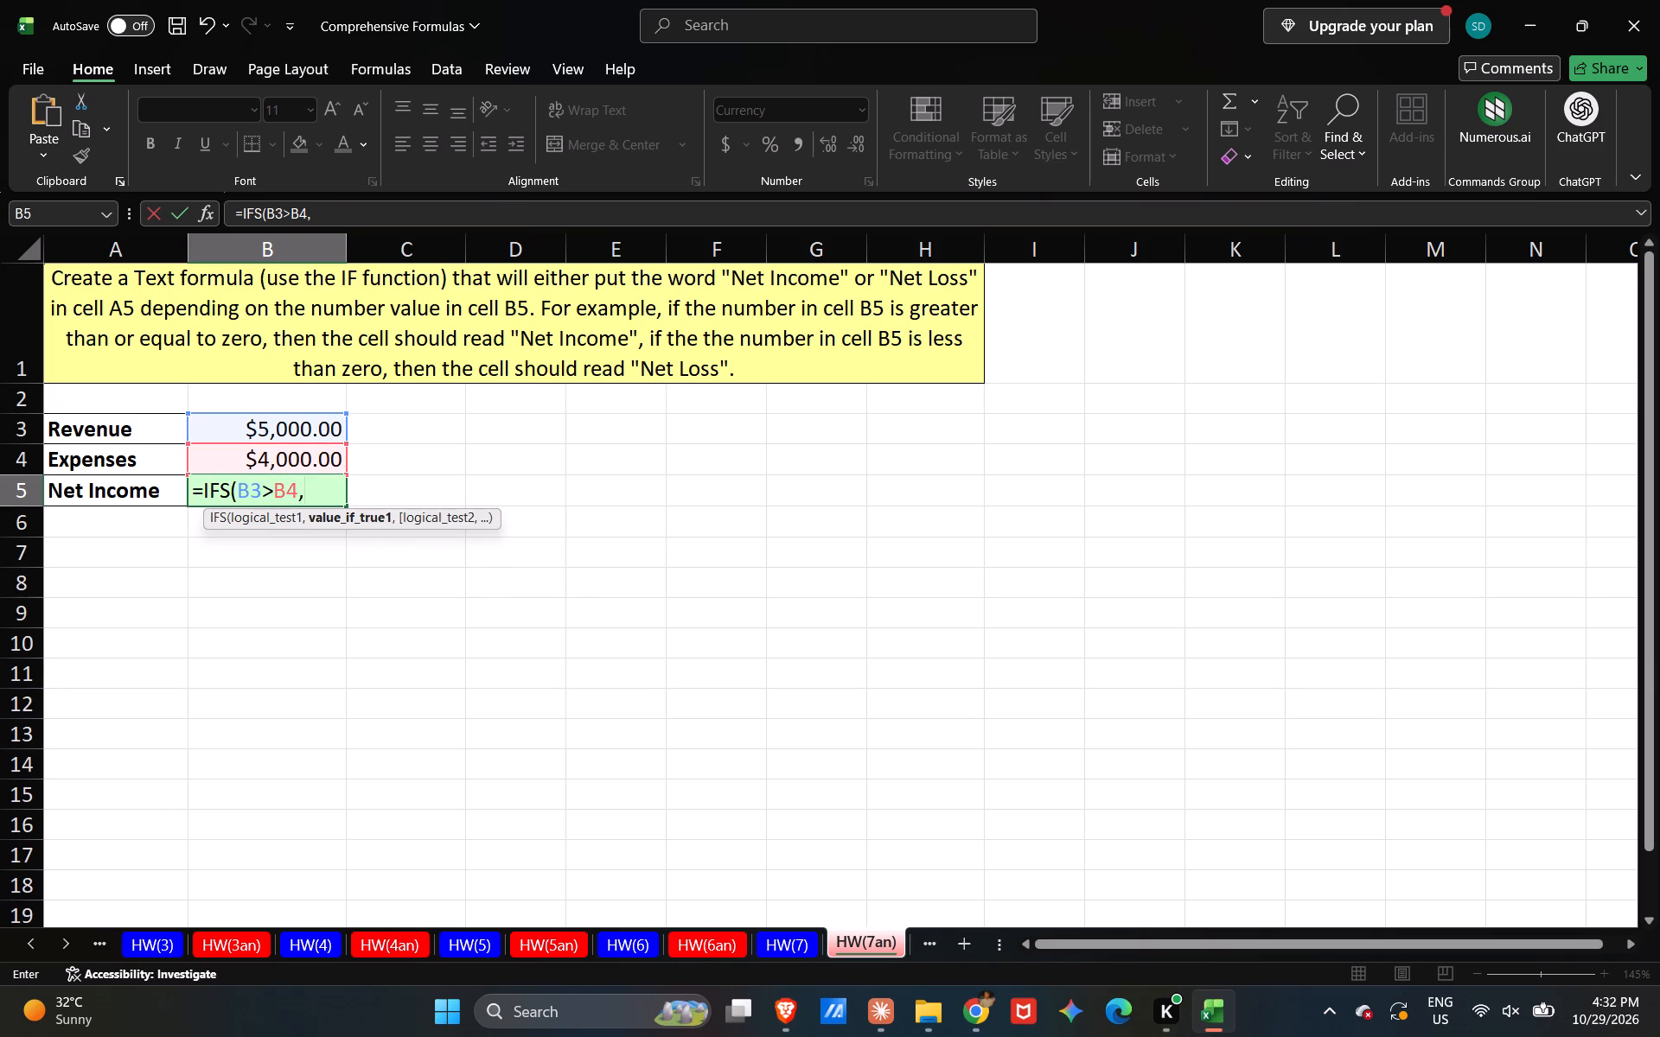
pyautogui.write('""')
pyautogui.press('Left')
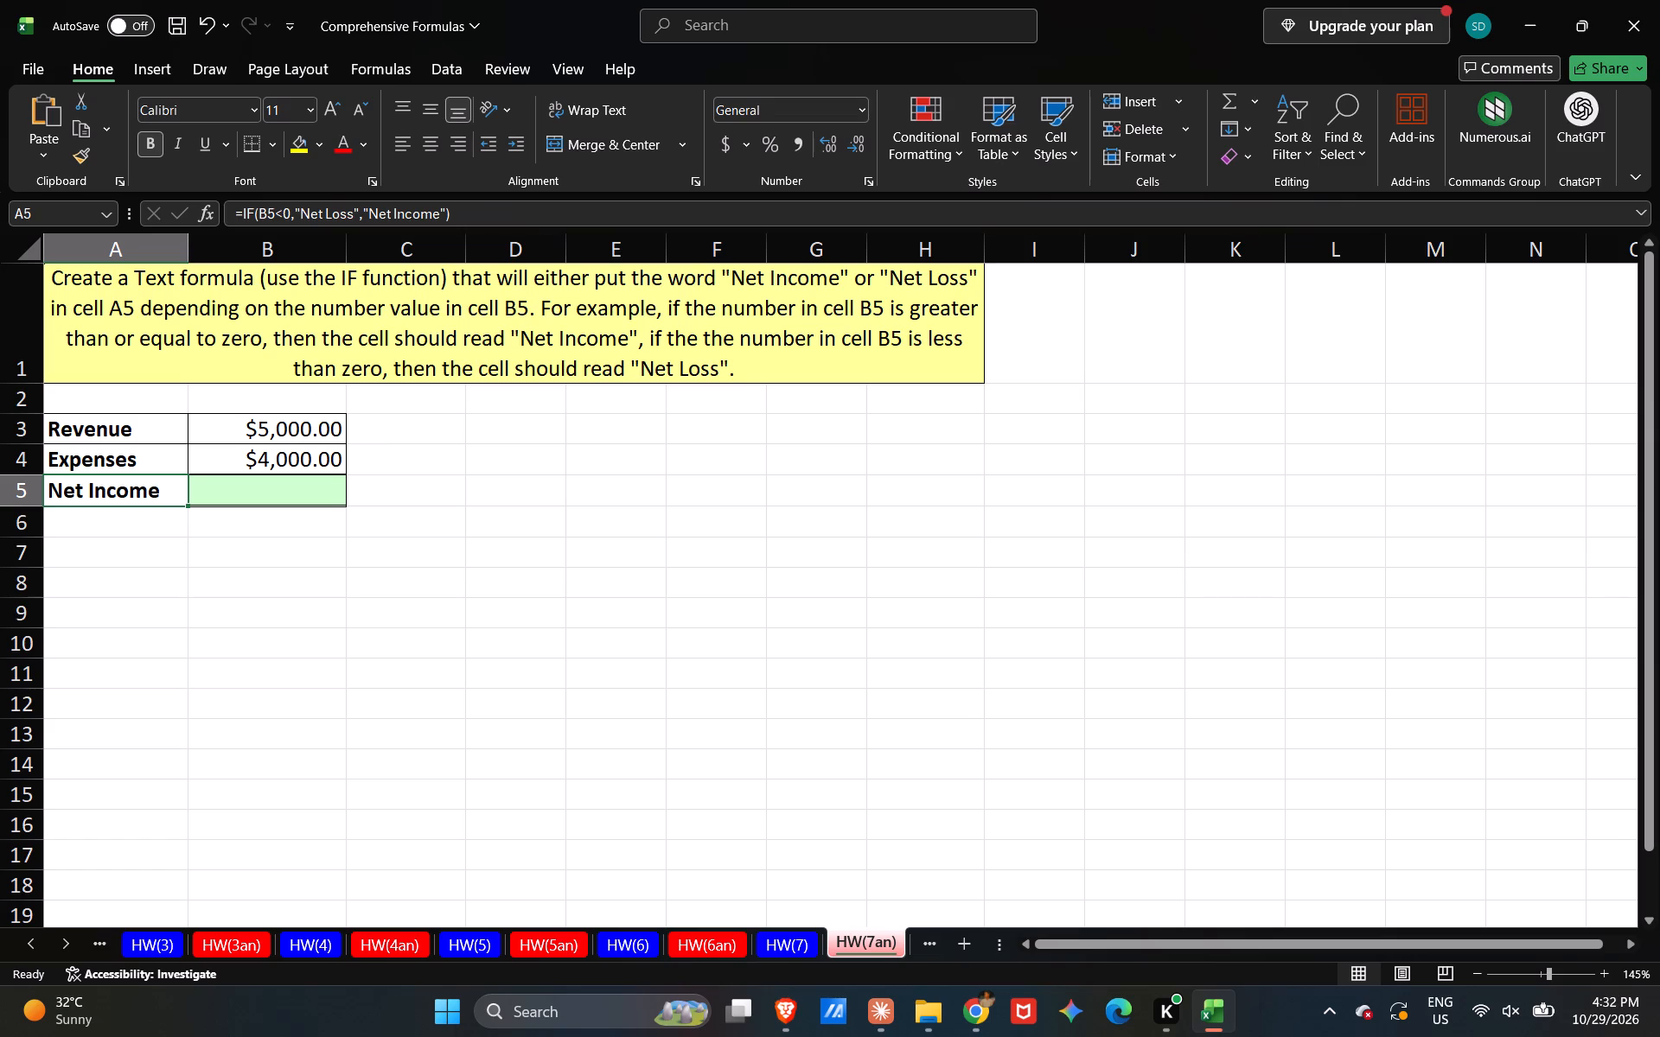
# Fill in "net income" as the result for the B3>B4 test in B5's IFS formula.
pyautogui.doubleClick(290, 482)
pyautogui.click(319, 493)
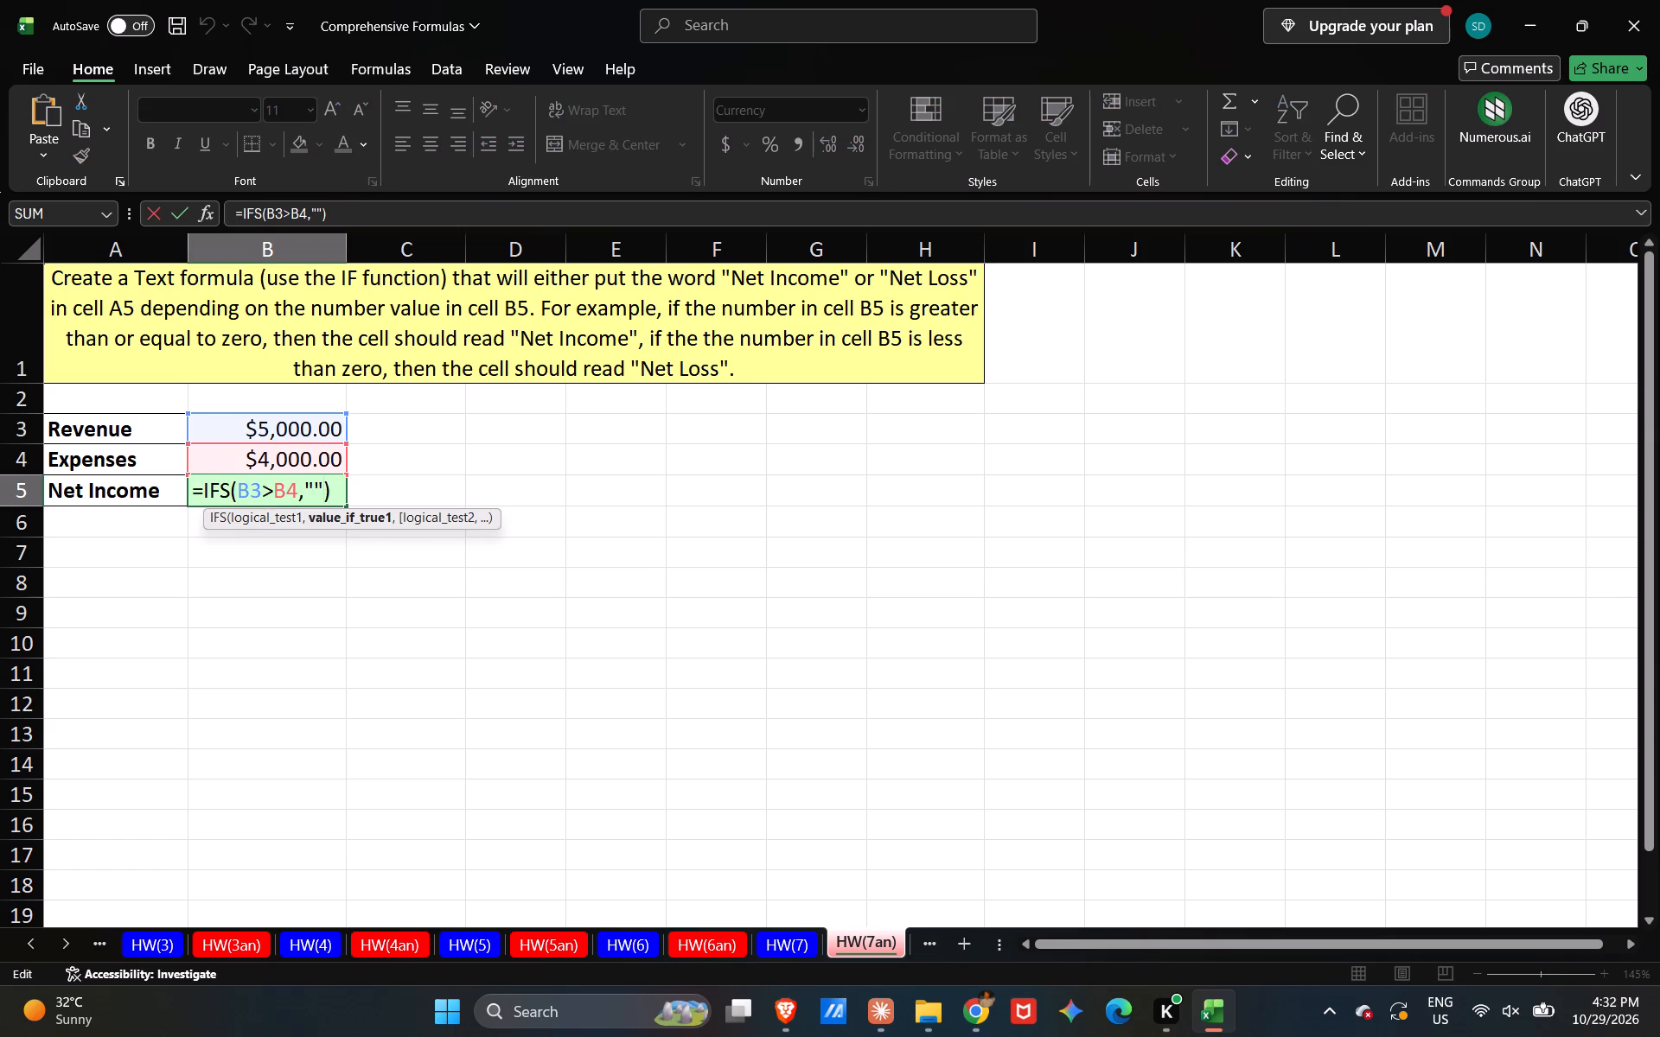
pyautogui.press('Left')
pyautogui.write('net inxome')
pyautogui.press('BackSpace')
pyautogui.press('BackSpace')
pyautogui.press('BackSpace')
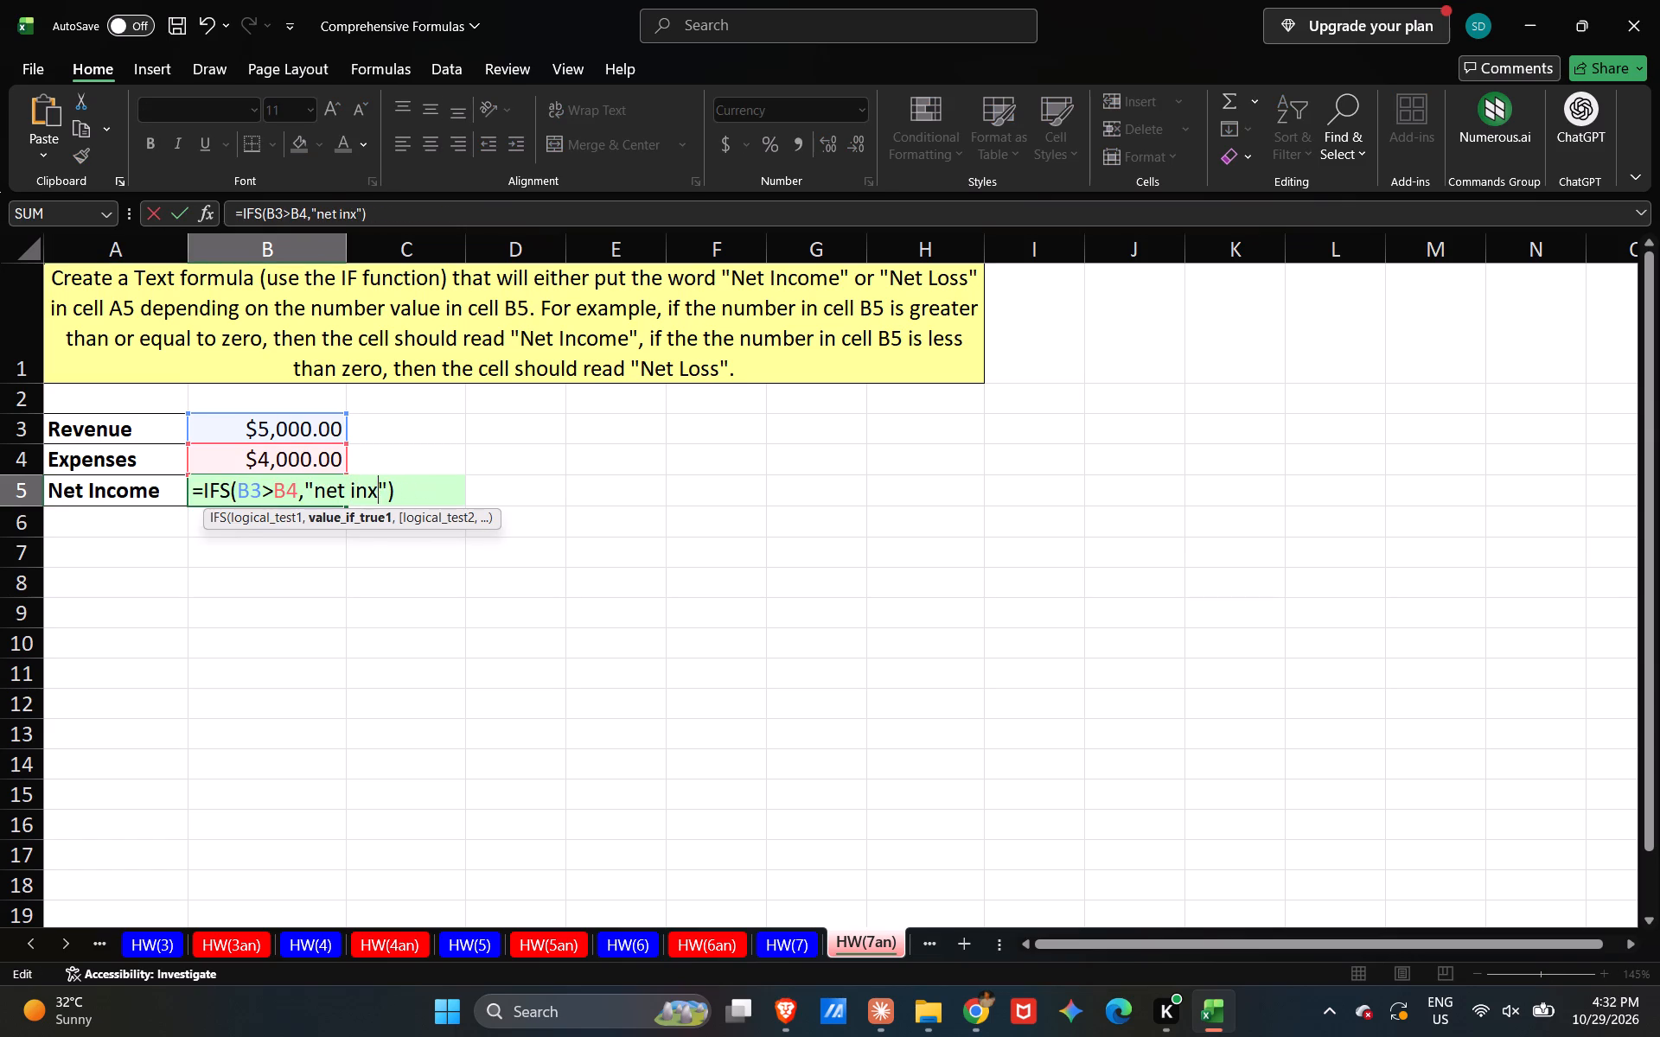
pyautogui.press('BackSpace')
pyautogui.write('come')
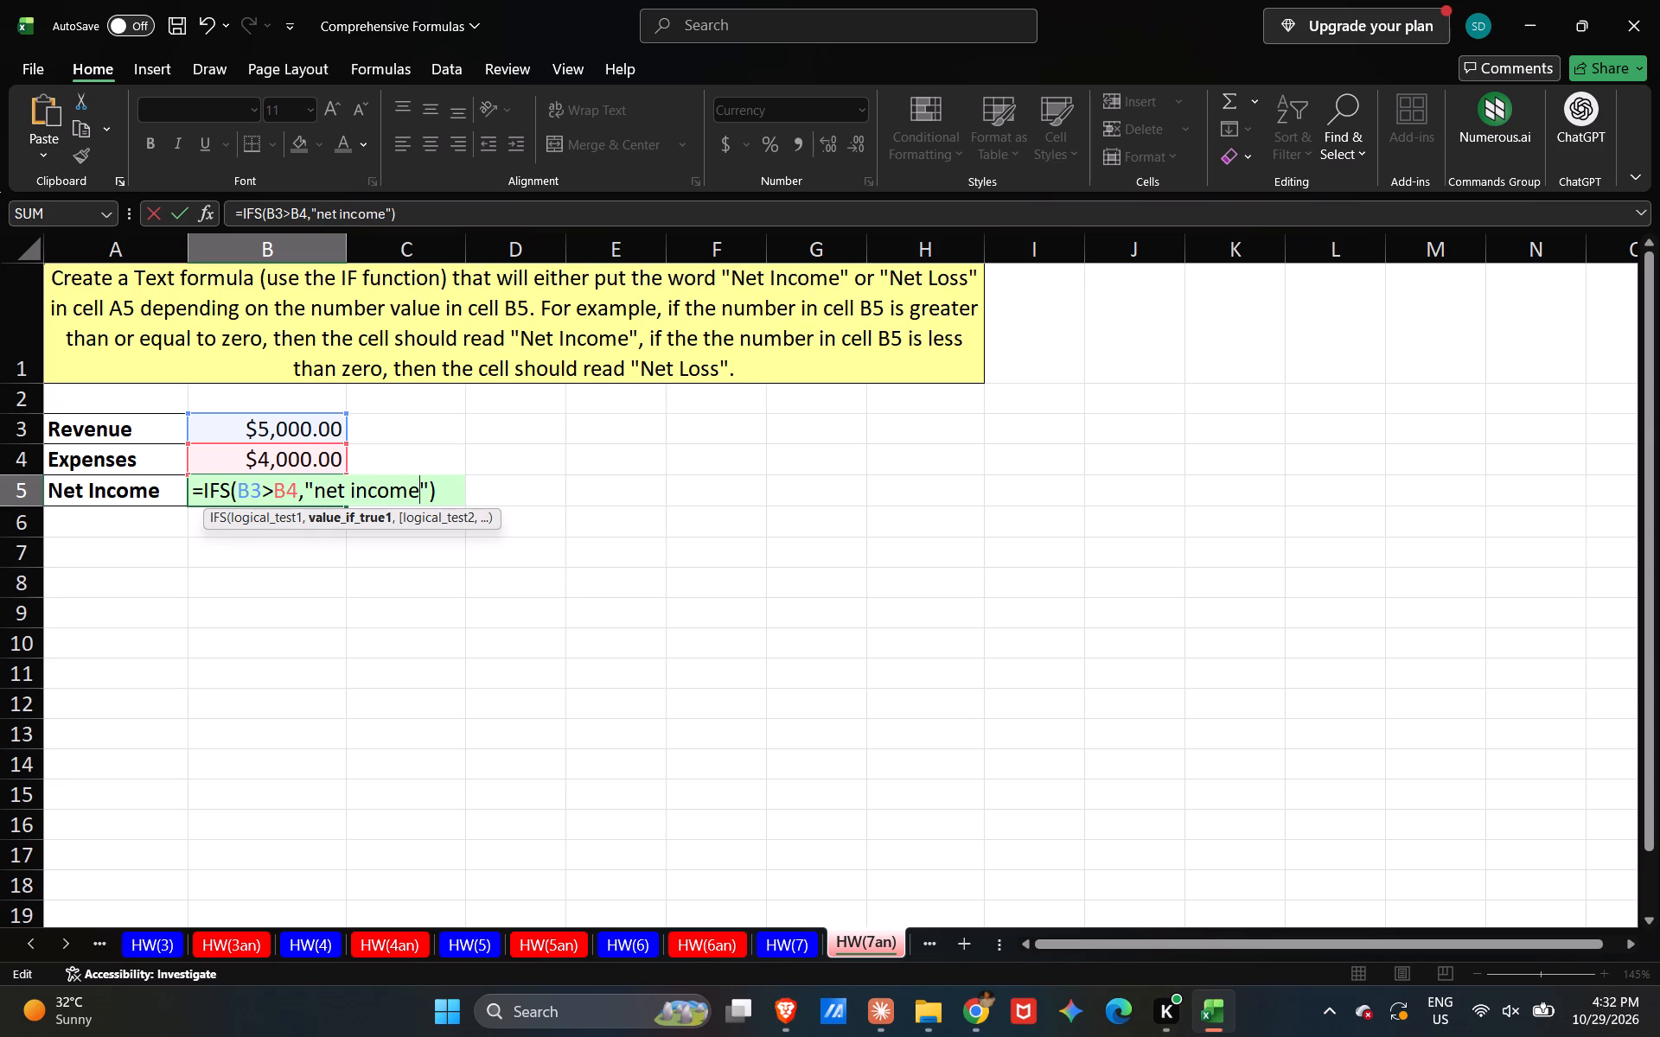
pyautogui.press('Right')
# Add a second test, B4>B3, to B5's IFS formula with empty text "" as its result.
pyautogui.press(',')
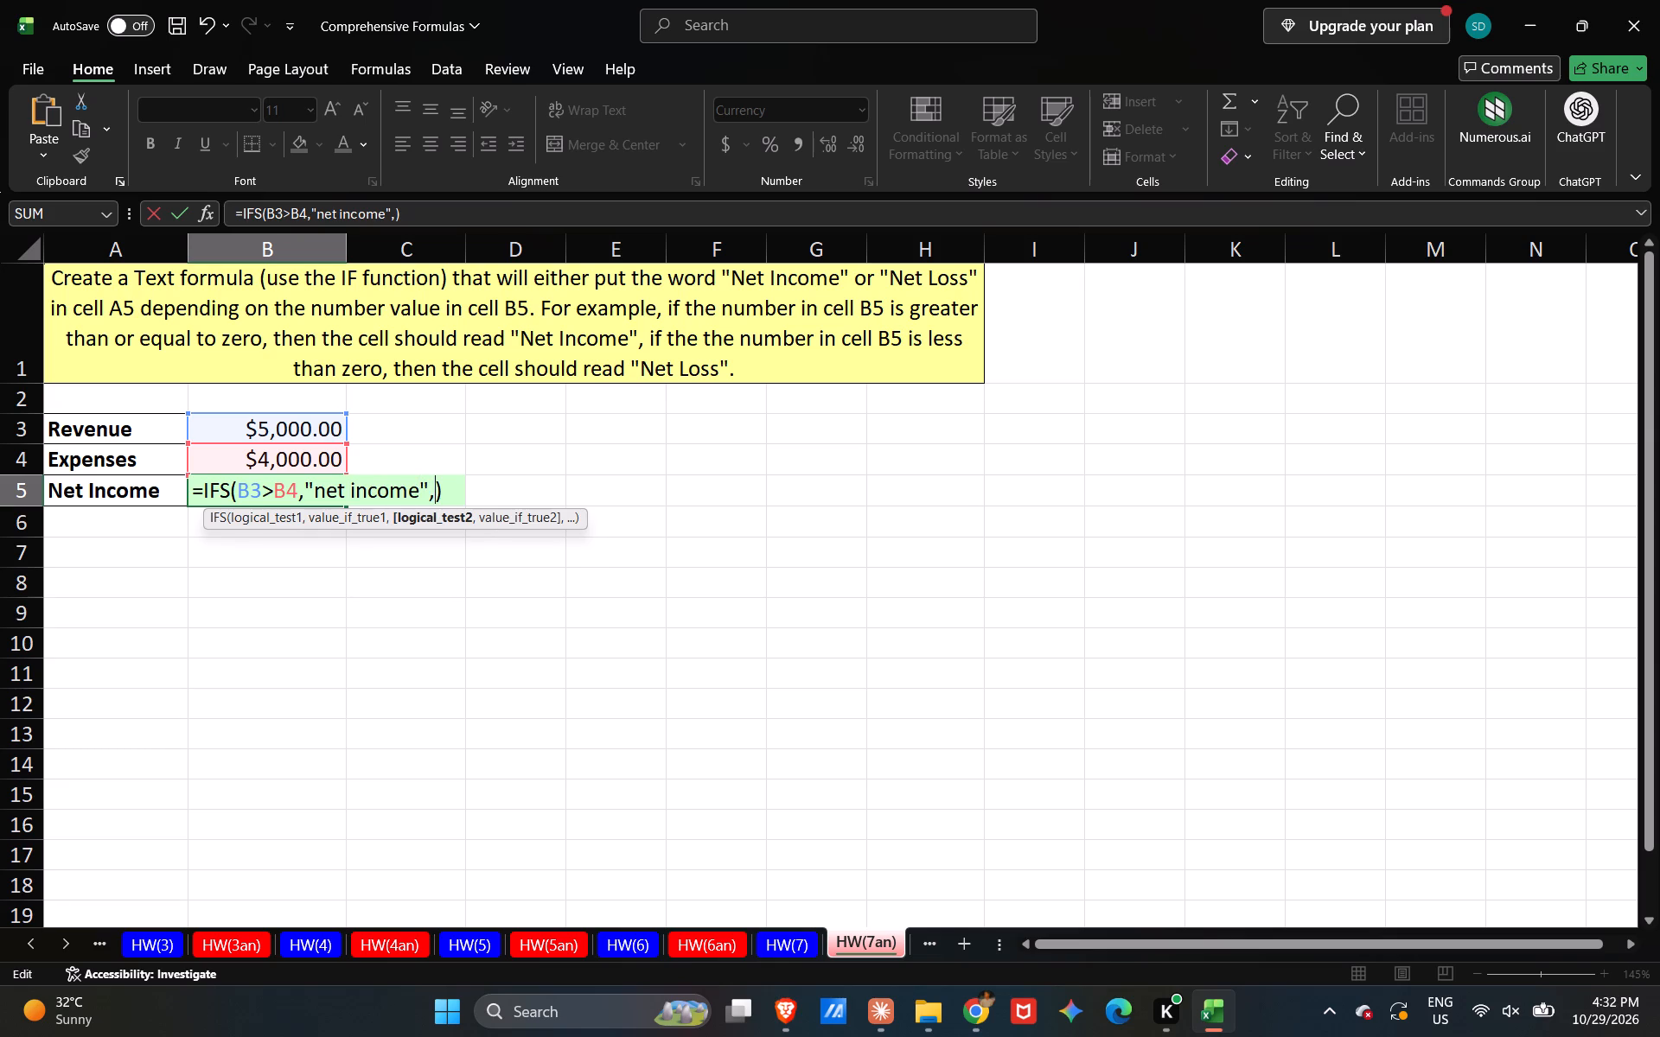
pyautogui.keyDown('shift'); pyautogui.click(259, 417); pyautogui.keyUp('shift')
pyautogui.keyDown('shift'); pyautogui.click(259, 417); pyautogui.keyUp('shift')
pyautogui.click(310, 417)
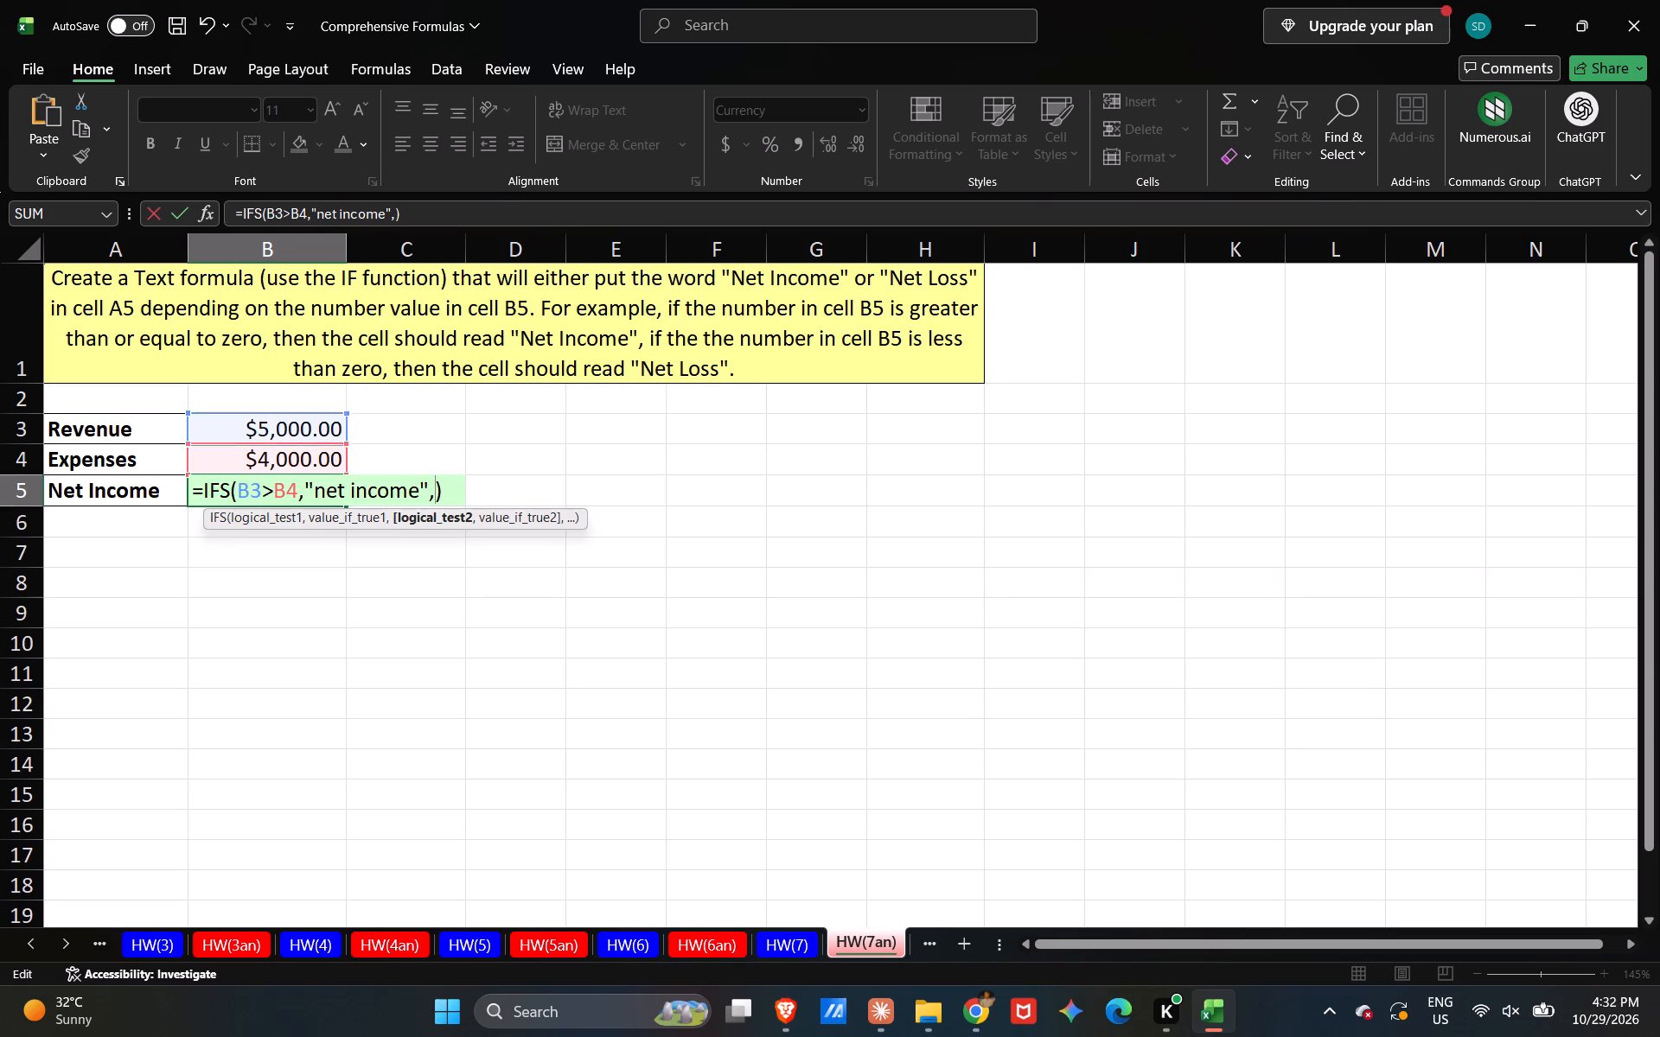
pyautogui.click(310, 452)
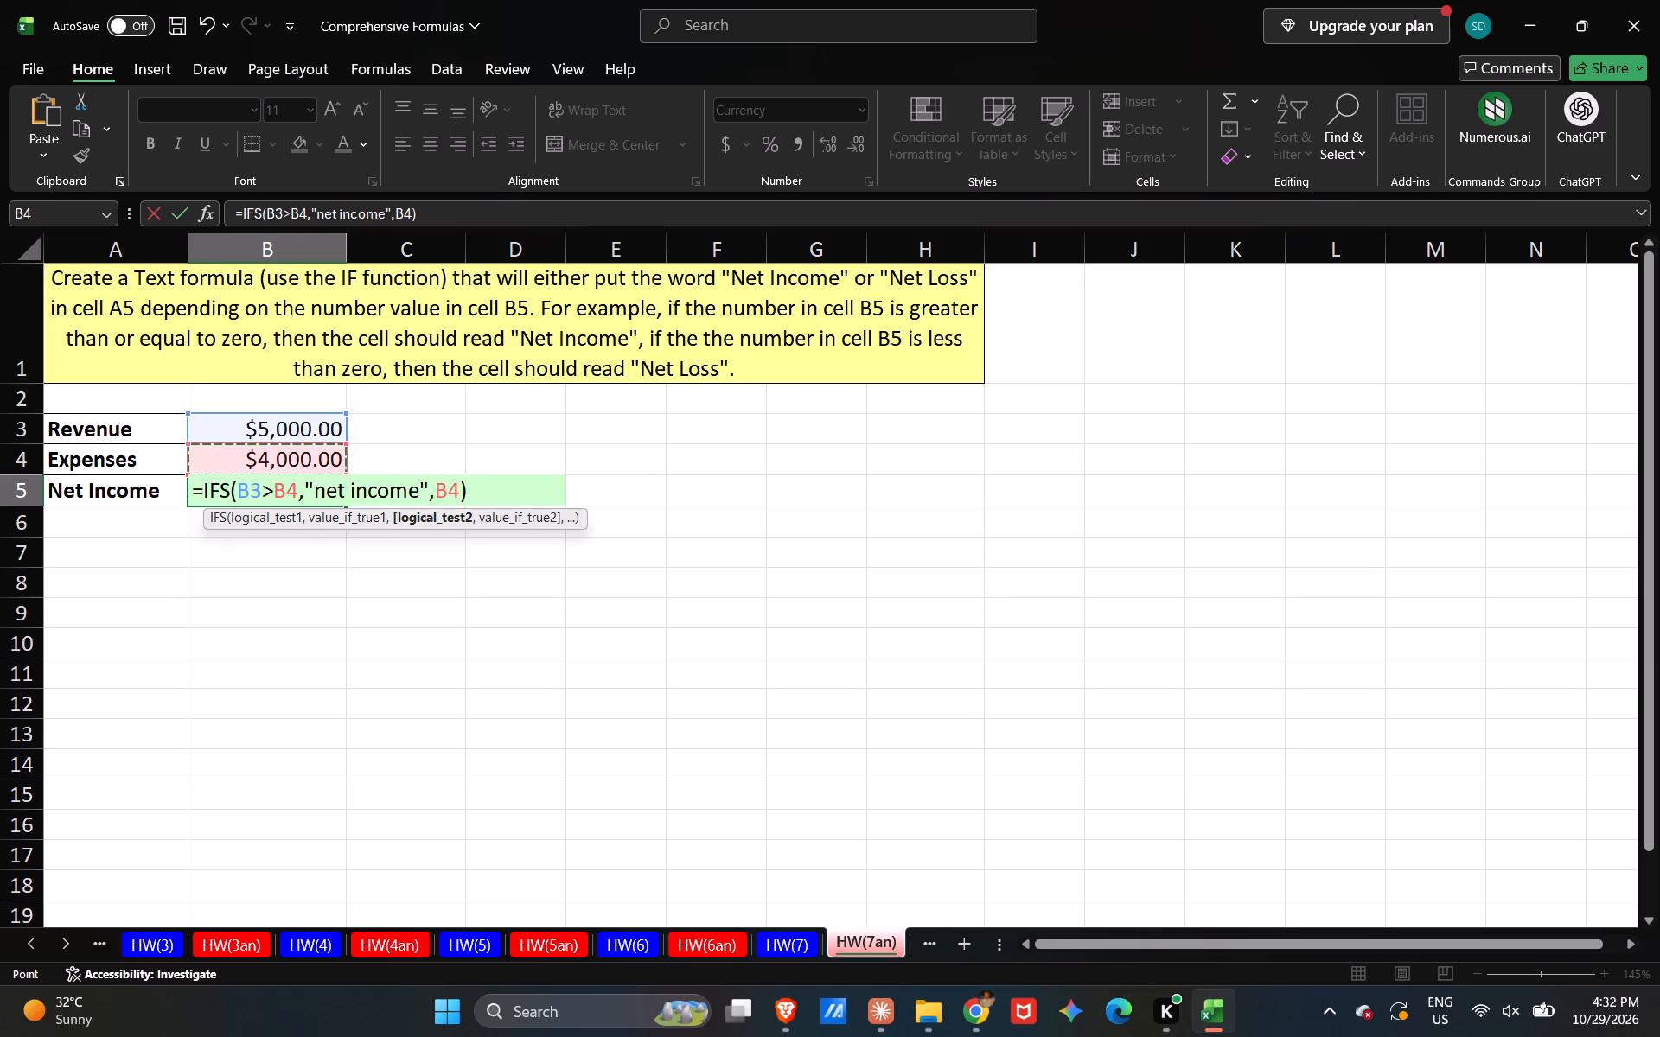
pyautogui.hotkey('shift', '>')
pyautogui.click(310, 426)
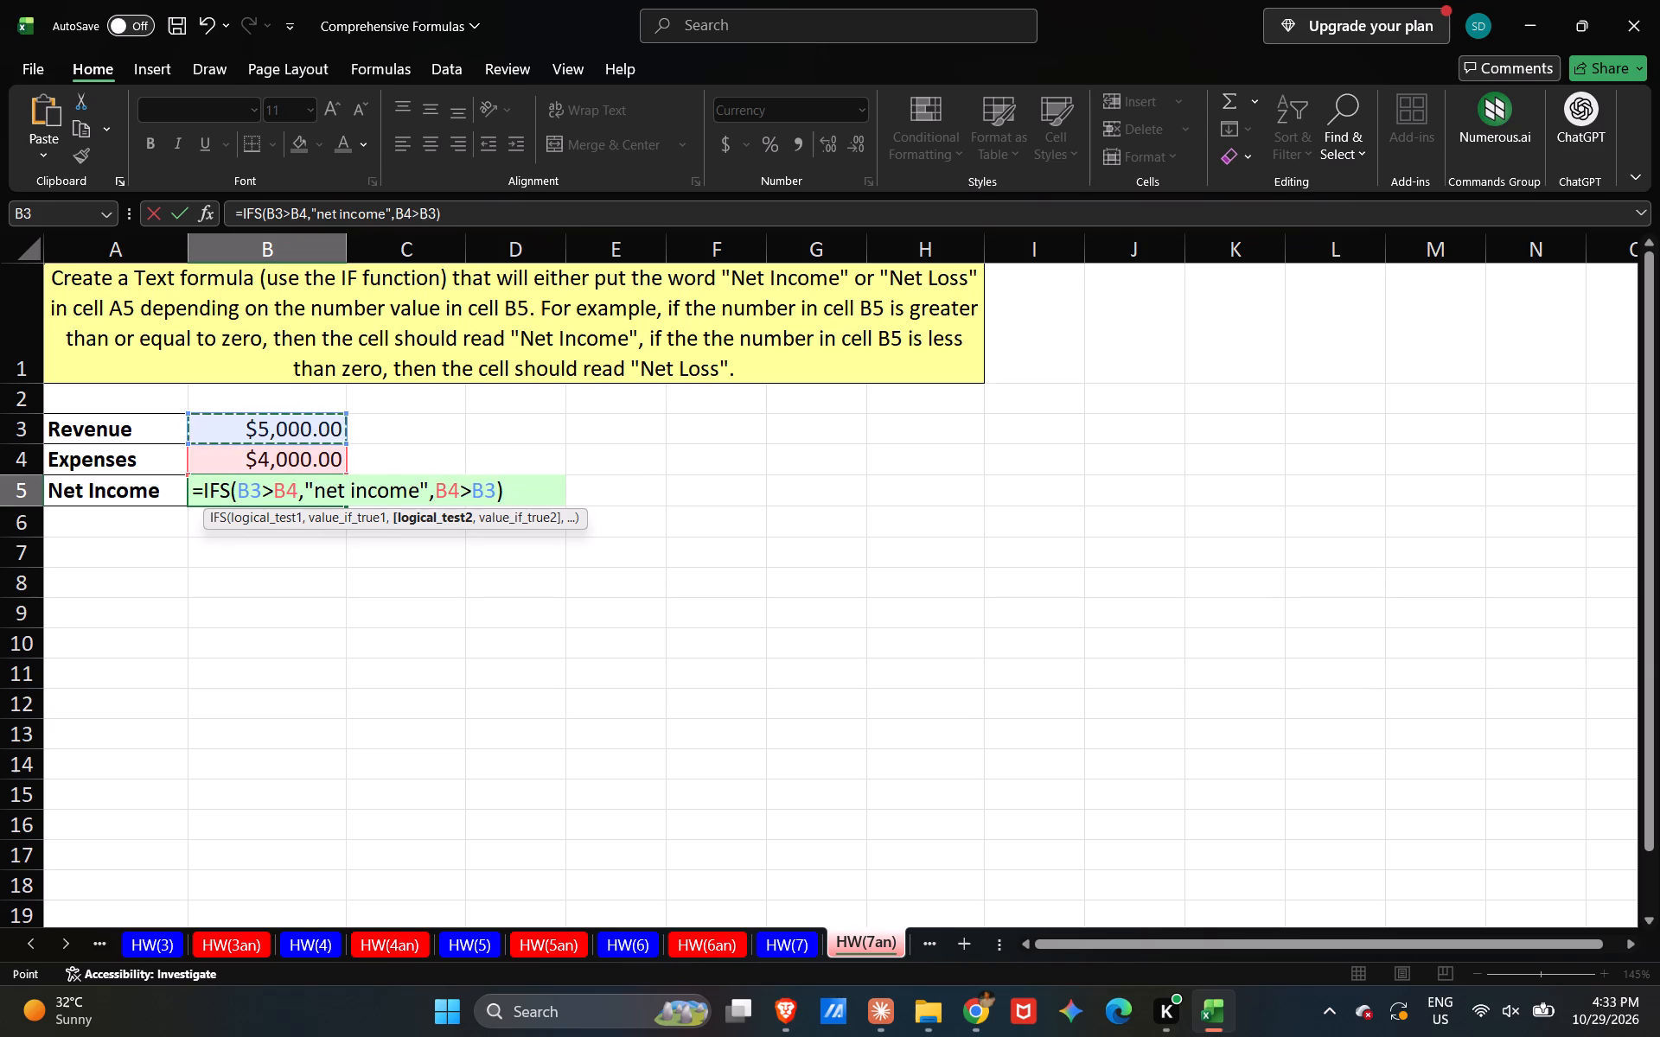
pyautogui.press(',')
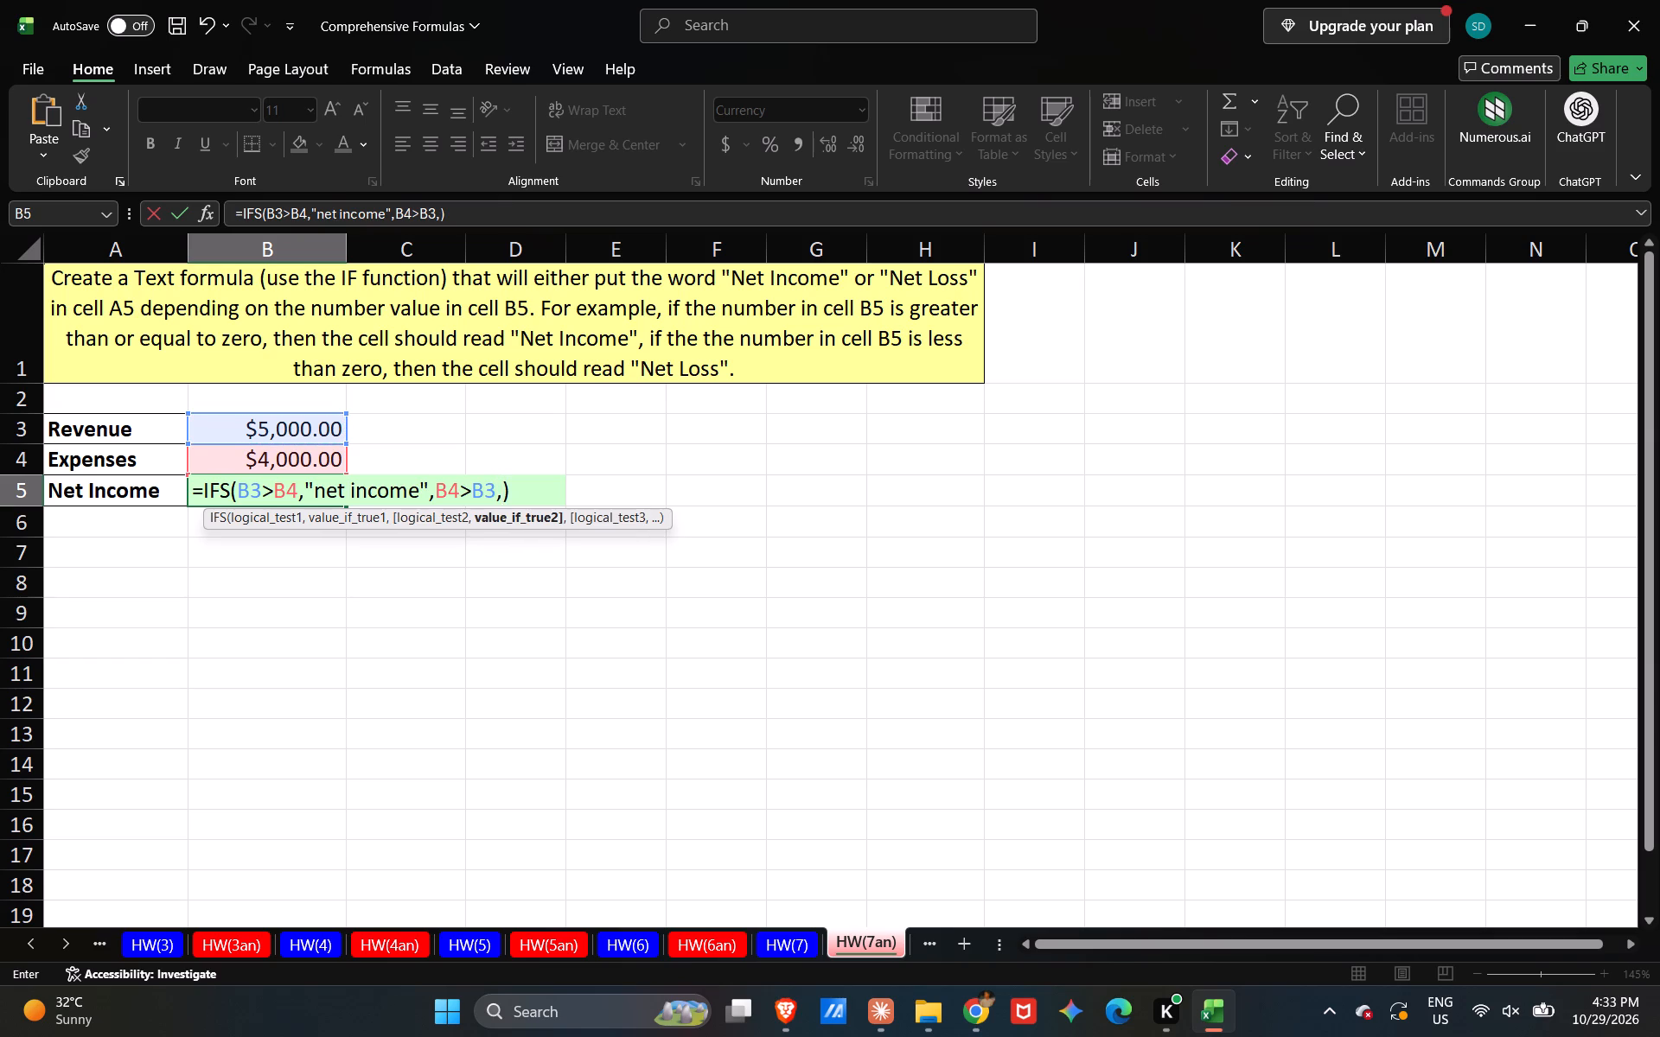
pyautogui.write('""')
pyautogui.press('Left')
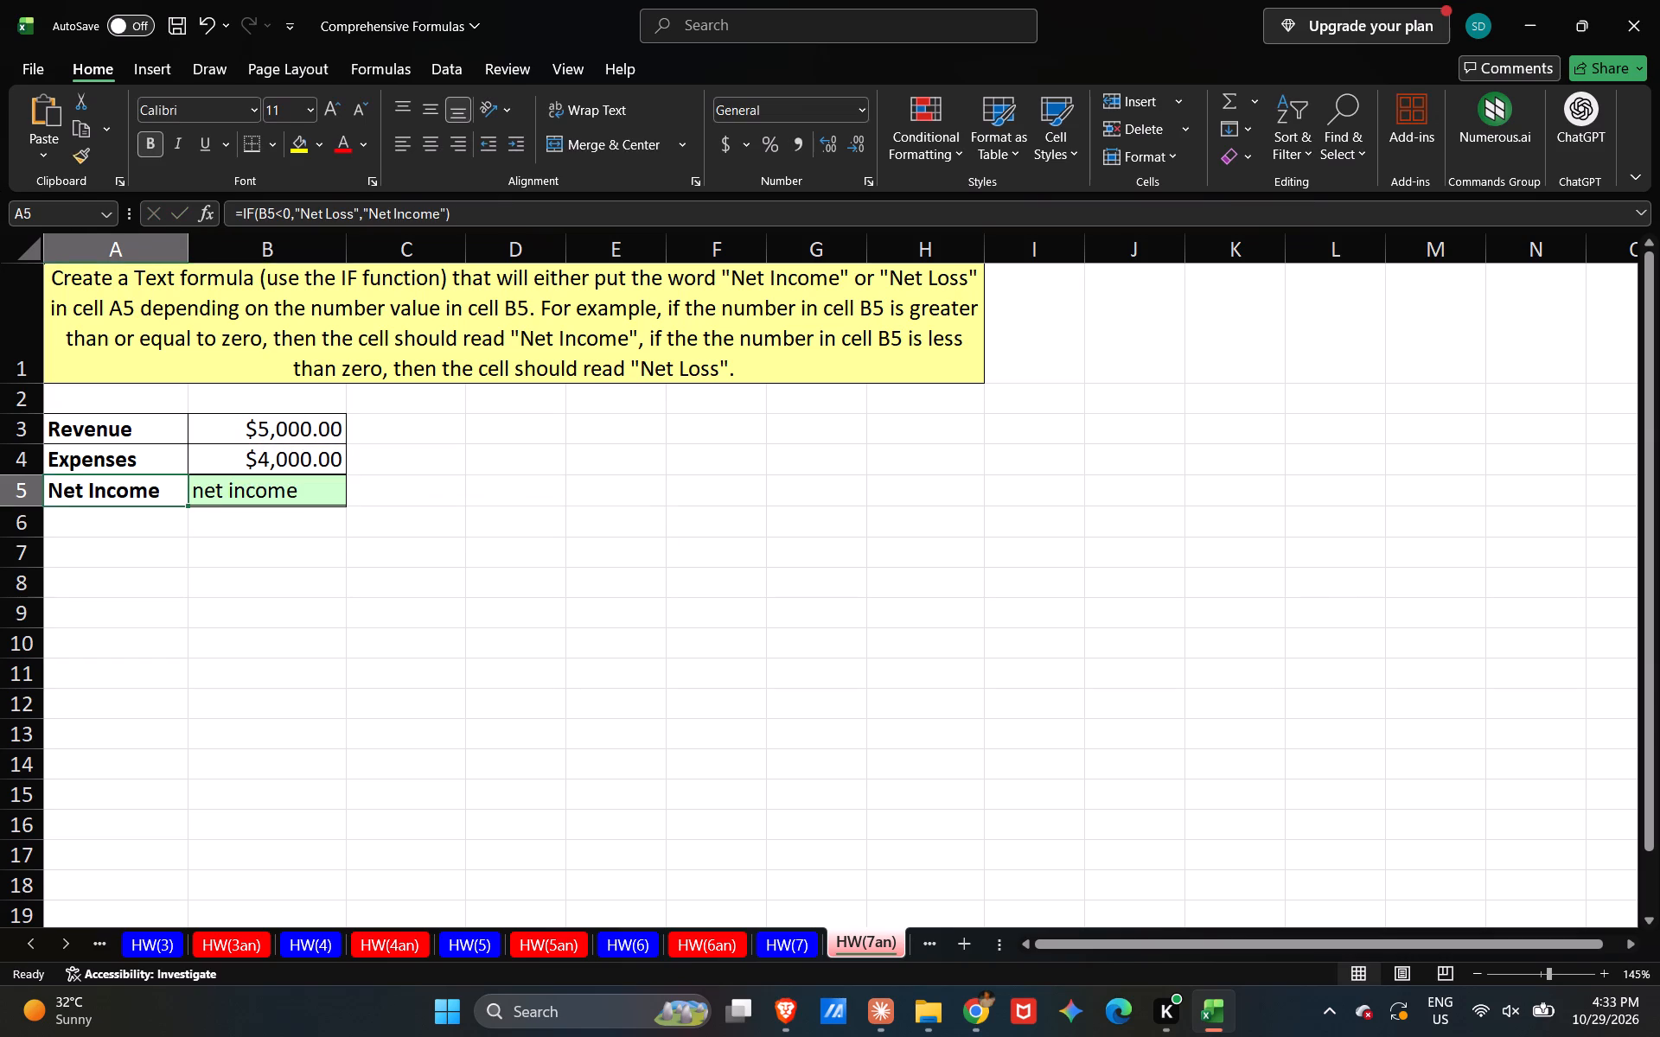
# Fill in "net loss" as the result for the B4>B3 test in B5's IFS formula.
pyautogui.doubleClick(312, 487)
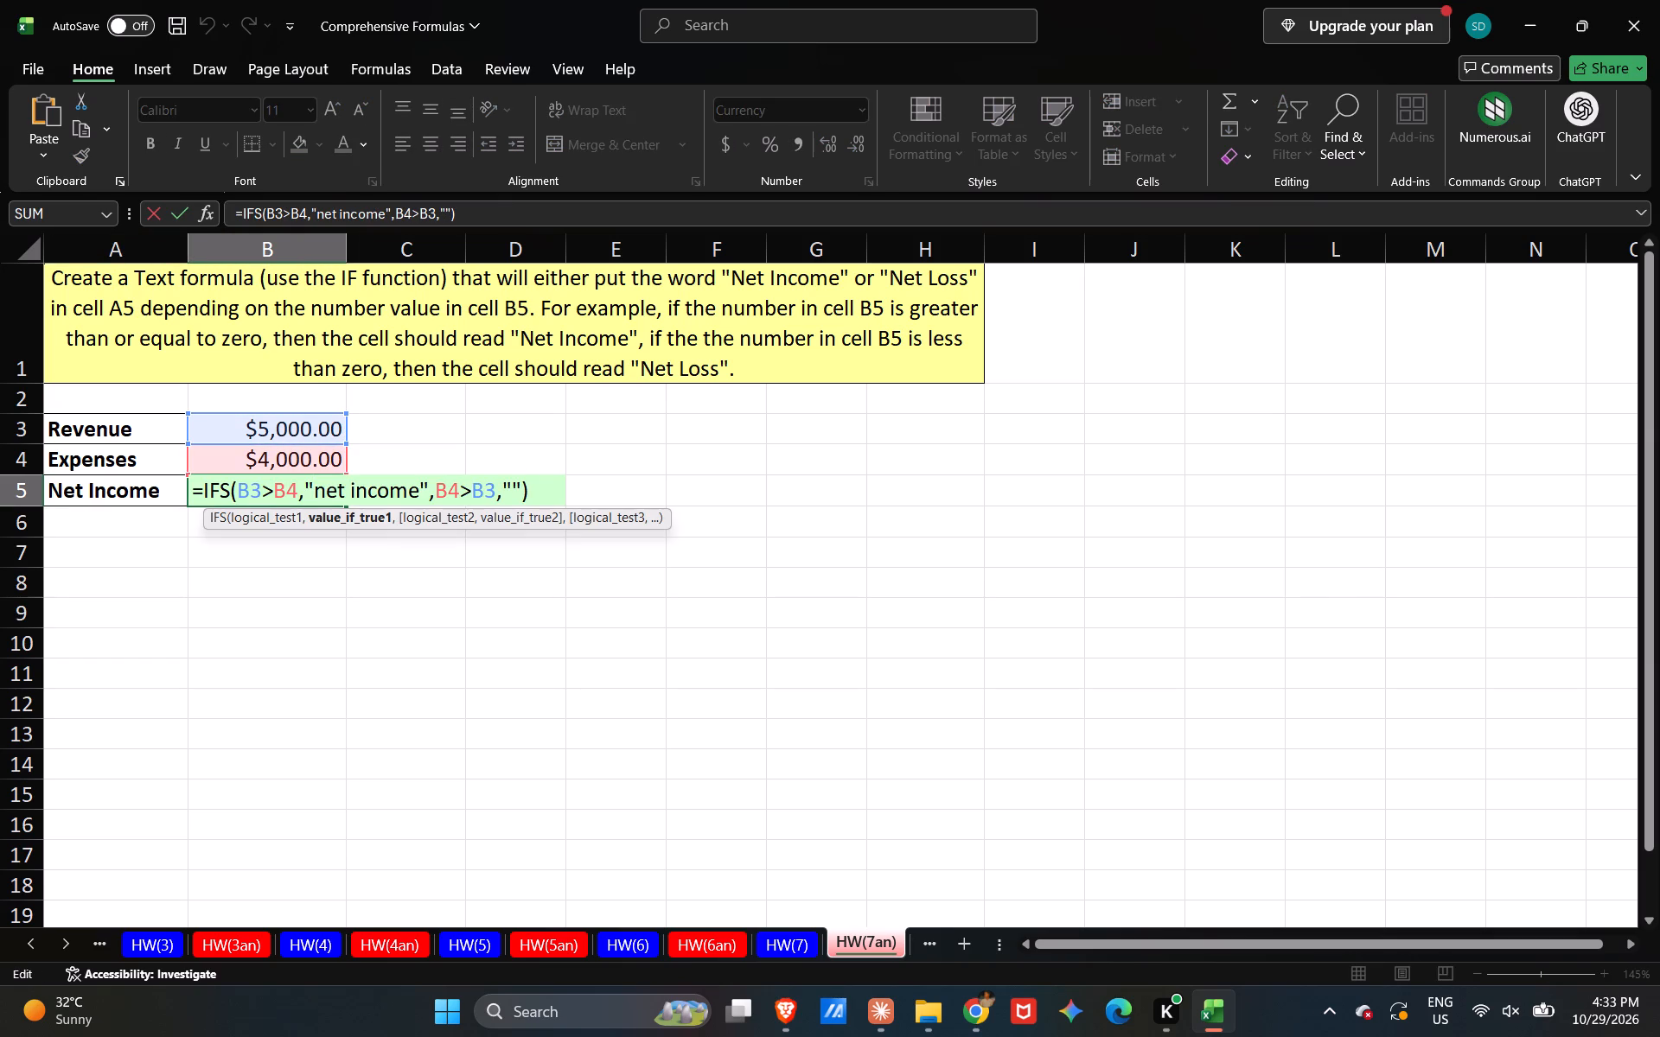
pyautogui.click(511, 480)
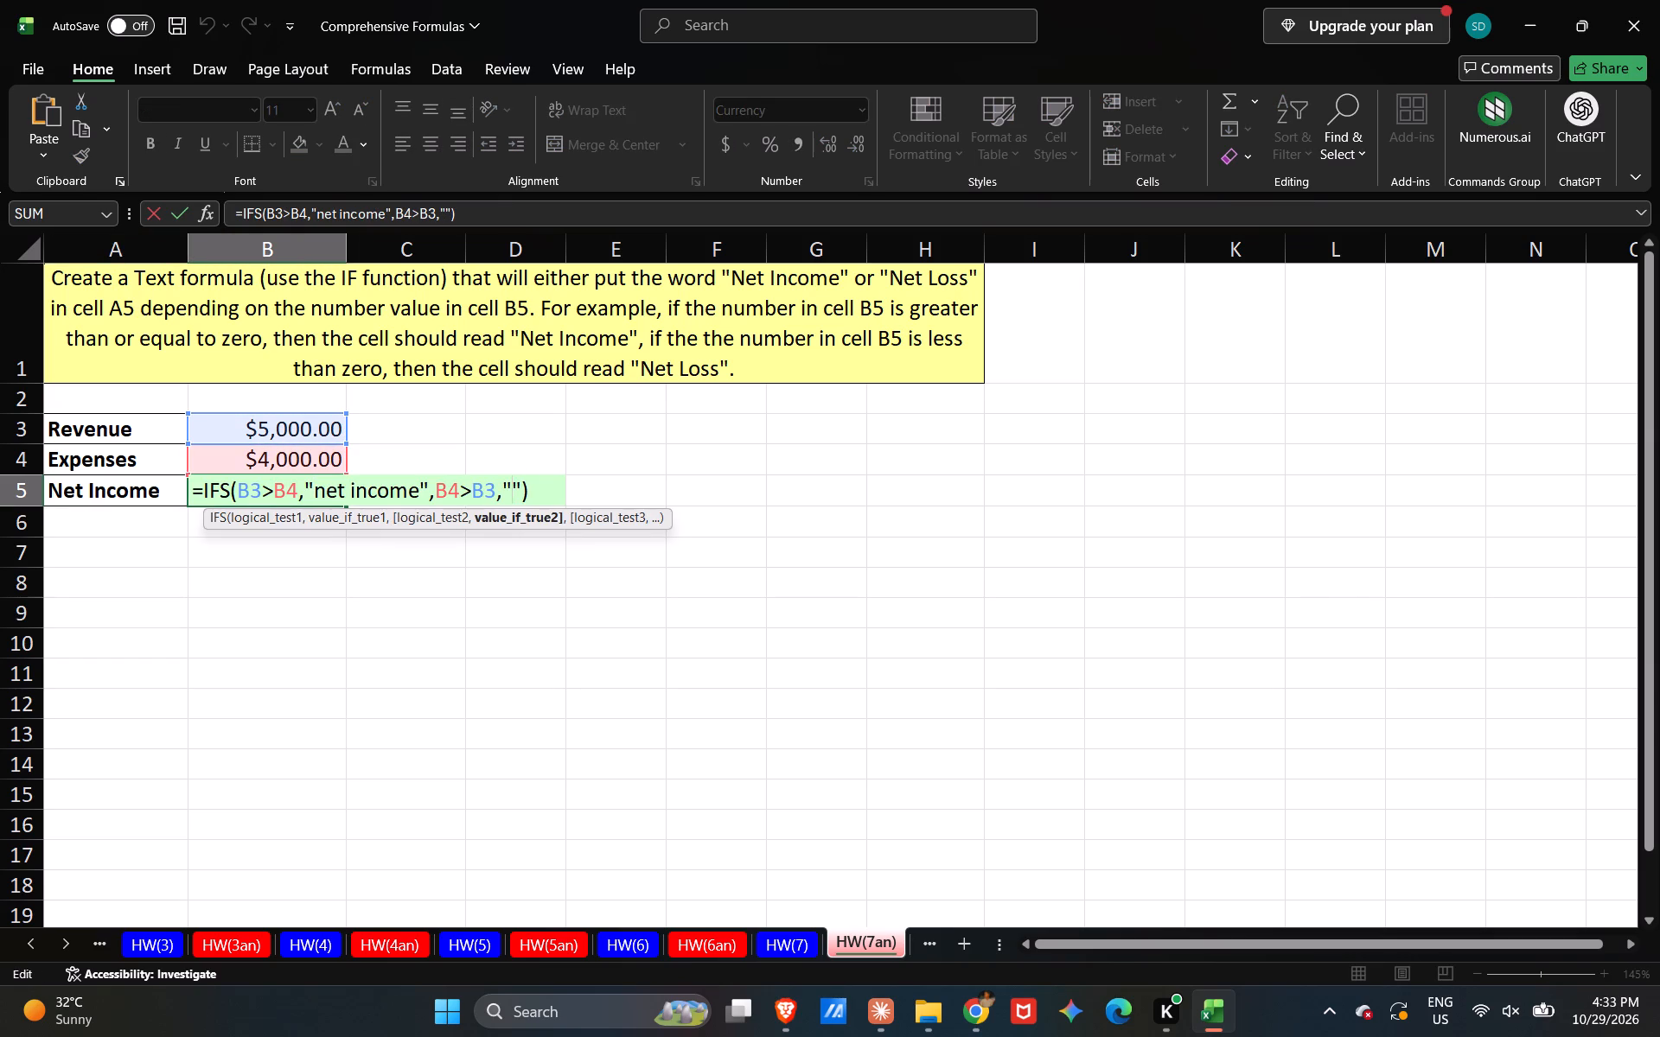
pyautogui.write('nt')
pyautogui.press('BackSpace')
pyautogui.write('et loss')
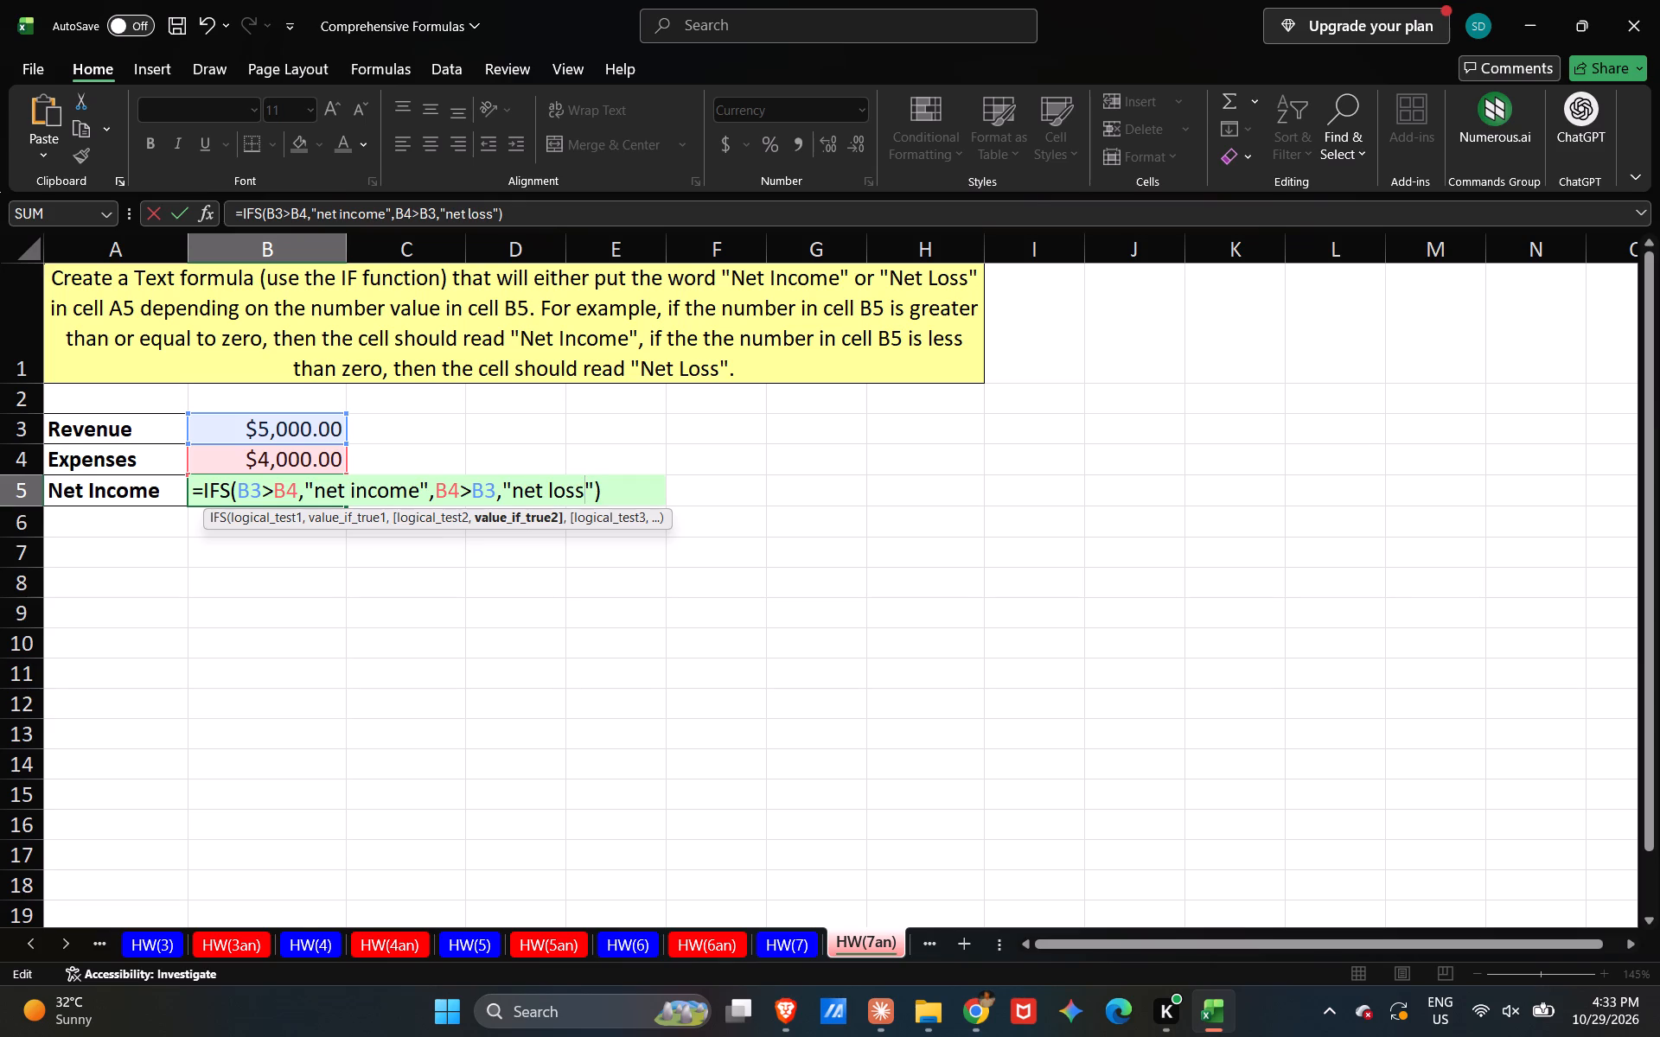
pyautogui.press('Right')
pyautogui.press('Right')
# Start a third logical test in B5's IFS formula with a reference to the revenue cell B3.
pyautogui.press('Left')
pyautogui.press(',')
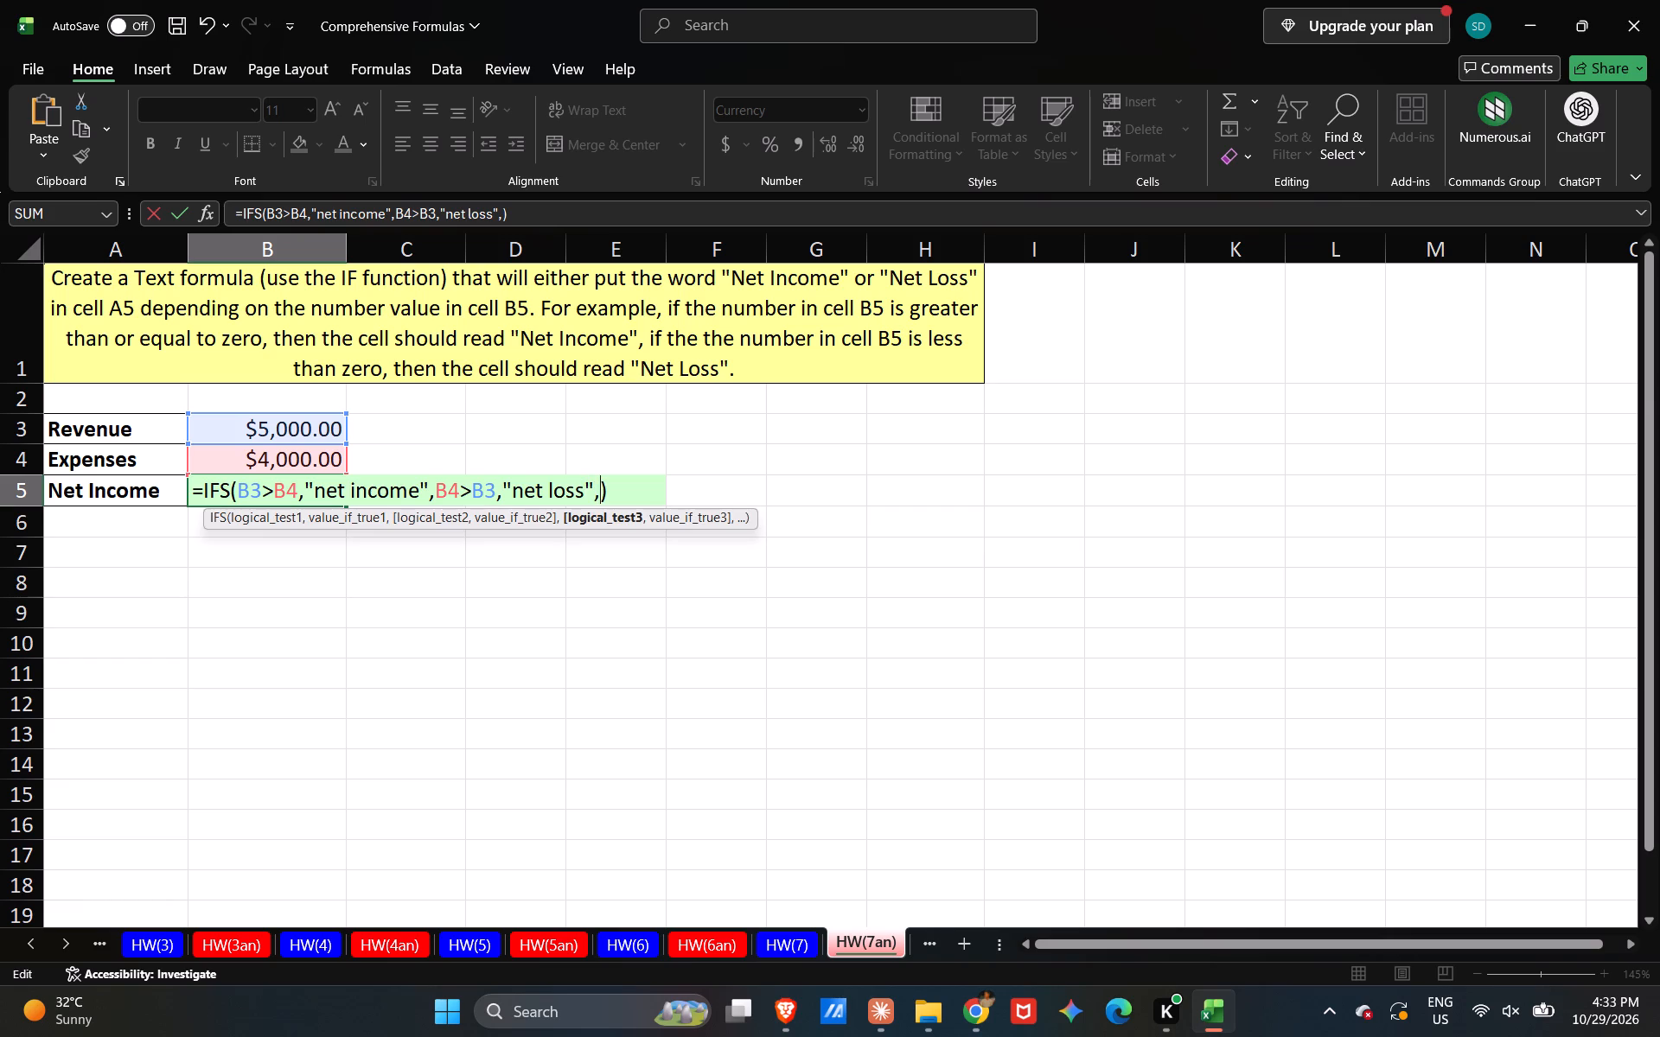
pyautogui.keyDown('shift'); pyautogui.click(304, 414); pyautogui.keyUp('shift')
pyautogui.keyDown('shift'); pyautogui.click(305, 436); pyautogui.keyUp('shift')
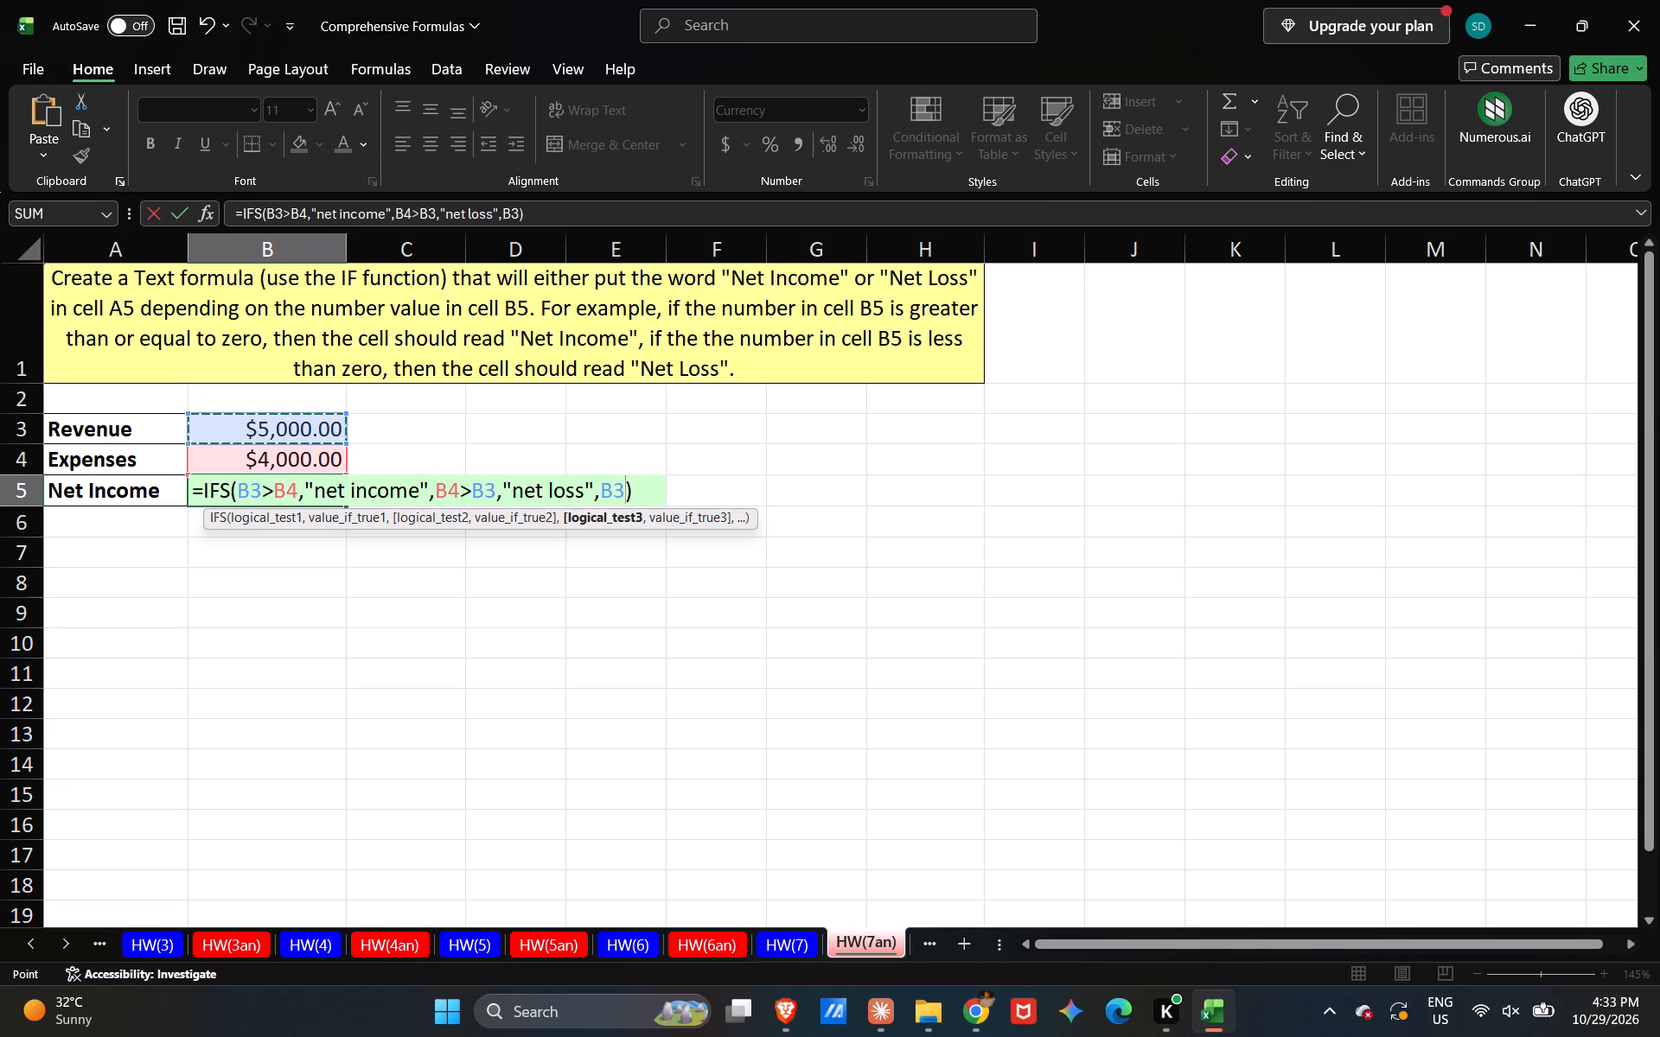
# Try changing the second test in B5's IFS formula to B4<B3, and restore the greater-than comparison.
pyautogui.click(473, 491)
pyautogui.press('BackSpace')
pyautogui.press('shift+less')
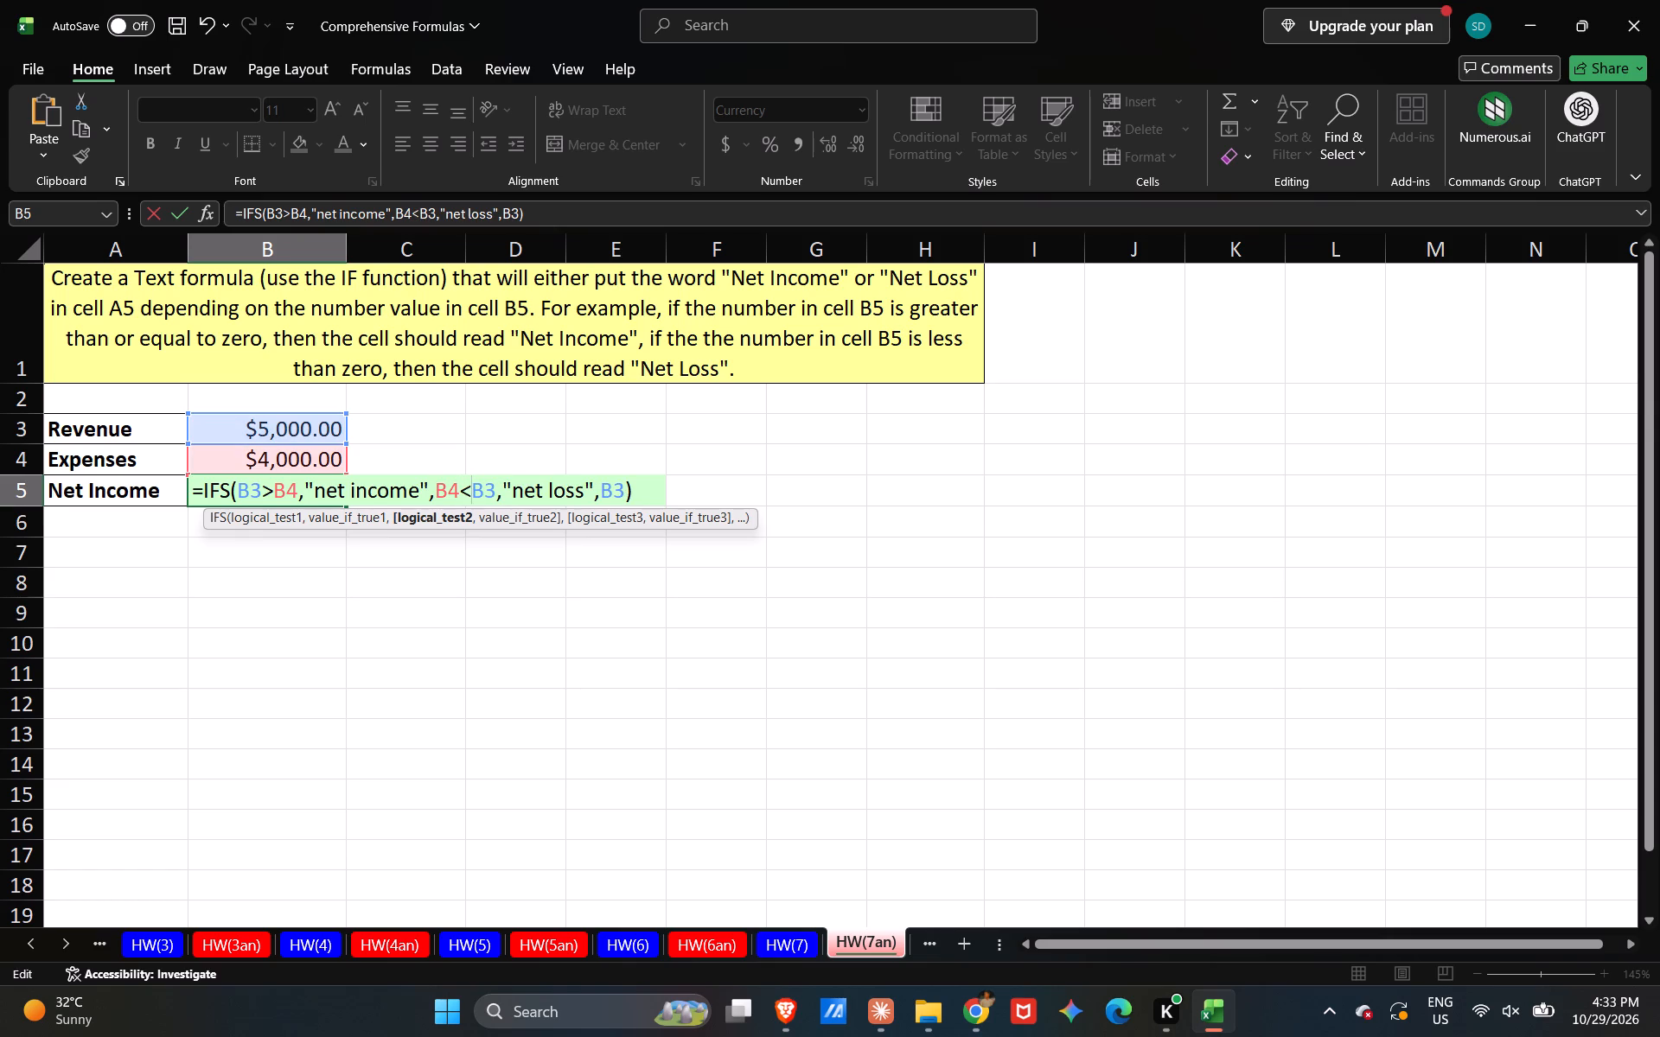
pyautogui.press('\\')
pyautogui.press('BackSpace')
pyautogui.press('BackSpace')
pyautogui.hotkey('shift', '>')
# Complete the third test in B5's IFS formula as B3=B4, with empty text "" as its result.
pyautogui.click(622, 494)
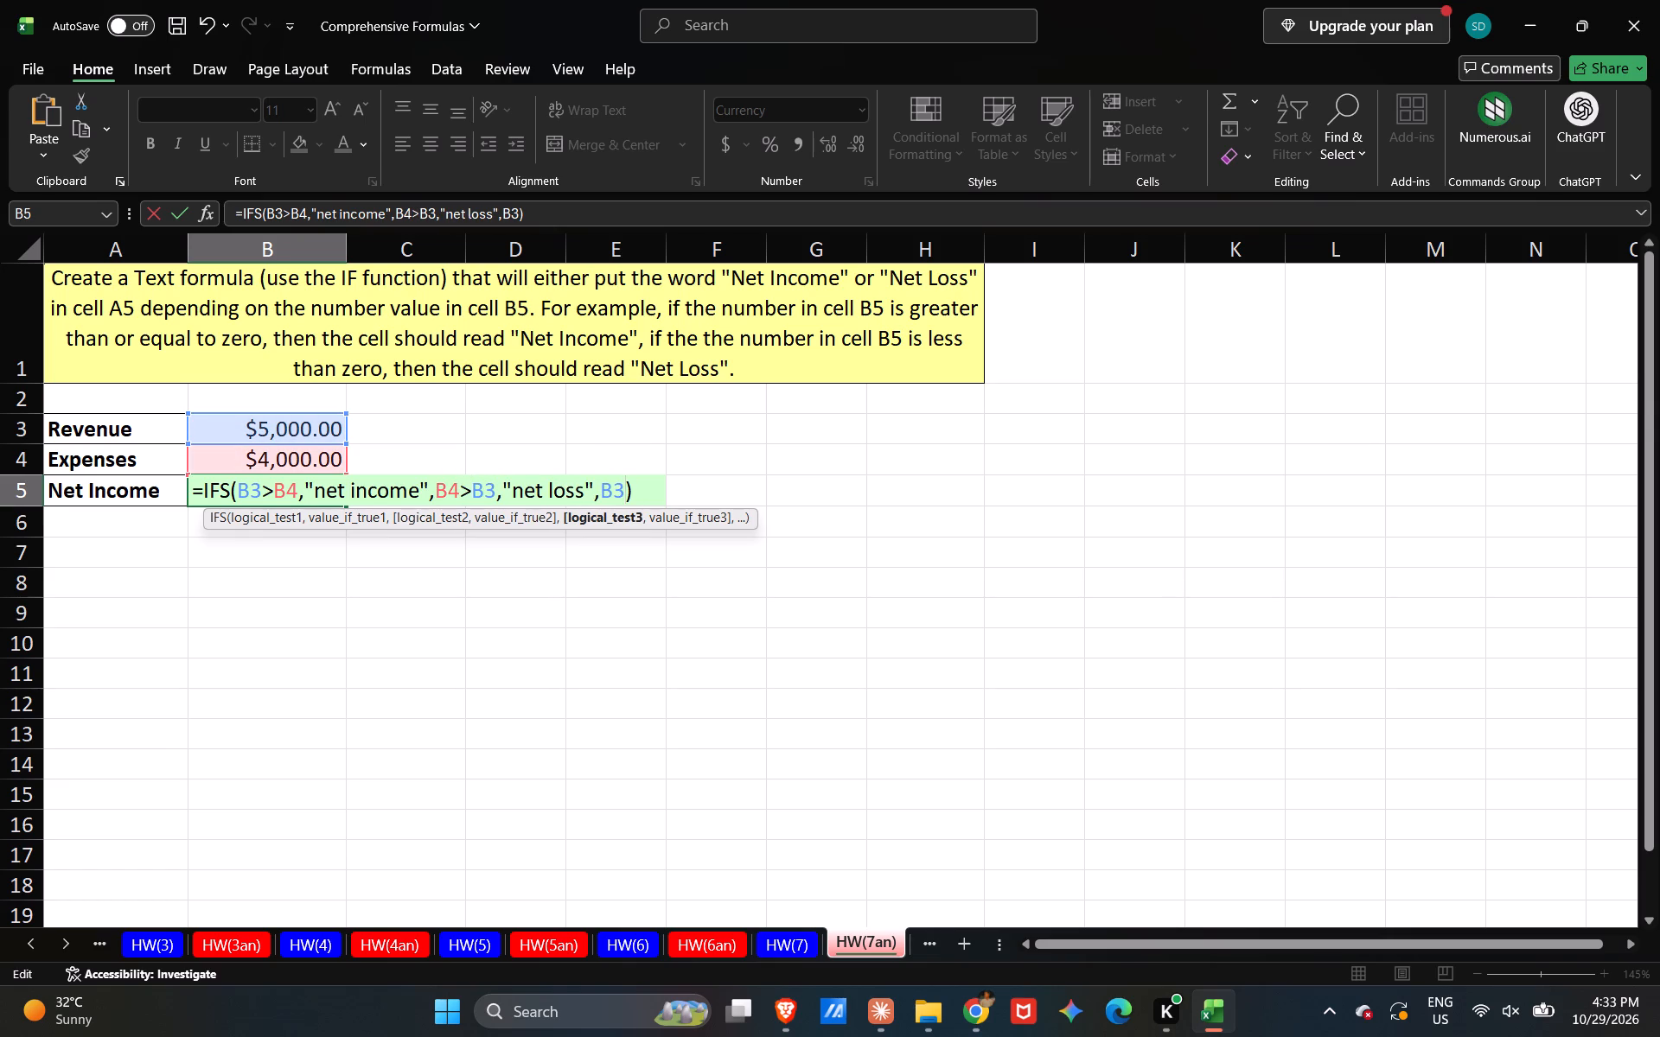
pyautogui.press('=')
pyautogui.keyDown('shift'); pyautogui.click(342, 455); pyautogui.keyUp('shift')
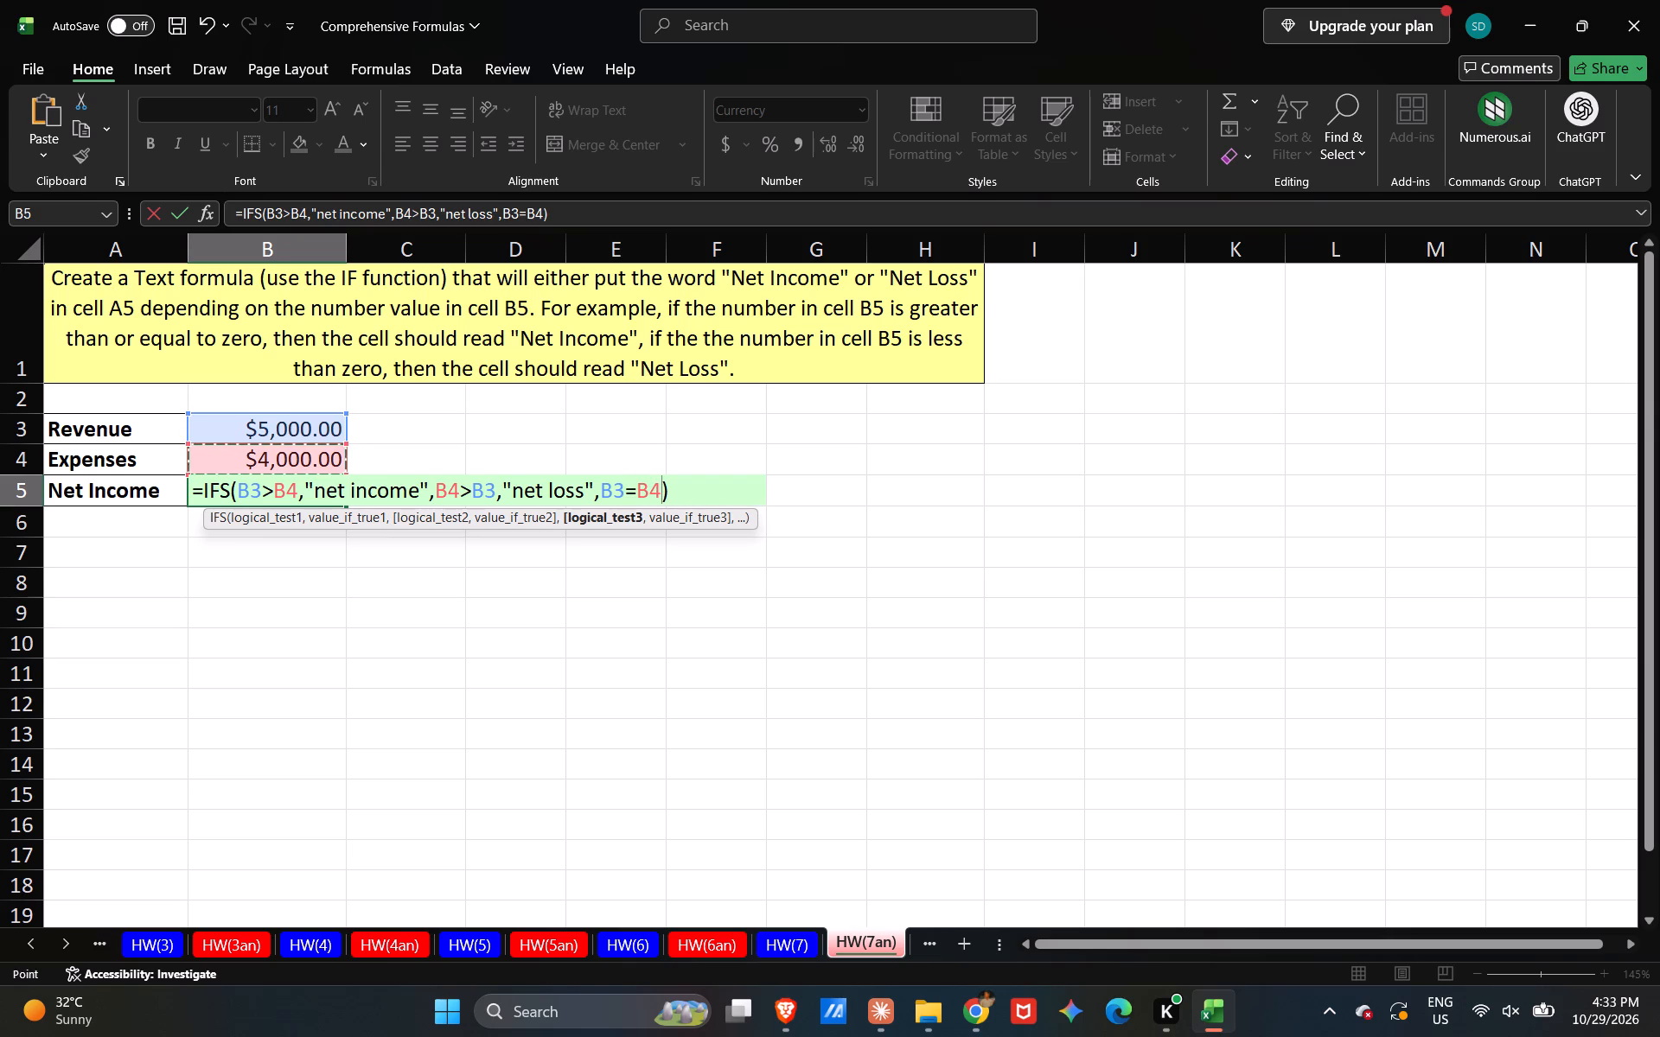
pyautogui.press(',')
pyautogui.write('""')
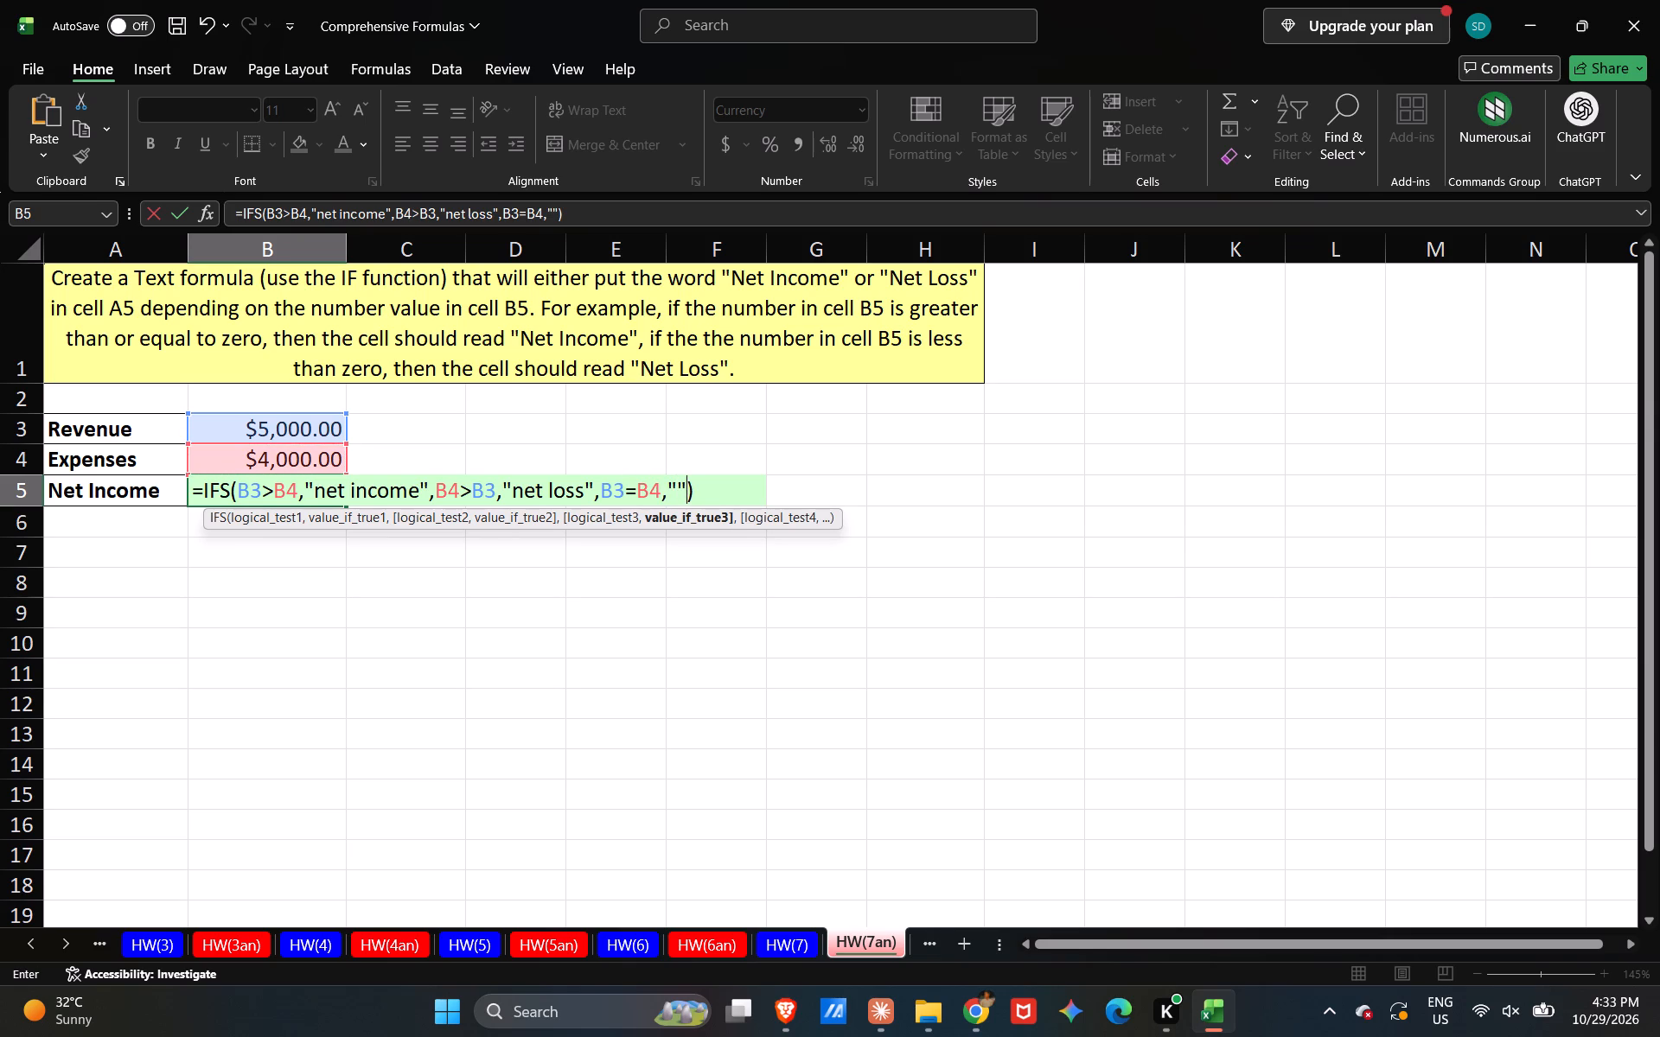
pyautogui.hotkey('shift', 'Left')
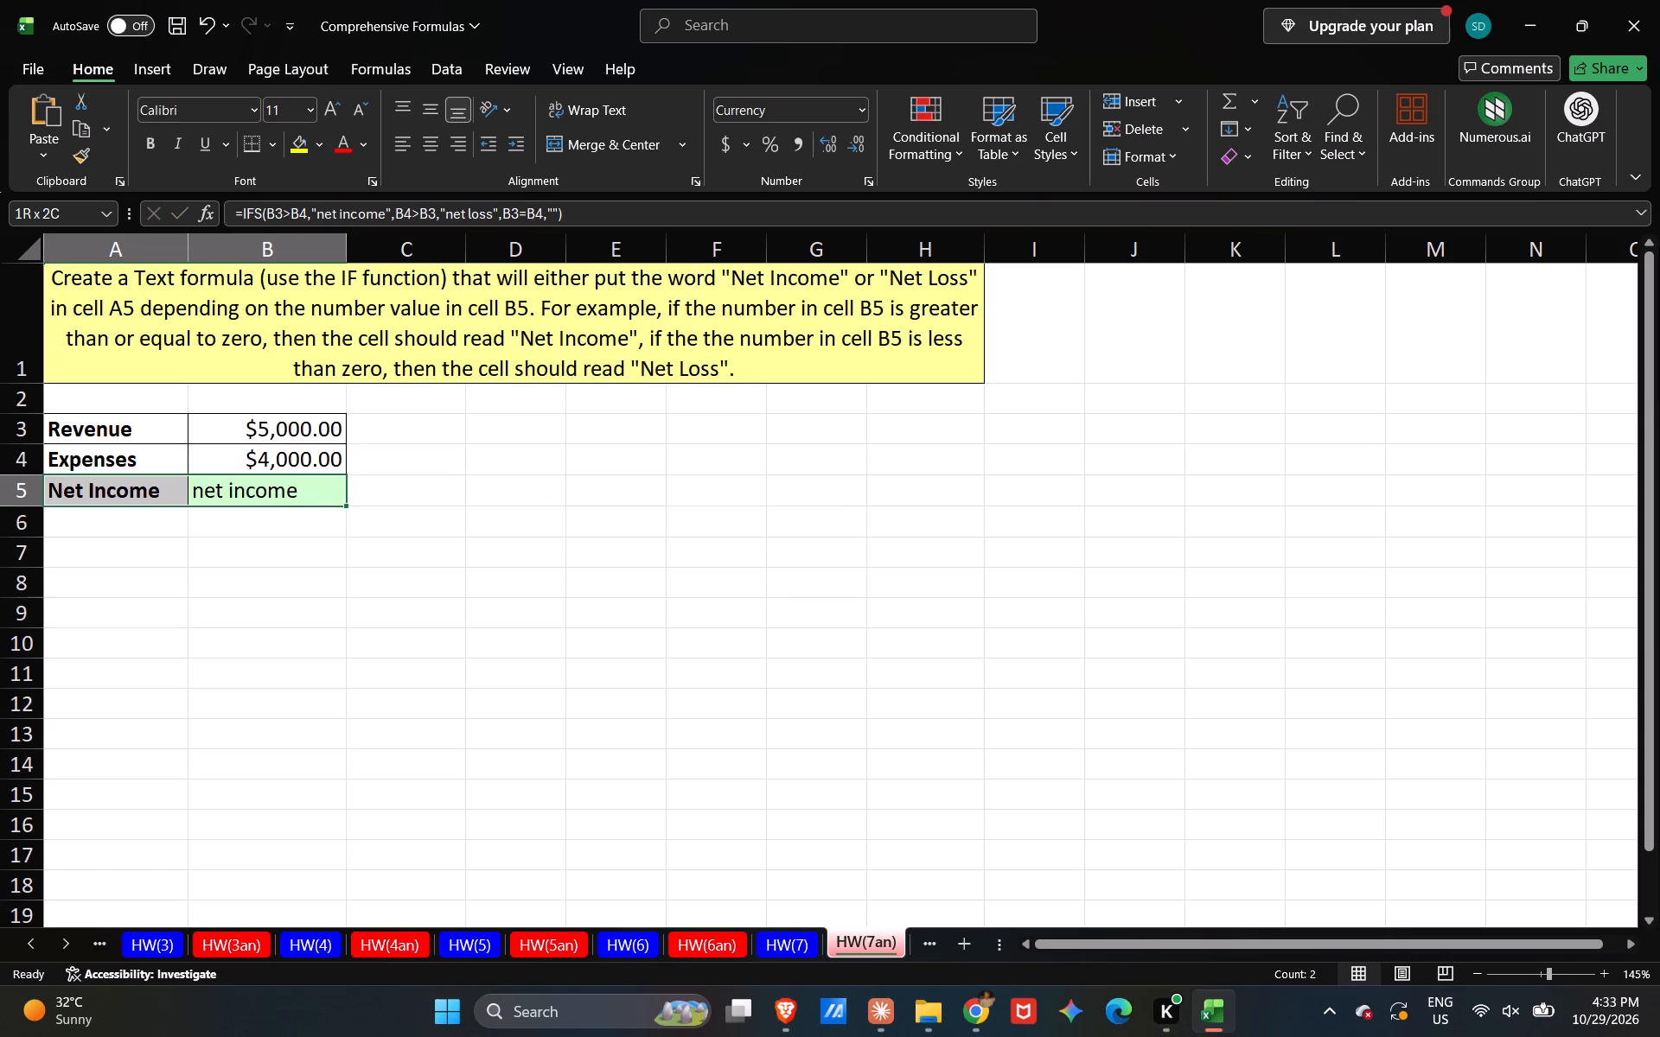
# Fill in "no pr no los" as the result for the B3=B4 test in B5's IFS formula.
pyautogui.doubleClick(307, 499)
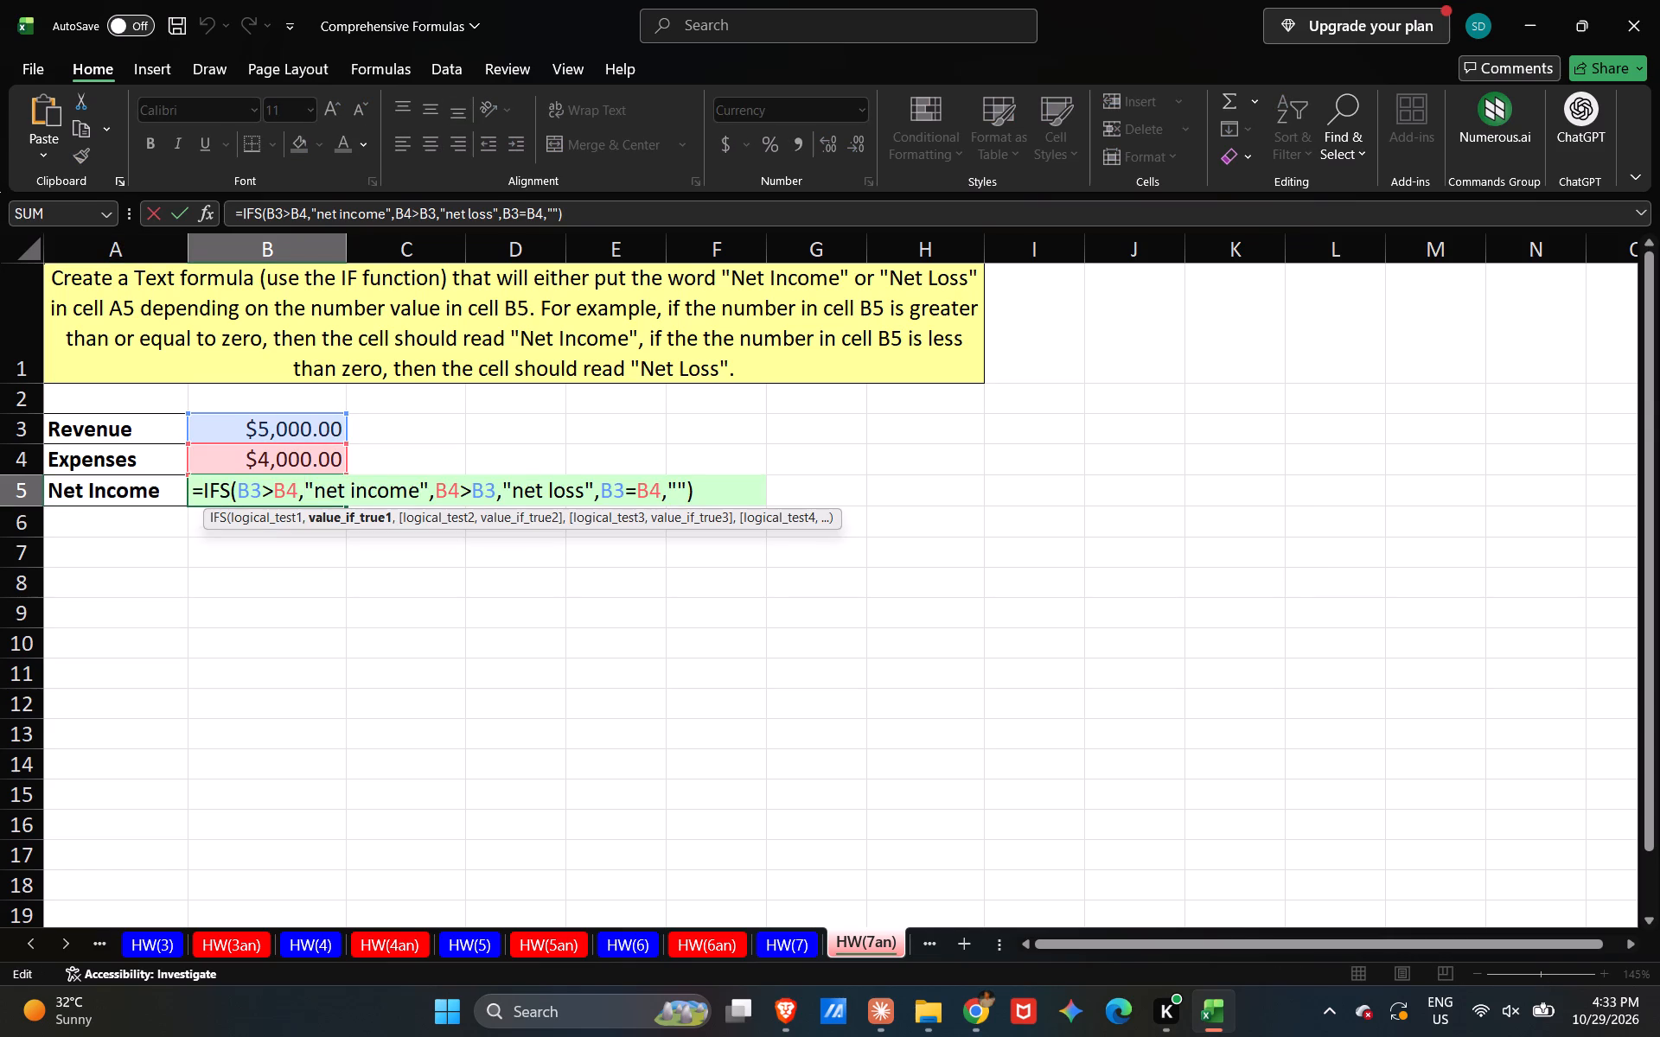
pyautogui.click(678, 486)
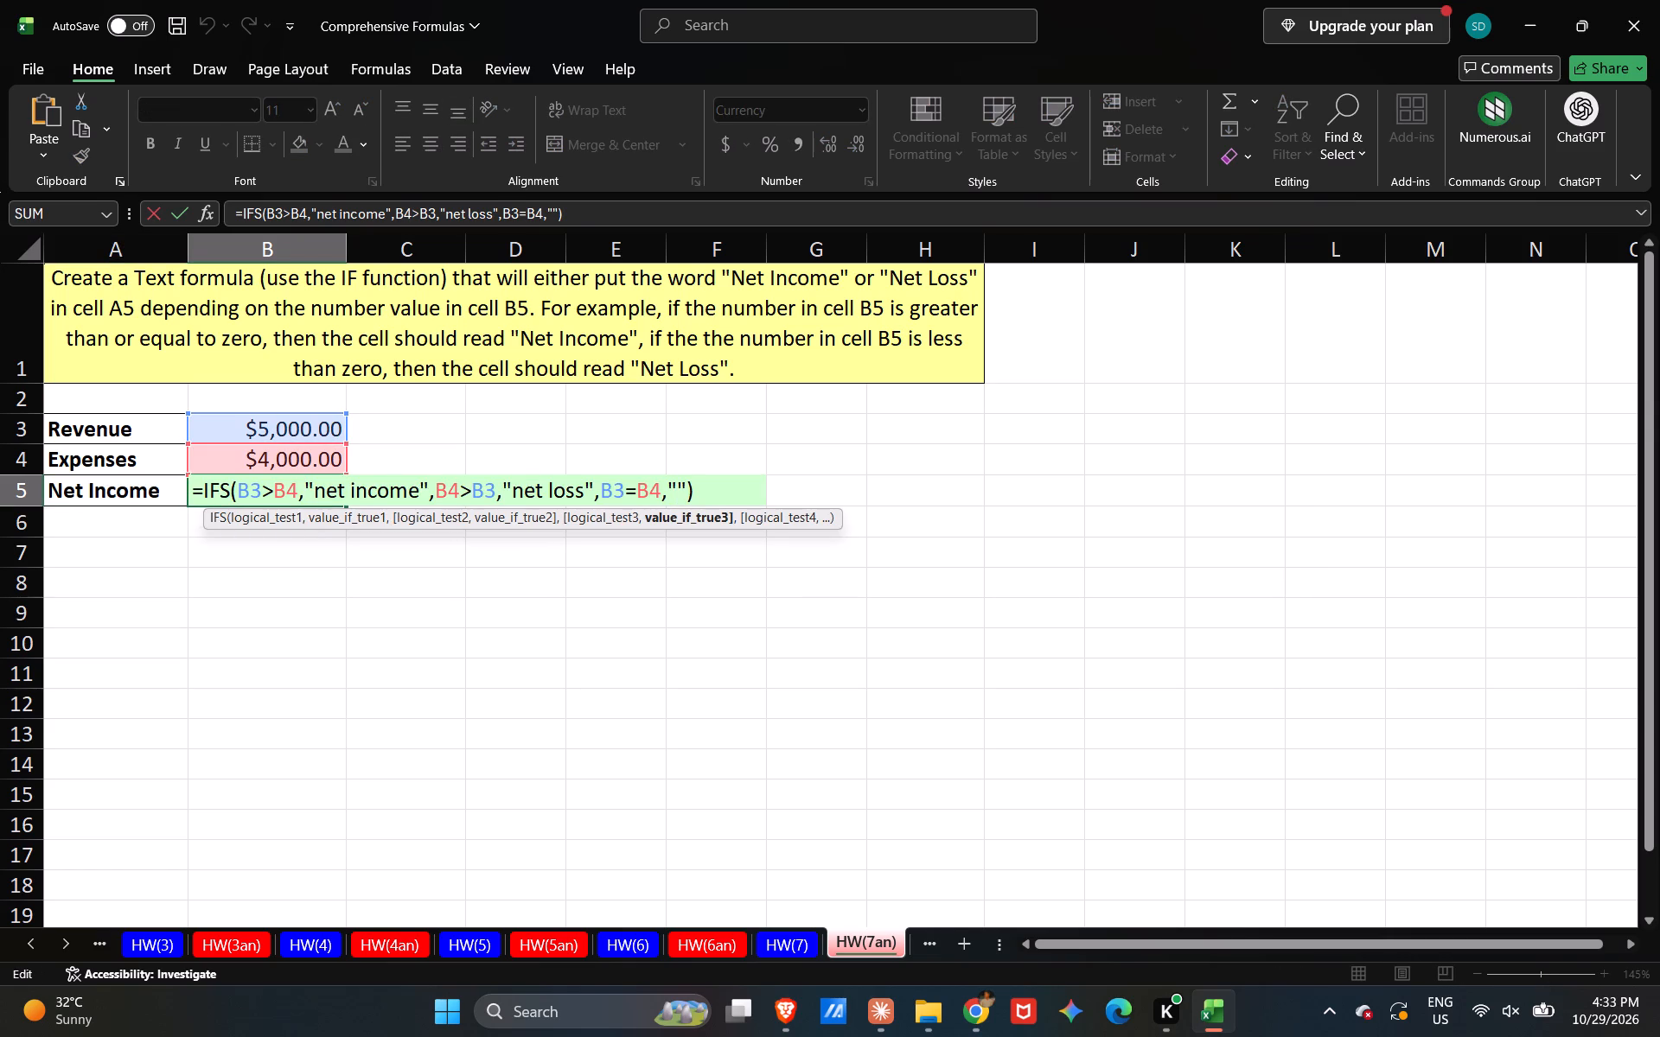
pyautogui.write('no pr no ko')
pyautogui.press('BackSpace')
pyautogui.press('BackSpace')
pyautogui.write('los')
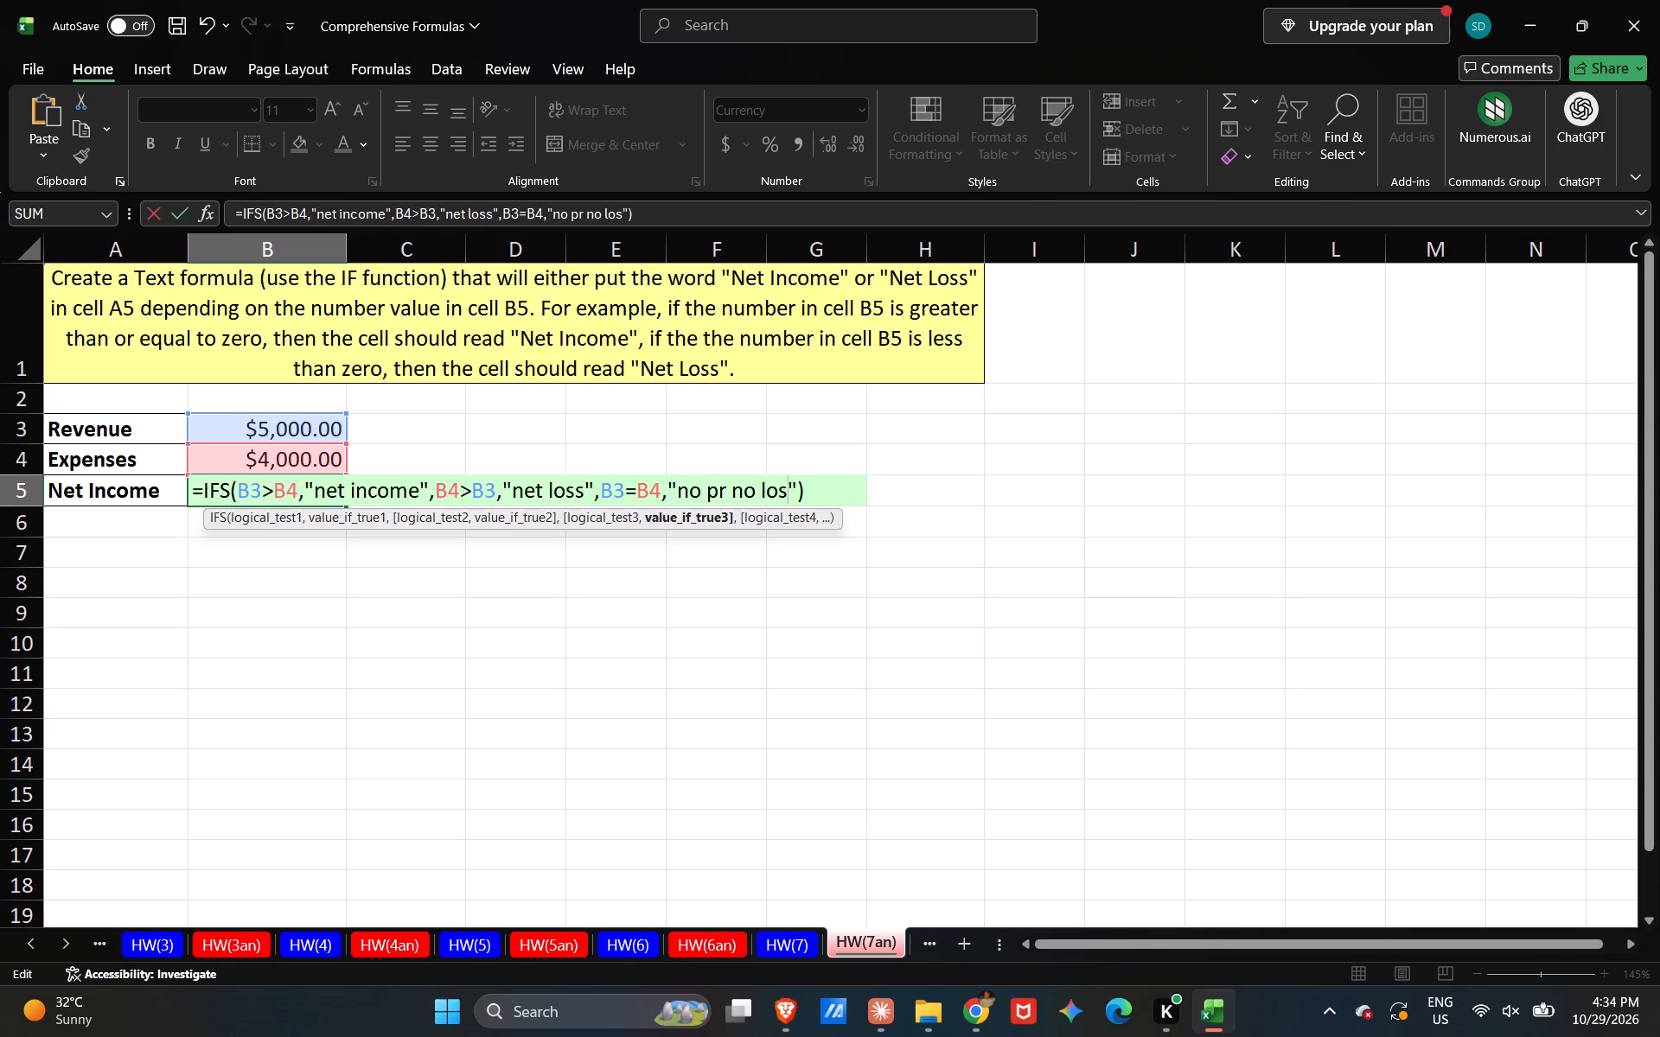
pyautogui.press('Right')
pyautogui.press('Right')
pyautogui.press('Return')
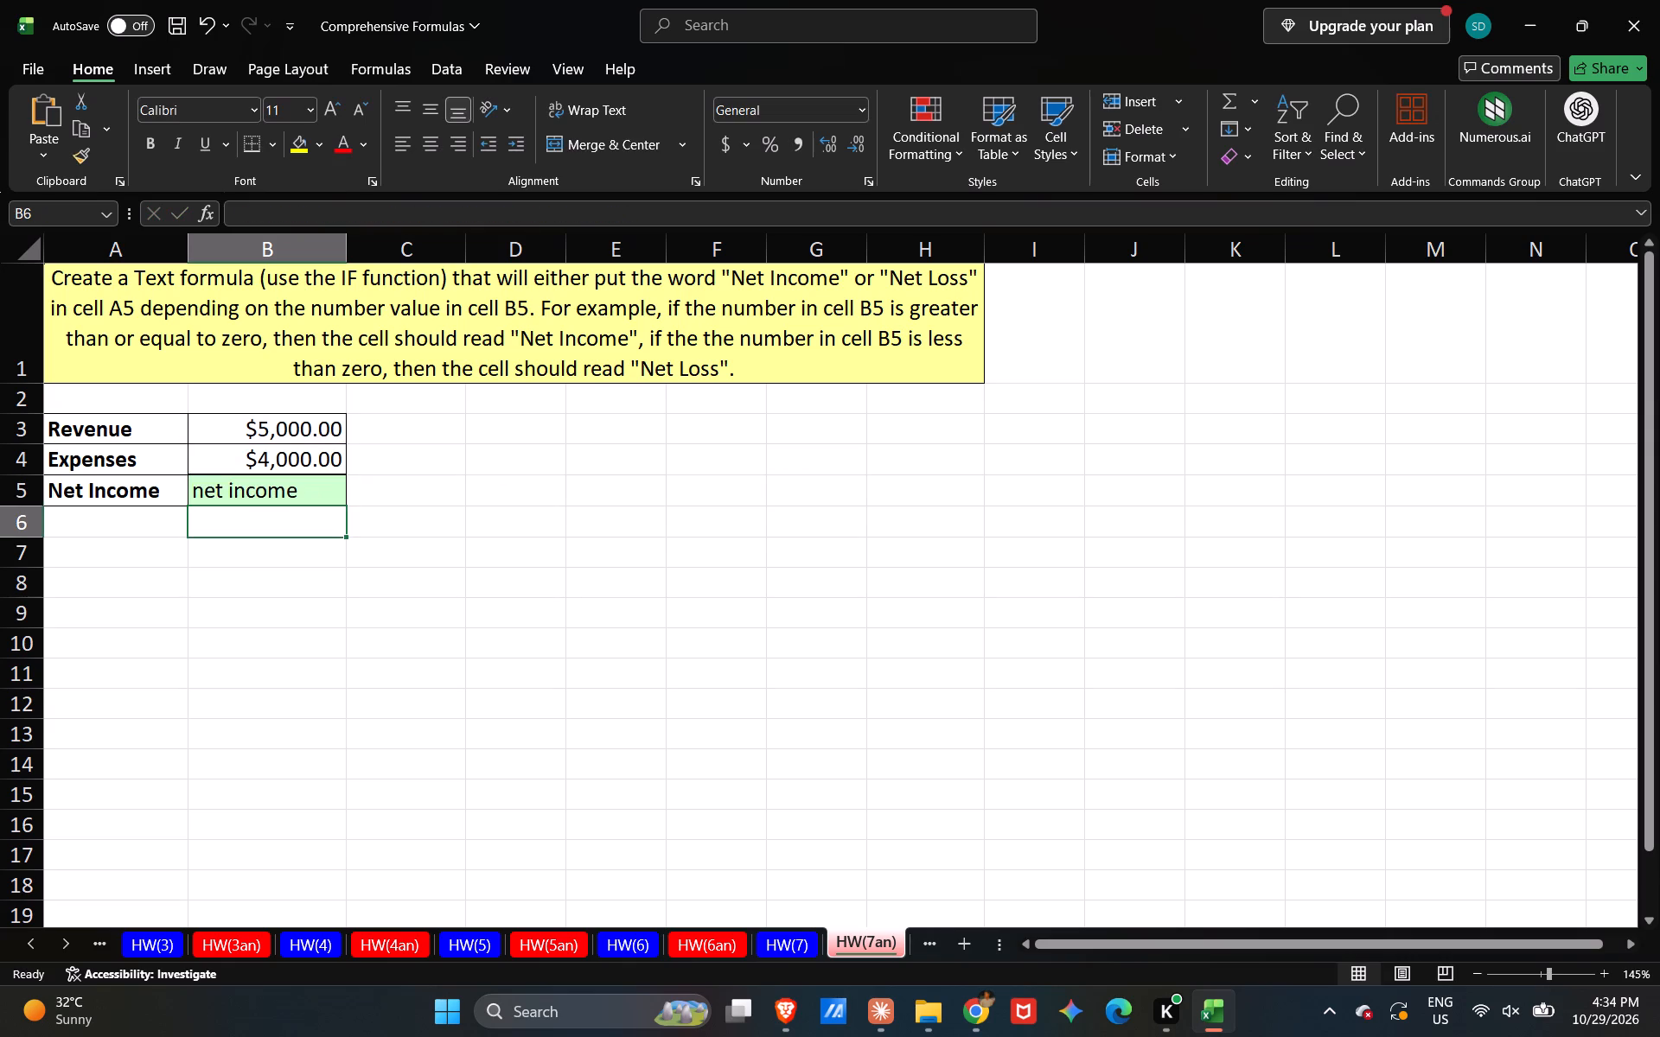
# Review B5's completed IFS formula and save the workbook.
pyautogui.doubleClick(314, 480)
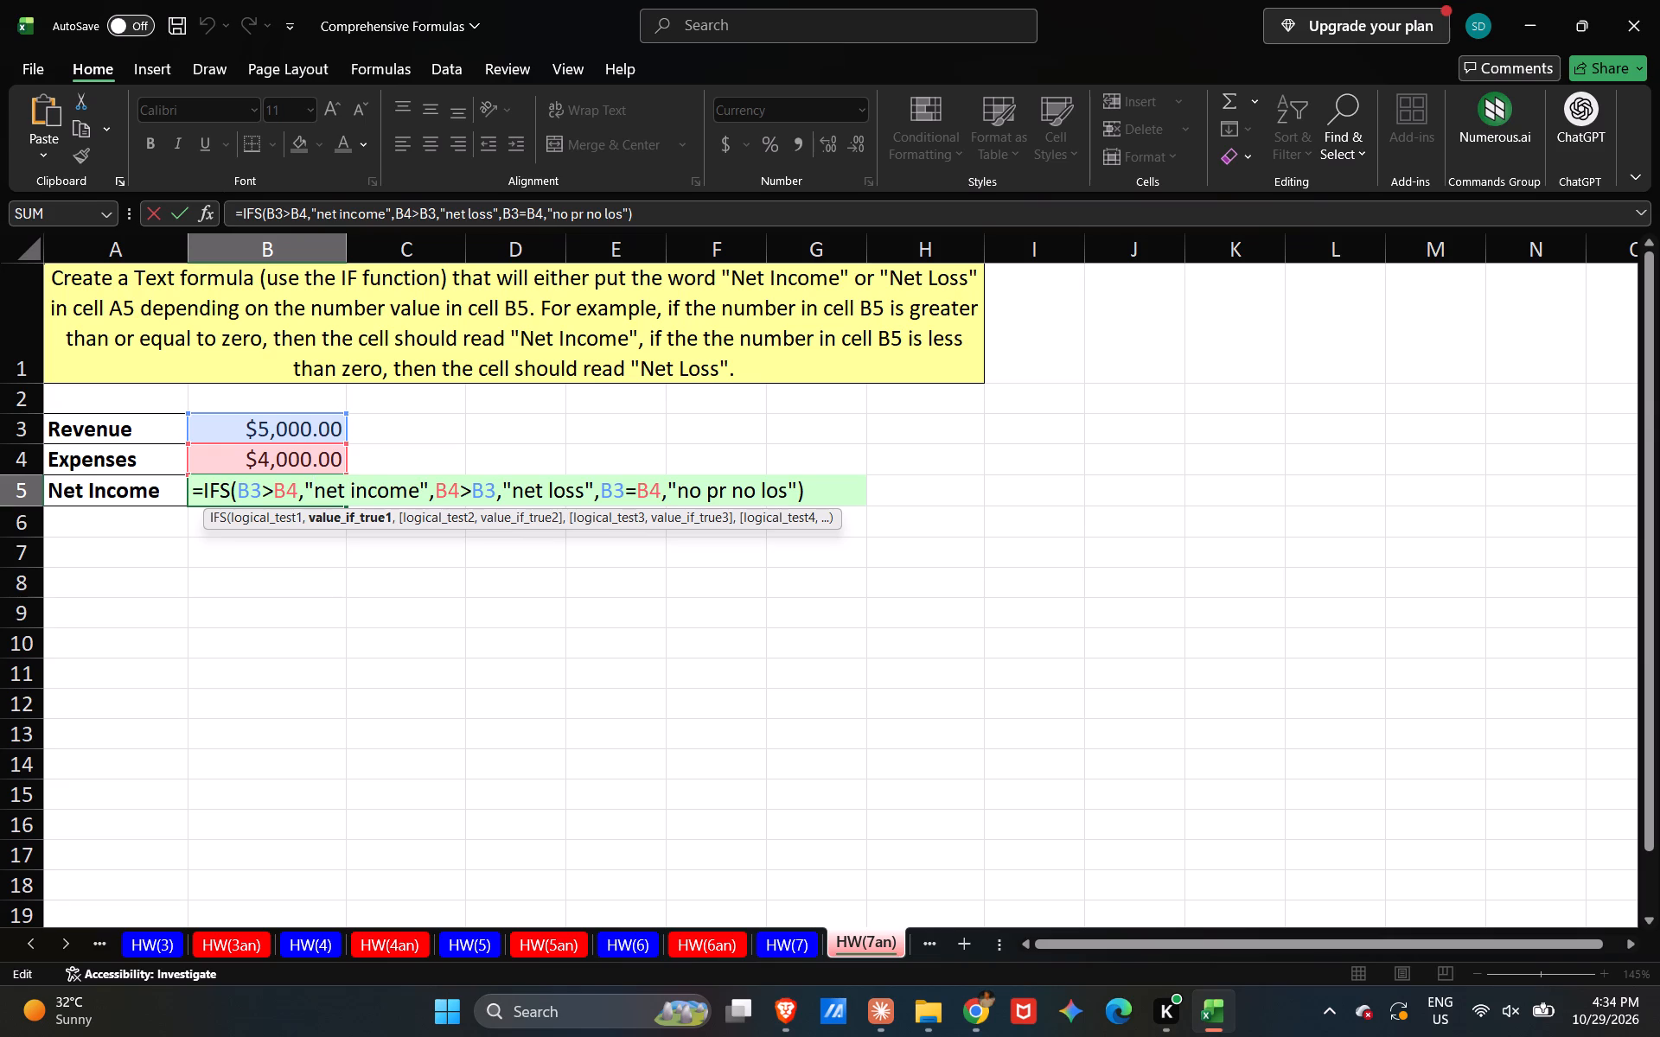
pyautogui.press('Return')
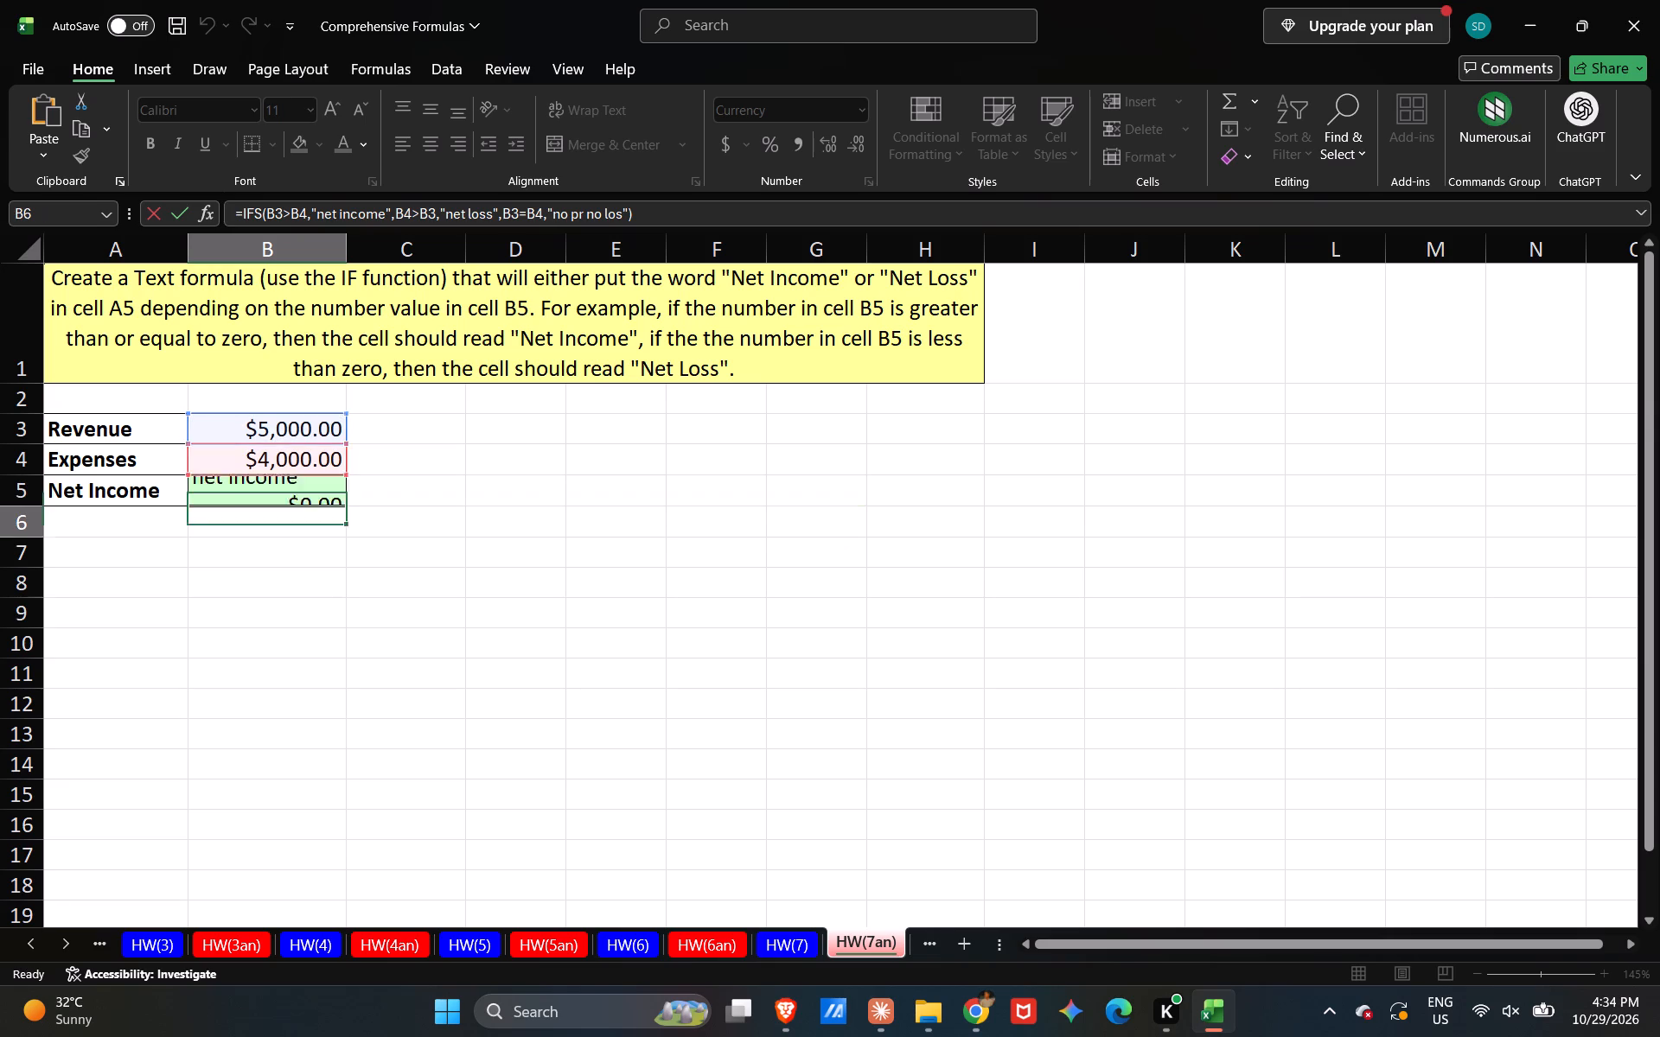
pyautogui.hotkey('ctrl', 's')
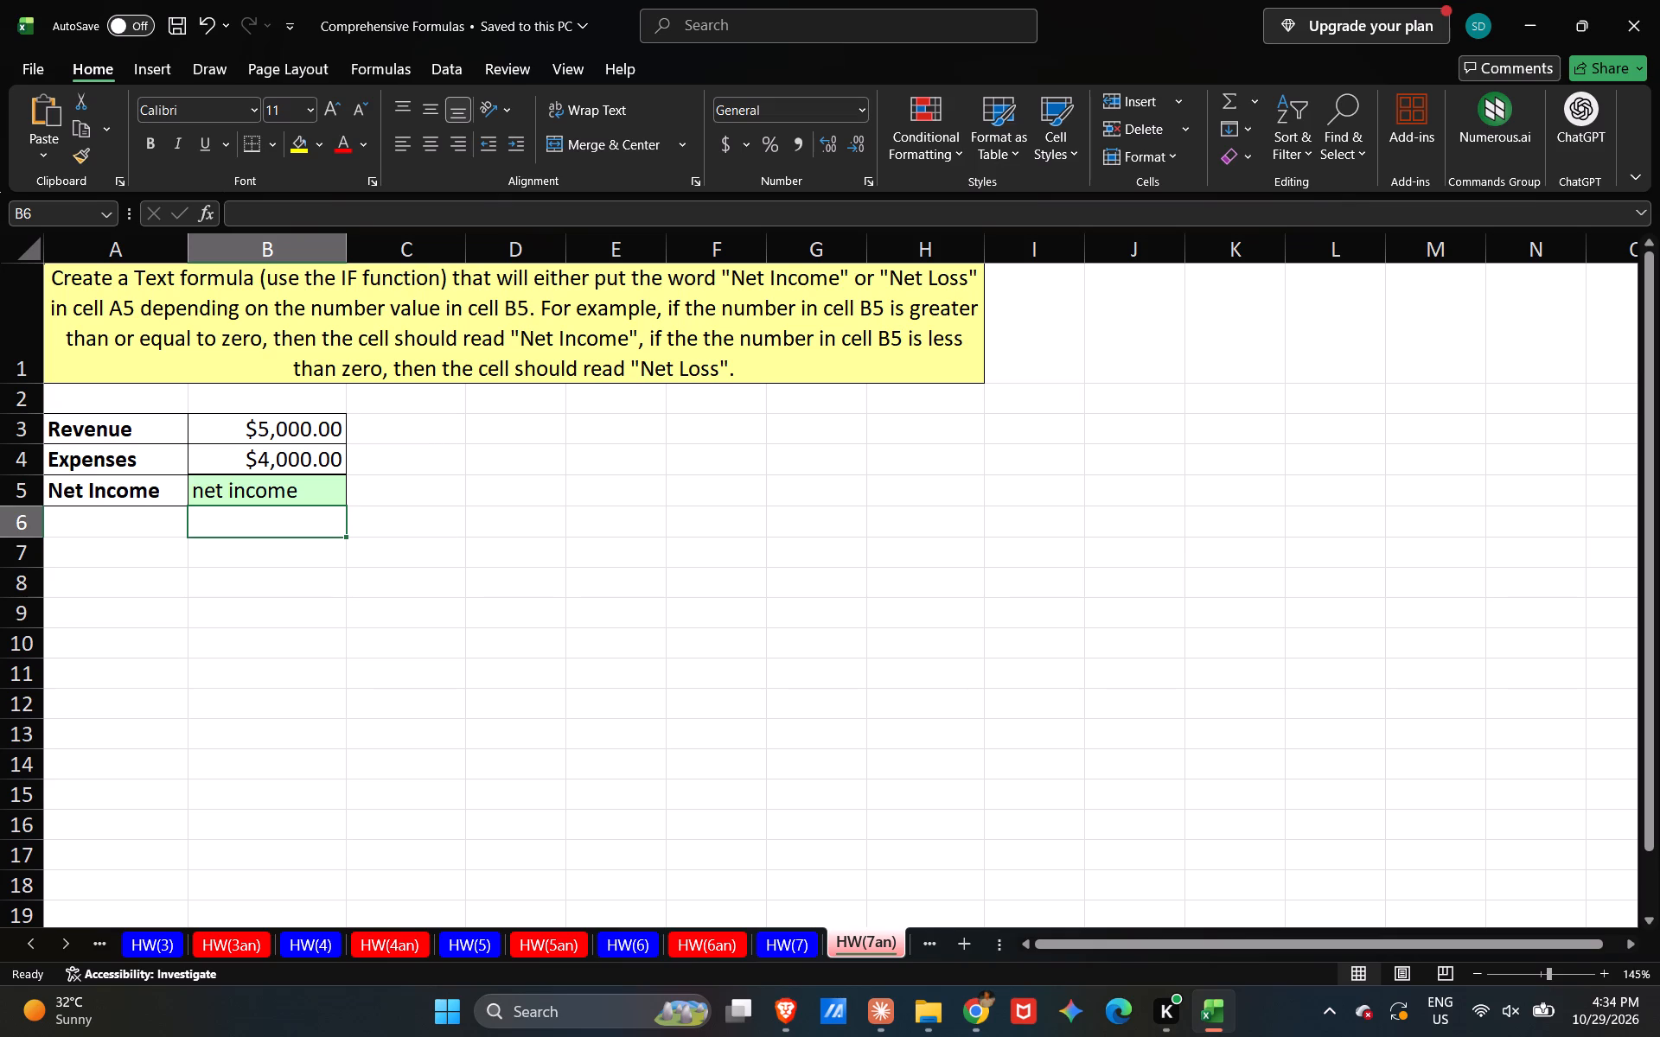
# Open the IFS formula in B5 for editing.
pyautogui.doubleClick(288, 486)
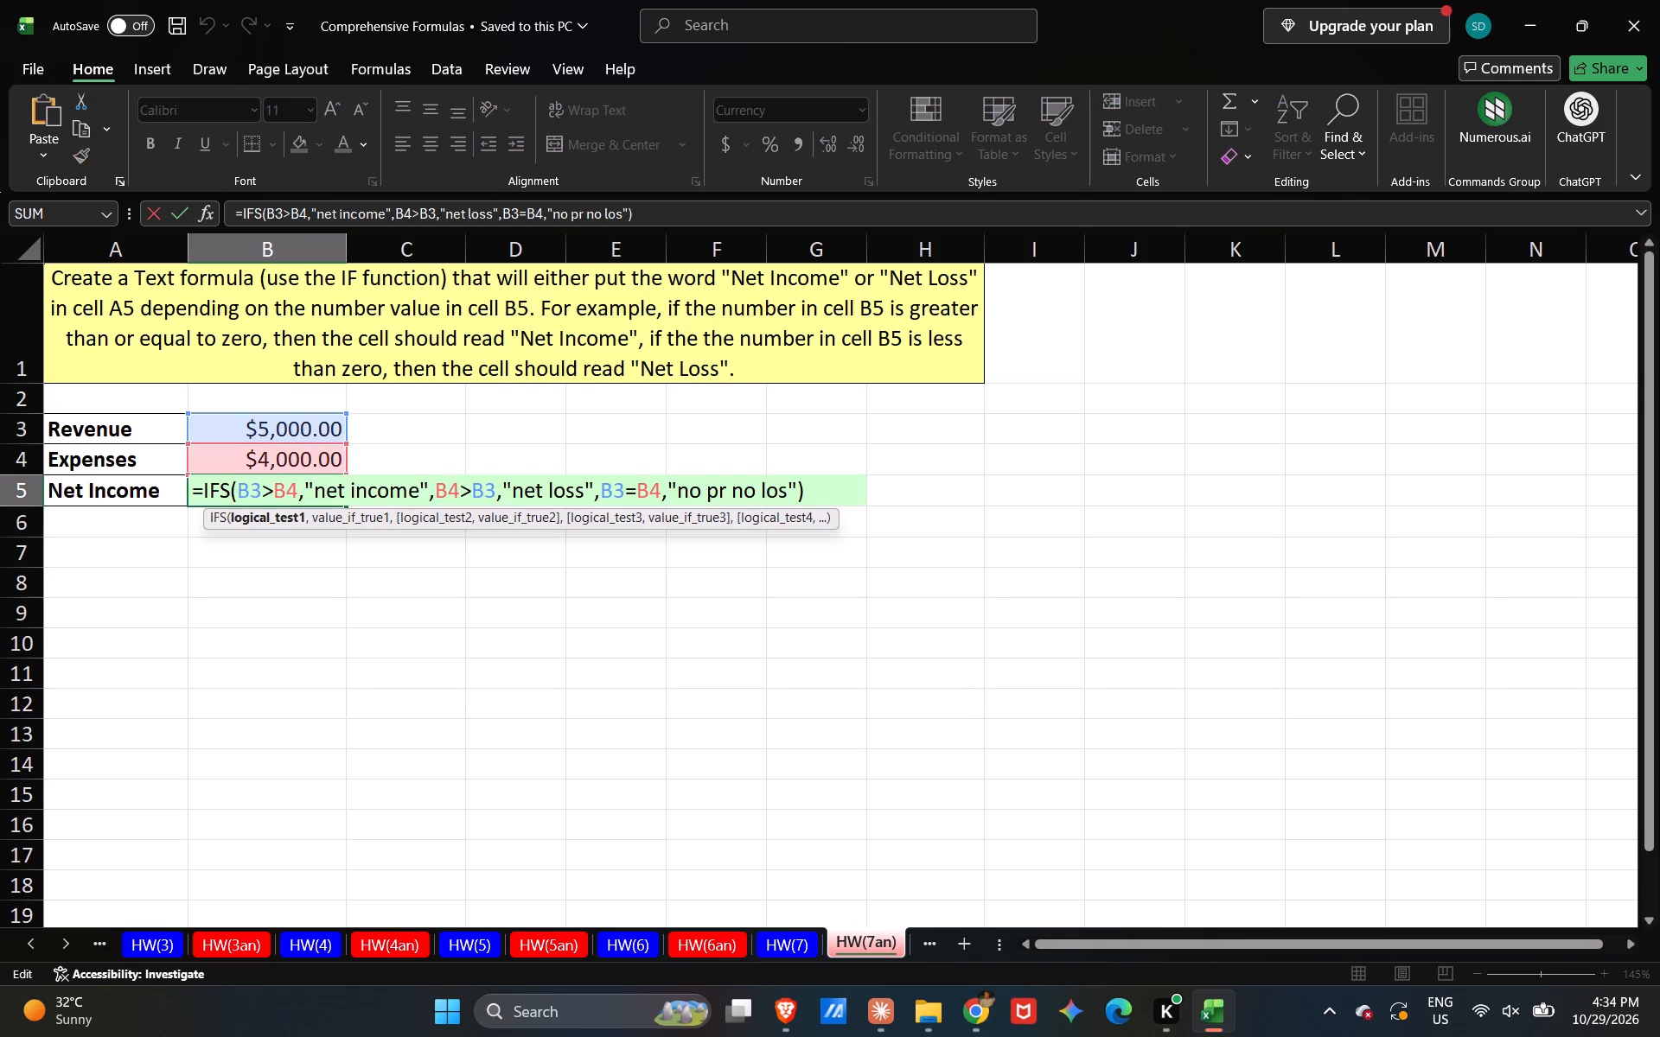
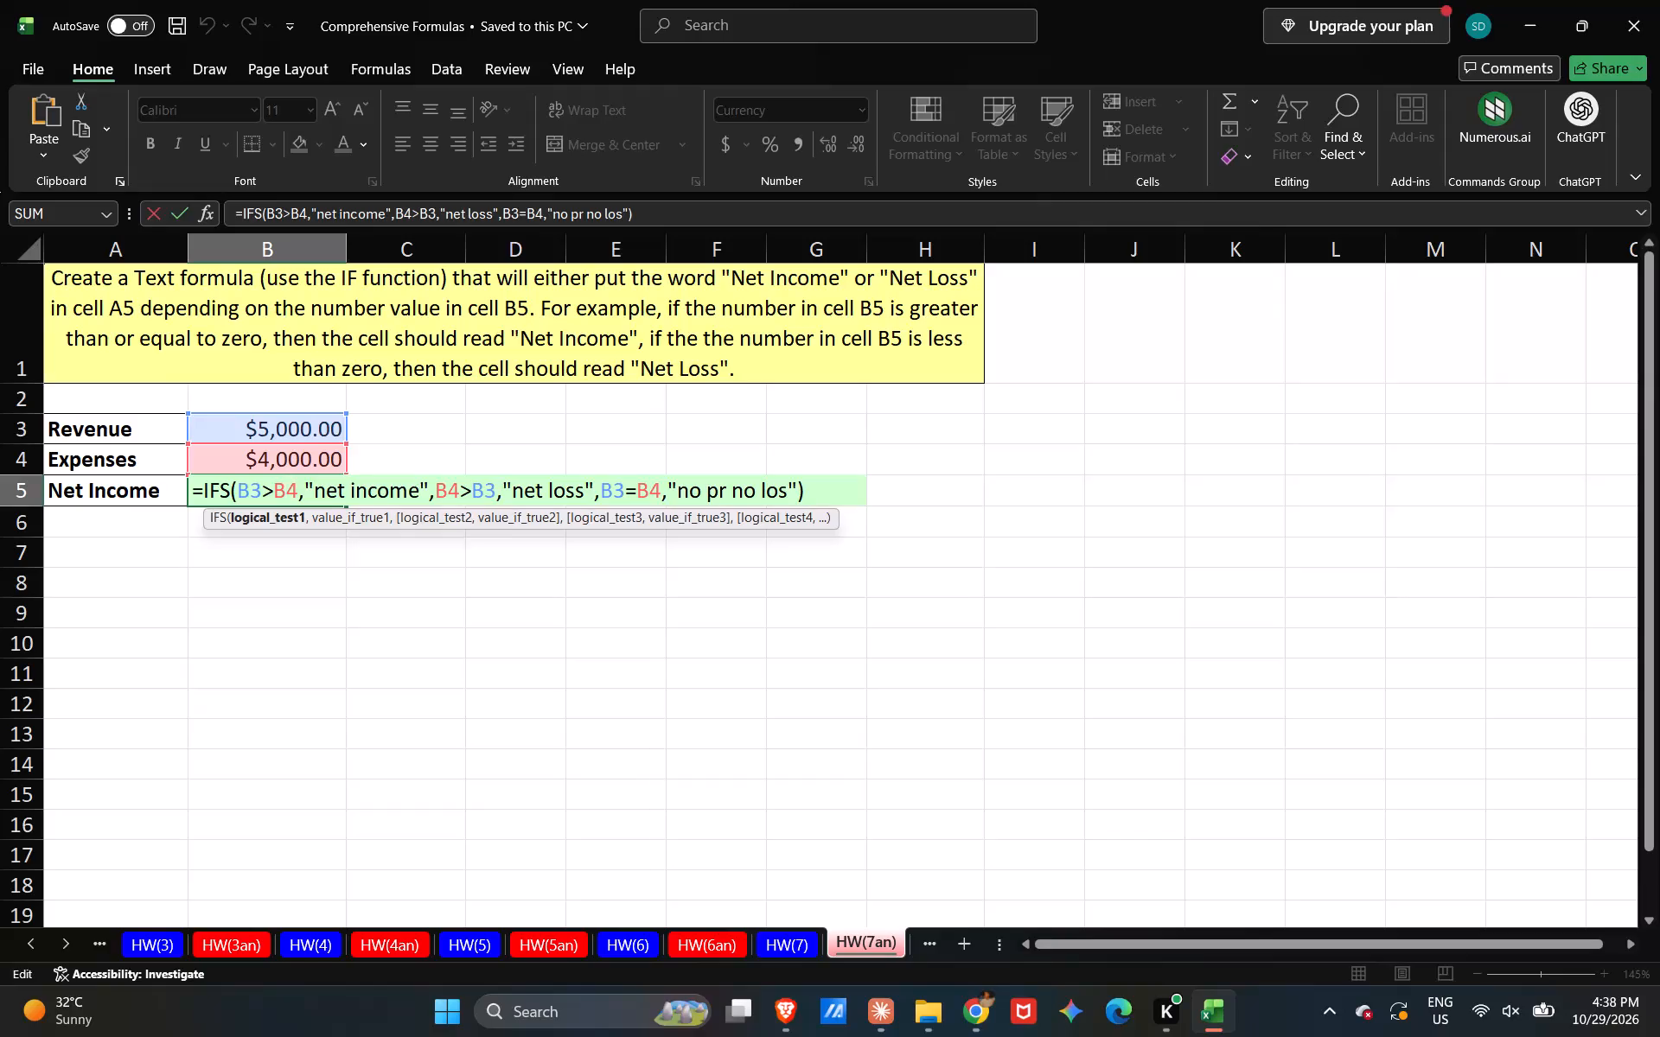
# Commit B5's IFS formula unchanged, save the Comprehensive Formulas workbook, and close it.
pyautogui.scroll(1, 948, 673)
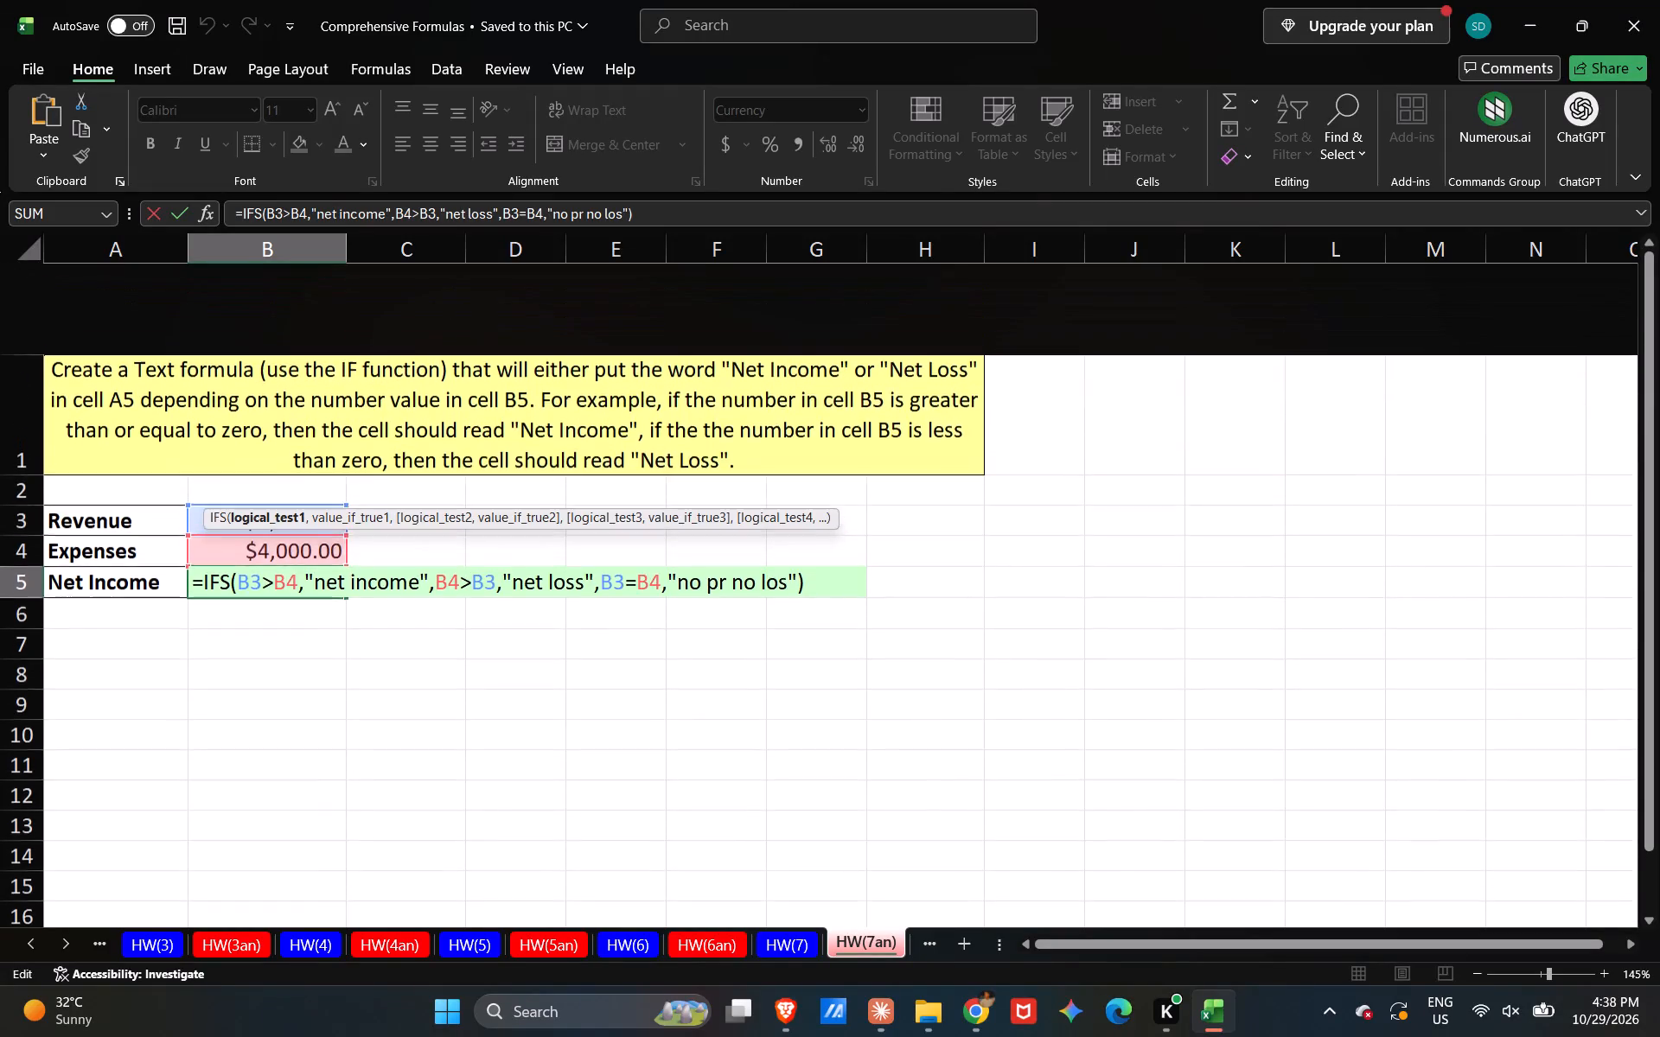
pyautogui.hotkey('ctrl', 's')
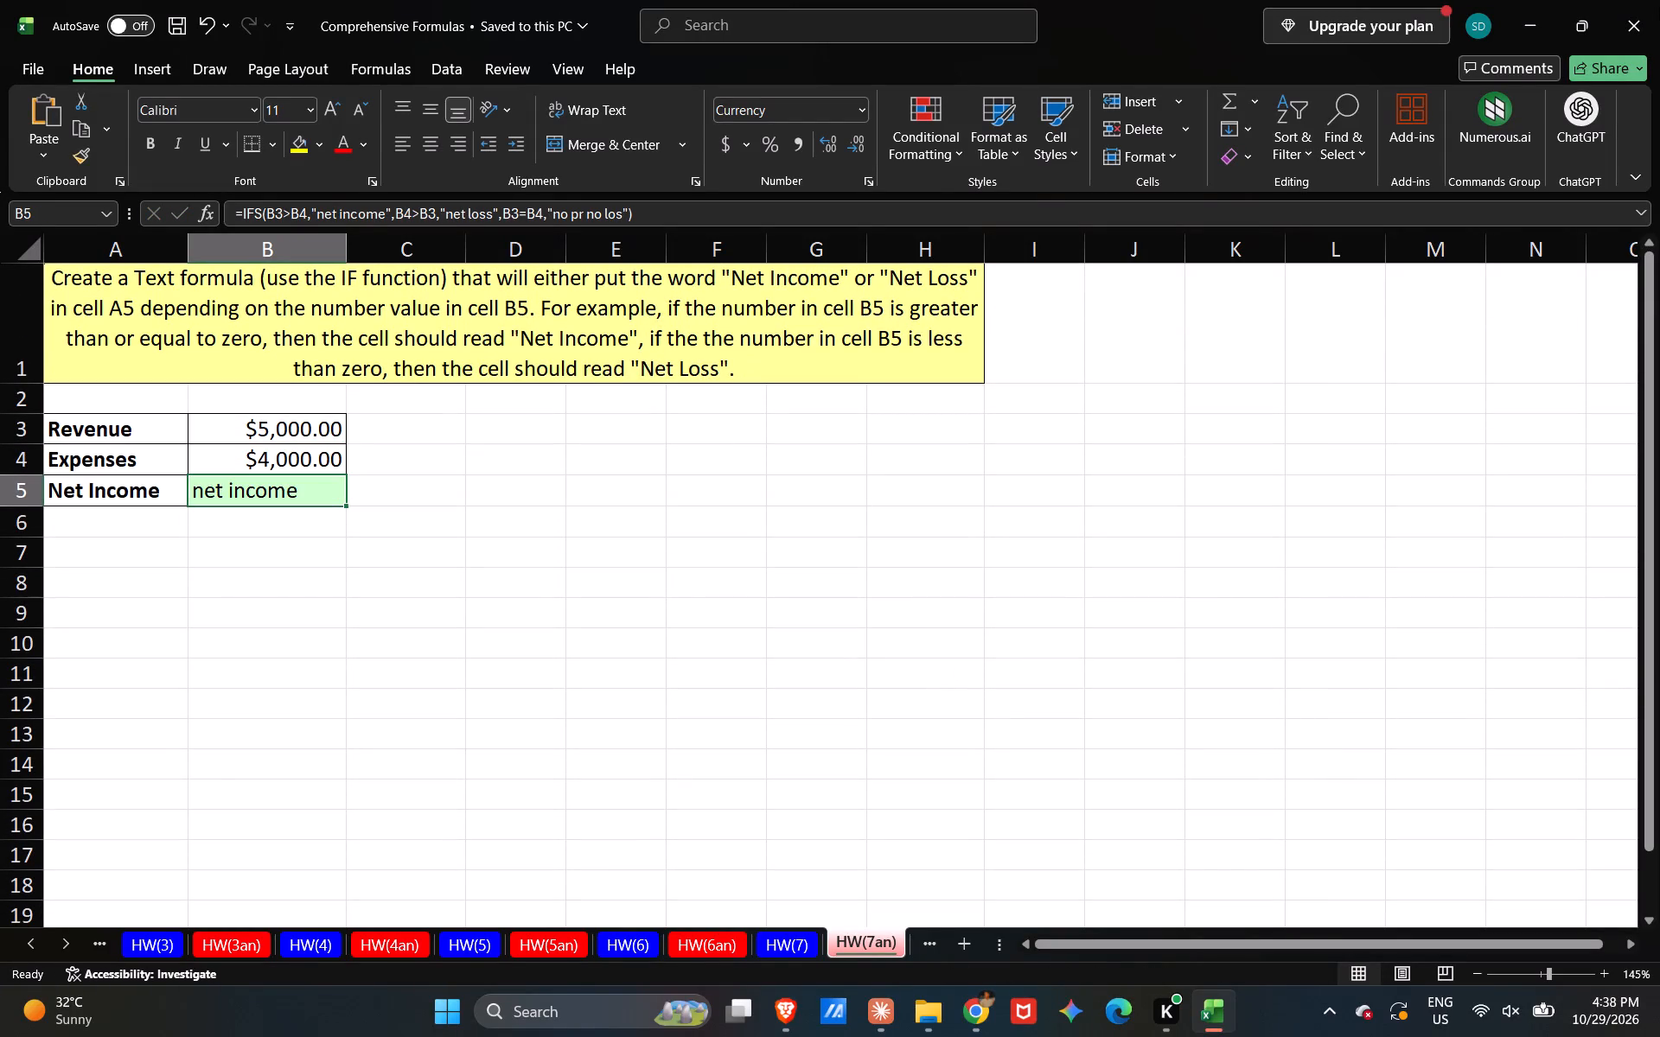
pyautogui.click(1659, 0)
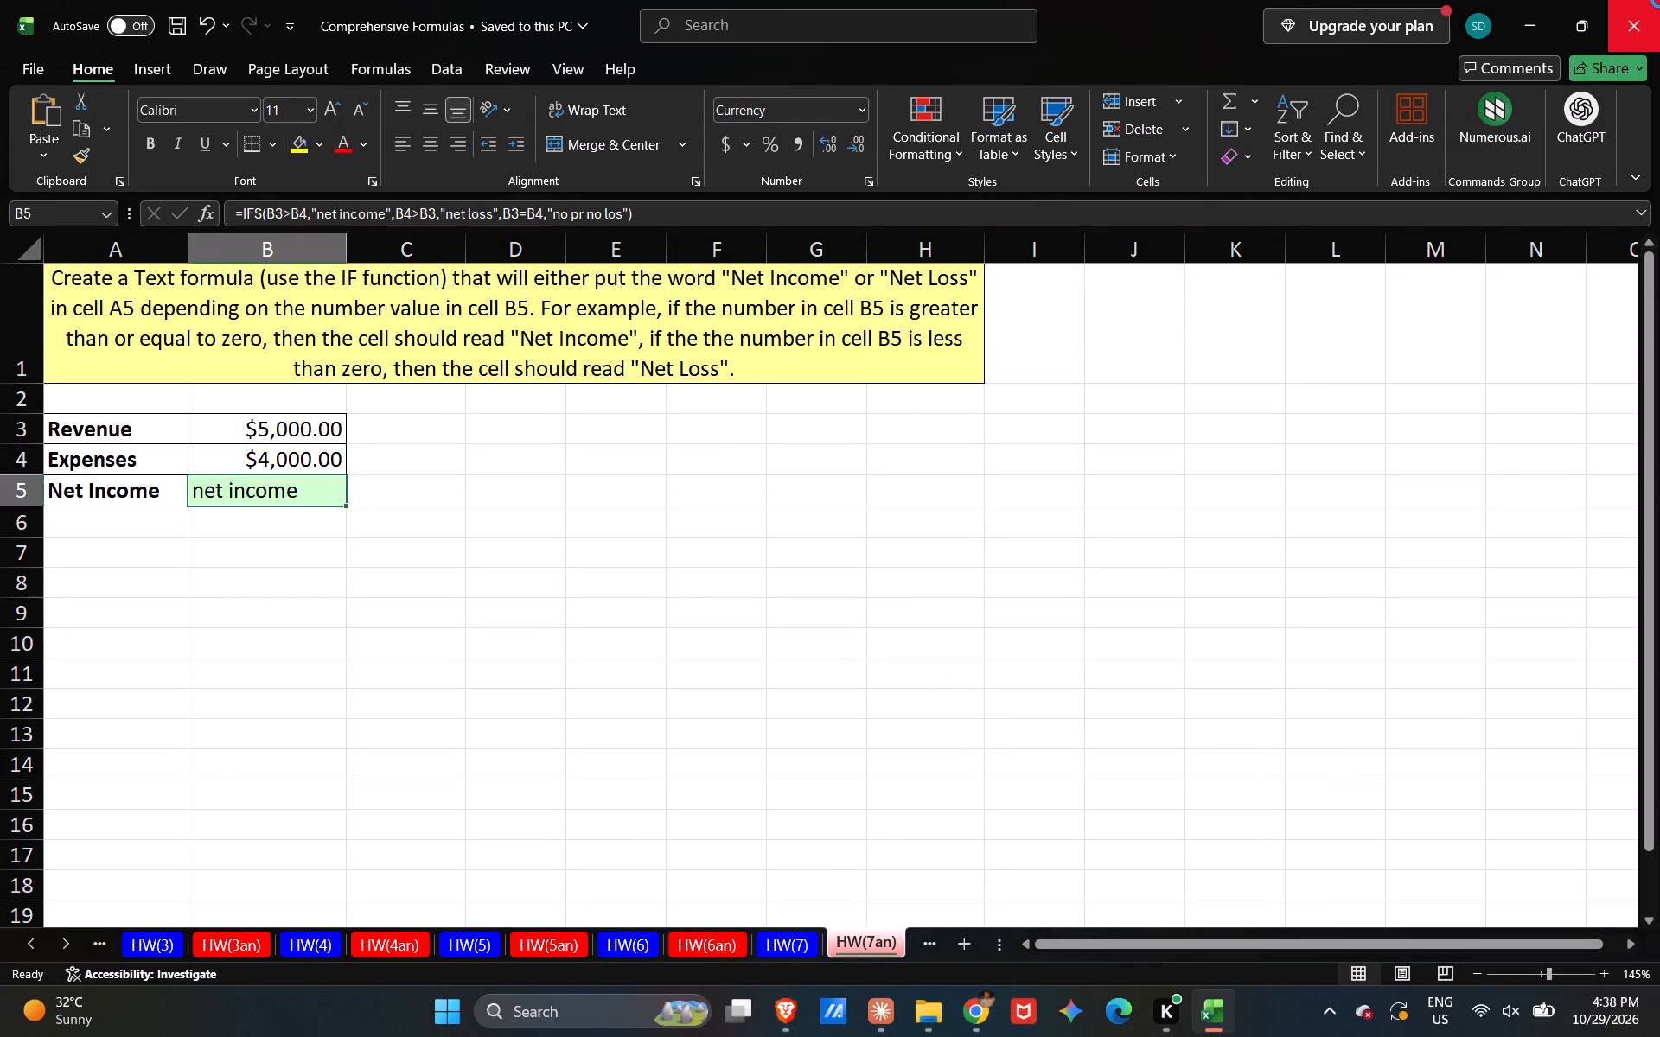